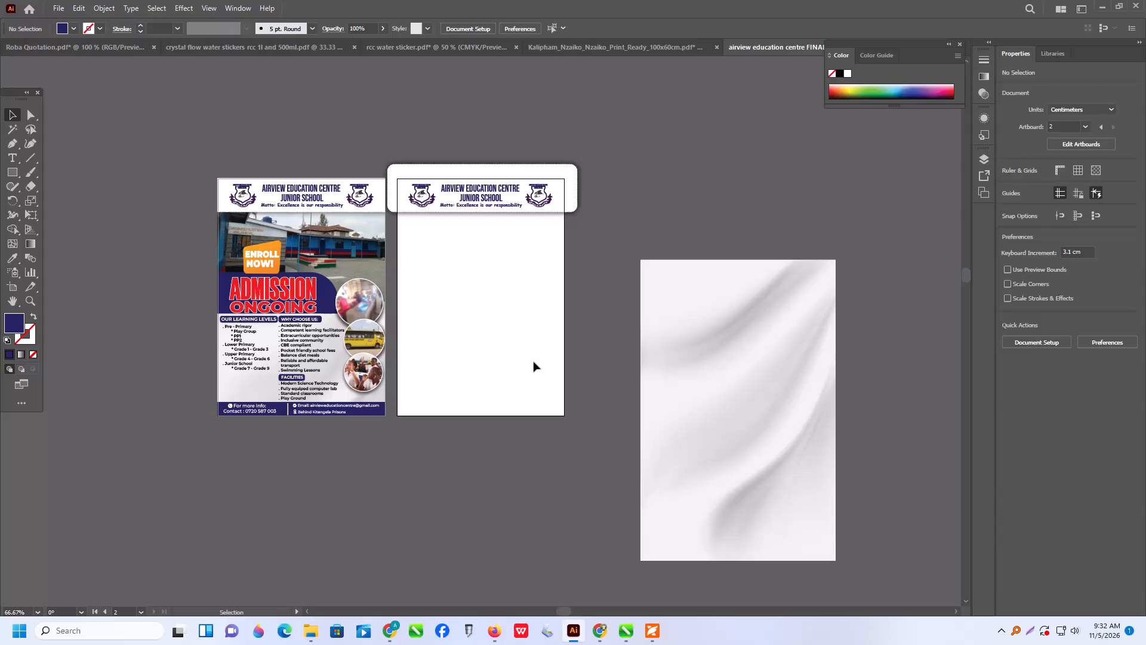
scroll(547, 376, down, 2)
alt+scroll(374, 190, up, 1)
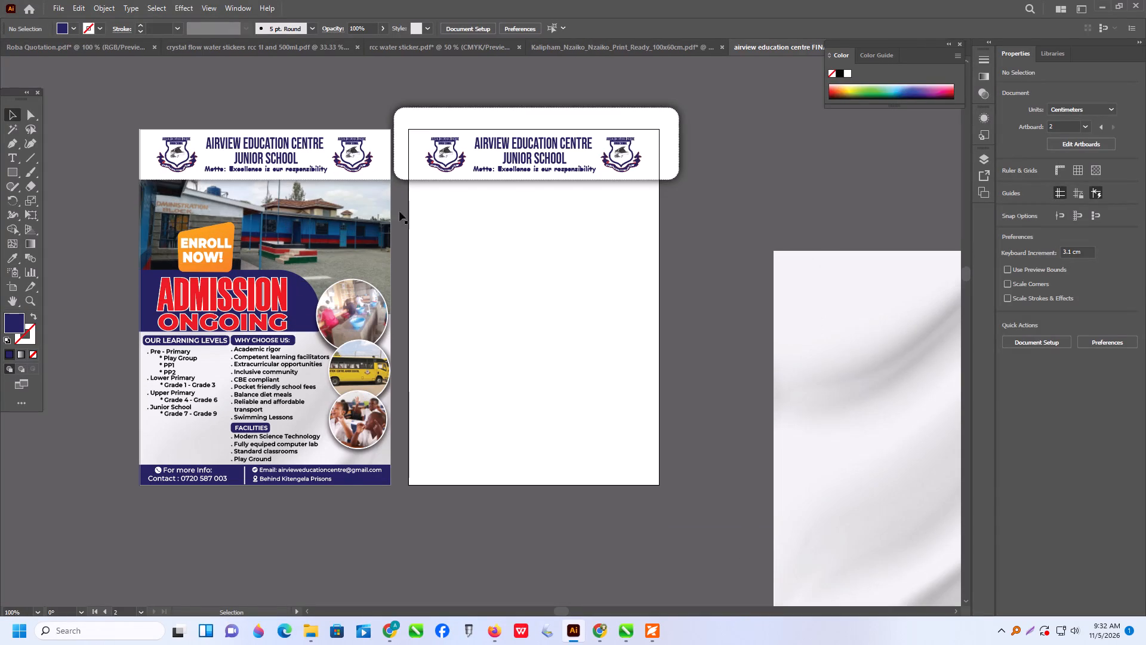
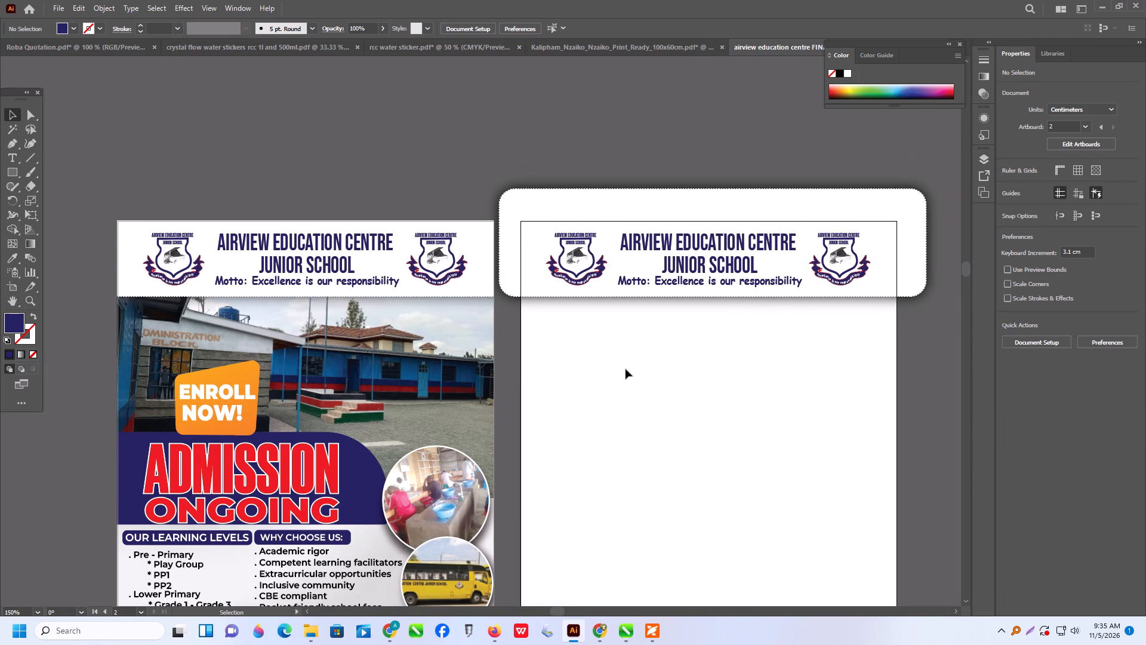
Switch to Chrome and view the fee structure flyer search for reference.
click(392, 631)
click(198, 7)
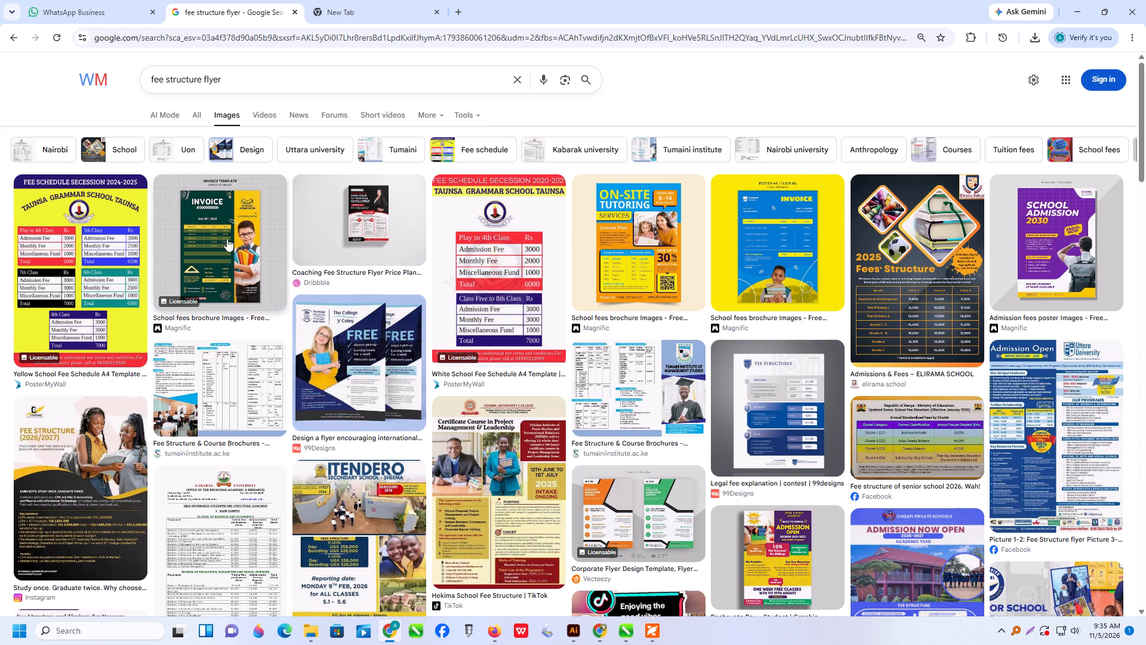
Preview the yellow Taunsa Grammar School fee schedule and the J.P.S 2025 fees structure for reference, and return to Illustrator.
click(90, 254)
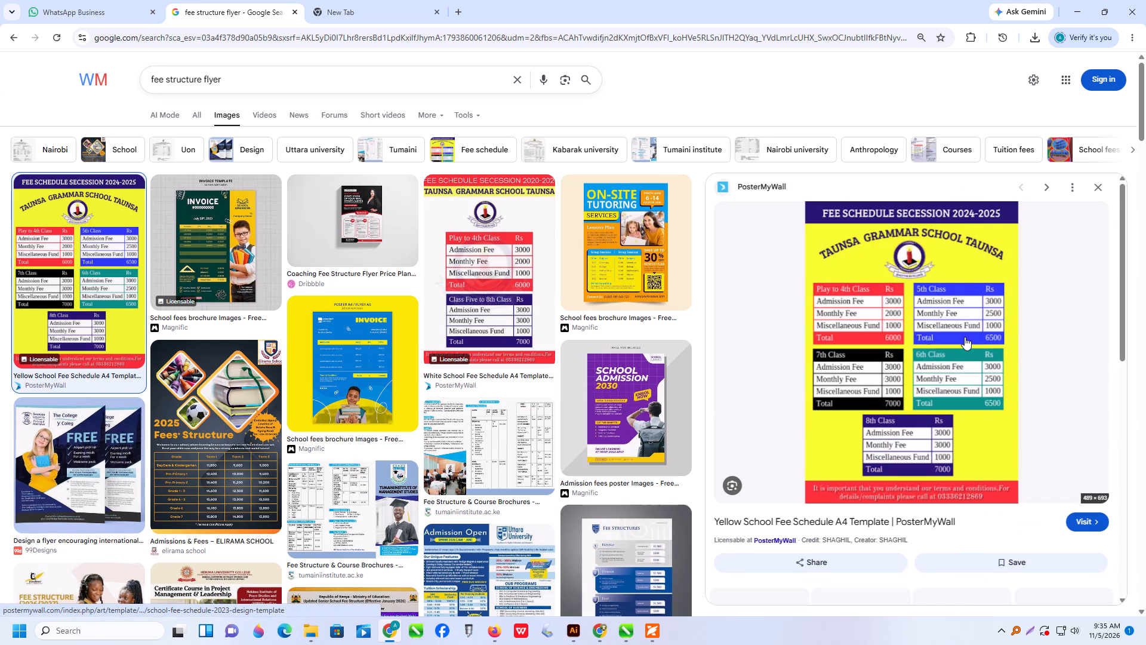
scroll(975, 338, down, 2)
scroll(975, 338, up, 1)
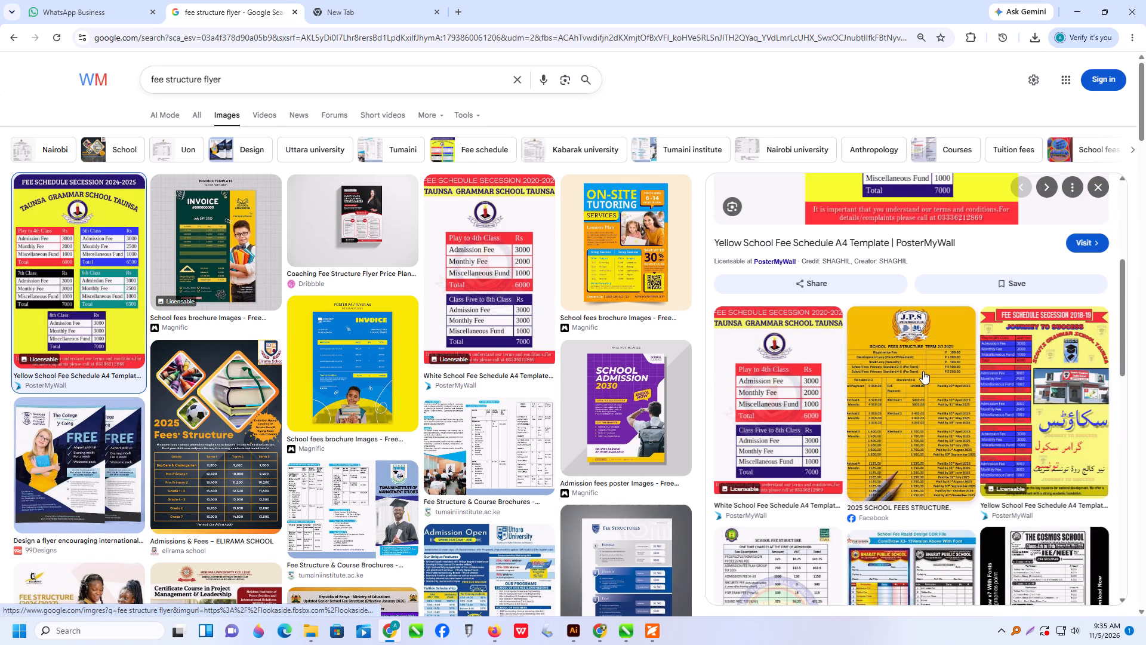
click(923, 371)
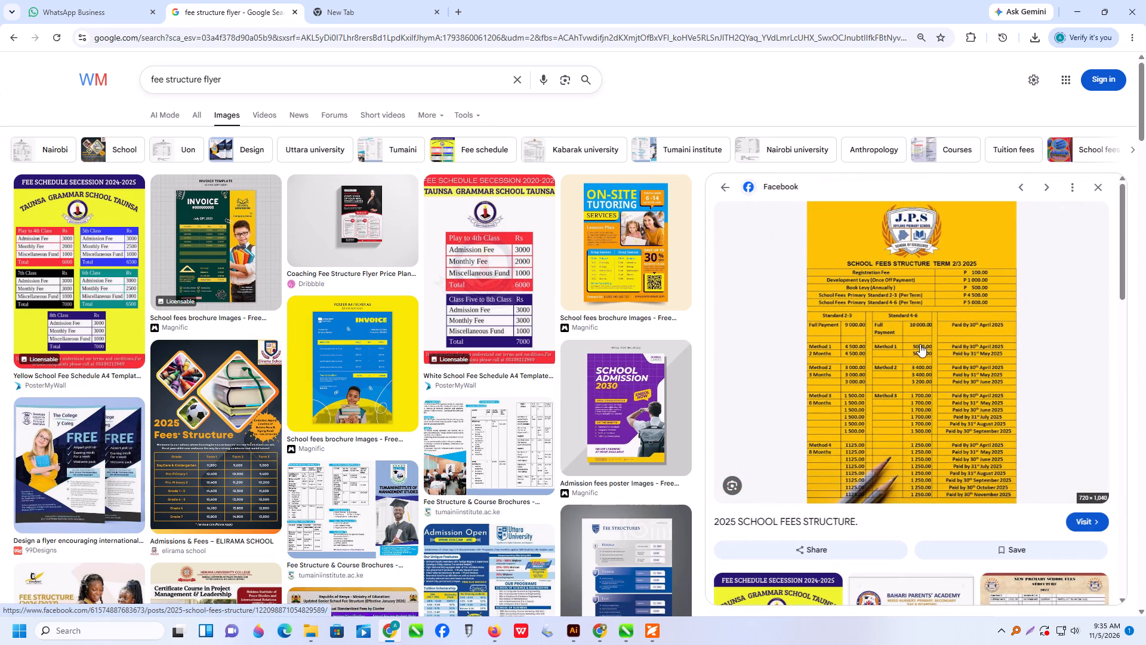
click(1073, 7)
Paste the copied heading FEES STRUCTURE 2027 as a new text line just below the school header on the second artboard.
click(620, 164)
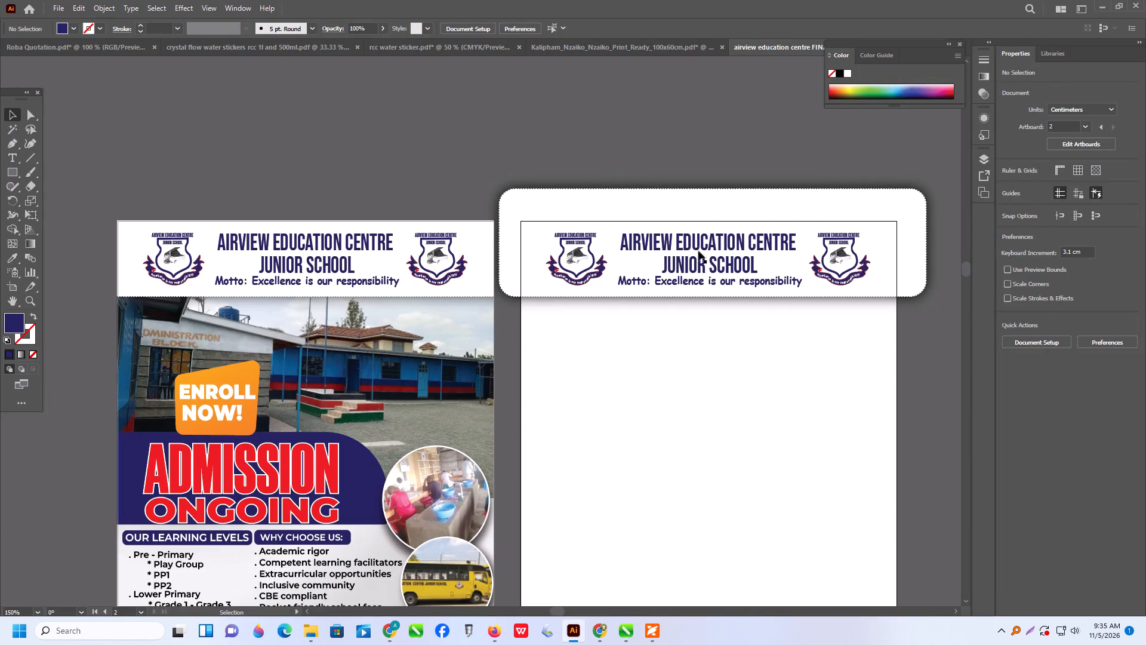
click(708, 263)
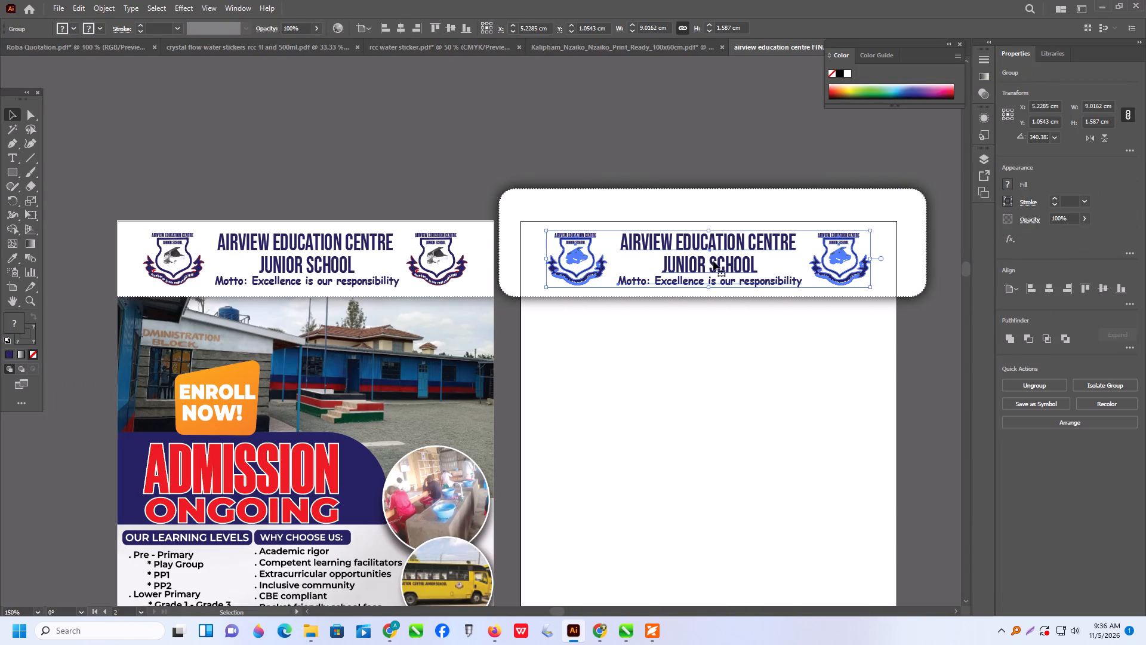
click(727, 314)
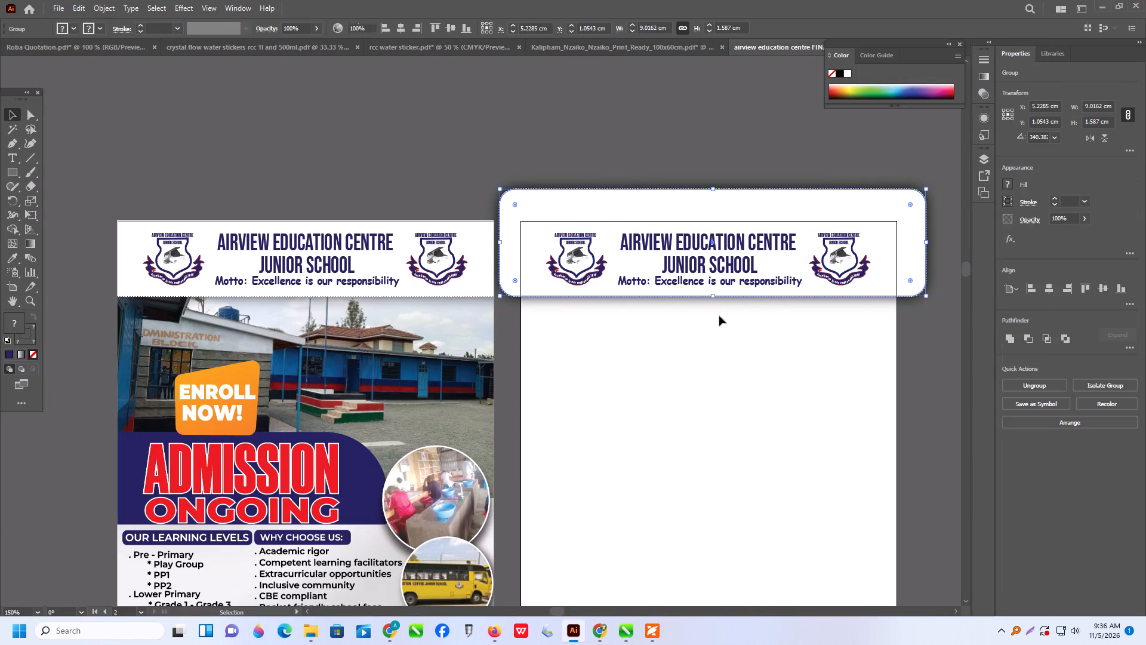
click(16, 157)
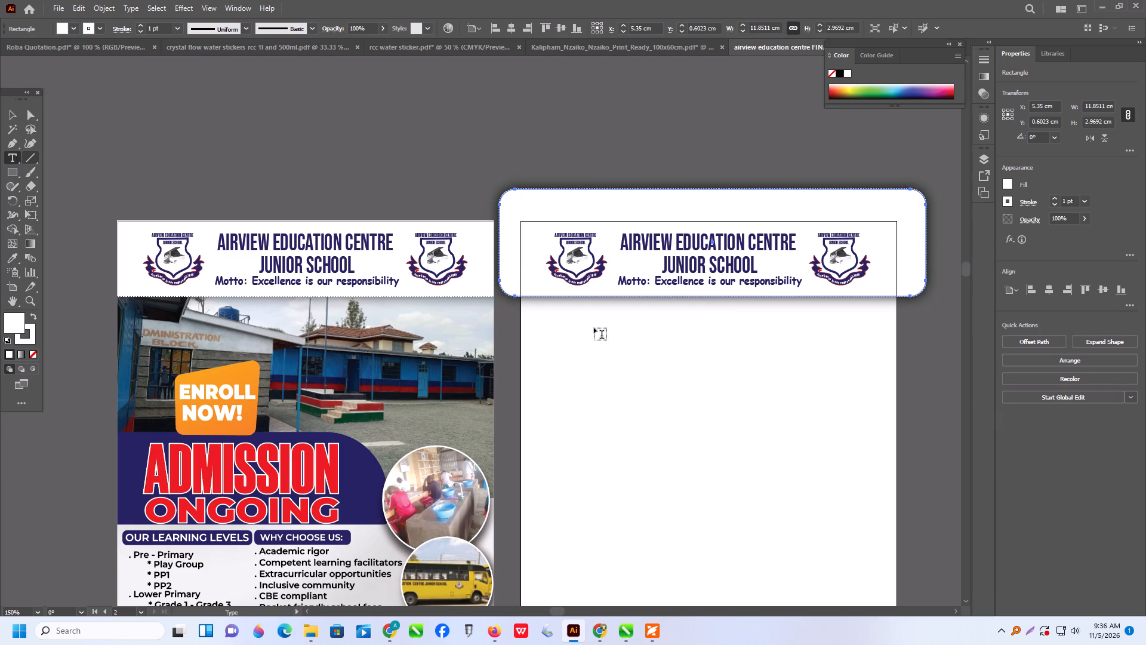
click(594, 328)
key(ctrl+v)
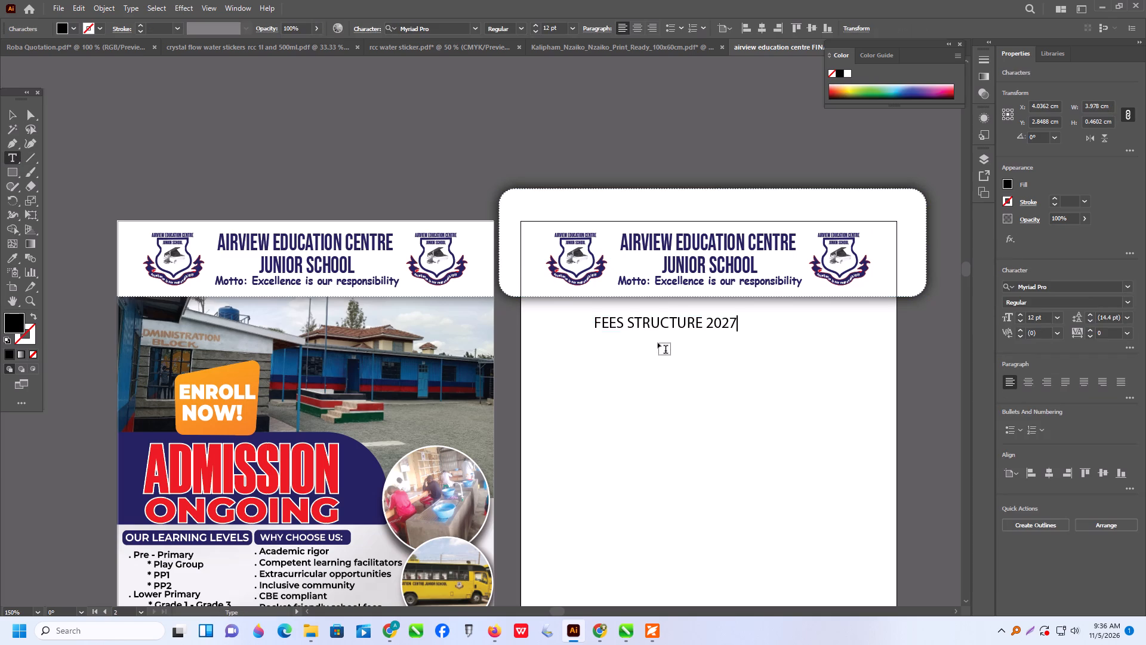
Restyle the FEES STRUCTURE 2027 text using the Eyedropper: Montserrat SemiBold from the OUR LEARNING LEVELS heading, navy from the admission banner.
click(16, 116)
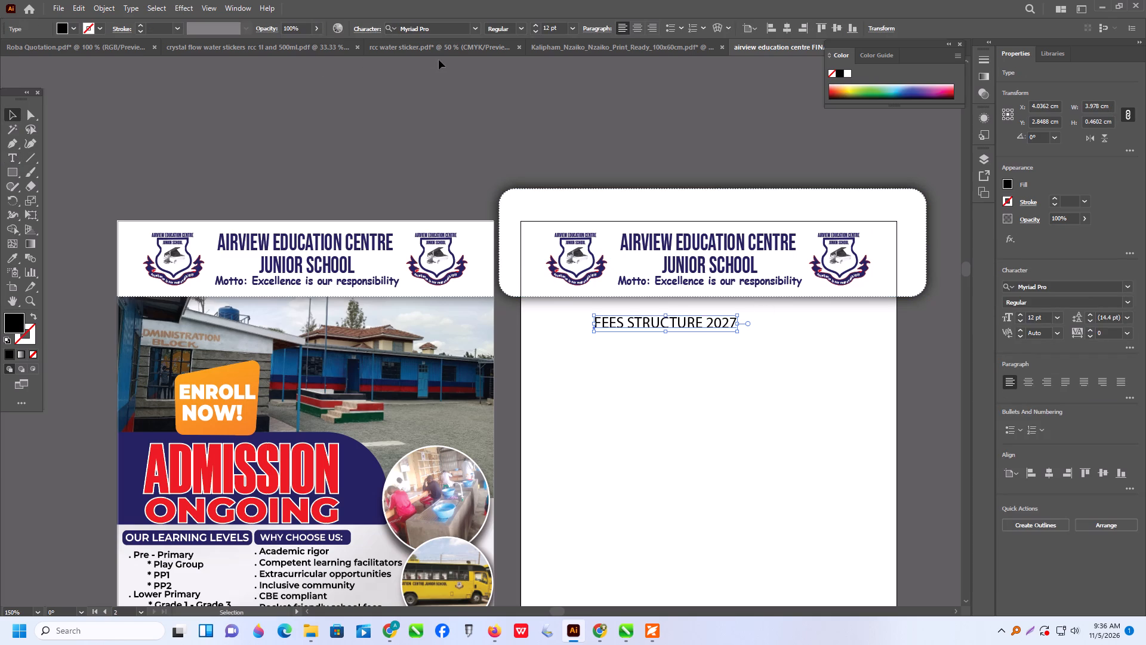
click(14, 261)
click(204, 542)
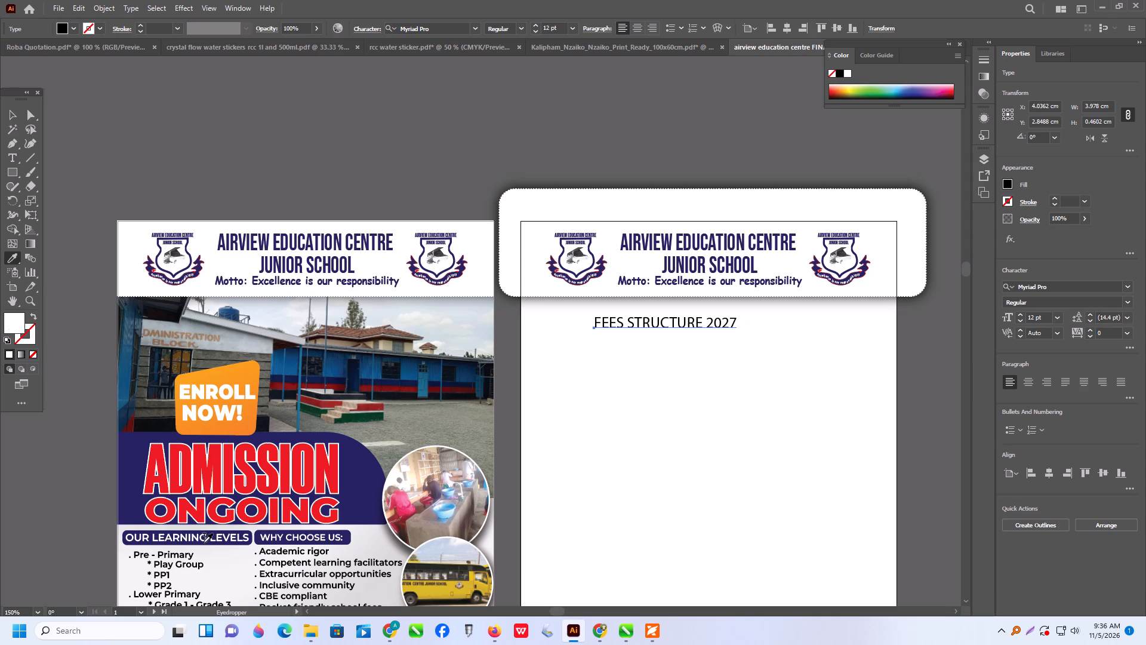
click(205, 540)
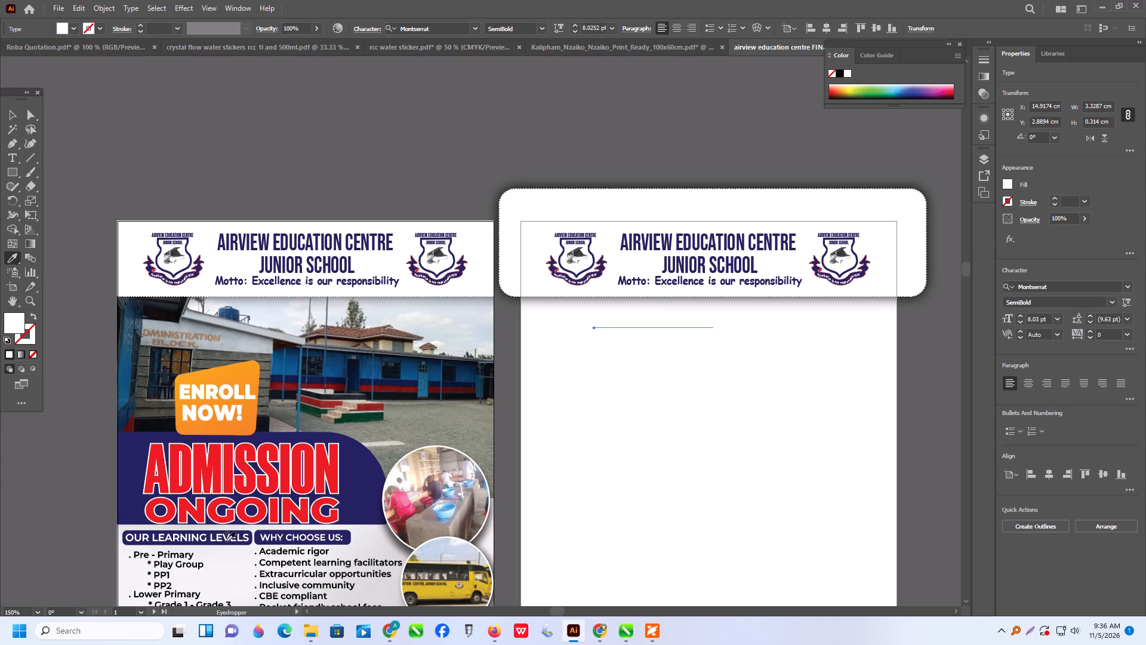
click(131, 542)
click(131, 543)
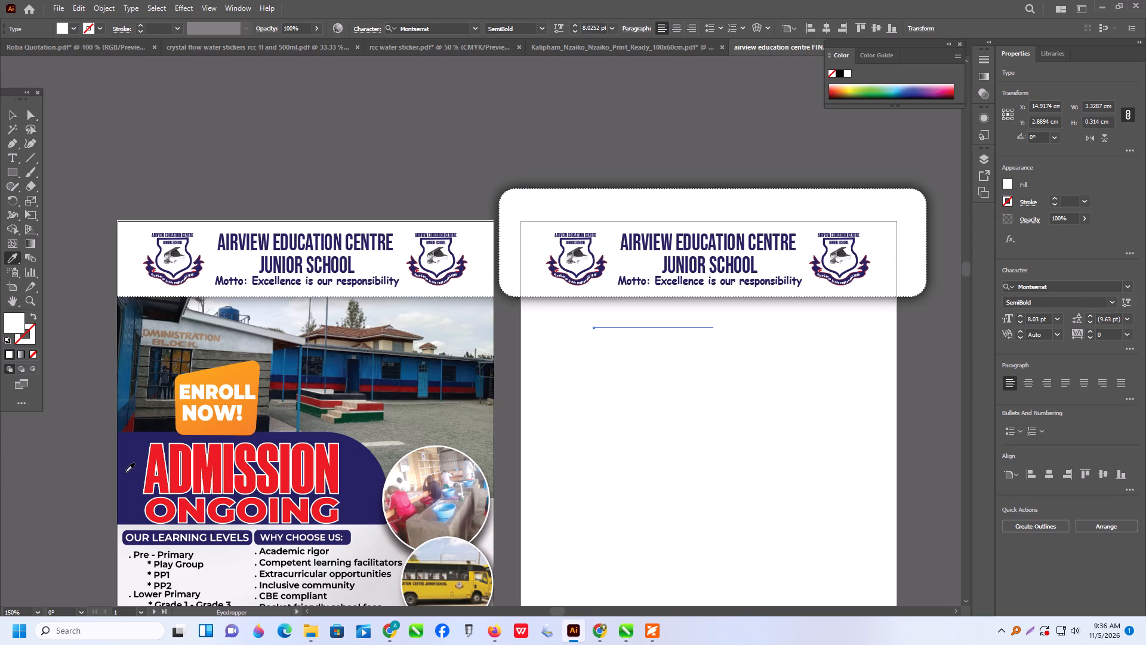
click(125, 472)
click(10, 110)
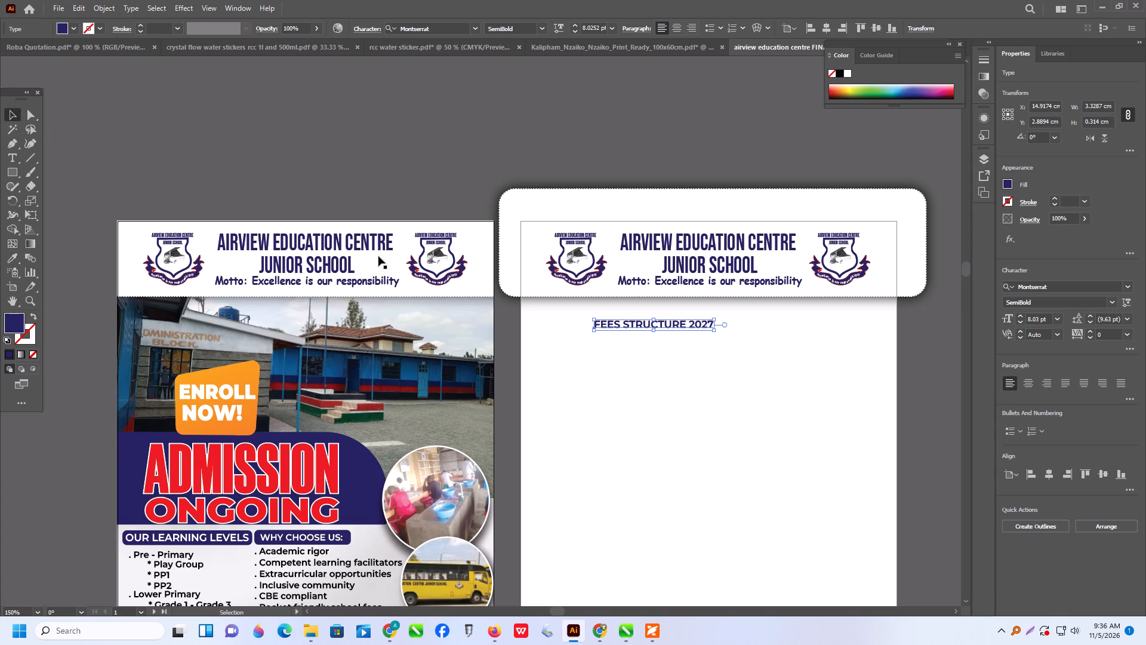
Enlarge the FEES STRUCTURE 2027 text to about 14.8 pt and place it centrally just below the school header.
shift+drag(713, 333, 815, 352)
drag(777, 340, 764, 332)
drag(750, 333, 756, 323)
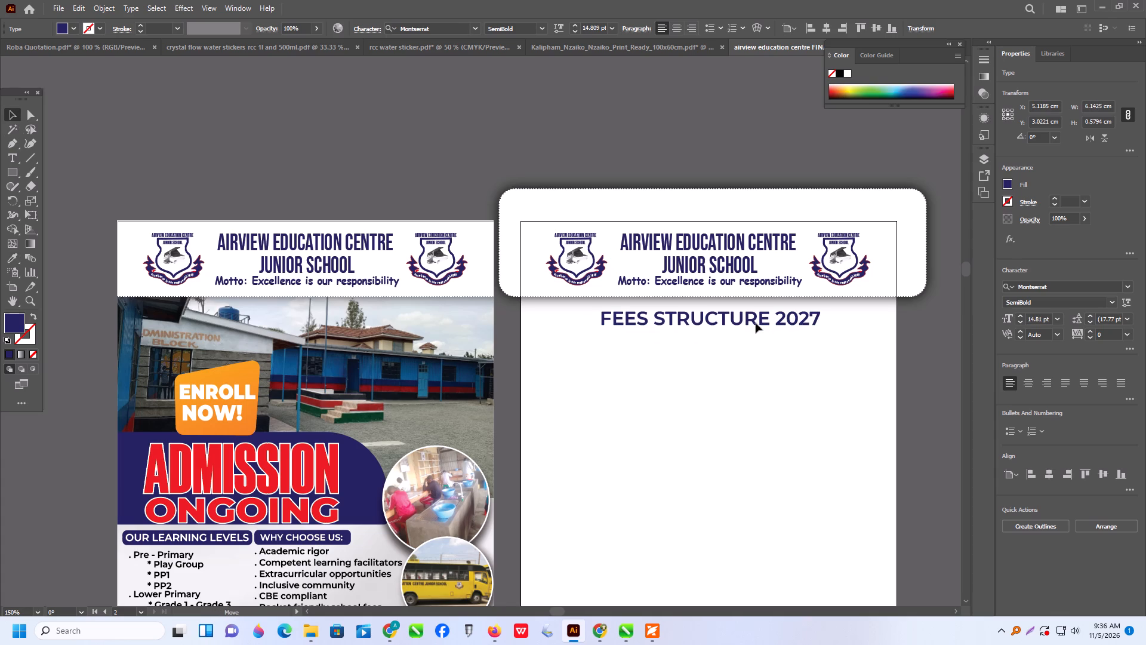
drag(756, 323, 753, 322)
Draw a rectangle about 6.6 by 0.7 cm over the FEES STRUCTURE 2027 text and round its corners slightly, about 0.07 cm.
scroll(776, 336, up, 1)
alt+scroll(470, 356, down, 1)
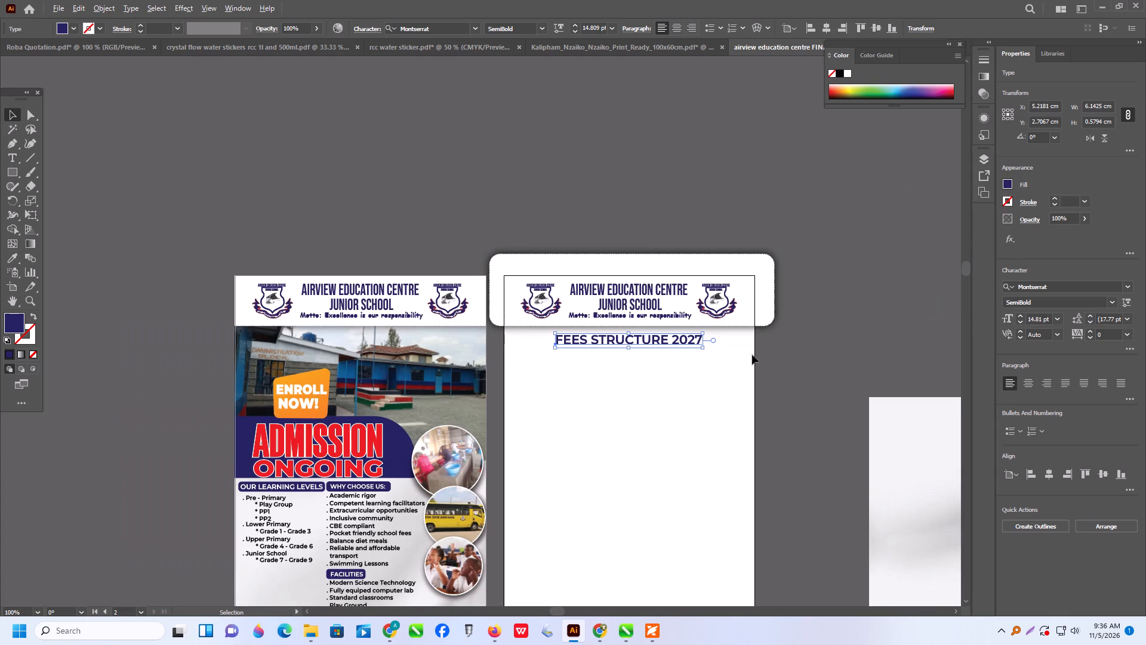
scroll(492, 326, down, 3)
alt+scroll(619, 282, up, 1)
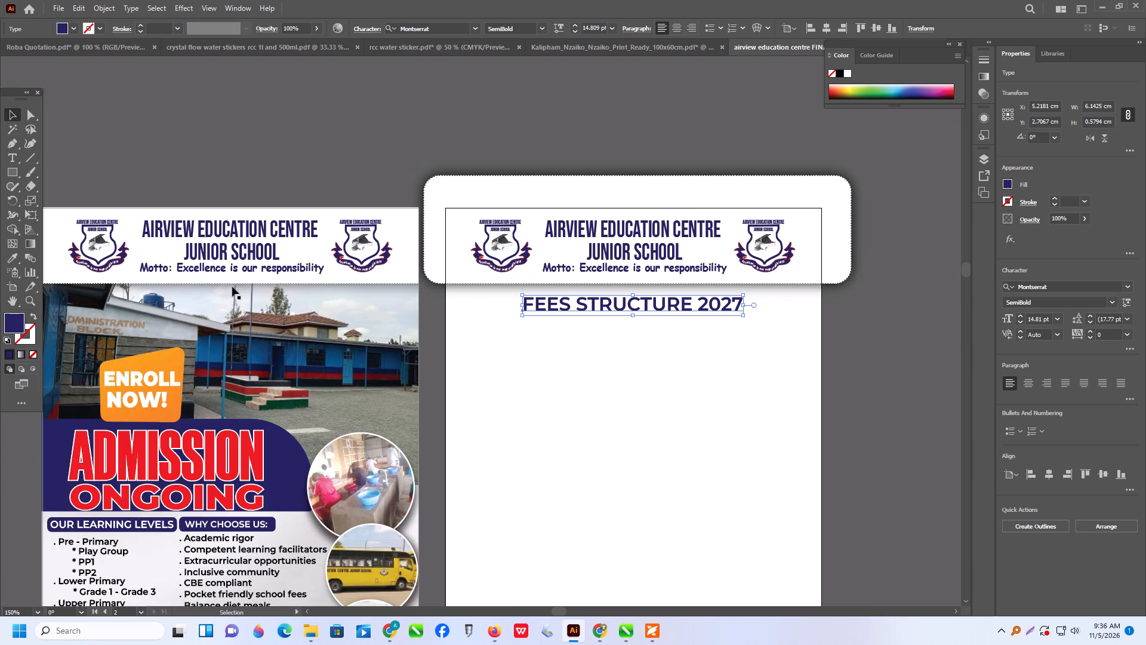
click(12, 168)
alt+scroll(676, 360, up, 1)
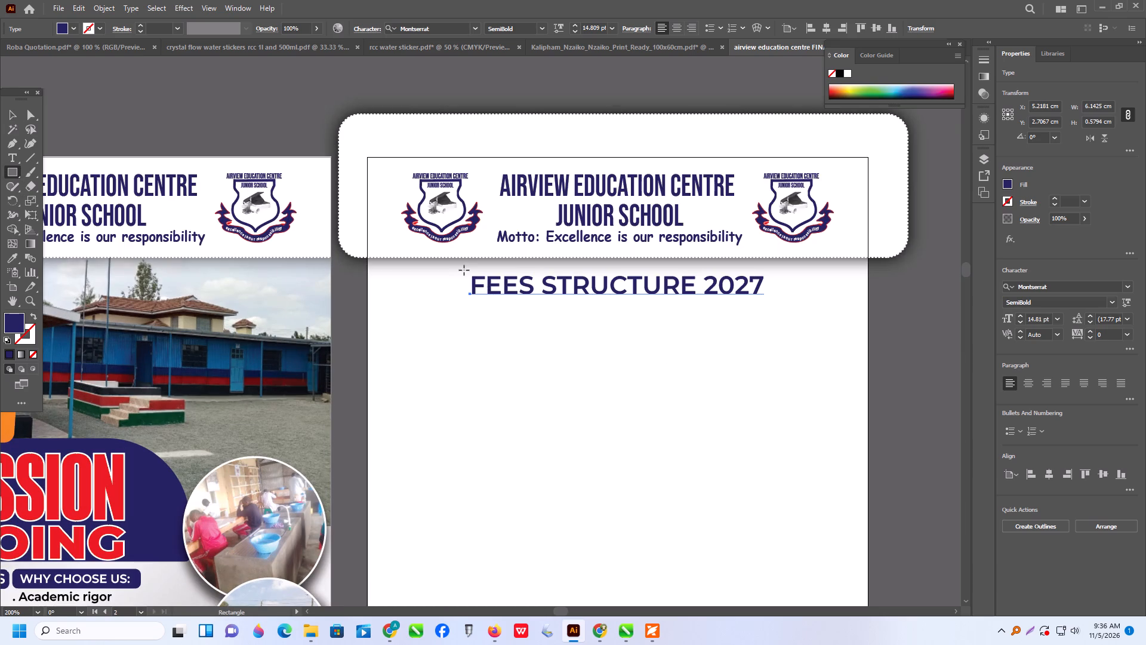
drag(463, 270, 780, 304)
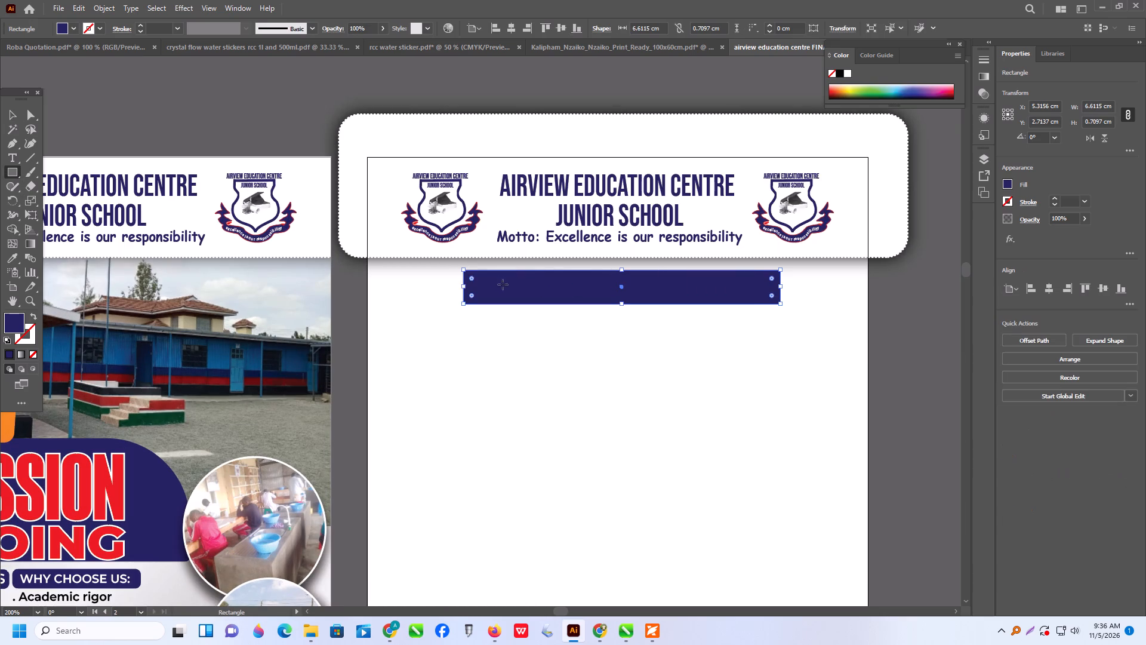
shift+drag(472, 278, 466, 274)
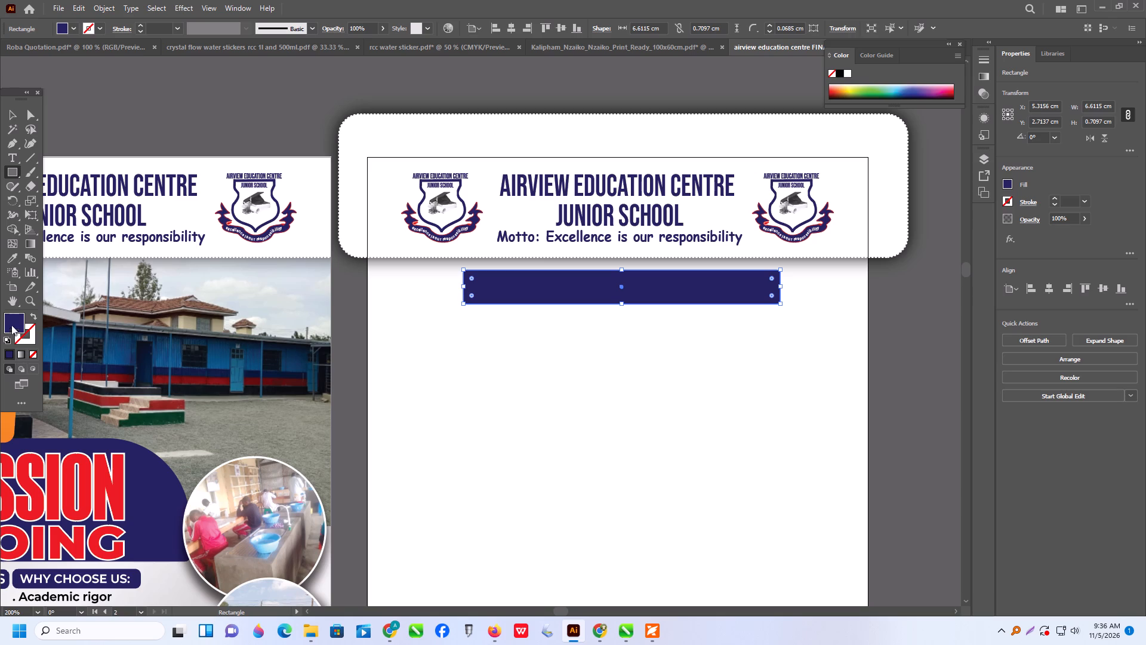
Fill the rectangle with the red of the ADMISSION lettering using the Eyedropper and send it behind the heading text.
click(19, 262)
click(87, 481)
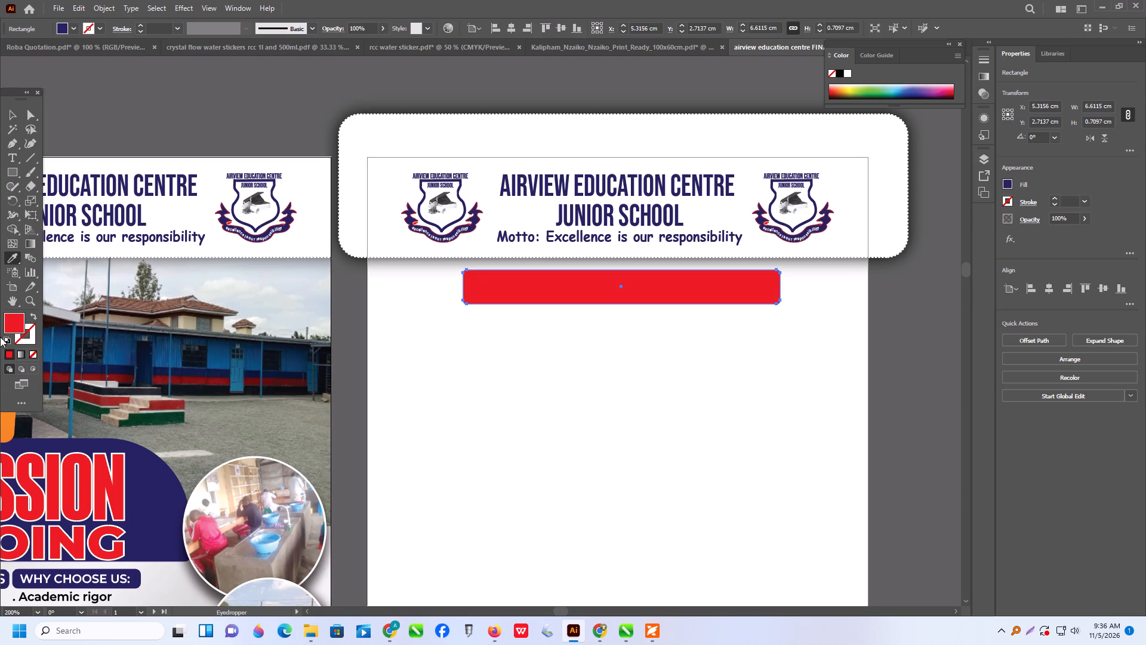
click(14, 109)
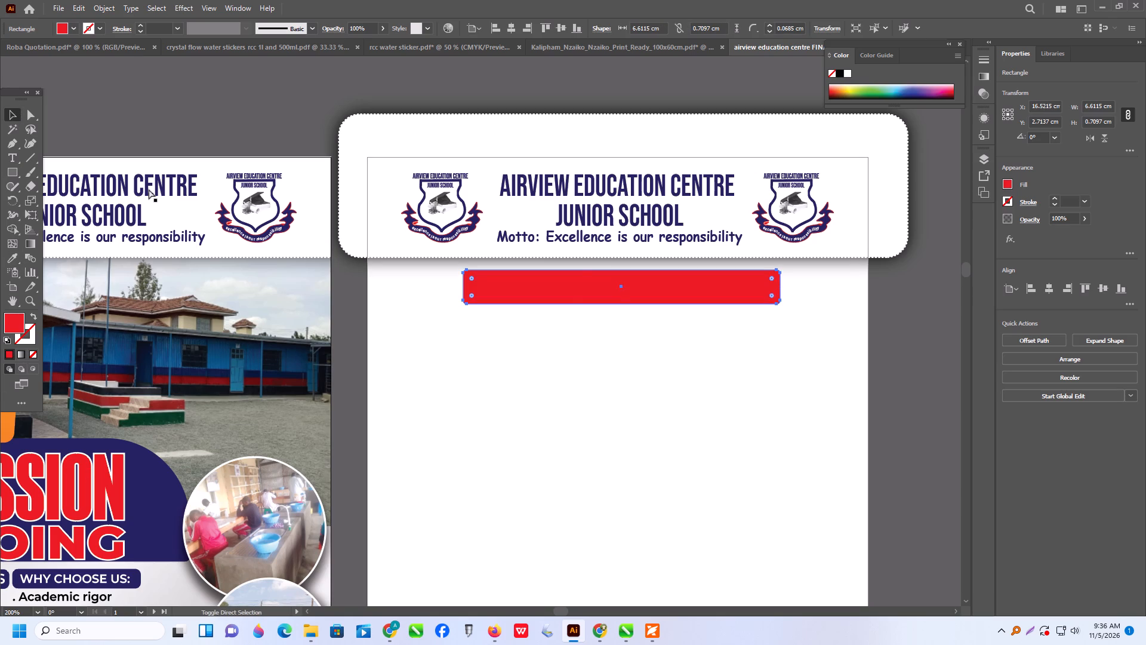
key(ctrl+shift+bracketleft)
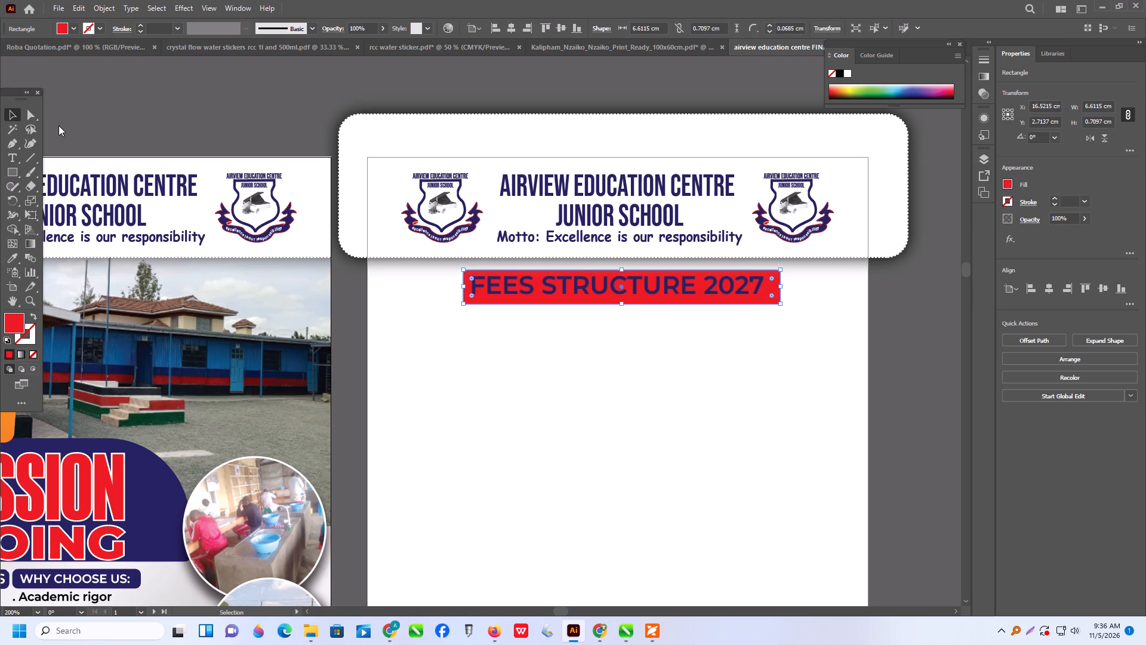
click(457, 376)
click(575, 338)
Move the FEES STRUCTURE 2027 text nearer the middle of the red bar and set its font style to Bold.
alt+scroll(630, 288, up, 2)
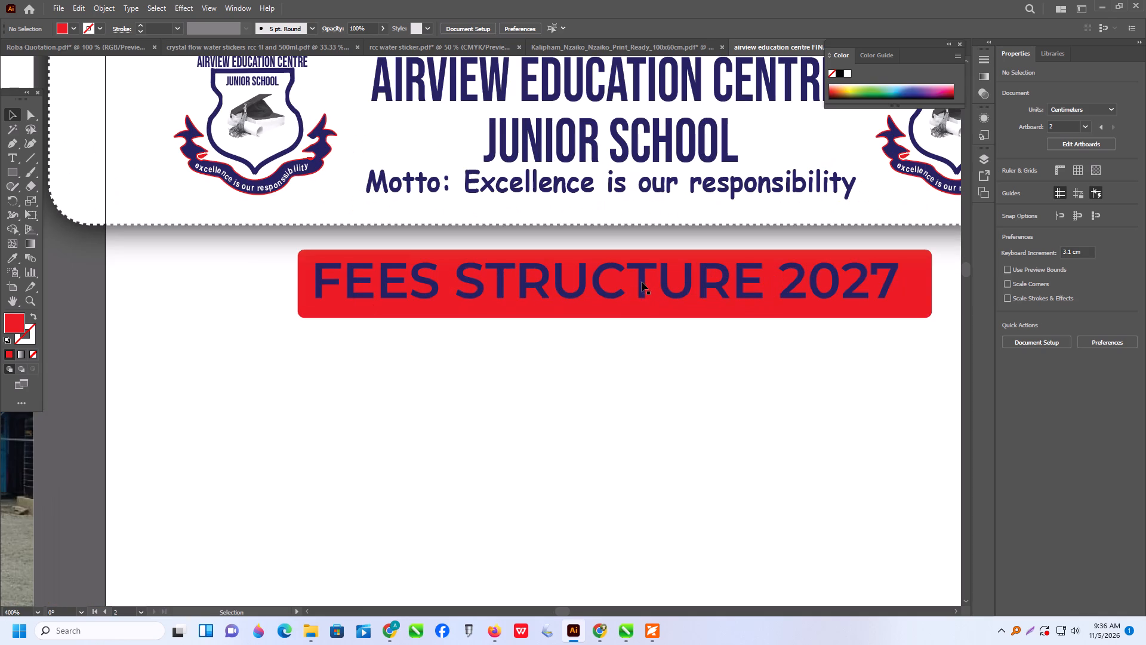
drag(643, 284, 656, 290)
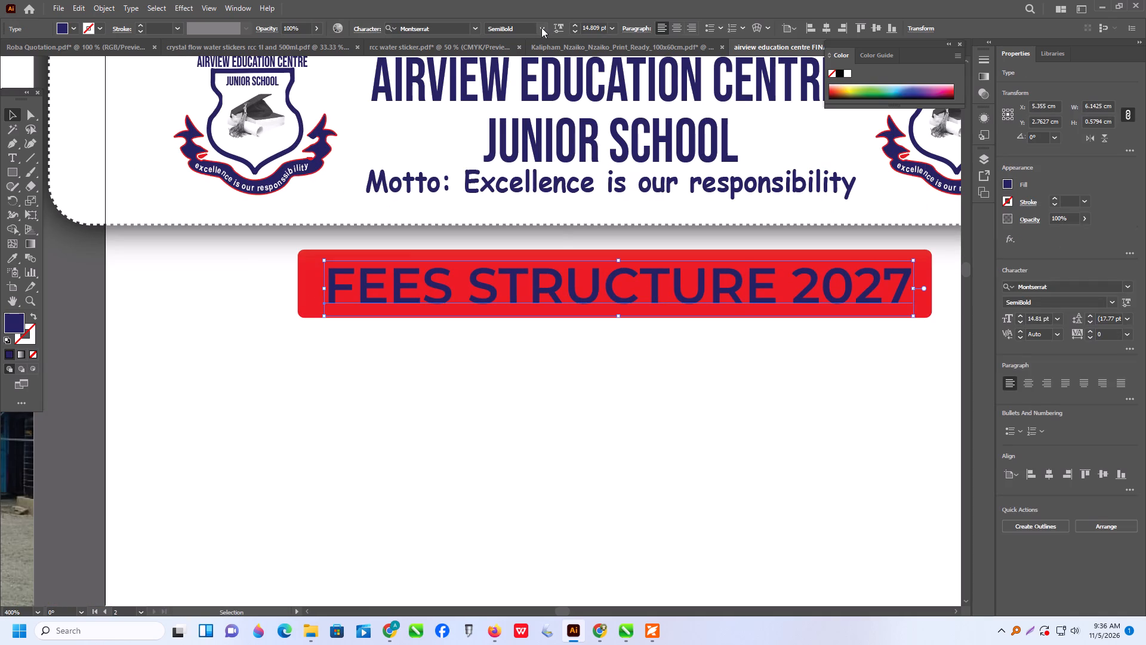
click(541, 27)
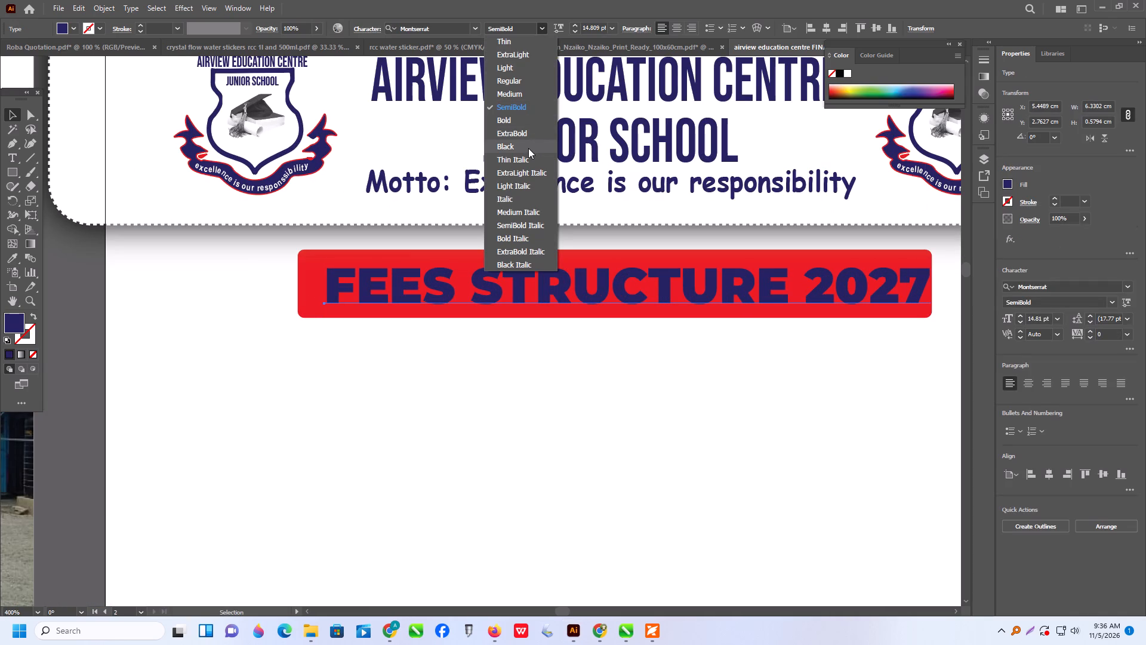
click(520, 122)
Recolor the FEES STRUCTURE 2027 text white by sampling the blank page with the Eyedropper.
alt+scroll(432, 348, down, 1)
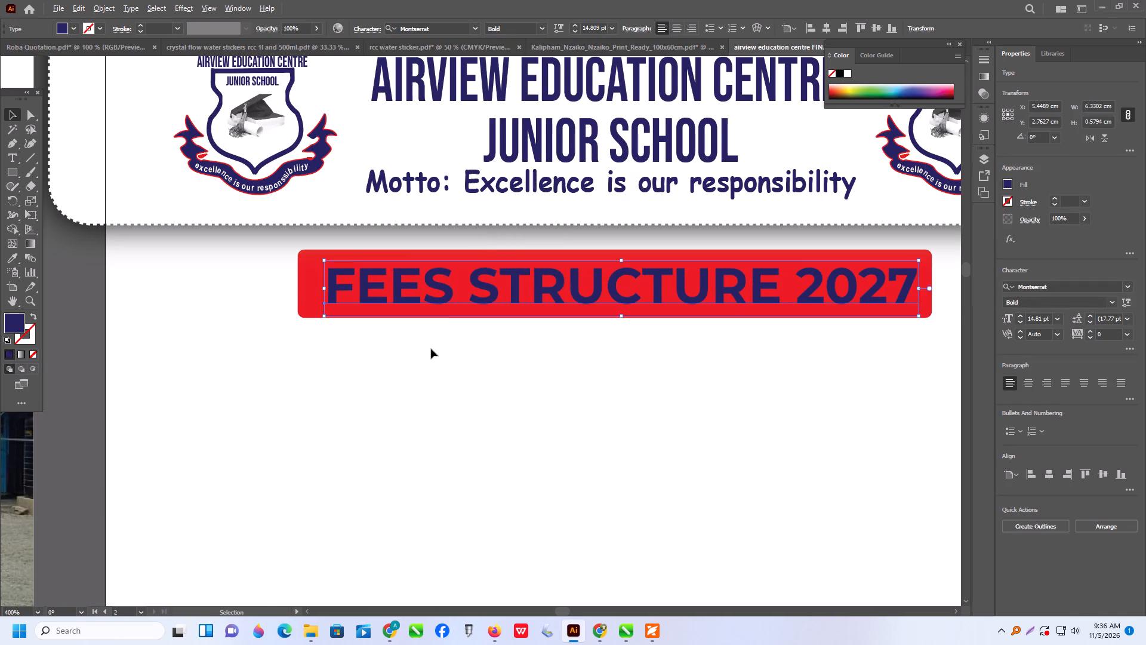
alt+scroll(431, 349, down, 1)
click(13, 254)
click(442, 449)
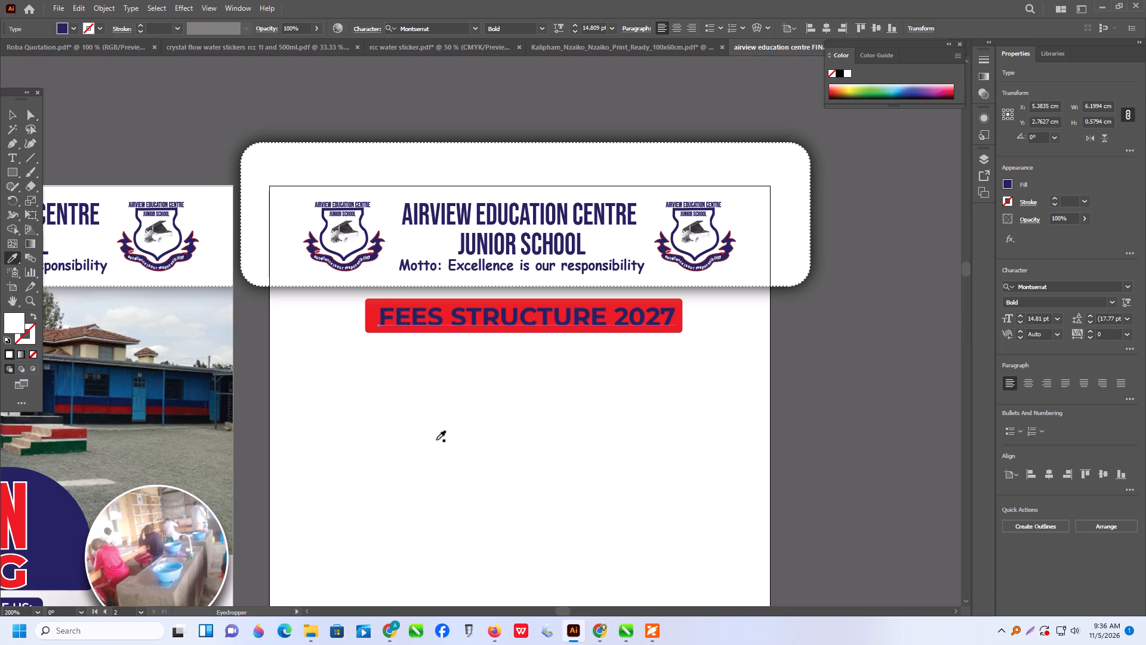
click(15, 109)
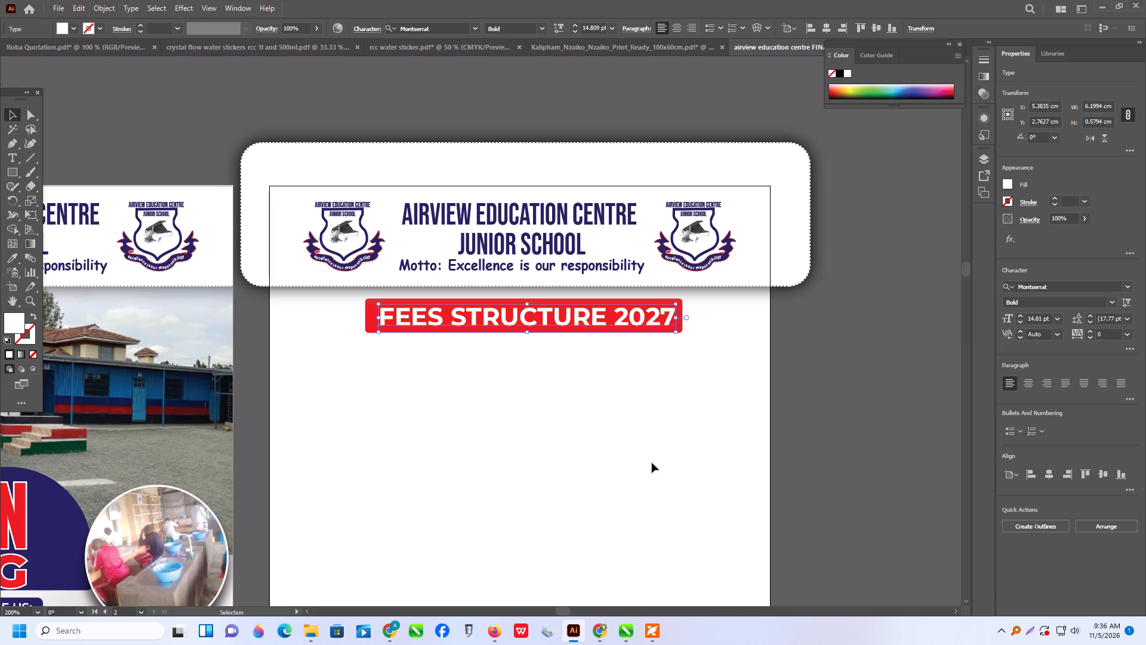
drag(652, 463, 653, 457)
Align the red bar to the FEES STRUCTURE 2027 text as key object, centring them horizontally and vertically.
drag(723, 325, 310, 325)
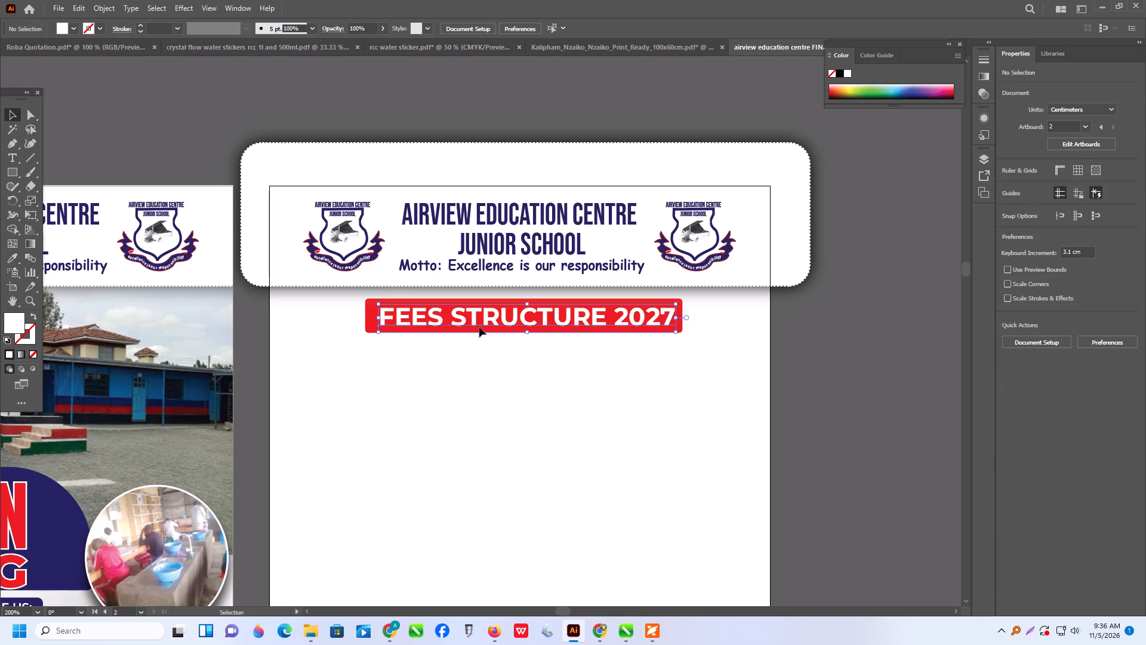
drag(340, 315, 700, 391)
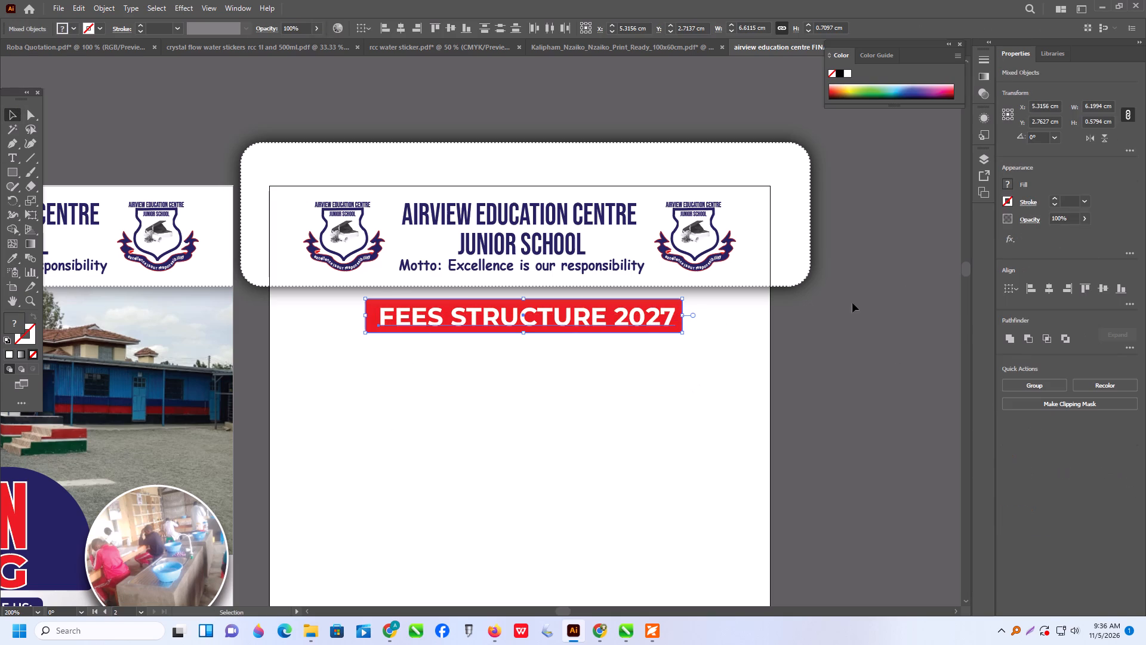
click(1015, 285)
click(1027, 317)
click(1045, 287)
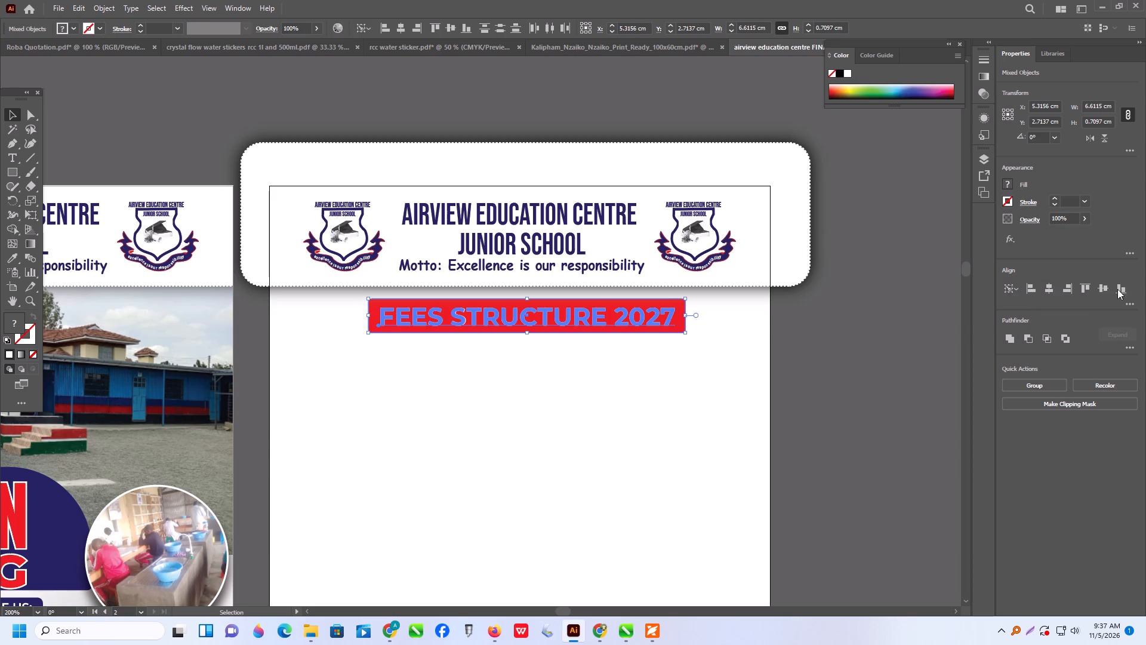
click(1103, 287)
click(674, 371)
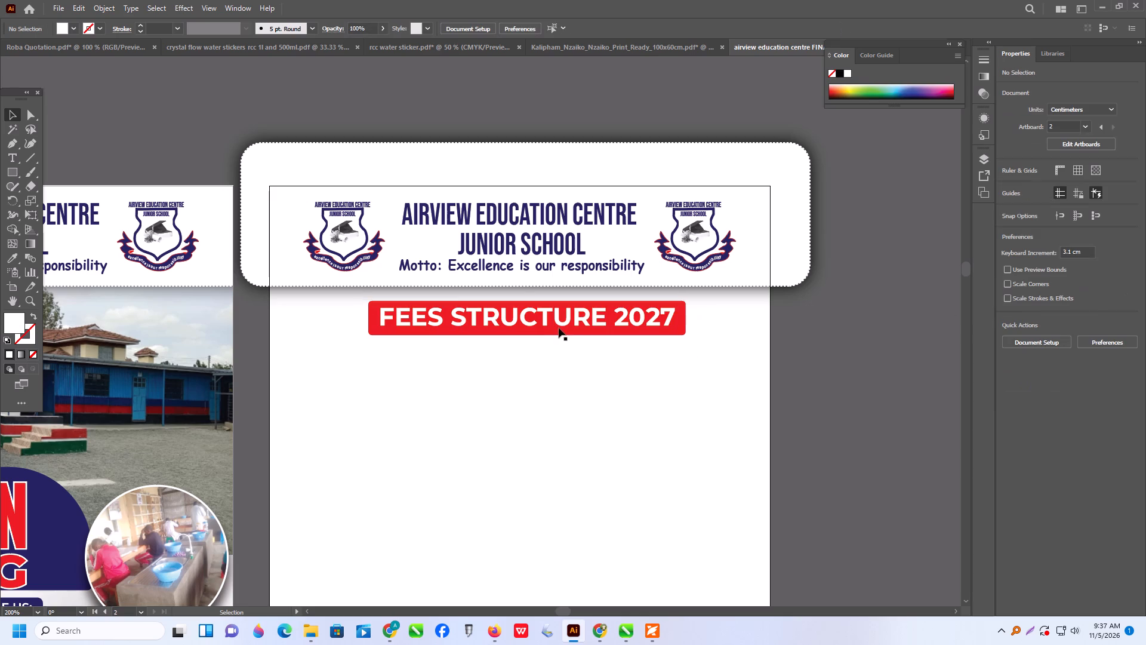
Move the white rounded rectangle off the second artboard's header onto the empty canvas above the artboards.
drag(313, 308, 750, 395)
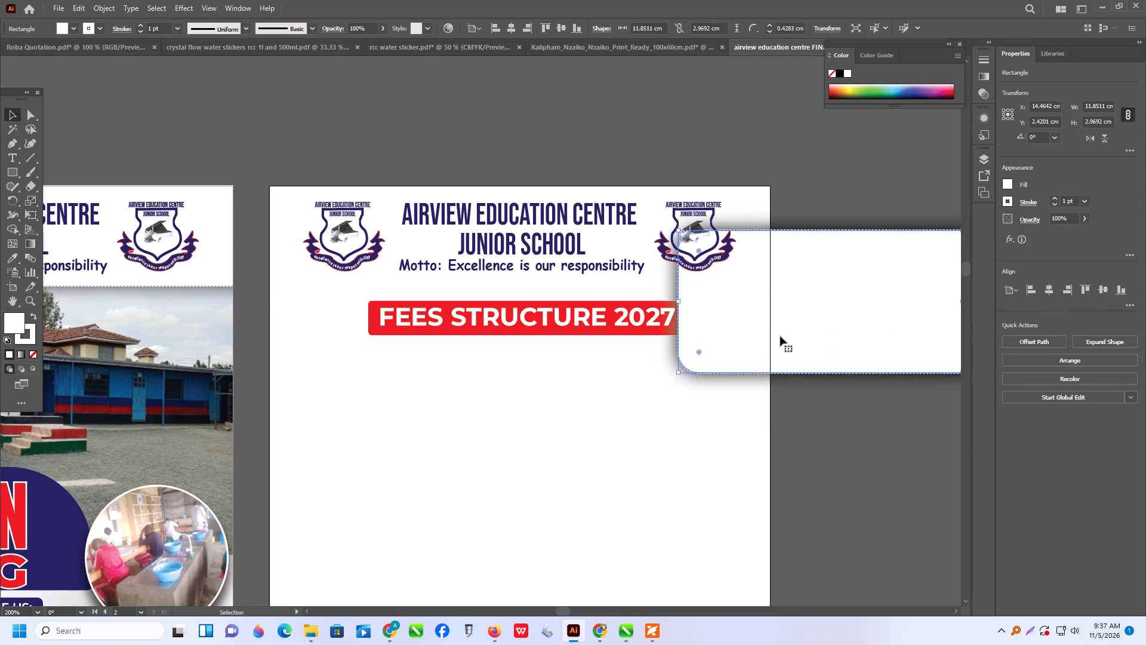
scroll(780, 336, down, 3)
alt+drag(829, 302, 862, 395)
alt+scroll(623, 411, down, 2)
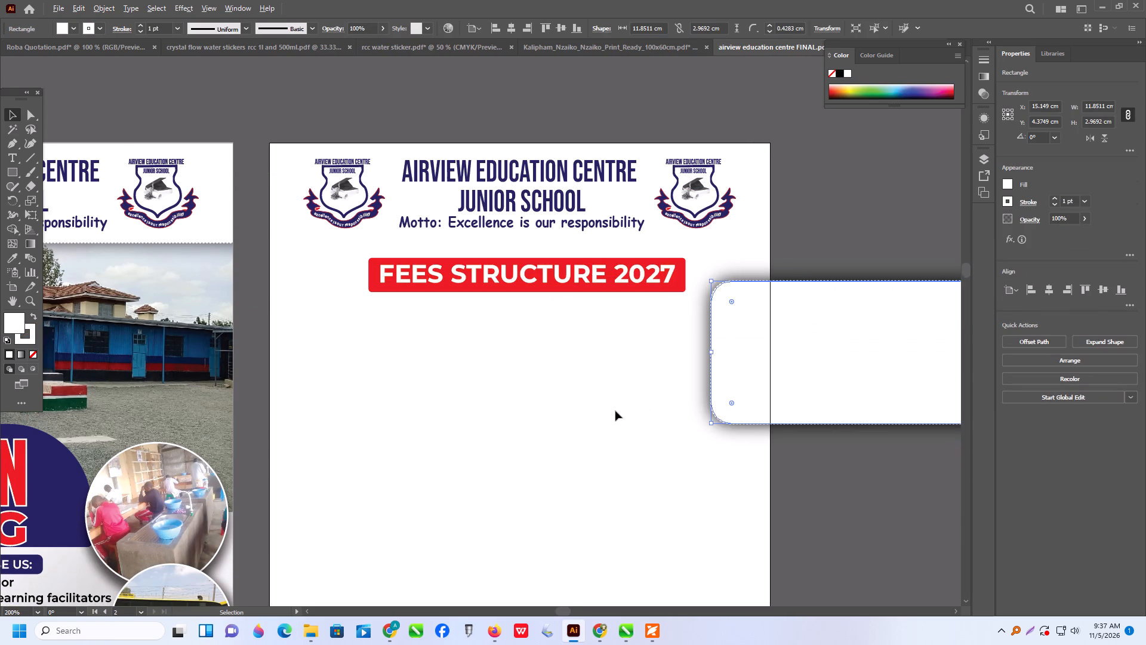
drag(794, 388, 699, 168)
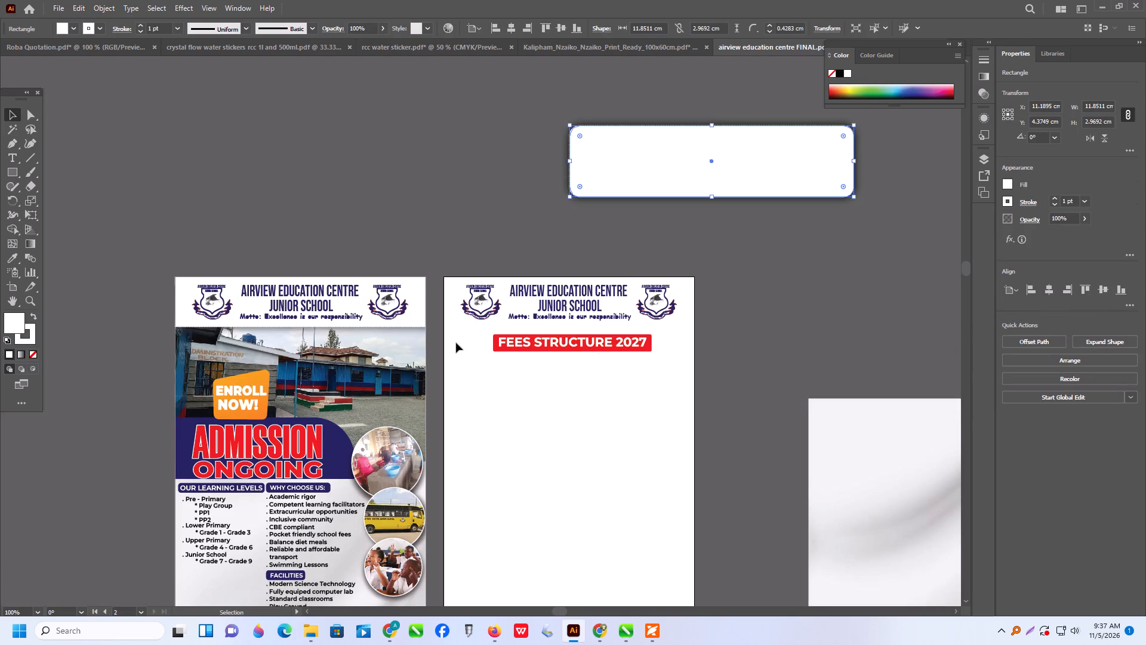
Group the FEES STRUCTURE 2027 text with its red bar and centre the group horizontally on the artboard.
drag(457, 340, 732, 394)
key(ctrl+g)
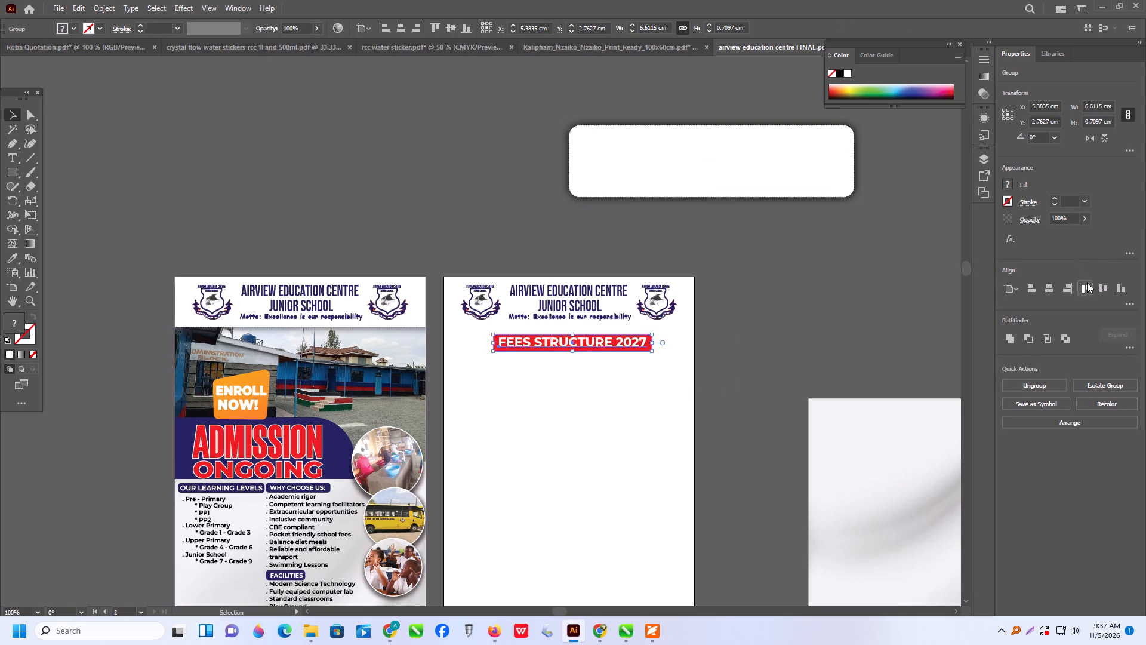
click(1042, 289)
Move the FEES STRUCTURE 2027 group up to just below the motto line and recentre it horizontally on the artboard.
alt+scroll(597, 337, up, 2)
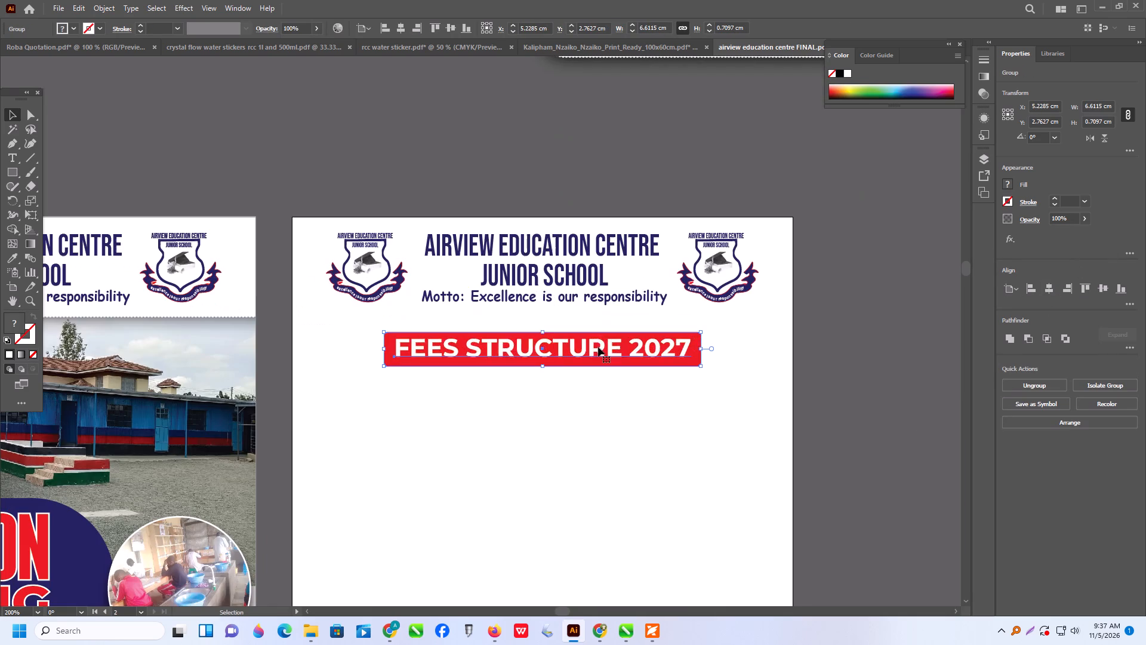
drag(598, 347, 600, 328)
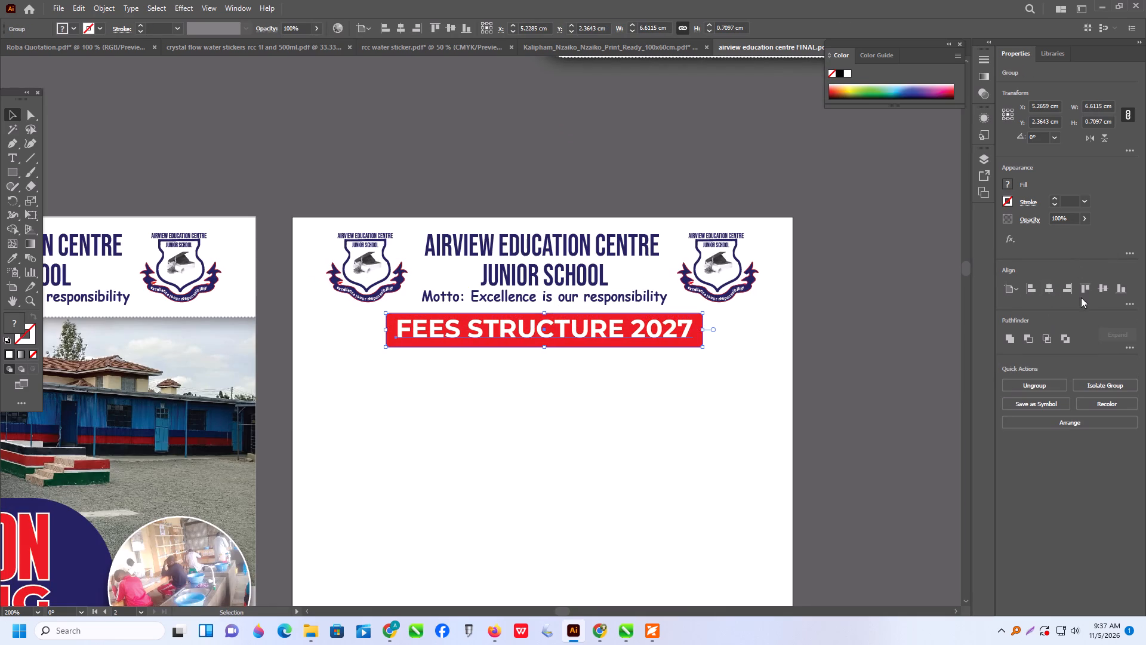
click(1051, 284)
click(948, 284)
Switch to Chrome and examine the fee structure flyer image results as a layout reference, then return to Illustrator.
scroll(586, 361, down, 9)
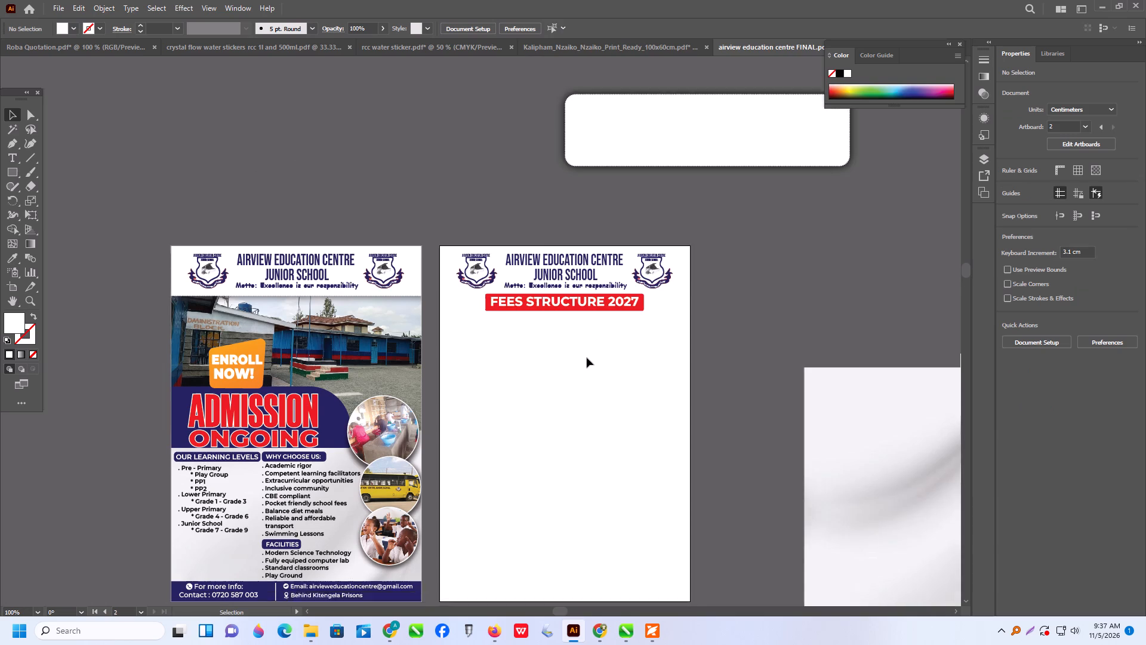
scroll(587, 358, down, 5)
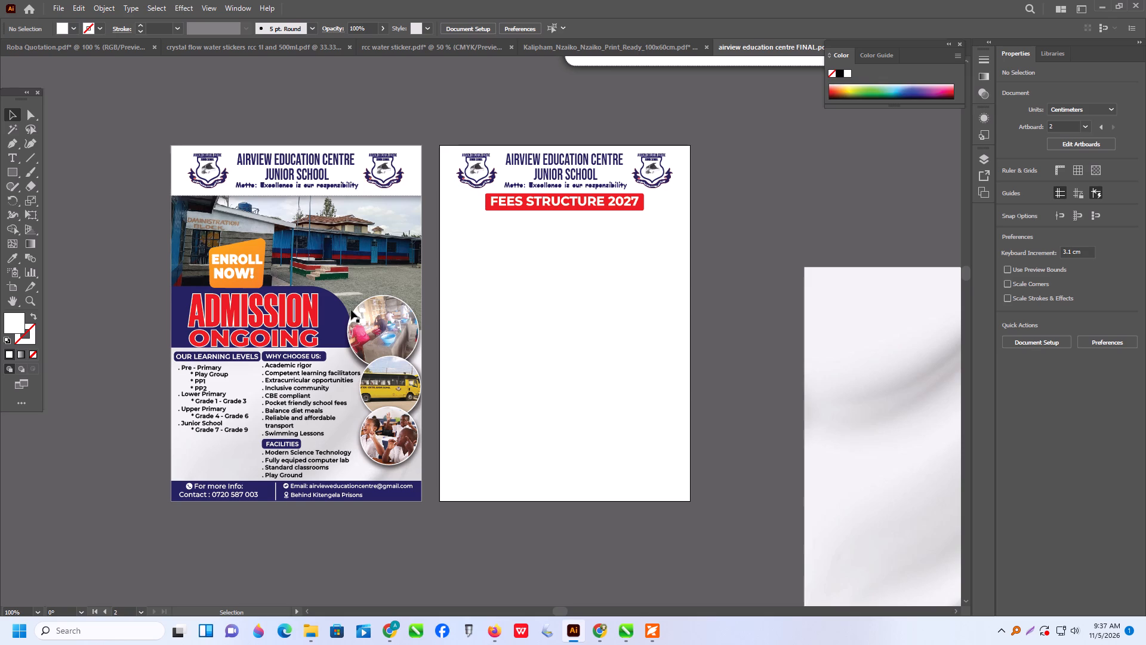
click(394, 629)
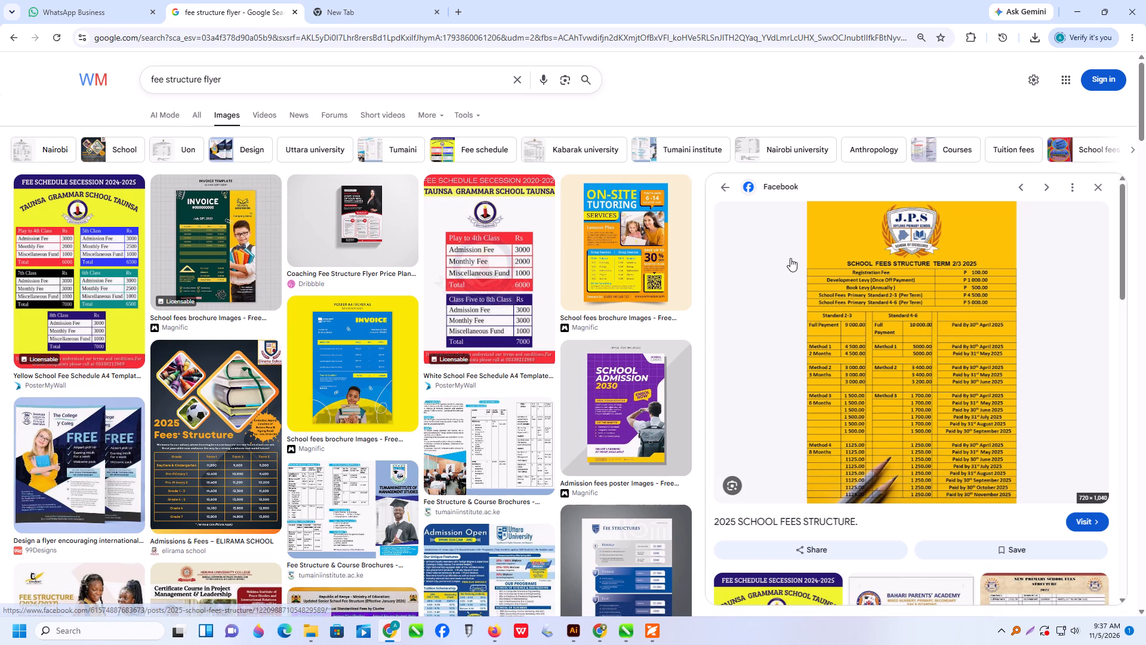
click(1079, 9)
Draw a white rectangle about 3 cm wide and 4.5 cm high near the page's left edge, below the FEES STRUCTURE 2027 bar.
scroll(647, 275, down, 3)
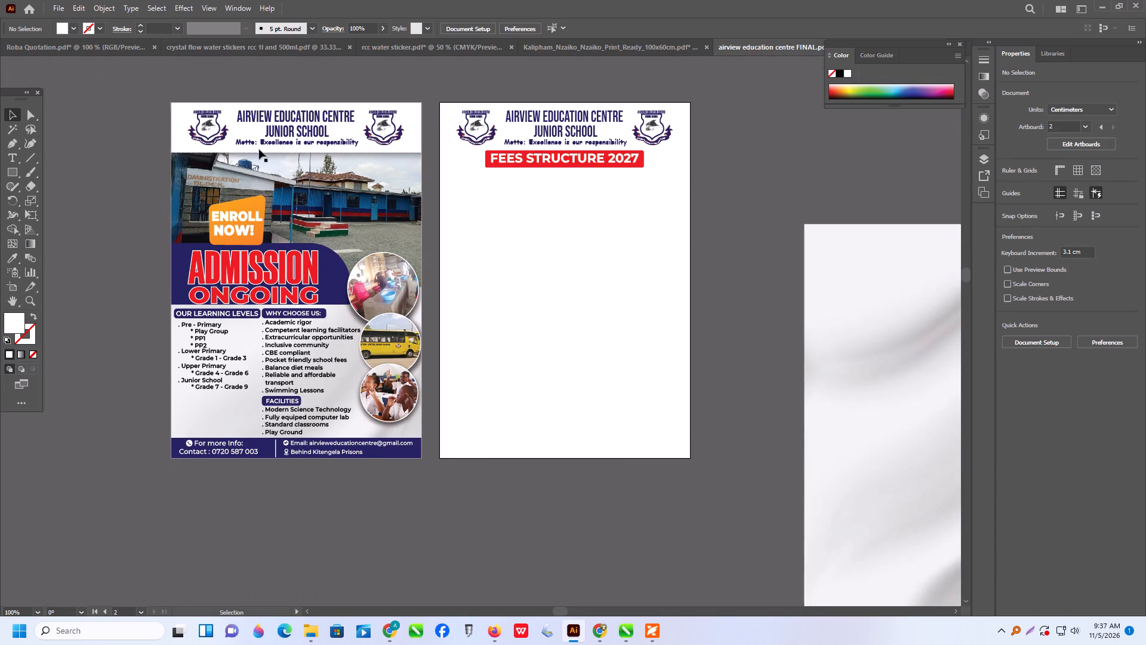
click(14, 169)
drag(446, 180, 452, 185)
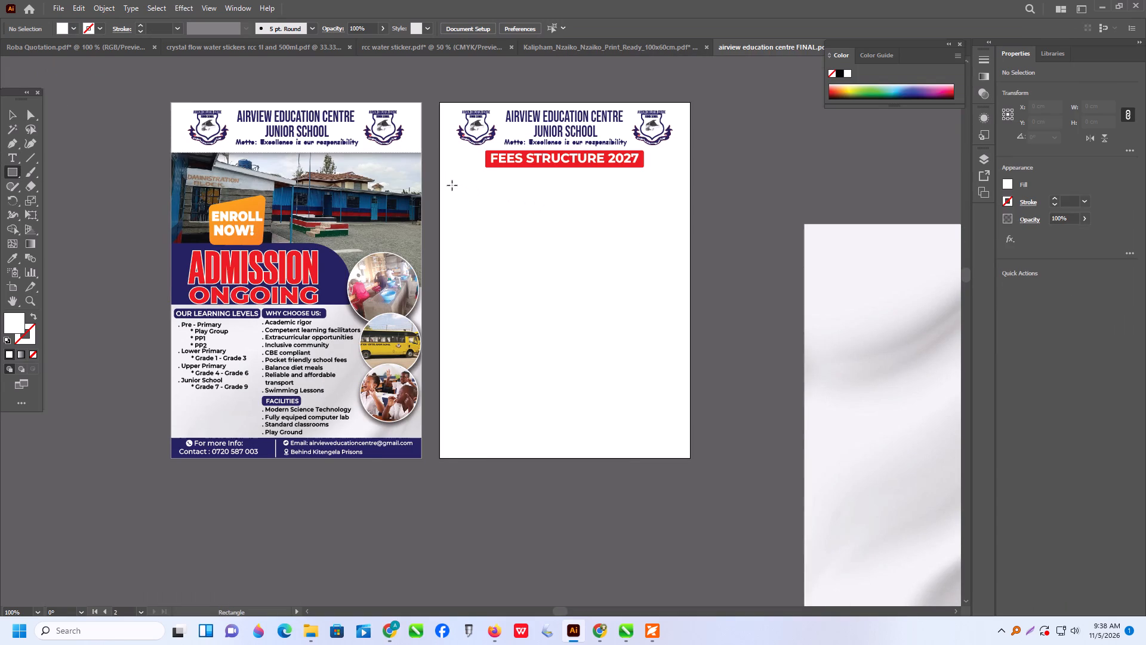
drag(452, 185, 544, 339)
drag(544, 339, 540, 328)
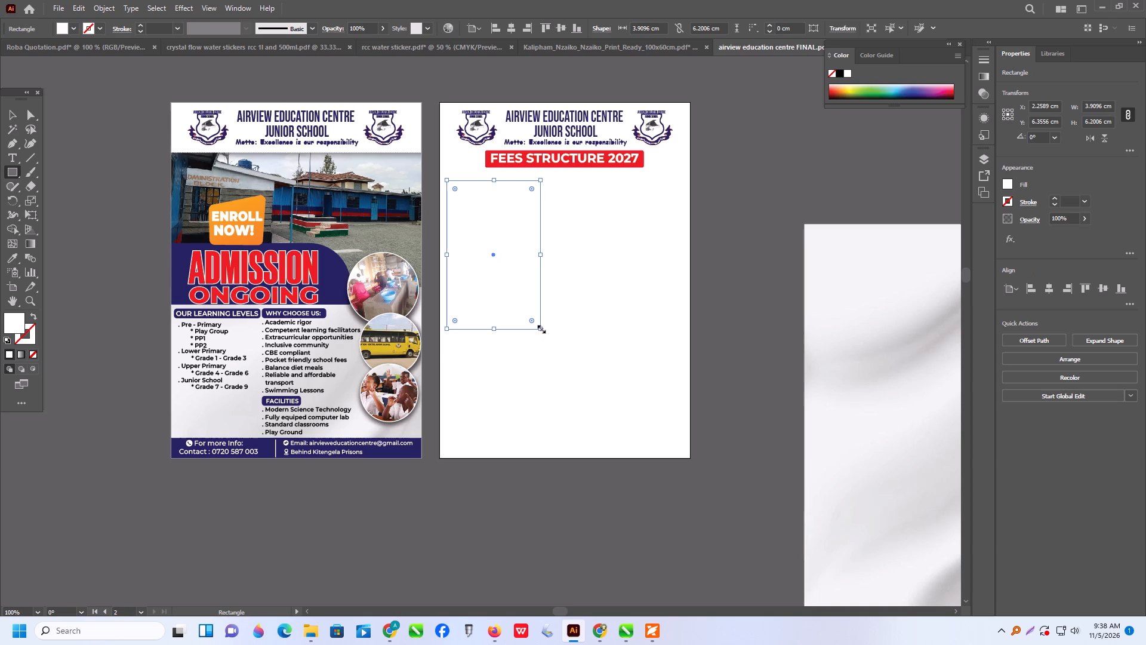
drag(540, 328, 537, 325)
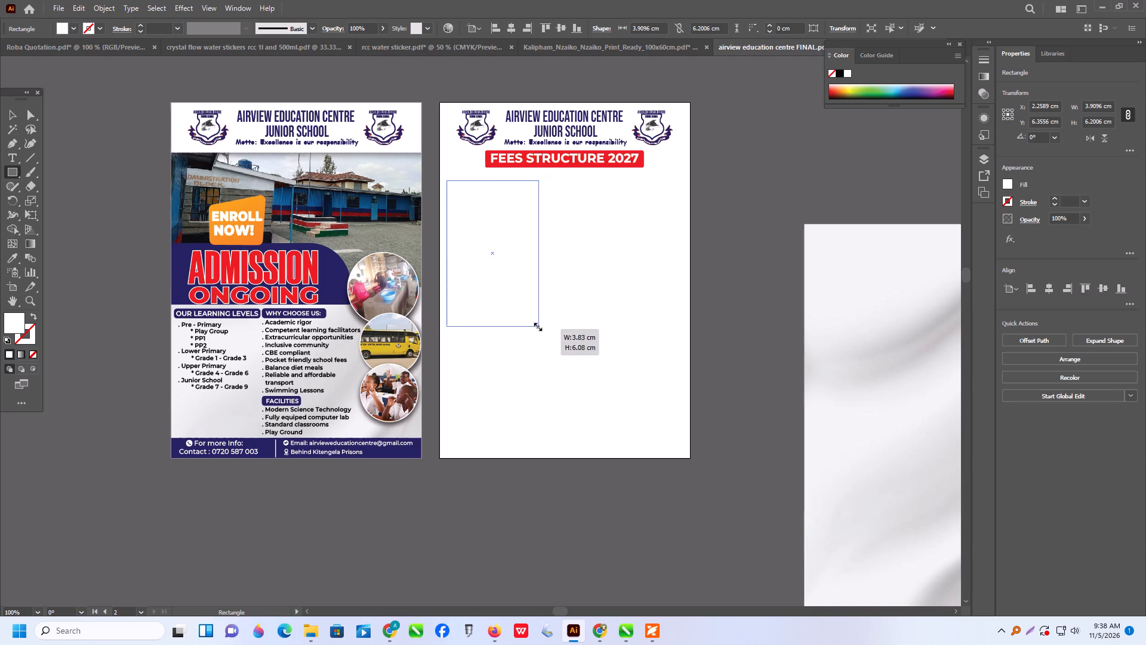
drag(537, 325, 518, 288)
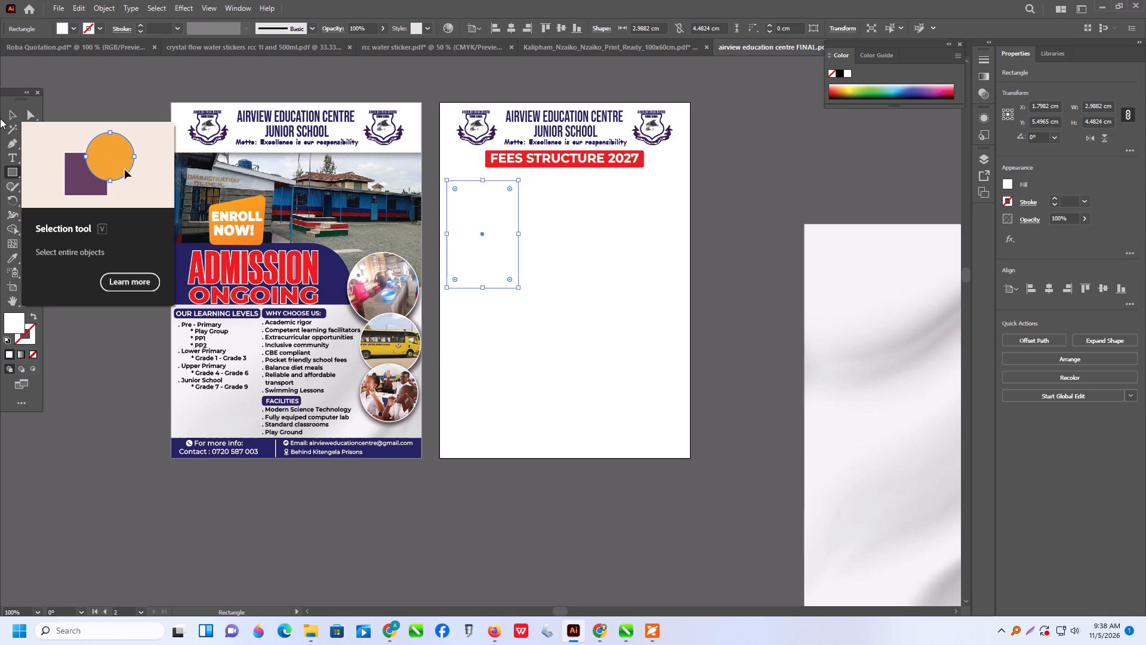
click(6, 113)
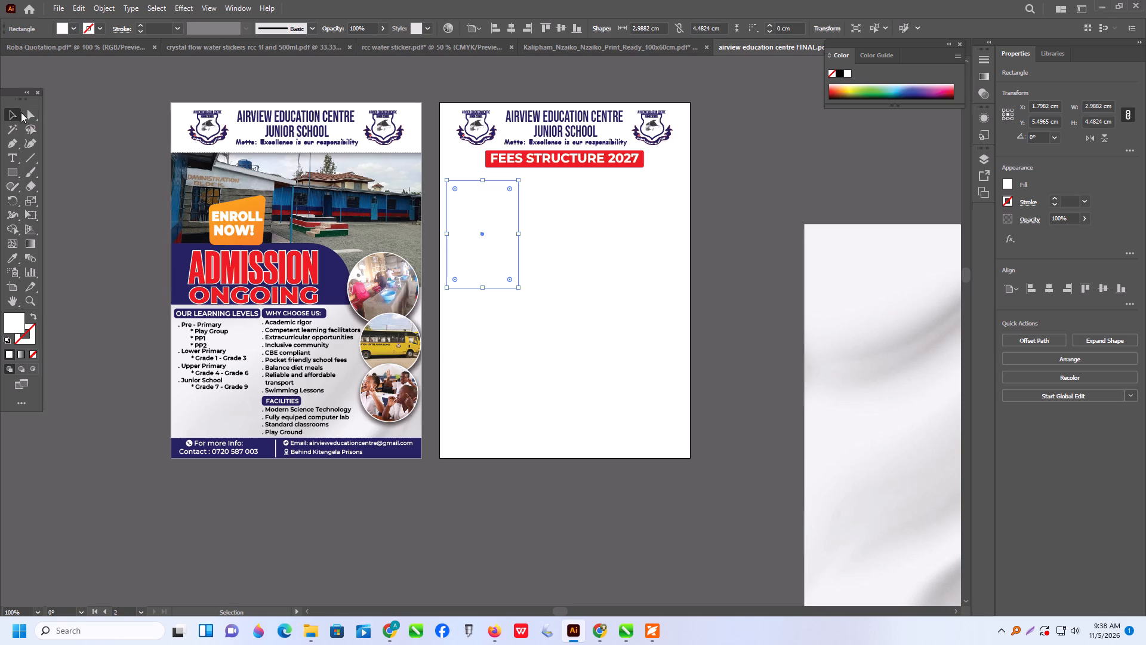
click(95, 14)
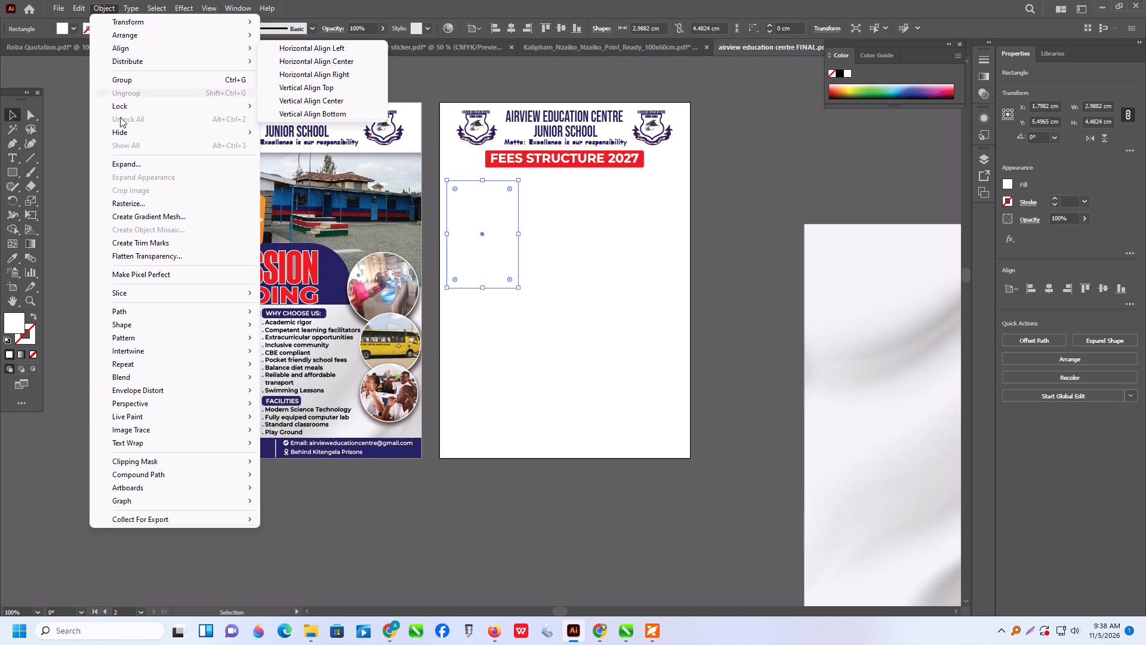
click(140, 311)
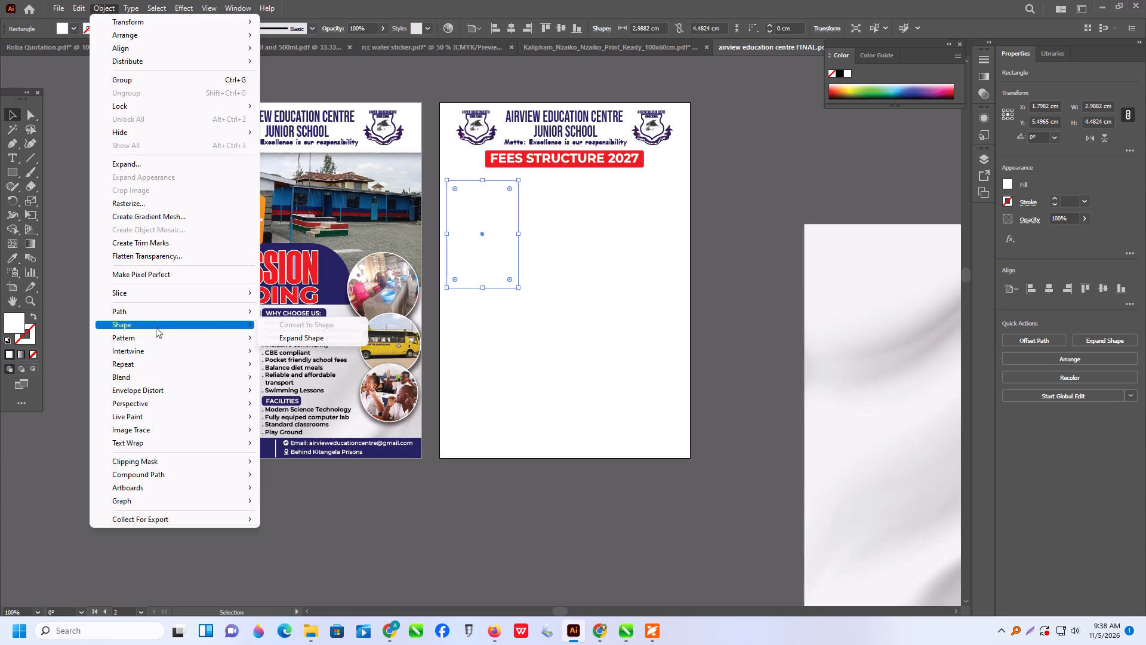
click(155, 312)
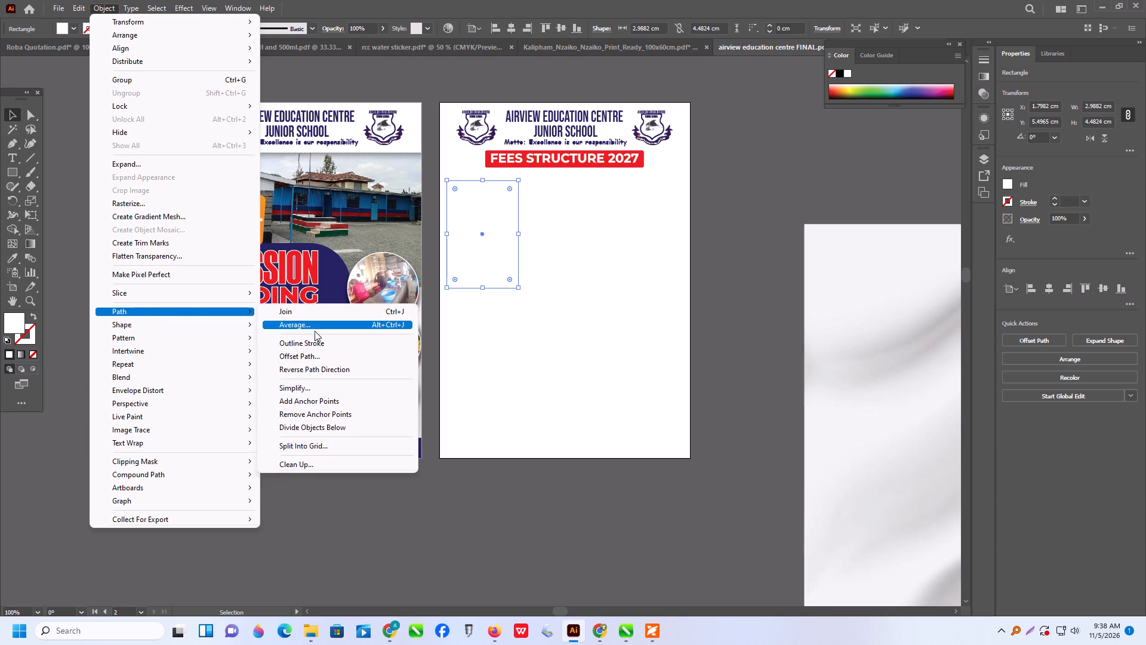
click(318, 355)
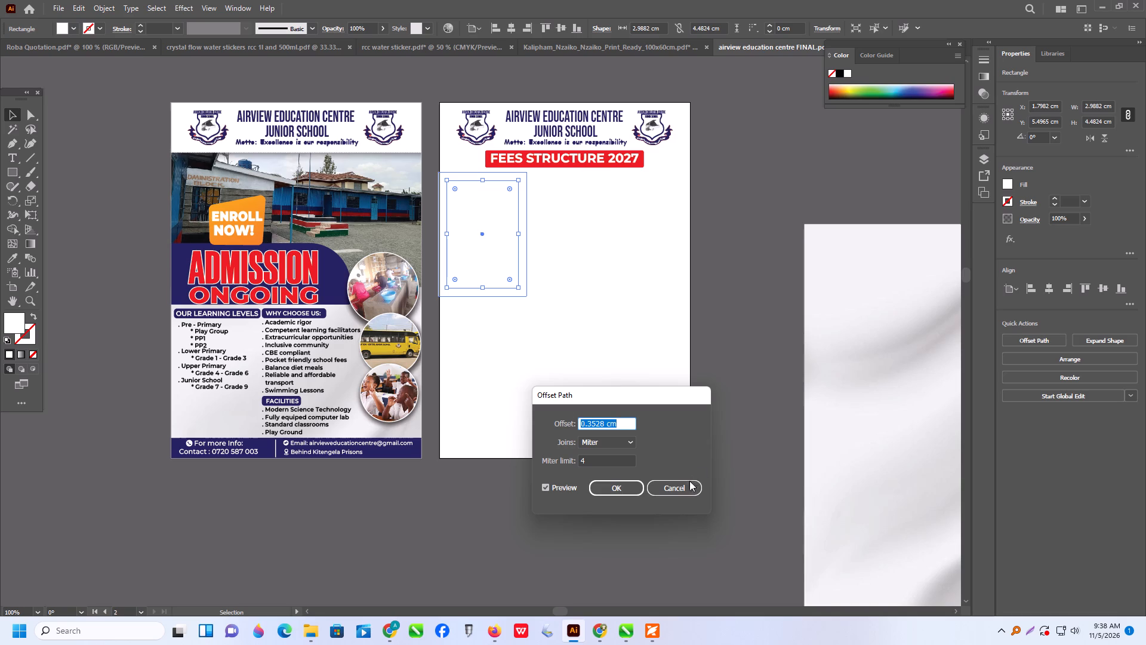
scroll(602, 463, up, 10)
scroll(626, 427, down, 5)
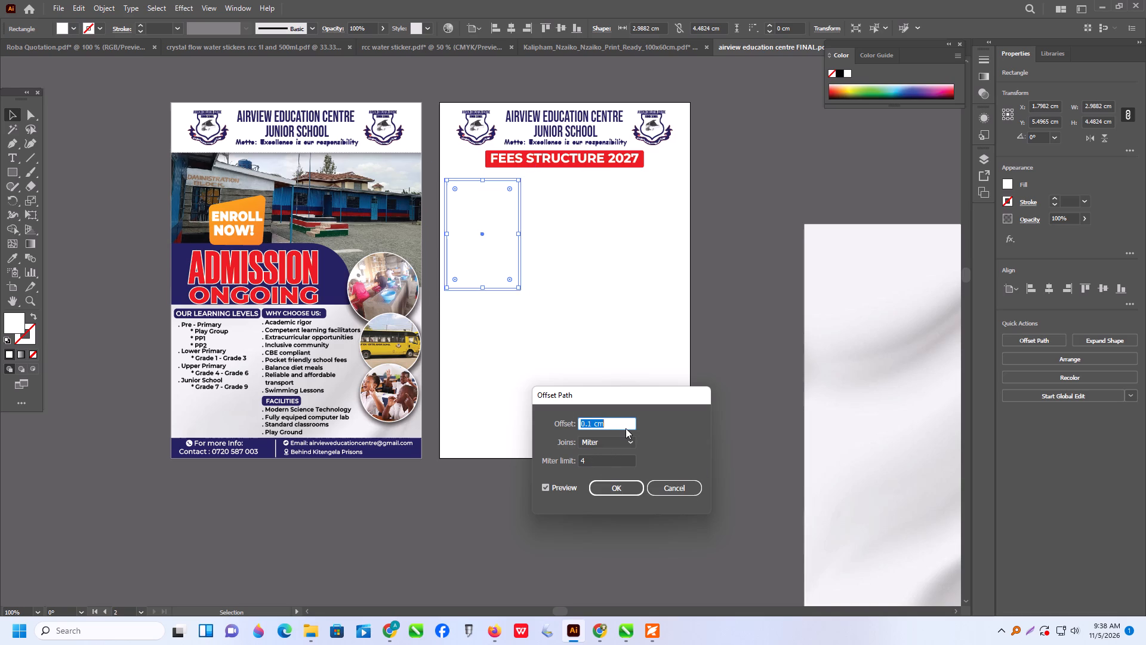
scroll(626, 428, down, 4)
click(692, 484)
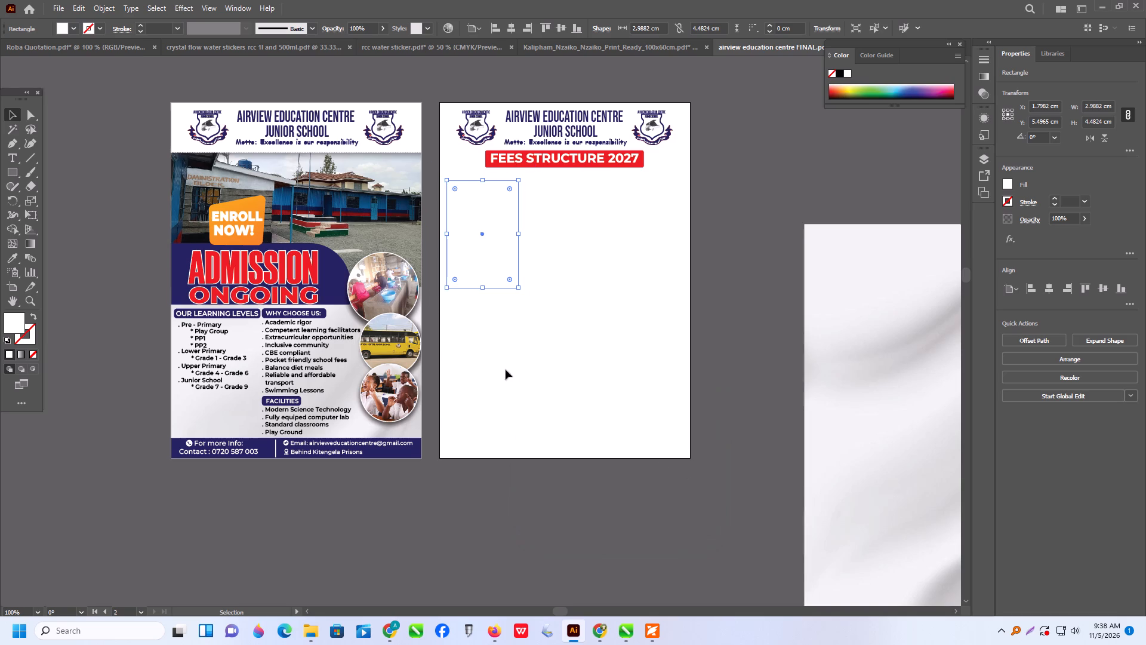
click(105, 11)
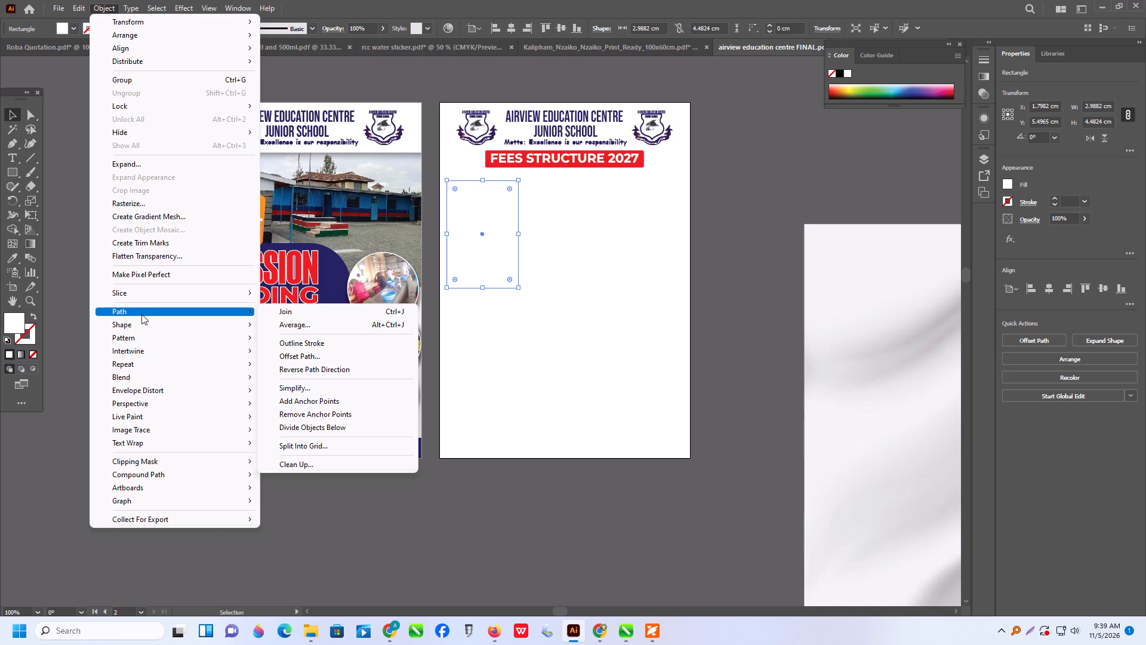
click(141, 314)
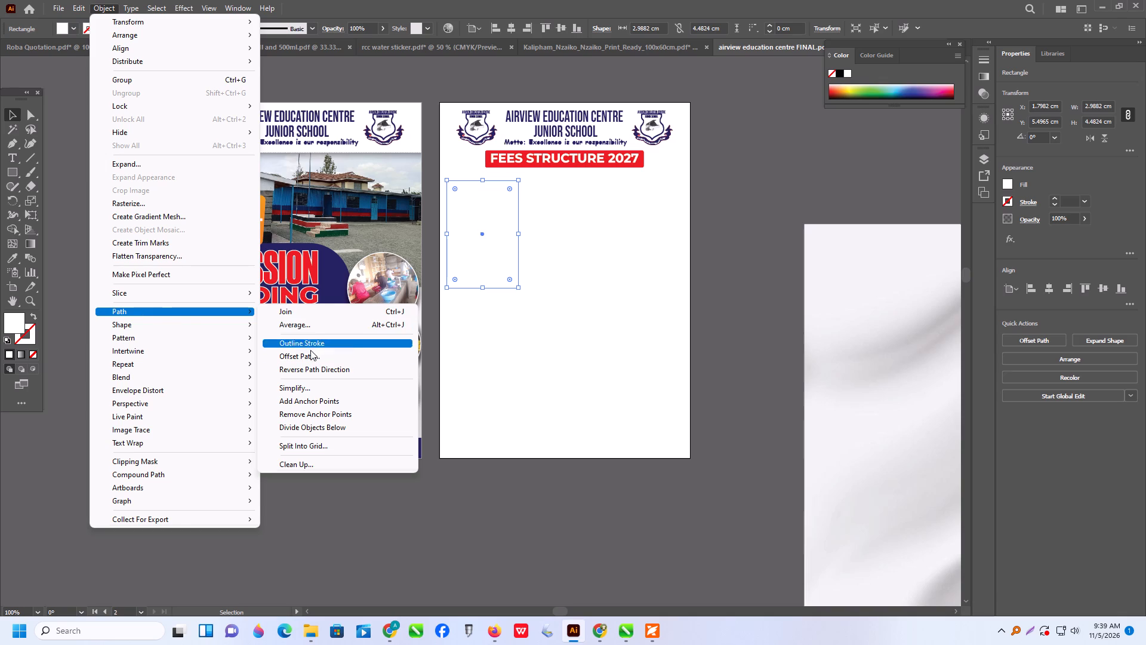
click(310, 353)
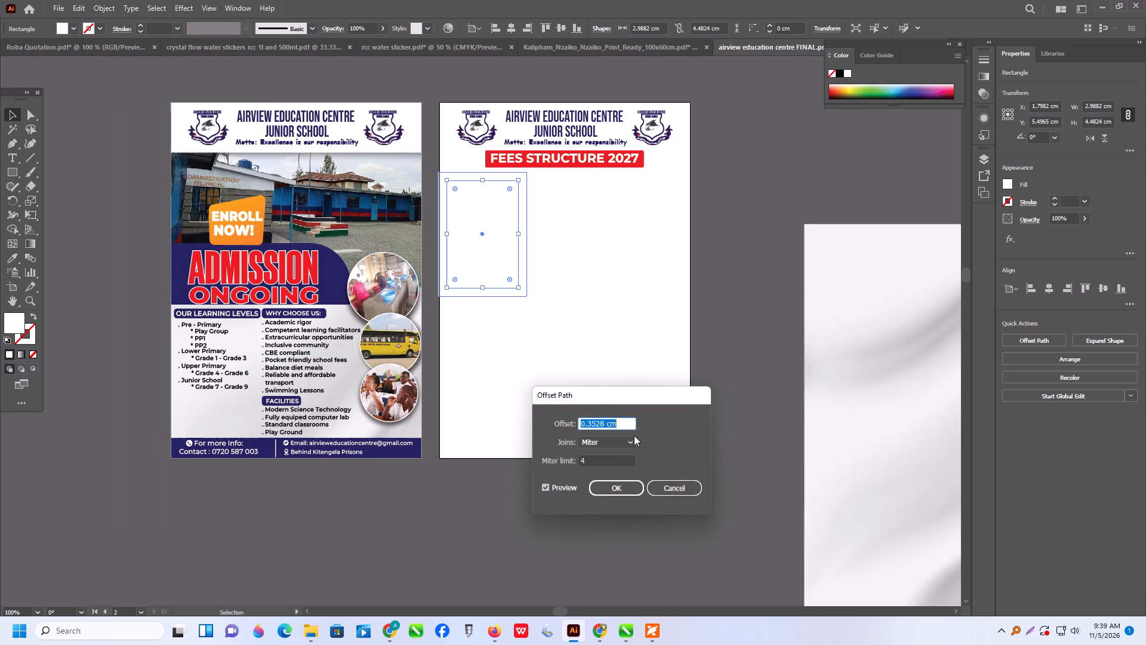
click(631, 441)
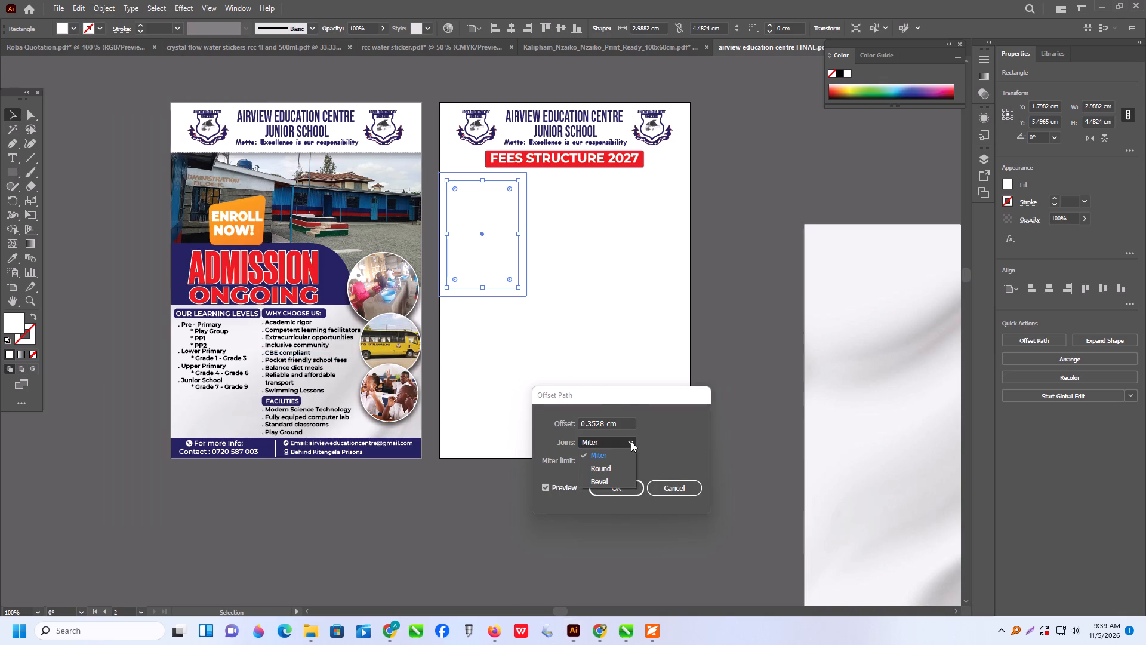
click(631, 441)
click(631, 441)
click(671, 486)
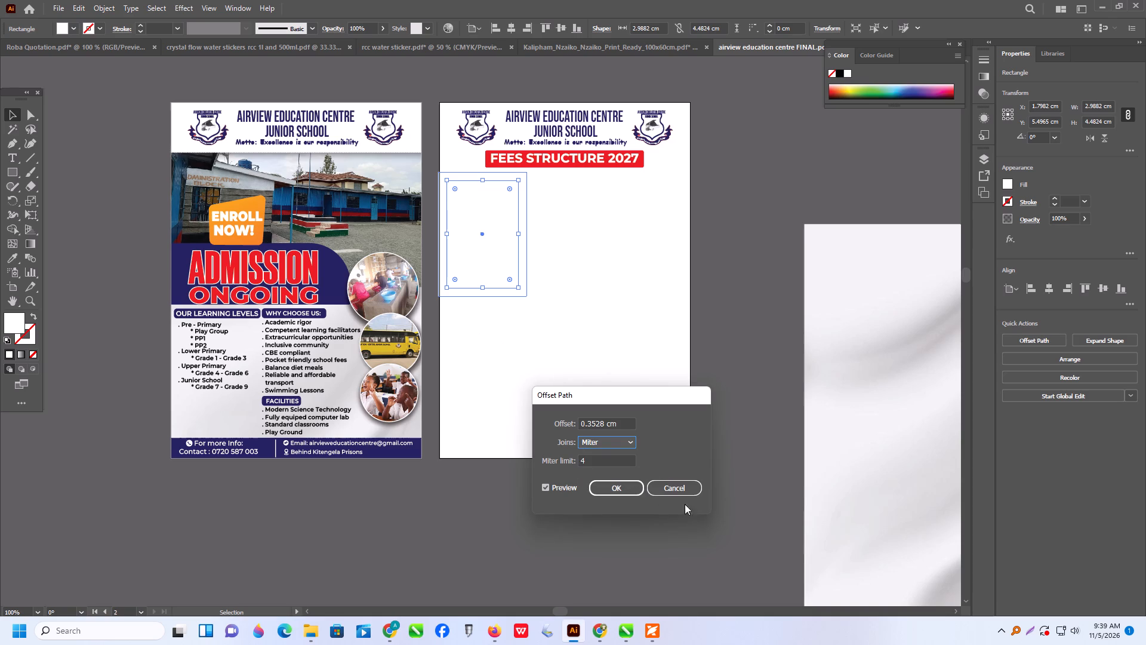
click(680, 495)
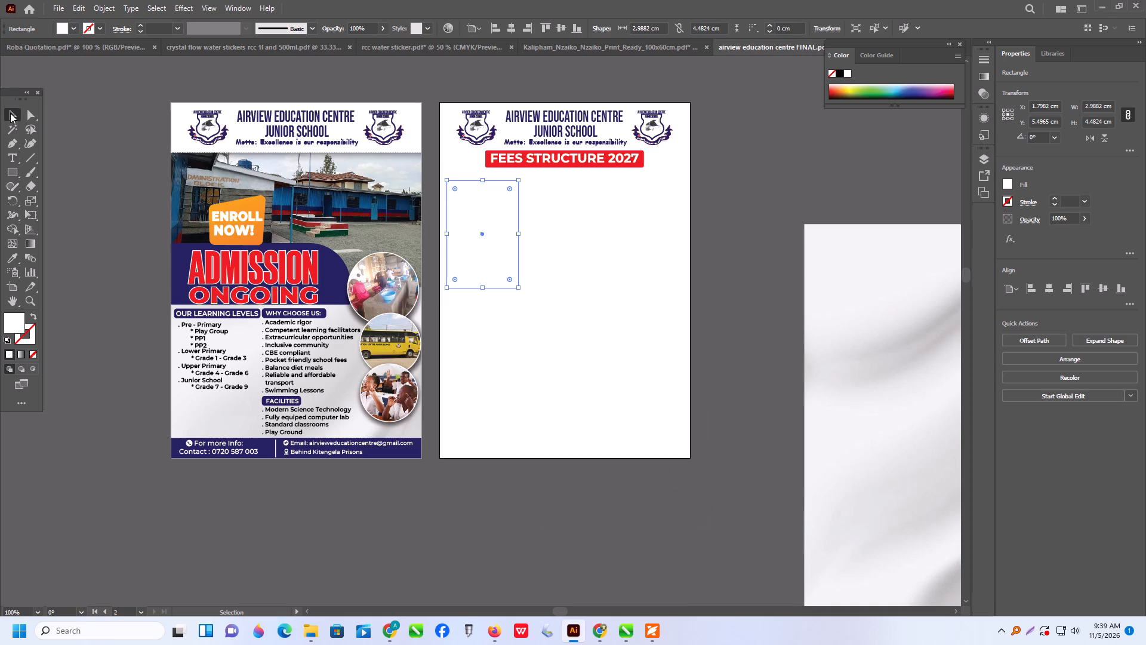
Enlarge the rectangle below the fees heading to about 3.7 cm wide and 5.2 cm high.
click(13, 118)
drag(483, 289, 485, 306)
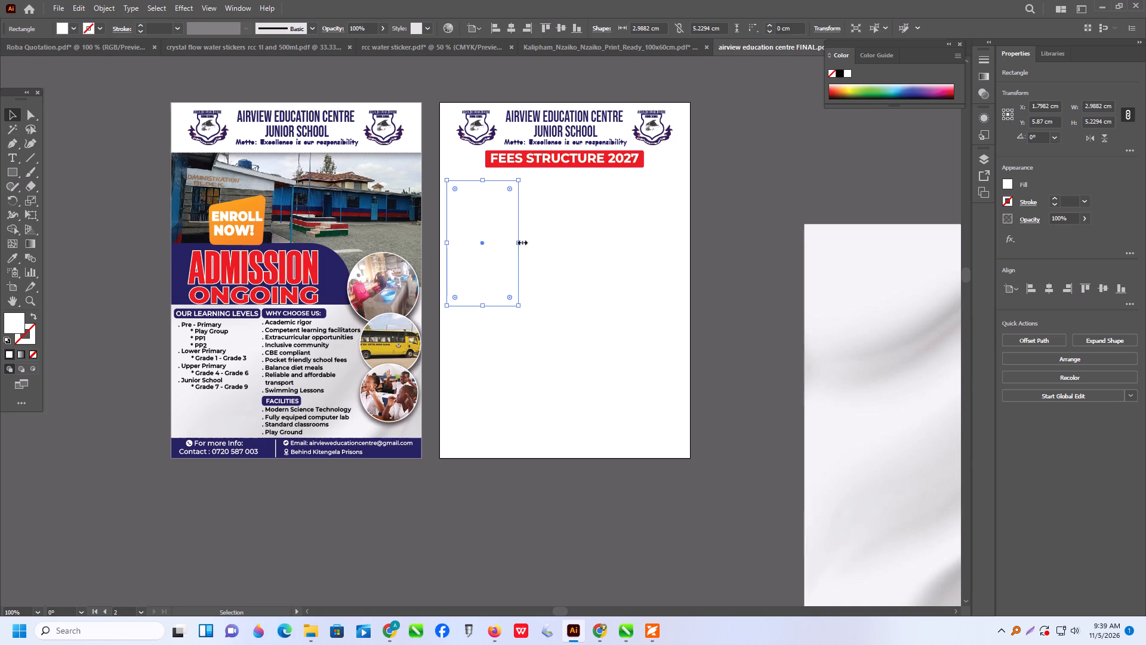
drag(521, 241, 535, 243)
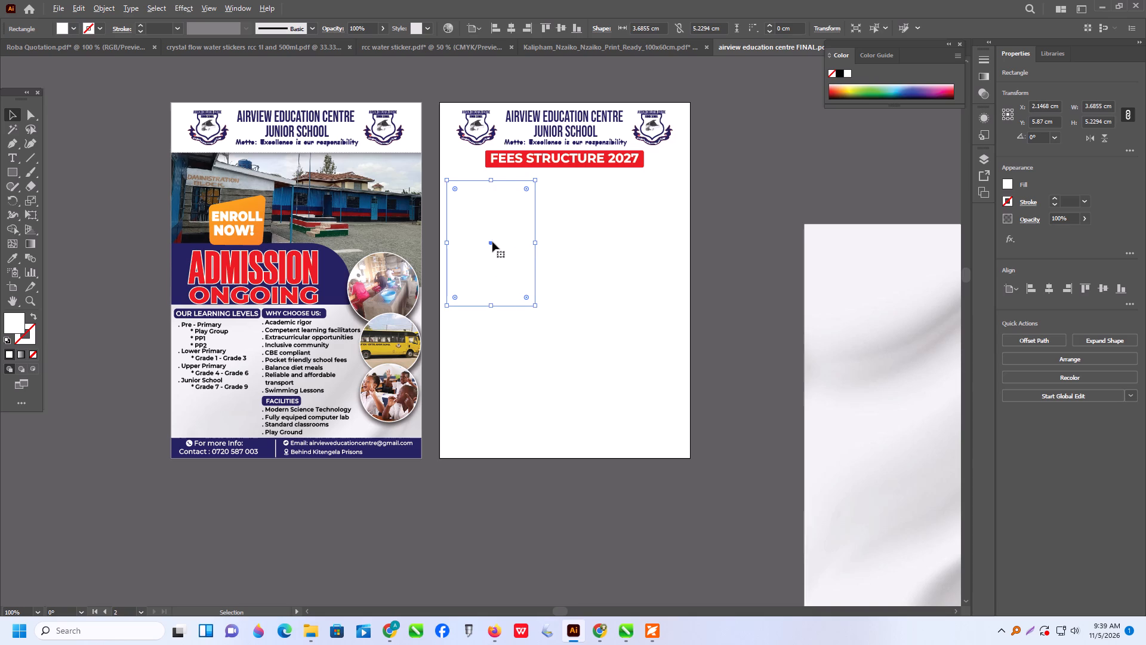
Duplicate the rectangle alongside the original at the same height, leaving a narrow gap between the two.
alt+drag(492, 242, 586, 241)
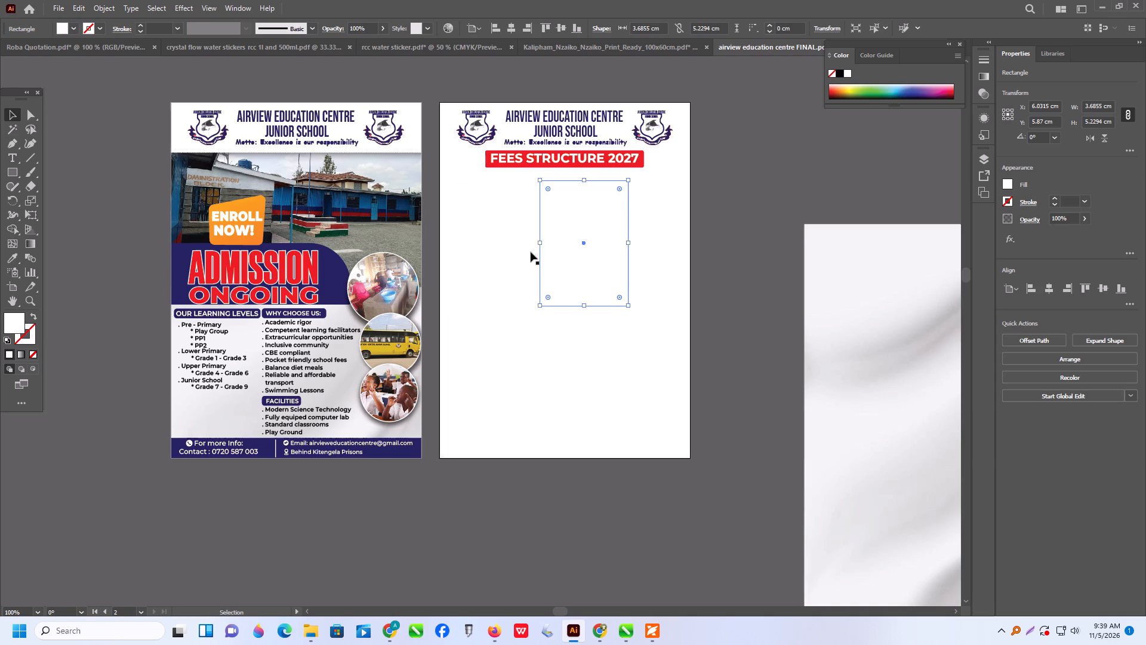
Fill both rectangles below the fees heading with the navy blue sampled from the Admission flyer's artwork.
click(474, 235)
drag(434, 234, 672, 285)
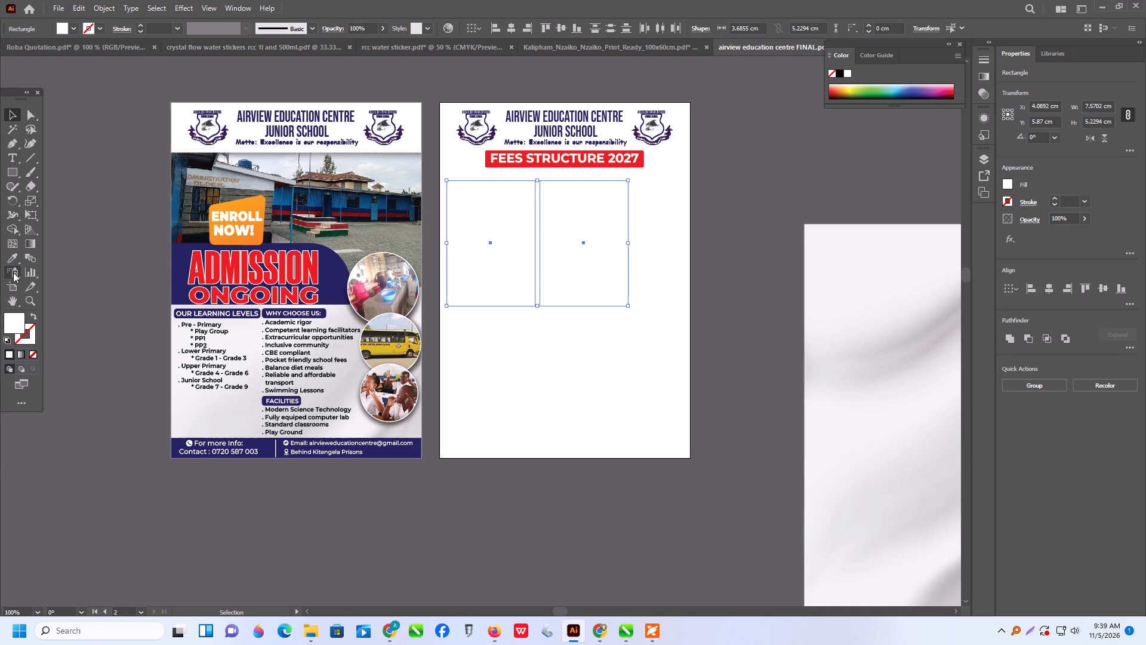
drag(19, 260, 26, 258)
click(176, 258)
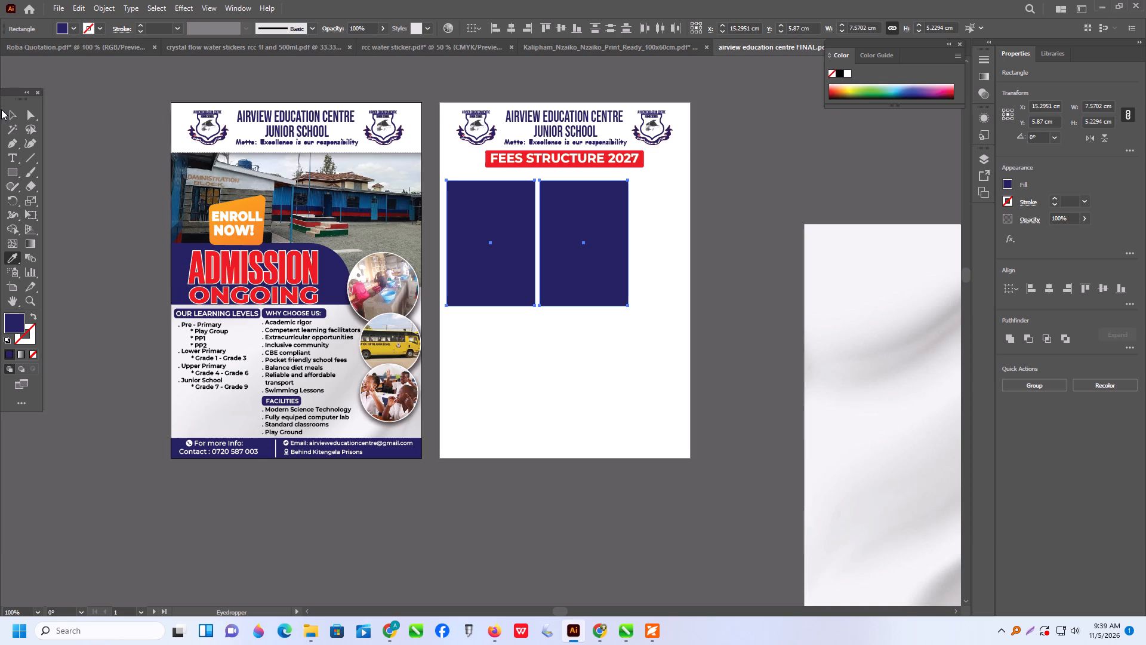
click(12, 115)
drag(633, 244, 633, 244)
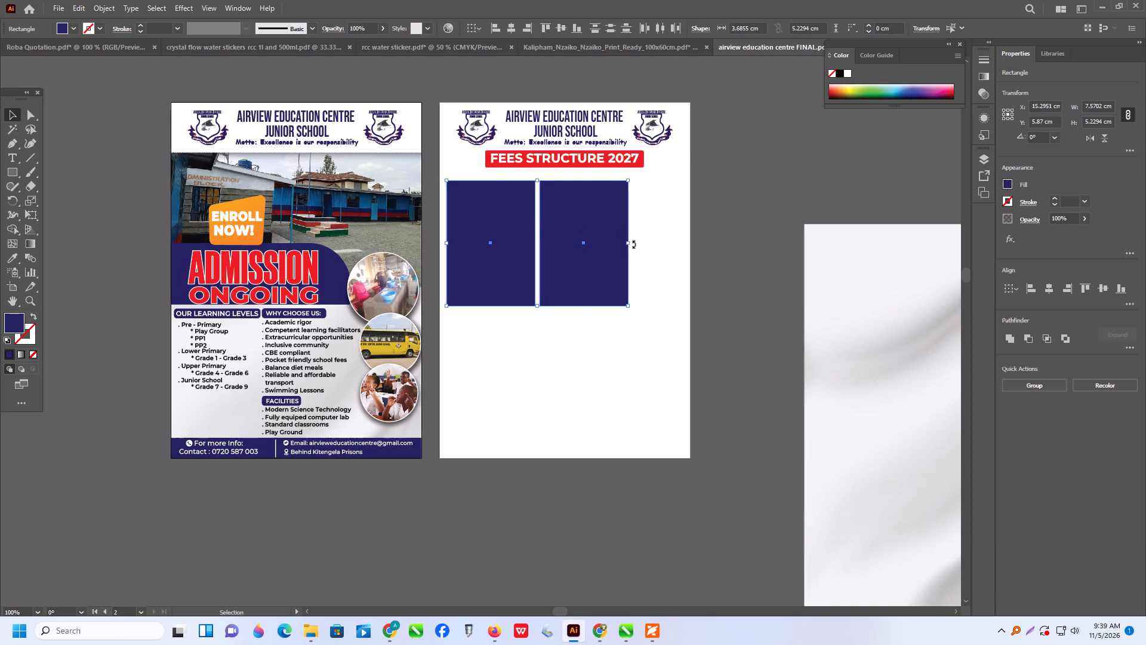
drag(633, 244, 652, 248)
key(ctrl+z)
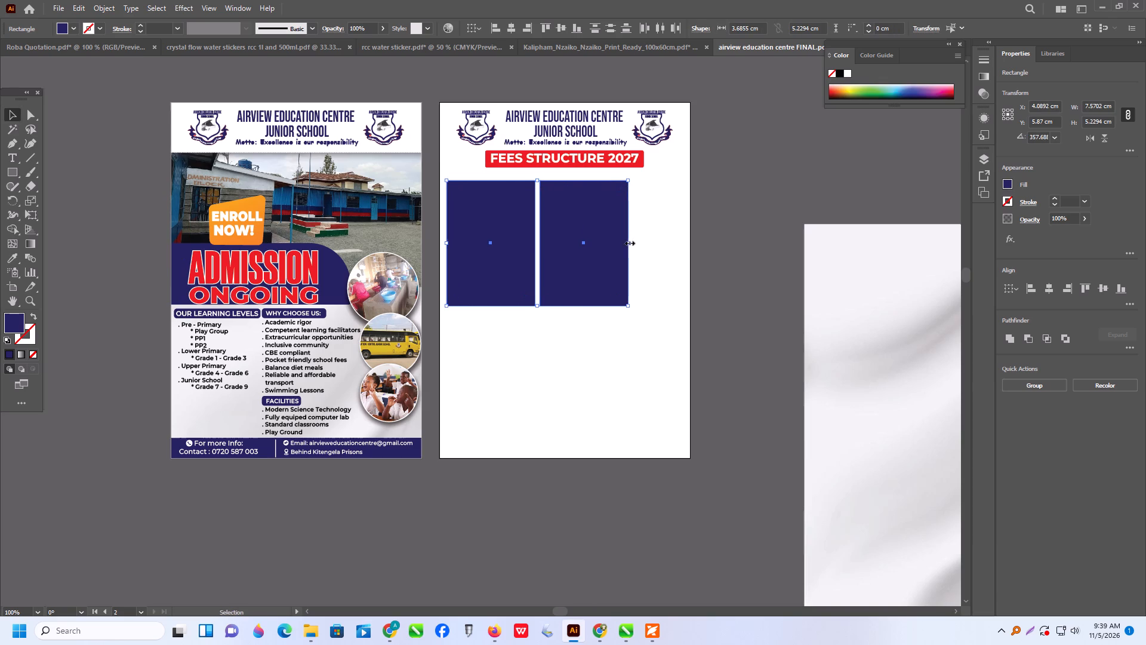
Widen the two navy boxes to about 4.8 cm each, move them up toward the heading and shorten them to about 4.8 cm.
drag(629, 242, 684, 241)
drag(646, 250, 646, 241)
drag(563, 297, 565, 286)
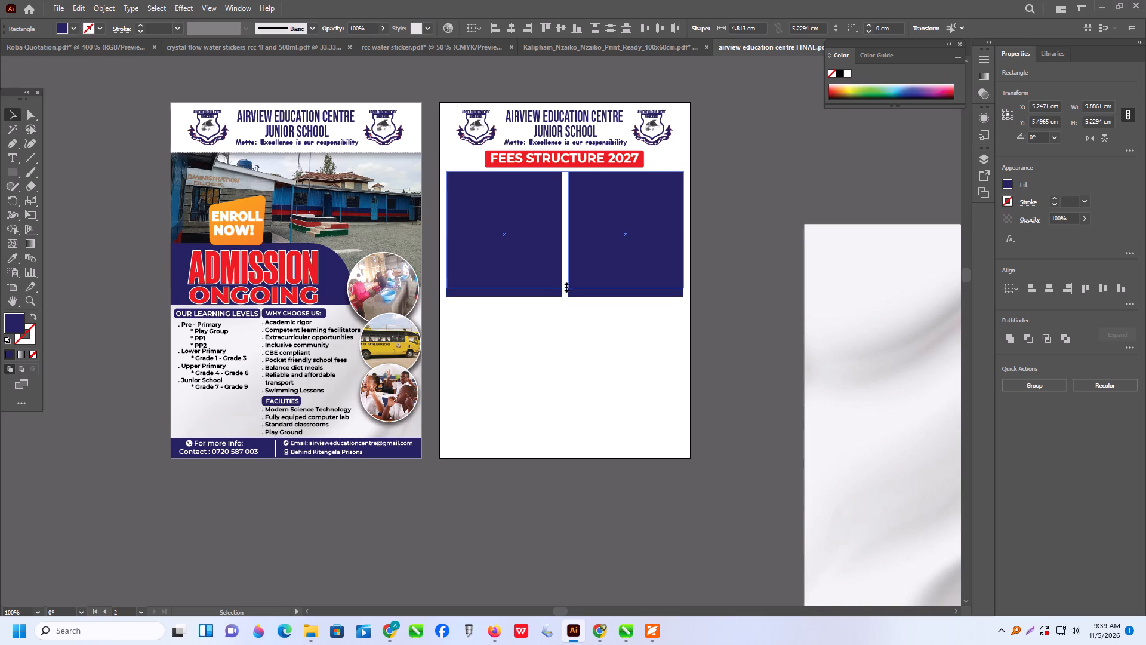
drag(565, 286, 565, 285)
Duplicate the pair of navy boxes directly beneath the originals, leaving a narrow gap to form a two-by-two grid.
scroll(569, 279, down, 3)
click(603, 196)
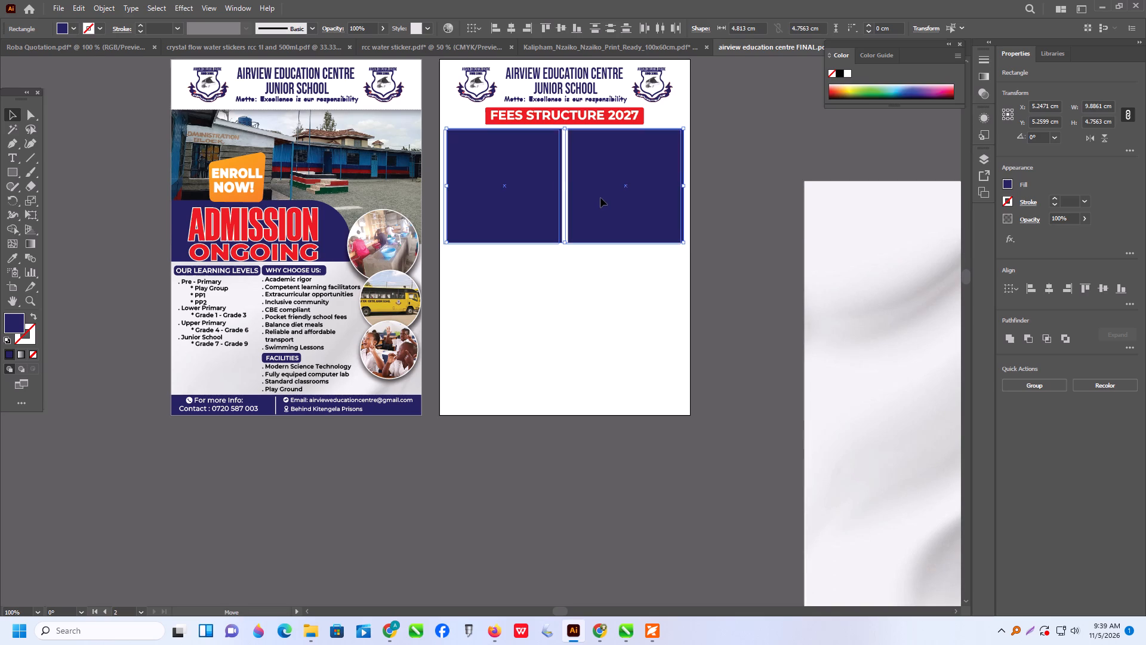
scroll(598, 201, down, 2)
alt+drag(603, 188, 600, 270)
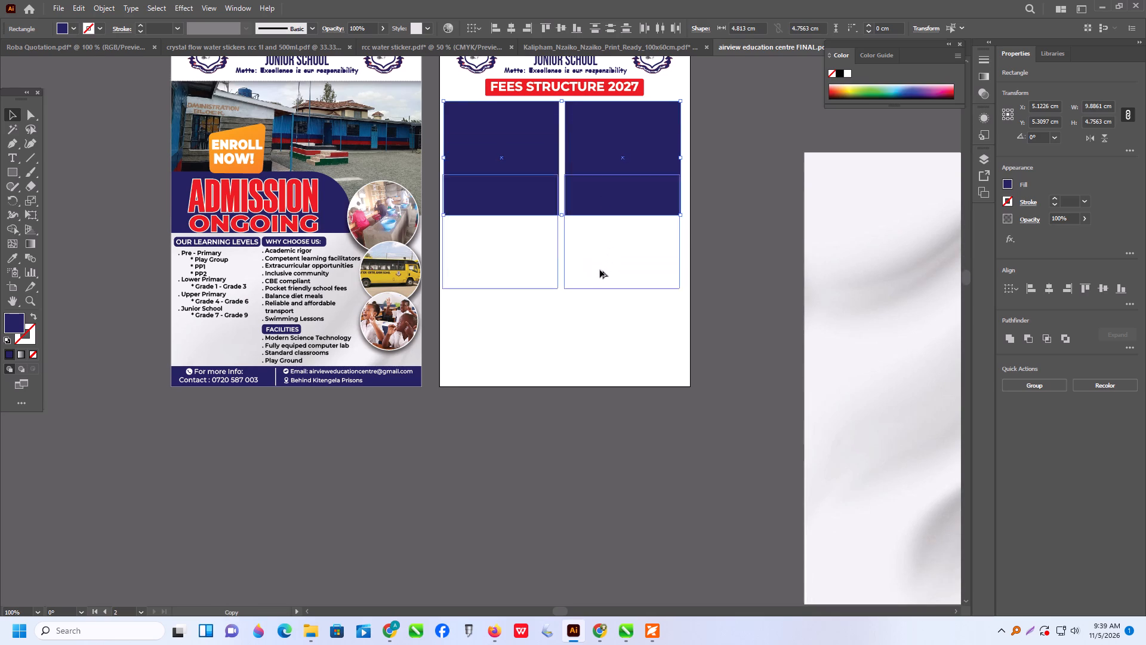
alt+drag(600, 270, 601, 307)
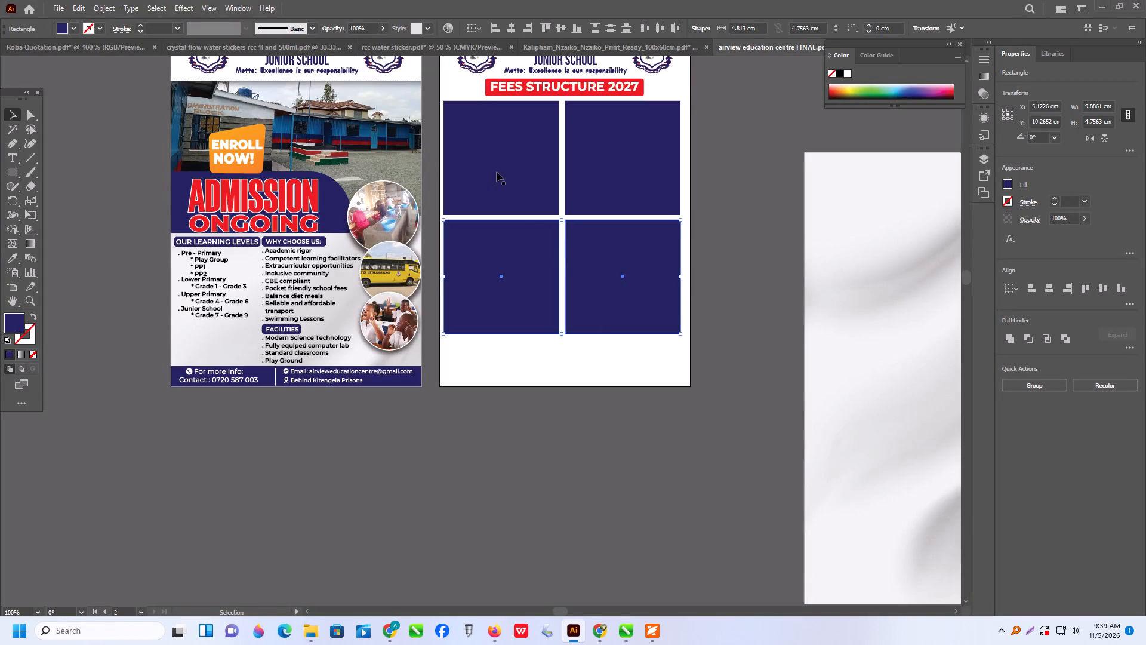
Centre the four-box grid across the page width and reduce its overall height to about 9.6 cm.
shift+click(497, 172)
shift+click(596, 171)
click(590, 289)
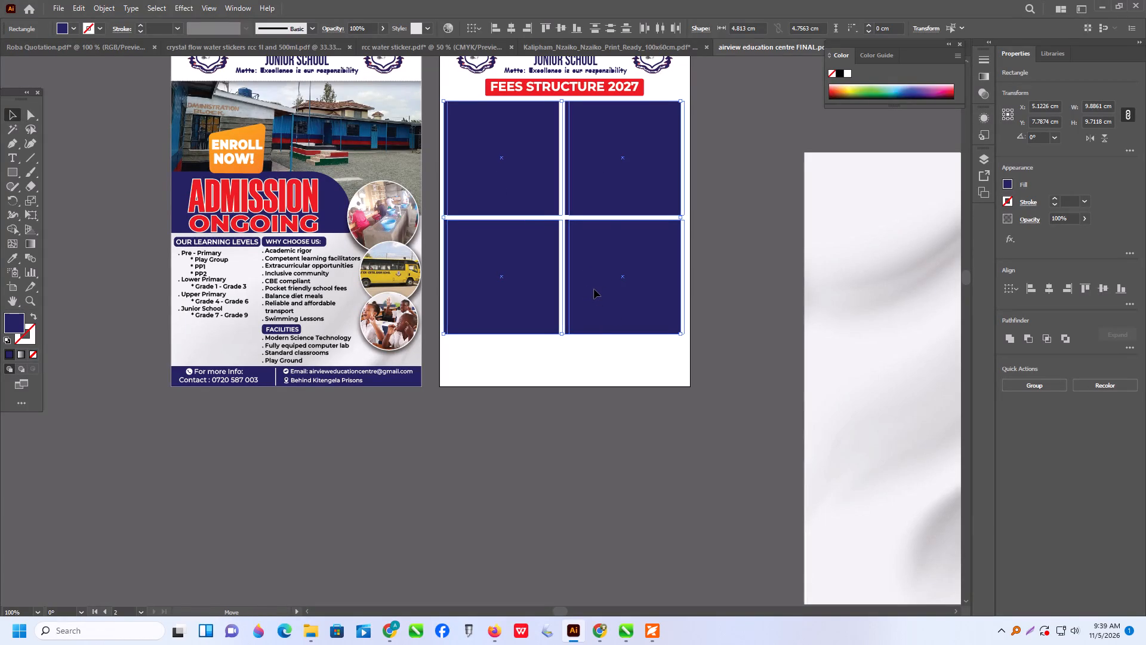
drag(567, 336, 569, 330)
click(605, 379)
Round the corners of all four navy boxes together with a small radius.
scroll(608, 373, up, 4)
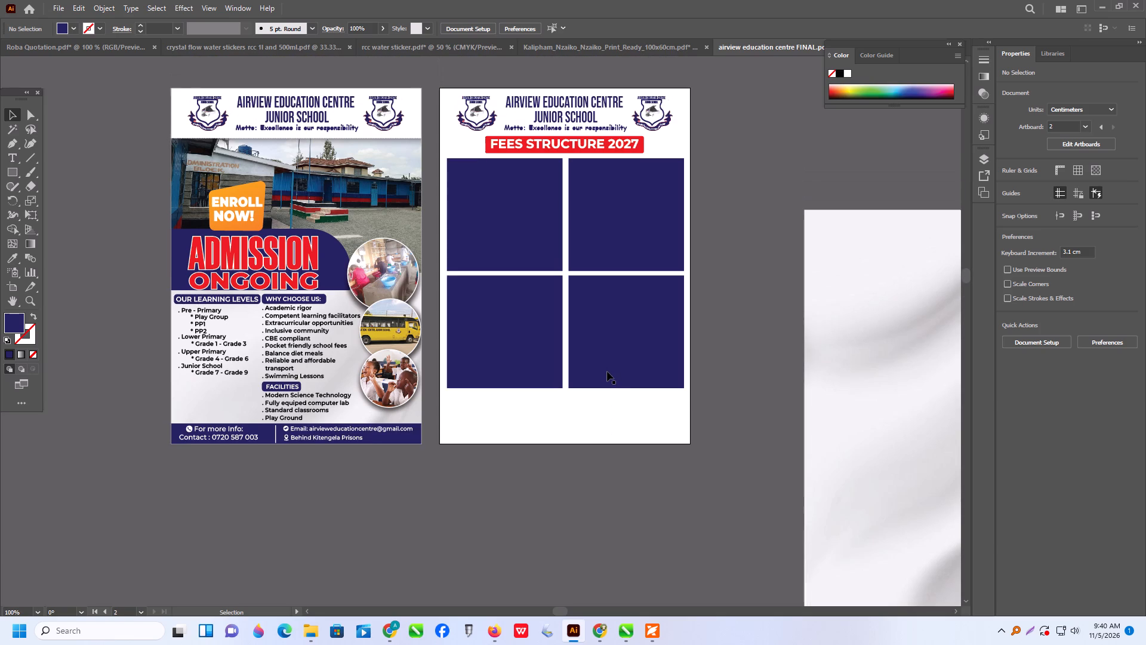
scroll(606, 413, up, 2)
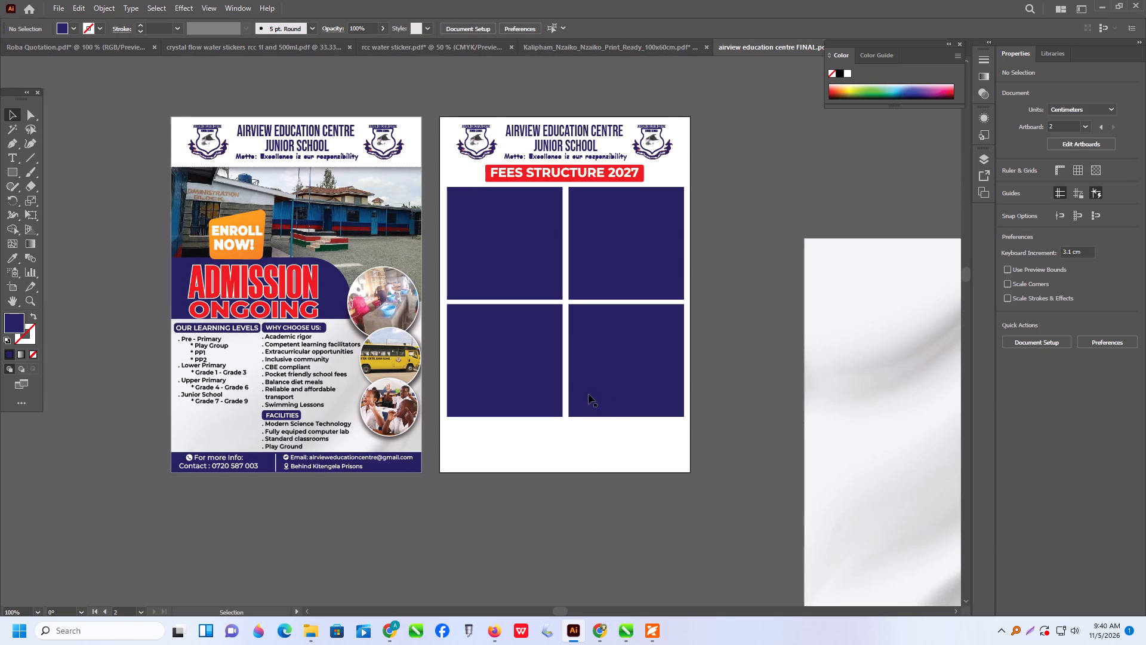
click(501, 194)
shift+click(618, 223)
shift+click(507, 349)
shift+click(610, 344)
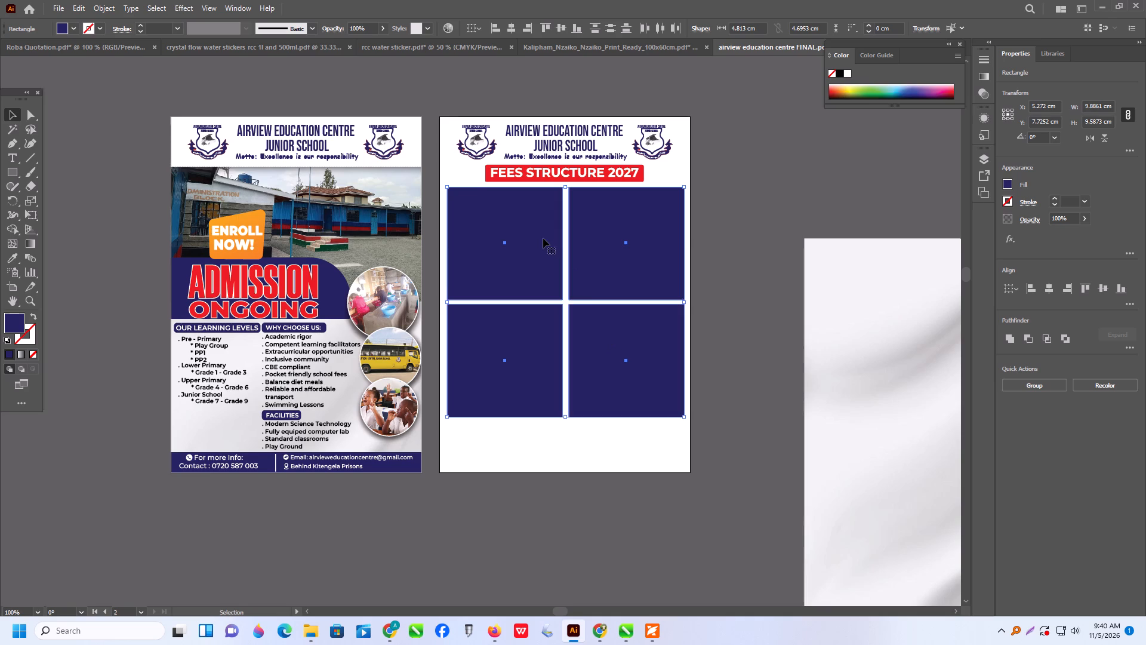
ctrl+click(455, 194)
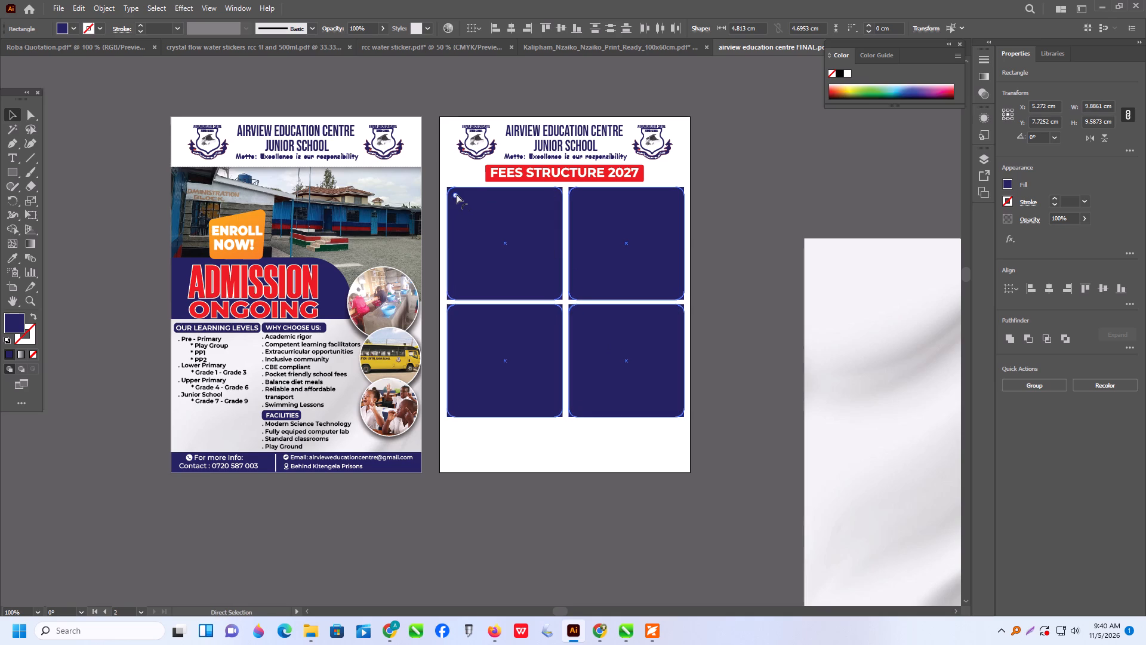
click(782, 193)
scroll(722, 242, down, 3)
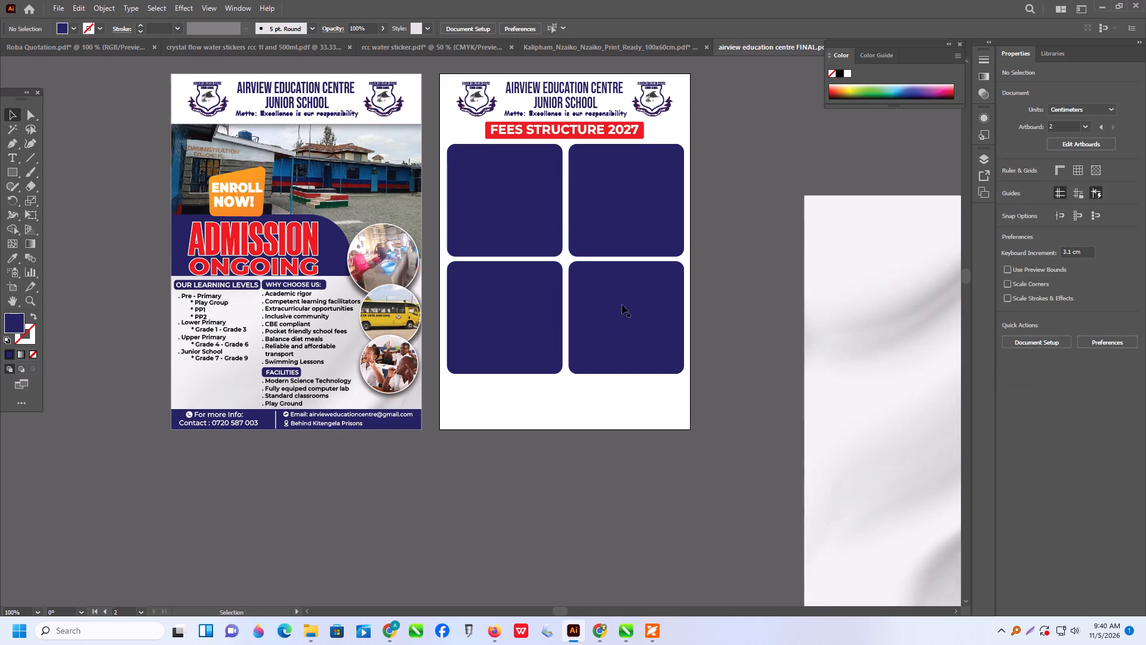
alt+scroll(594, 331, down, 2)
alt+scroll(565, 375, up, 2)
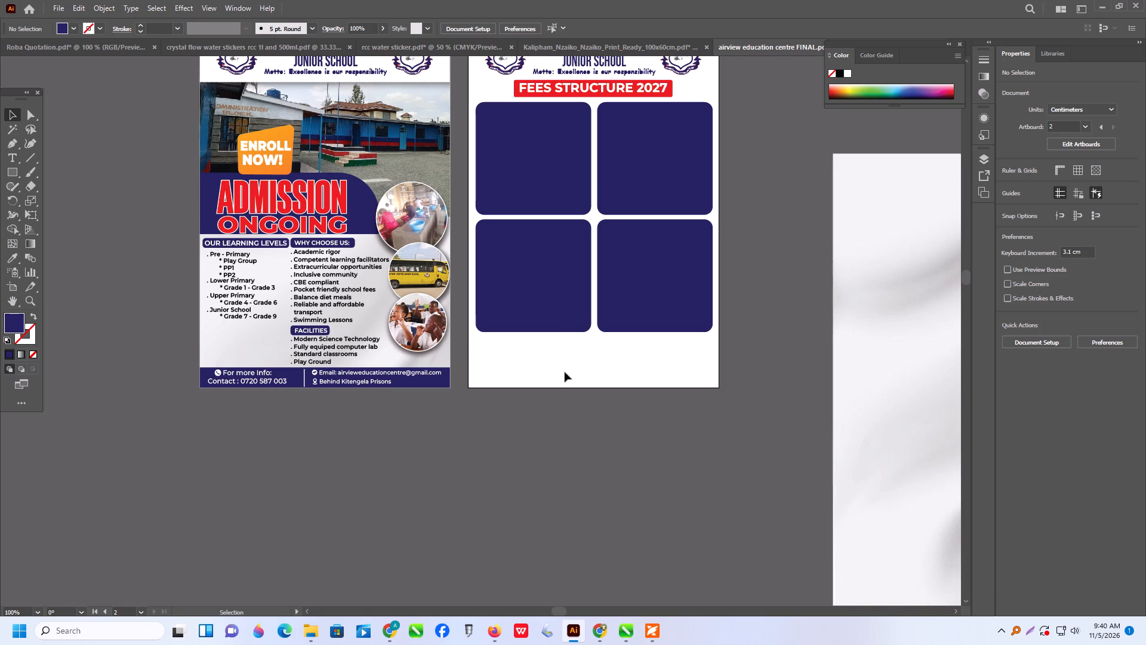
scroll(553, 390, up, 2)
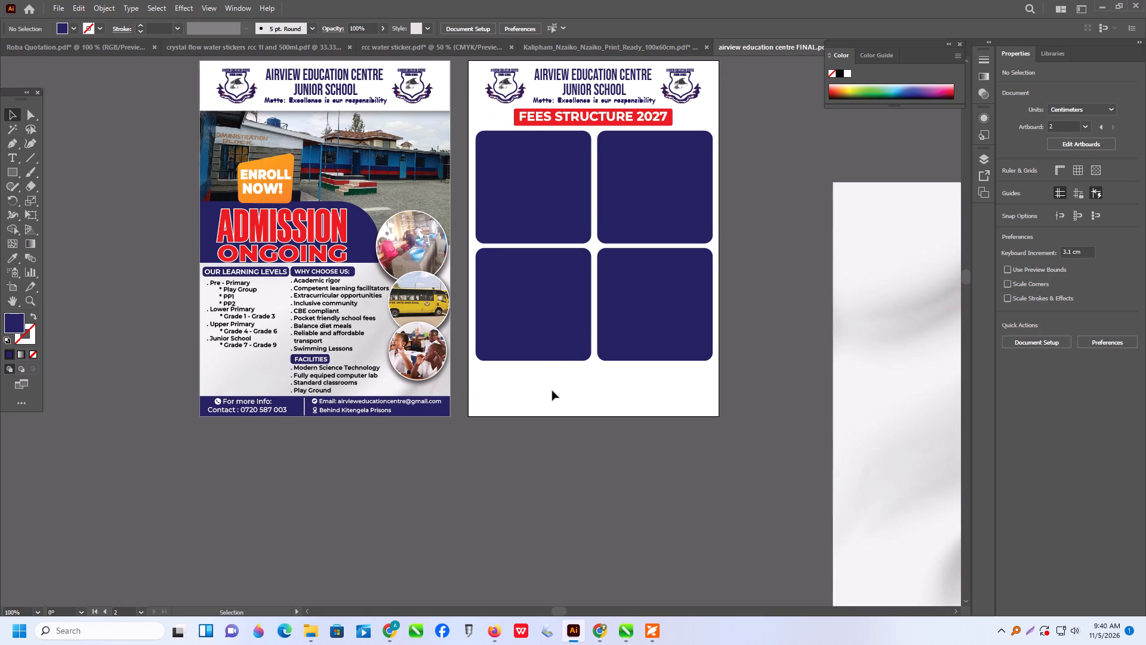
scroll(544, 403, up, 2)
click(389, 623)
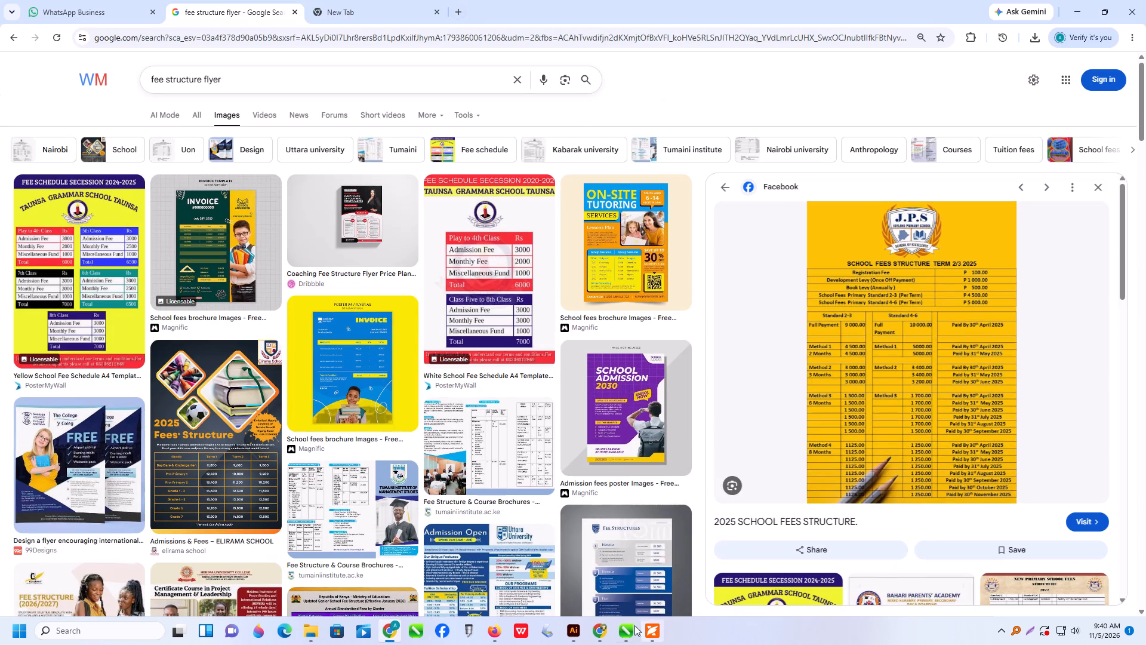
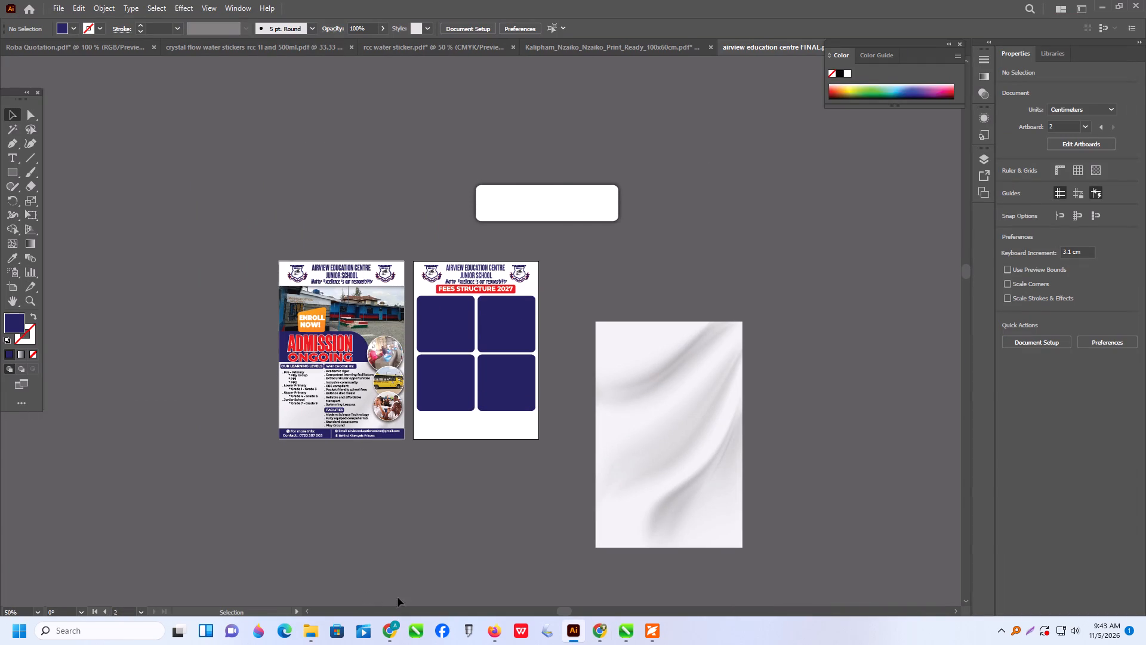
click(560, 161)
click(700, 374)
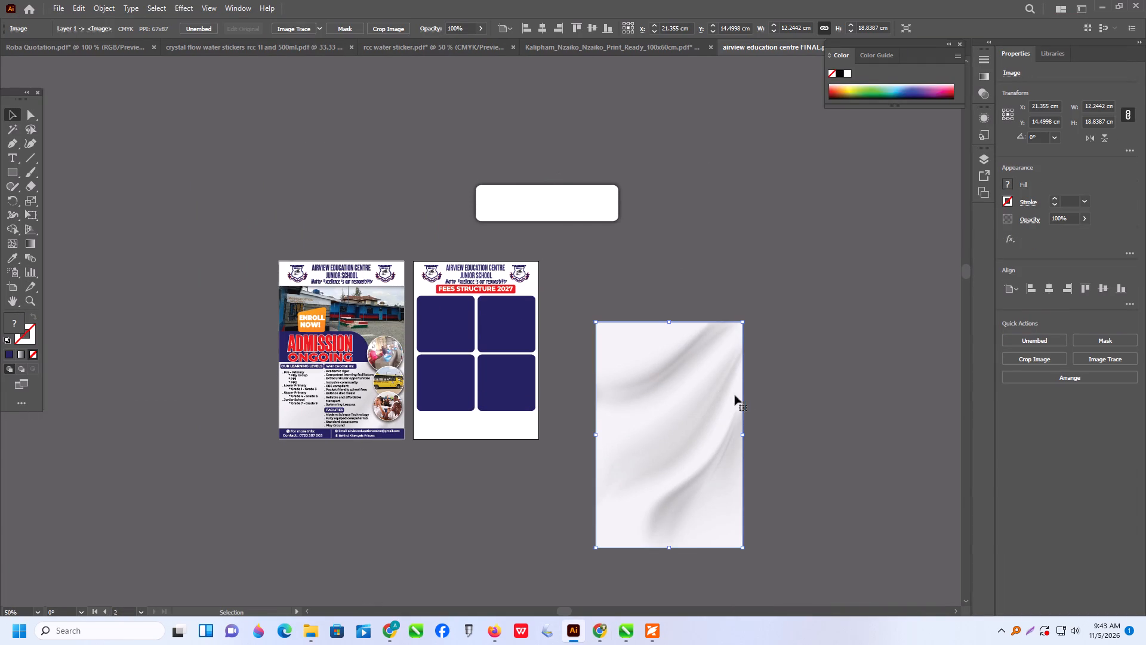
drag(681, 450, 216, 189)
Paste the copied flyer, scale it proportionally to about 9.2 by 13.8 cm and place it right of the second artboard.
key(ctrl+v)
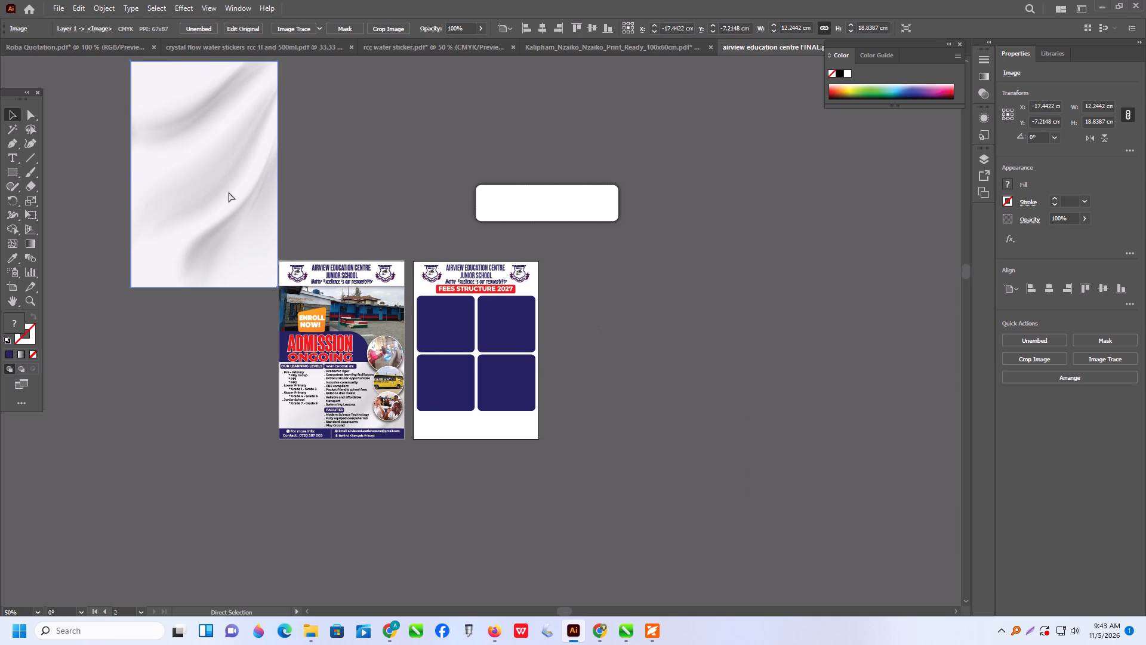
alt+scroll(440, 316, down, 2)
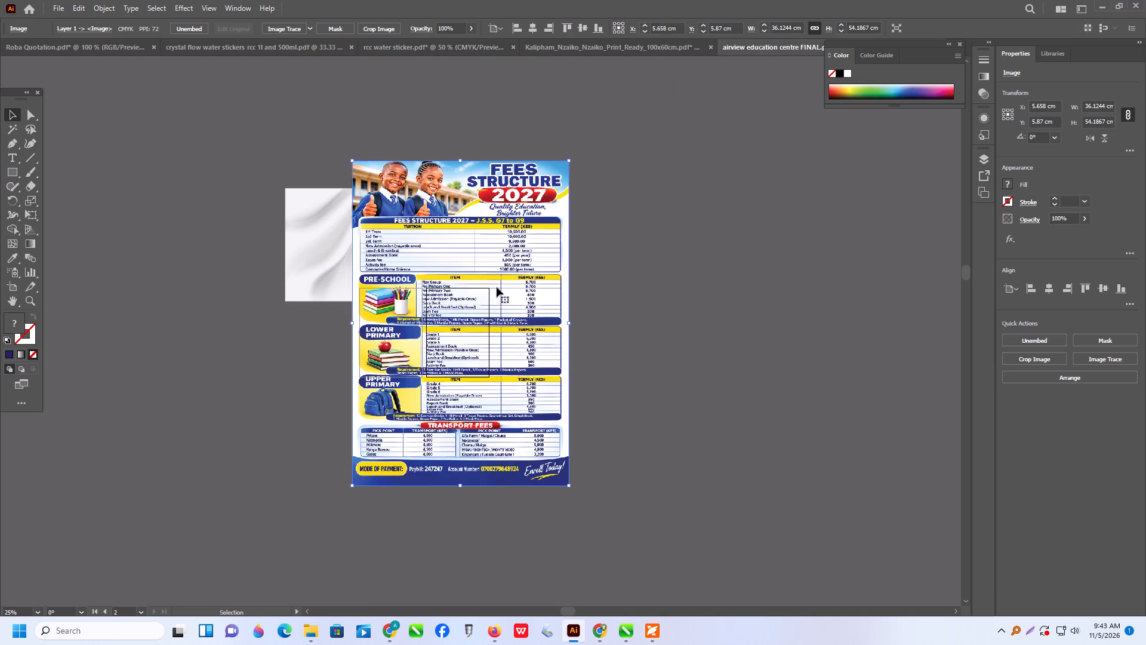
drag(499, 293, 759, 323)
alt+scroll(803, 342, up, 3)
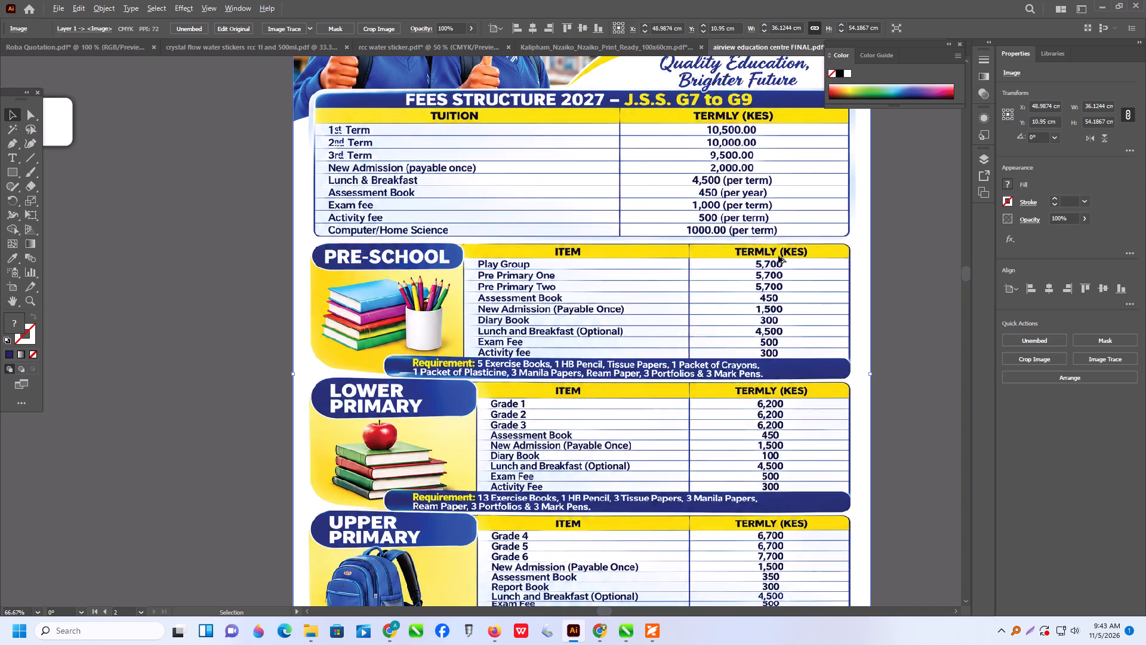
alt+scroll(772, 247, up, 1)
alt+scroll(554, 294, down, 2)
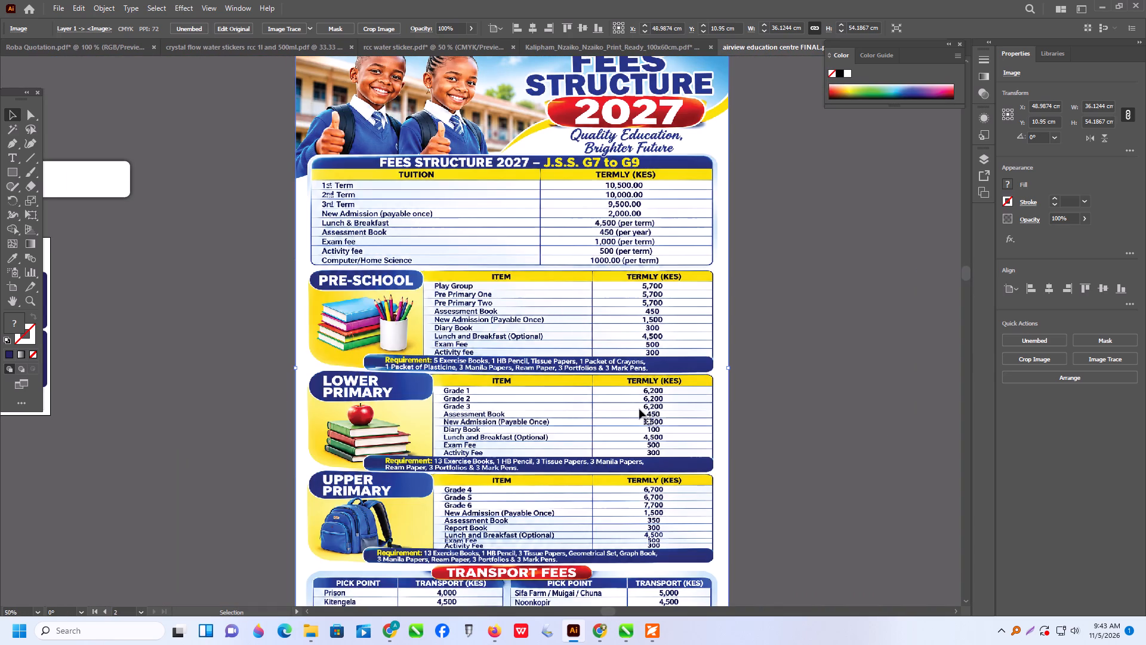
alt+scroll(621, 483, down, 1)
scroll(629, 490, down, 3)
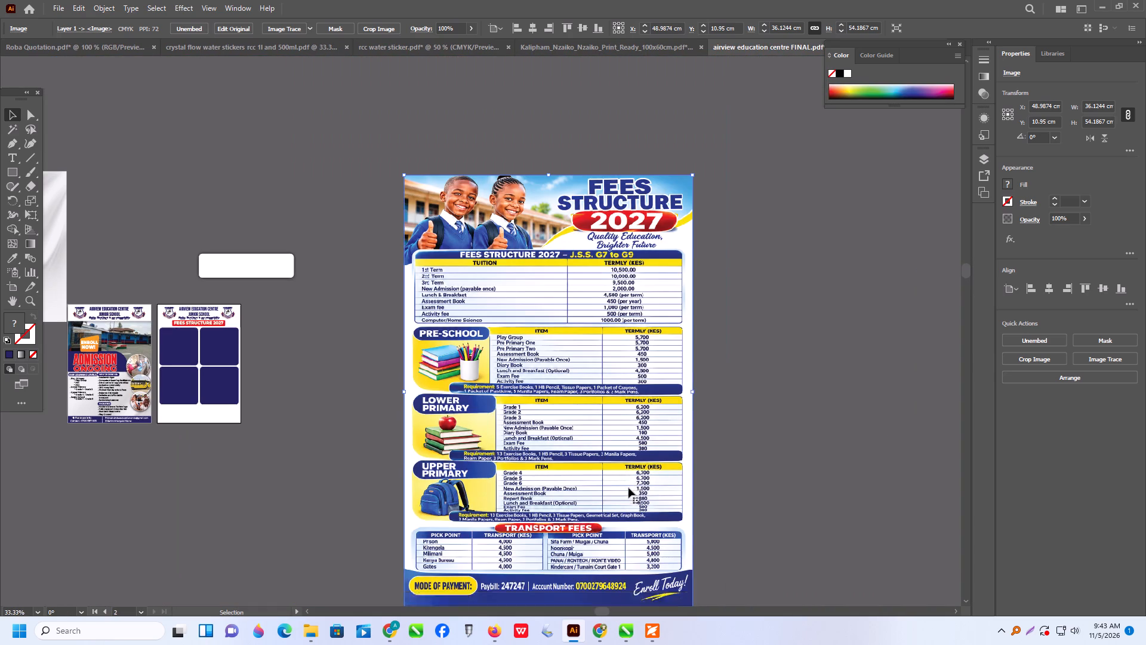
scroll(629, 488, down, 1)
shift+drag(690, 563, 583, 441)
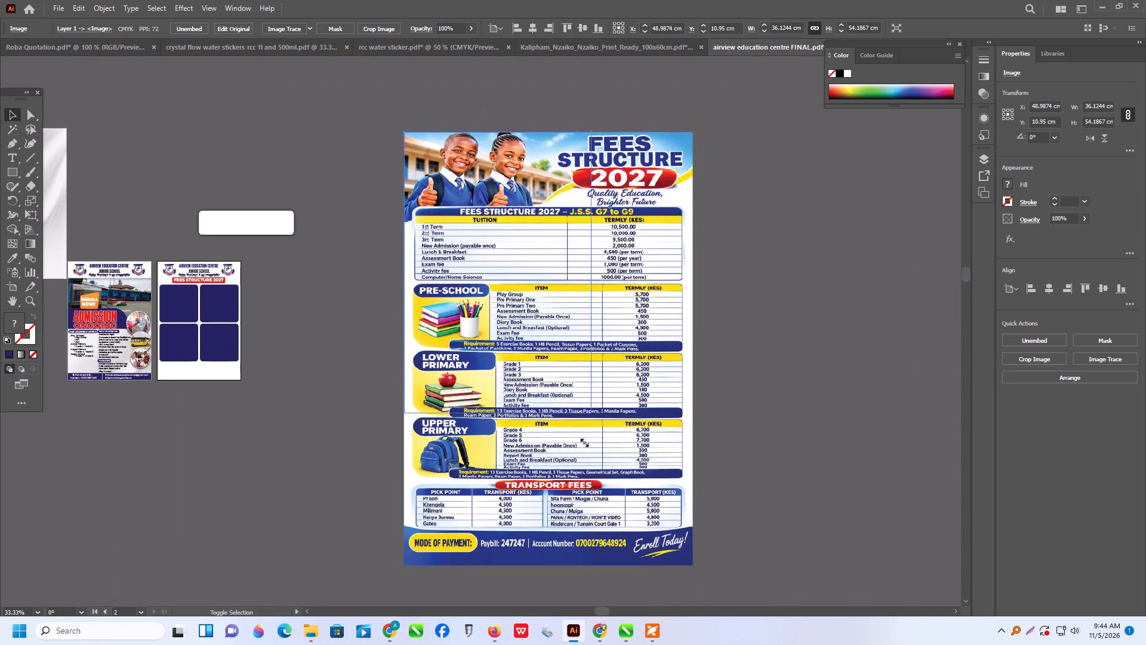
shift+drag(583, 441, 478, 306)
drag(449, 205, 303, 369)
Delete three of the navy boxes on the FEES STRUCTURE 2027 artboard, keeping only the upper-left one.
alt+scroll(152, 353, up, 2)
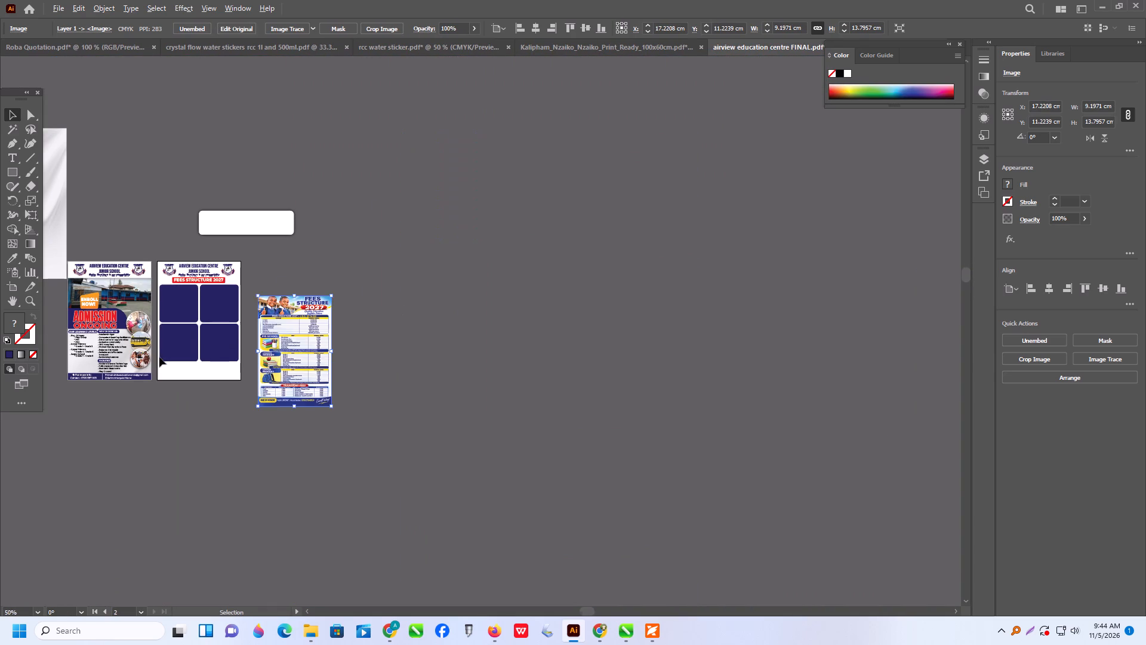
alt+scroll(159, 357, up, 6)
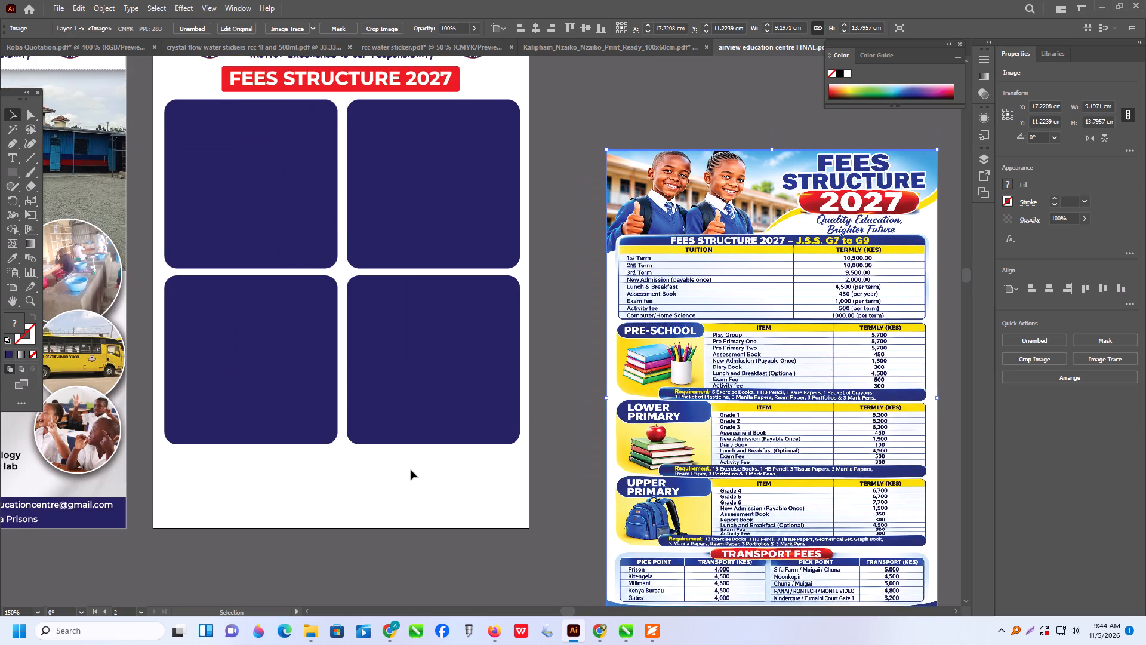
scroll(457, 485, up, 6)
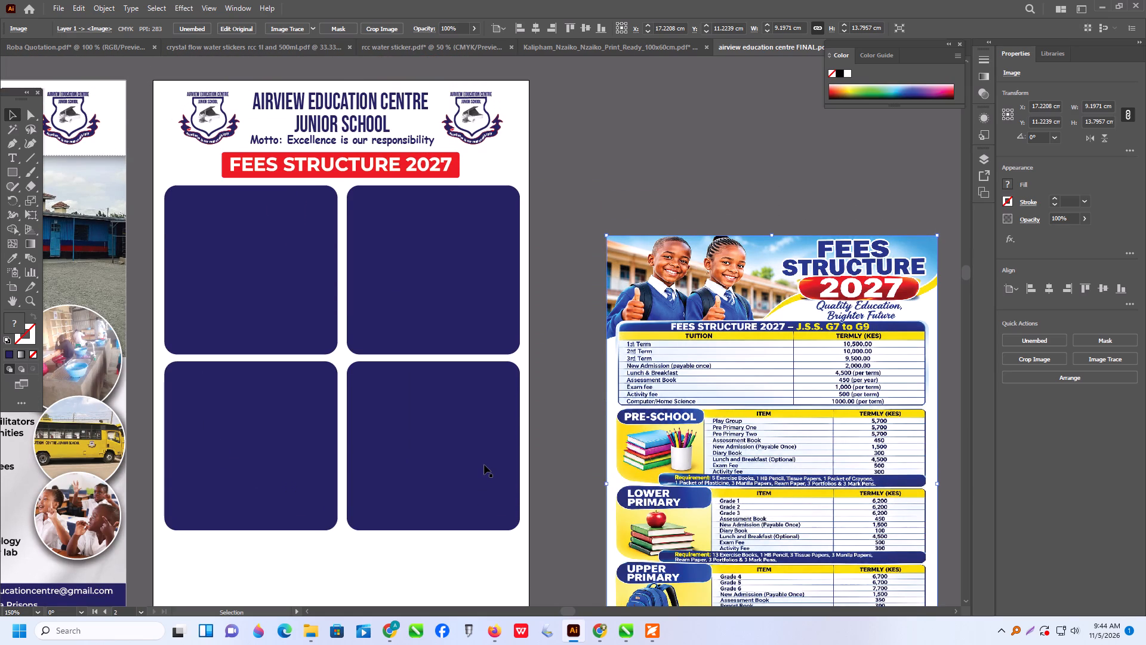
scroll(484, 465, down, 2)
click(245, 256)
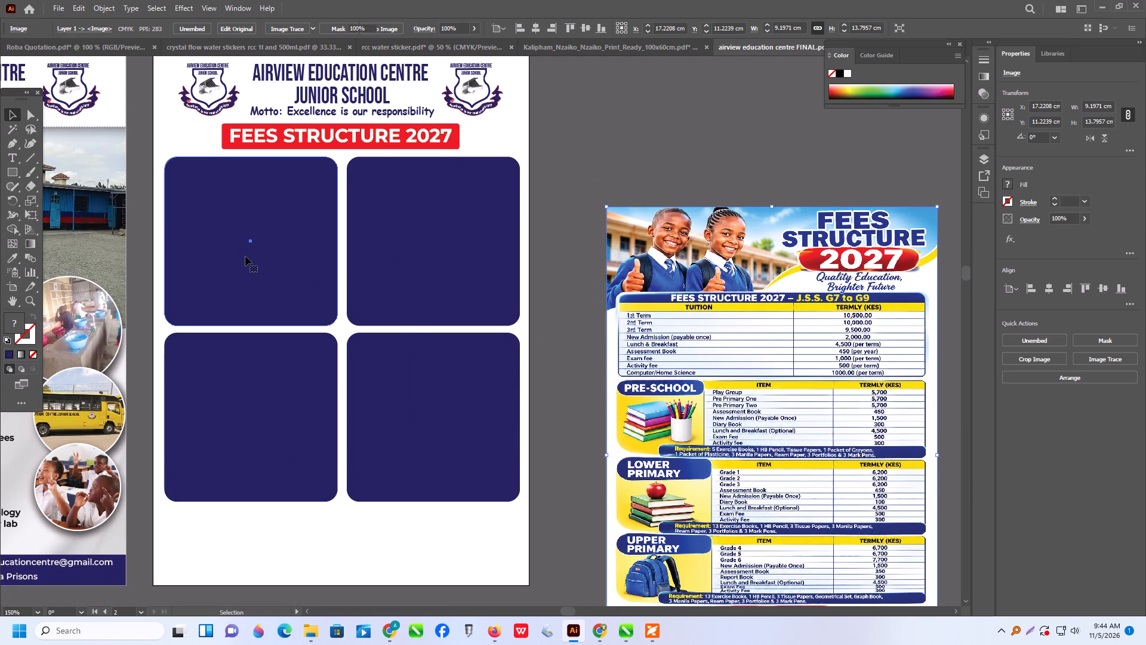
click(443, 293)
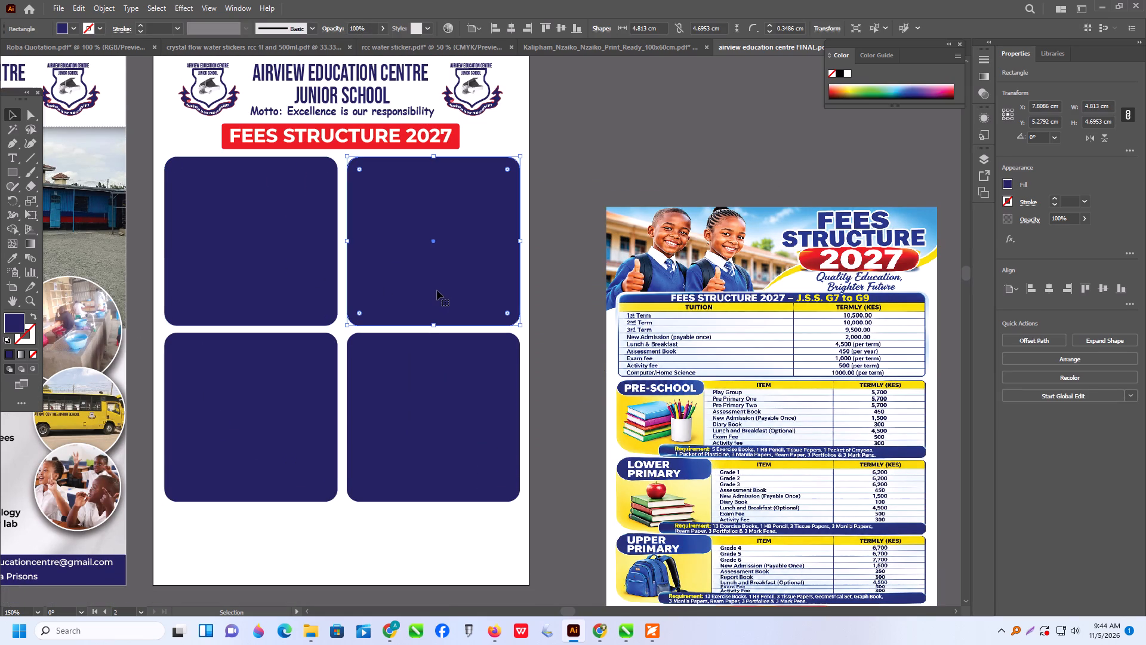
key(Delete)
click(403, 374)
key(Delete)
click(269, 410)
key(Delete)
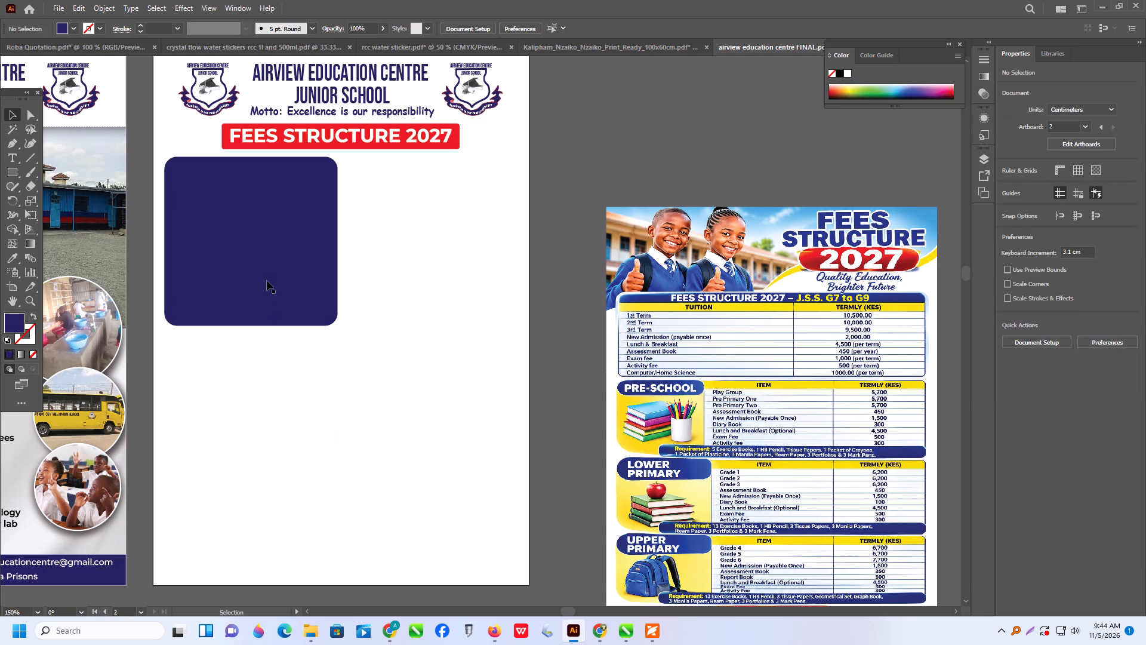
Reshape the remaining navy box into a wide panel about 10.07 by 2.32 cm below the FEES STRUCTURE 2027 heading.
click(267, 281)
drag(337, 239, 526, 234)
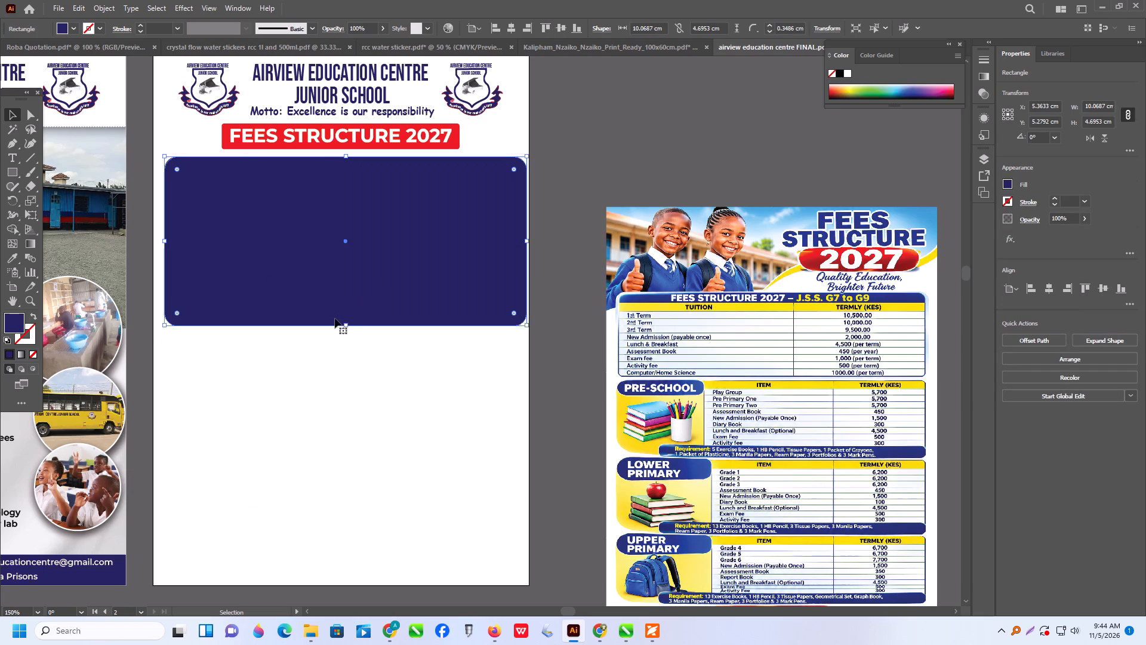
drag(347, 325, 355, 233)
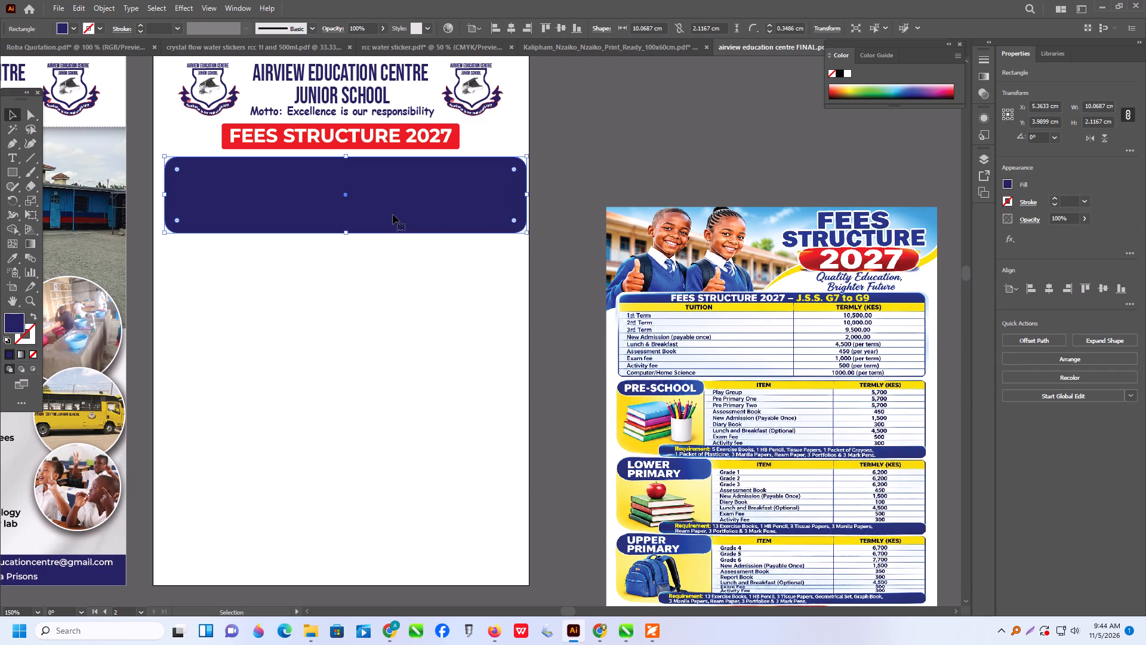
drag(395, 214, 384, 214)
scroll(366, 208, up, 2)
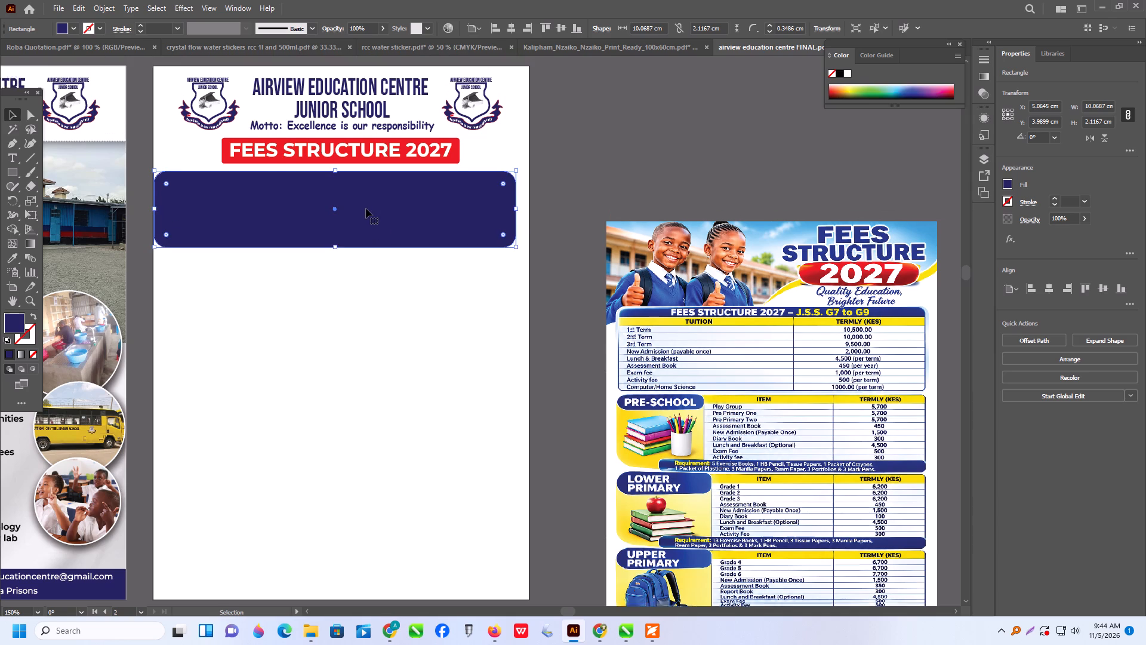
scroll(371, 225, up, 2)
drag(335, 291, 336, 297)
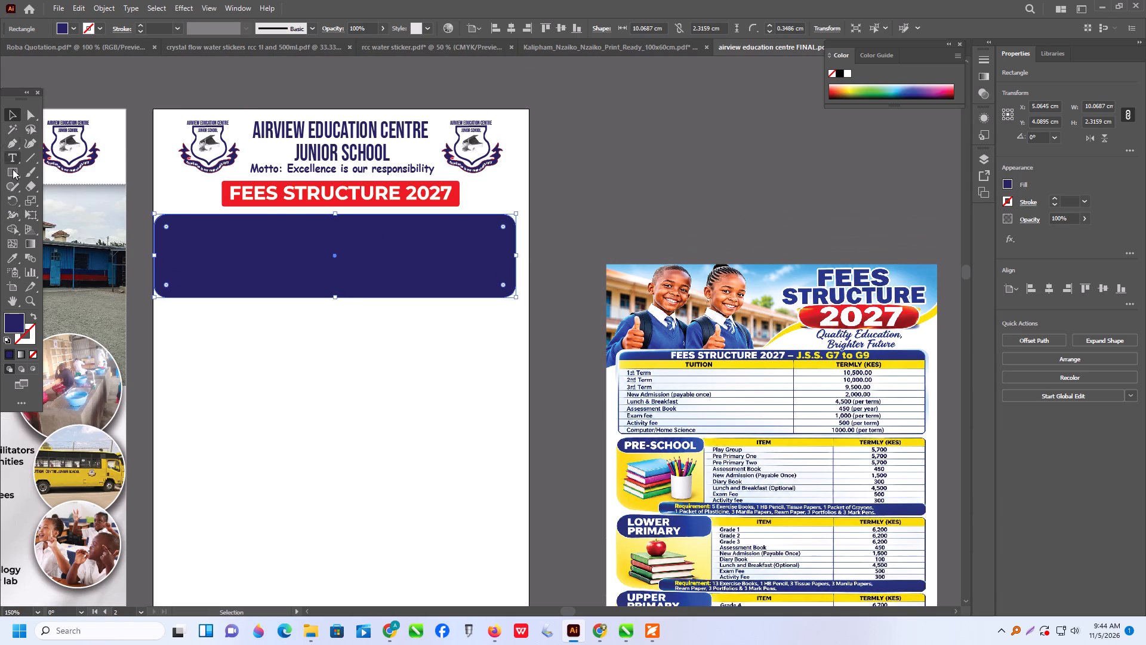
Recolour the wide panel white by sampling the artboard's white background with the Eyedropper.
click(17, 256)
click(315, 414)
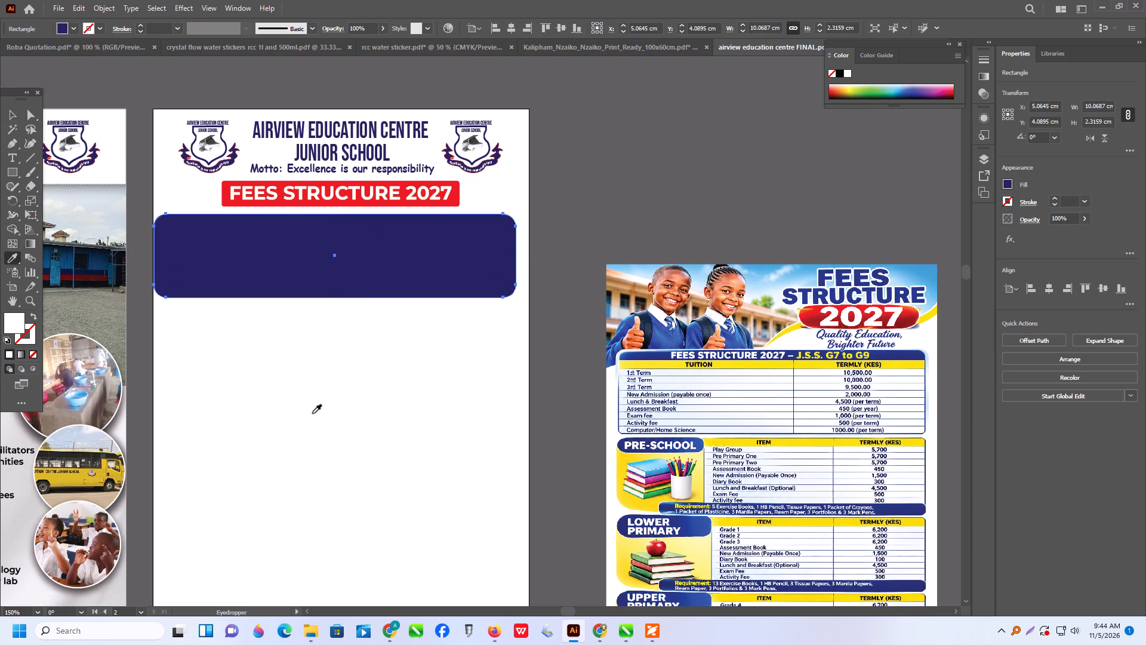
click(13, 109)
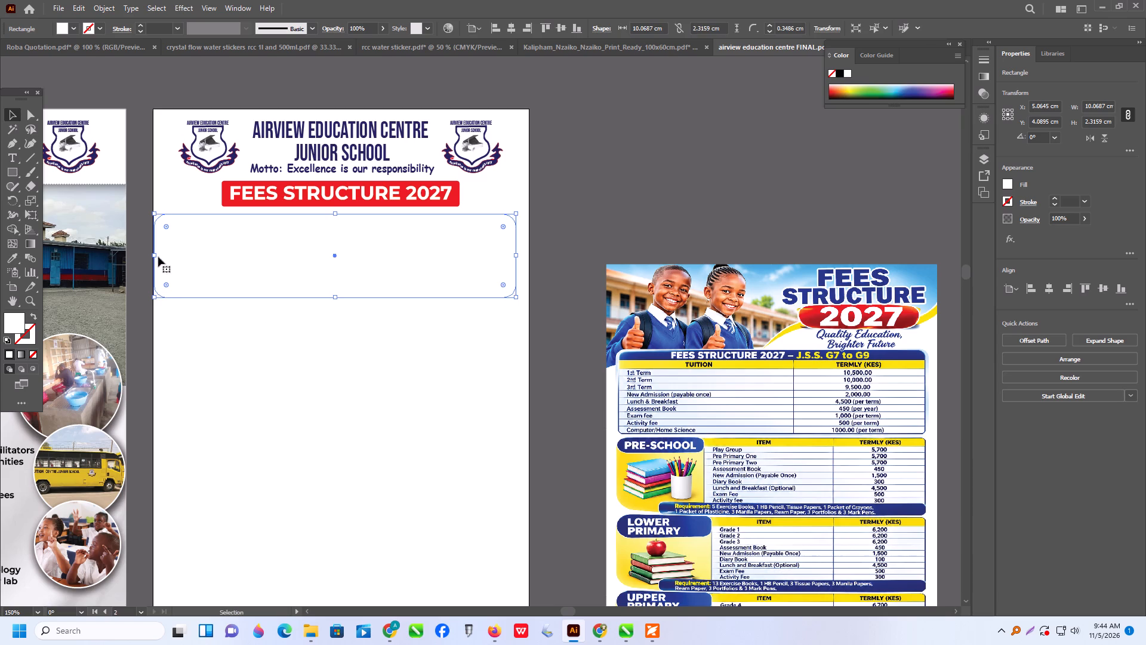
Narrow the white panel below the FEES STRUCTURE 2027 heading to about 9.83 cm and centre it horizontally on the artboard.
drag(151, 253, 162, 254)
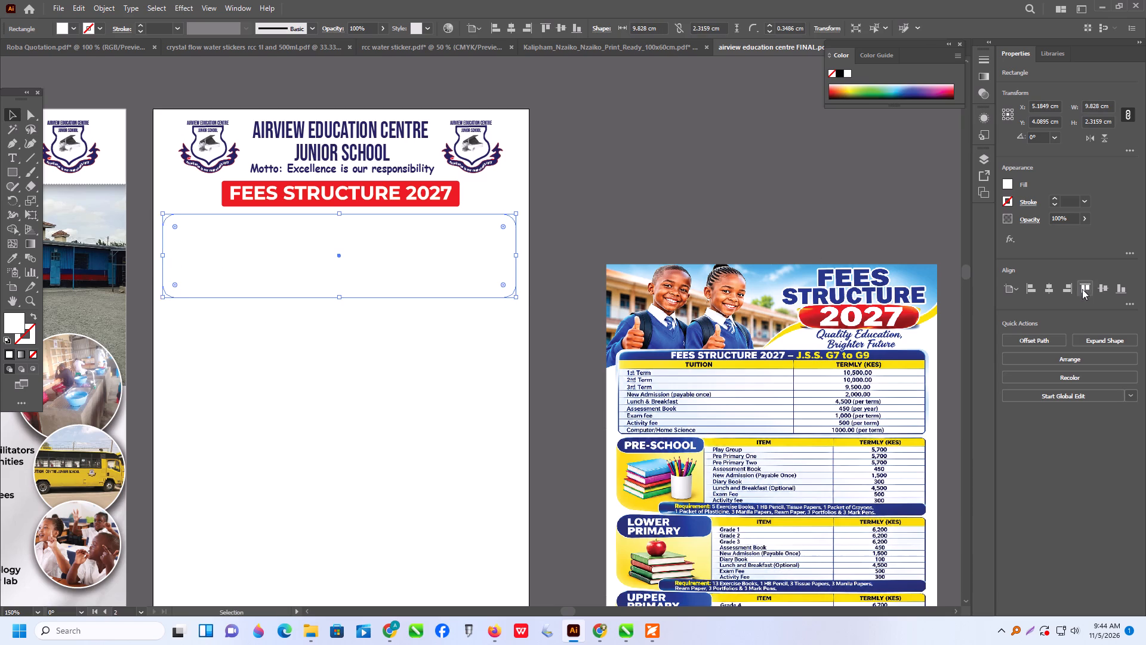
click(1044, 284)
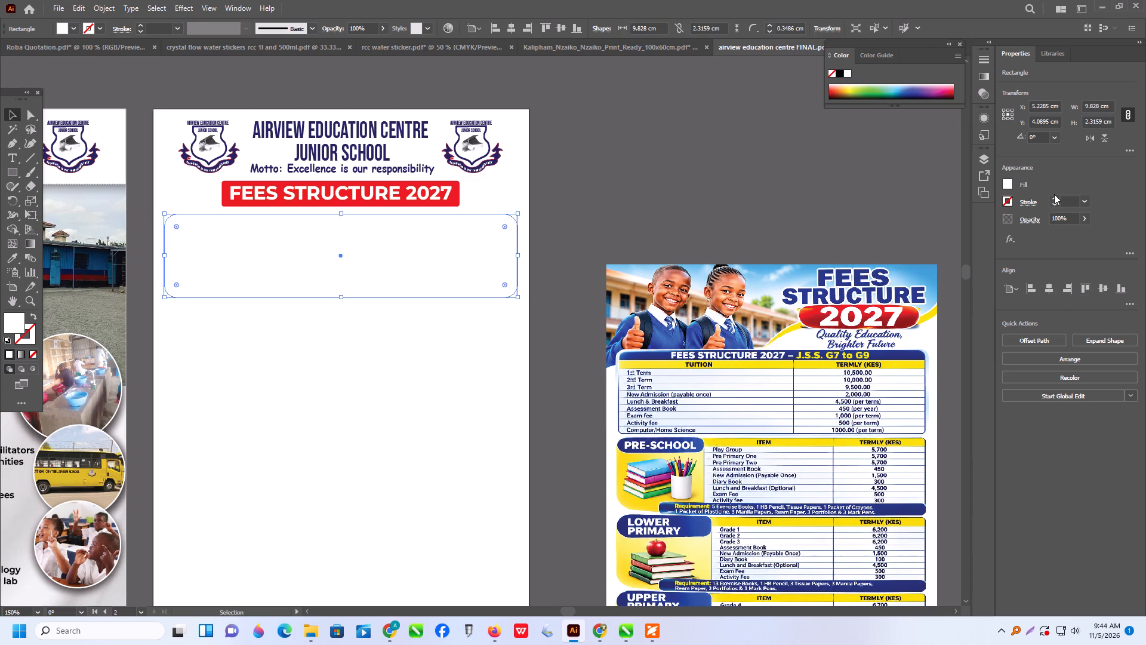
Give the white panel a 1 pt stroke and tighten its rounded corners to a radius of about 0.07 cm.
click(1054, 194)
click(1054, 197)
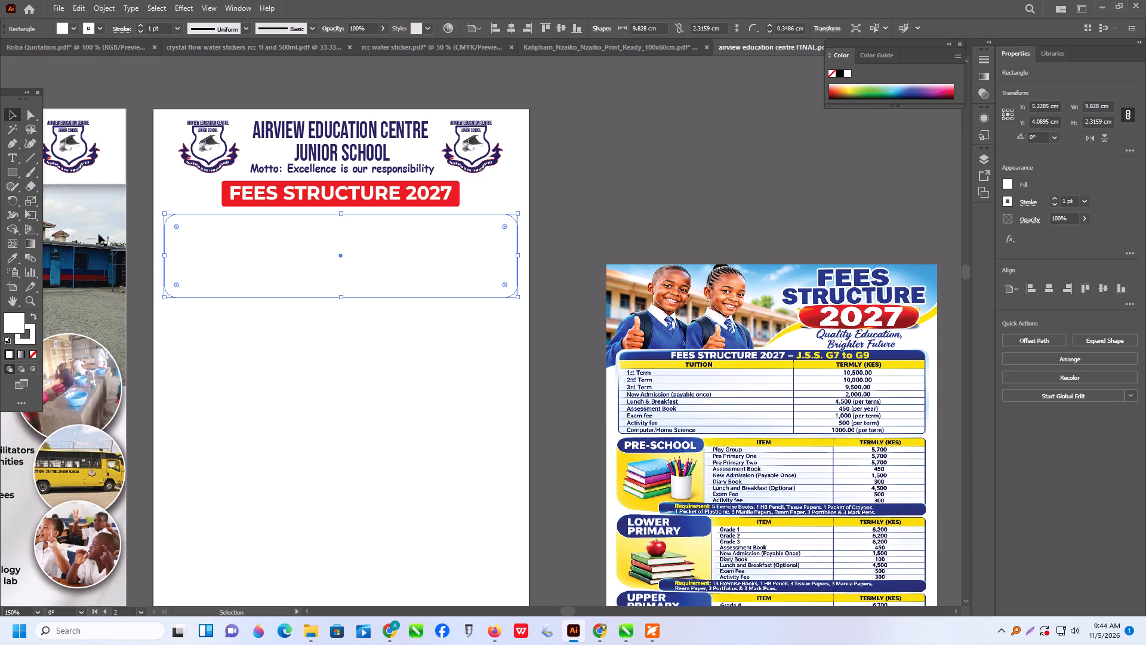
drag(175, 225, 165, 219)
click(526, 195)
click(596, 201)
Set the white panel's stroke to 2 pt and colour it black (000000).
click(431, 250)
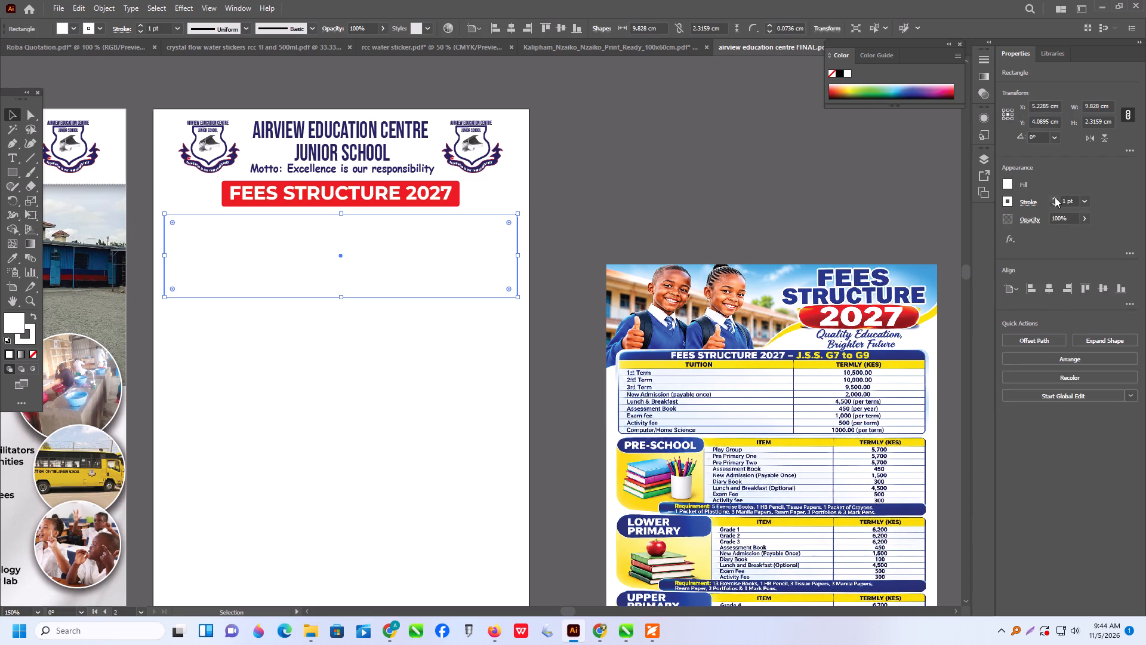
click(1055, 198)
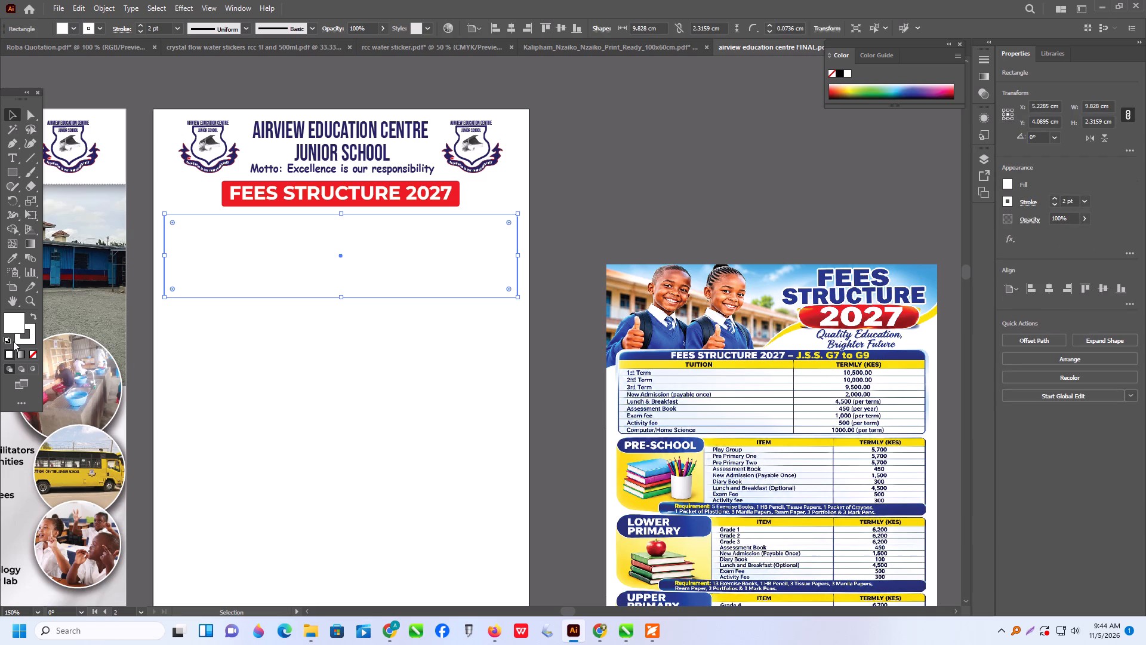
double_click(28, 341)
drag(219, 537, 264, 615)
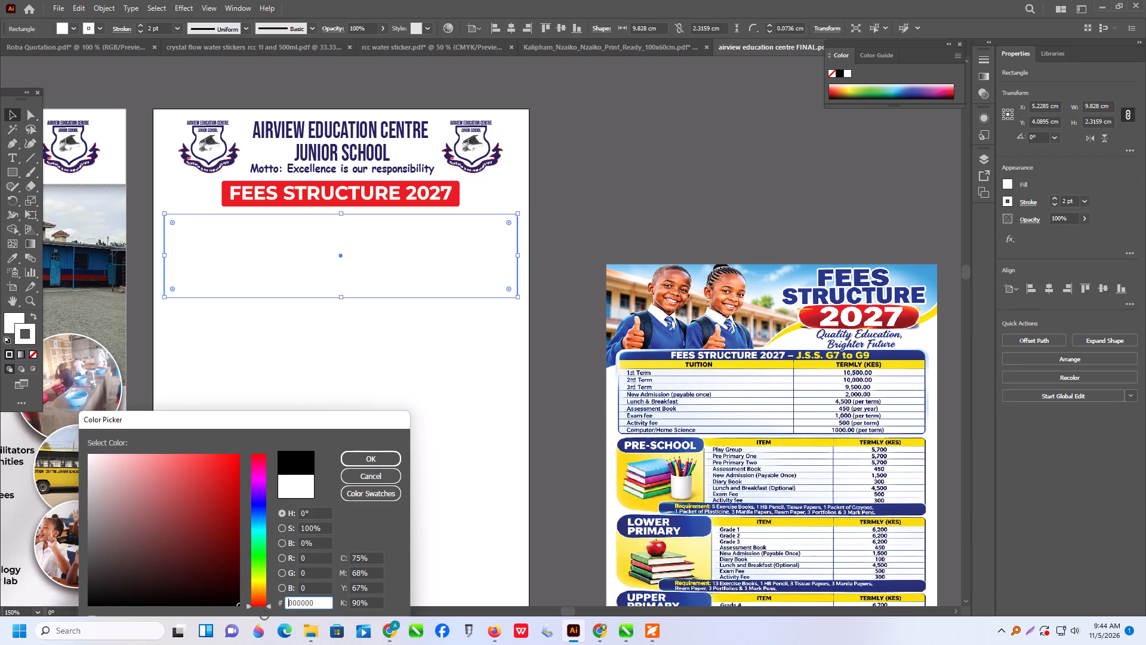
drag(264, 615, 273, 616)
click(376, 459)
click(474, 400)
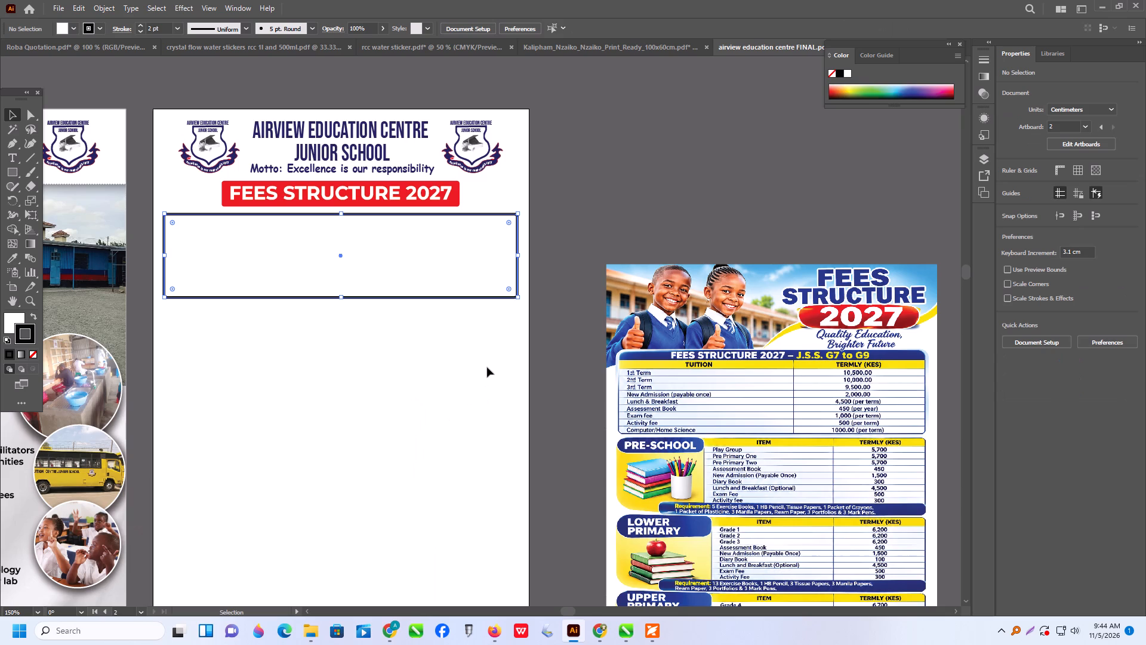
Examine the pasted reference flyer's section layout and its J.S.S. G7 to G9 fees table beside the second artboard.
scroll(491, 365, down, 2)
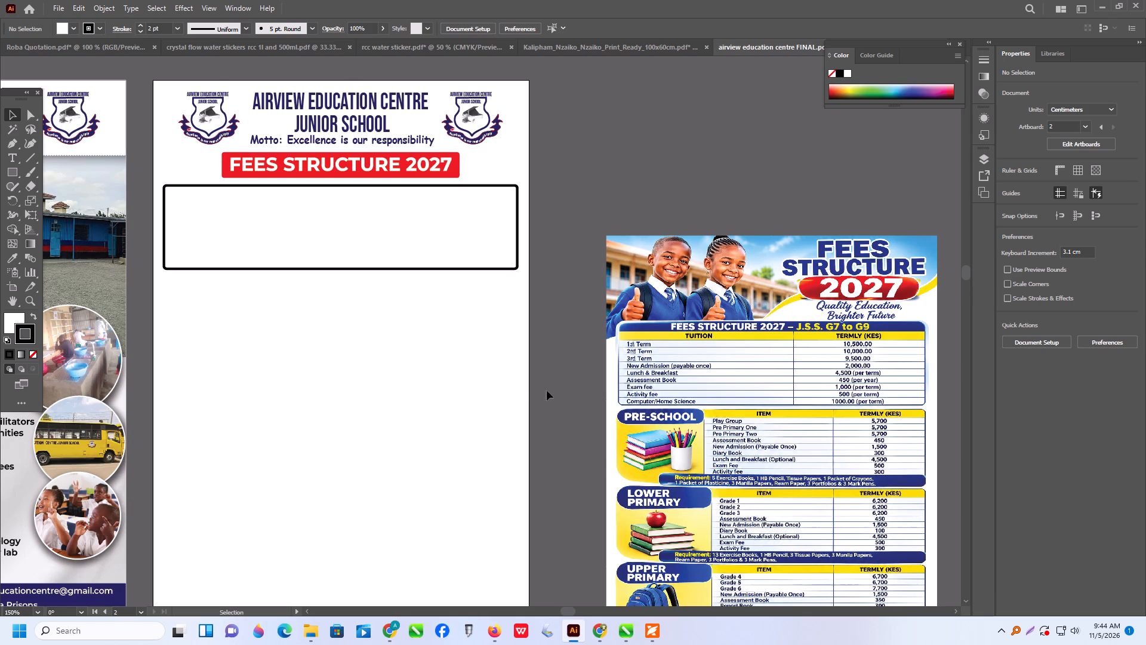
scroll(552, 397, down, 7)
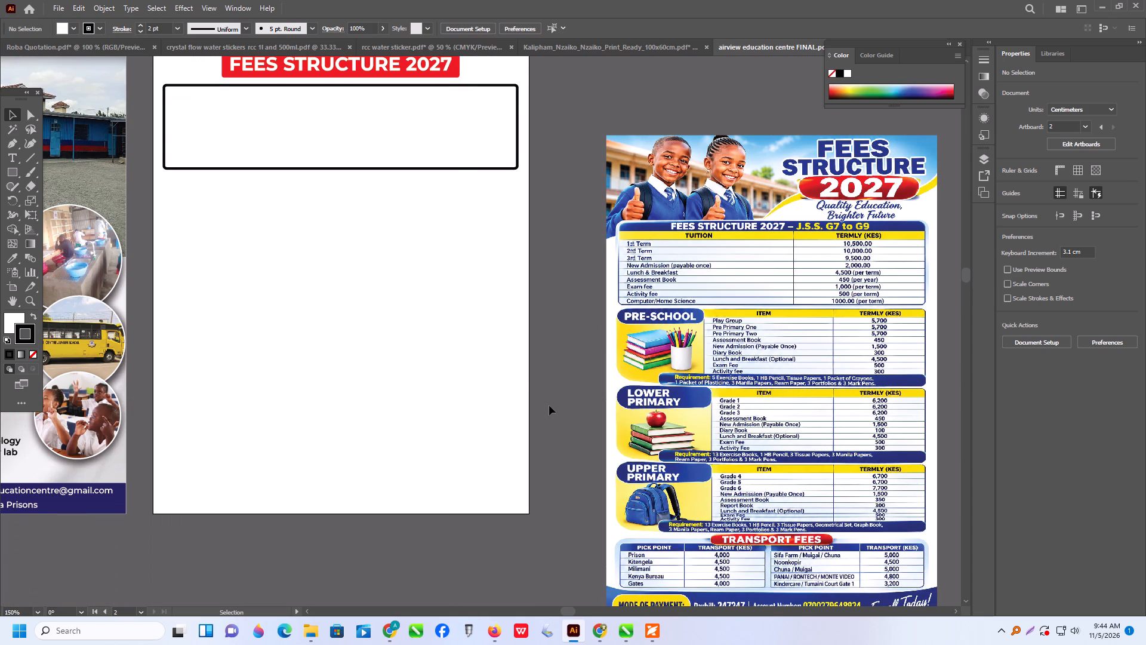
scroll(549, 406, up, 3)
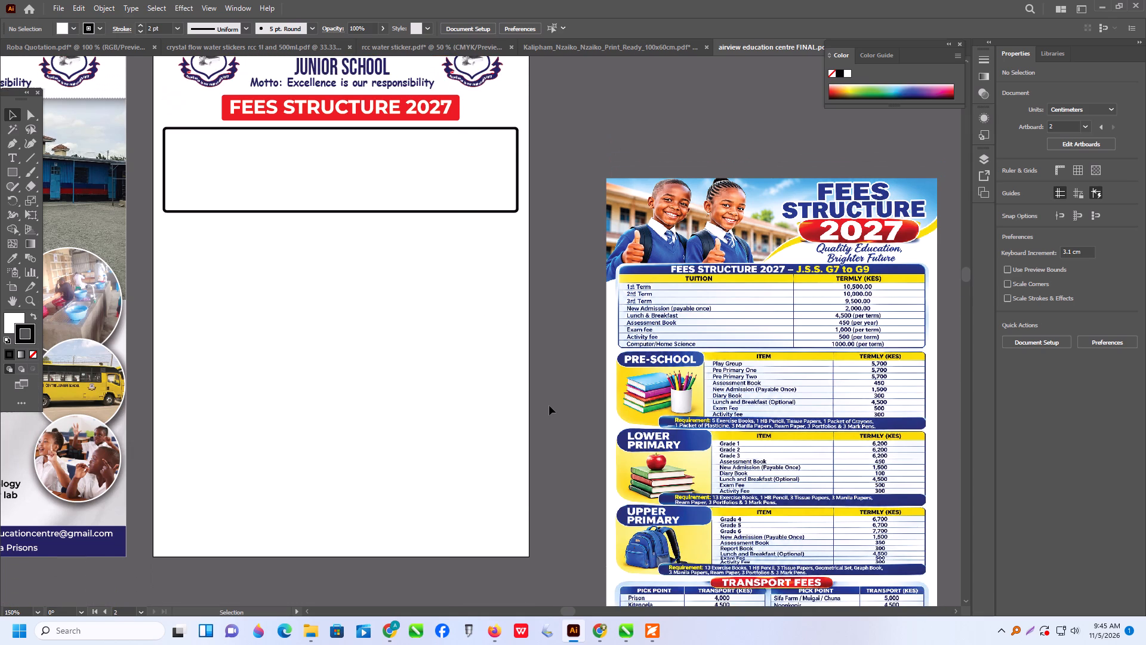
scroll(549, 406, up, 1)
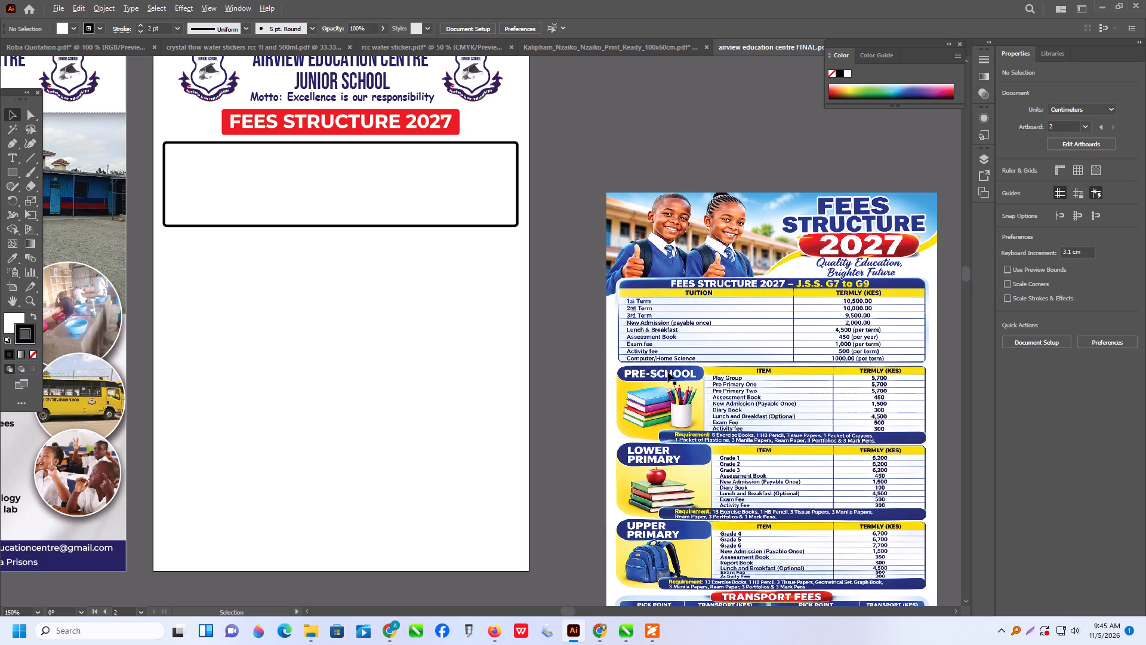
alt+scroll(668, 372, down, 2)
alt+scroll(585, 318, up, 1)
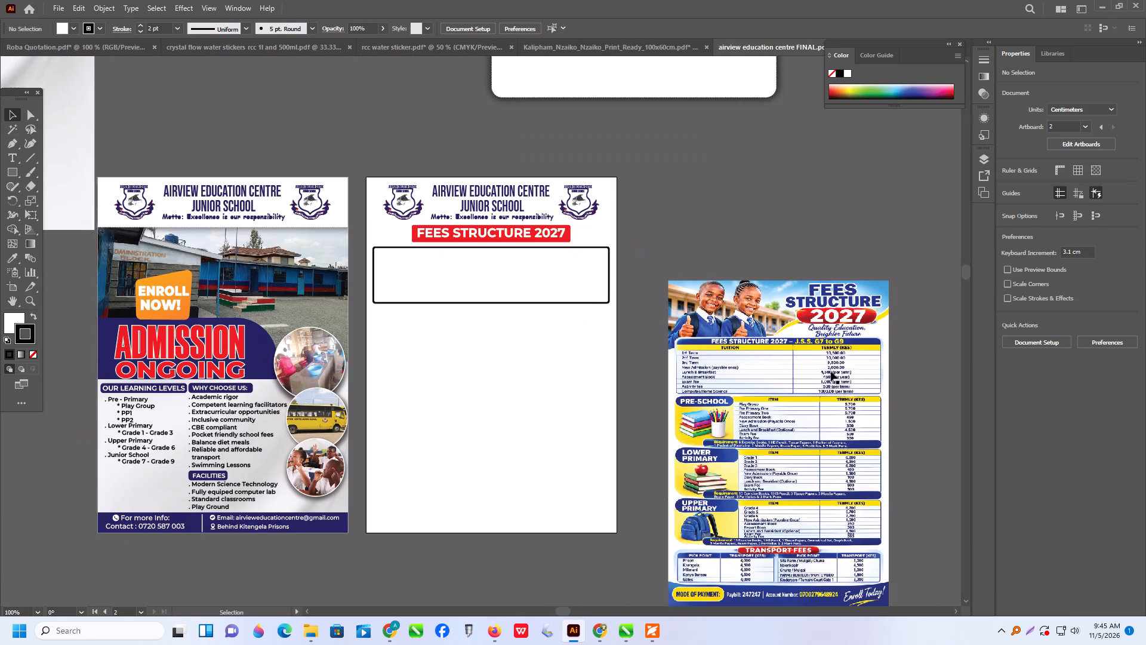
scroll(831, 371, up, 2)
alt+scroll(831, 371, up, 3)
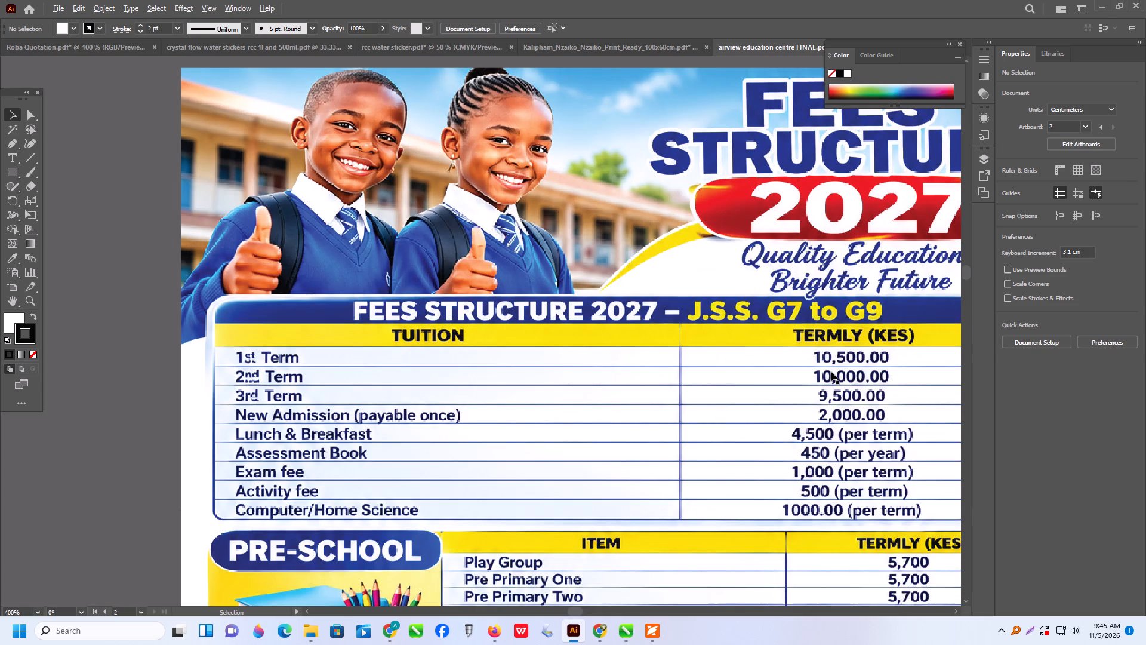
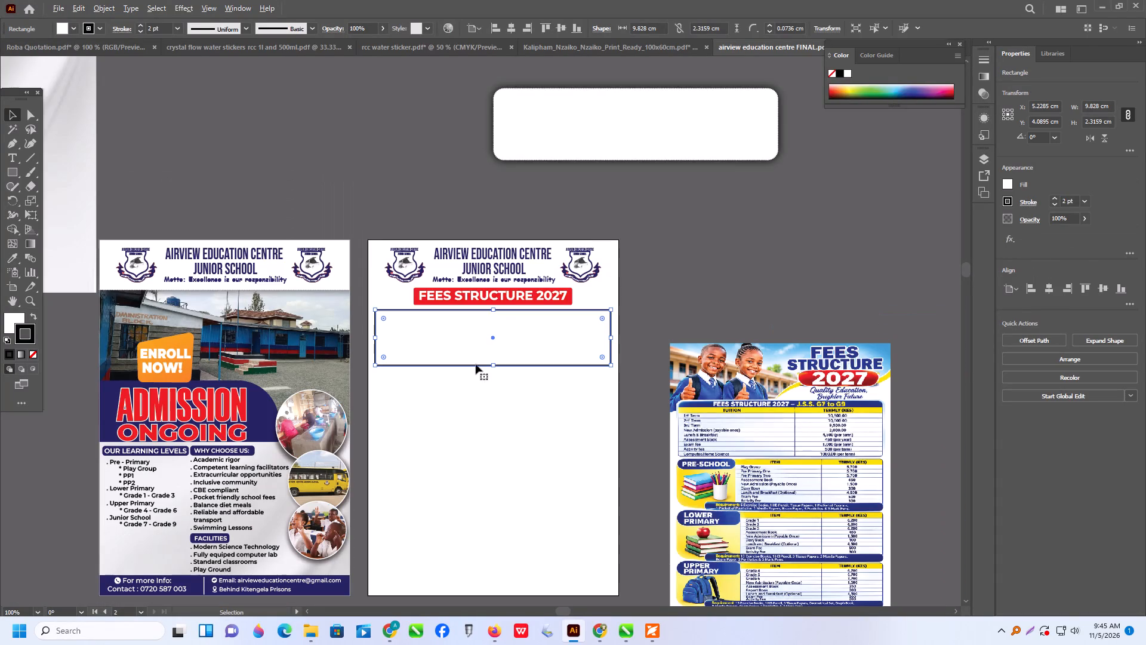
Extend the white panel's lower edge downward until the panel is about 3.14 cm high.
drag(492, 367, 494, 385)
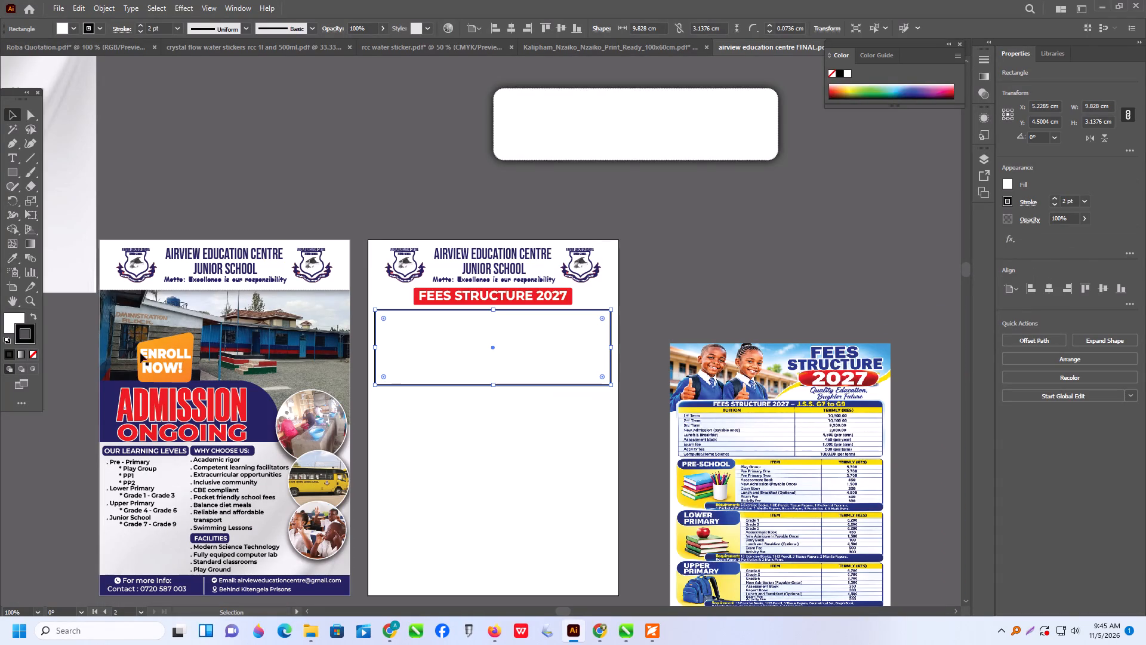
Recolour the panel light blue with no stroke by sampling the sky of the reference flyer with the Eyedropper.
click(14, 260)
alt+scroll(815, 395, up, 2)
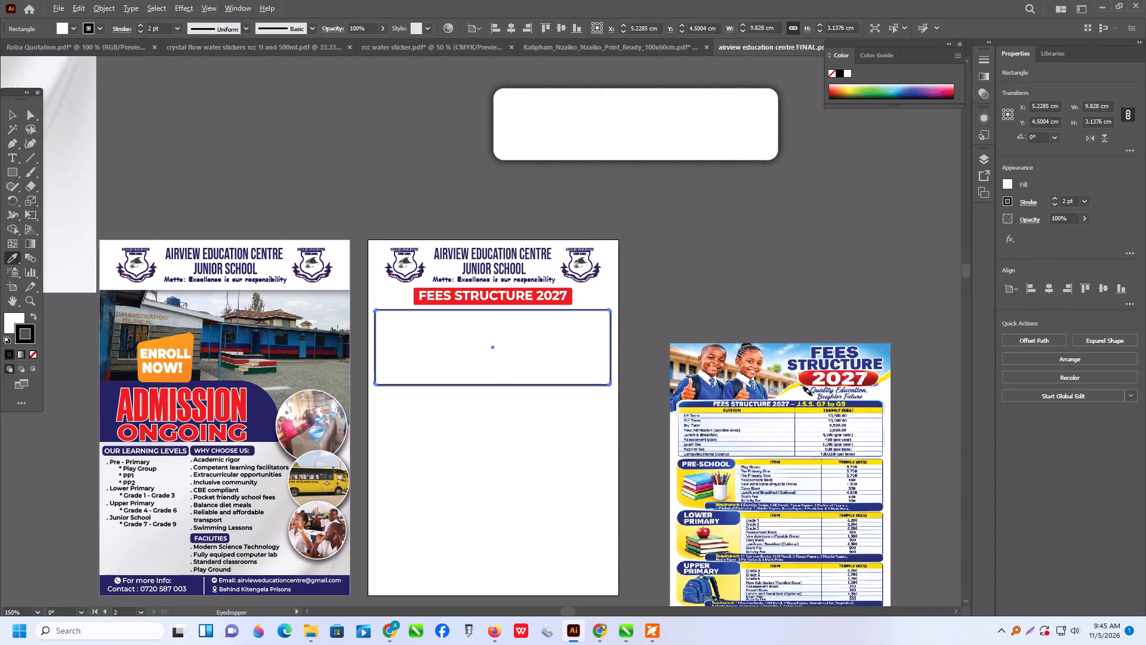
click(757, 318)
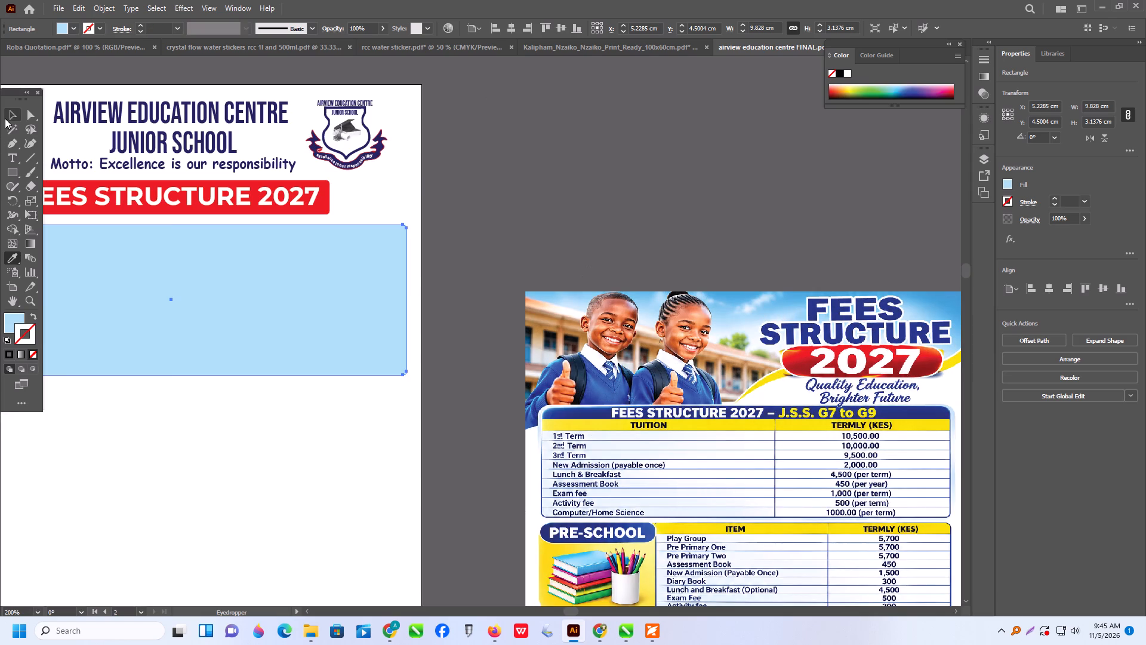
click(5, 116)
click(489, 134)
Draw a header bar rectangle about 9.81 cm wide and 0.62 cm high along the top of the light blue panel.
alt+scroll(593, 177, down, 3)
alt+scroll(413, 220, up, 1)
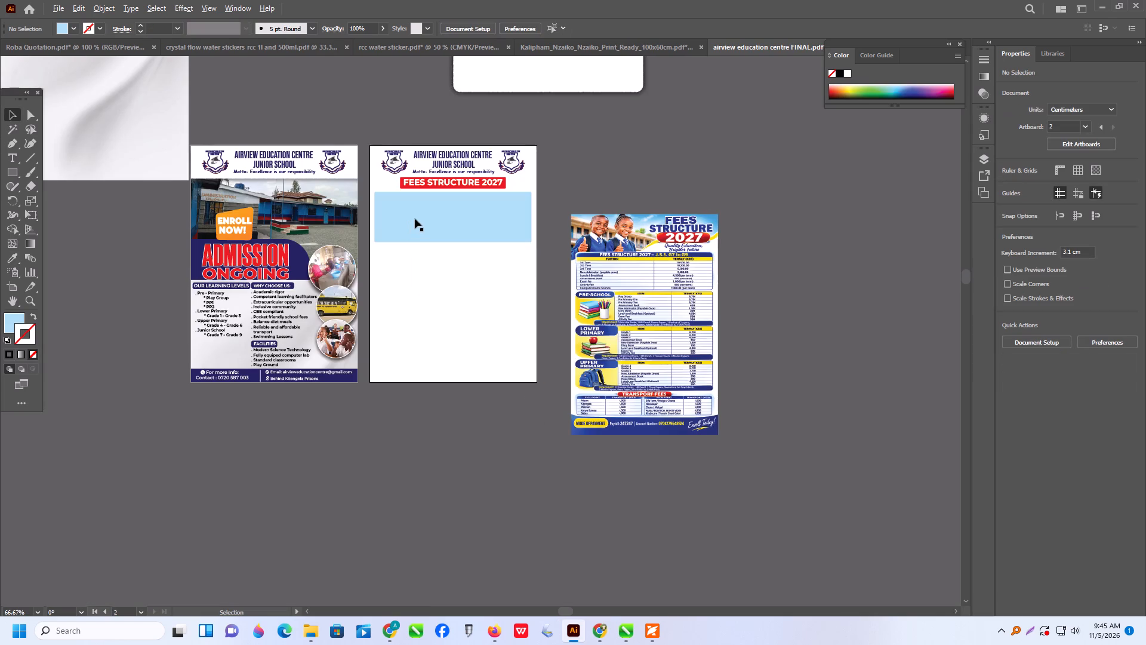
alt+scroll(415, 219, up, 1)
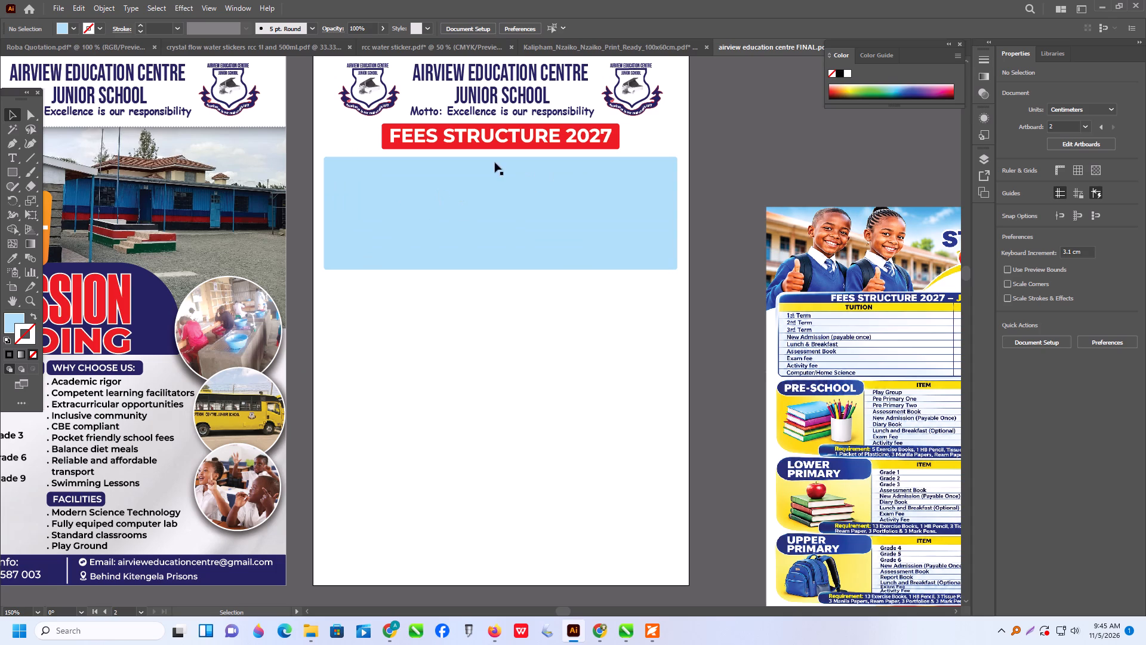
click(11, 170)
scroll(320, 169, up, 2)
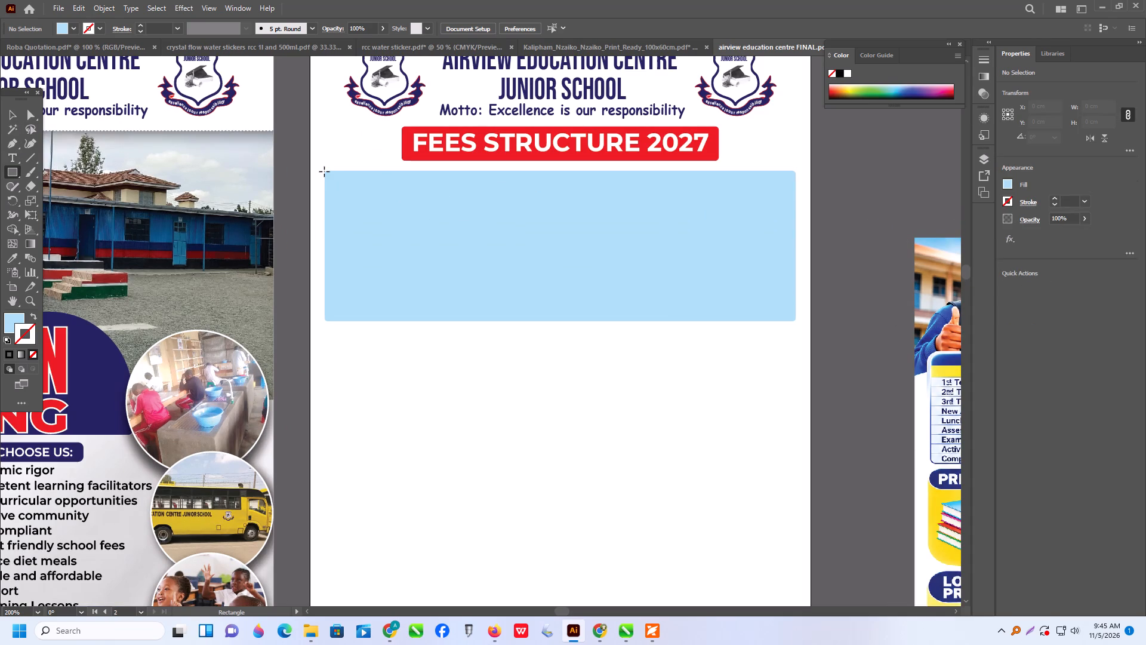
drag(325, 171, 796, 202)
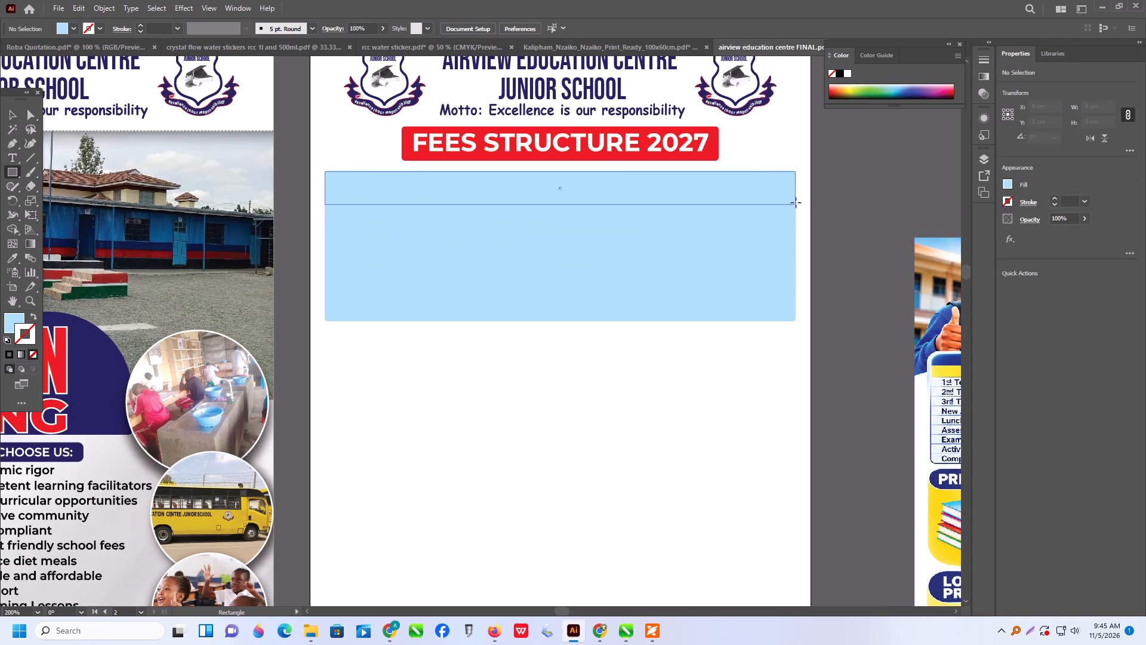
drag(796, 202, 795, 201)
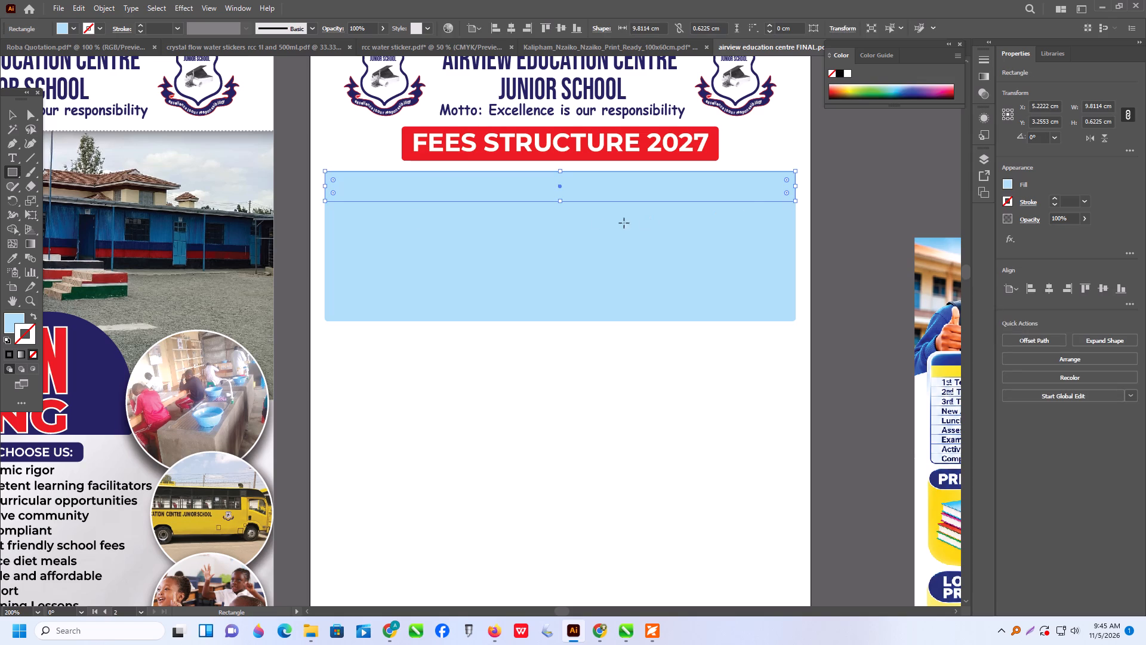
Fill the header bar with the dark navy sampled from the first artboard's ADMISSION ONGOING background.
click(14, 258)
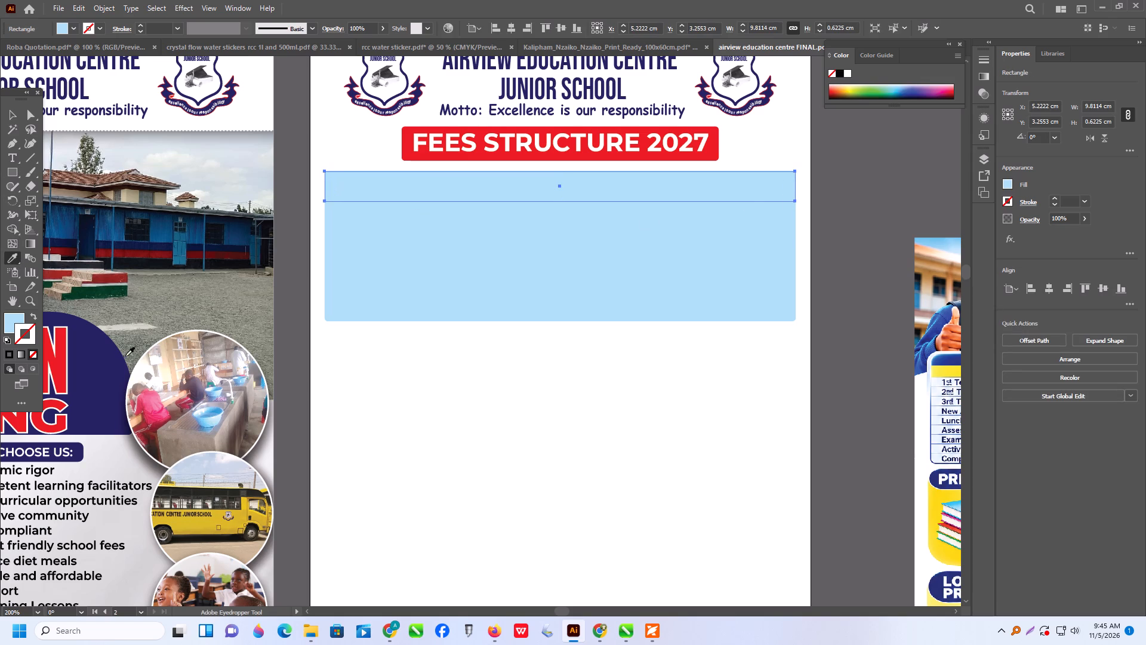
click(100, 364)
click(9, 107)
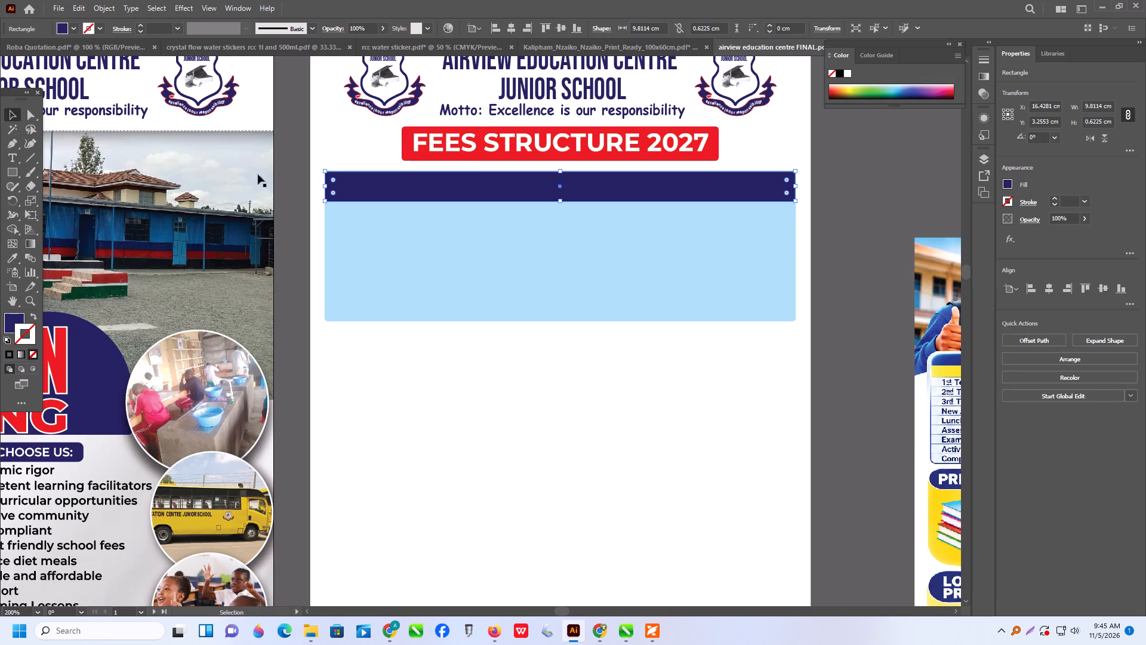
Slightly round the navy header bar's corners to match the panel beneath it.
click(332, 179)
click(396, 324)
click(424, 358)
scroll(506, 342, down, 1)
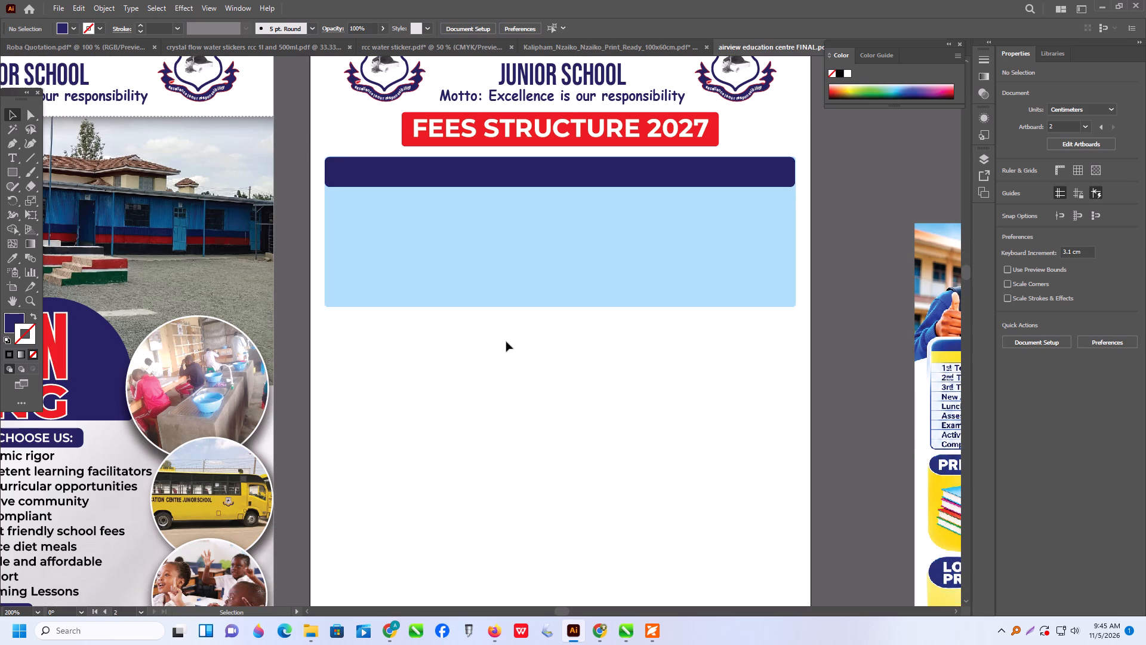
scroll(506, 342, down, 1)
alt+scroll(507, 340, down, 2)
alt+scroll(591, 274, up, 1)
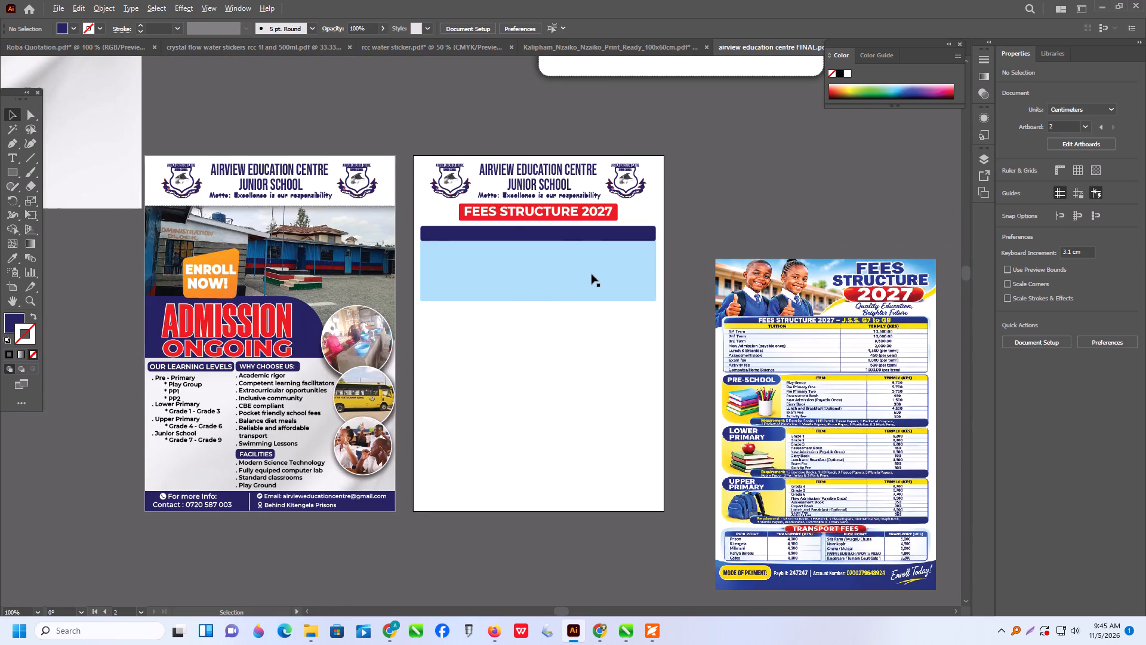
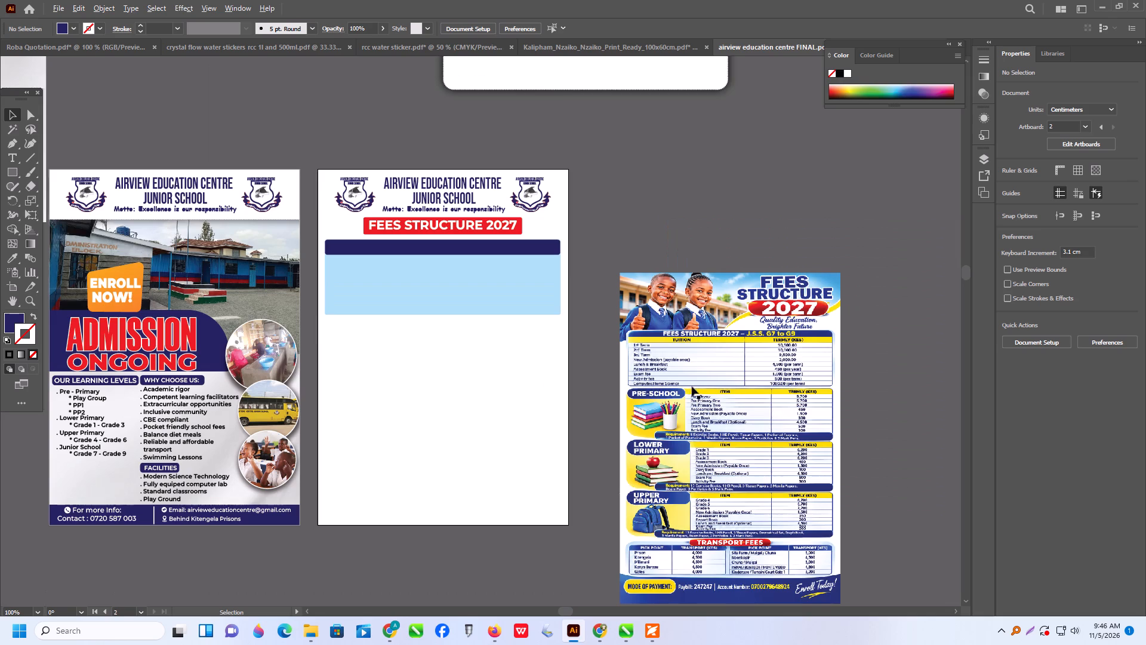
Examine the reference flyer's fee tables, from J.S.S. tuition to transport fees, and compare them with the second artboard's layout.
alt+scroll(692, 386, up, 2)
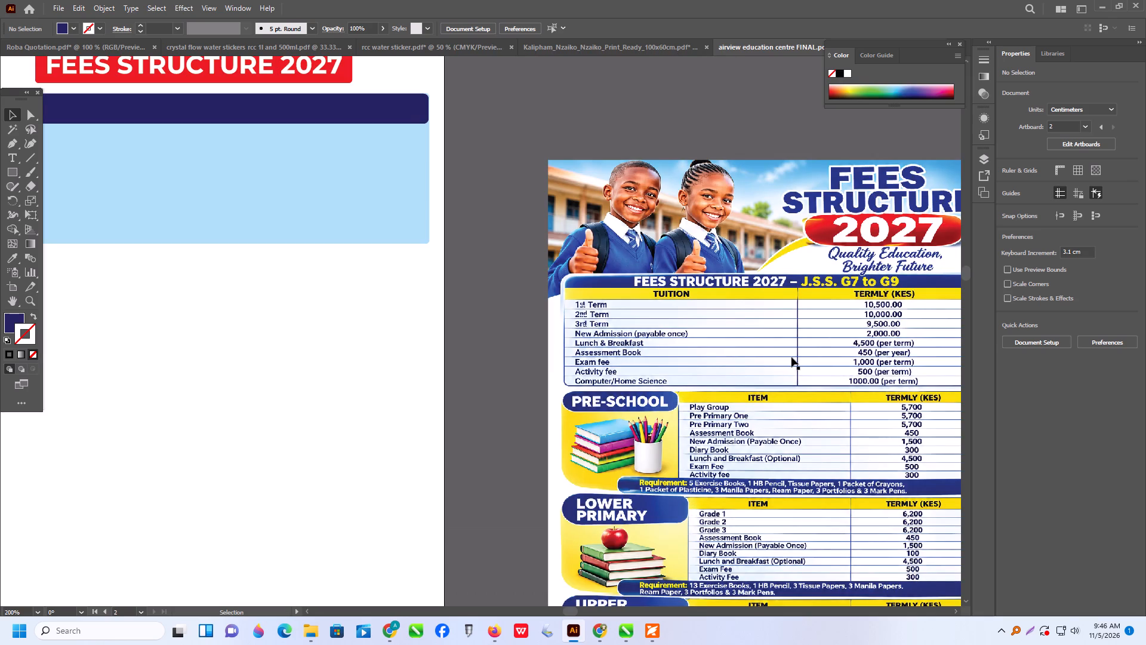
scroll(791, 356, down, 5)
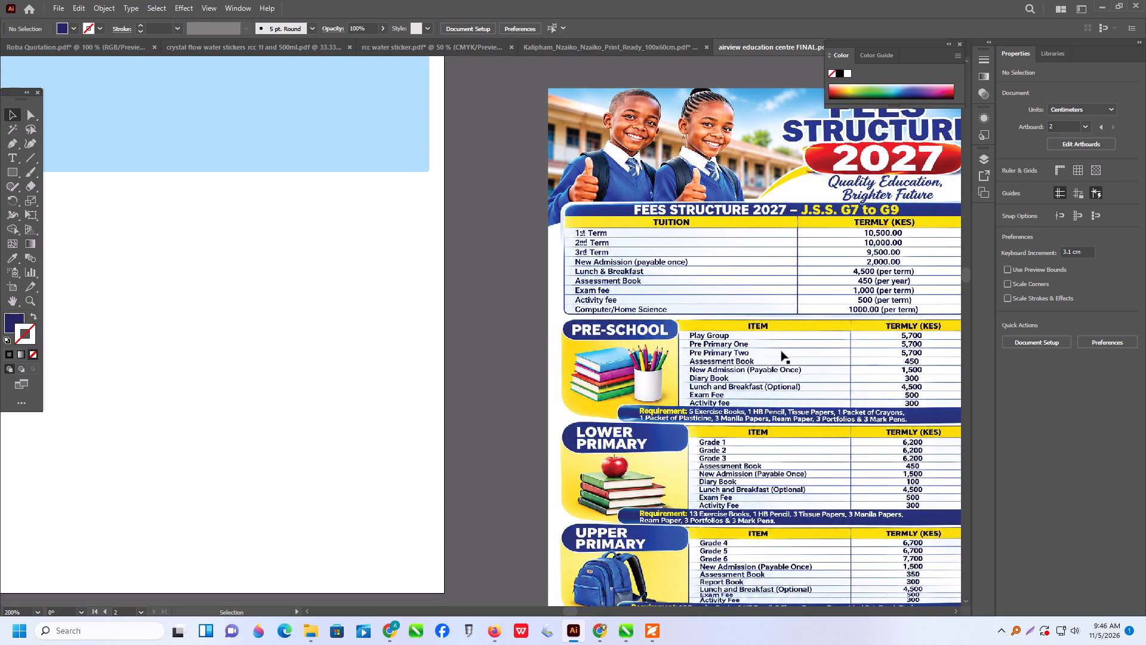
scroll(722, 485, down, 4)
scroll(743, 432, down, 6)
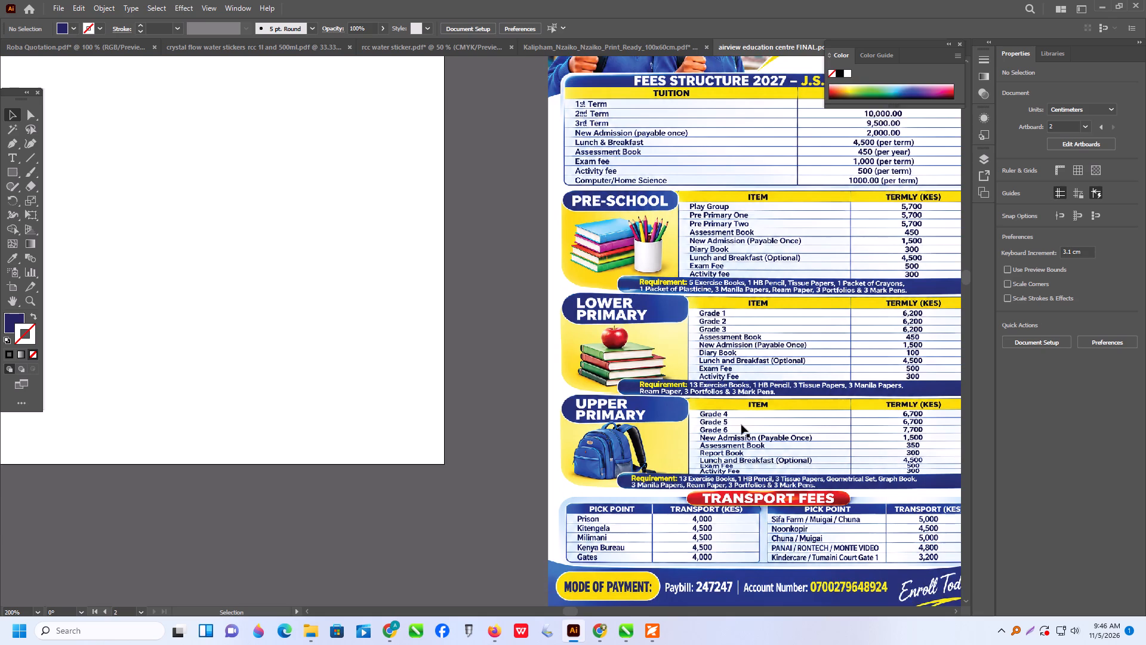
scroll(741, 425, up, 2)
alt+scroll(756, 422, down, 2)
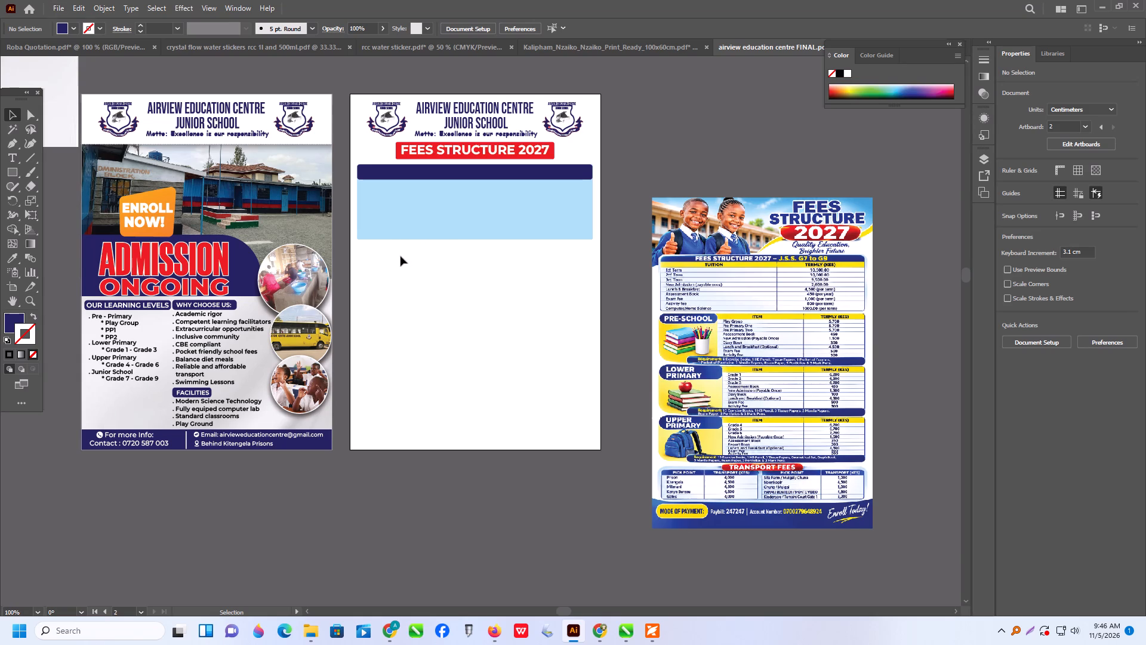
alt+scroll(401, 256, up, 1)
alt+scroll(363, 288, down, 1)
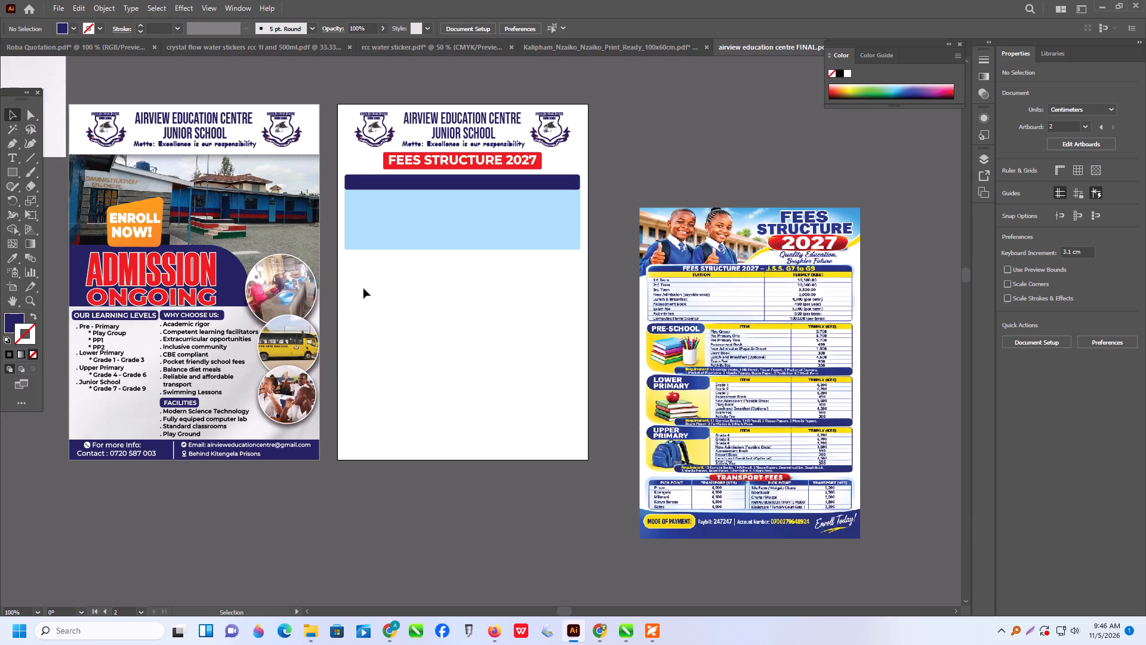
Add the text "item" in the blank area of the second artboard, below the light blue panel.
alt+scroll(756, 348, up, 1)
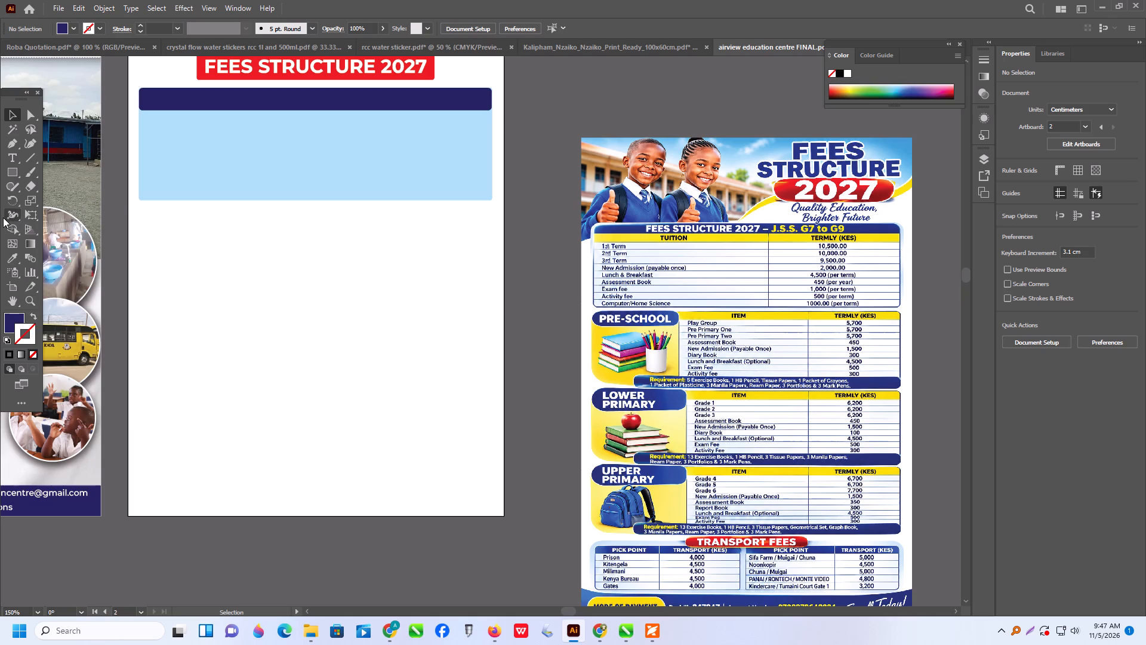
click(11, 160)
click(260, 291)
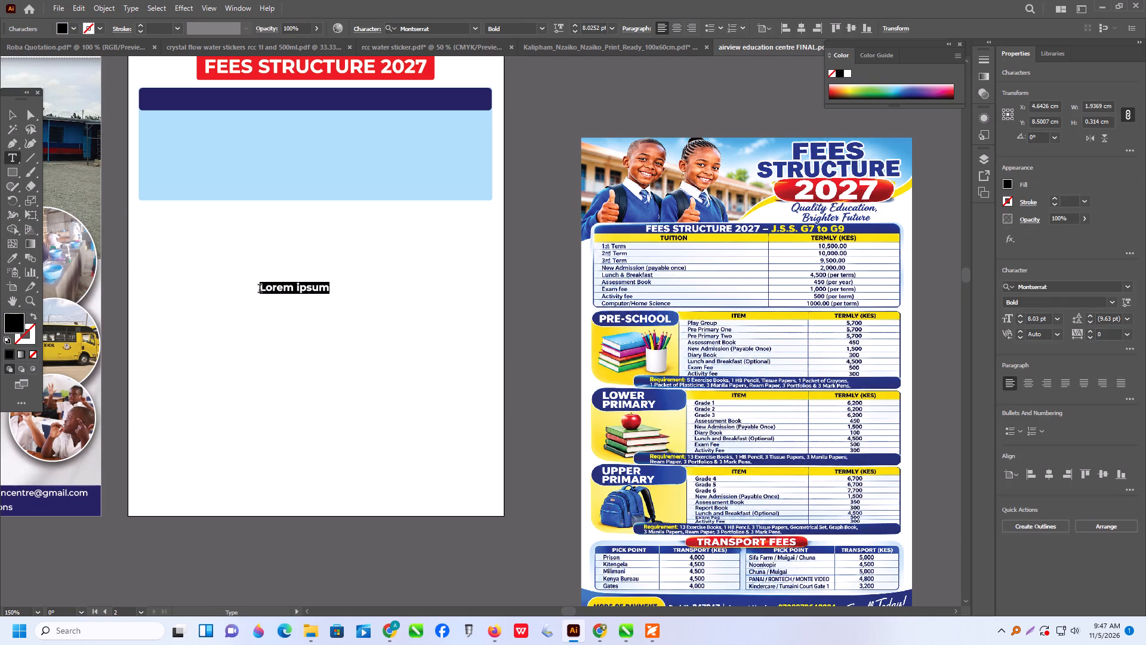
key(t)
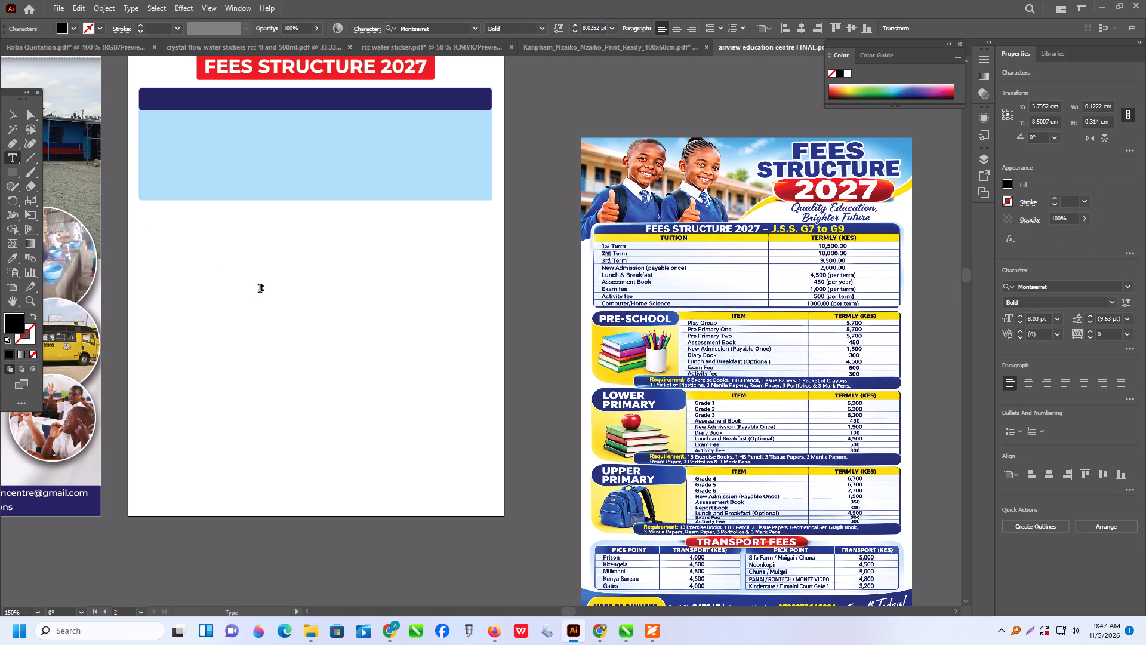
key(BackSpace)
text(ite)
key(m)
Change the case of the new "item" text to UPPERCASE.
click(13, 114)
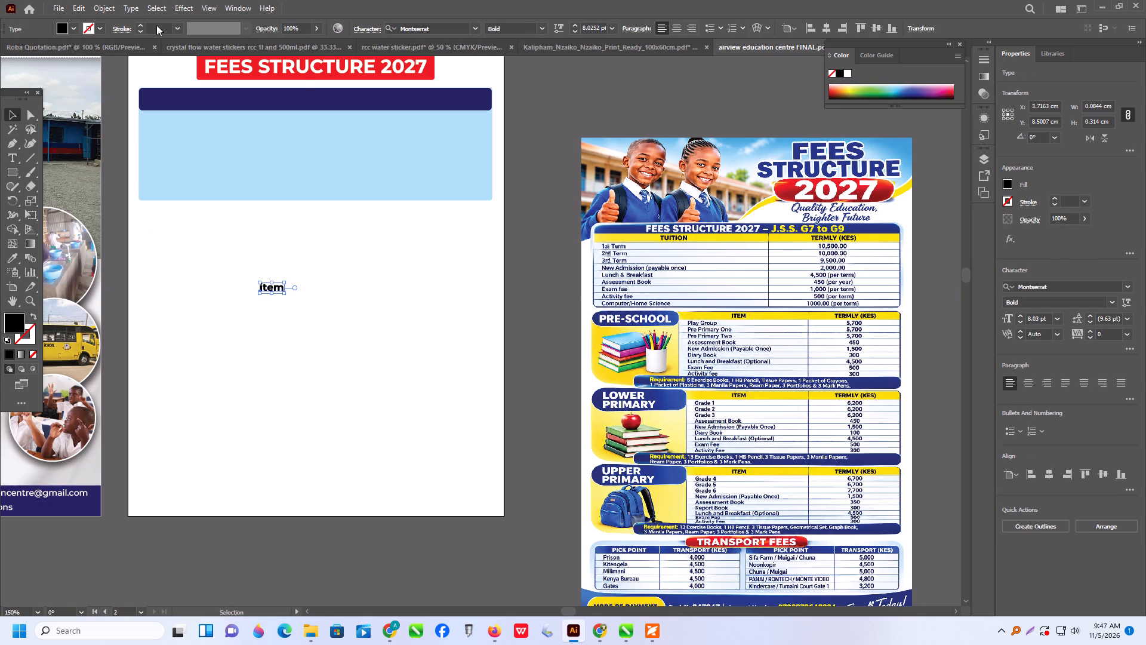
click(134, 10)
click(186, 193)
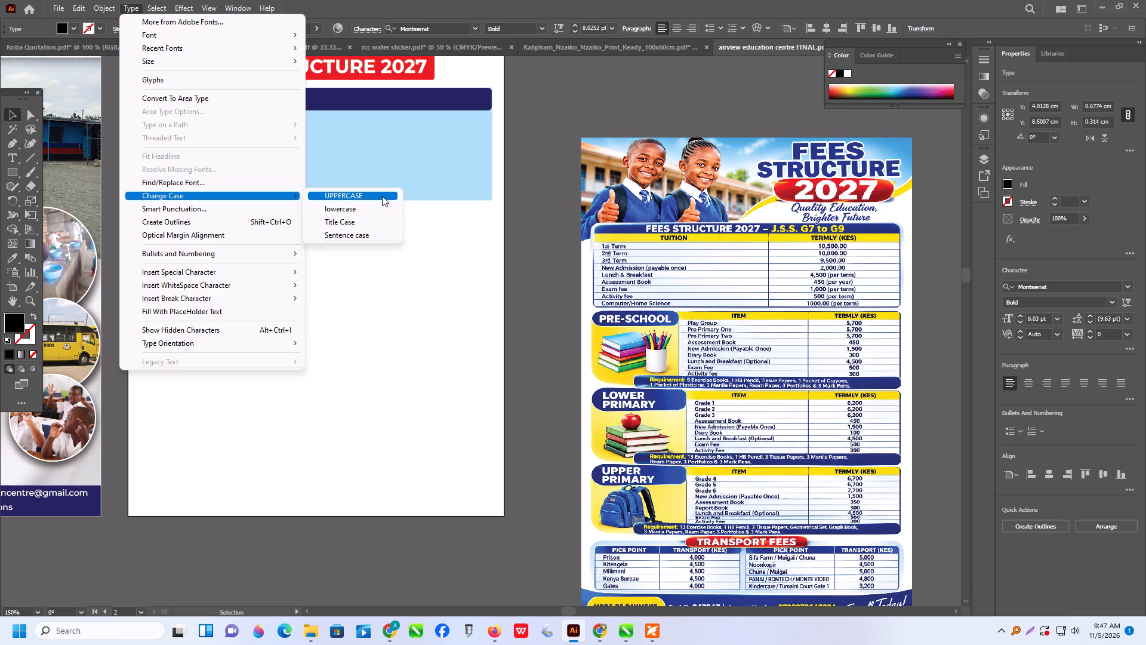
click(374, 194)
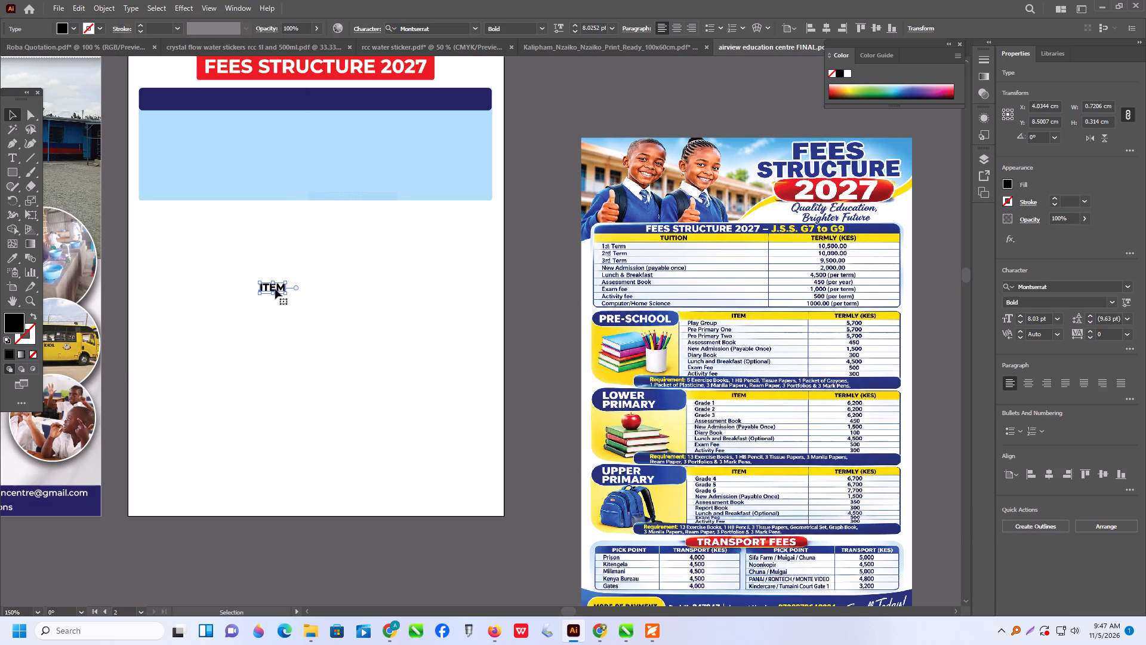
scroll(275, 289, up, 1)
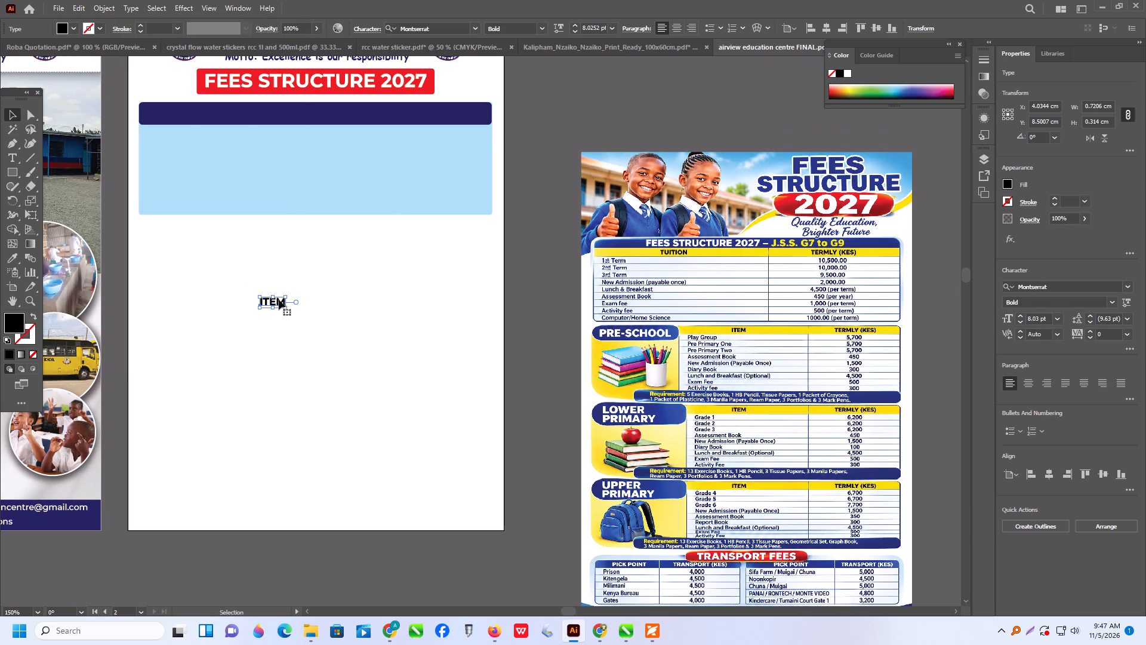
click(375, 291)
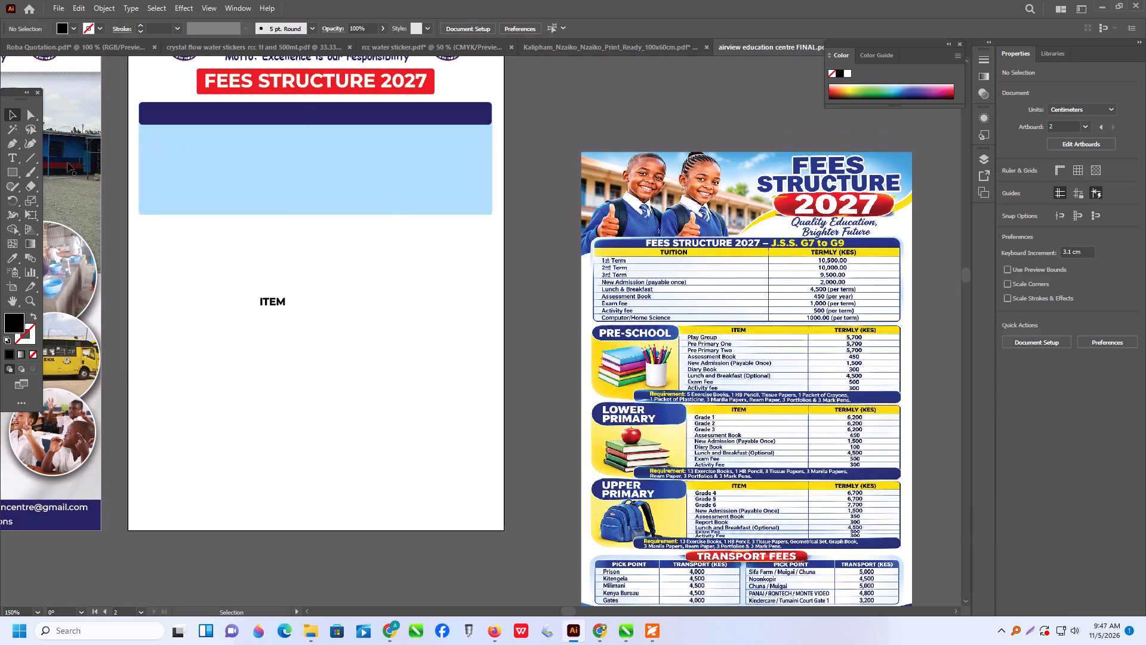
Draw a thin vertical black rectangle about 0.02 cm wide and 0.40 cm high inside the light blue panel.
click(11, 173)
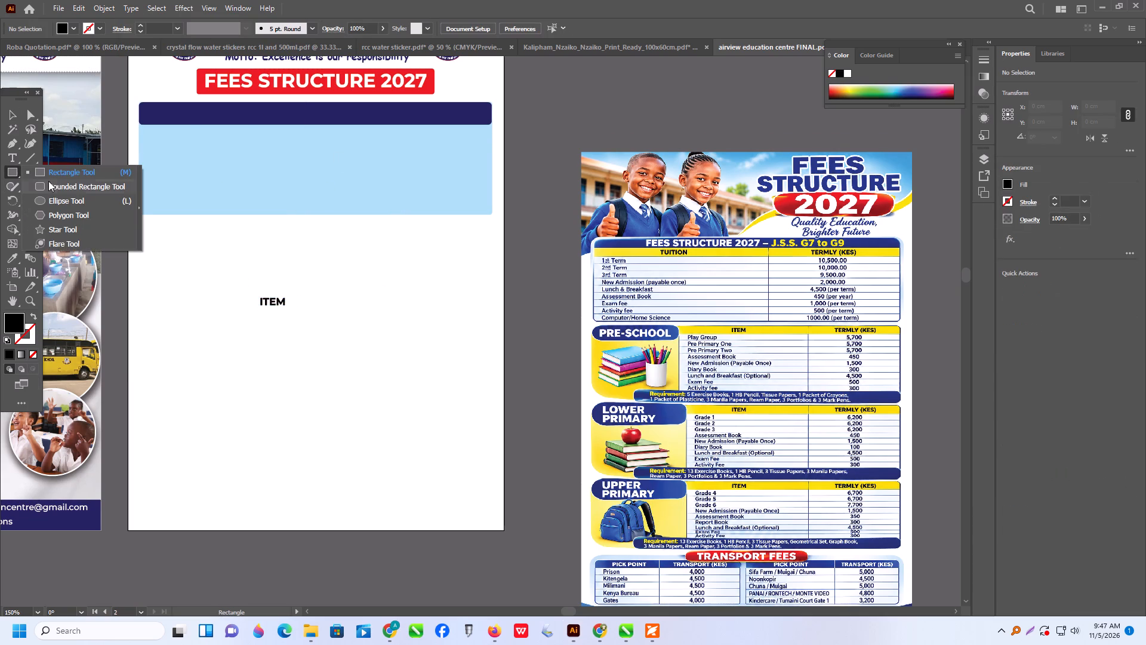
click(54, 174)
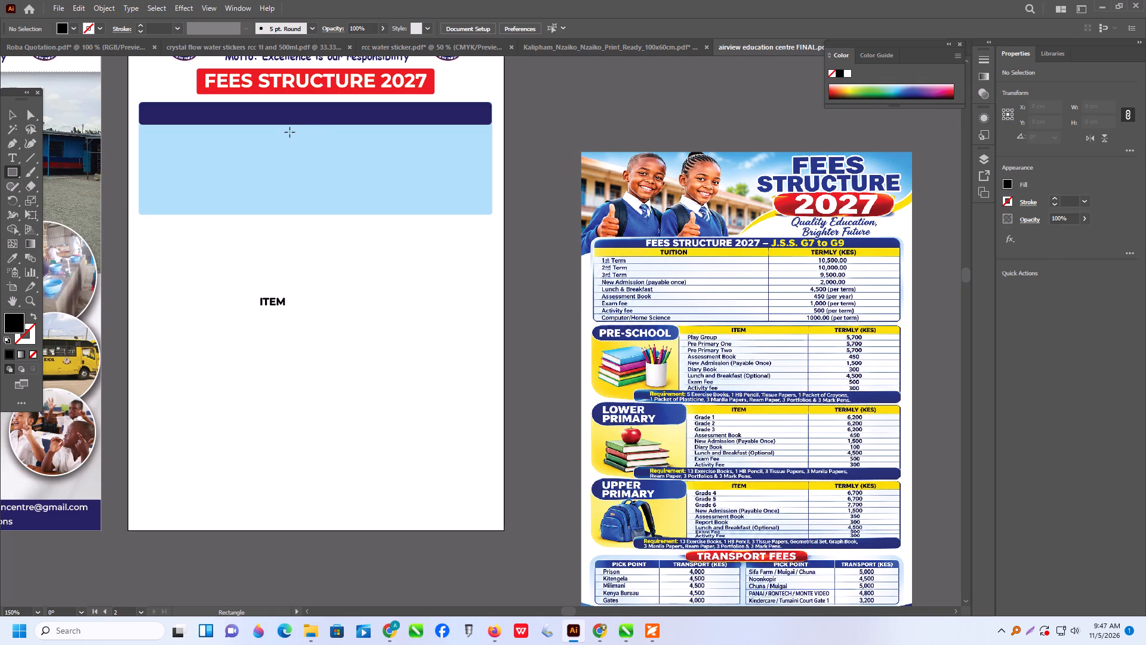
click(288, 126)
drag(293, 158, 294, 174)
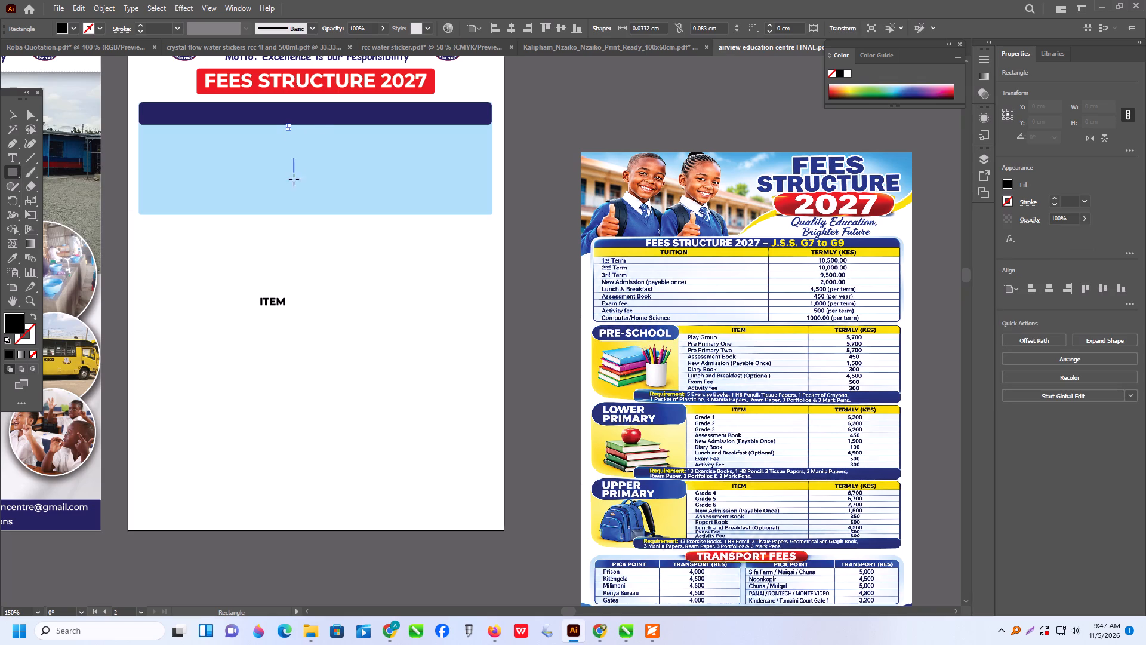
double_click(294, 185)
click(599, 331)
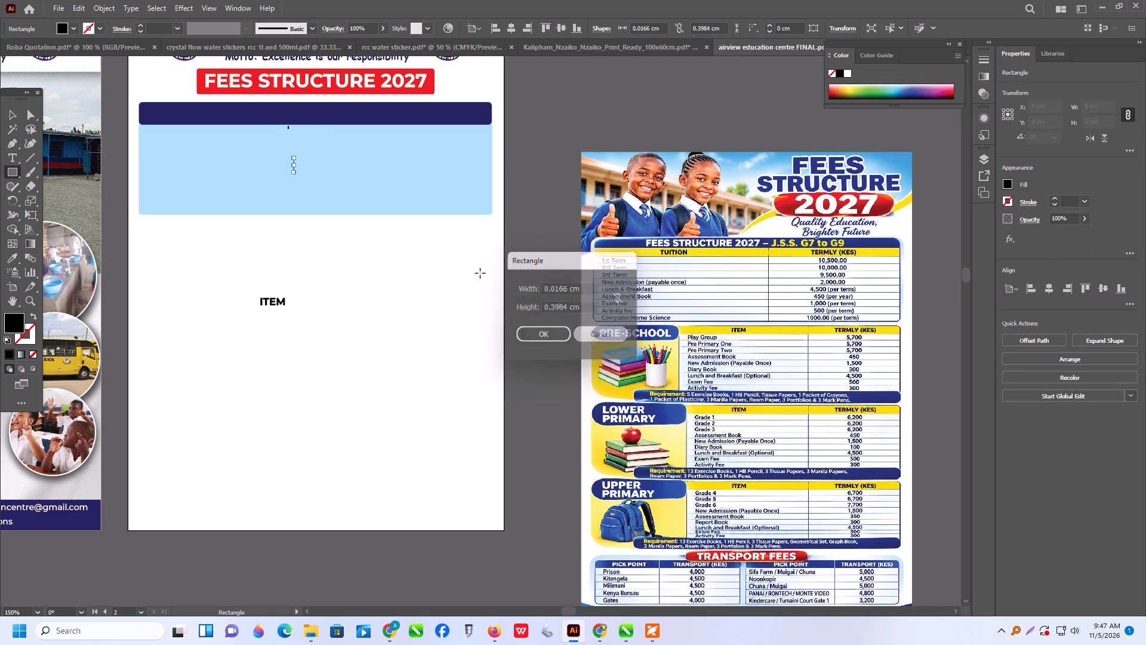
Delete the stray tiny black rectangle just below the dark blue header bar.
click(13, 113)
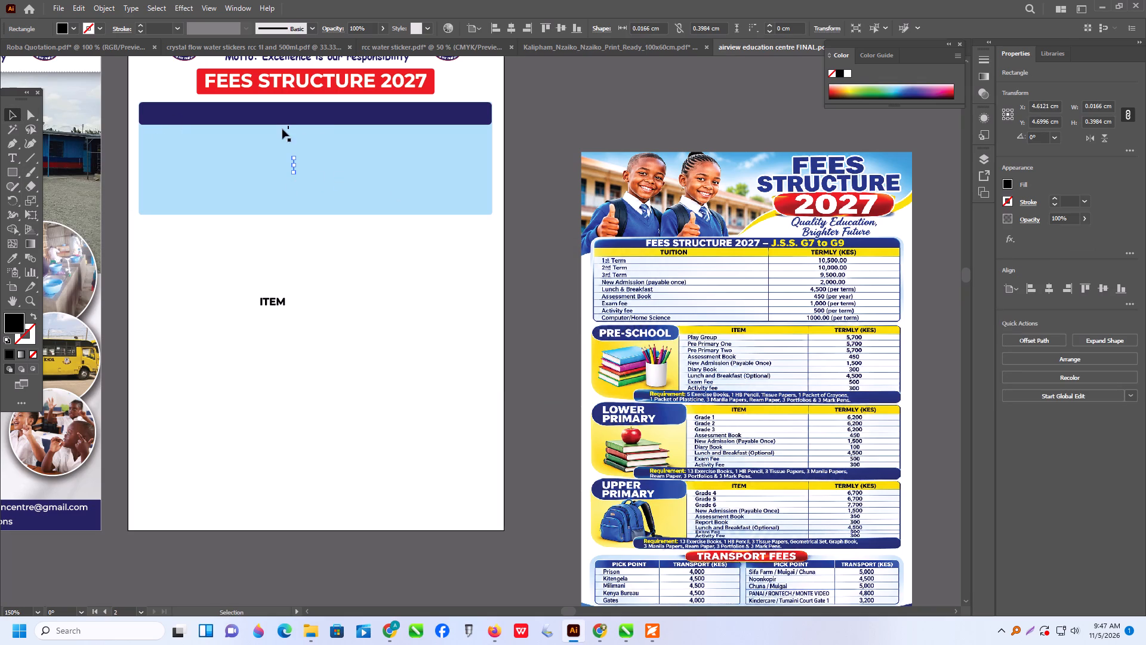
click(289, 128)
key(Delete)
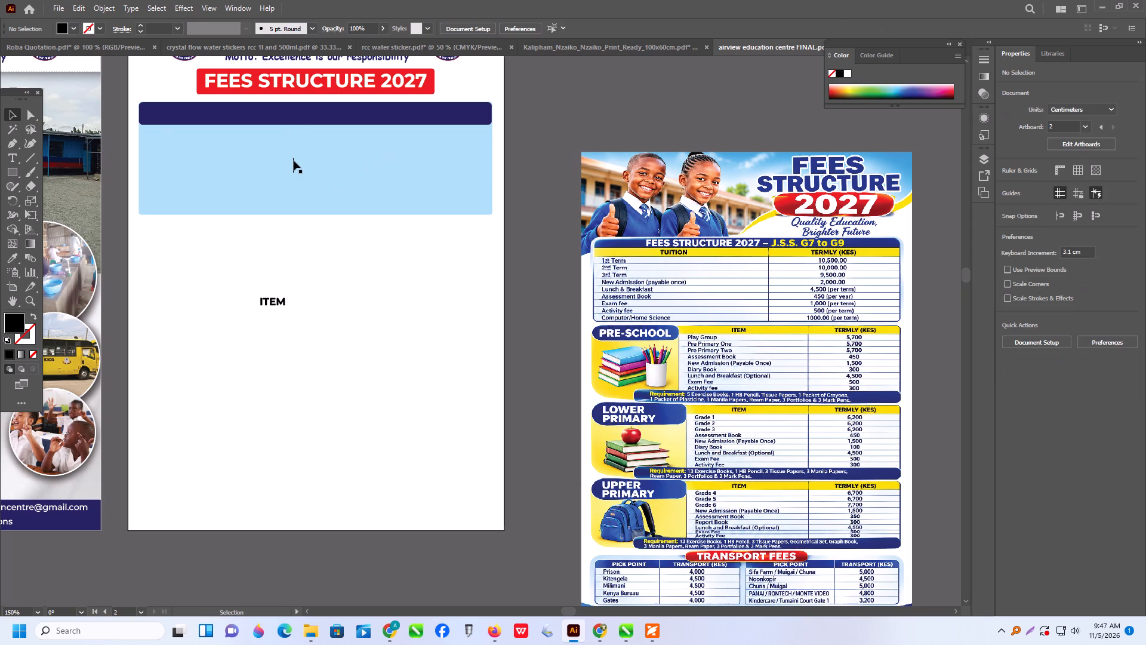
Enlarge the thin black rectangle to about 0.07 by 1.61 cm and move it up against the dark blue header bar's lower edge.
click(294, 161)
alt+scroll(297, 174, up, 2)
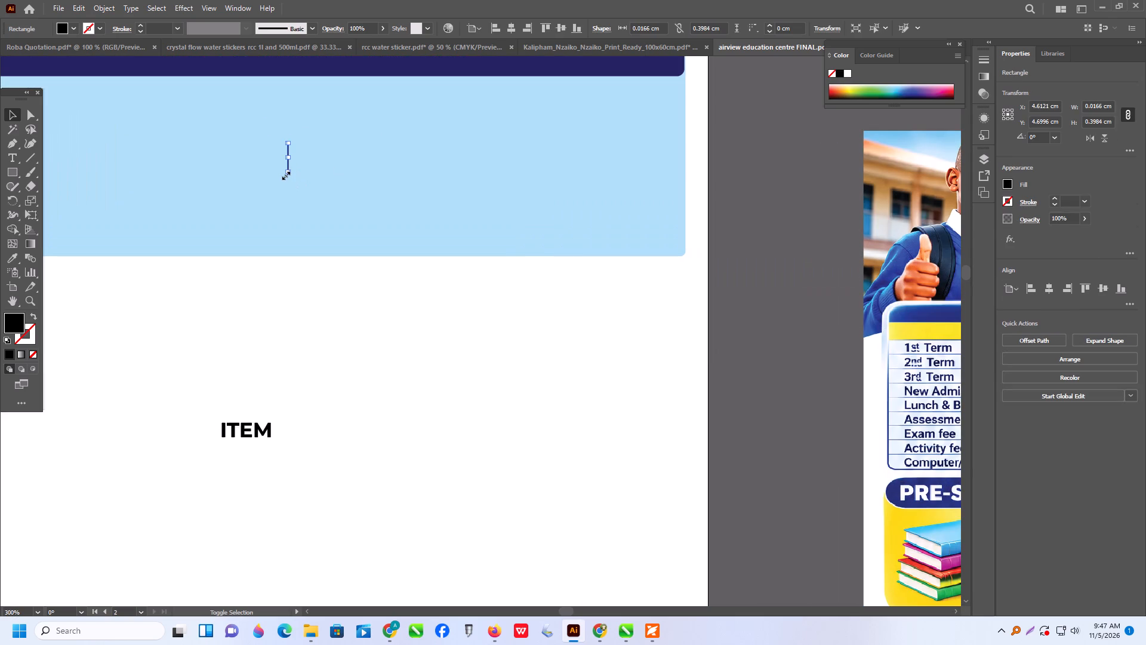
shift+drag(285, 174, 273, 259)
scroll(288, 217, up, 3)
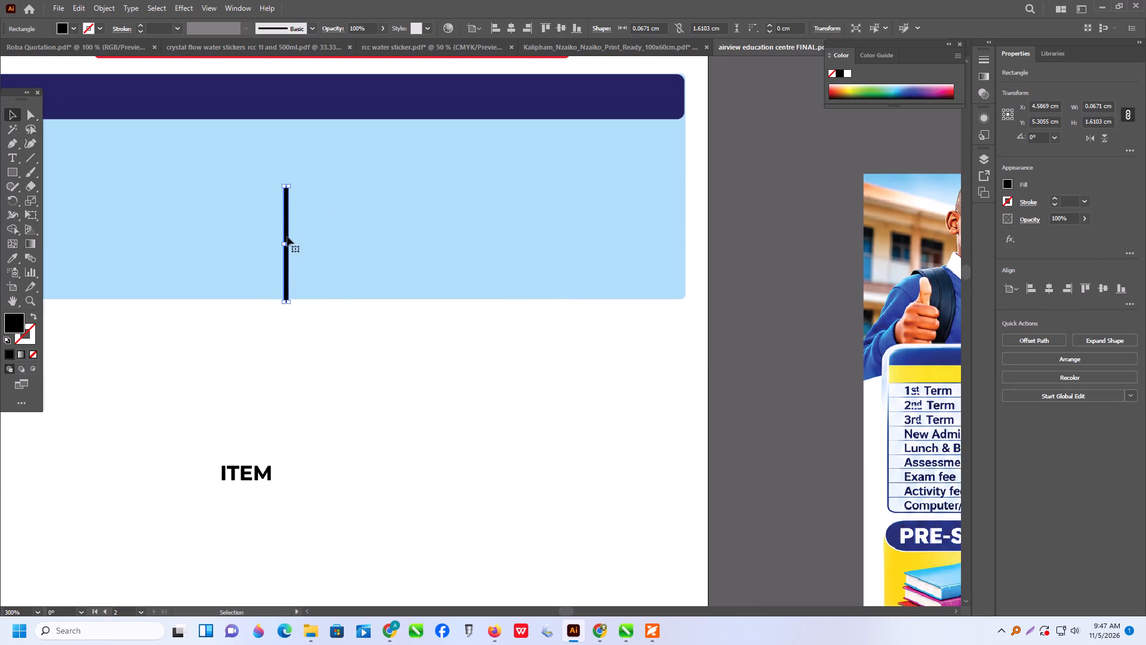
drag(285, 272, 286, 222)
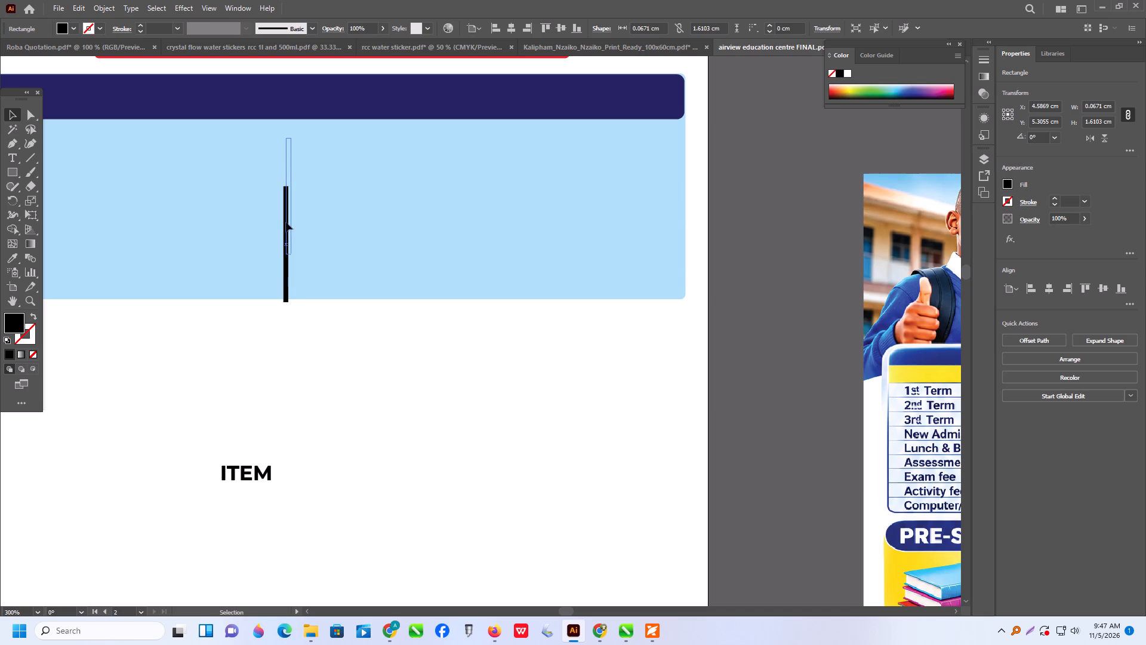
drag(286, 222, 273, 205)
Resize the black divider bar from its lower end within the light blue panel.
alt+scroll(268, 247, up, 1)
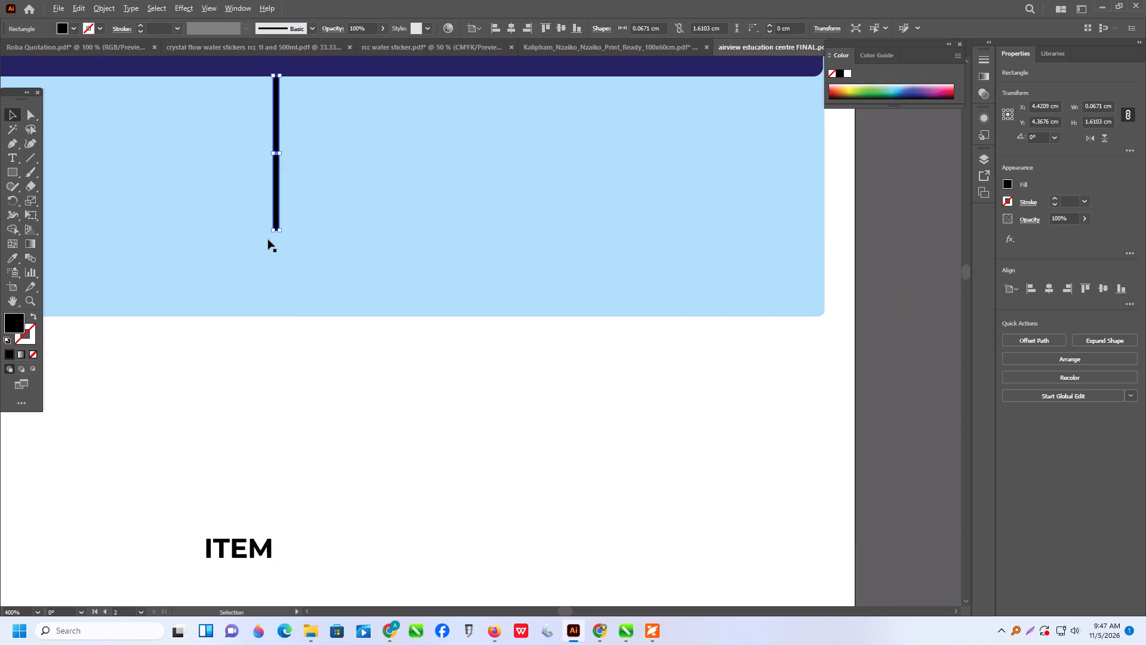
alt+scroll(269, 238, up, 4)
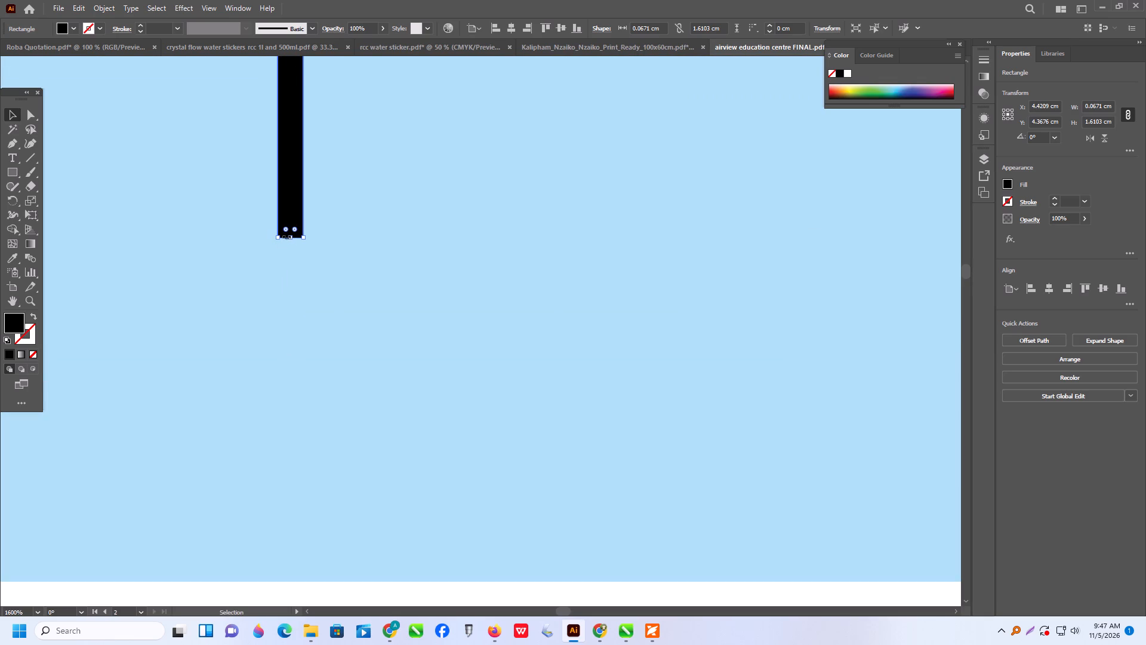
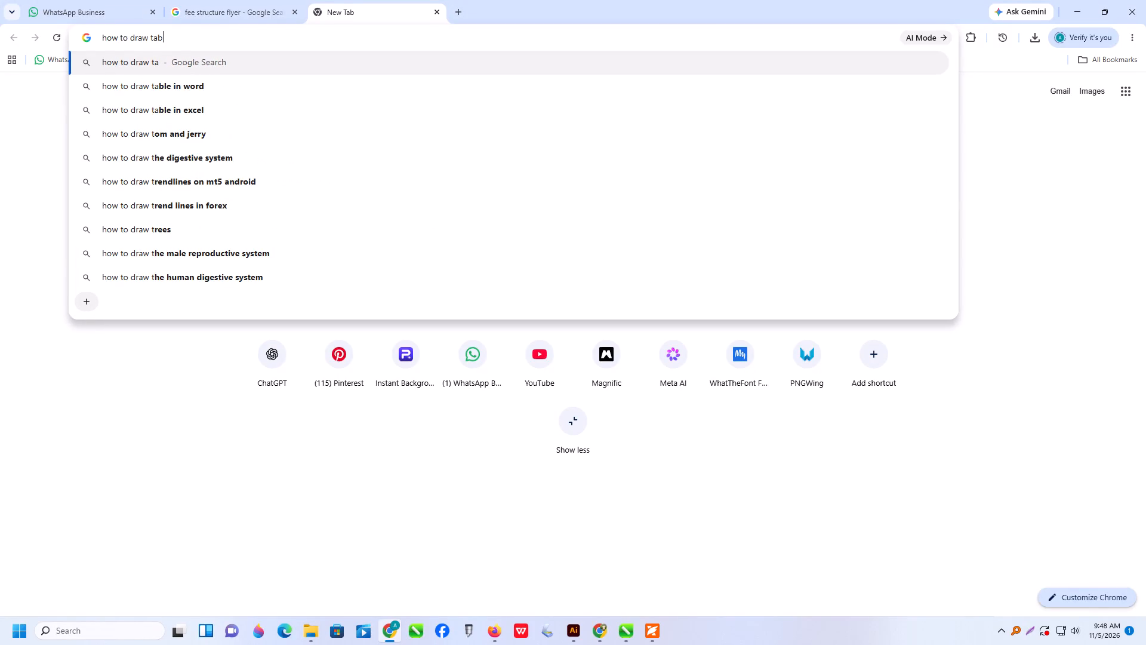
Search the web for how to draw a table on Illustrator and expand the overview of methods.
text(le)
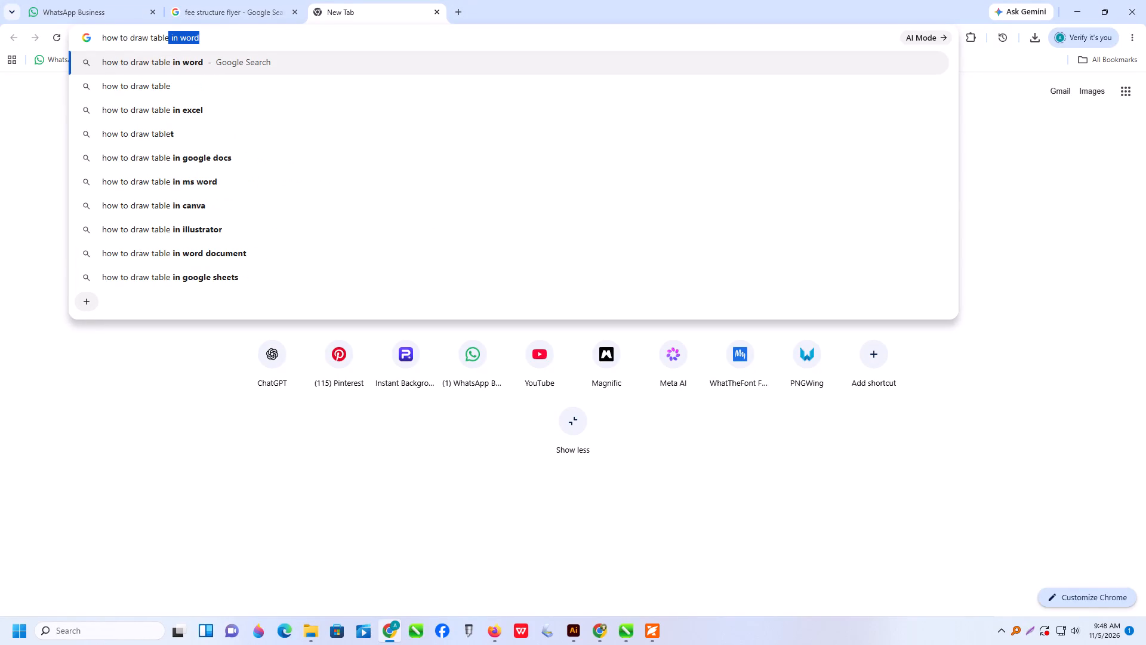
key(space)
text(on)
key(space)
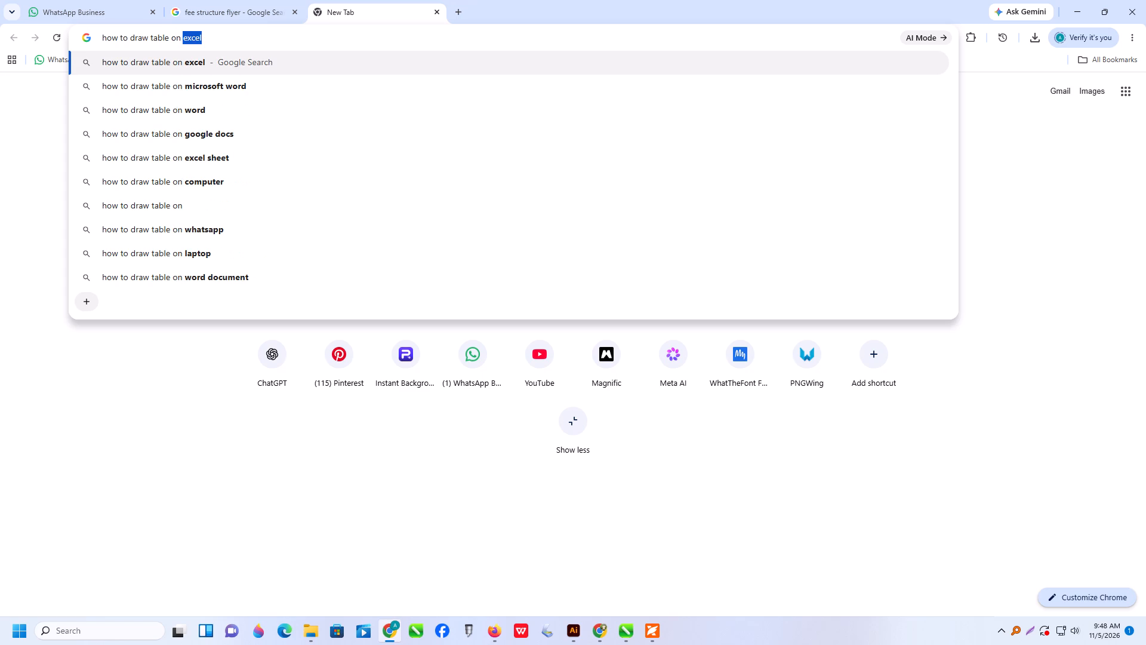
text(ill)
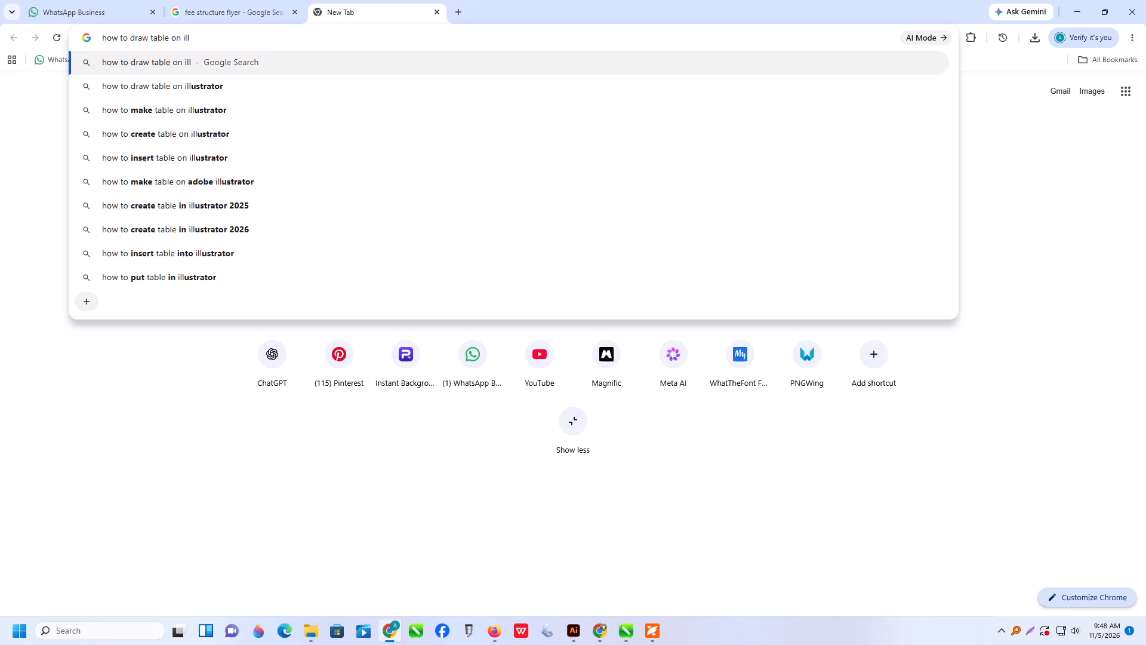
click(247, 91)
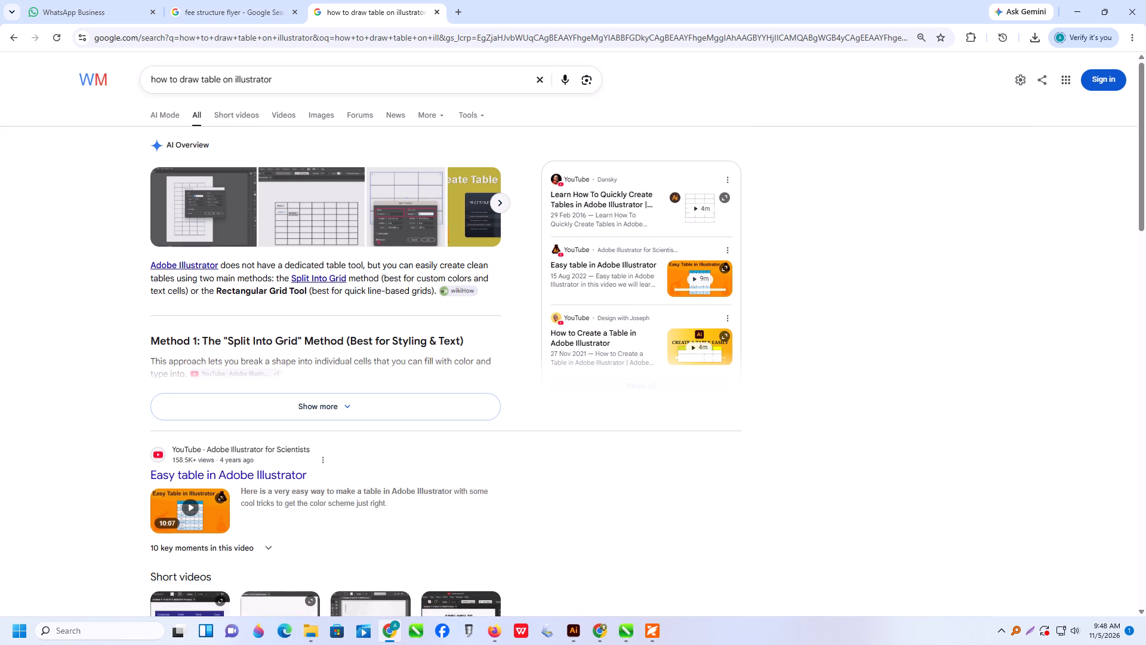
click(339, 401)
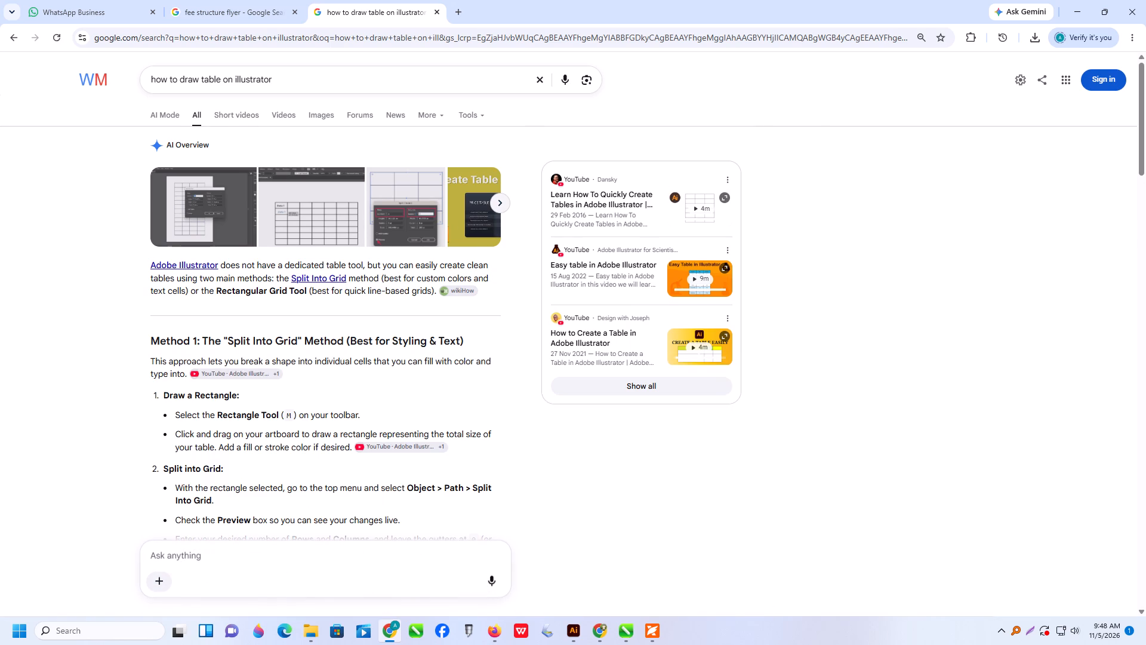
Browse the table tutorial image results and short videos, and watch the Quick & Easy Way to Create a Table in Illustrator reel.
click(198, 218)
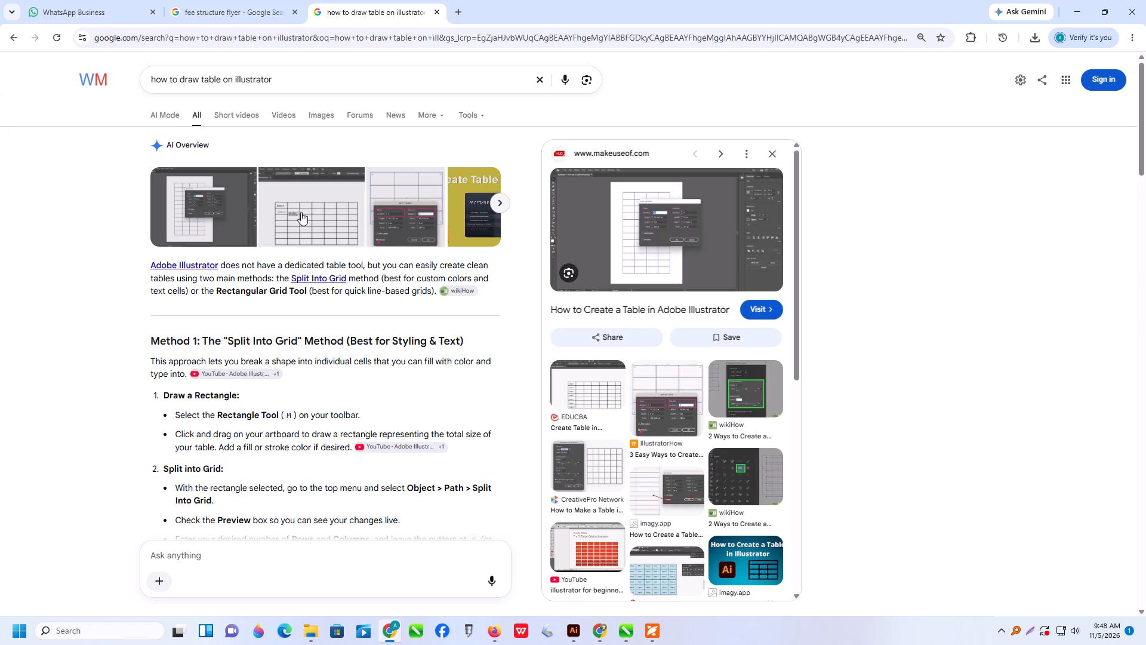
click(329, 211)
click(609, 382)
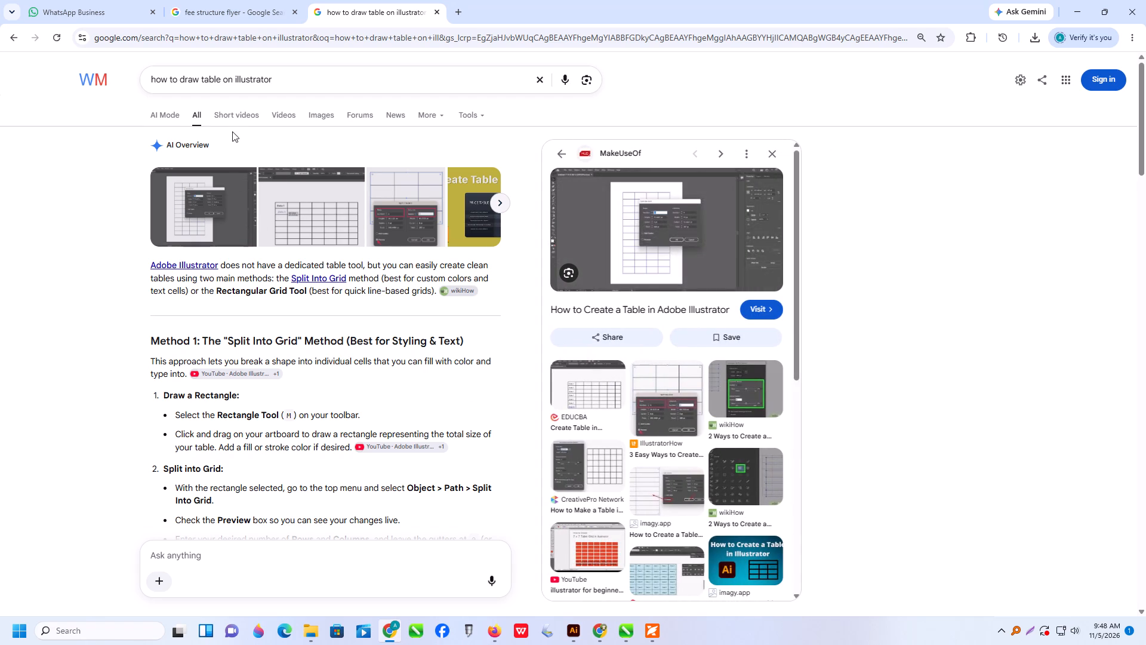
click(218, 113)
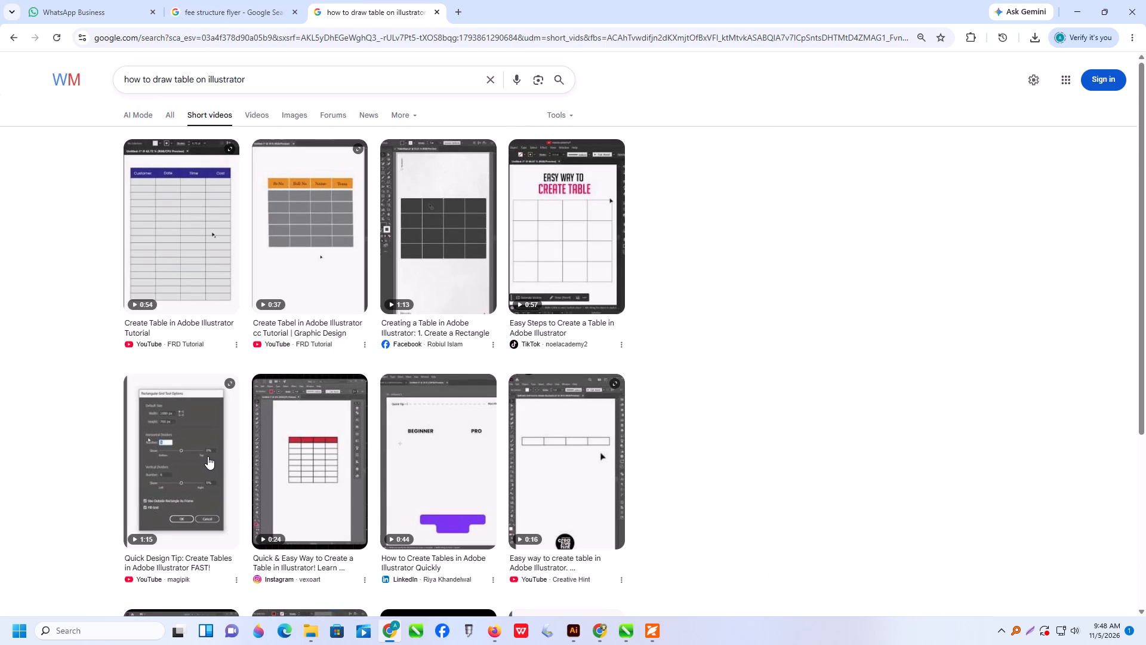
click(282, 454)
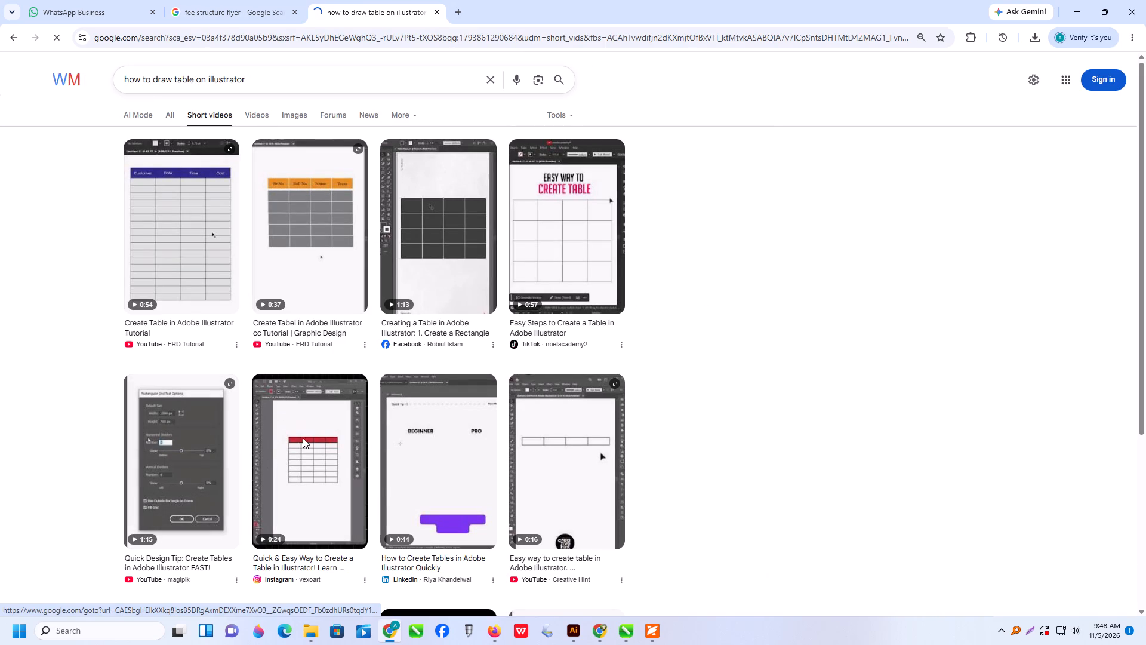
click(315, 443)
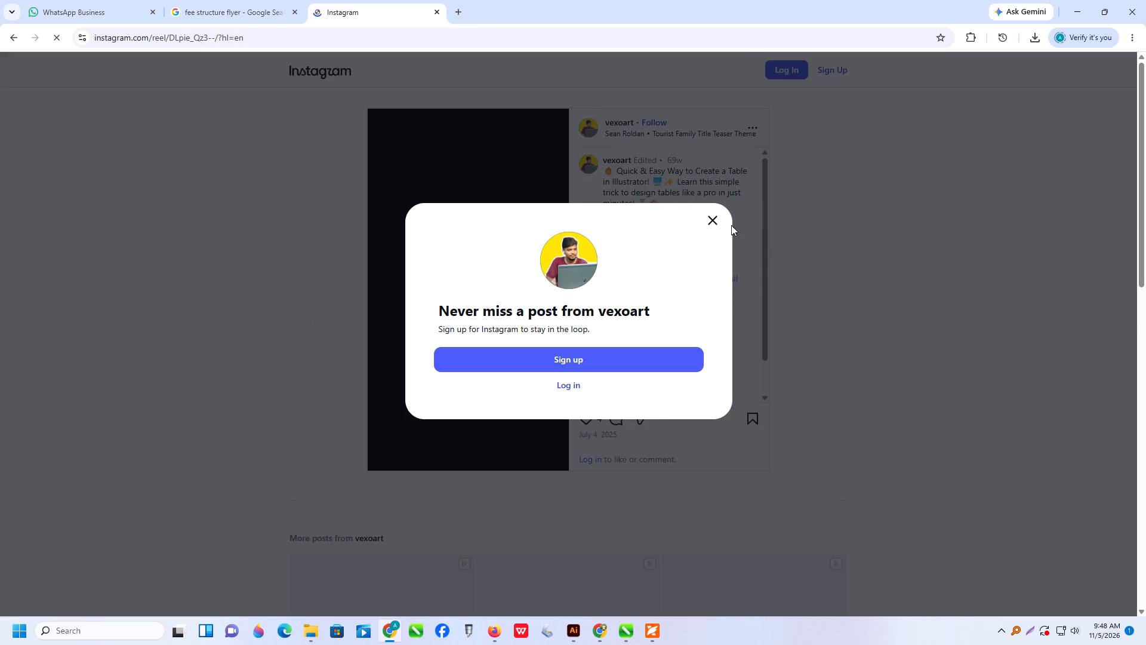
click(717, 218)
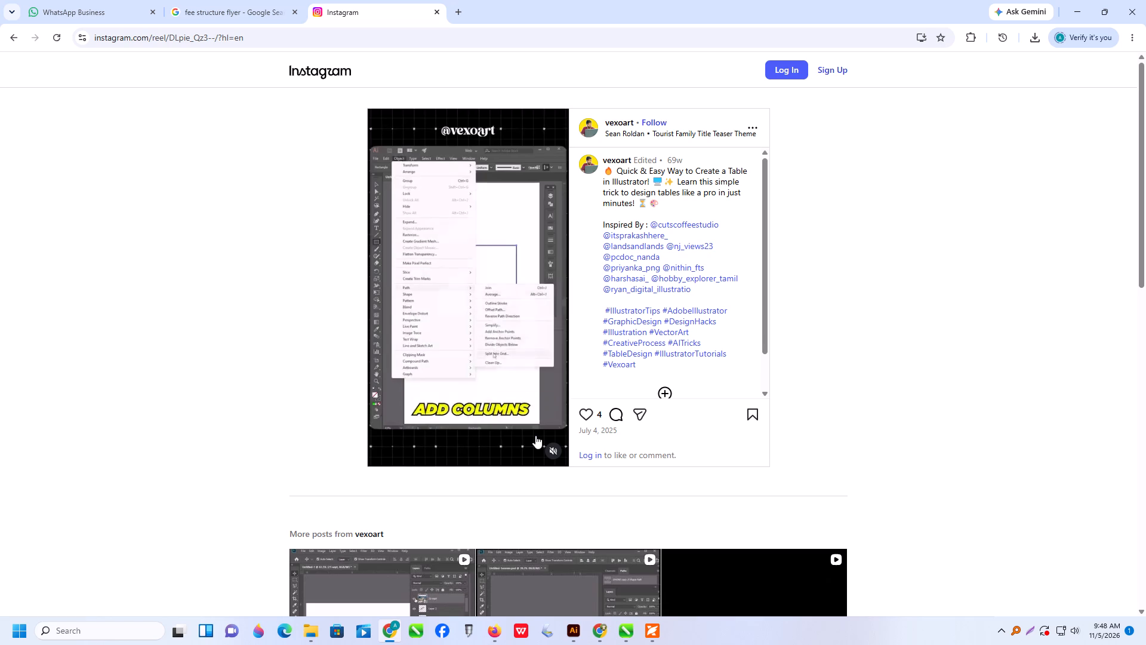
click(1082, 14)
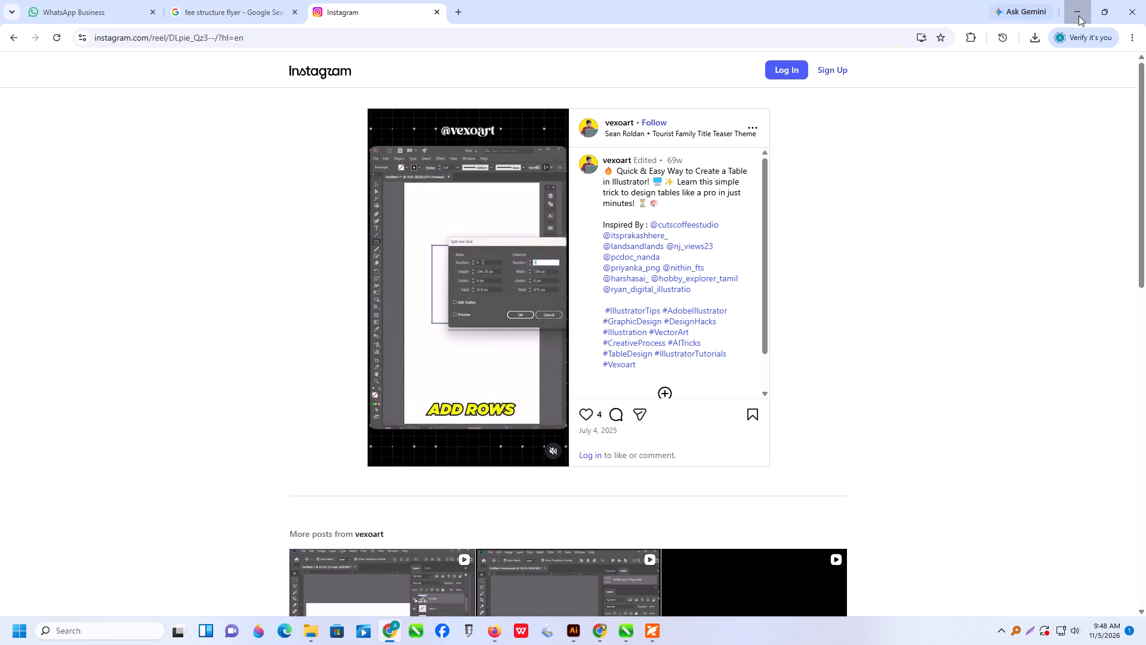
Back in Illustrator, delete the thin black divider bar from the light blue panel.
key(Delete)
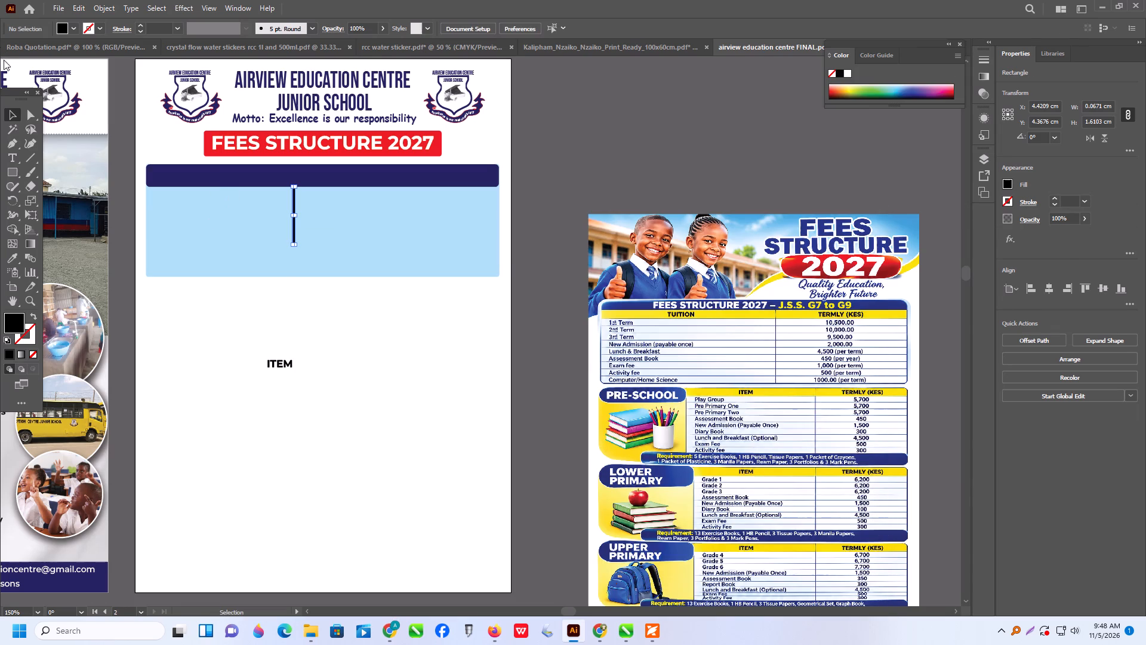
Open the Split Into Grid settings for the light blue panel below the FEES STRUCTURE 2027 heading.
click(240, 245)
click(109, 4)
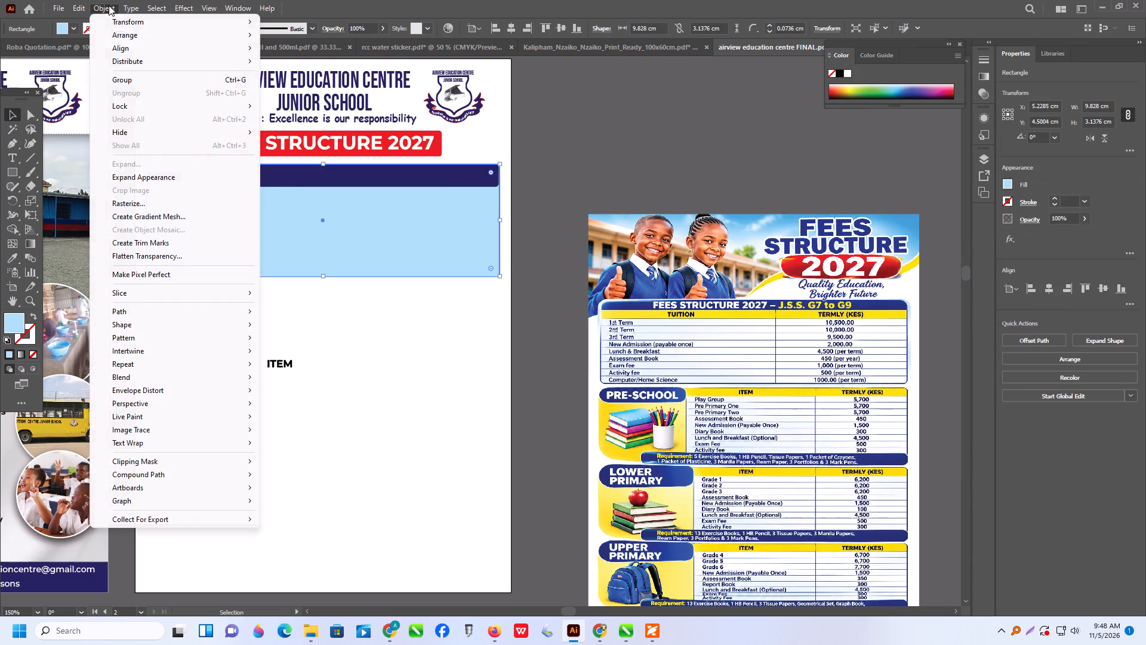
click(134, 317)
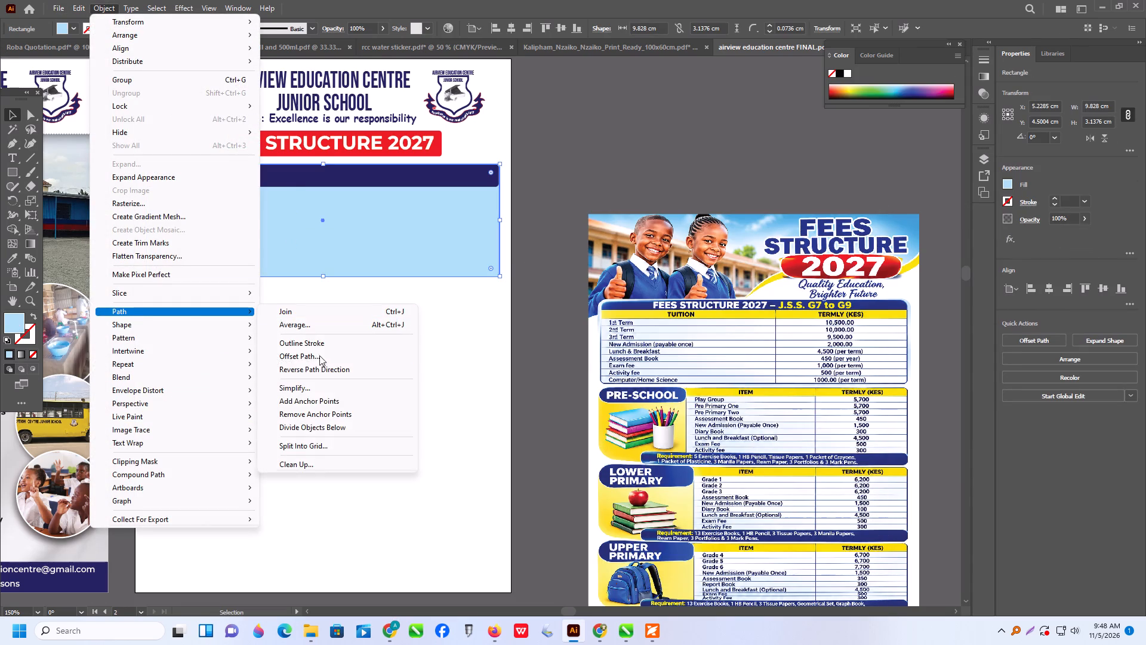
click(324, 444)
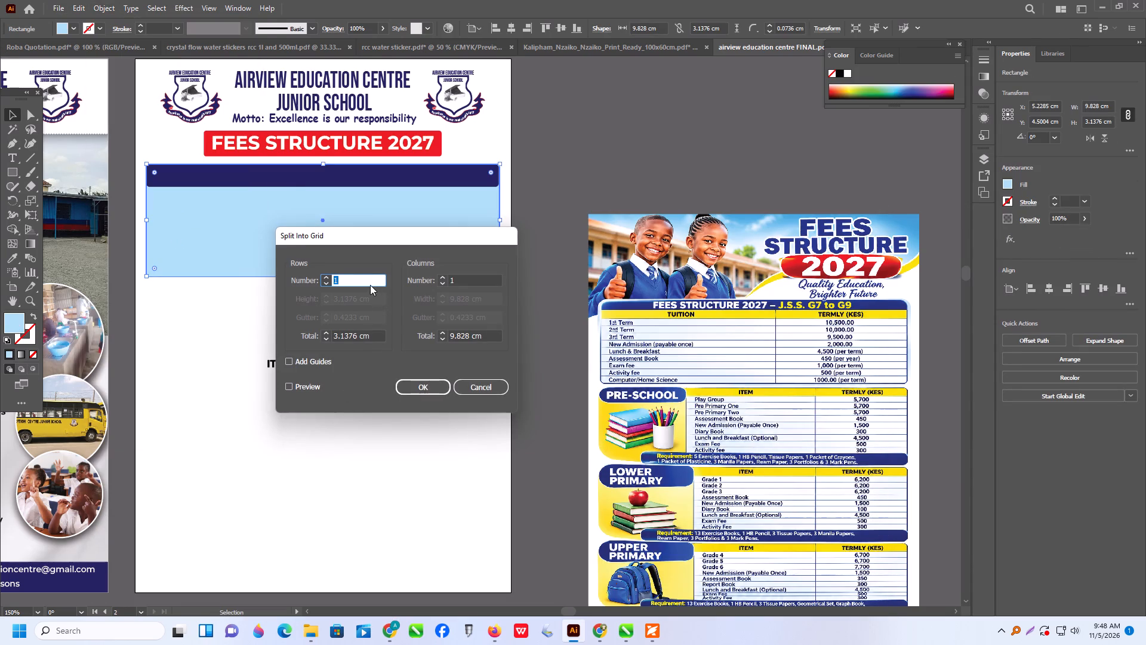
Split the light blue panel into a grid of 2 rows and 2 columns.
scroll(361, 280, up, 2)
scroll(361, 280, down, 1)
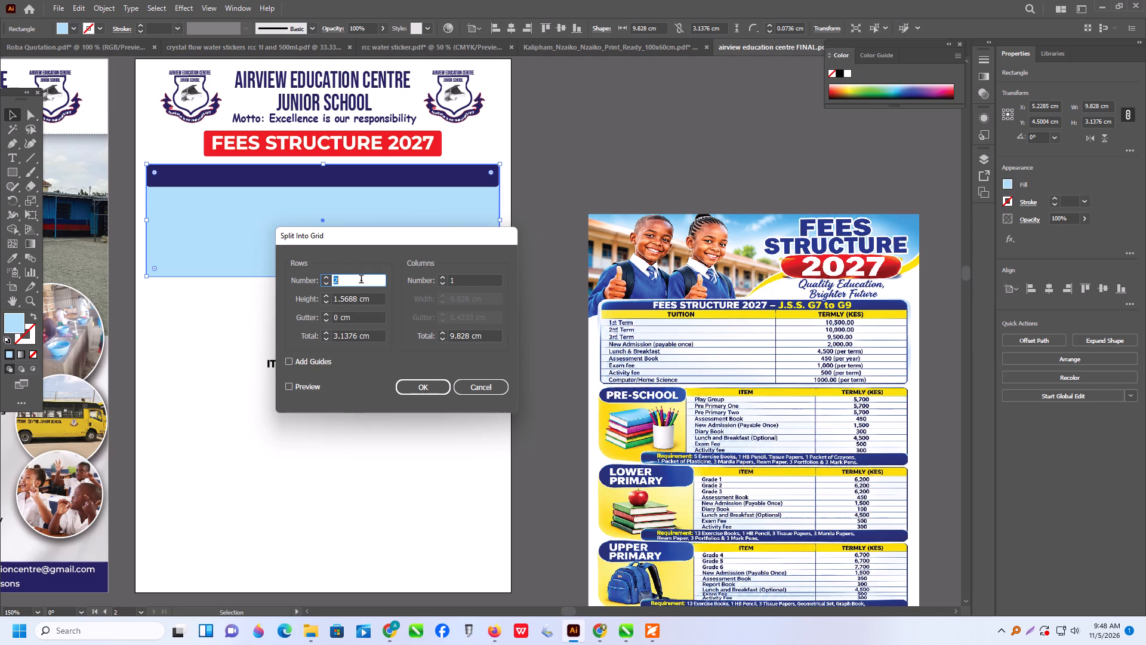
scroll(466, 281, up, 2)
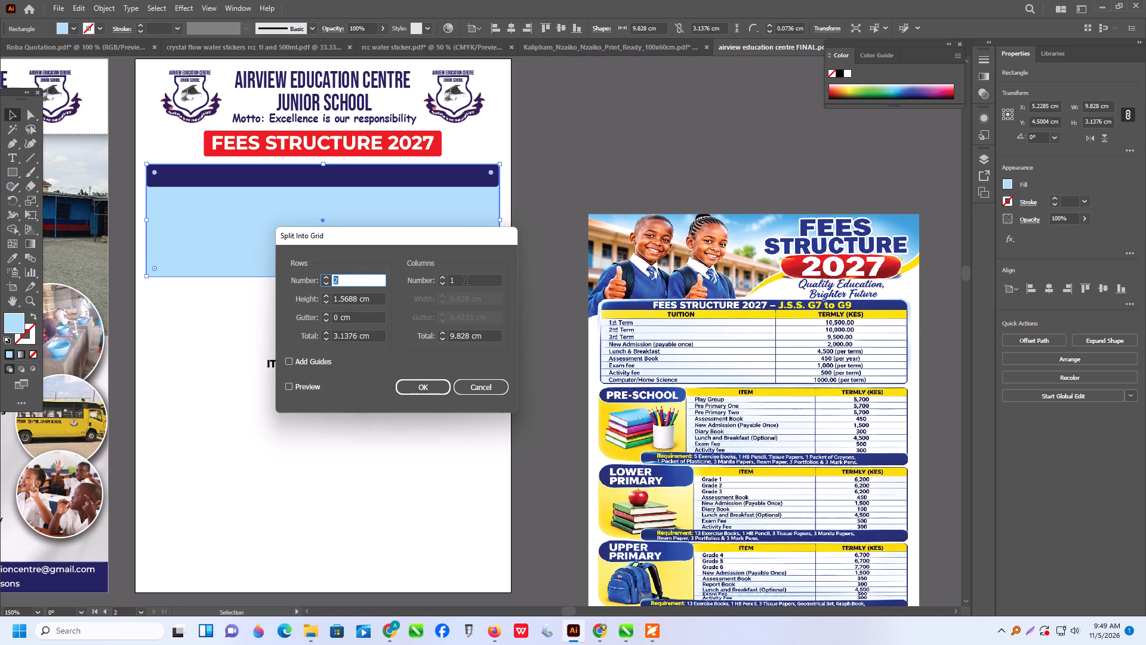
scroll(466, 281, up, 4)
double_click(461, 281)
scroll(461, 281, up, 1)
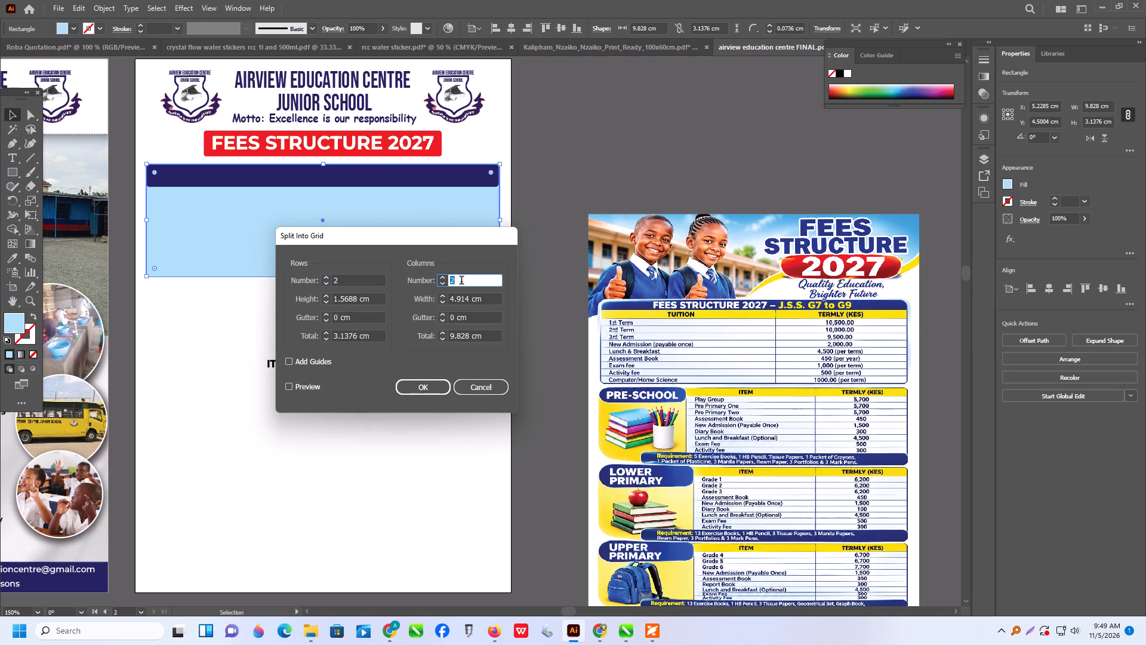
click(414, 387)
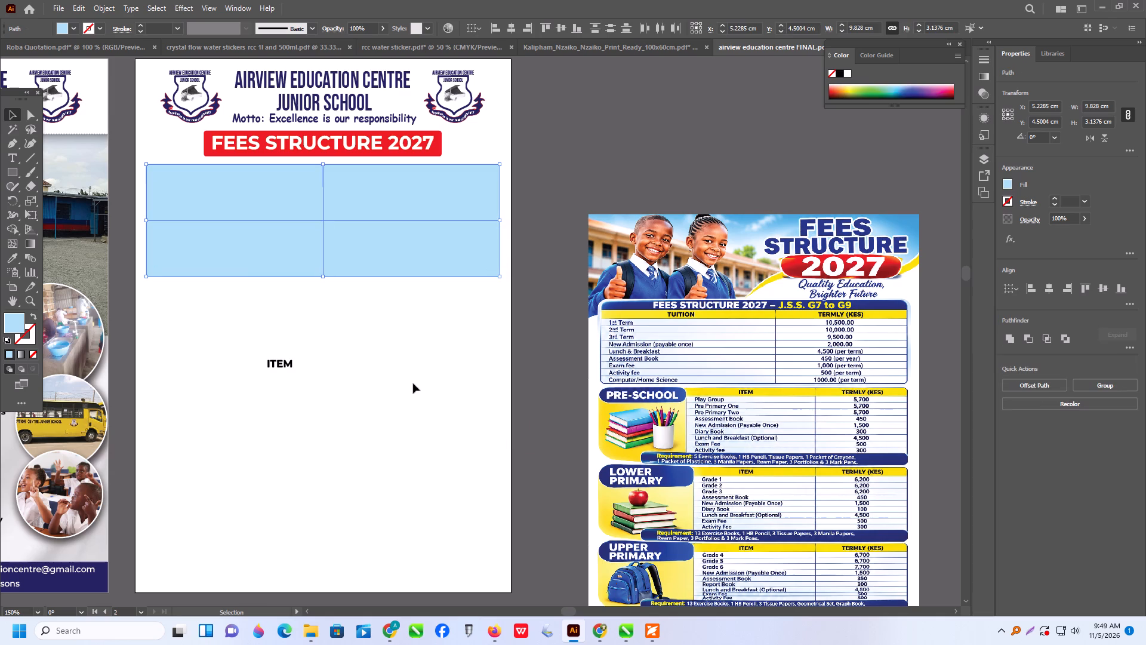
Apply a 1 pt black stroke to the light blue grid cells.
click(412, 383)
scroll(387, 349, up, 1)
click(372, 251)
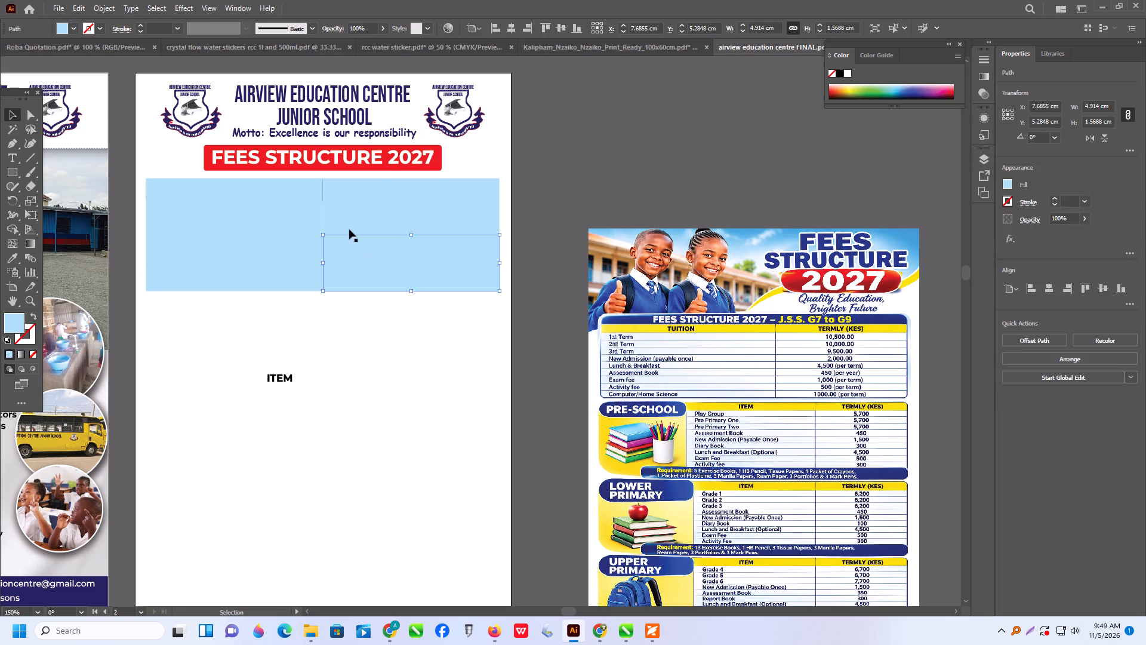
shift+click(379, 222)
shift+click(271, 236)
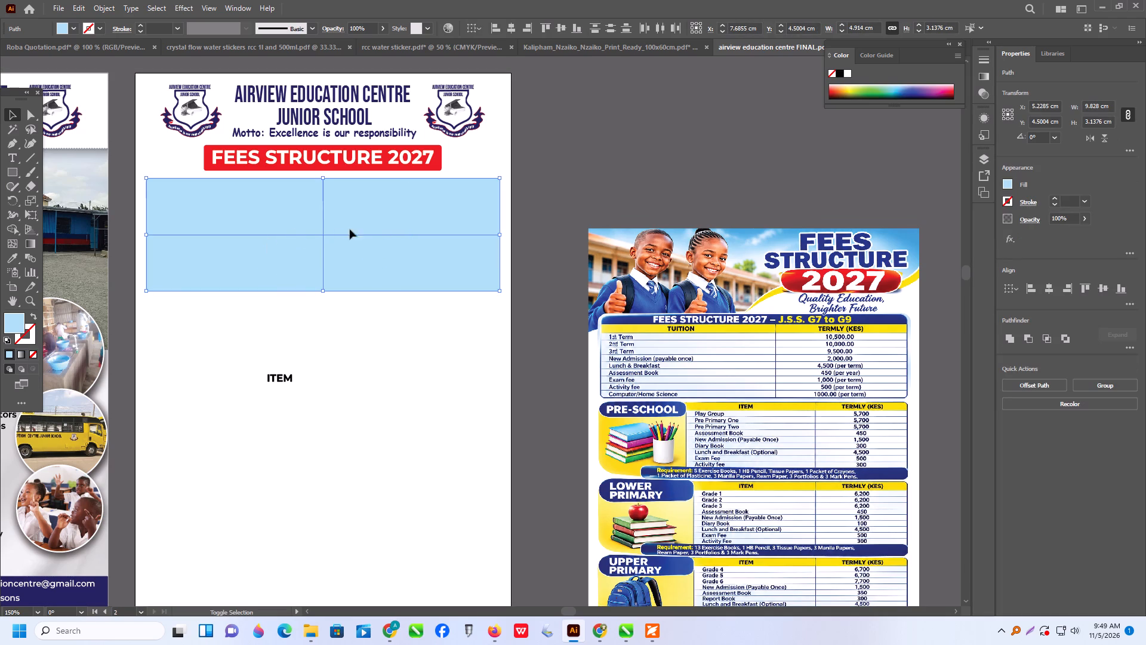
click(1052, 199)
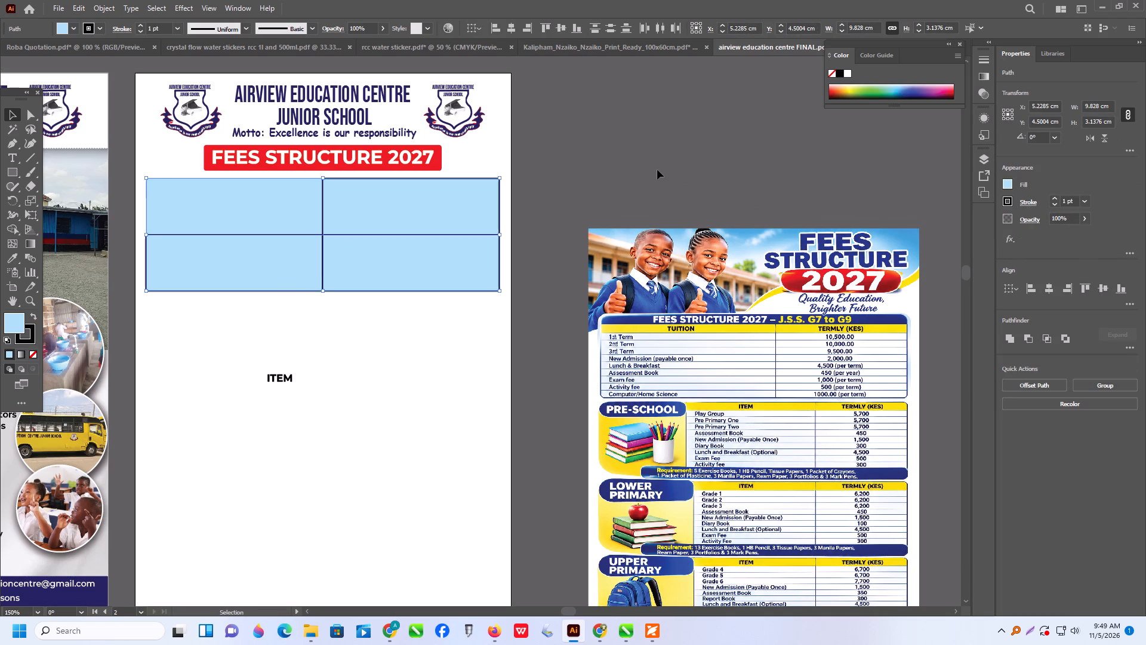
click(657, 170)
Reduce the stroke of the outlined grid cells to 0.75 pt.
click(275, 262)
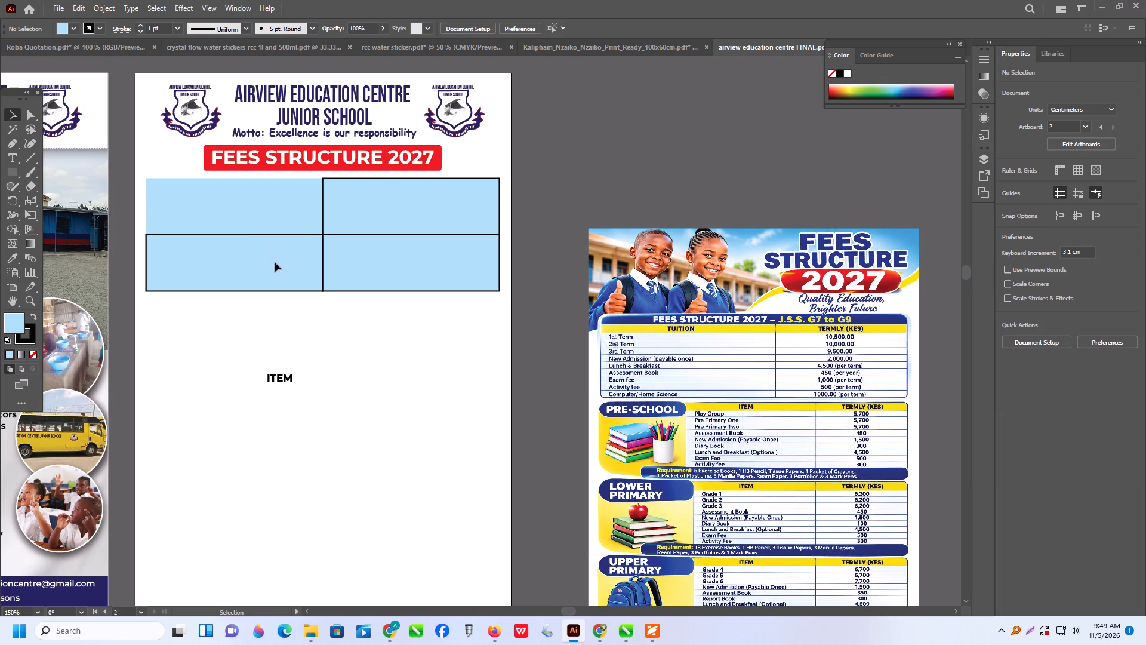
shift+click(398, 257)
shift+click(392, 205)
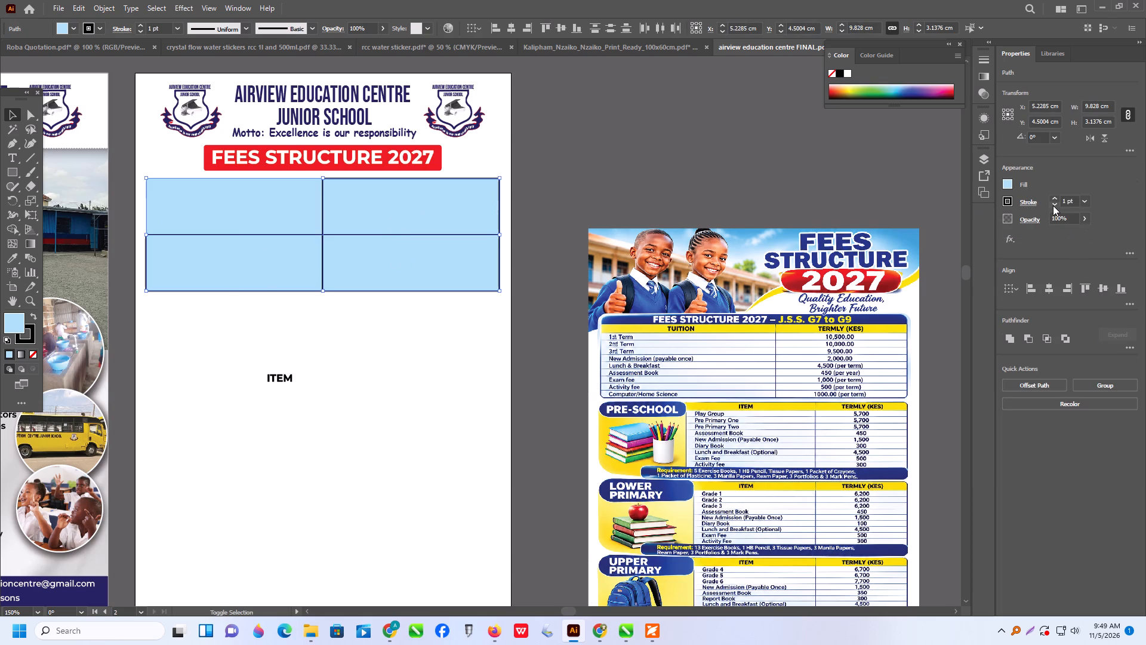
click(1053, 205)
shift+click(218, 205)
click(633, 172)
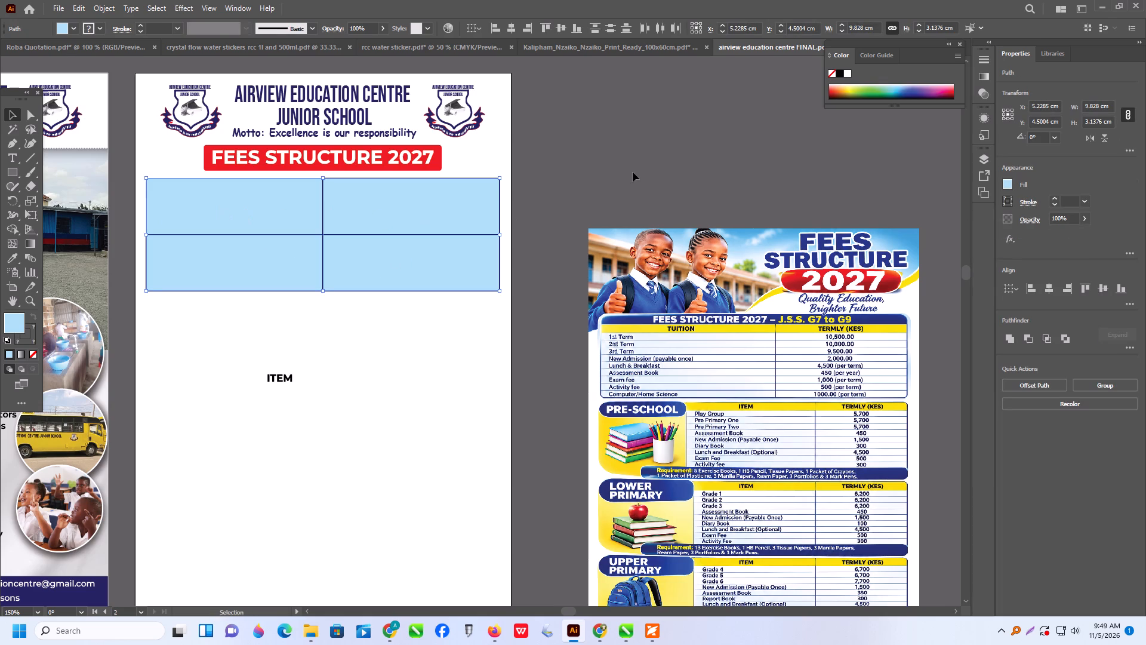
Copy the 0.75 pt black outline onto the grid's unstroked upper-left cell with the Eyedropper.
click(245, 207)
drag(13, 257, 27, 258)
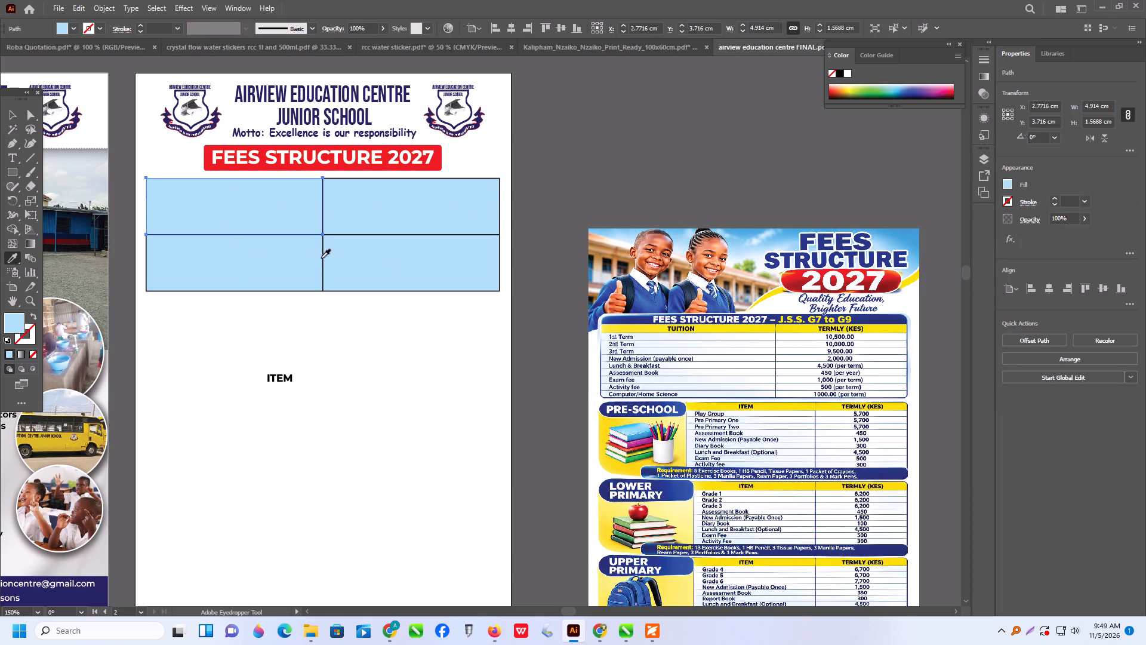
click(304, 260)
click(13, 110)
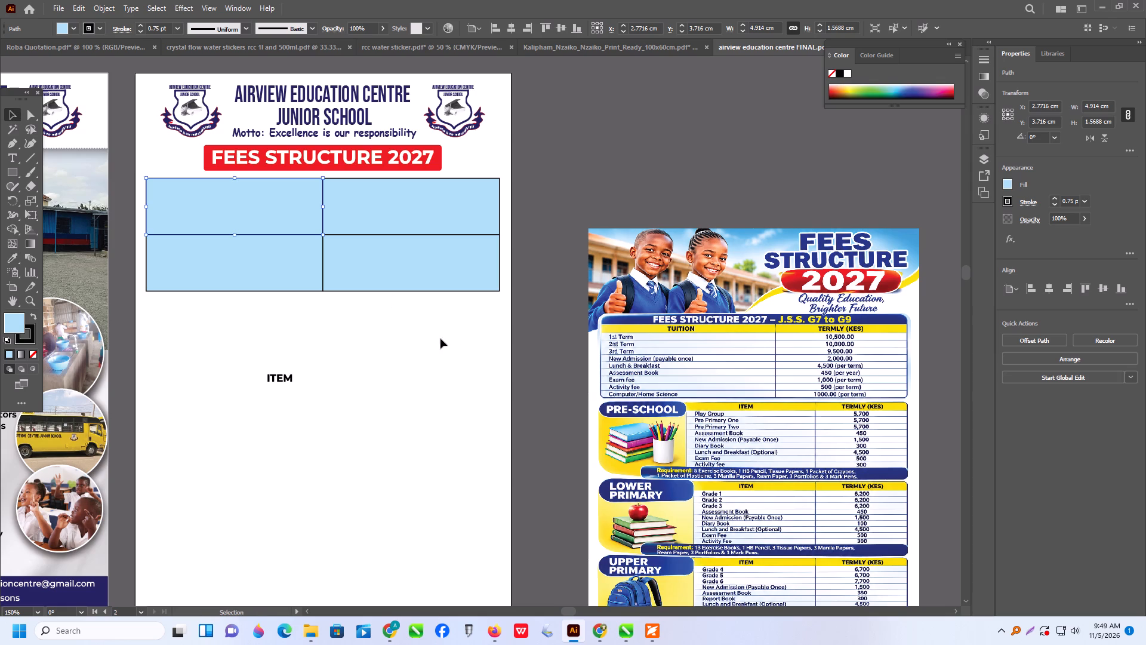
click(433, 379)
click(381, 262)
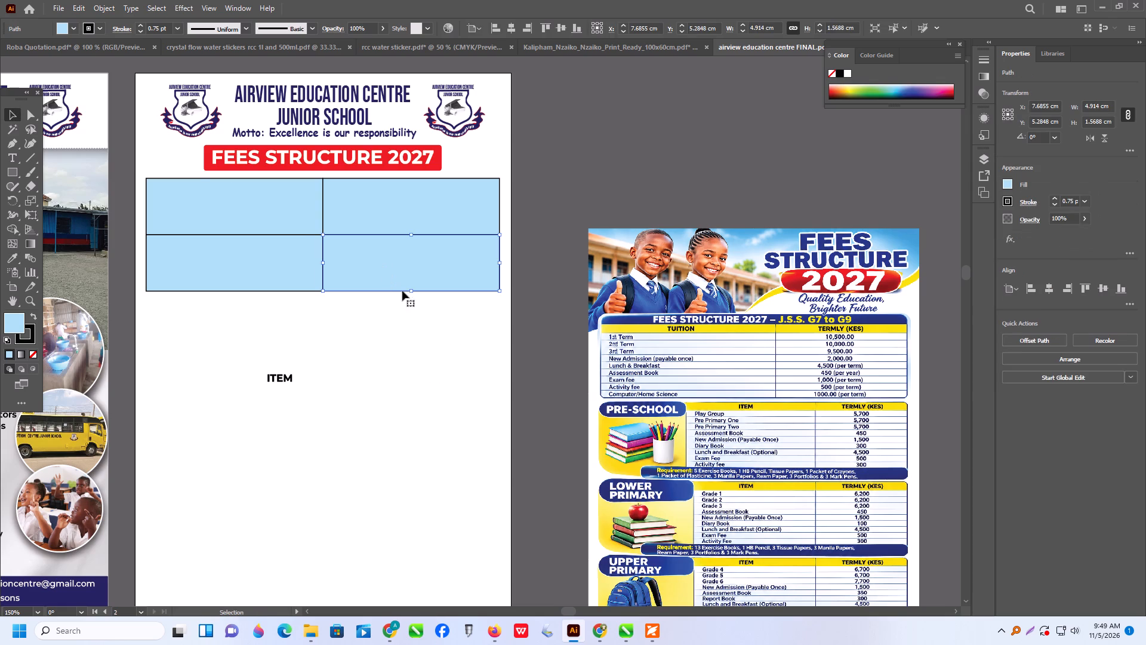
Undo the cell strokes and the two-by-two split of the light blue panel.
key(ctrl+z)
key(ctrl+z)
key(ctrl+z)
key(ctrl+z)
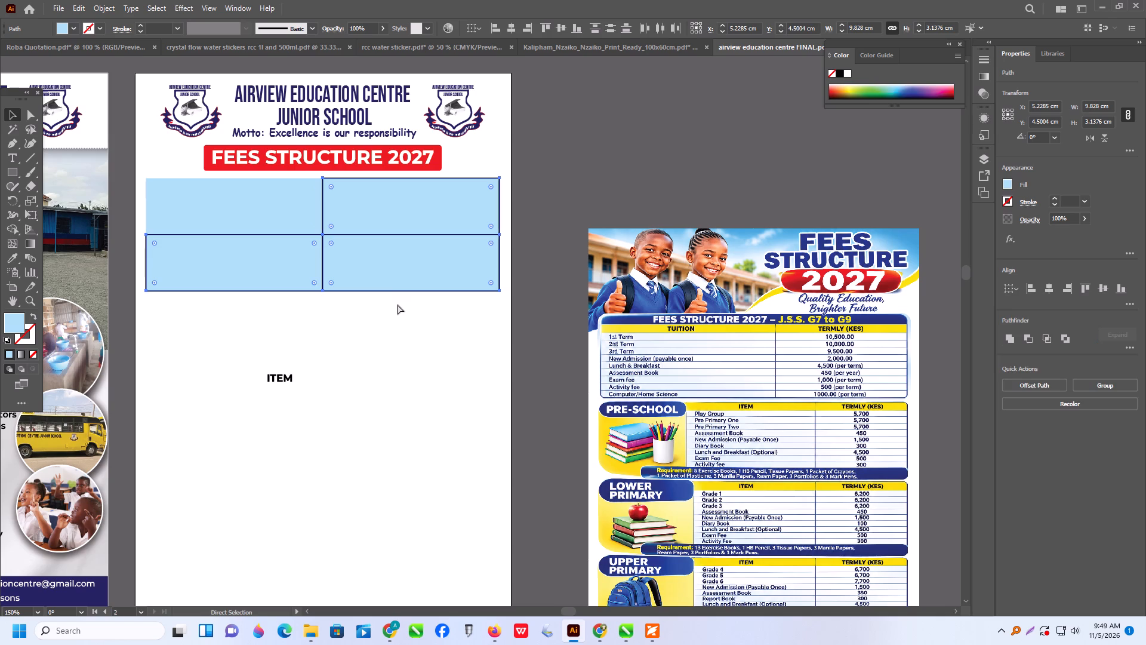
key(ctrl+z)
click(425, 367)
Delete the thin black divider bar from the light blue panel.
click(298, 238)
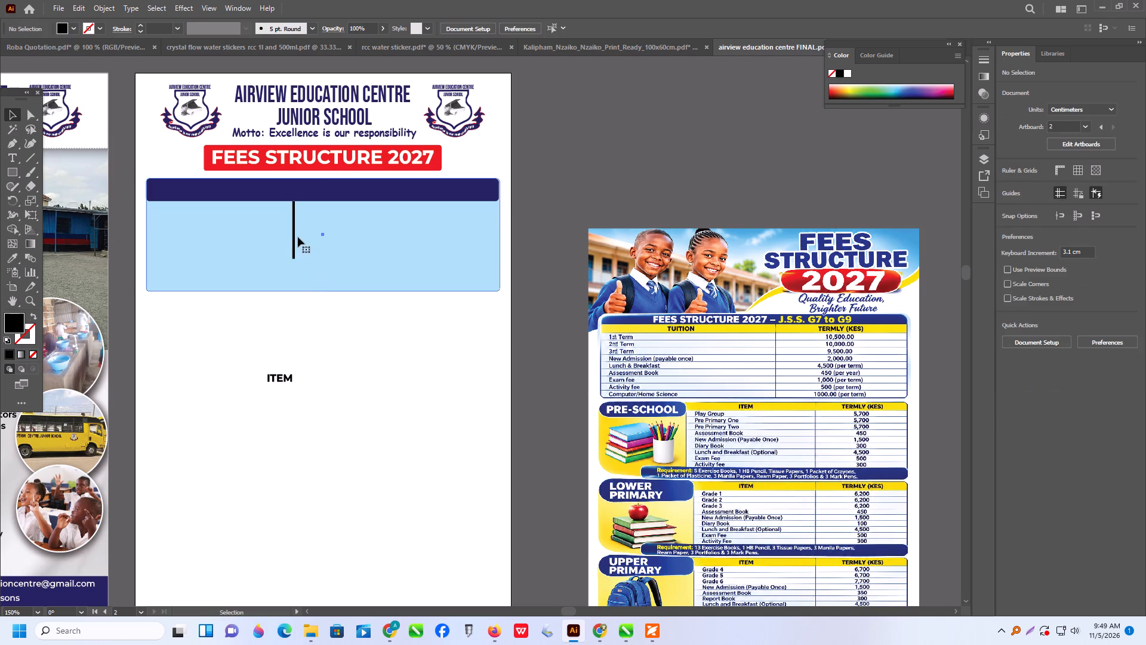
click(291, 233)
click(292, 236)
key(Delete)
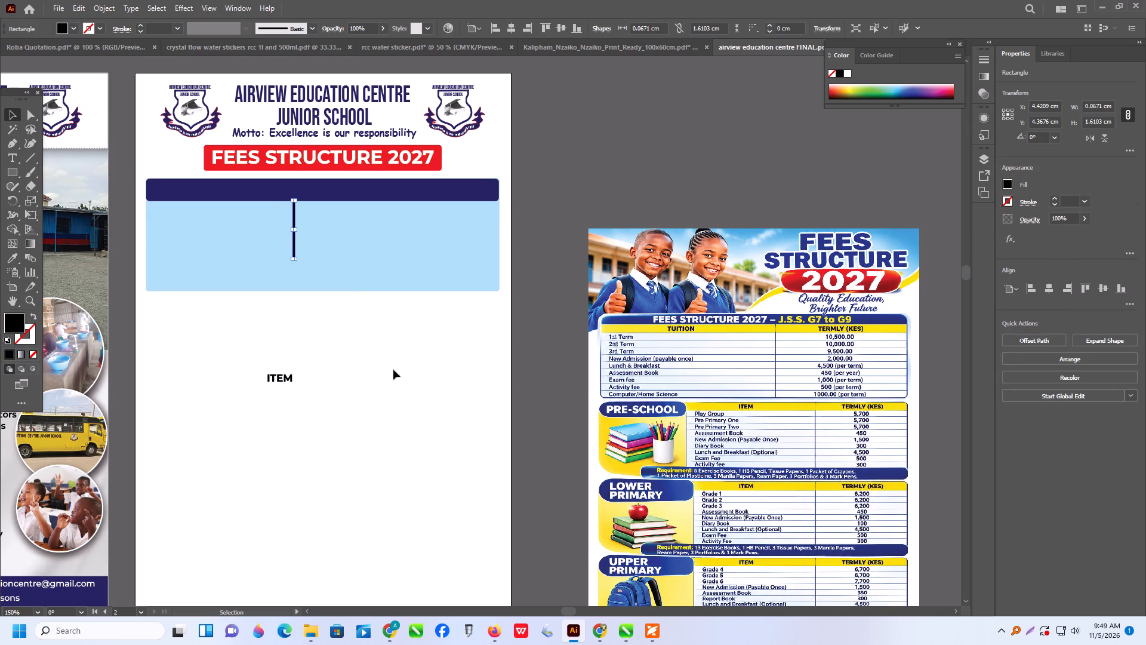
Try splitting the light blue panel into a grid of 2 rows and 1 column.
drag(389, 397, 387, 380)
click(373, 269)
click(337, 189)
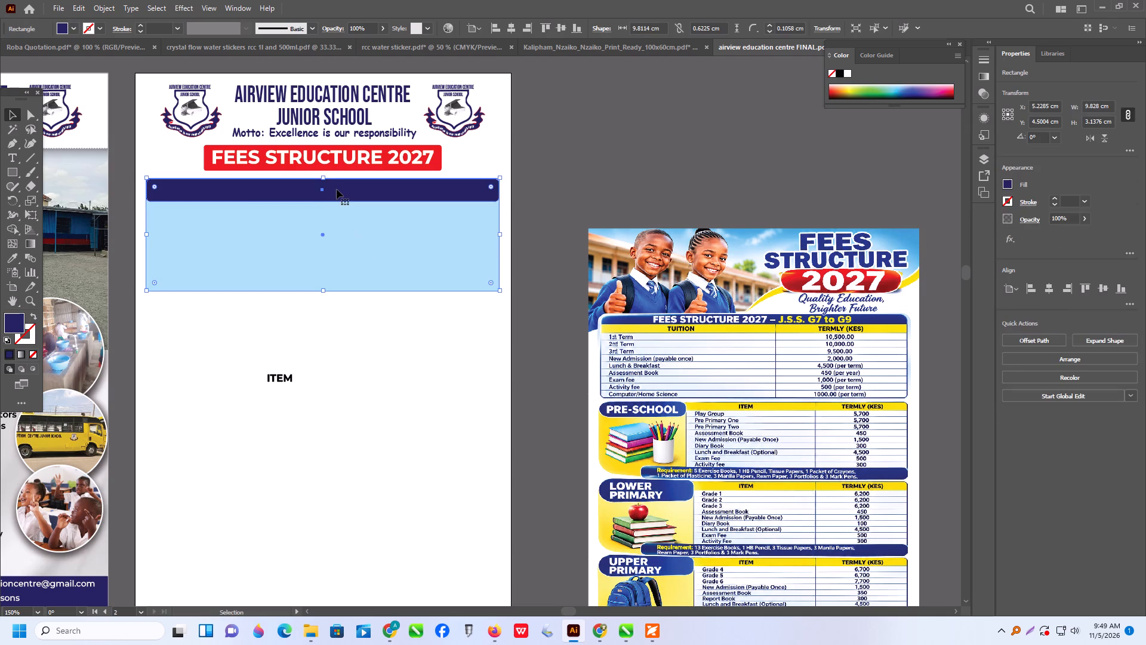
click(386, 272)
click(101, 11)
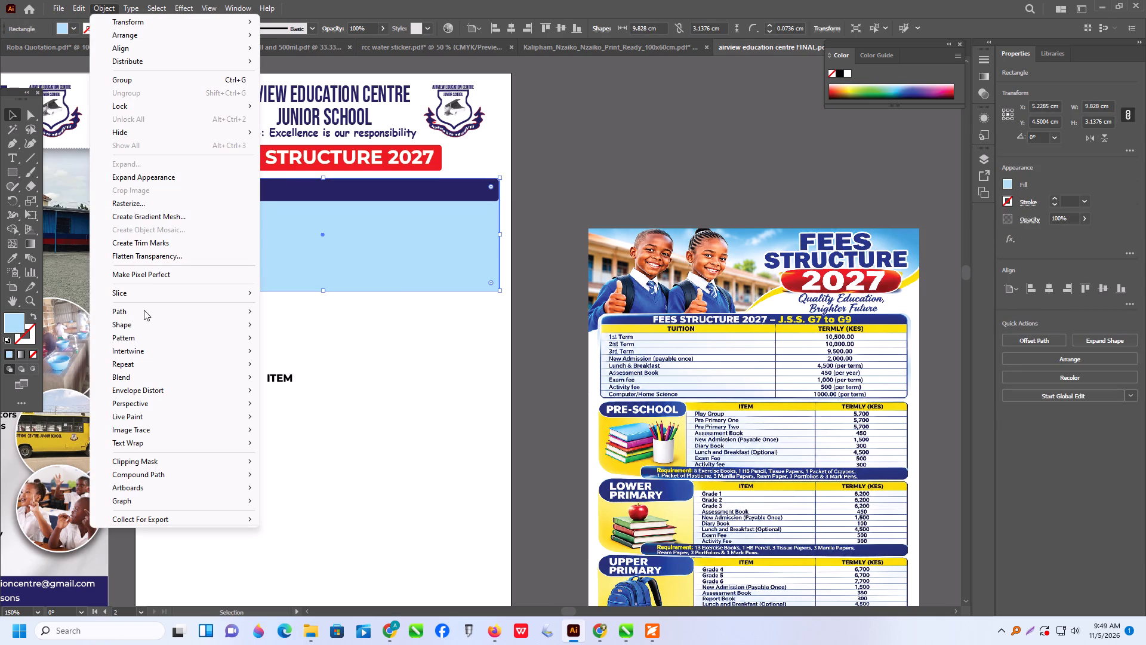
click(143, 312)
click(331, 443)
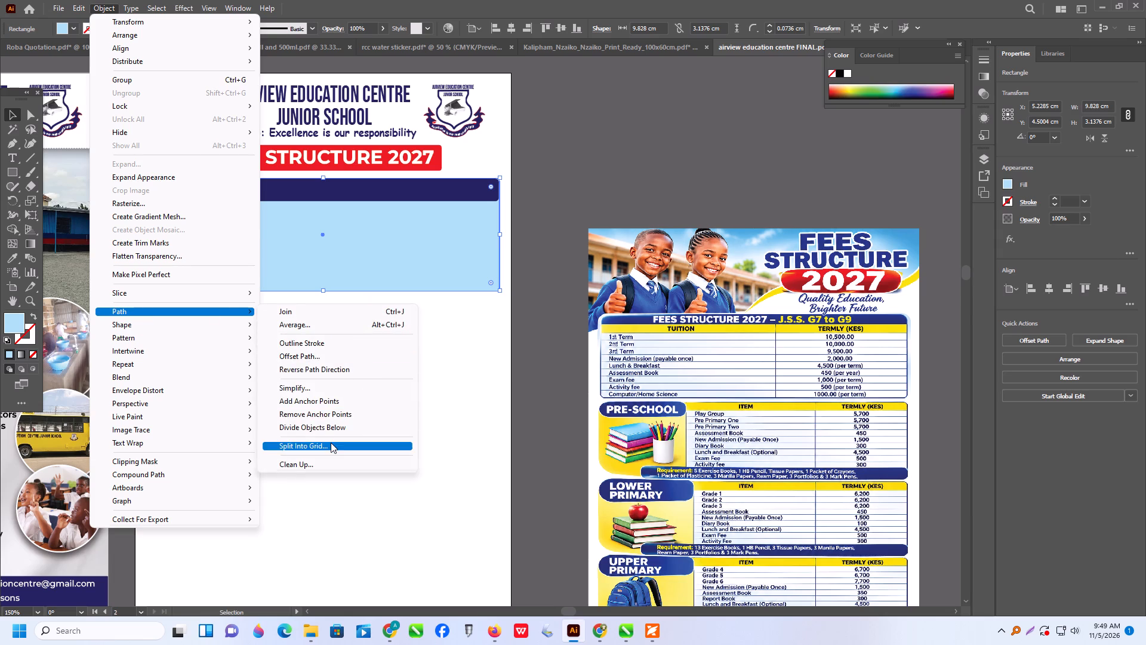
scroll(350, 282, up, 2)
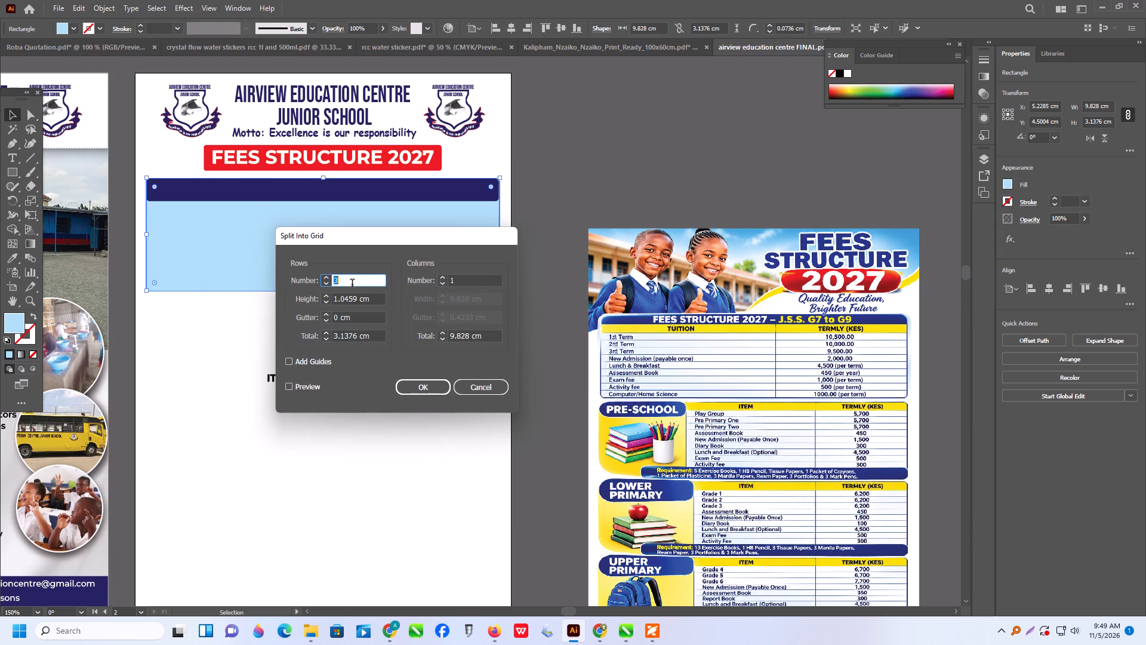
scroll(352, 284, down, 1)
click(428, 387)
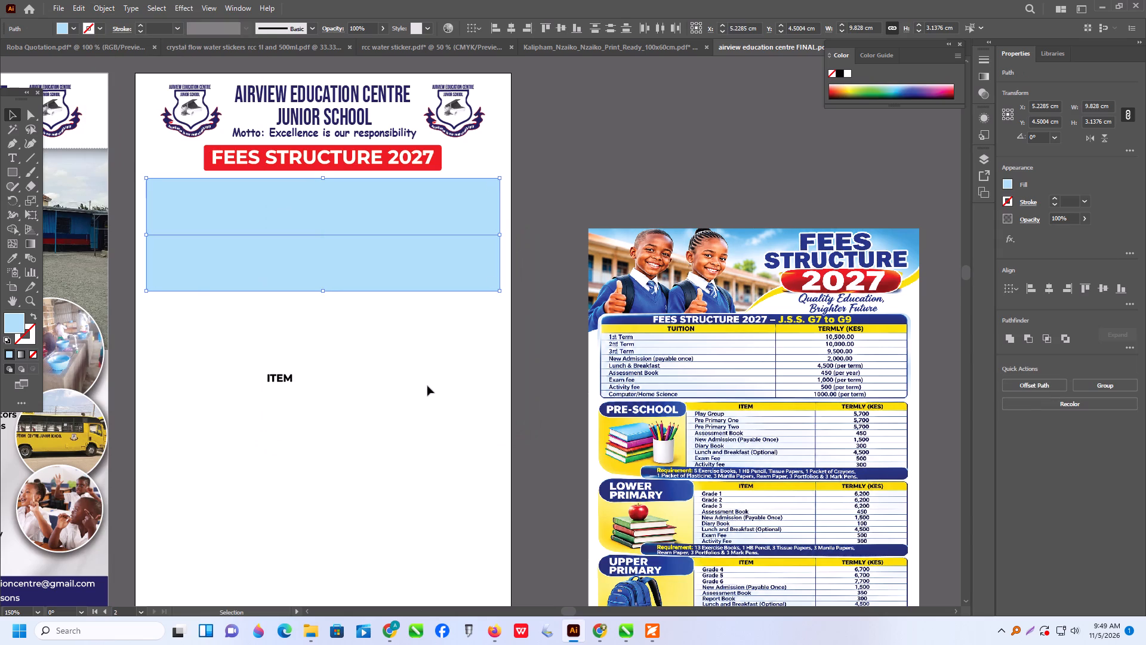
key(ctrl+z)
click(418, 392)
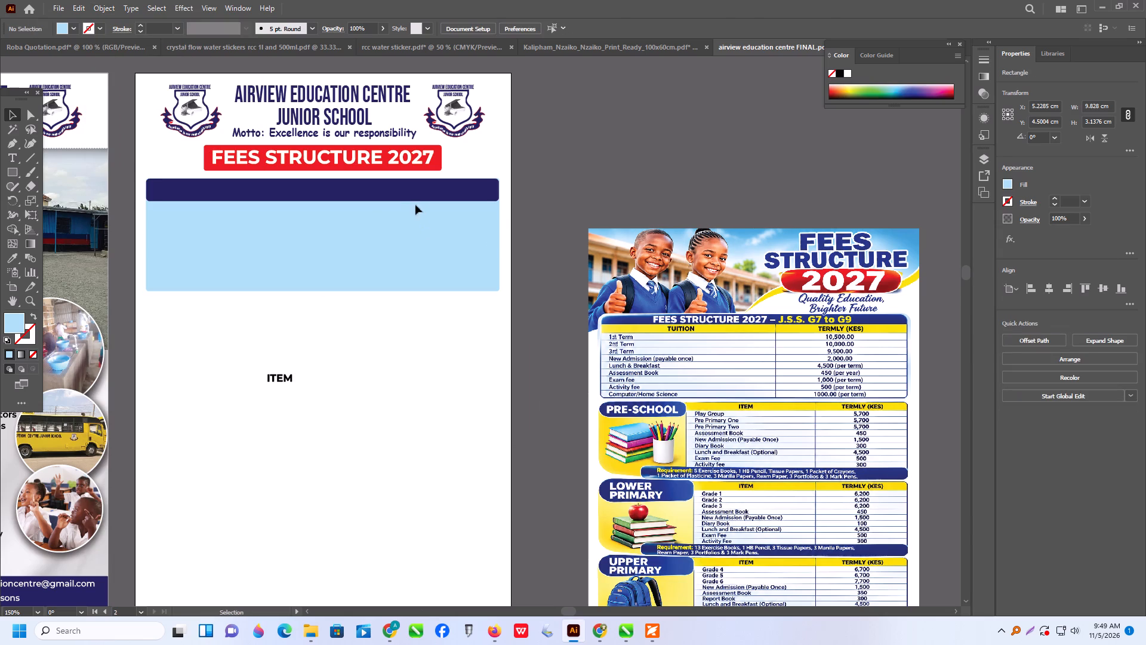
Move the dark blue header bar up and off the light blue panel, beyond the artboard's right edge.
drag(421, 196, 690, 142)
Split the light blue panel into a grid of 1 row and 2 columns.
click(446, 236)
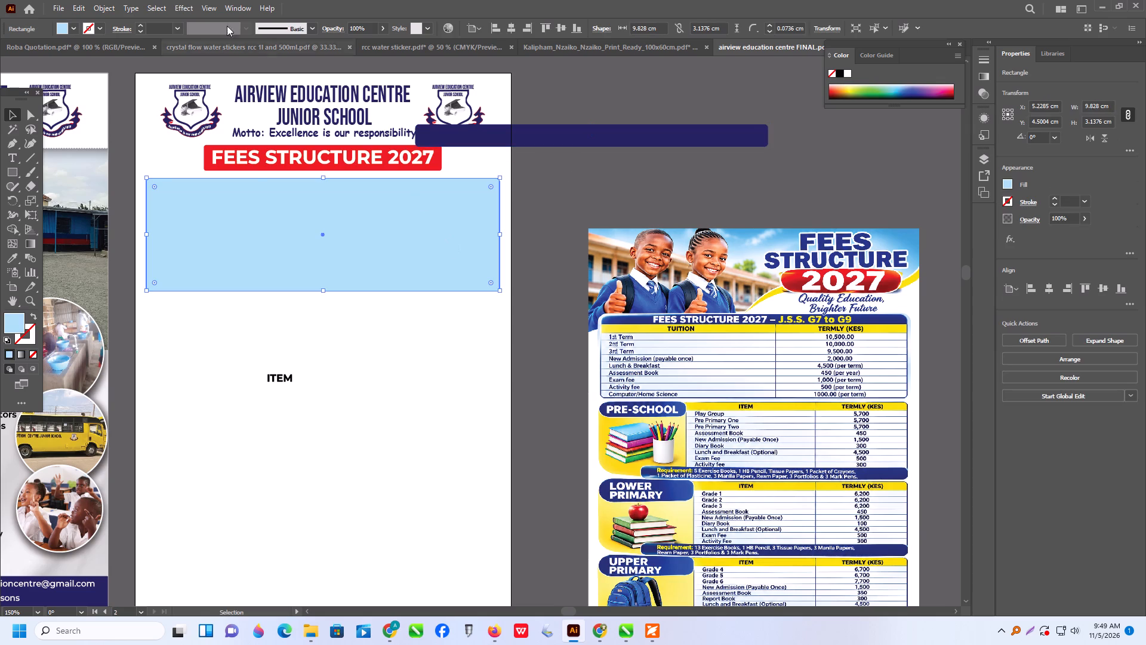
click(102, 6)
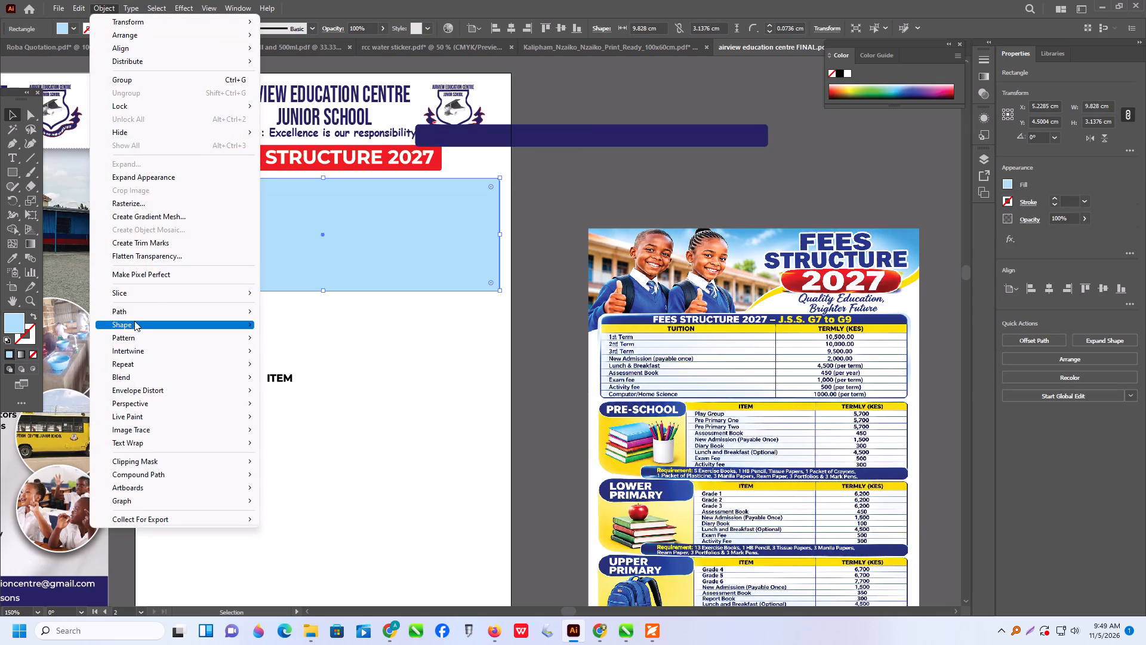
click(133, 311)
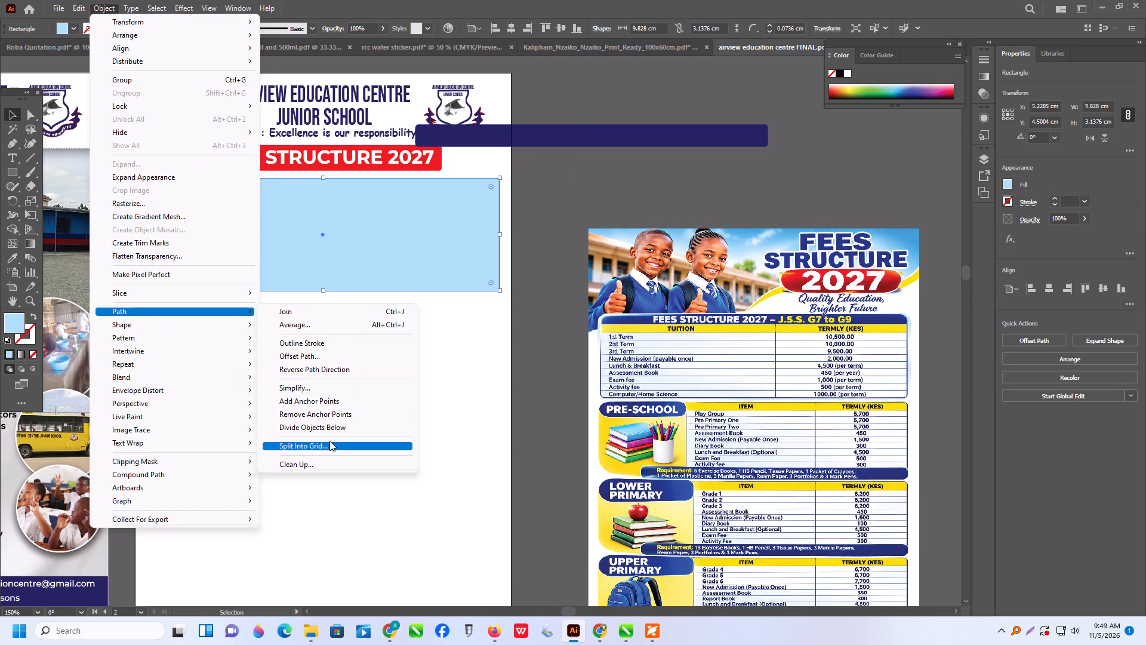
click(331, 443)
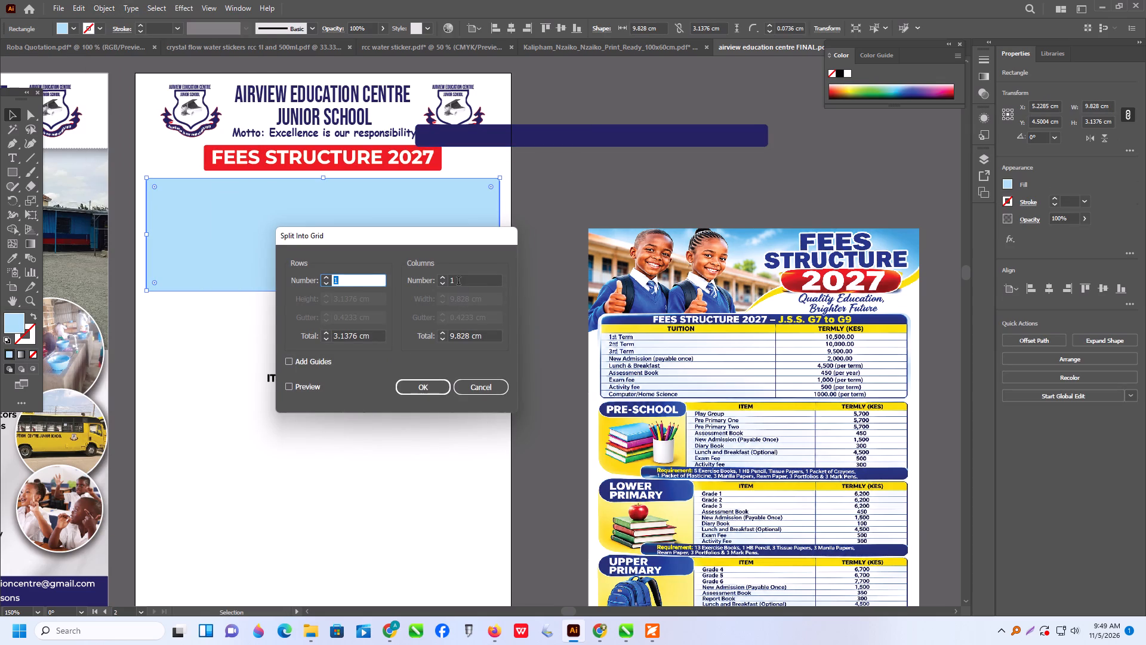
scroll(458, 282, up, 6)
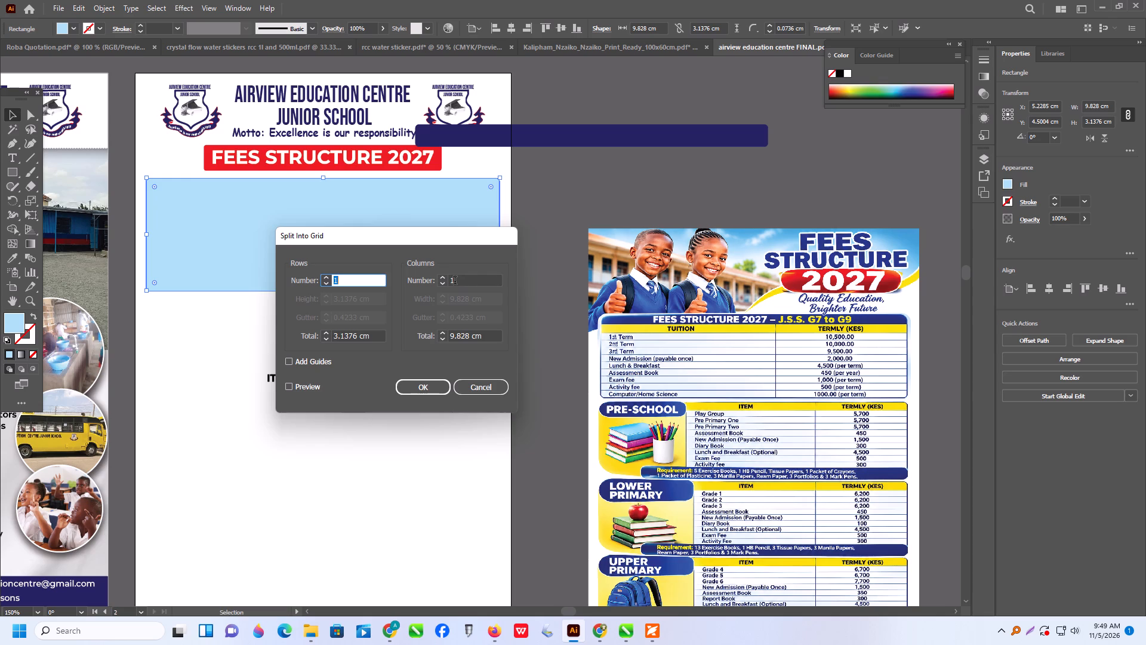
click(455, 281)
scroll(455, 281, up, 2)
scroll(455, 281, down, 1)
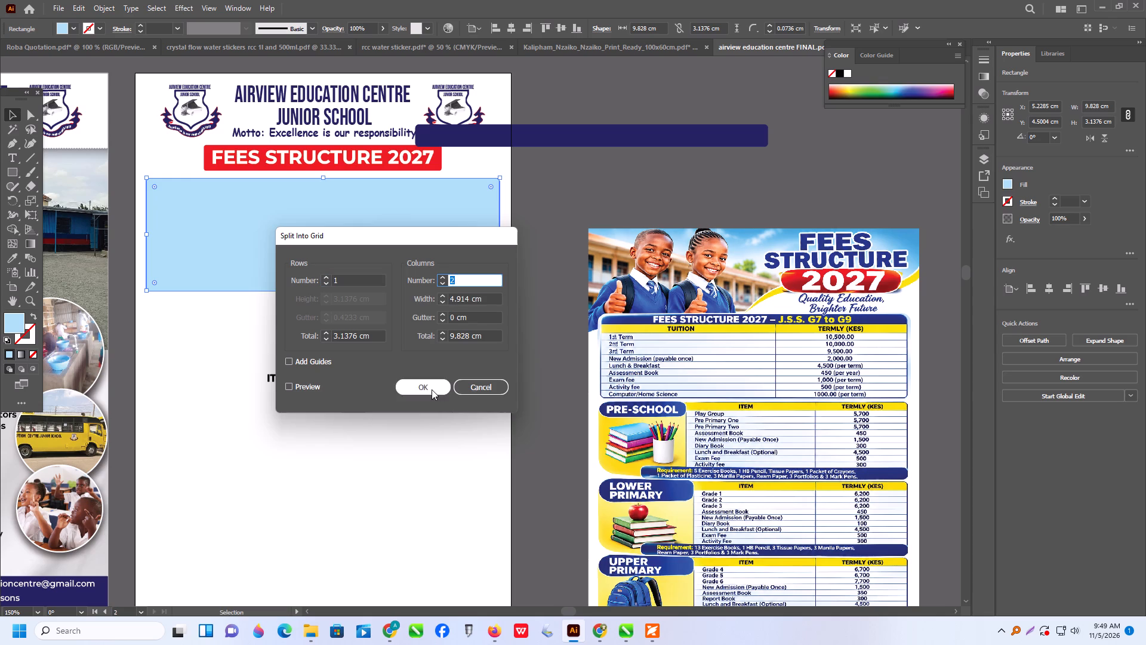
click(431, 389)
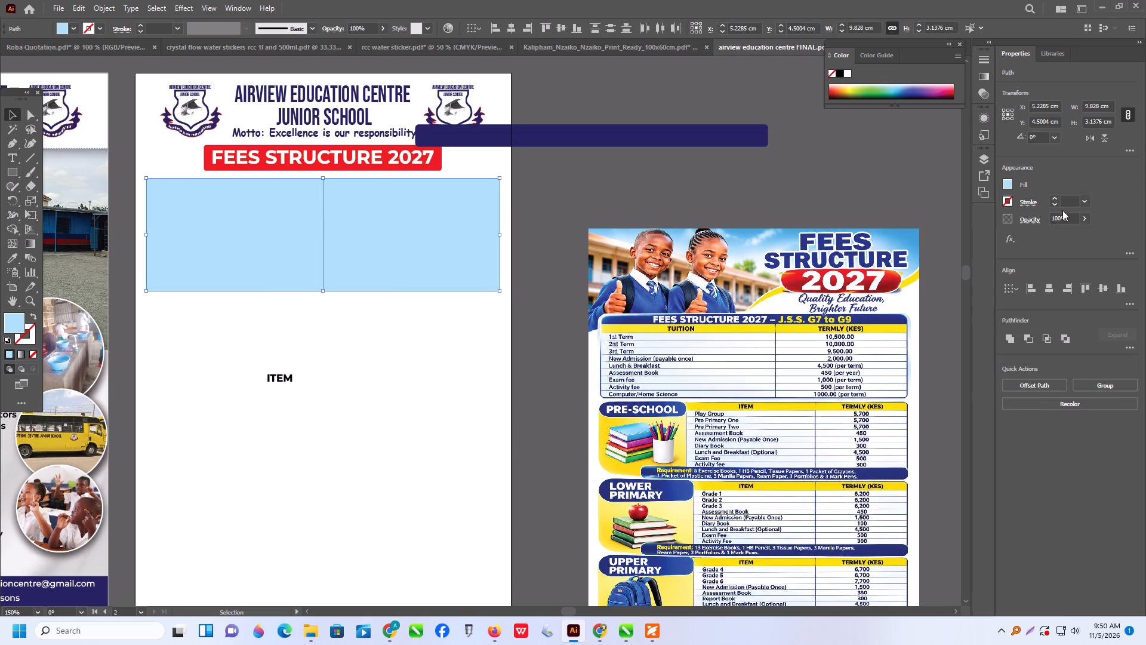
Apply a 1 pt black stroke to both light blue column cells.
click(1053, 197)
click(442, 405)
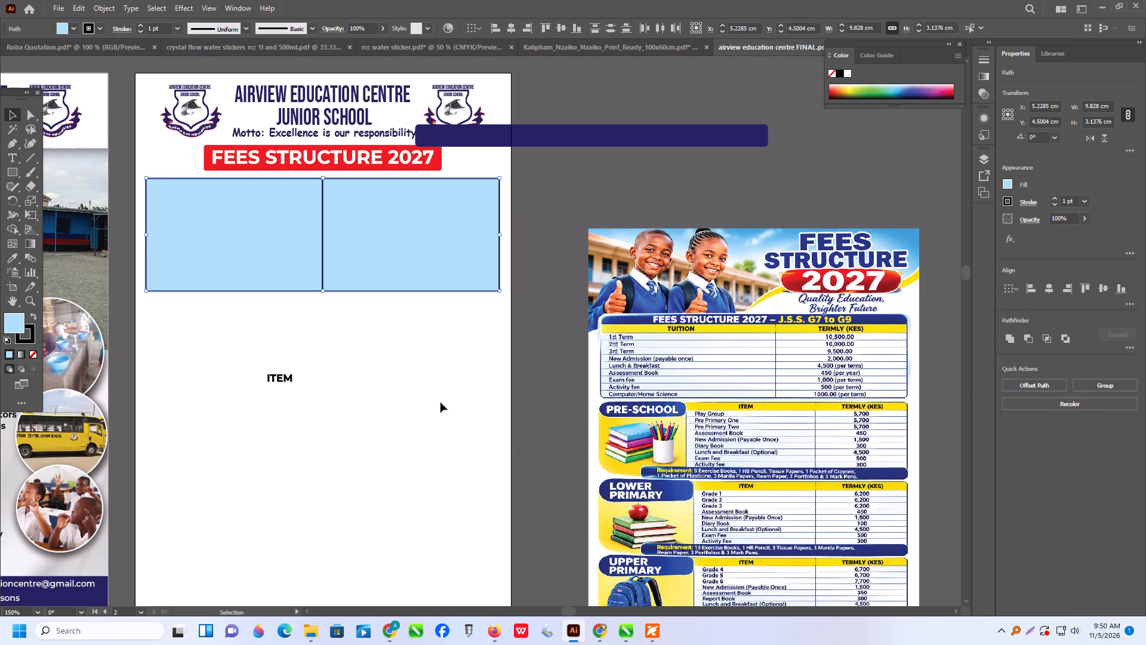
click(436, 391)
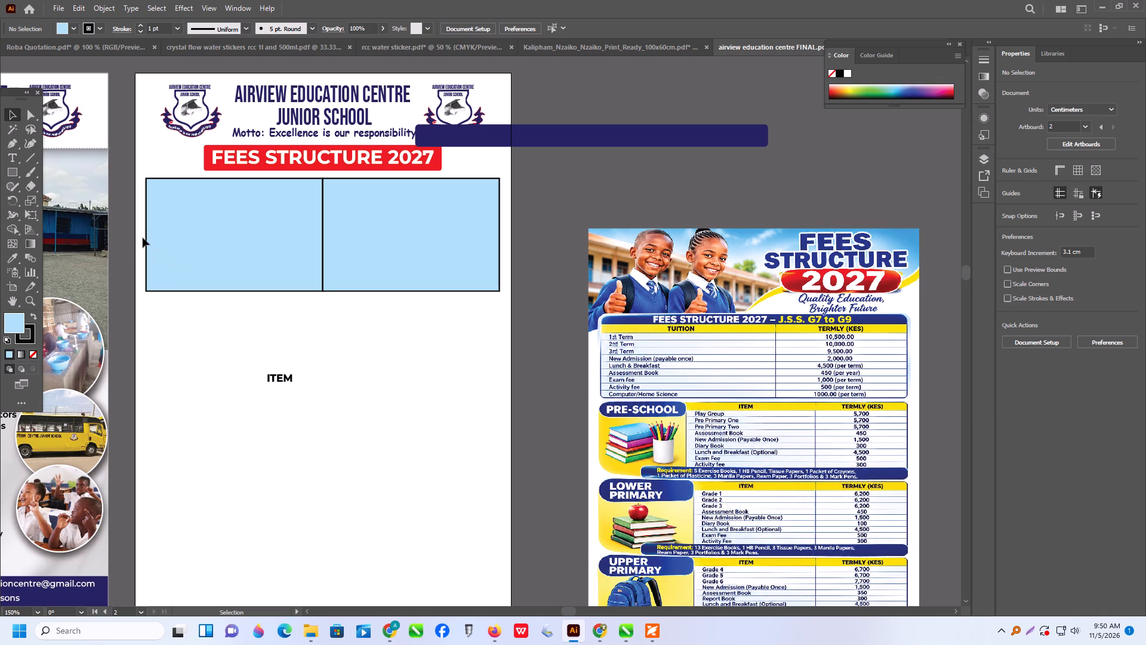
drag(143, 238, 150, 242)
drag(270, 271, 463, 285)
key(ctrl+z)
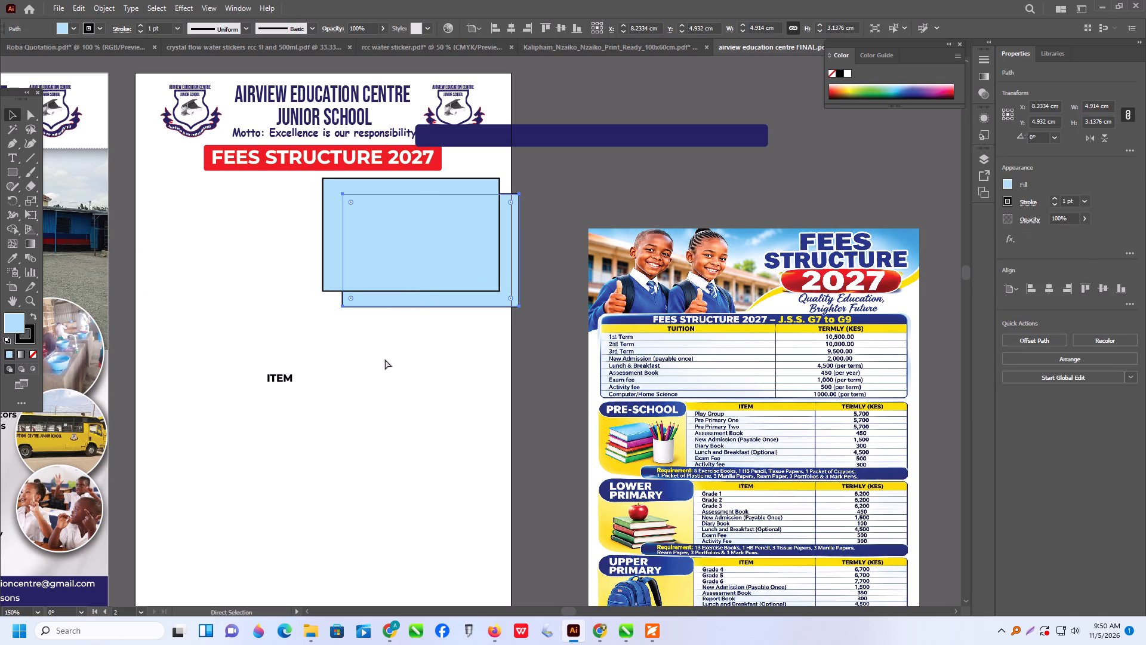
Split the two light blue column cells into a grid of 9 rows and 2 columns.
shift+click(429, 247)
click(107, 6)
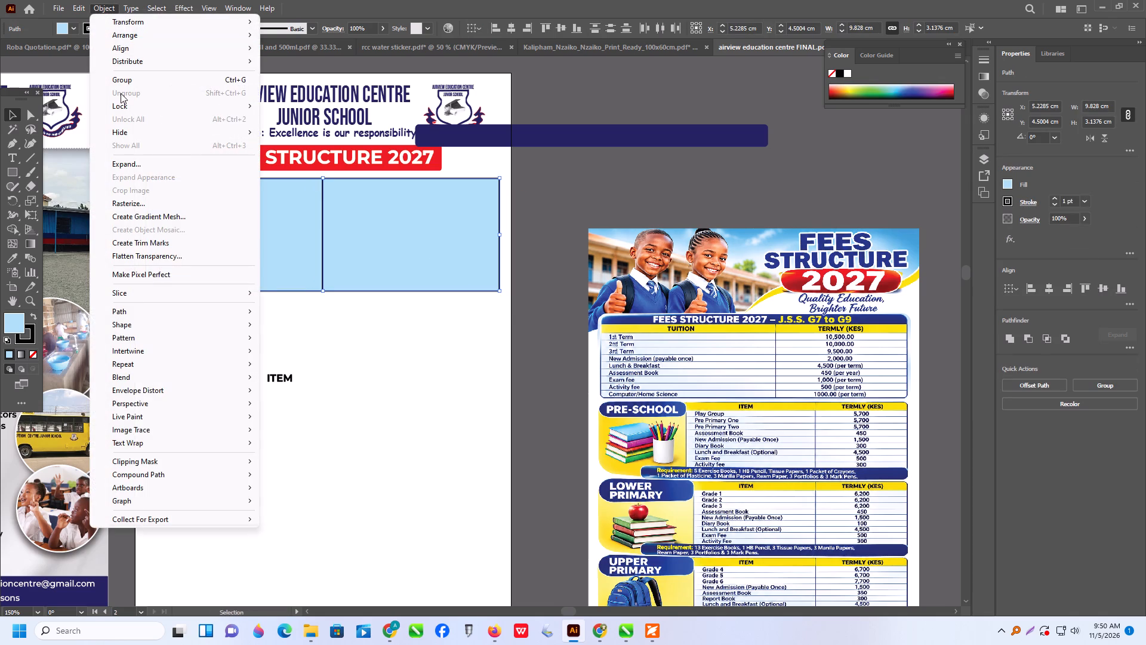
click(141, 312)
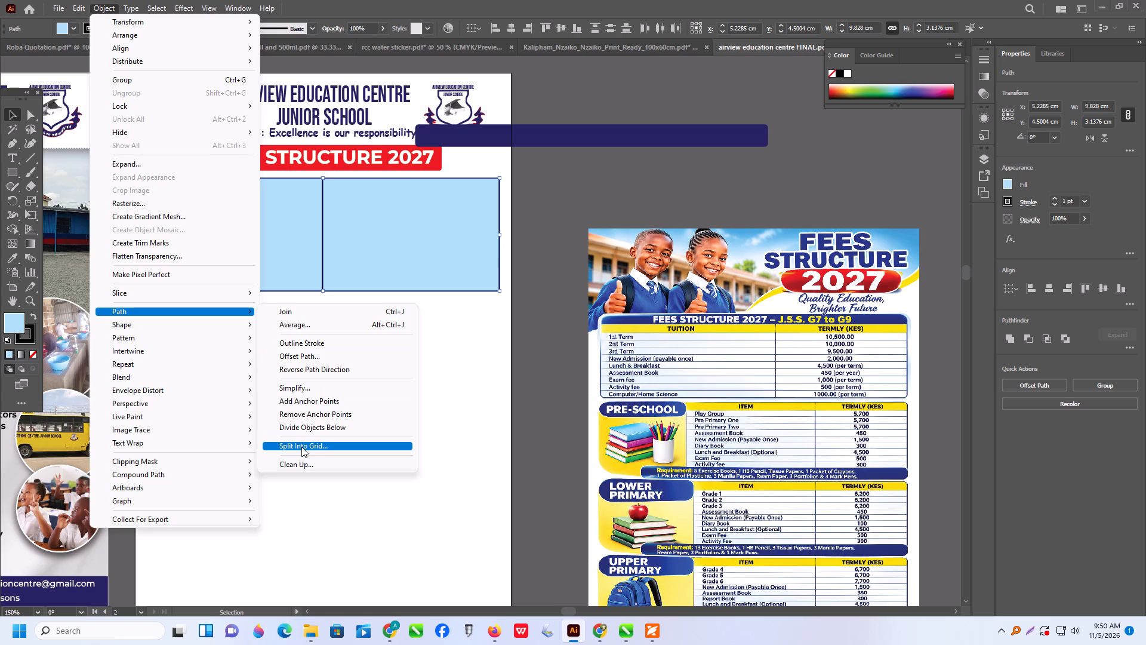
click(301, 447)
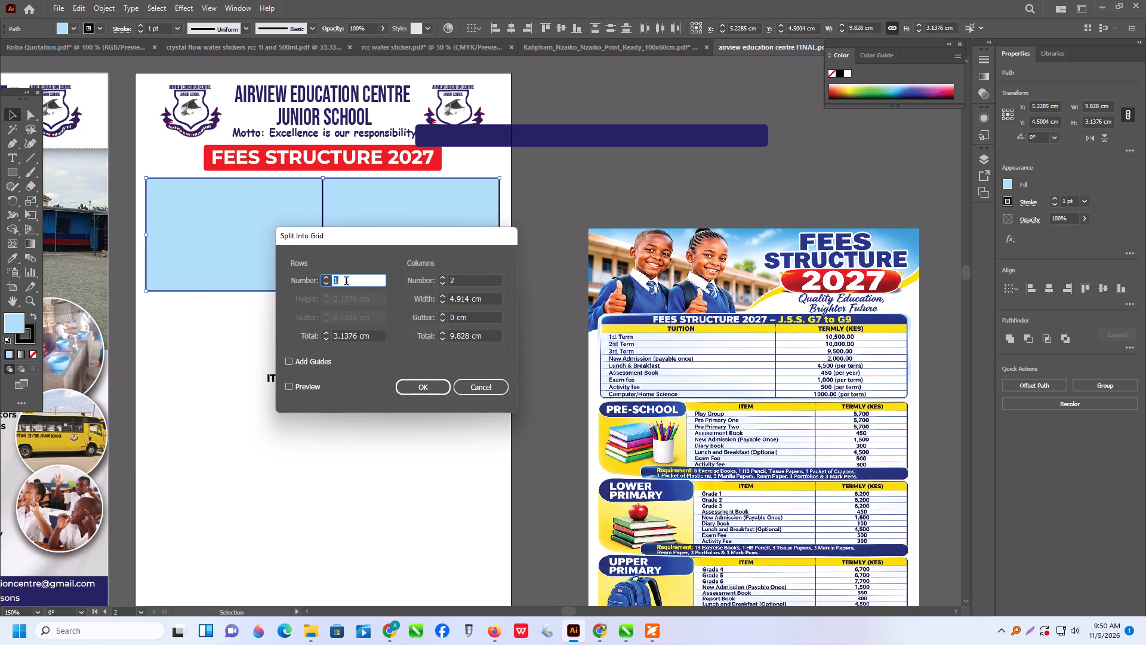
key(9)
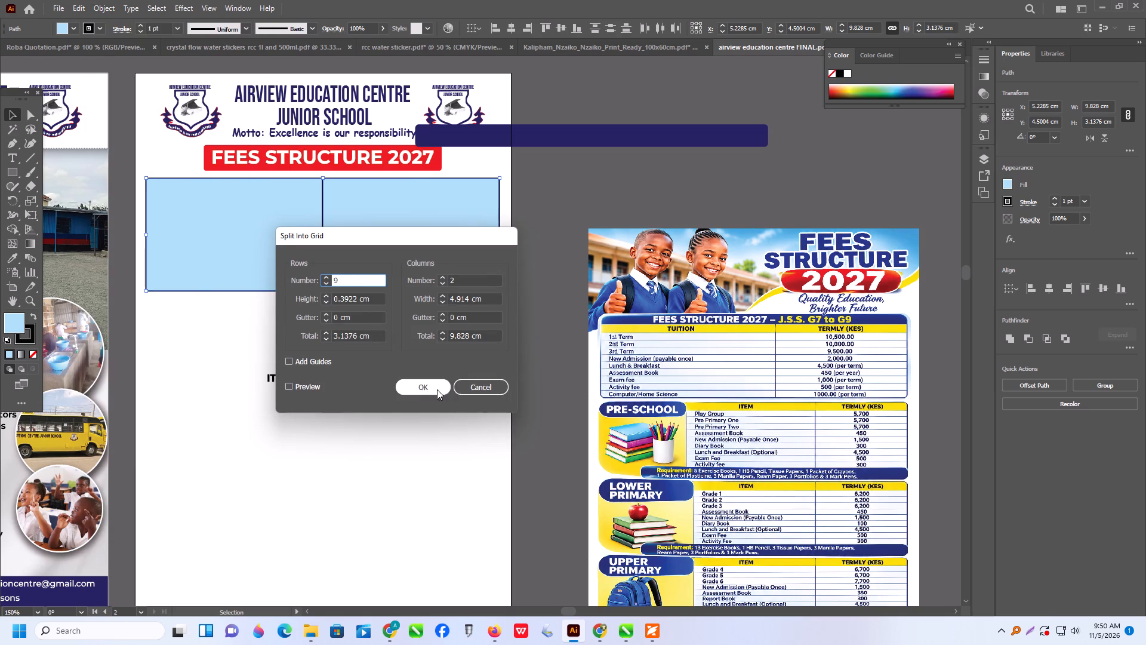
click(436, 385)
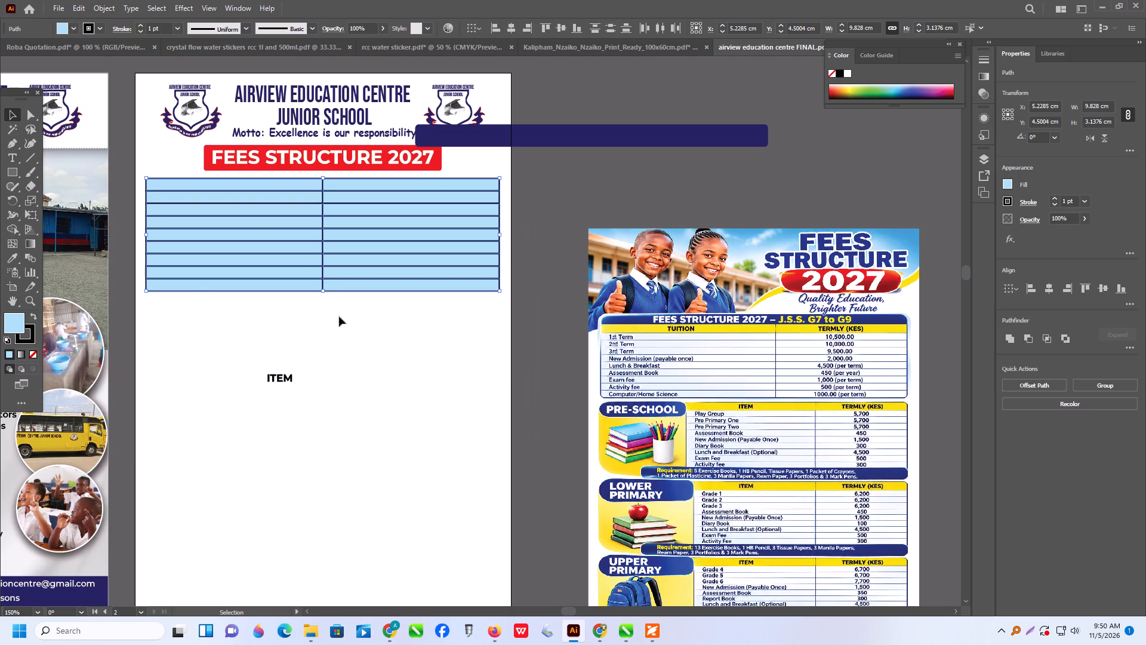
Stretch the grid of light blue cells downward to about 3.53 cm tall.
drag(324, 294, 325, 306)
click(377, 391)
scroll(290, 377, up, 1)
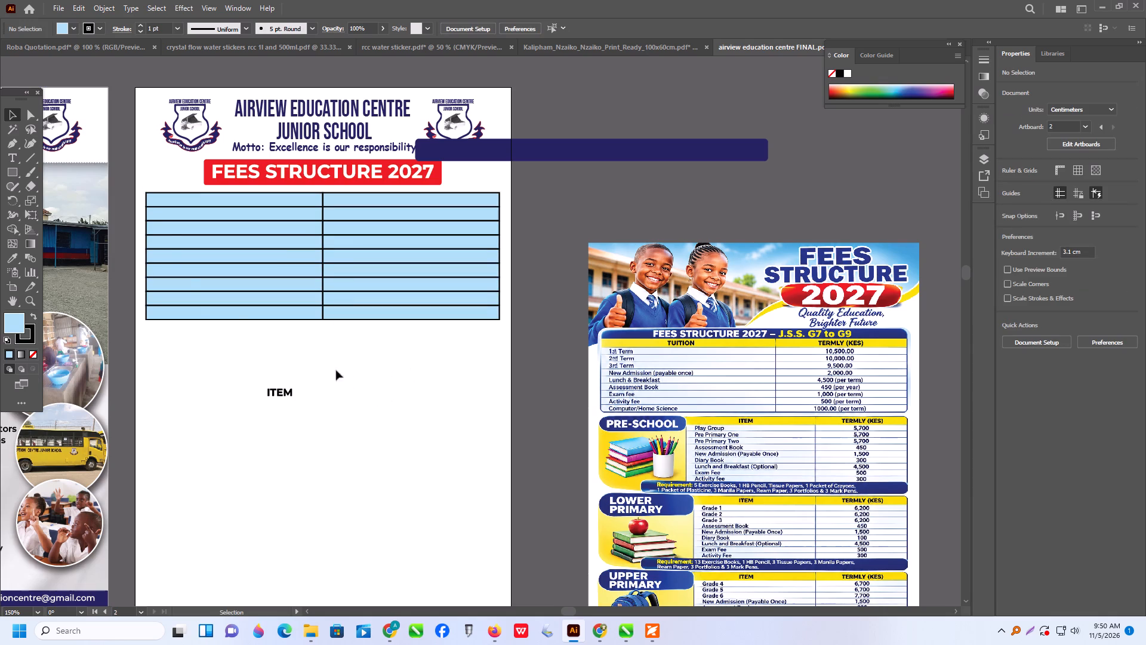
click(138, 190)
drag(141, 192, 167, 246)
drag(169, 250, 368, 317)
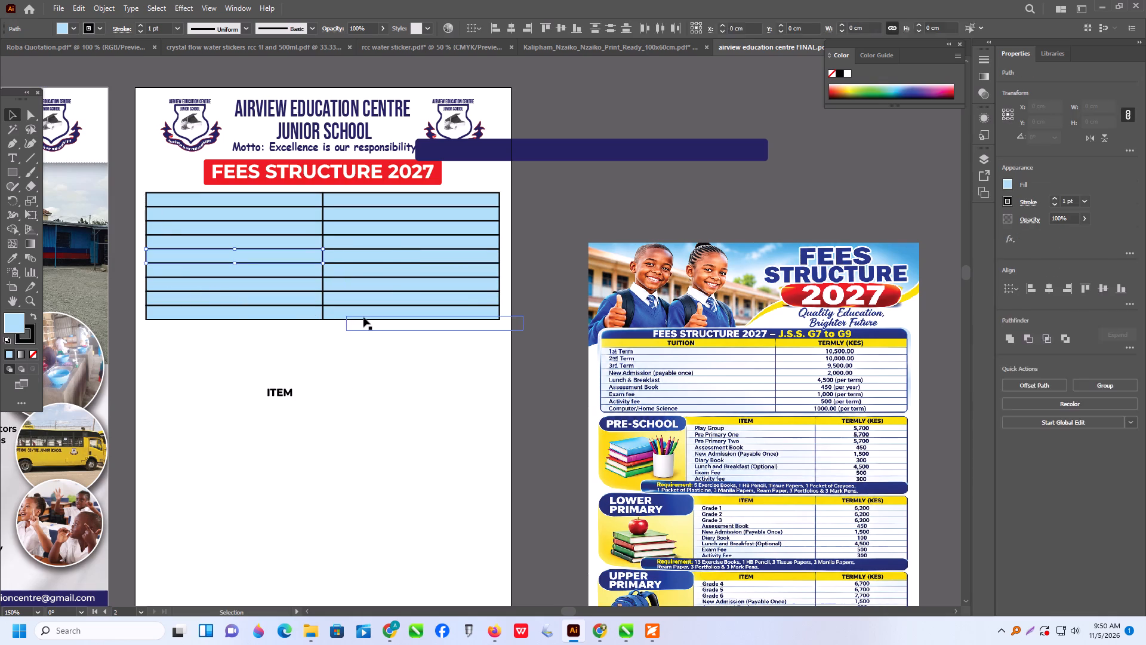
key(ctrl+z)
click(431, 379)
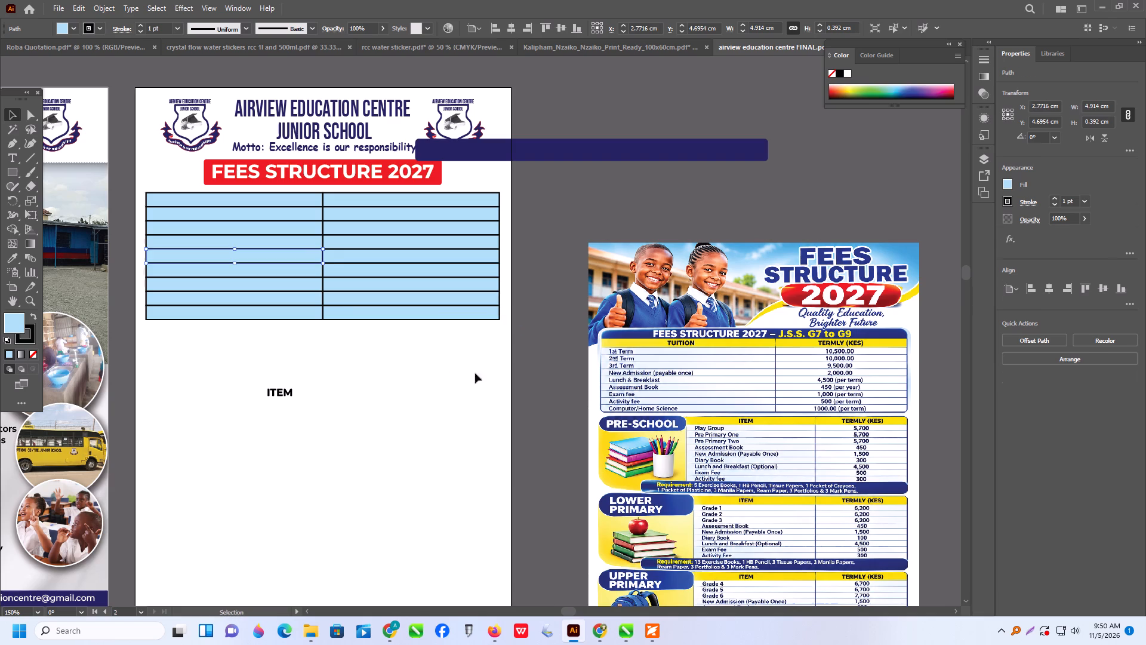
Select all the light blue table cells and group them.
drag(520, 361, 131, 191)
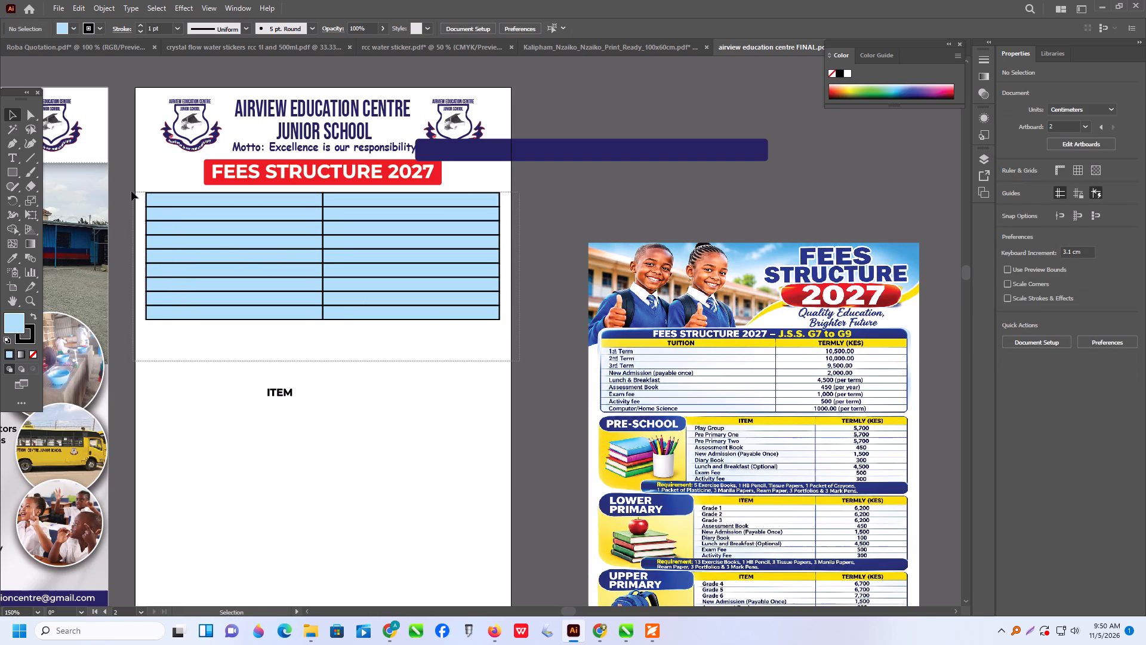
drag(131, 191, 131, 190)
double_click(131, 190)
drag(137, 187, 260, 292)
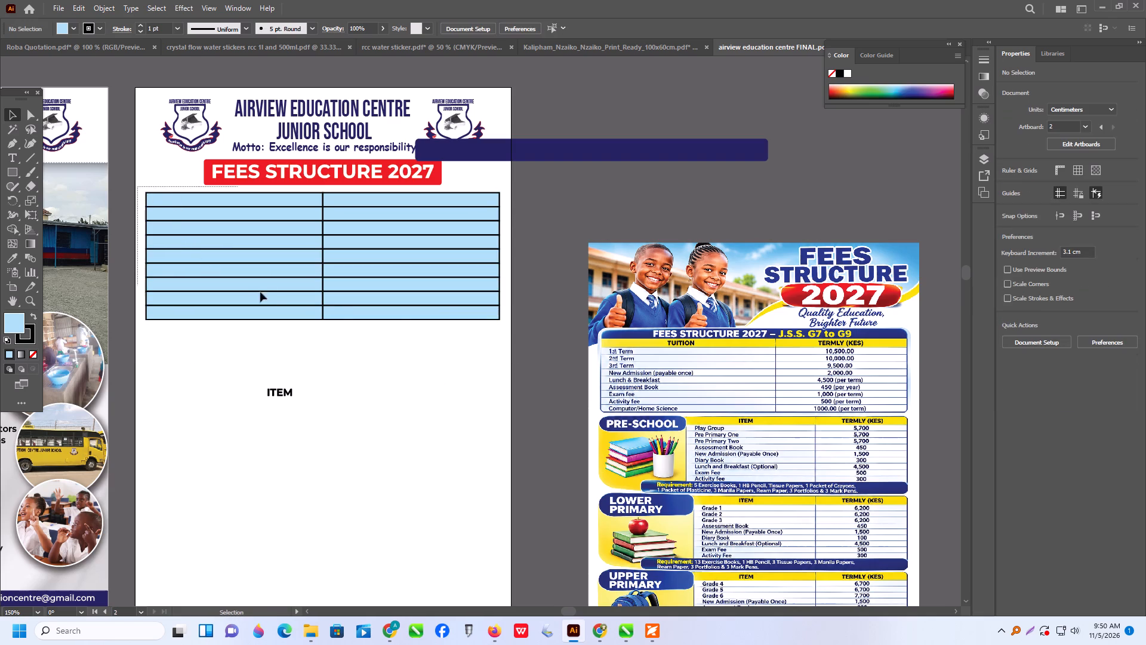
drag(260, 292, 538, 326)
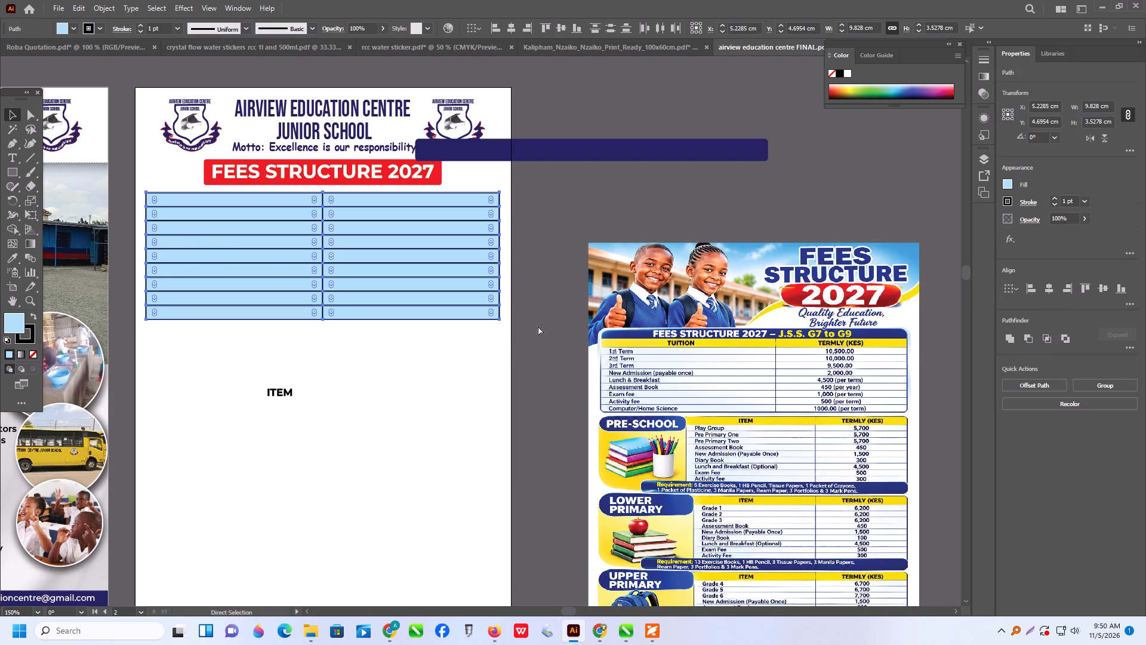
key(ctrl+g)
Reduce the table group's height to about 3.3 cm and move it slightly down, away from the red title banner.
drag(321, 322, 326, 311)
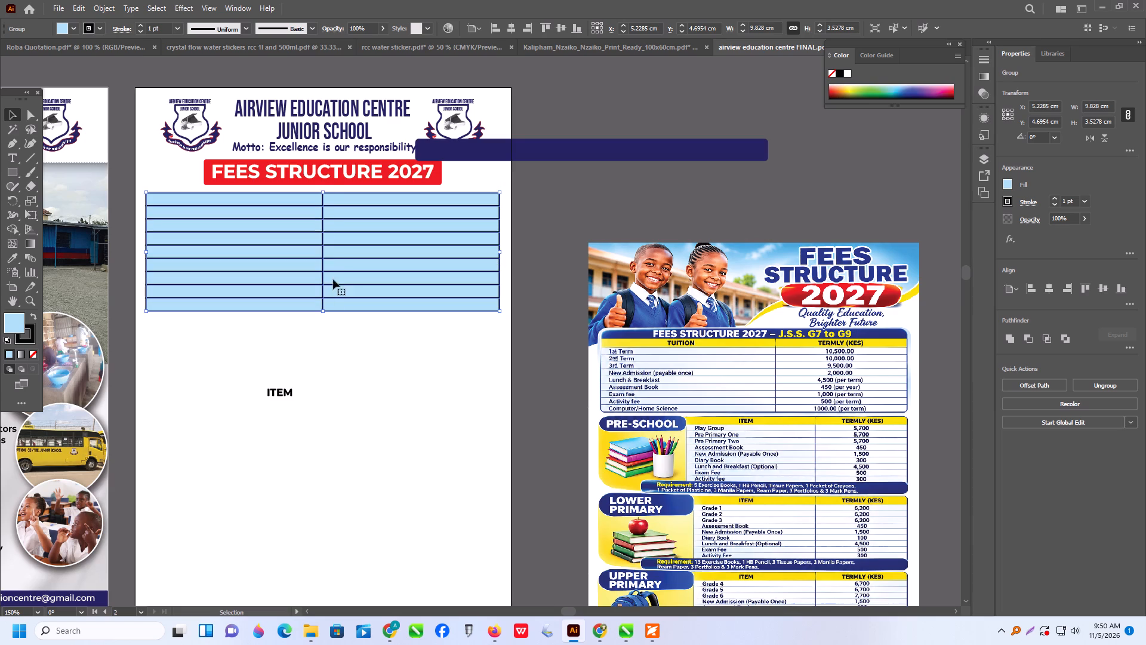
drag(335, 243, 335, 251)
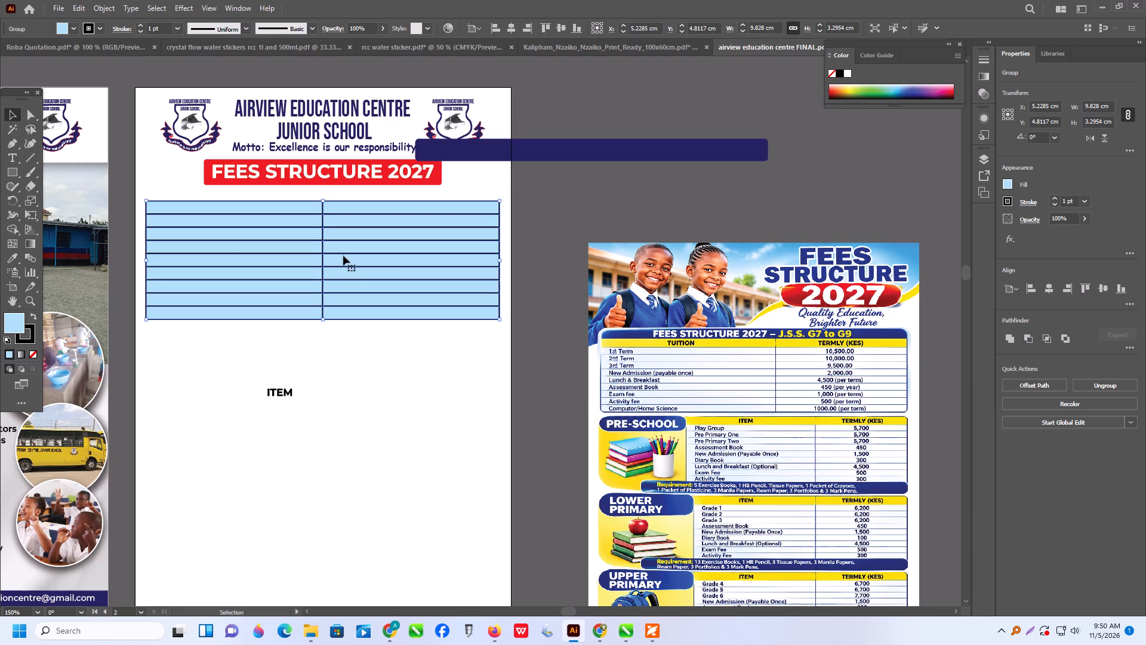
Set the table group's stroke weight to 0.5 pt.
scroll(352, 261, up, 3)
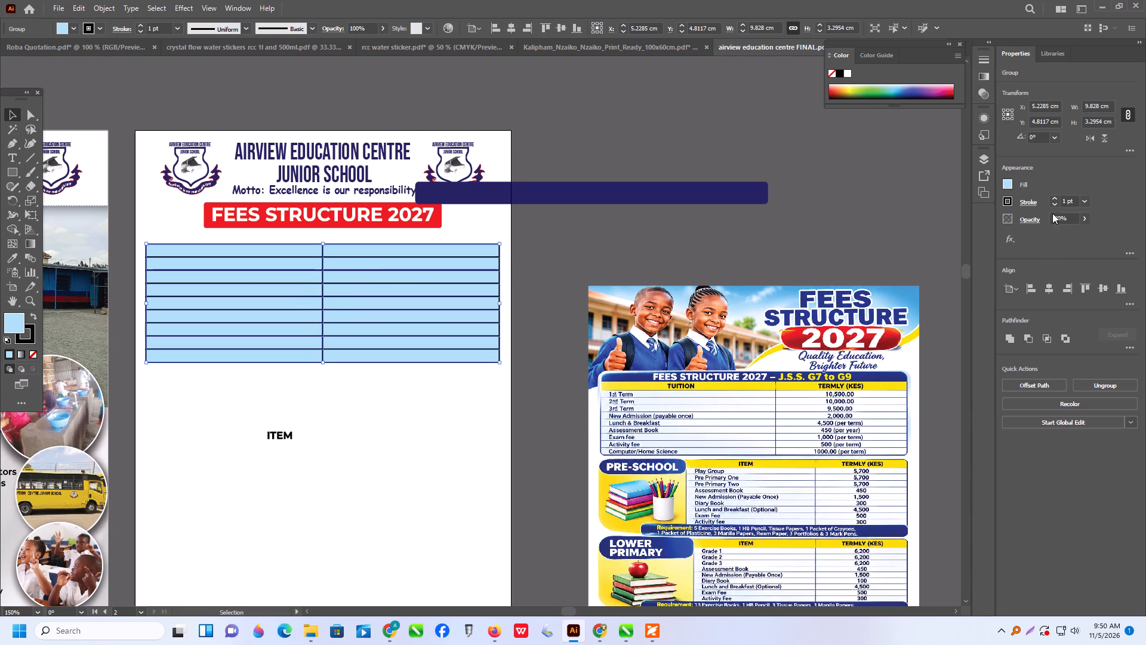
click(1054, 205)
click(1054, 205)
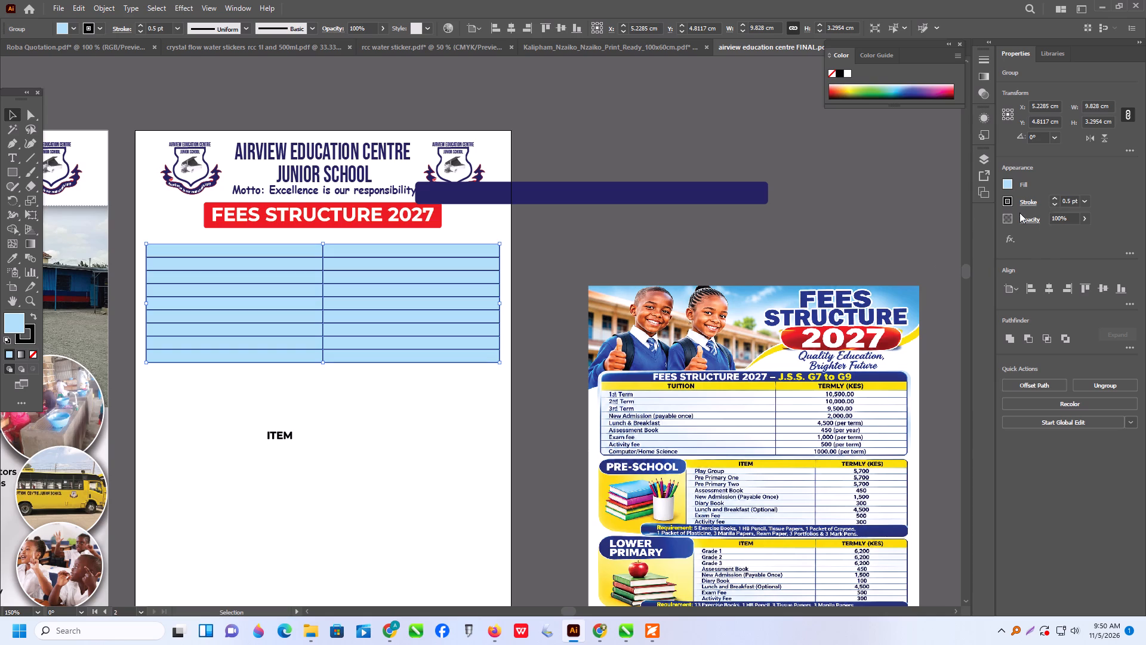
click(892, 225)
click(546, 241)
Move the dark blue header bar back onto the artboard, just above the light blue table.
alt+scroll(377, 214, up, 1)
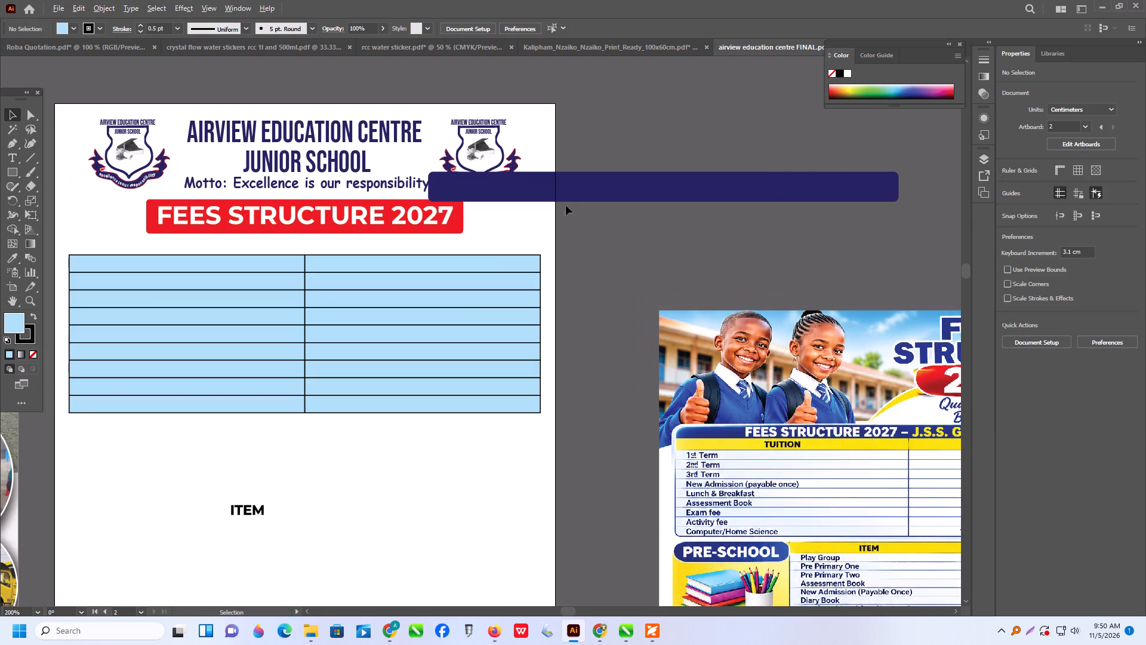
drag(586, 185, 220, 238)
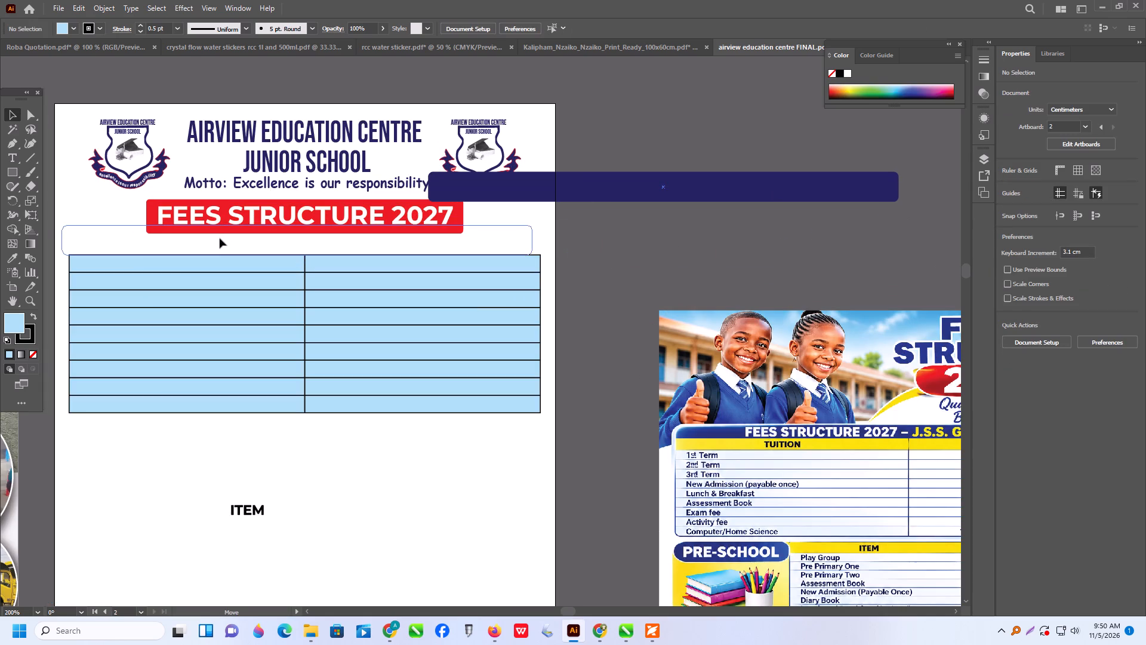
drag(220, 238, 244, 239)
Move the table group slightly down to a Y position of about 5.02 cm.
alt+scroll(326, 235, up, 1)
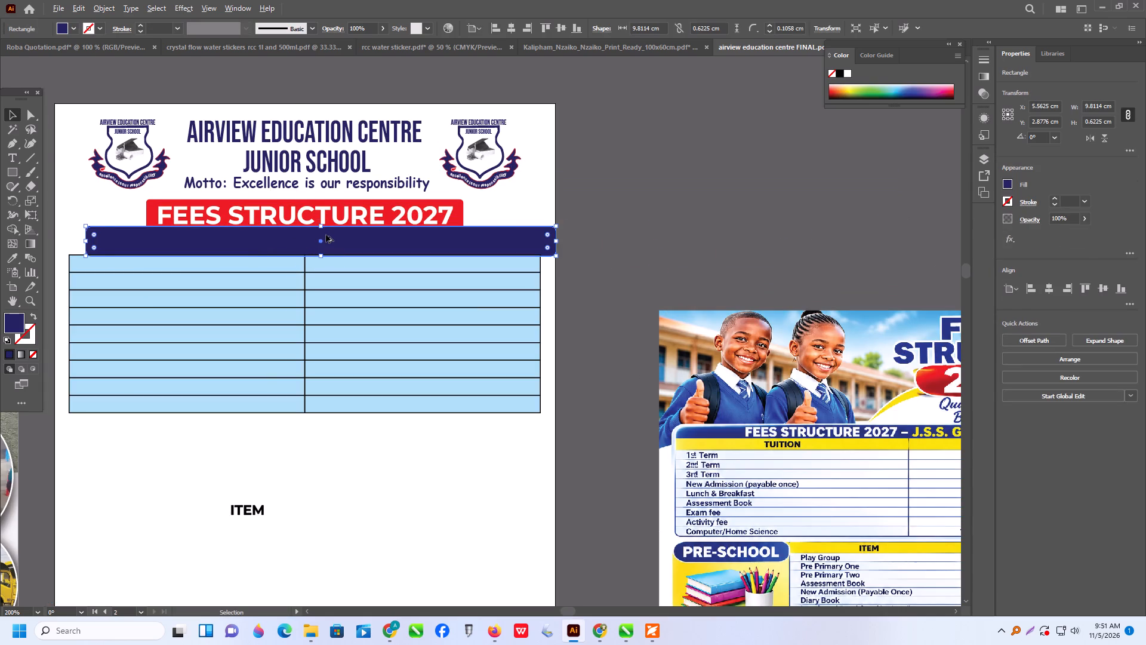
alt+scroll(442, 201, down, 3)
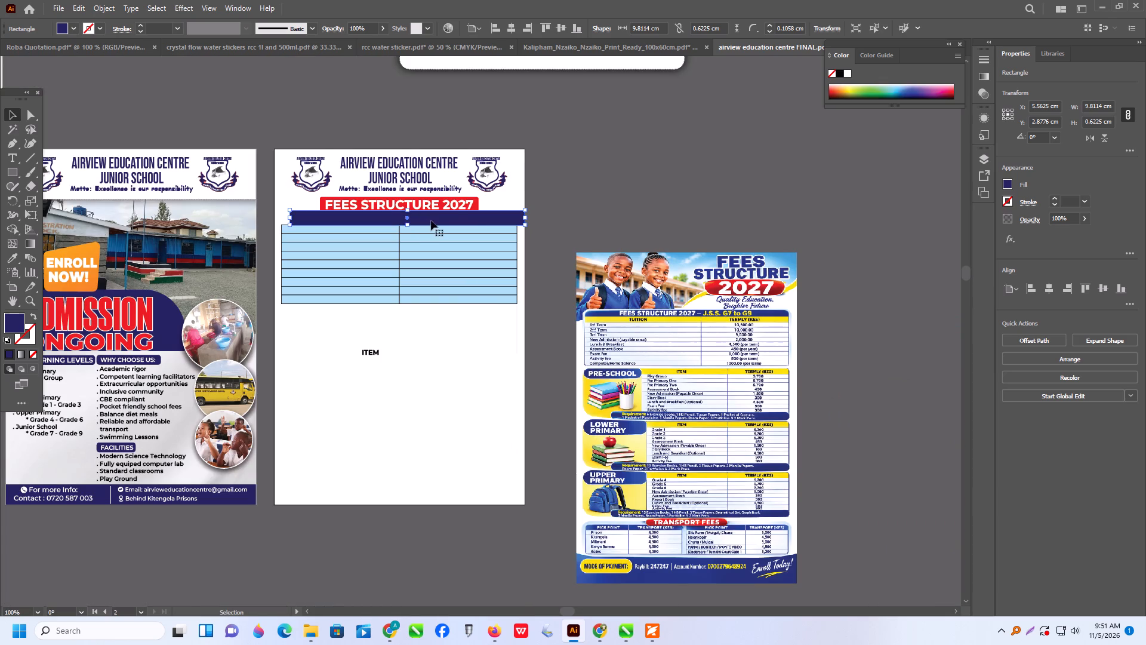
alt+scroll(387, 233, up, 2)
click(417, 279)
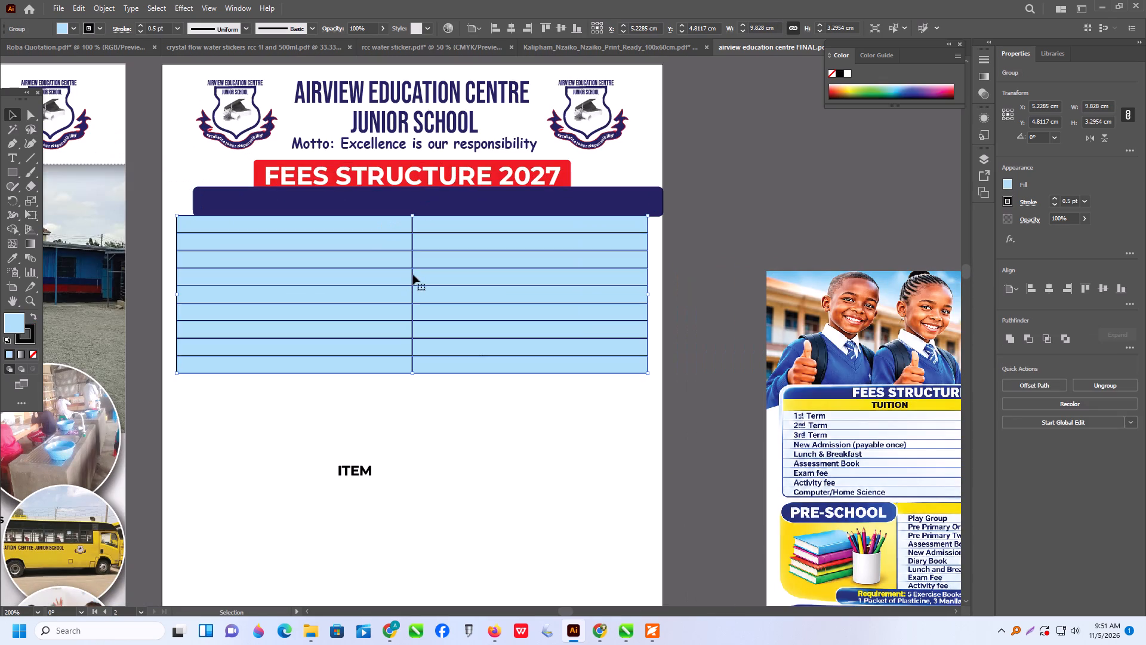
drag(413, 275, 414, 285)
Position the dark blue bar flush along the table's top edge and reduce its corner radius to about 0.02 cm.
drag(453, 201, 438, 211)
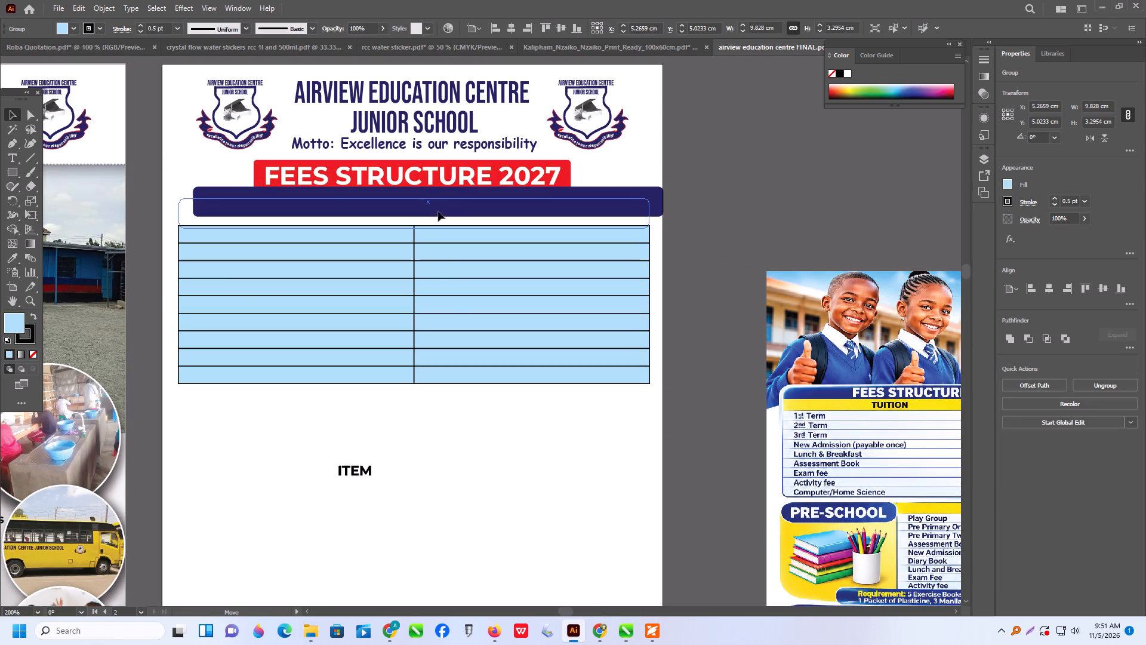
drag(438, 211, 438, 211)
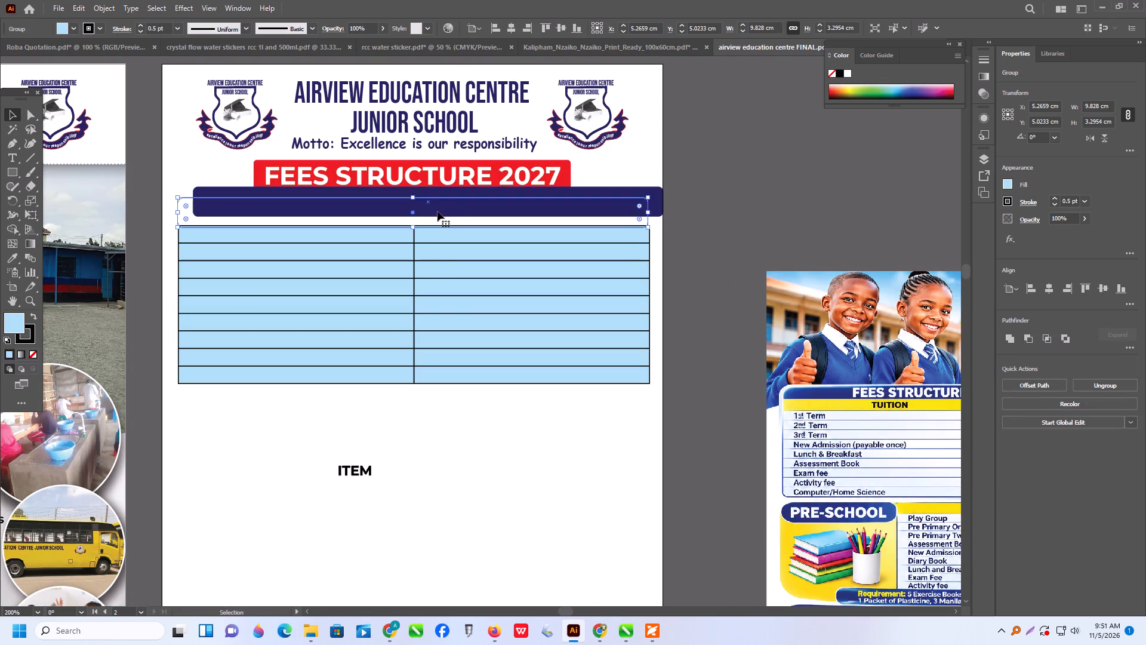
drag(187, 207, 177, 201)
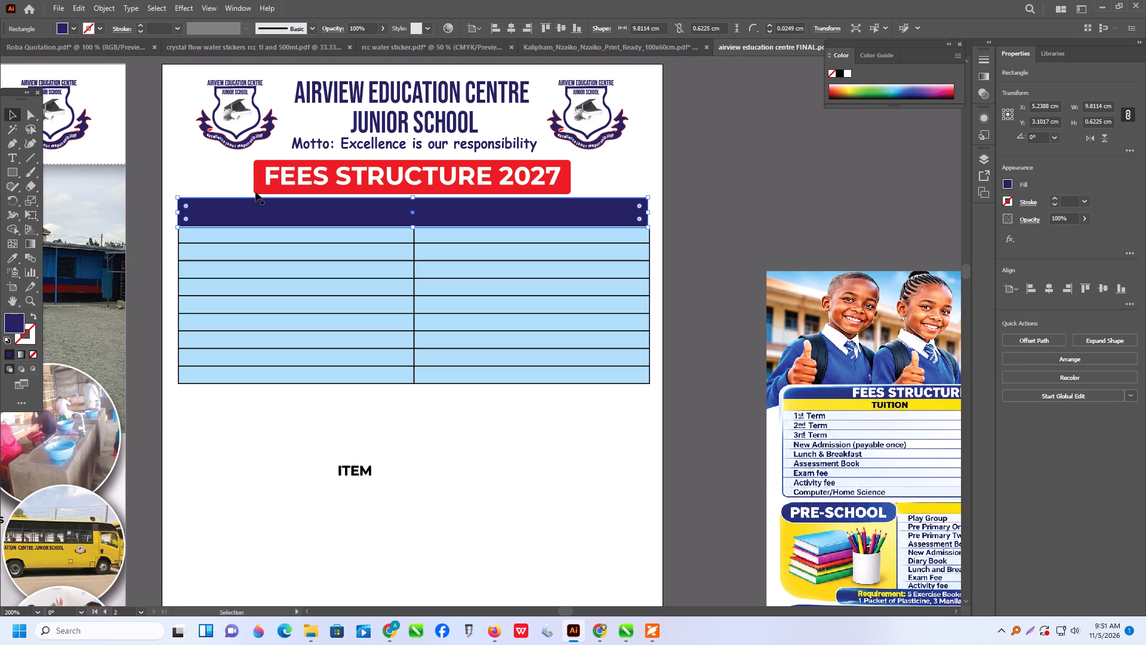
Delete the dark blue header bar.
key(Delete)
Isolate the table group and fill both cells of its top row with yellow.
scroll(340, 223, down, 4)
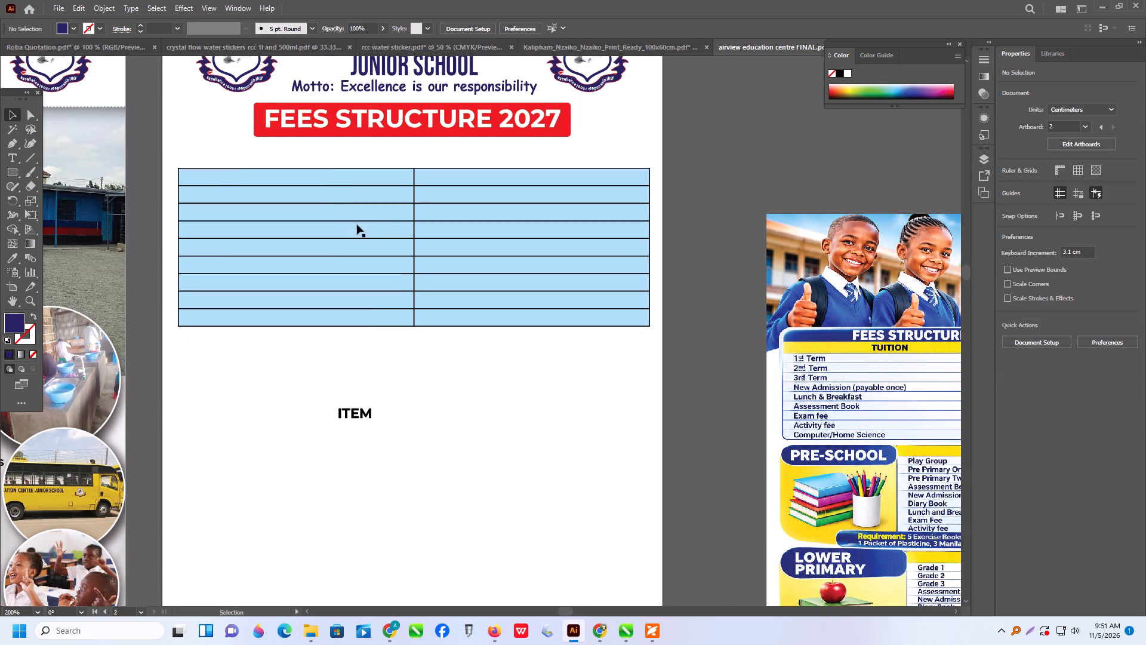
alt+scroll(359, 226, down, 2)
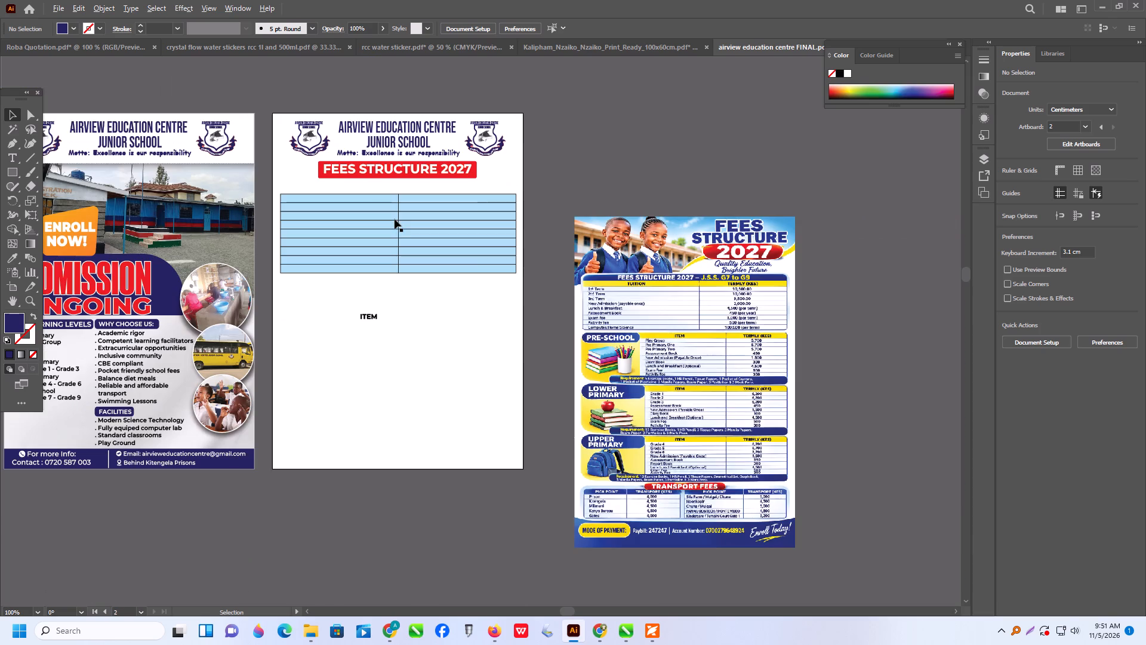
alt+scroll(381, 205, up, 1)
click(380, 195)
right_click(380, 195)
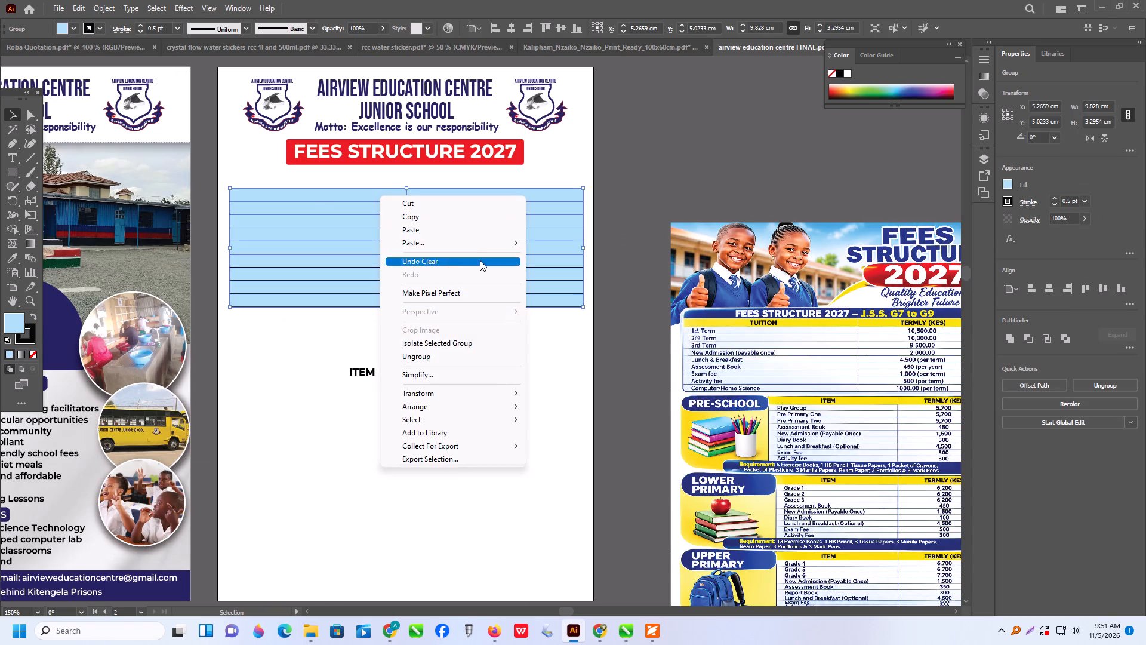
click(309, 199)
triple_click(324, 190)
click(324, 190)
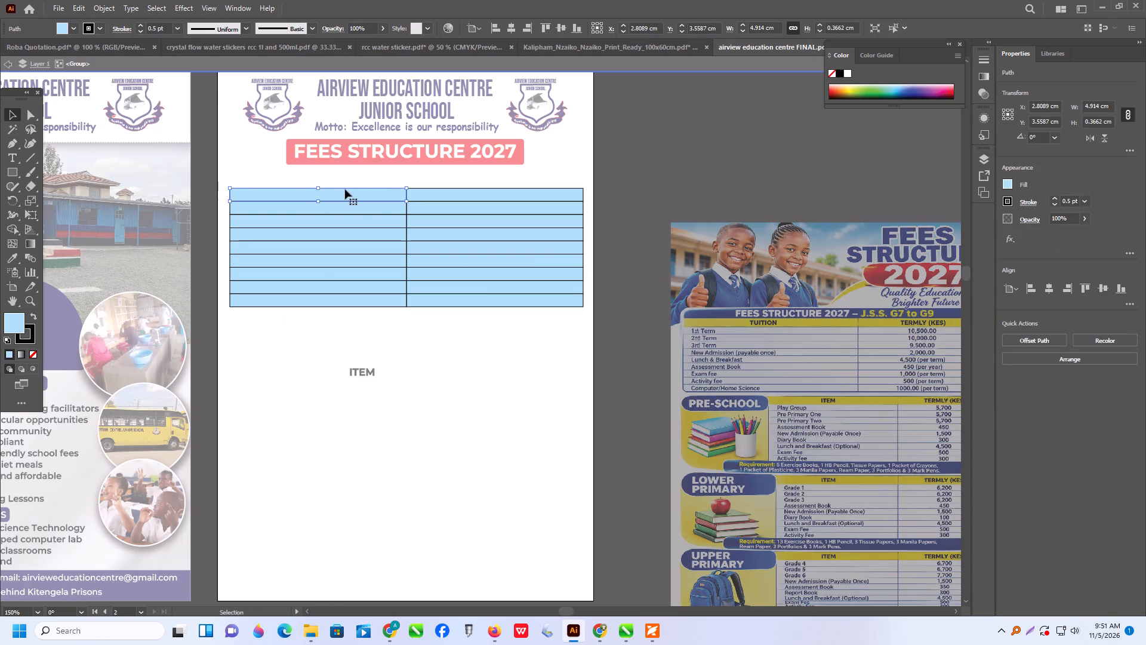
shift+click(472, 199)
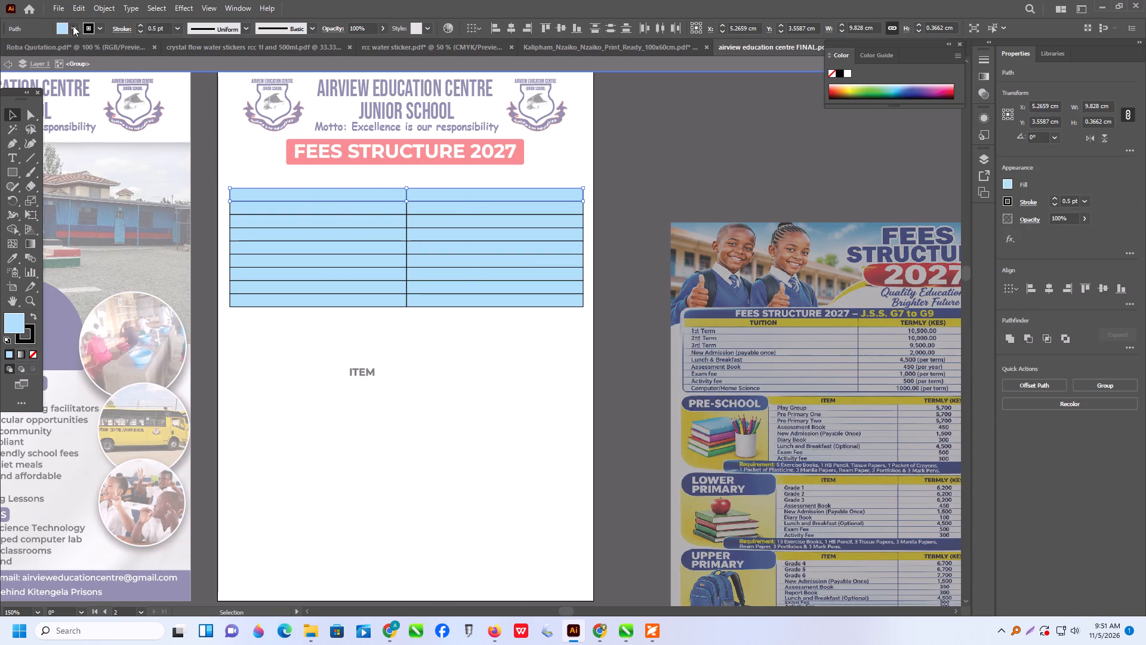
click(73, 26)
click(49, 48)
click(475, 333)
triple_click(480, 353)
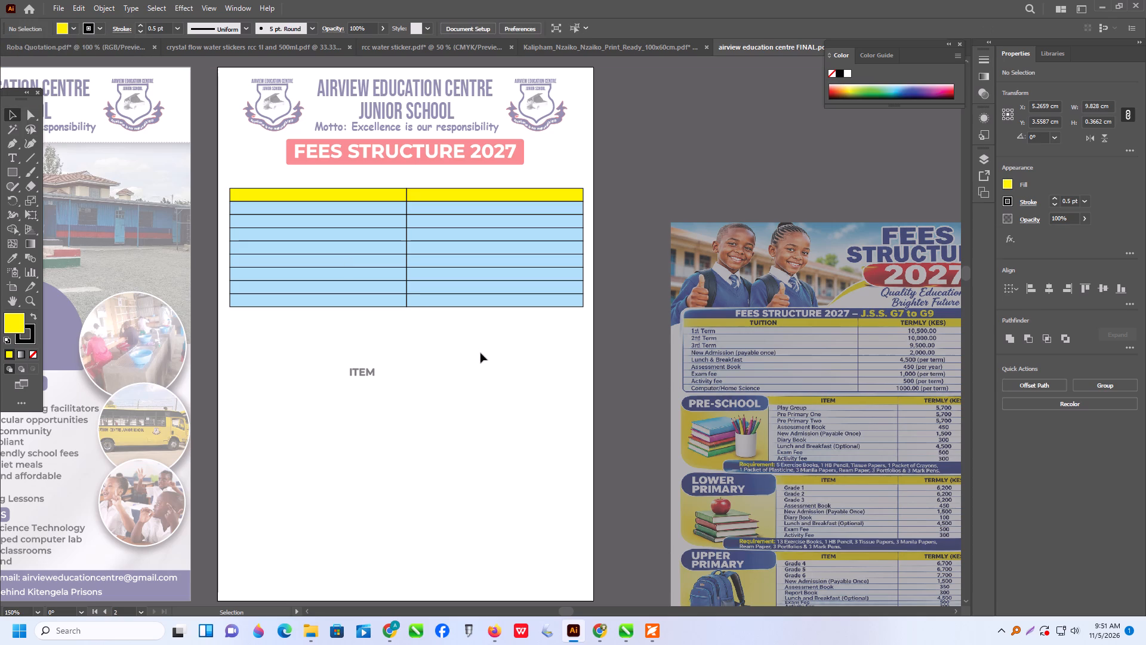
Isolate the table group and fill both cells of its top row with red.
alt+scroll(163, 184, up, 1)
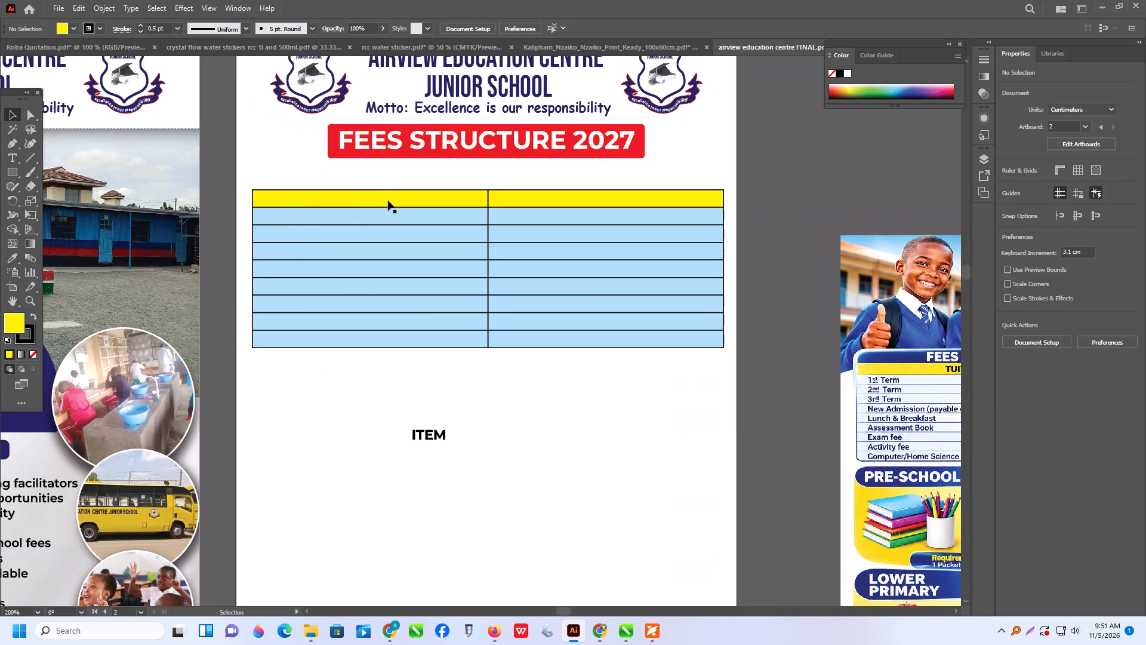
triple_click(388, 201)
triple_click(391, 199)
shift+click(562, 200)
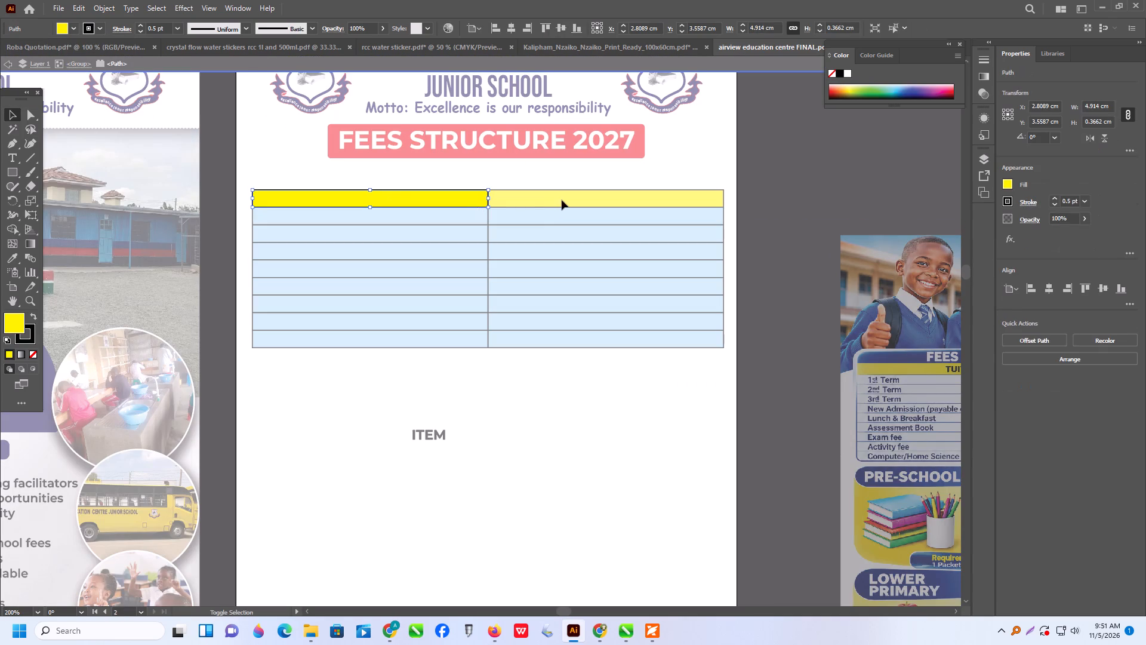
shift+triple_click(580, 199)
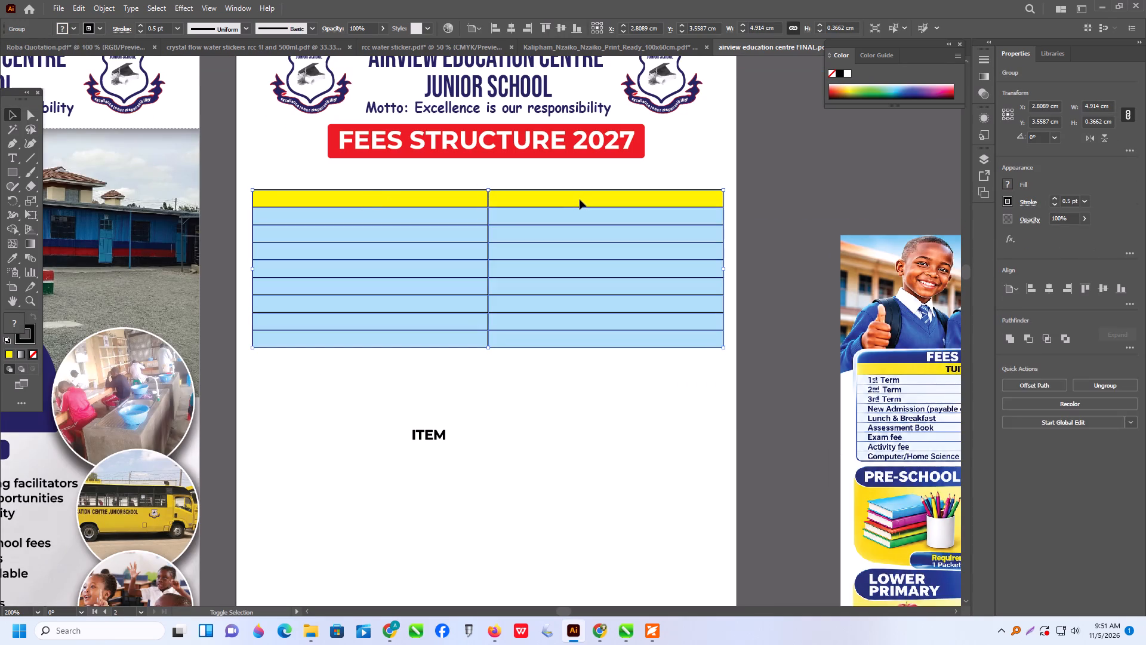
shift+click(580, 202)
click(580, 202)
triple_click(577, 203)
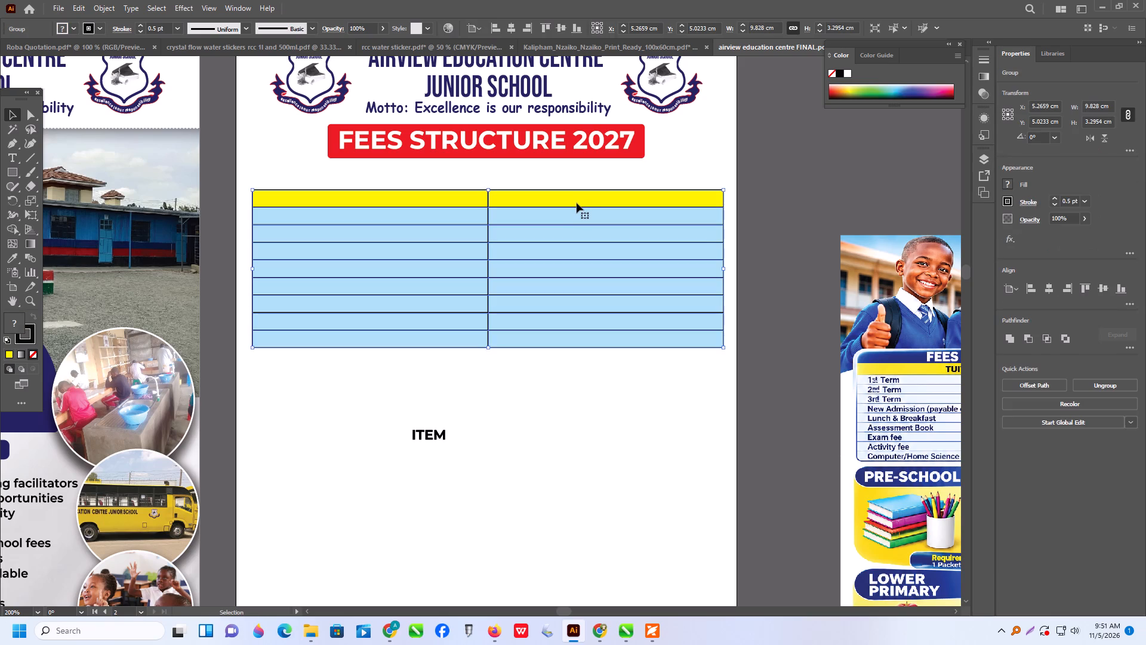
click(577, 203)
shift+click(443, 202)
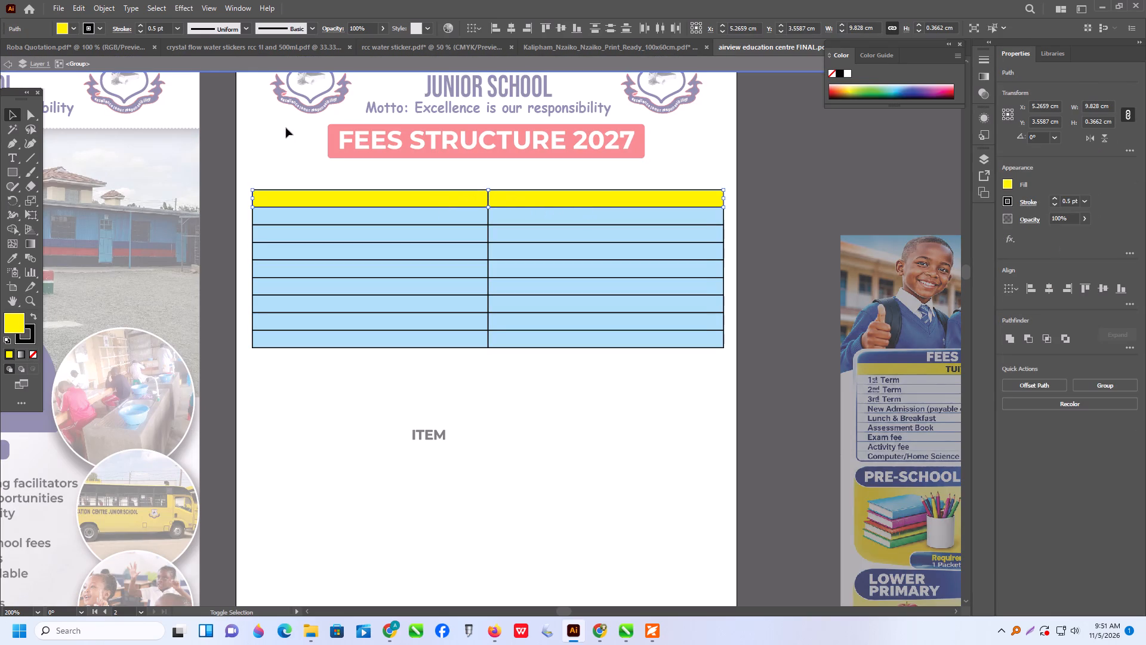
click(73, 29)
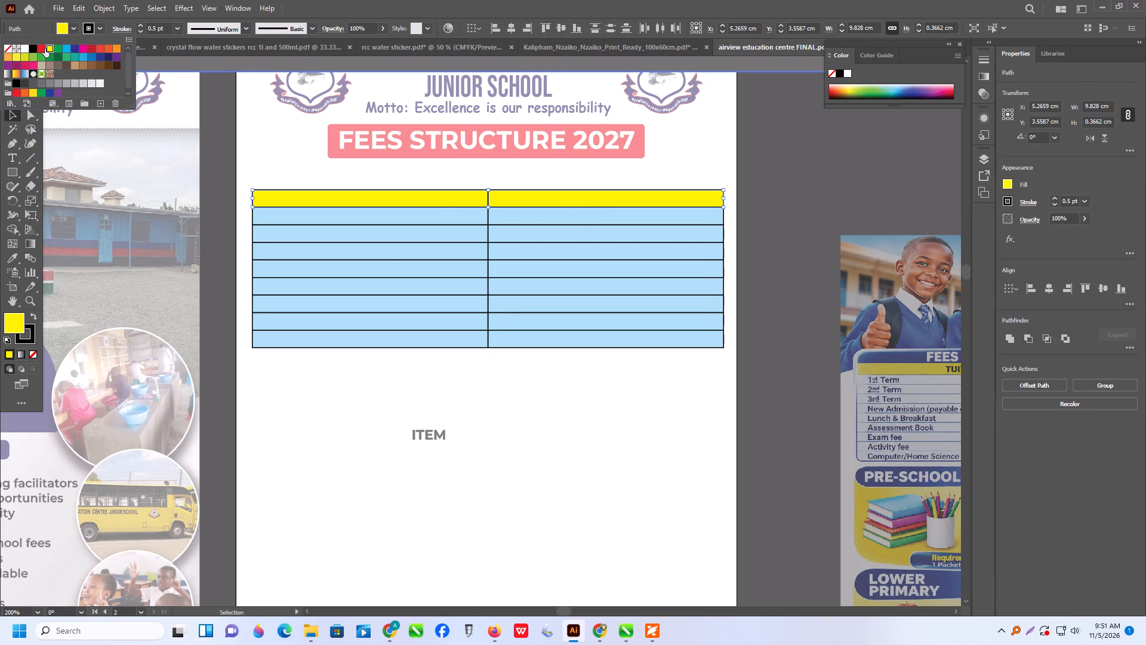
click(42, 48)
triple_click(310, 416)
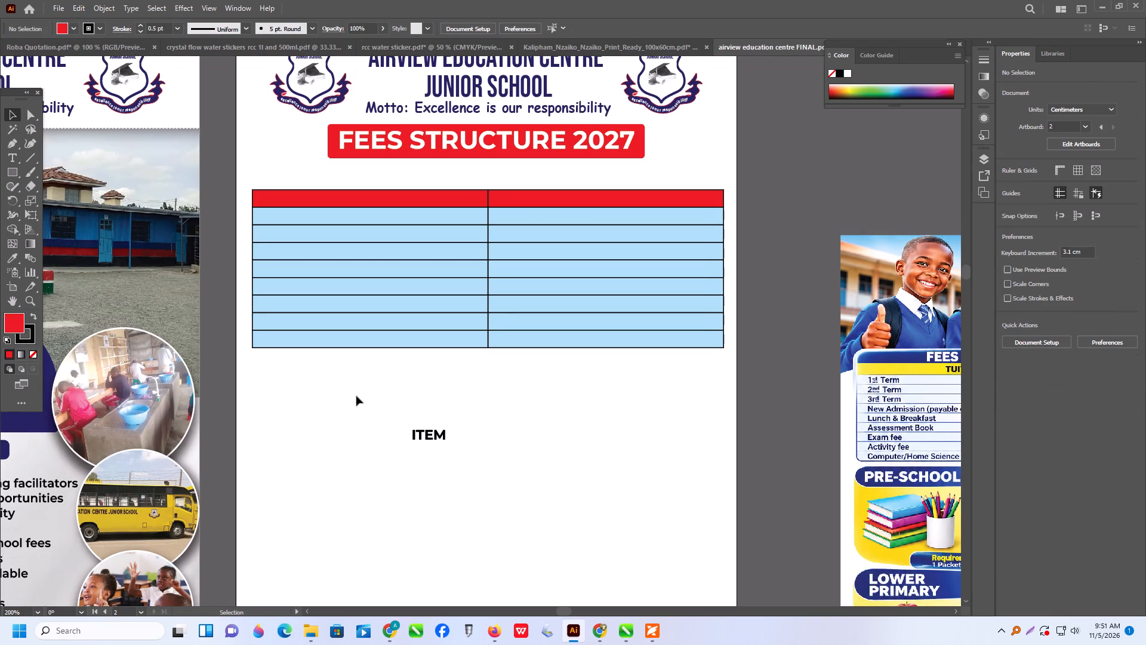
Move the ITEM label into the middle of the first header cell and bring it to the front.
click(529, 402)
drag(438, 437, 448, 390)
drag(452, 376, 416, 384)
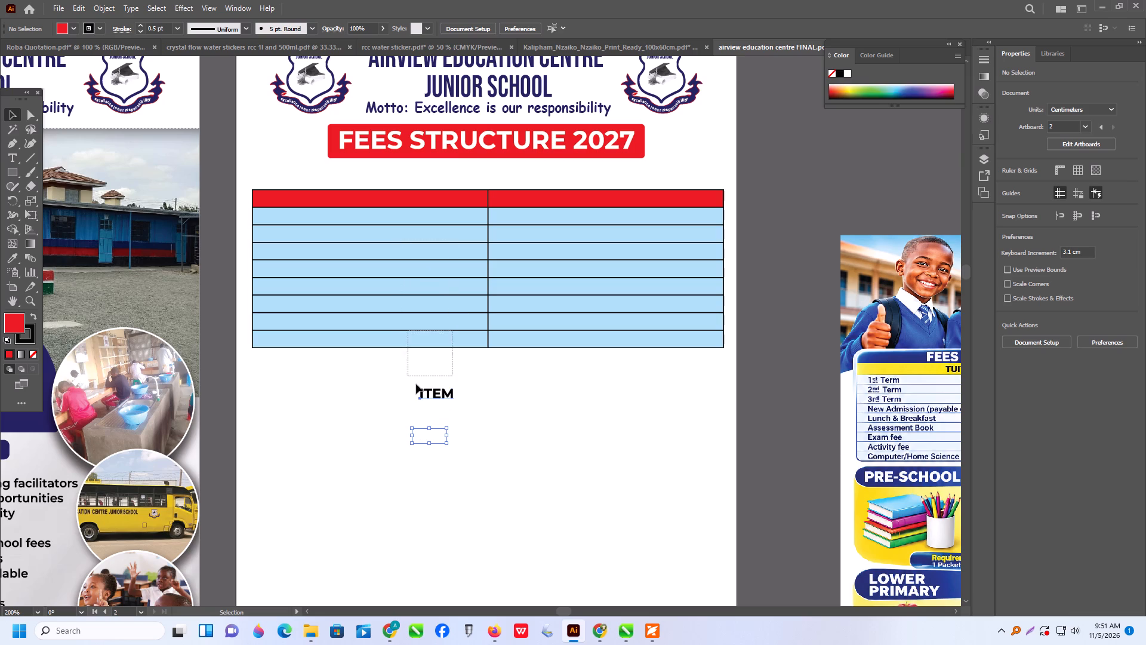
drag(416, 384, 425, 391)
drag(516, 426, 501, 425)
drag(441, 395, 402, 206)
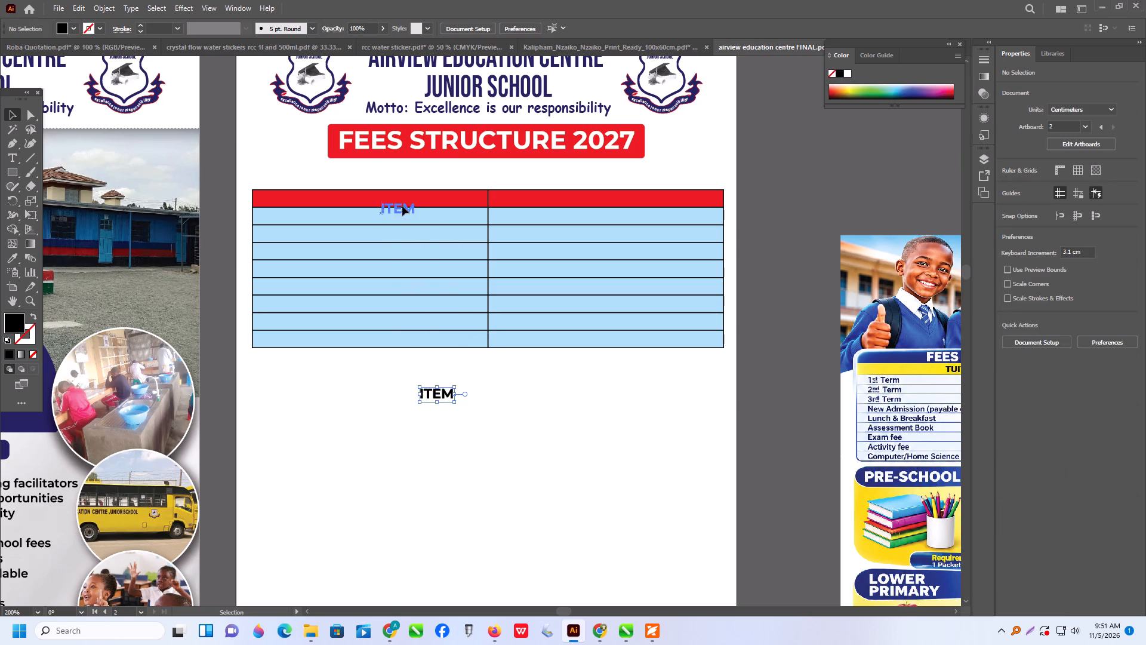
drag(402, 206, 371, 199)
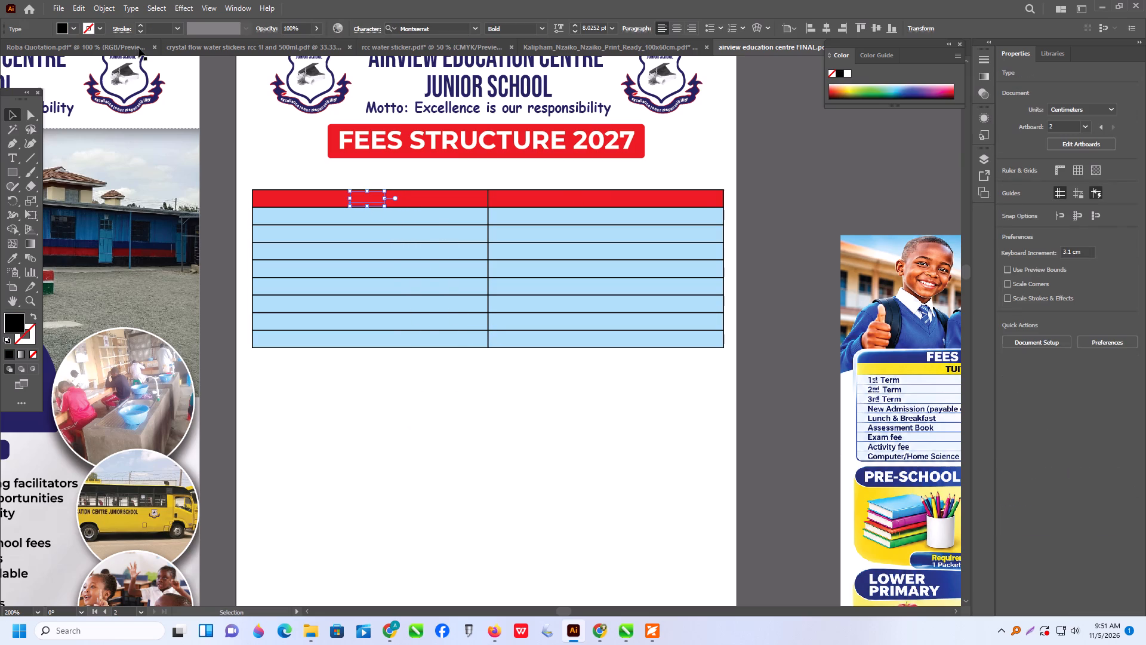
key(ctrl+shift+bracketright)
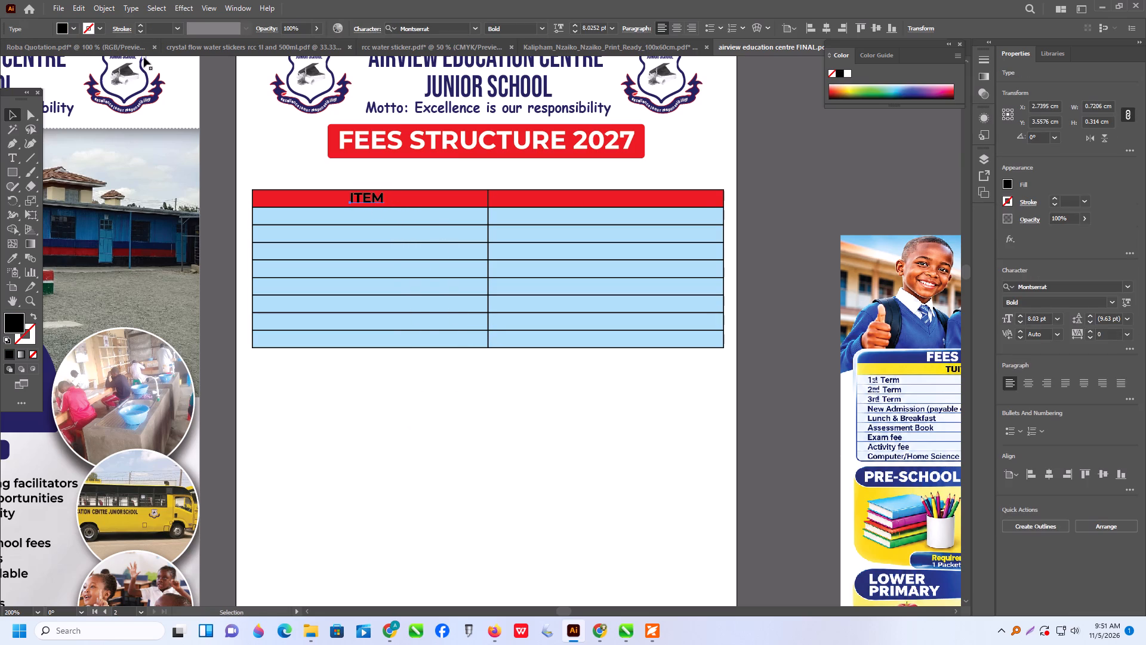
Fill the ITEM label with white.
click(66, 29)
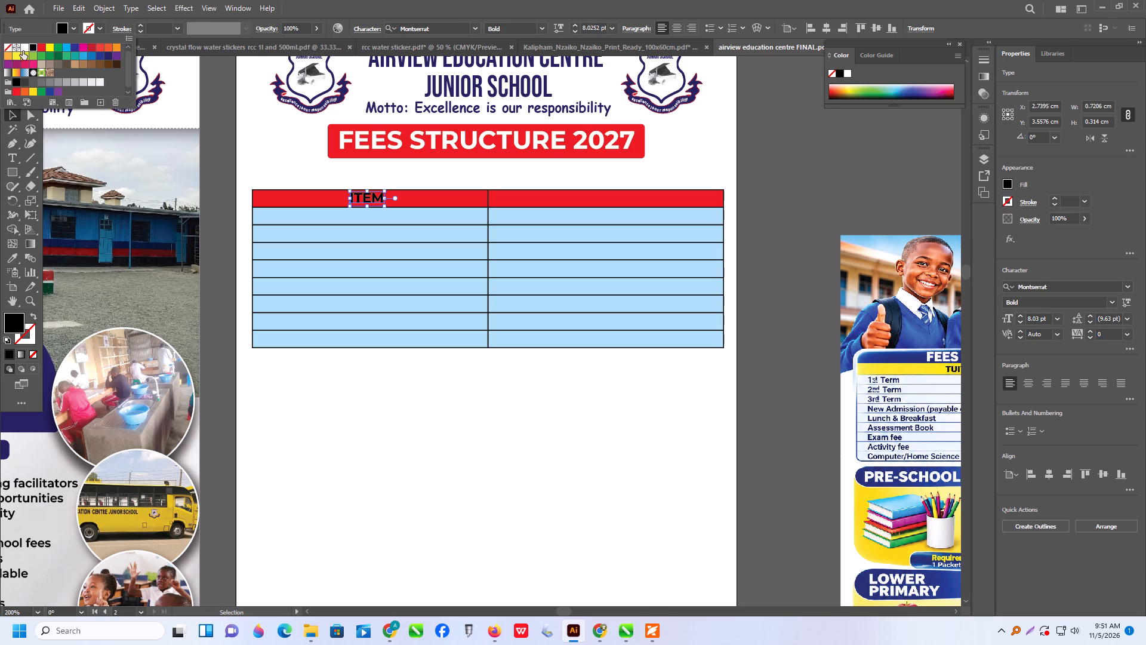
click(26, 47)
double_click(462, 435)
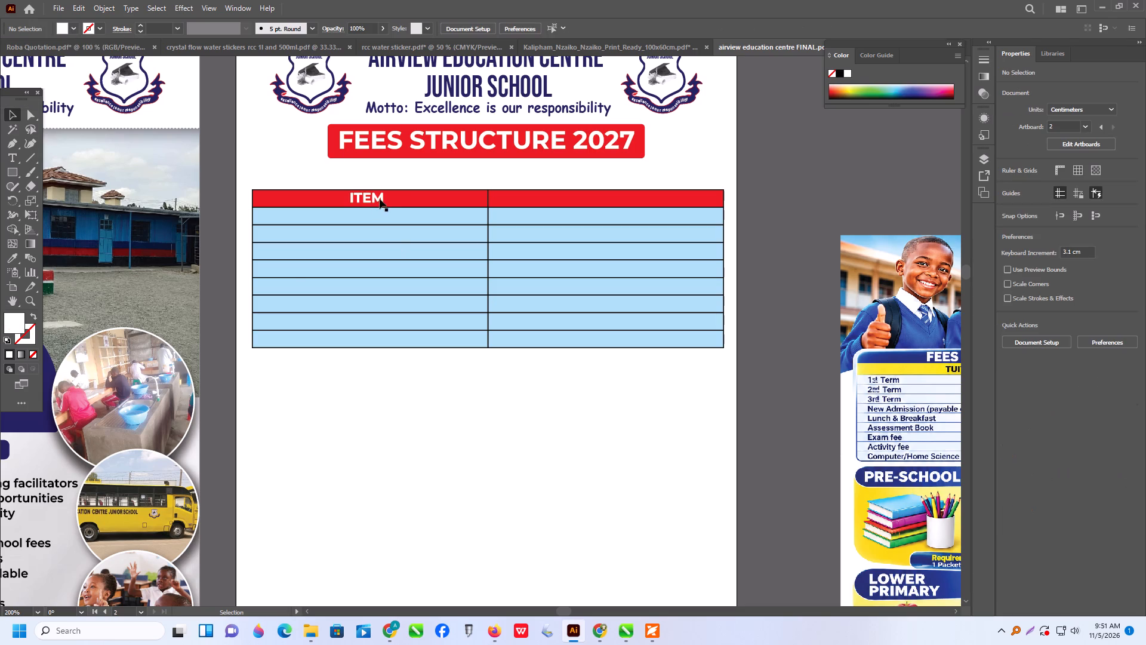
Duplicate the ITEM label into the second header cell and replace the copy's text with "termly(kes)".
alt+drag(380, 199, 606, 199)
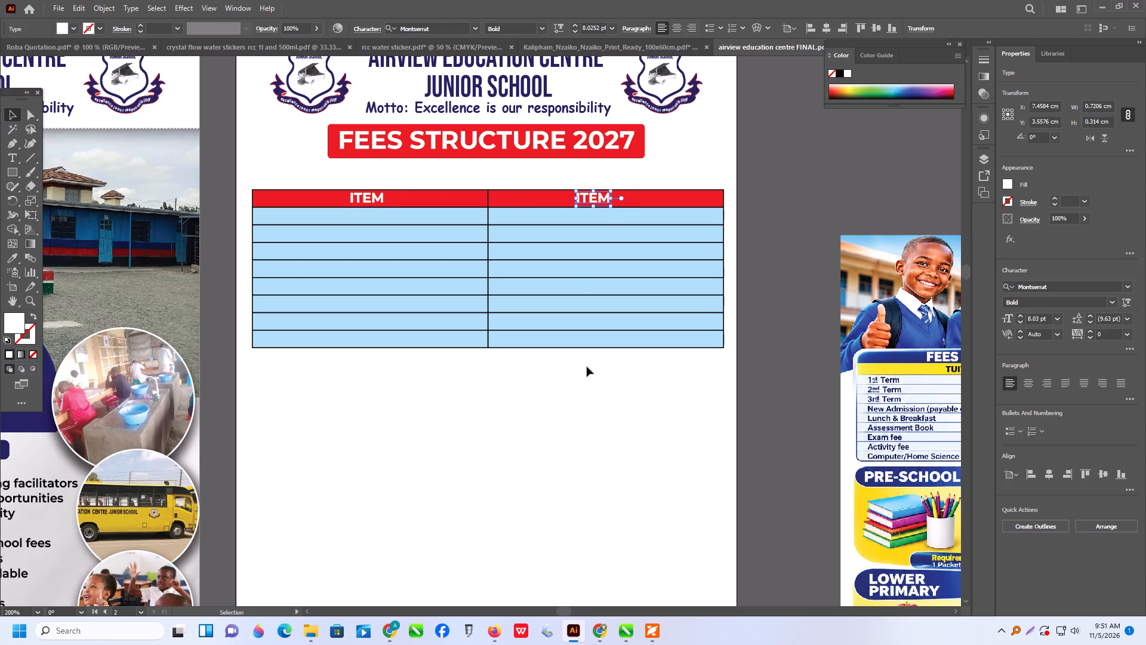
triple_click(598, 196)
click(598, 196)
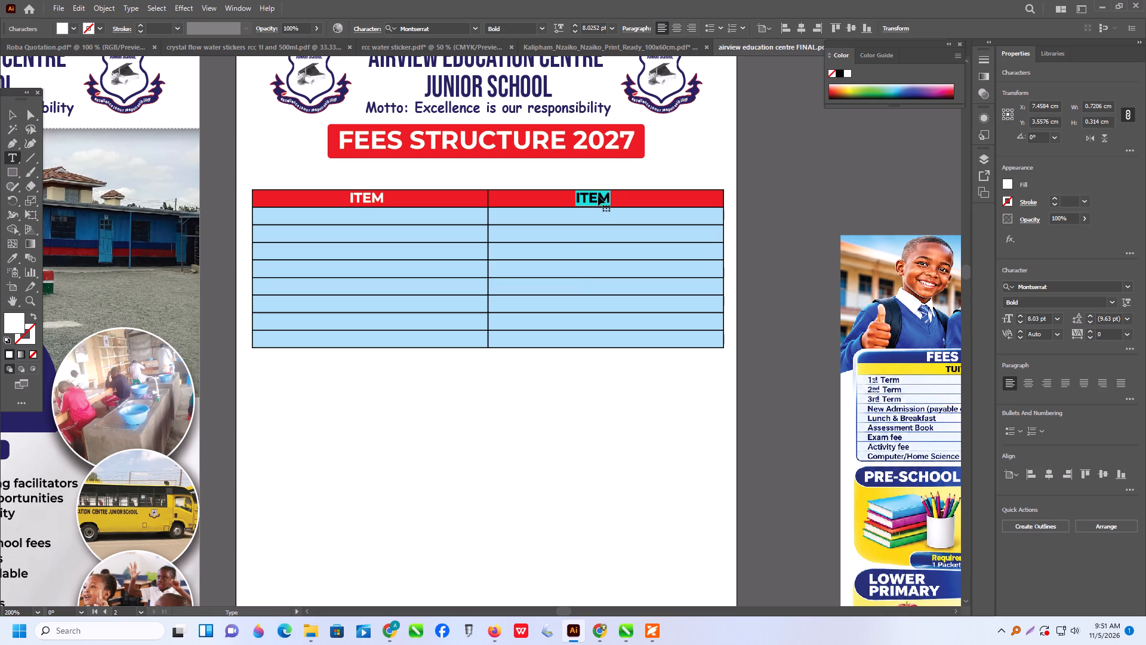
text(ter)
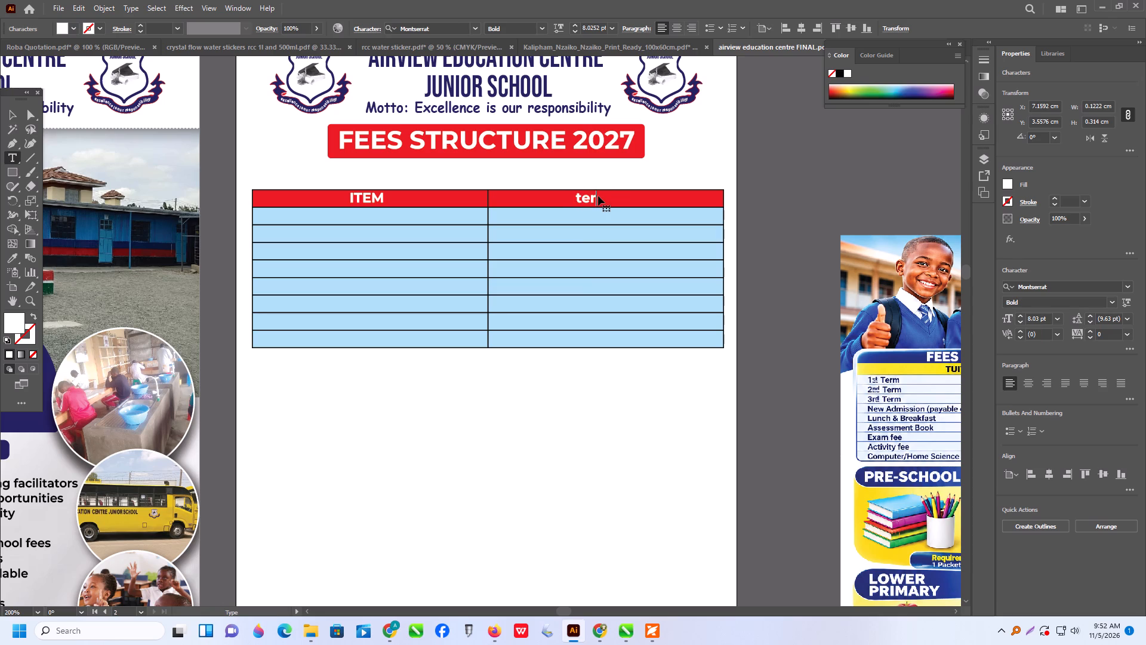
text(mly)
text((k)
text(es)
key(shift+parenright)
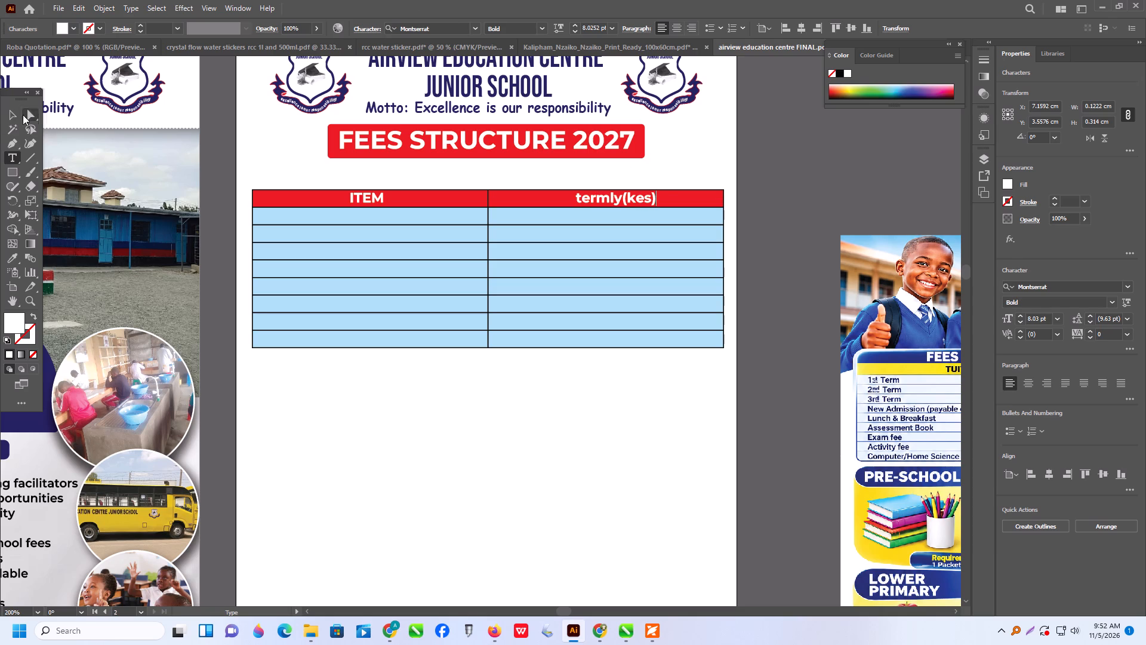
Change the second header label's case to uppercase.
click(16, 111)
click(130, 10)
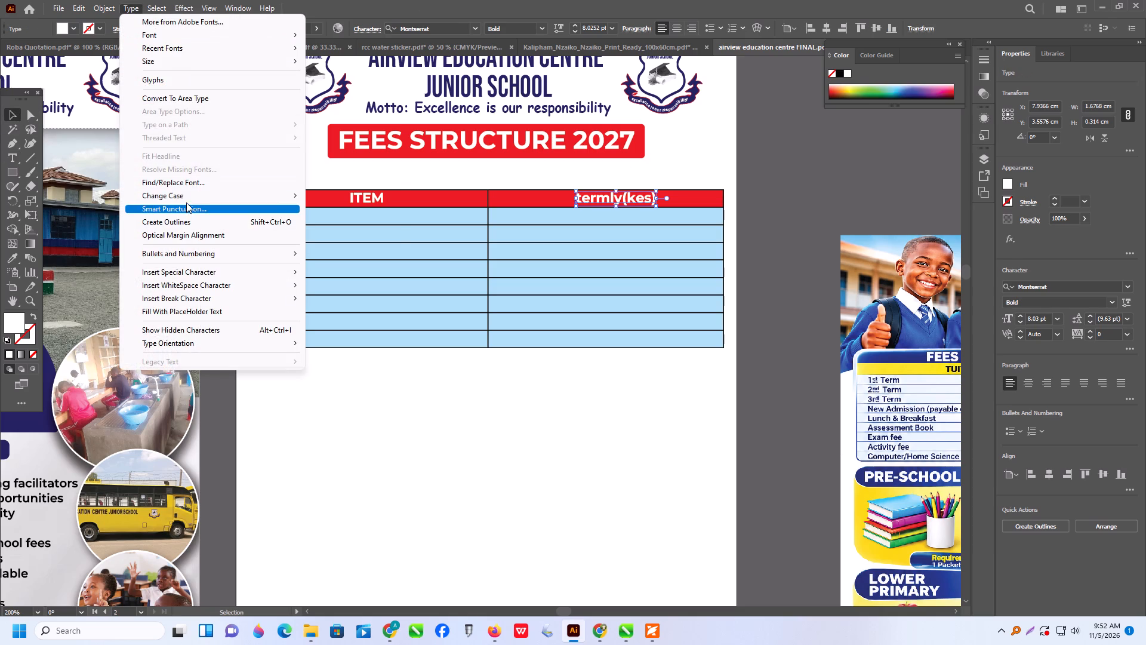
click(186, 194)
click(377, 199)
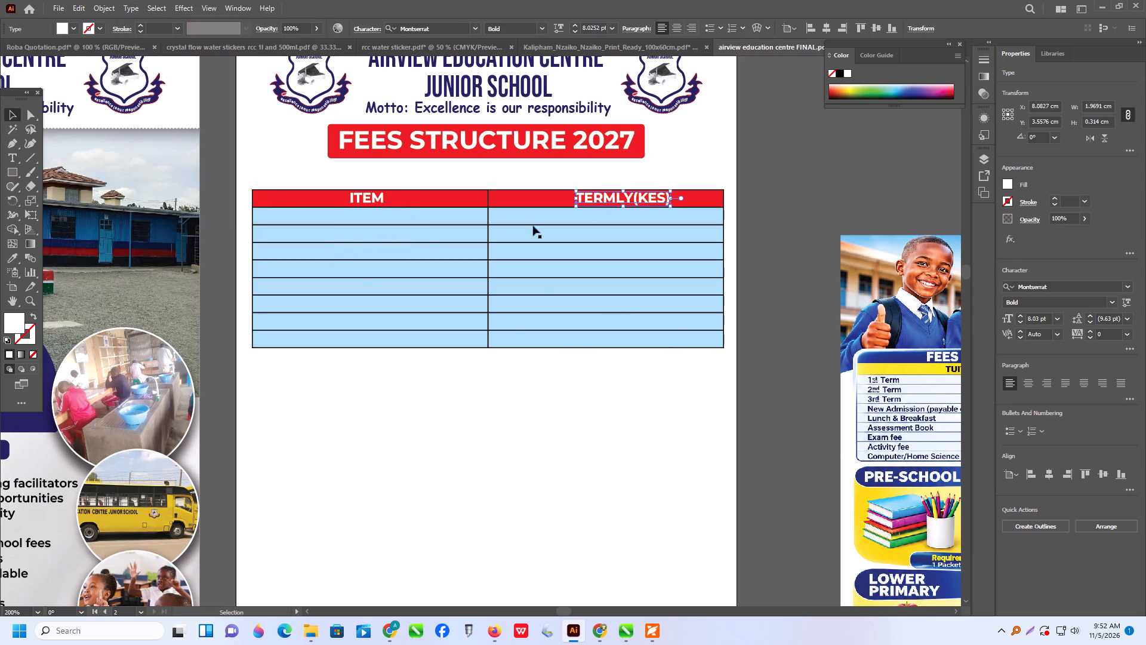
Centre the TERMLY(KES) label in its header cell and align its top edge with the ITEM label.
drag(621, 196, 607, 197)
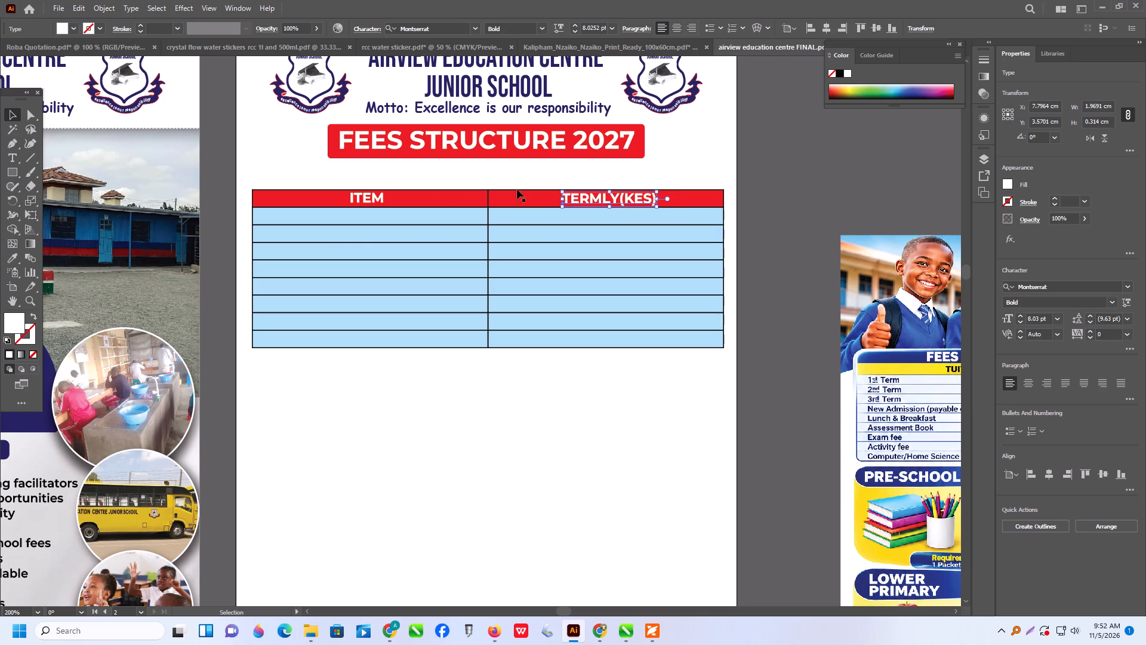
shift+click(357, 196)
click(1011, 475)
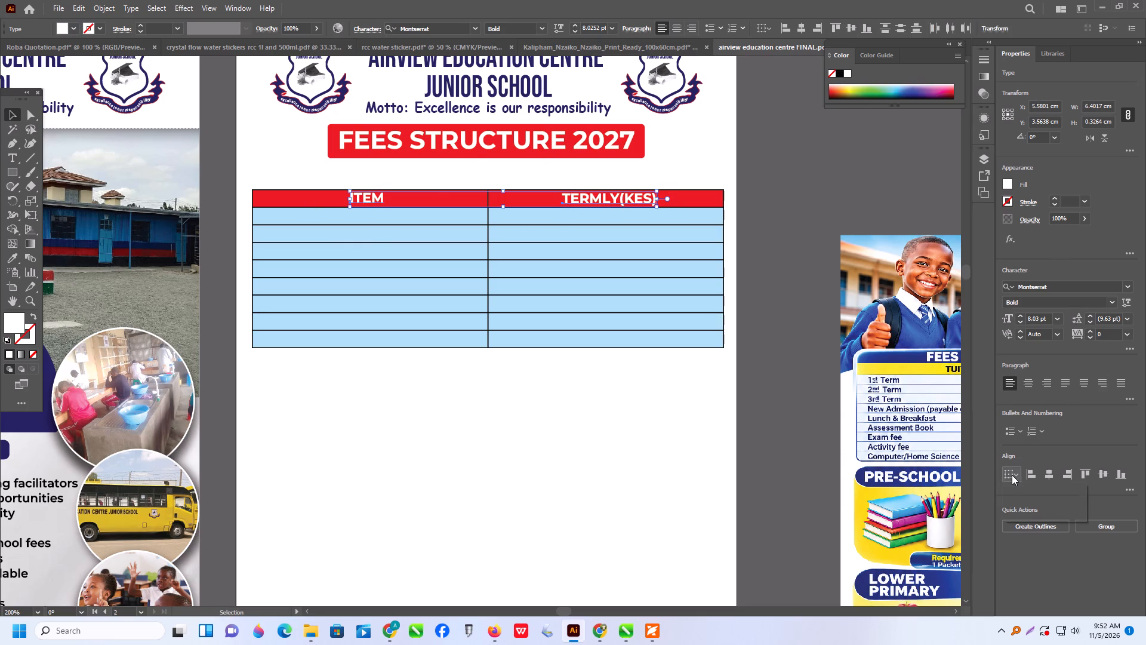
click(1034, 498)
click(1085, 471)
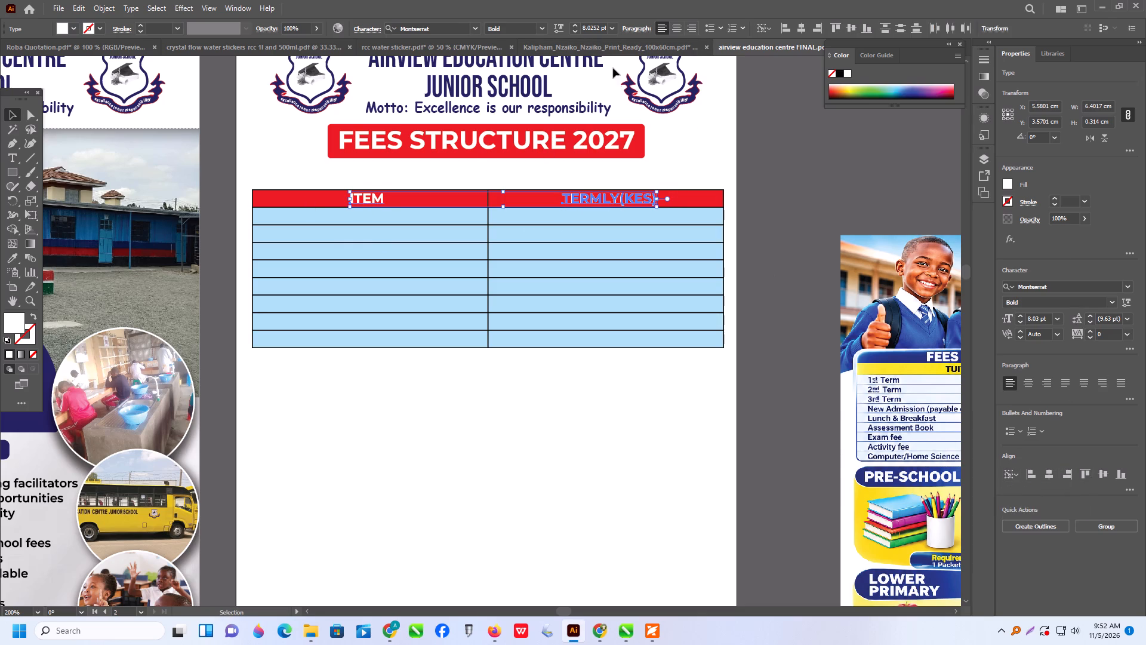
Set the font size of both header labels to 7 pt.
click(609, 31)
click(629, 72)
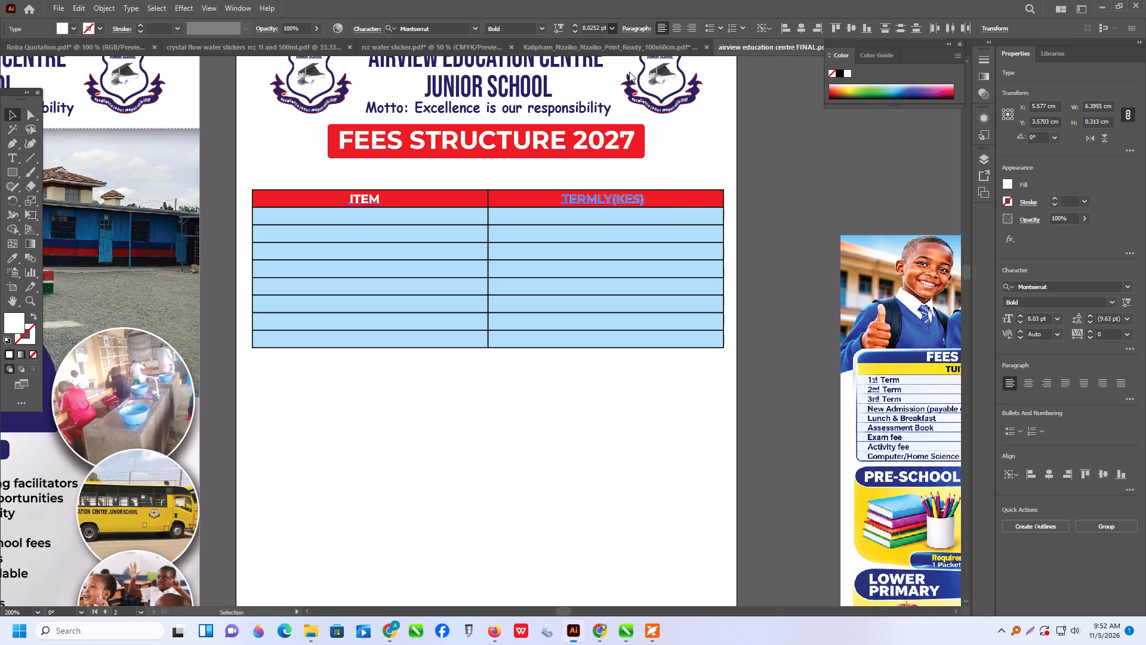
click(580, 416)
scroll(582, 416, down, 4)
click(584, 414)
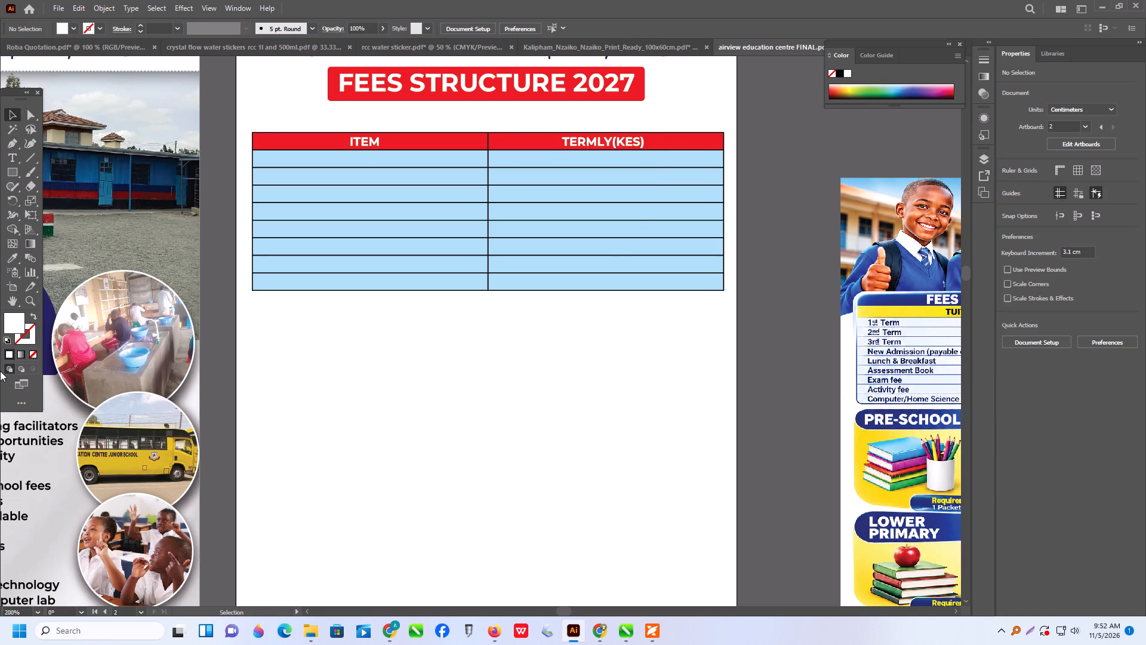
click(601, 632)
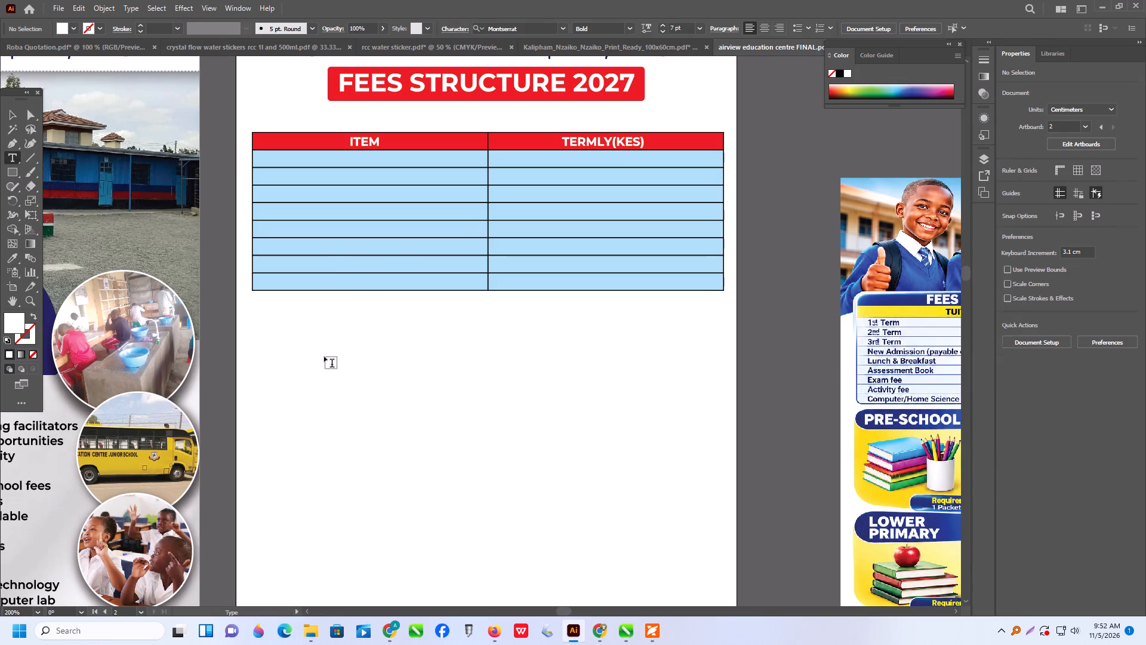
key(ctrl+v)
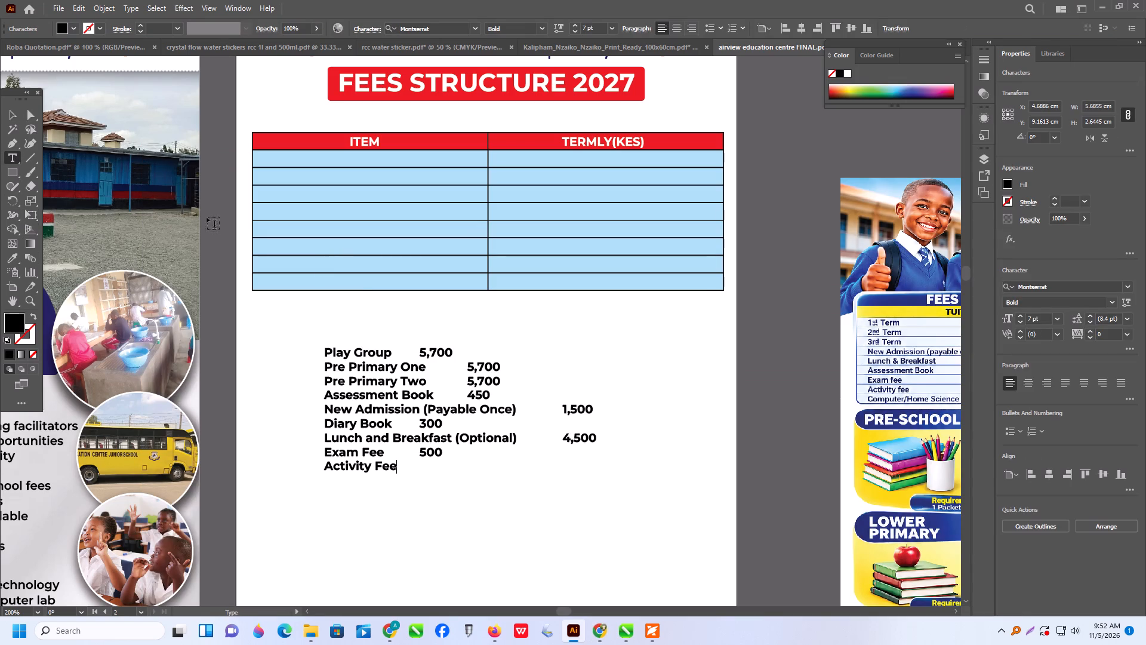
Change the pasted fee text's font to Palatino Linotype Bold and shift the block slightly further below the table.
click(13, 119)
click(474, 31)
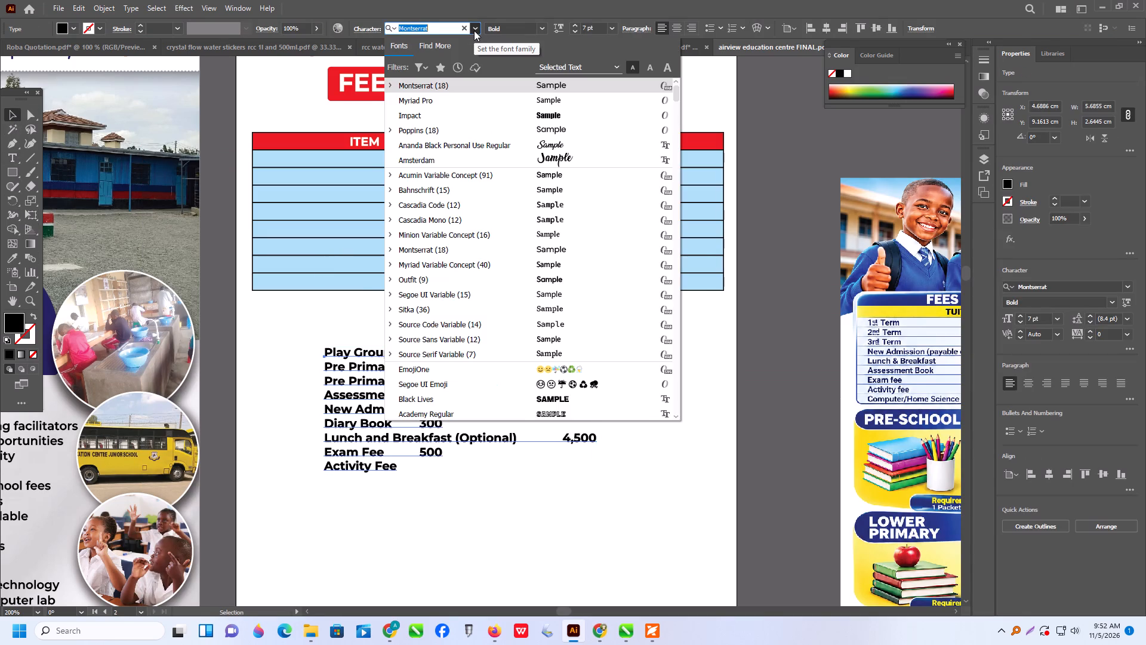
text(tine)
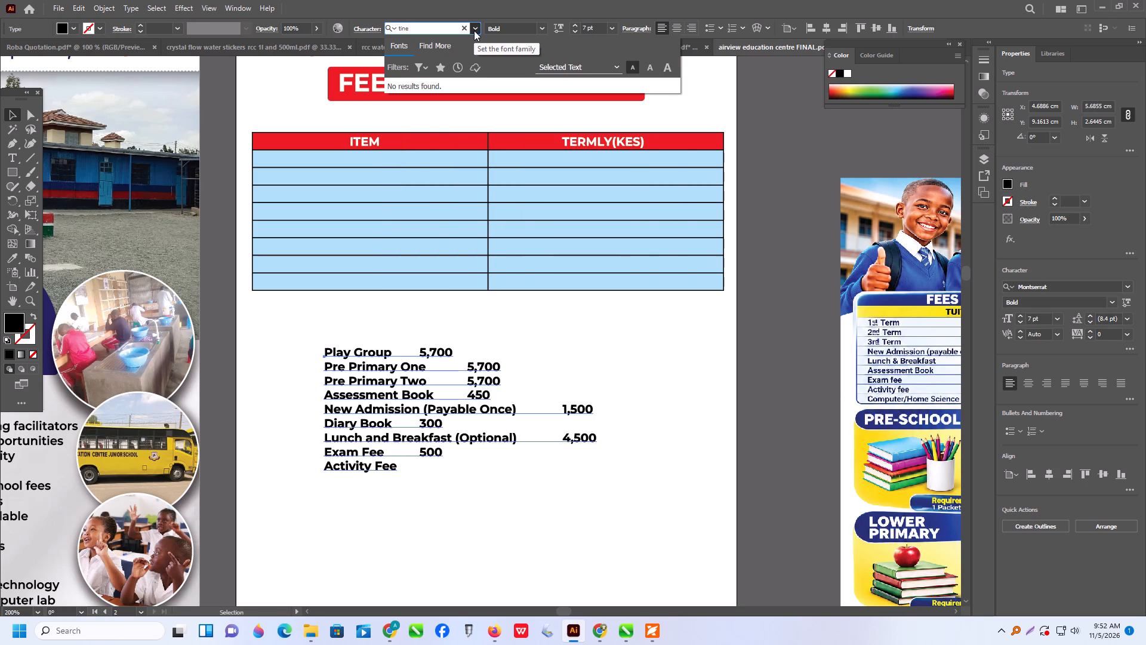
key(BackSpace)
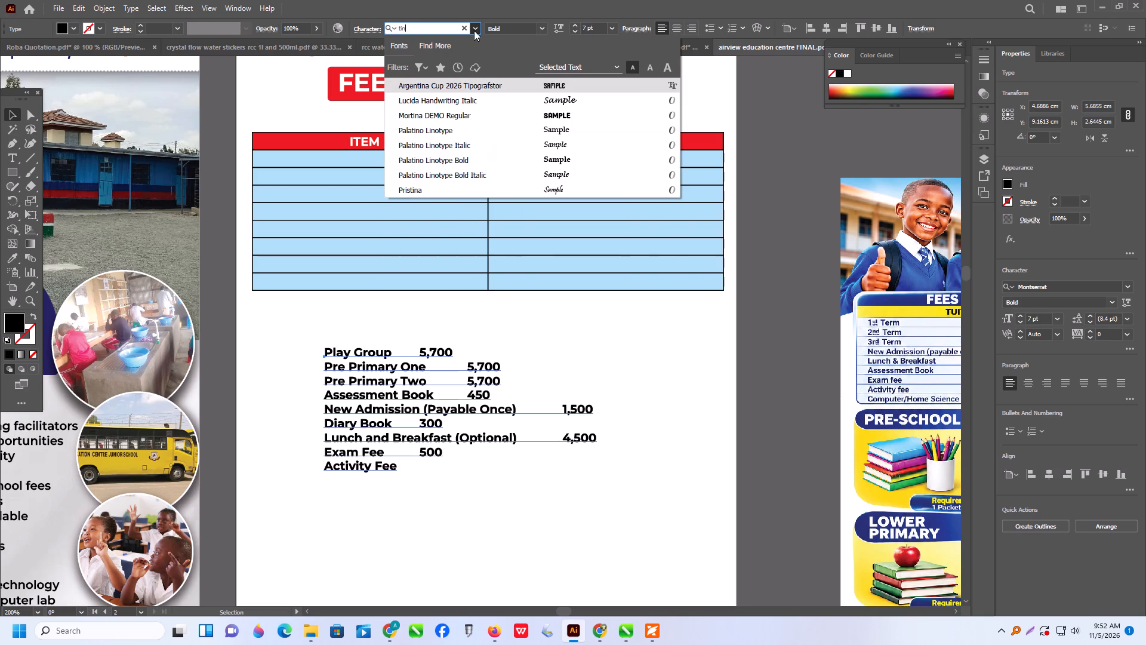
click(563, 164)
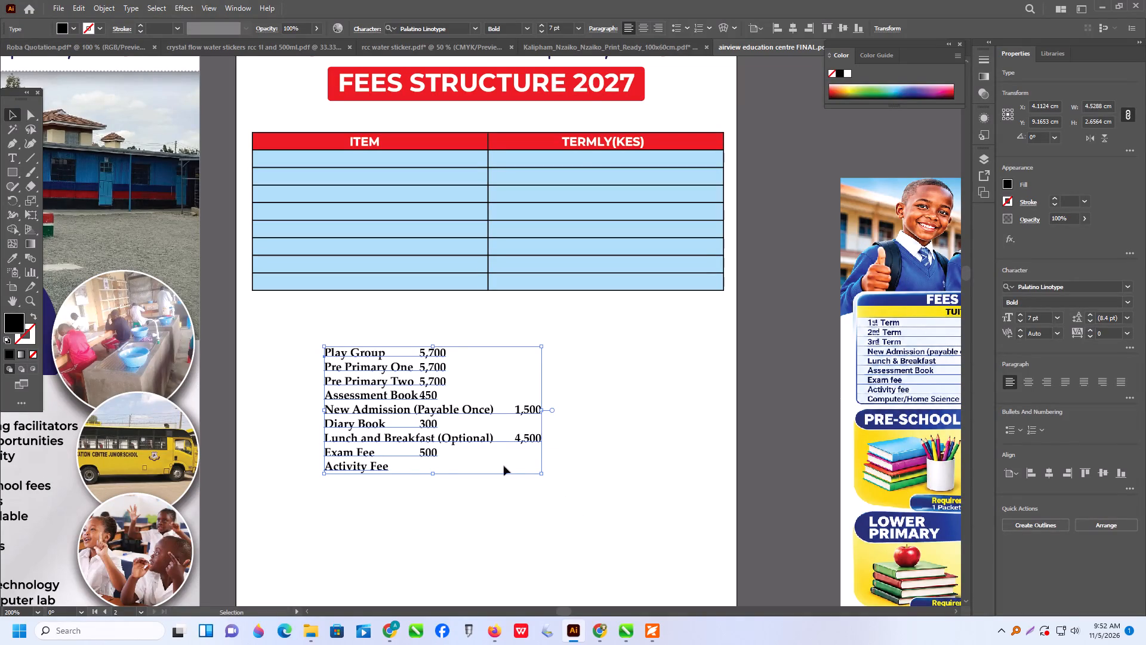
drag(470, 442, 486, 472)
click(521, 345)
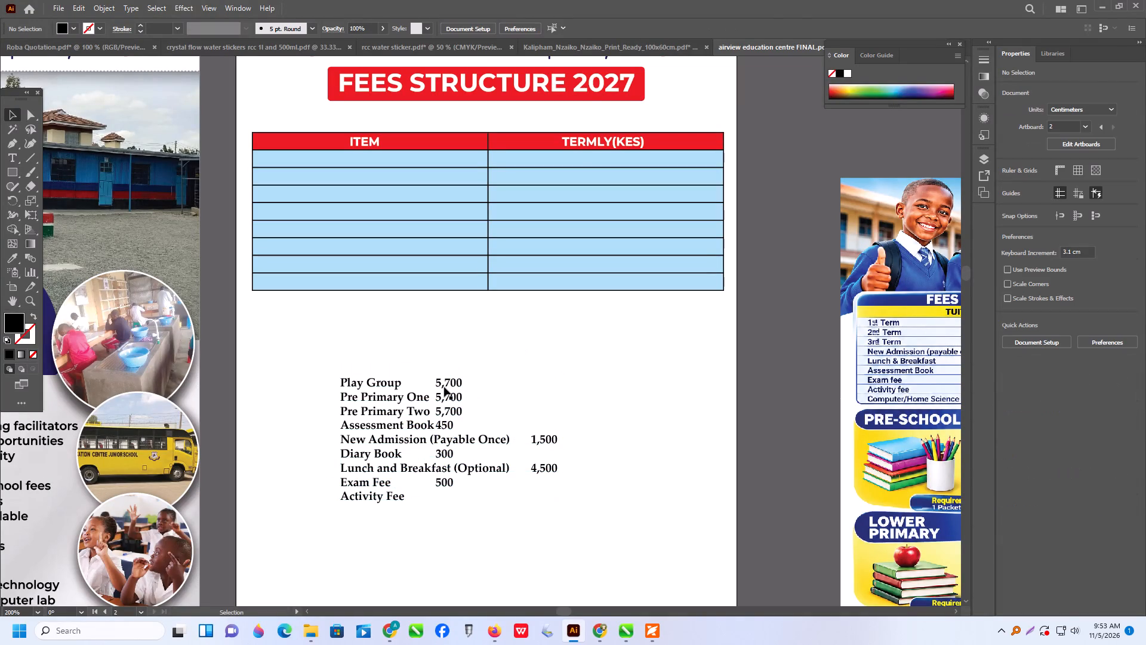
Cut "Play Group" out of the pasted list and place it as separate text in the first row of the ITEM column.
triple_click(389, 383)
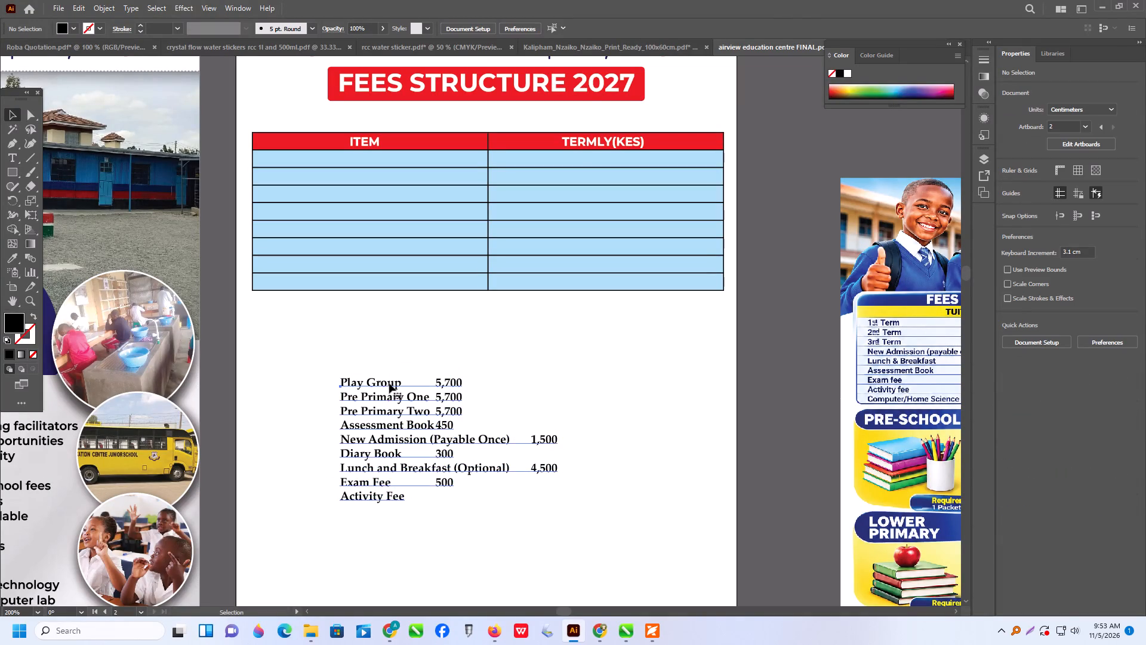
click(389, 383)
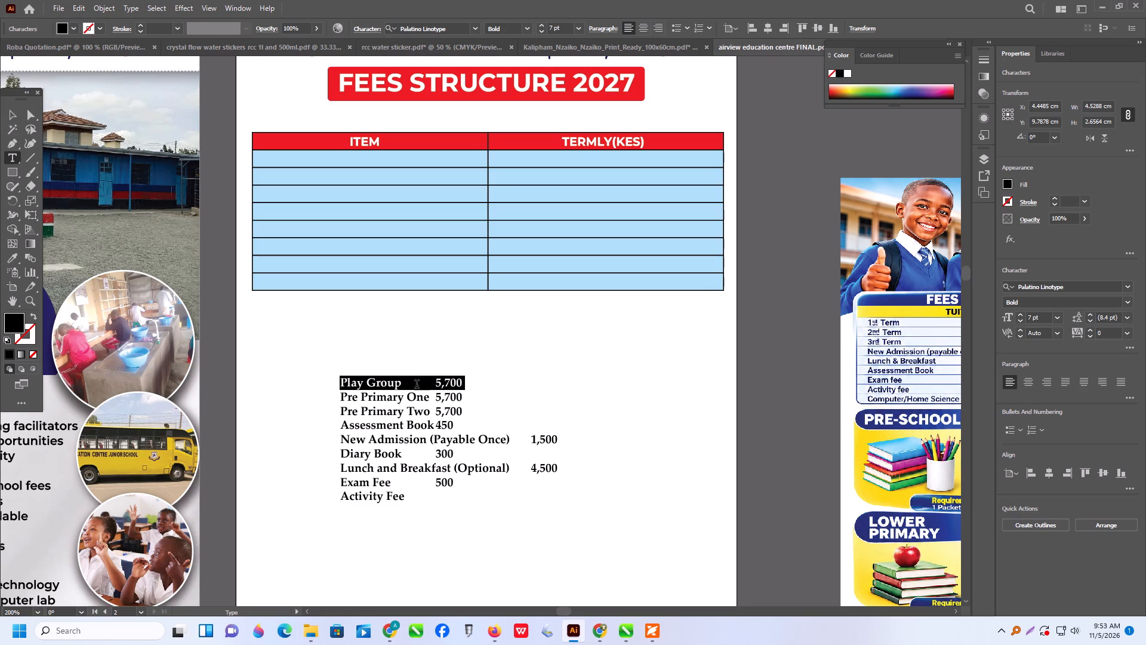
click(396, 386)
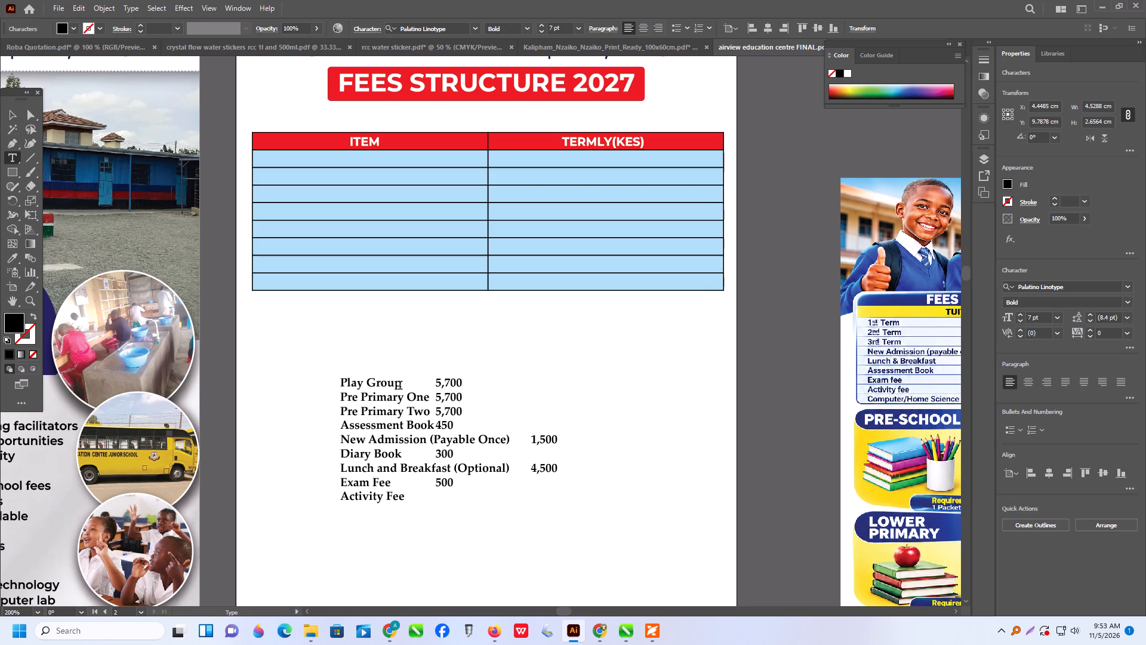
drag(400, 386, 341, 385)
key(ctrl+x)
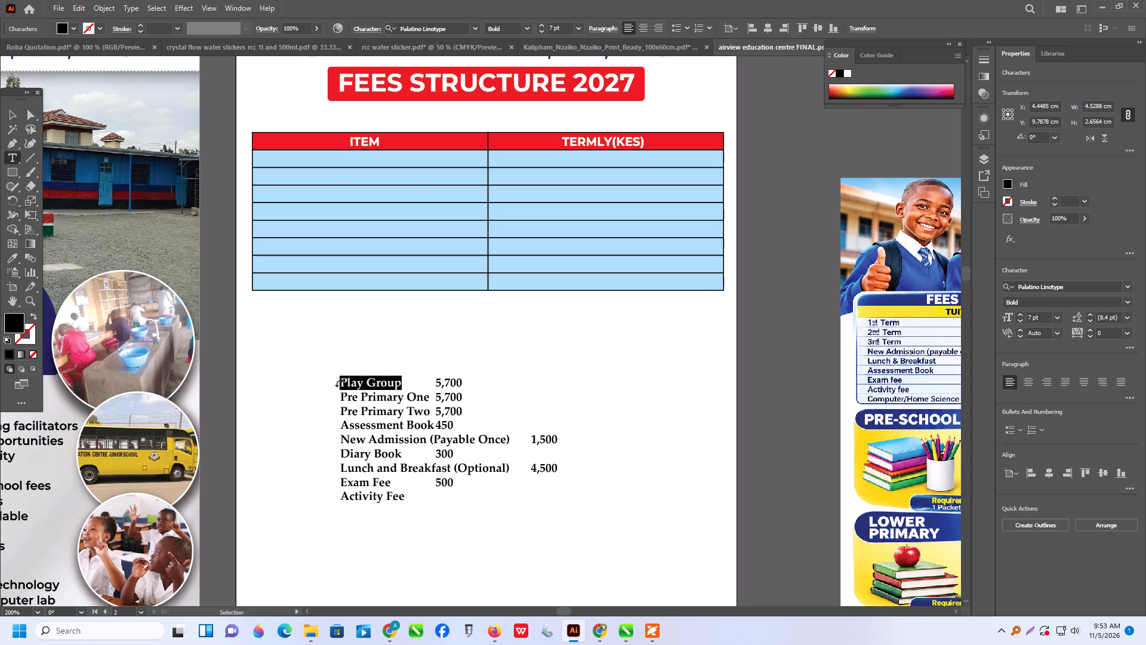
click(298, 156)
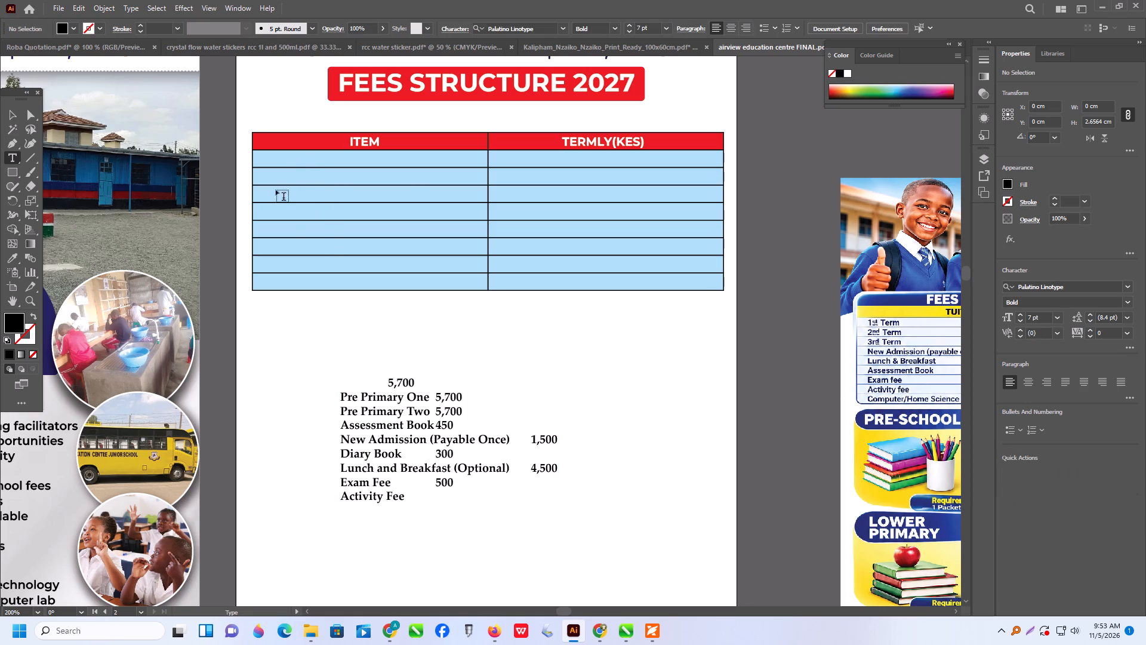
click(285, 343)
key(ctrl+v)
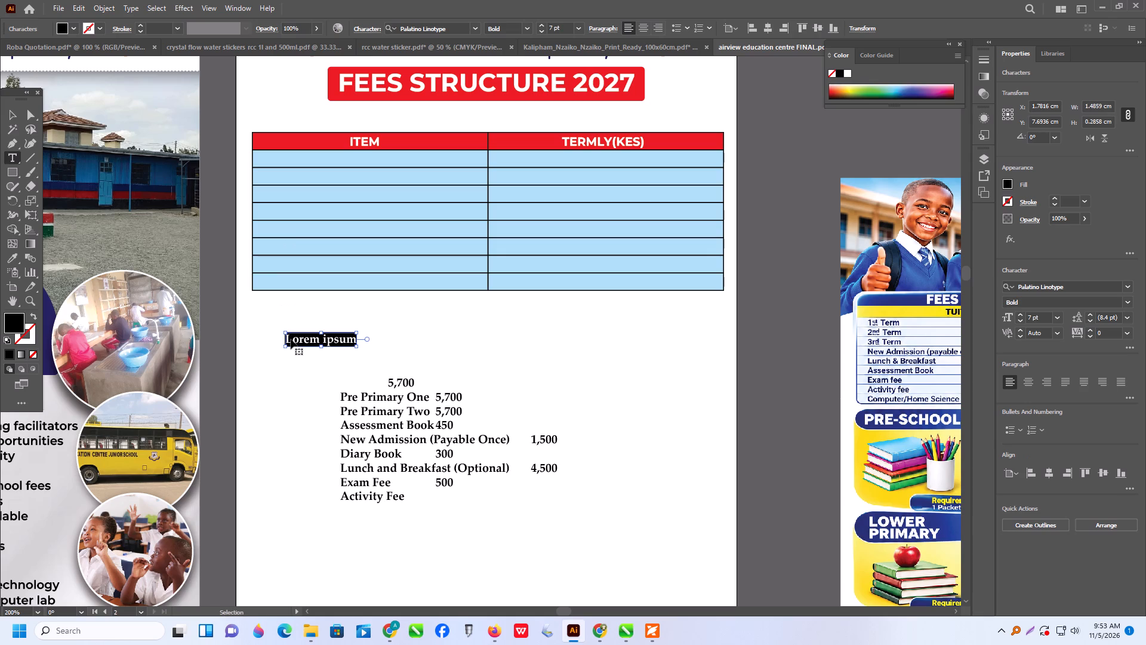
click(9, 113)
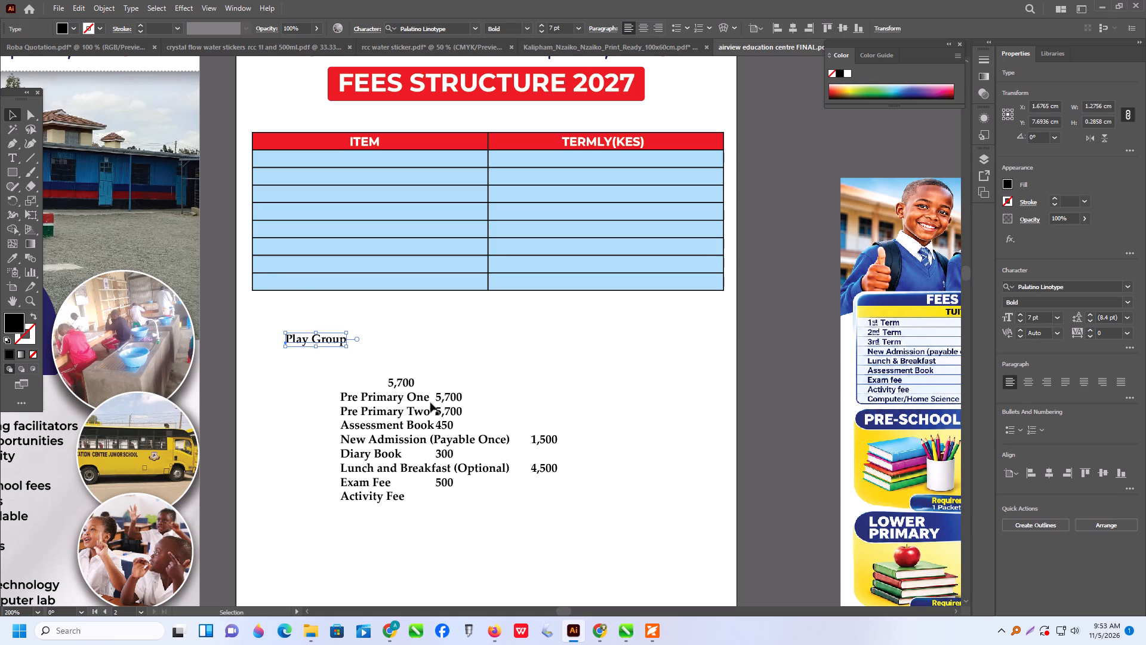
drag(331, 342, 365, 160)
drag(365, 160, 310, 162)
Duplicate the Play Group label six times at even spacing down the ITEM column.
alt+scroll(294, 165, up, 2)
scroll(303, 155, down, 1)
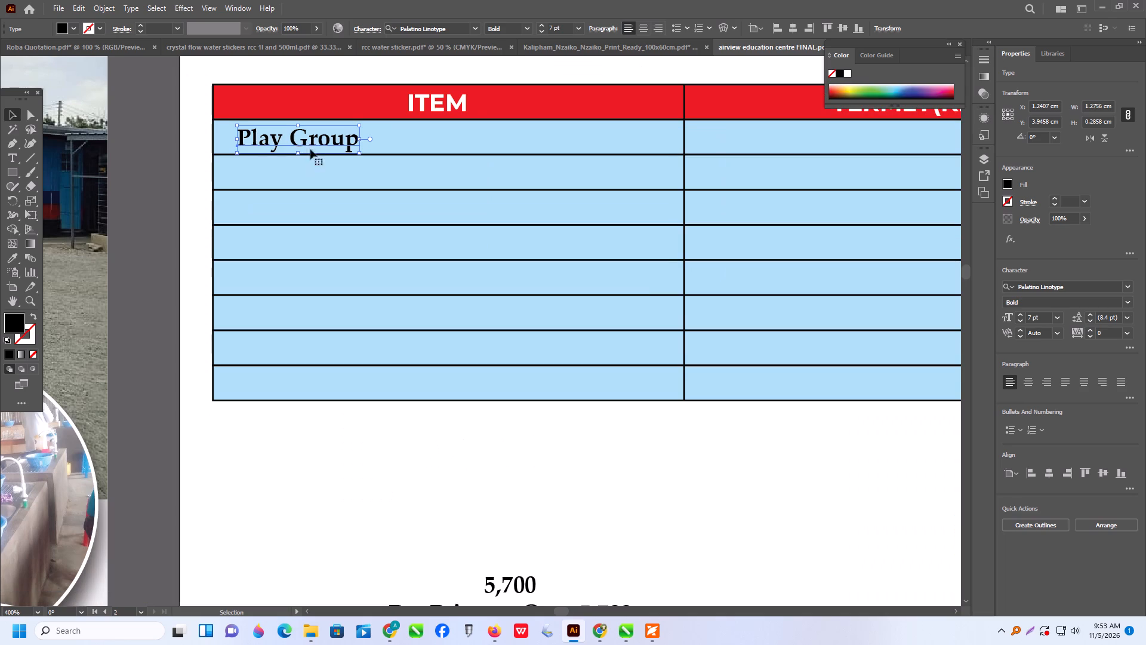
alt+drag(312, 142, 314, 179)
key(ctrl+d)
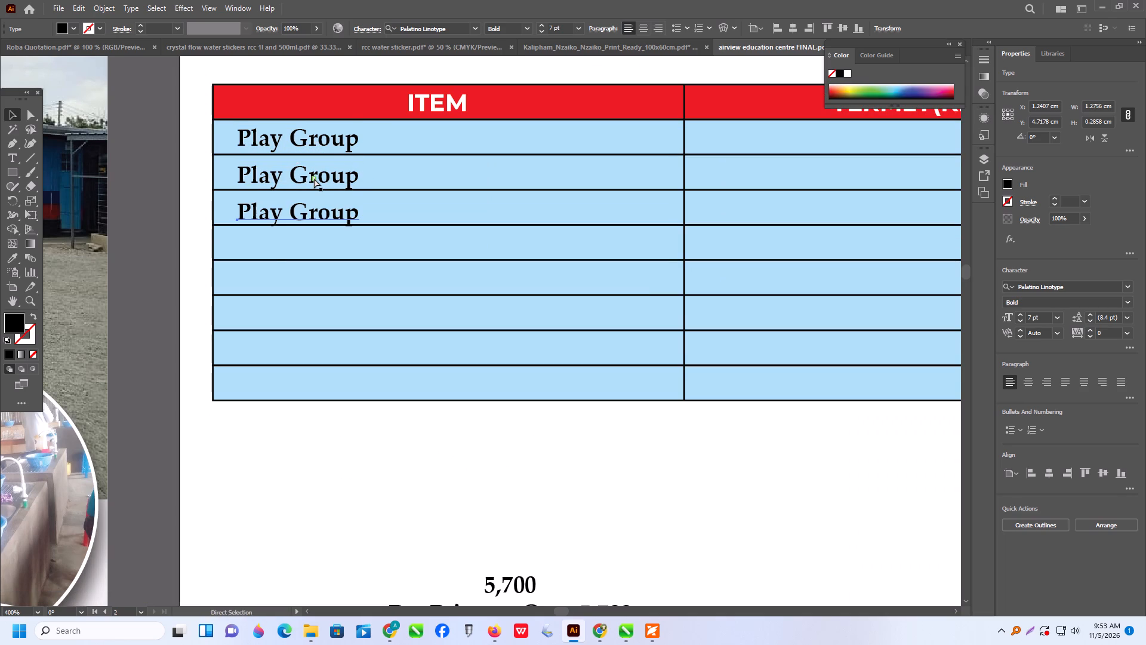
key(ctrl+d)
key(ctrl+d)
key(ctrl+d)
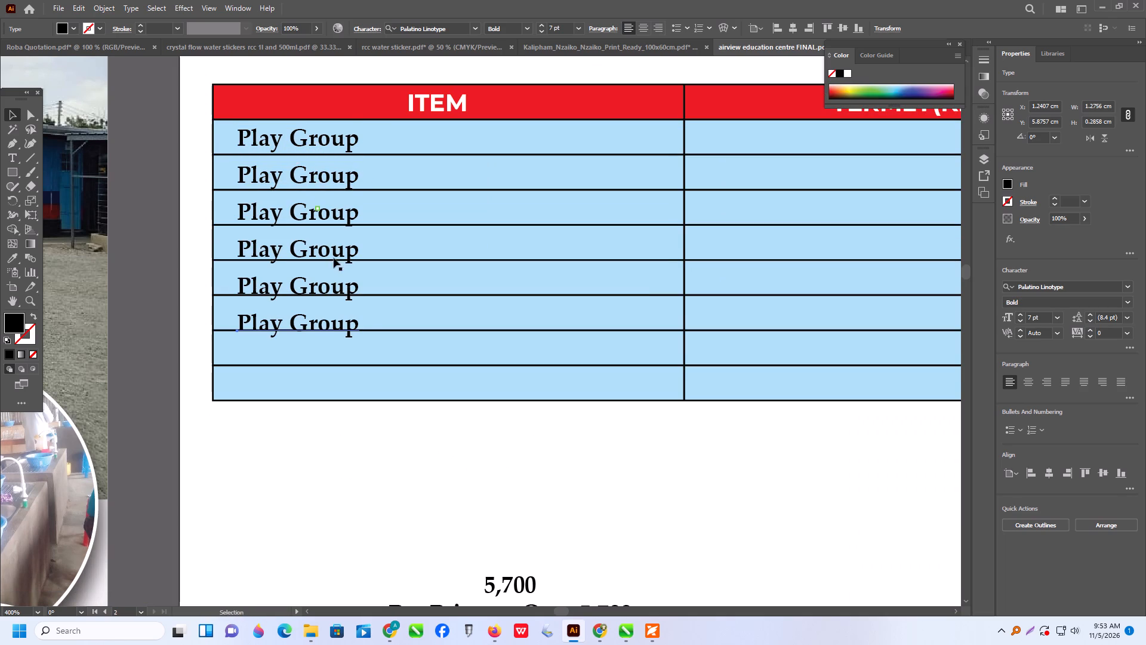
key(ctrl+d)
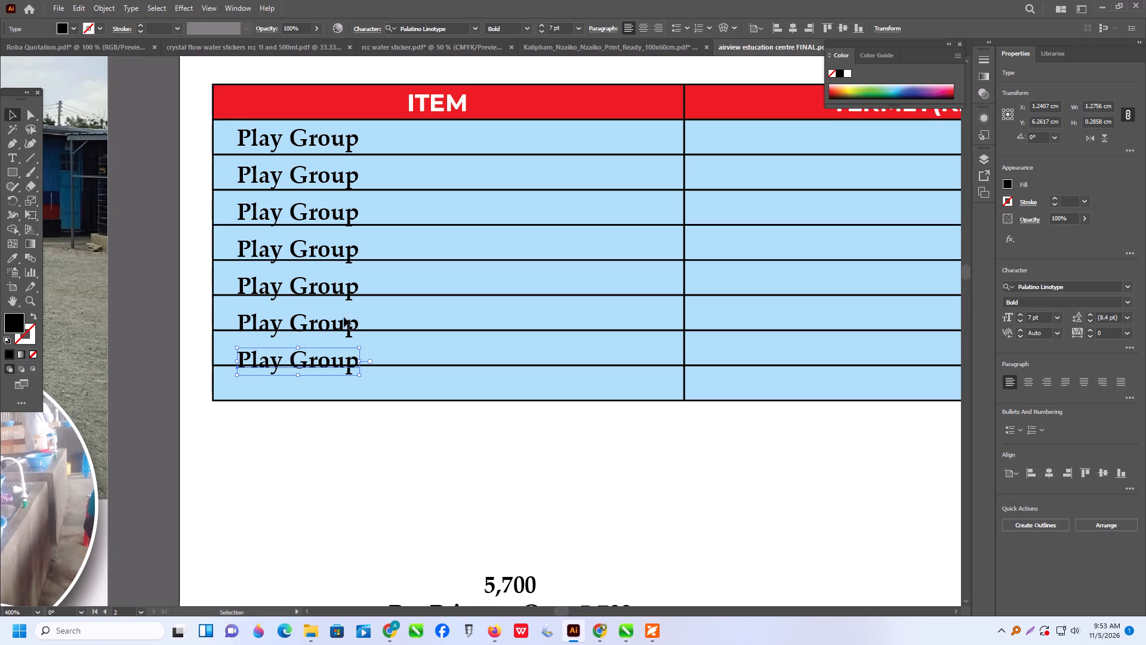
Replace the label in the second ITEM row with "Pre Primary One".
scroll(342, 319, up, 1)
scroll(342, 319, down, 7)
alt+scroll(359, 311, down, 1)
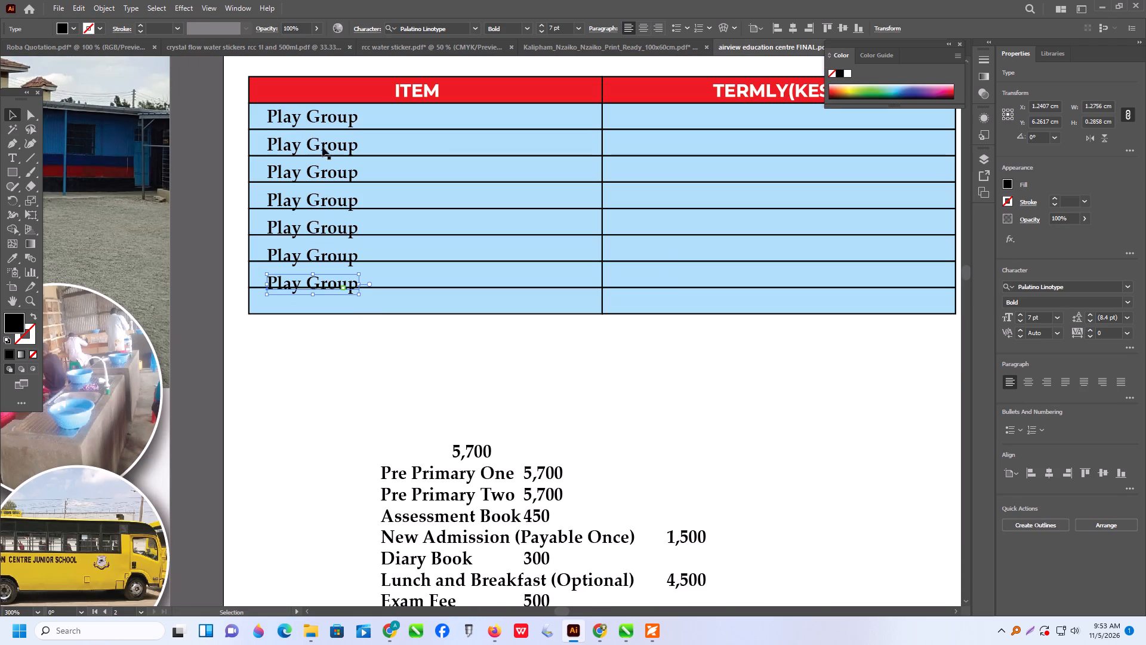
triple_click(326, 150)
click(326, 150)
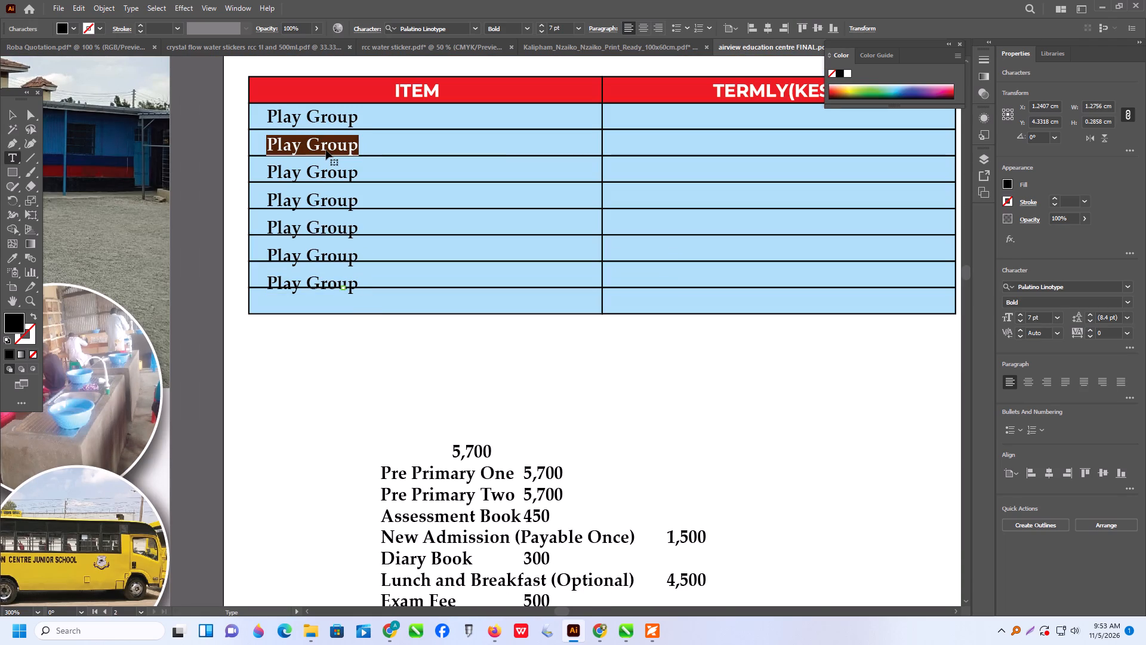
key(p)
text(re)
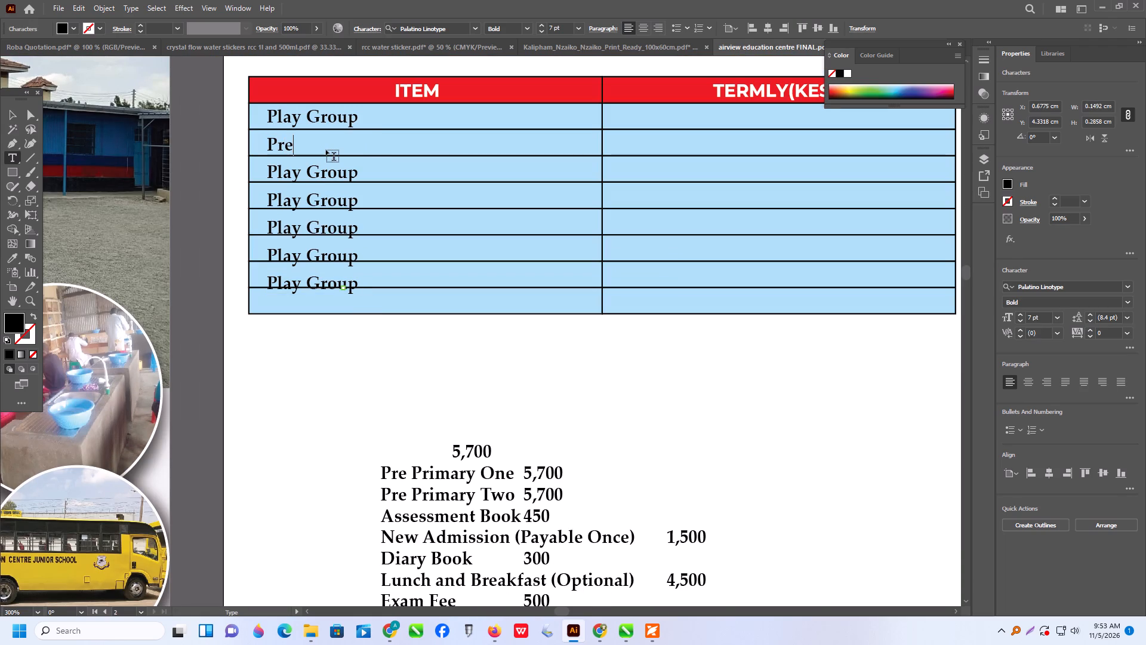
key(space)
key(r)
text(imary)
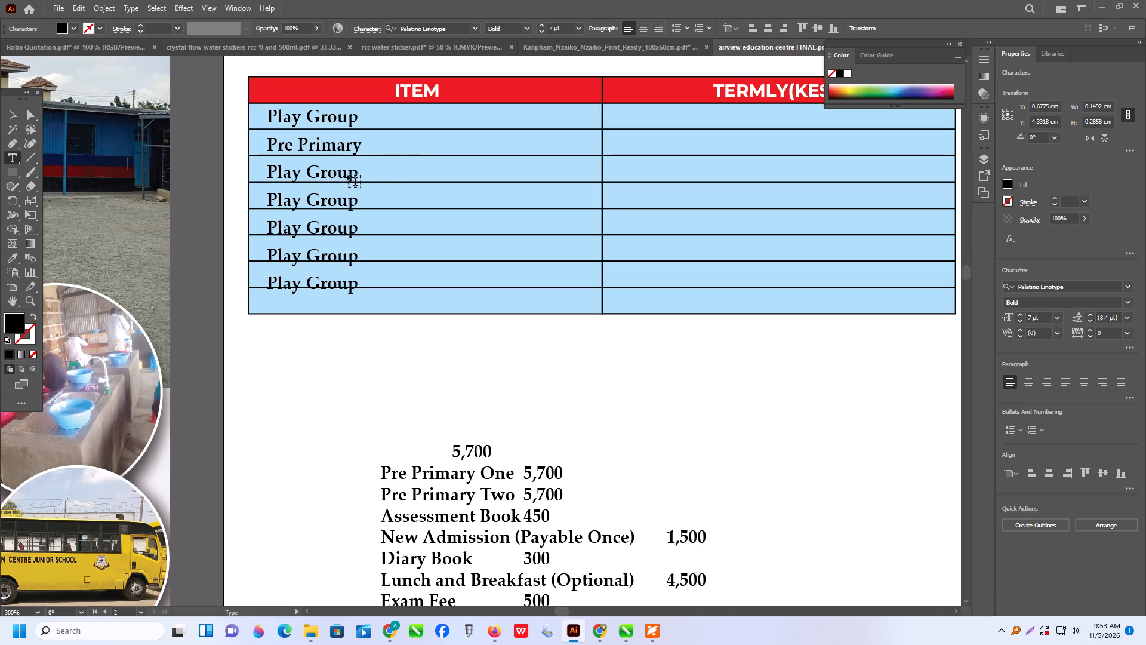
triple_click(318, 178)
click(318, 177)
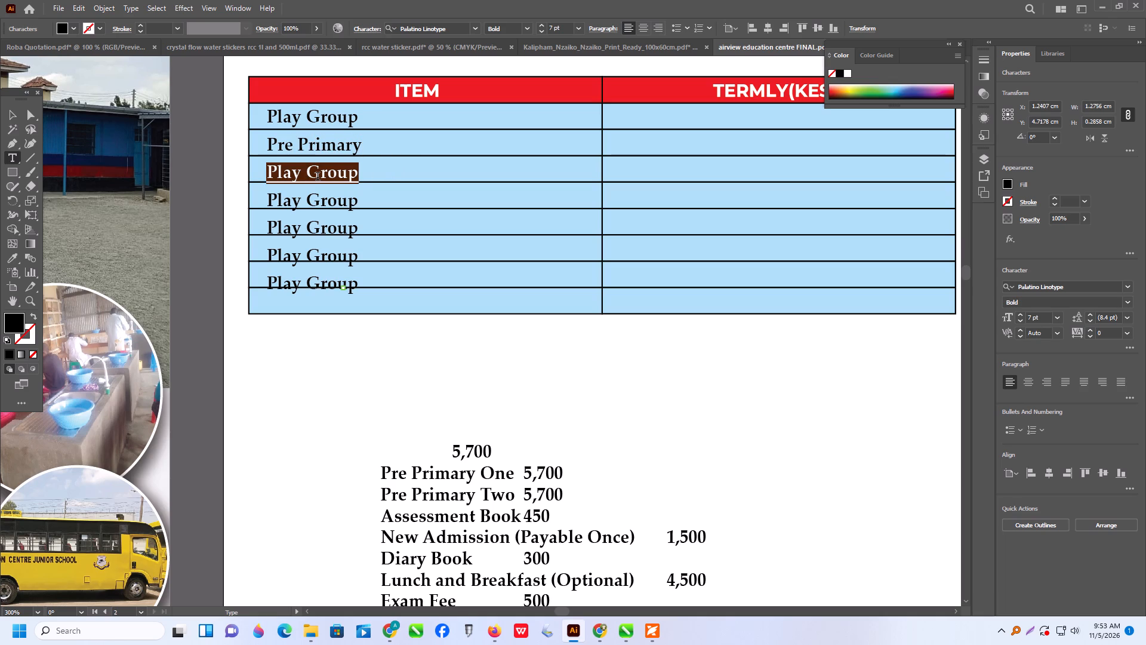
click(360, 145)
key(space)
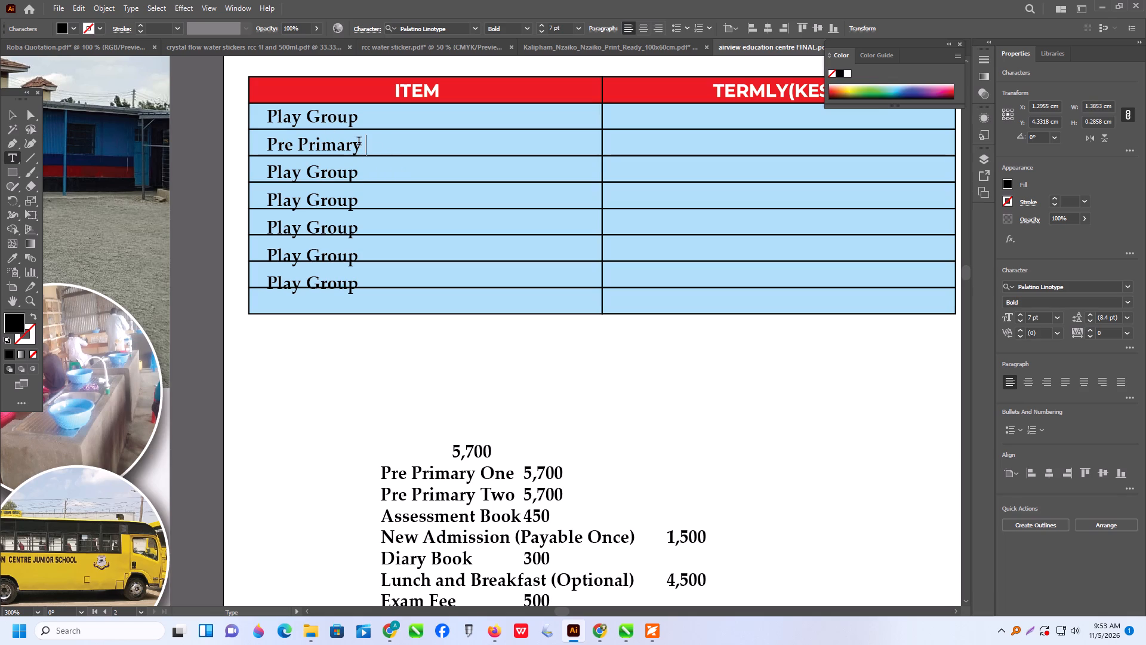
text(ne)
Replace the label in the third ITEM row with "Pre Primary Two".
triple_click(339, 177)
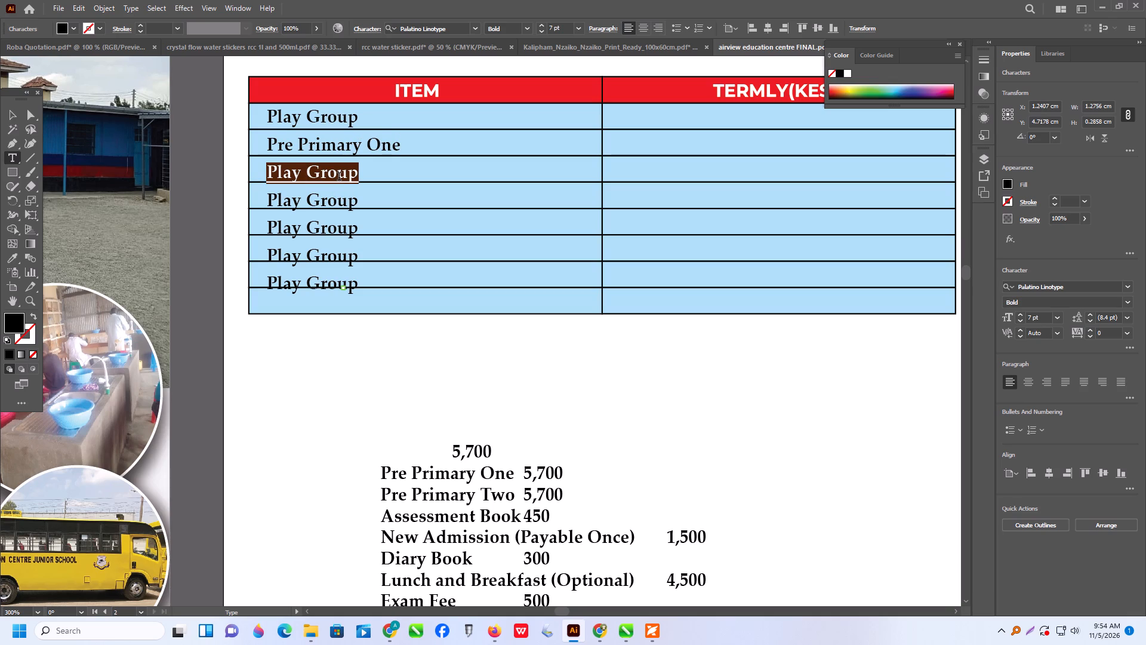
key(p)
text(re)
key(space)
key(p)
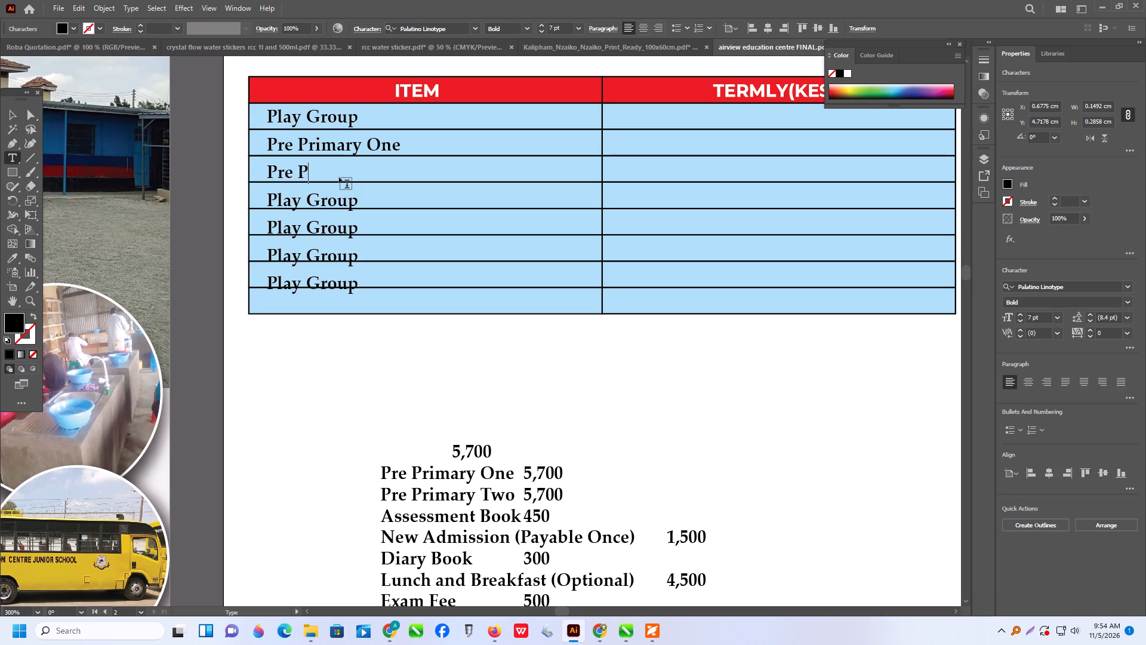
text(imary)
key(space)
text(wo)
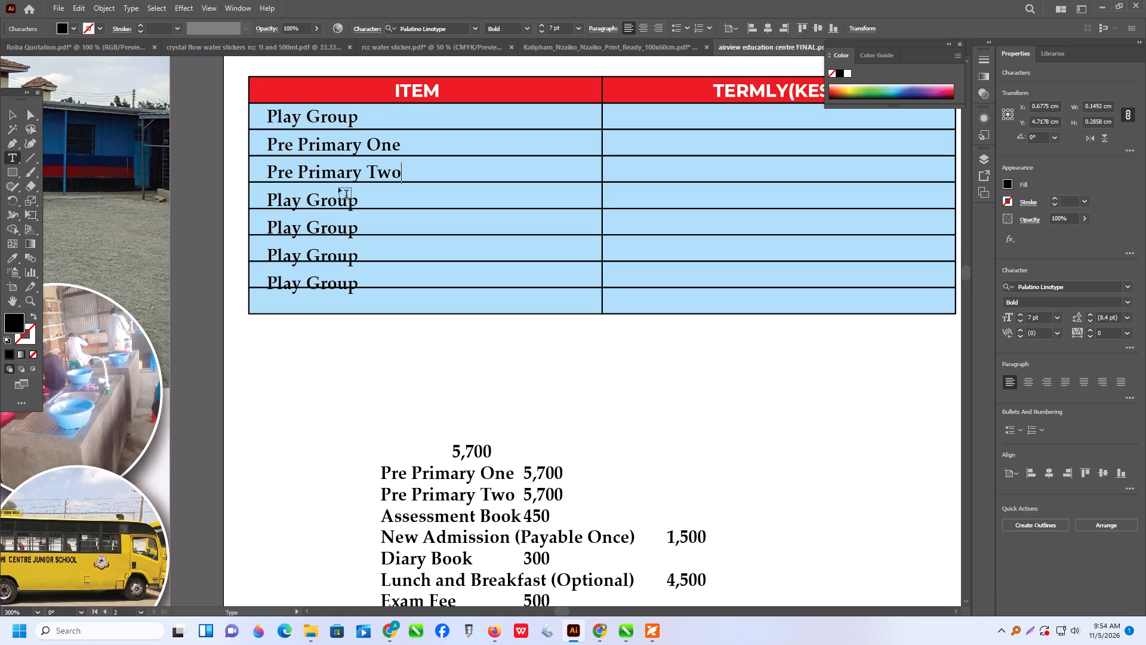
Replace the label in the fourth ITEM row with "Assessment Book" cut from the pasted list, and move it up inside its row.
triple_click(334, 204)
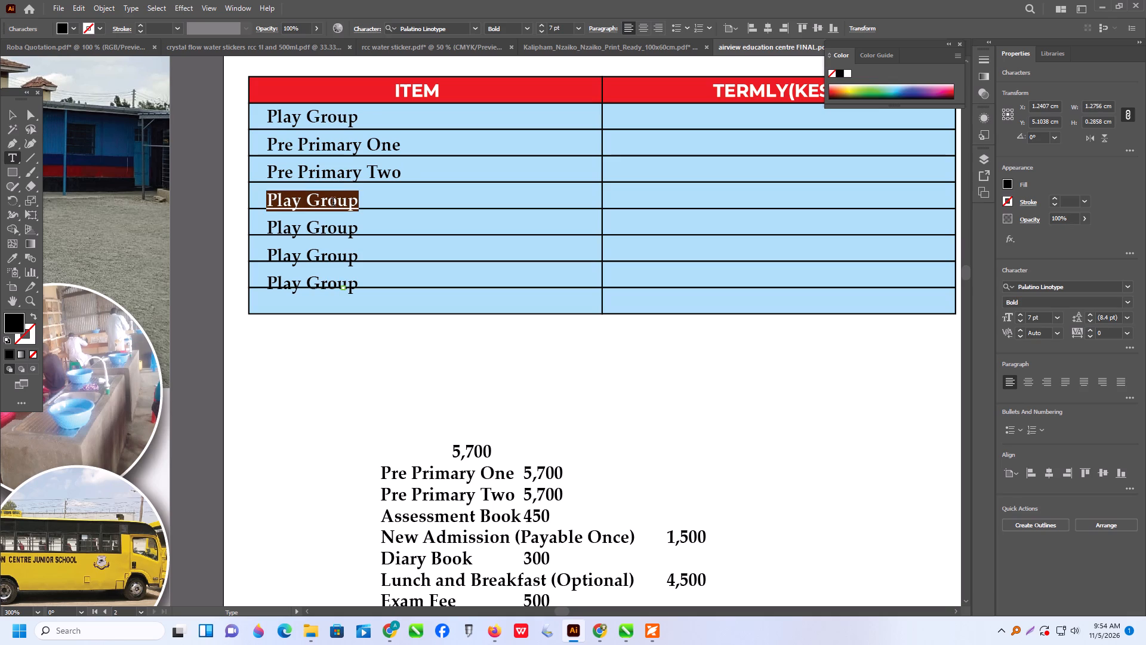
drag(384, 519, 506, 513)
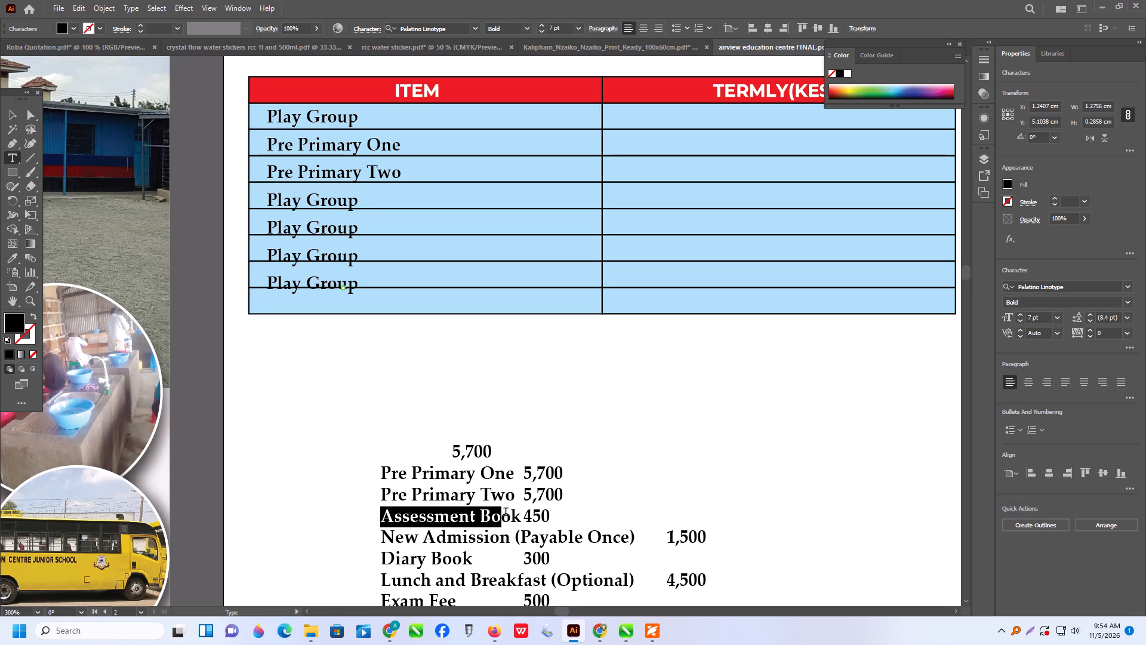
drag(506, 513, 522, 515)
key(ctrl+x)
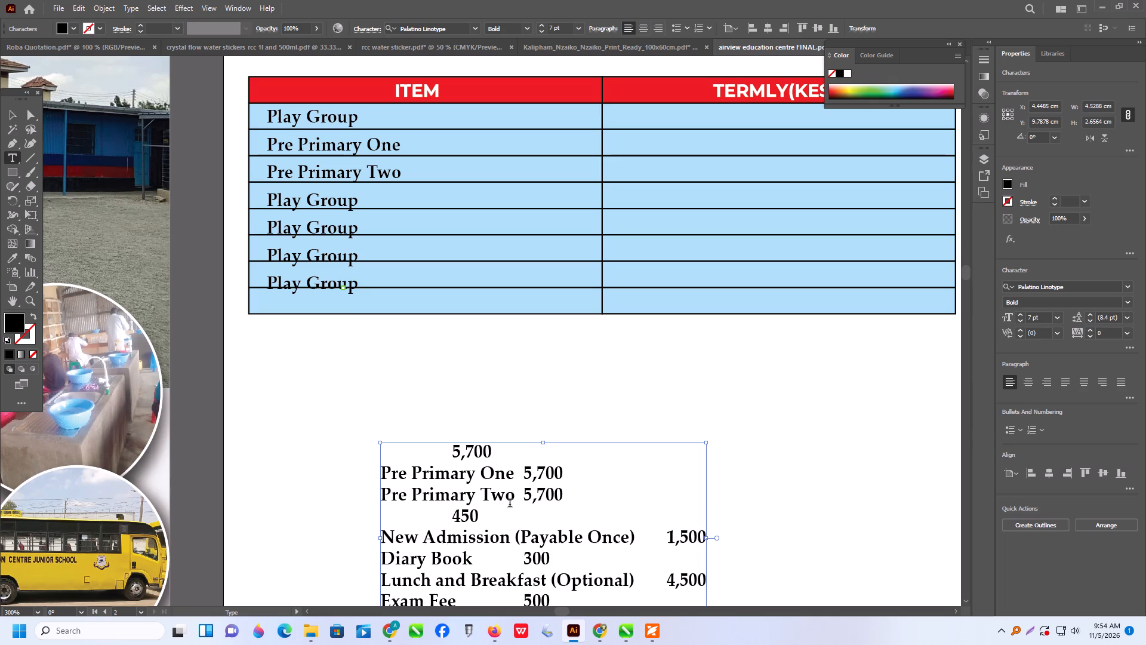
triple_click(330, 199)
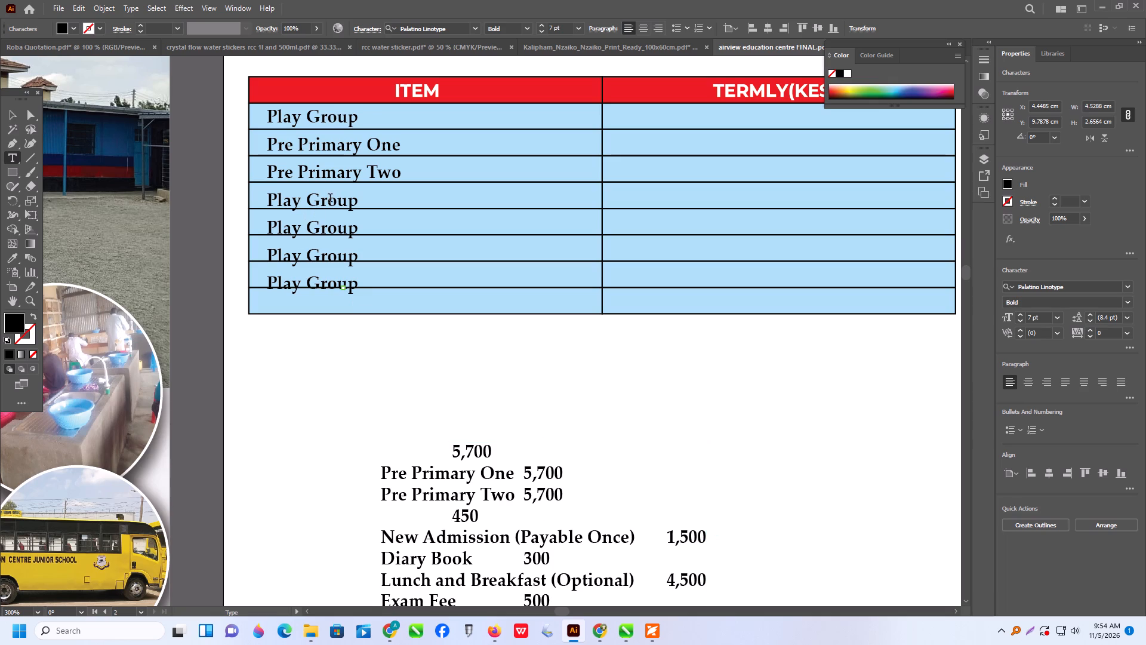
double_click(330, 199)
key(ctrl+a)
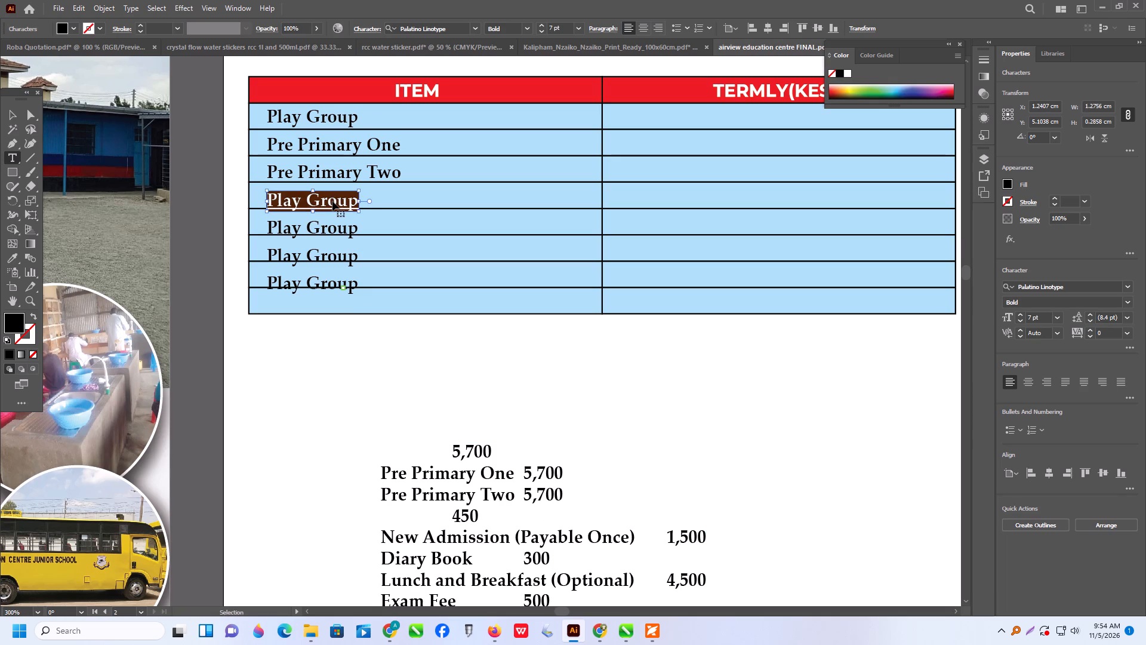
key(ctrl+v)
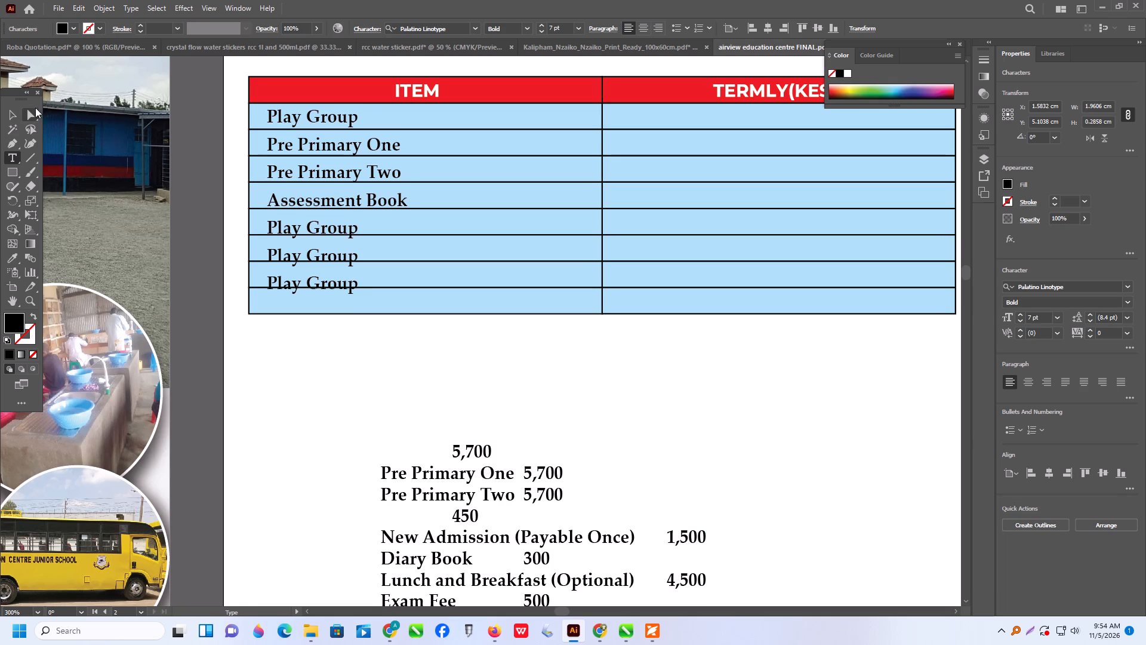
click(13, 114)
alt+scroll(243, 201, up, 2)
drag(392, 208, 388, 198)
Cut "New Admission (Payable Once)" out of the pasted list, leaving its fee in place.
alt+scroll(331, 238, down, 3)
scroll(409, 289, down, 2)
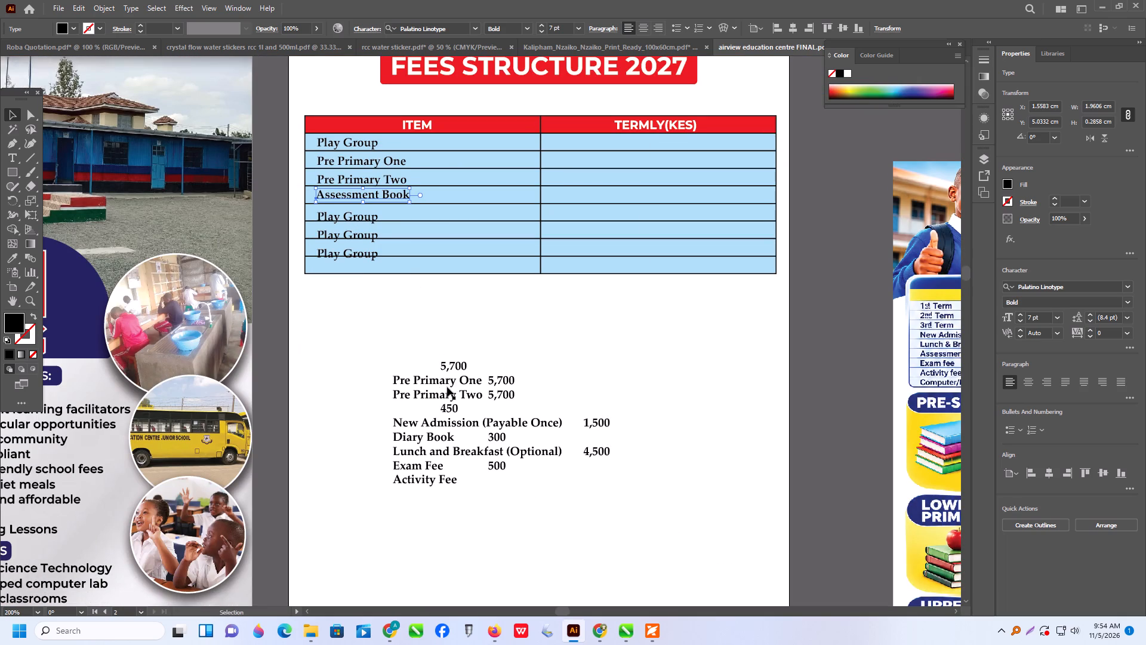
triple_click(449, 425)
click(449, 425)
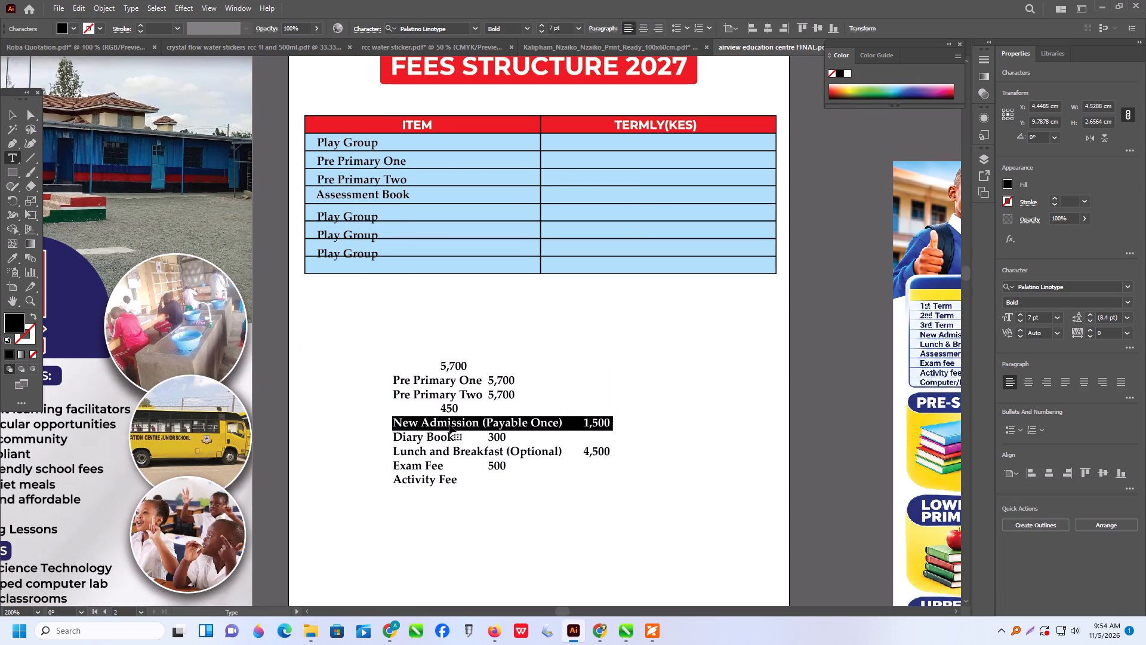
click(562, 427)
drag(563, 425, 408, 418)
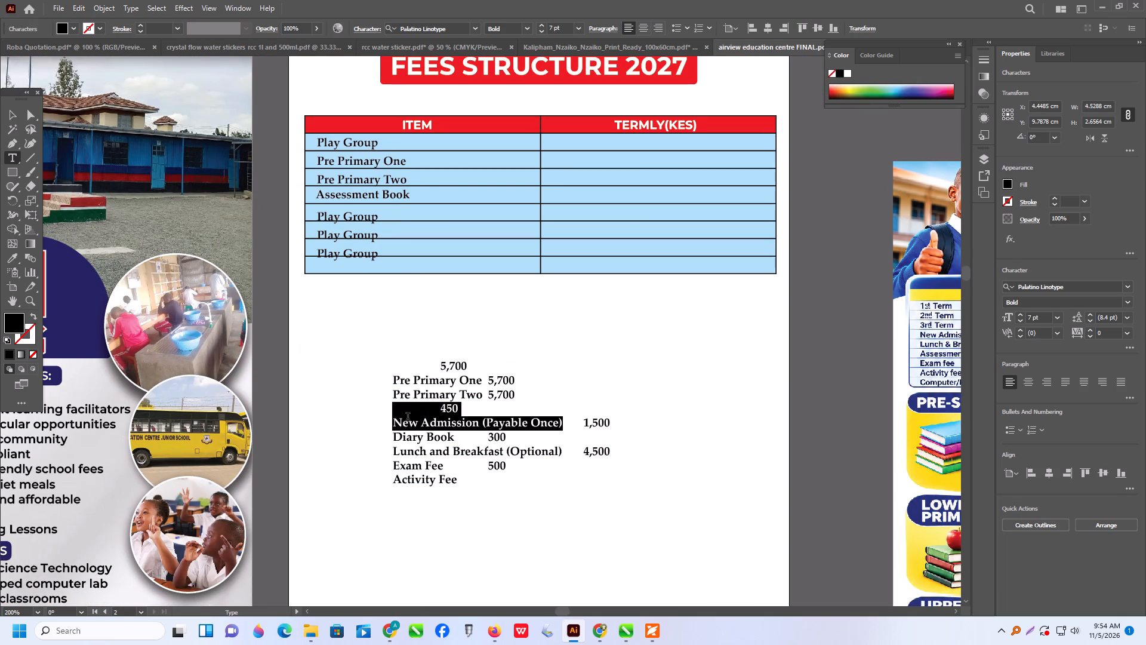
drag(408, 418, 396, 428)
key(ctrl+x)
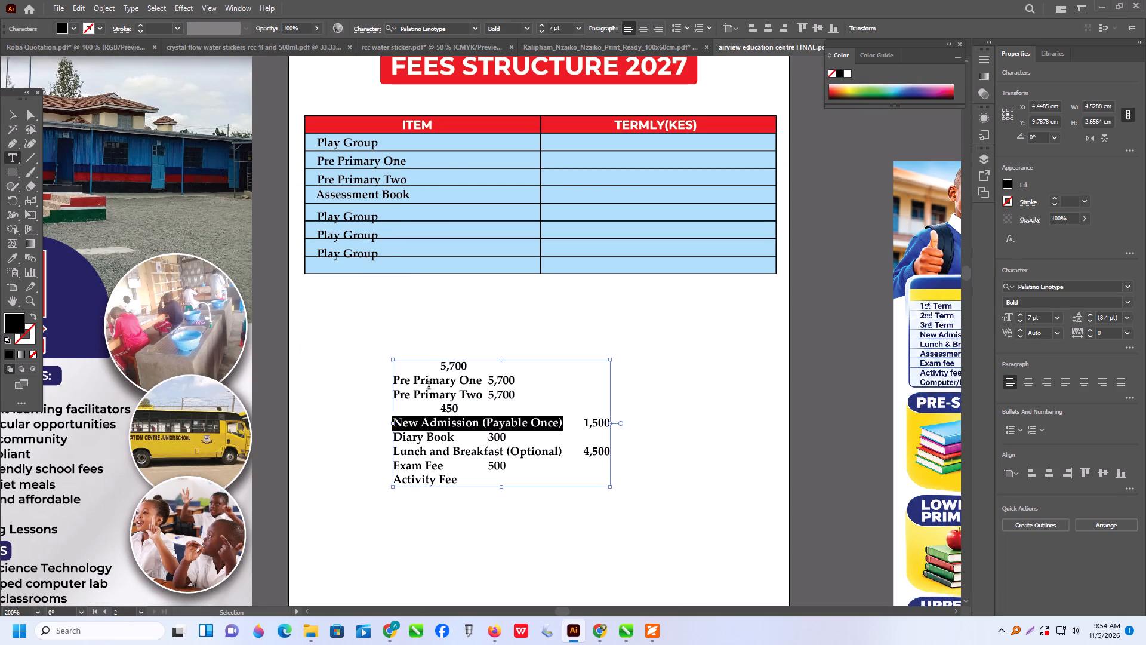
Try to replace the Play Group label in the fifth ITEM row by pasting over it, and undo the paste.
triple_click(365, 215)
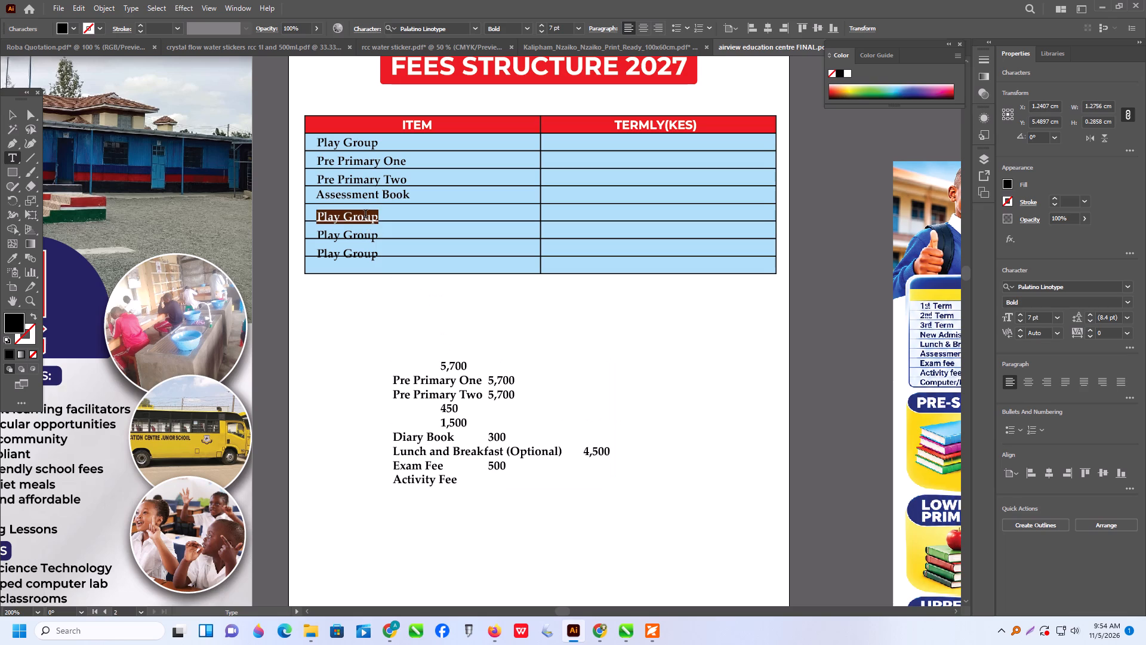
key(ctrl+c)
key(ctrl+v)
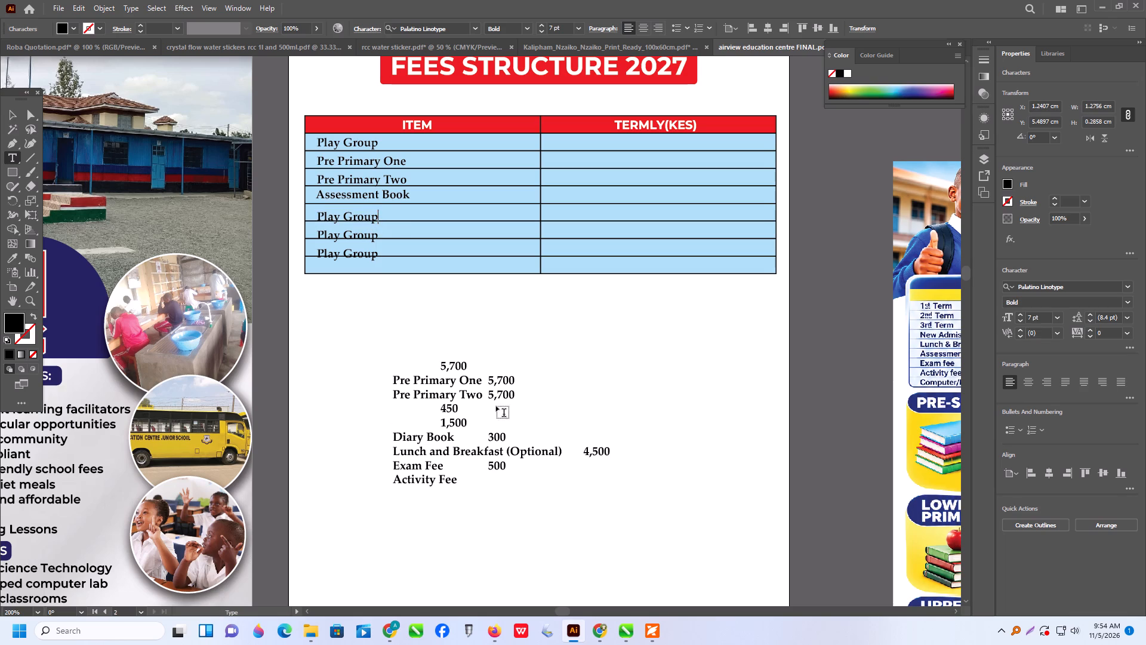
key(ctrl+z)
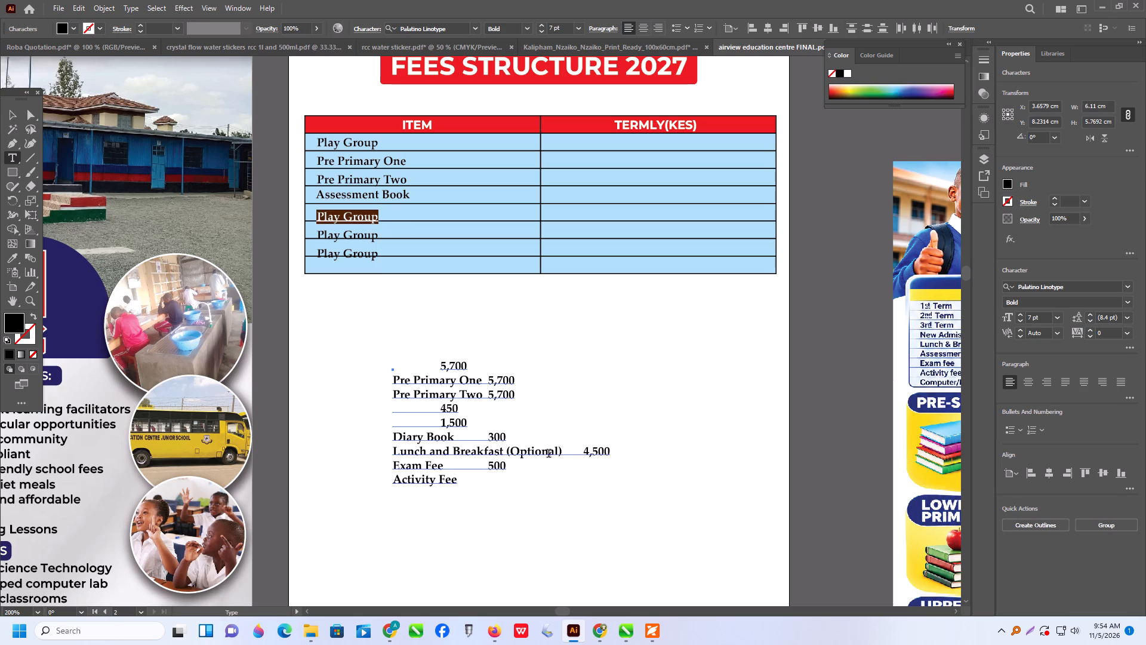
Replace the label in the fifth ITEM row with "Diary Book" copied from the list, and move it up inside its row.
drag(565, 454, 392, 453)
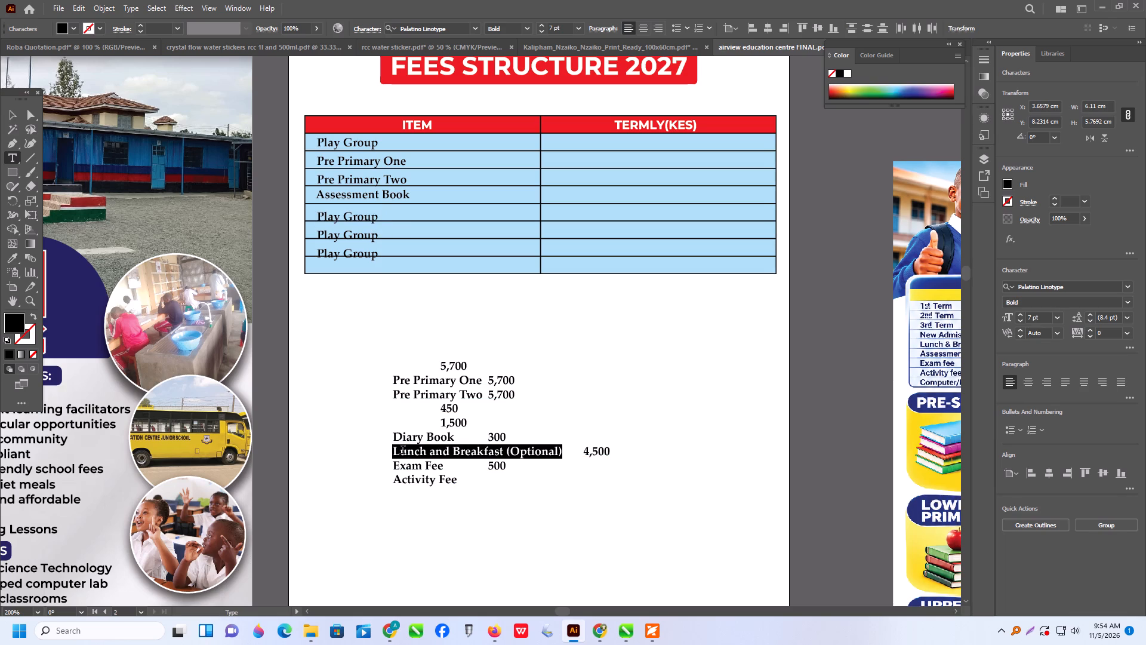
drag(457, 438, 384, 433)
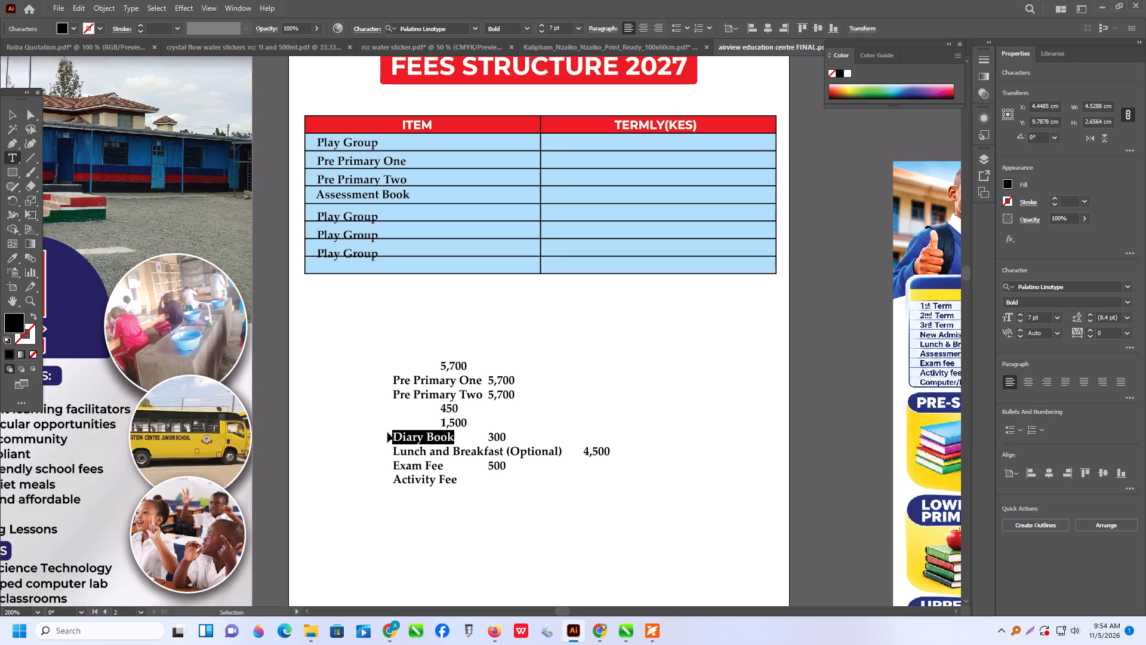
key(ctrl+c)
click(368, 224)
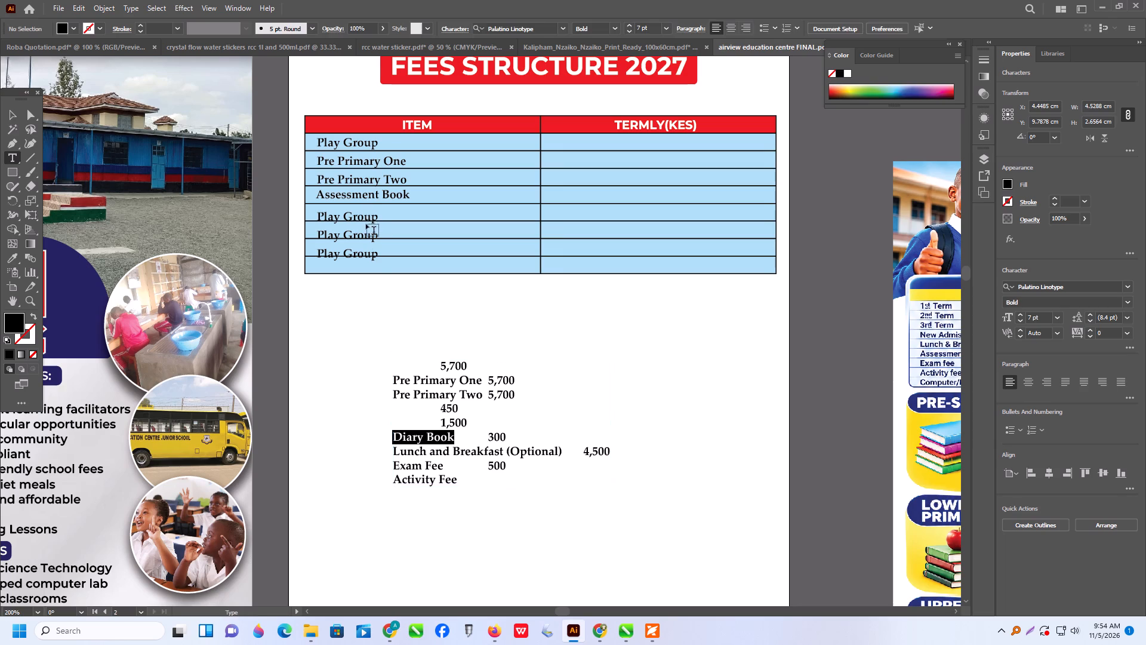
triple_click(365, 222)
key(ctrl+v)
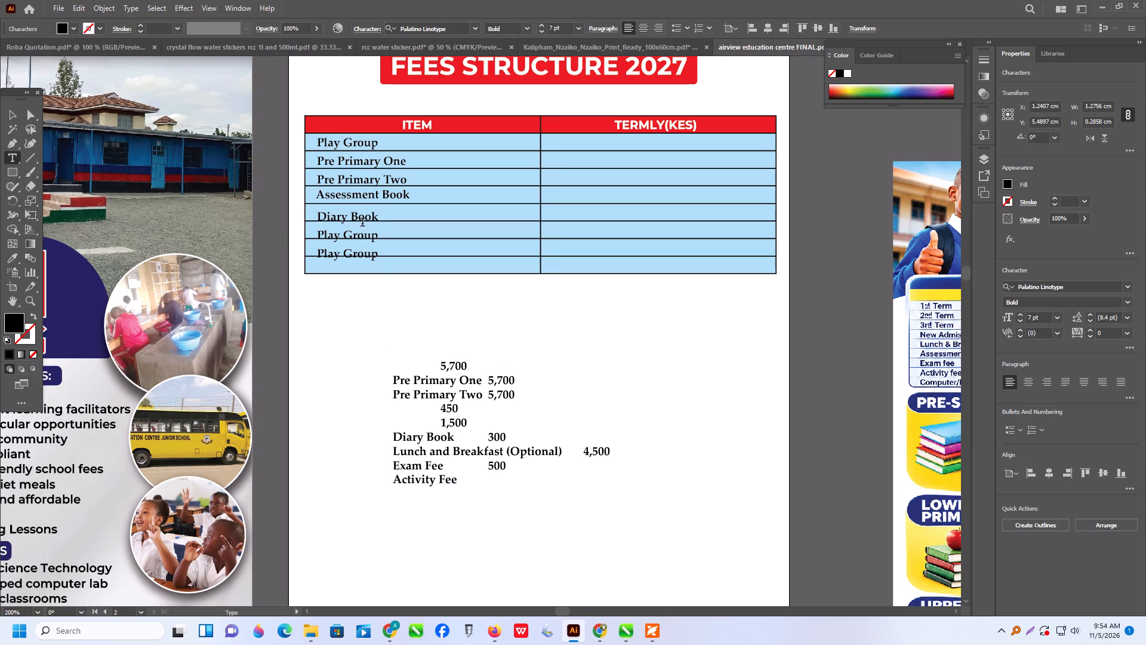
drag(15, 114, 26, 117)
alt+scroll(371, 256, up, 1)
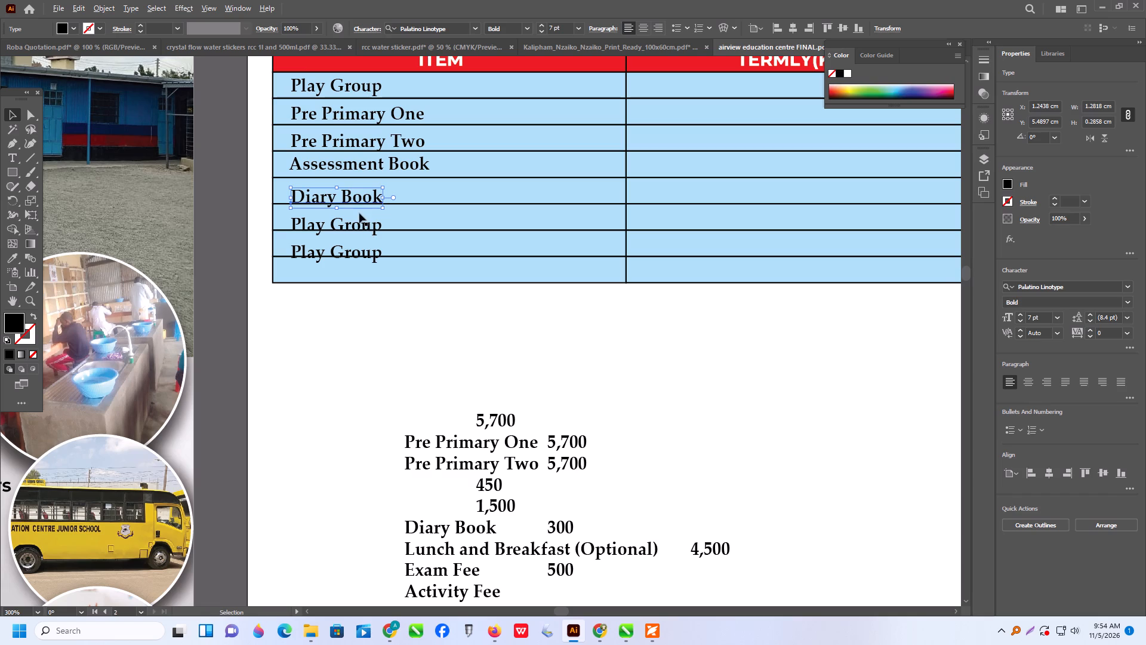
drag(359, 202, 364, 194)
Replace the label in the sixth ITEM row with "Lunch and Breakfast (Optional)" copied from the list, and move it up inside its row.
scroll(477, 416, down, 3)
triple_click(488, 508)
click(488, 508)
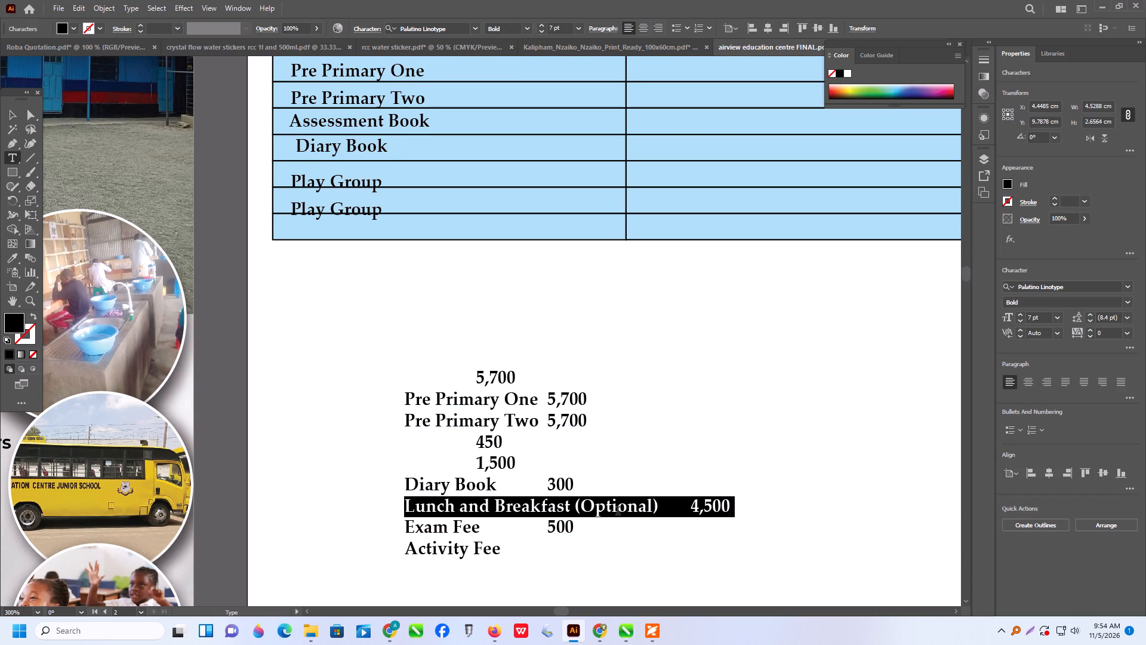
click(658, 509)
drag(658, 509, 401, 505)
key(ctrl+c)
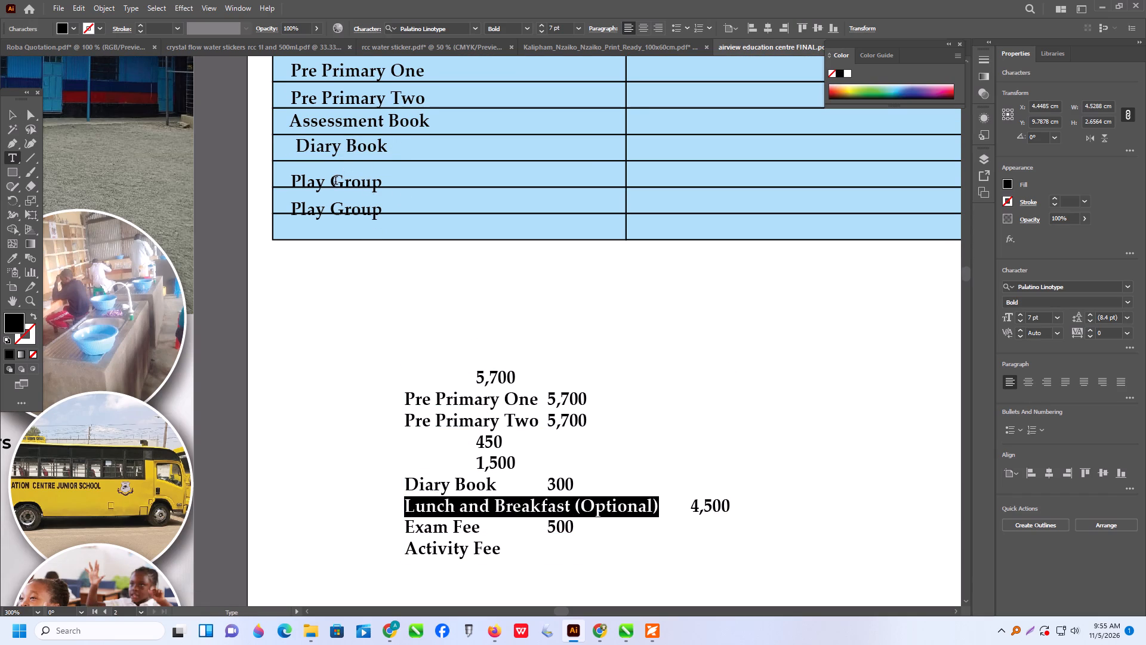
double_click(335, 183)
triple_click(335, 183)
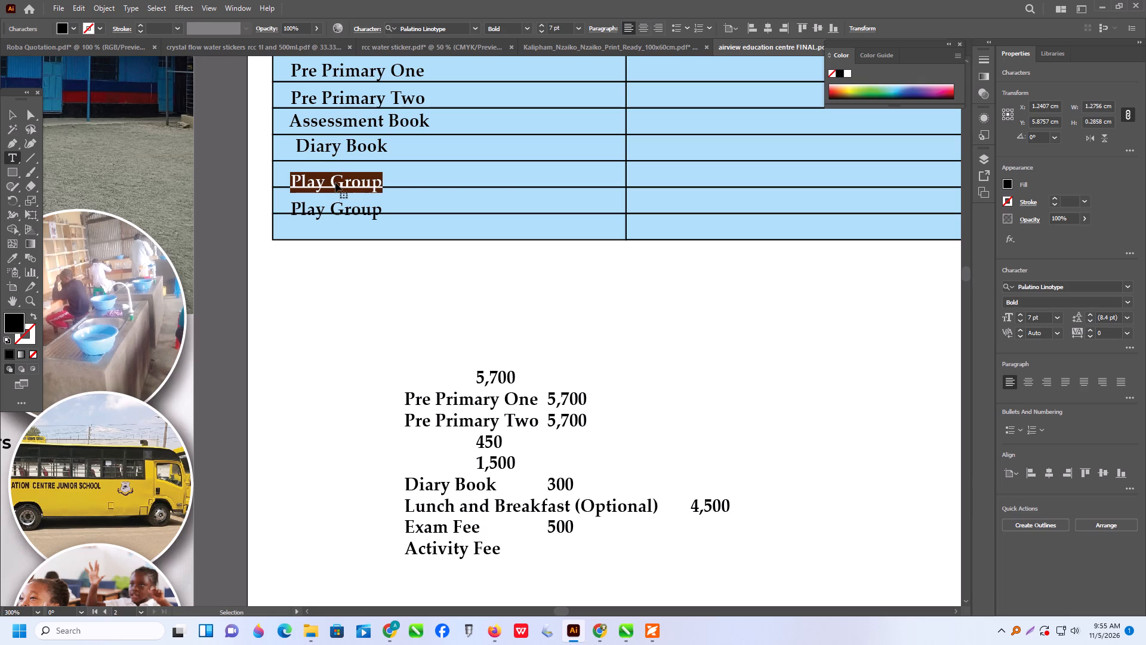
key(ctrl+v)
click(16, 113)
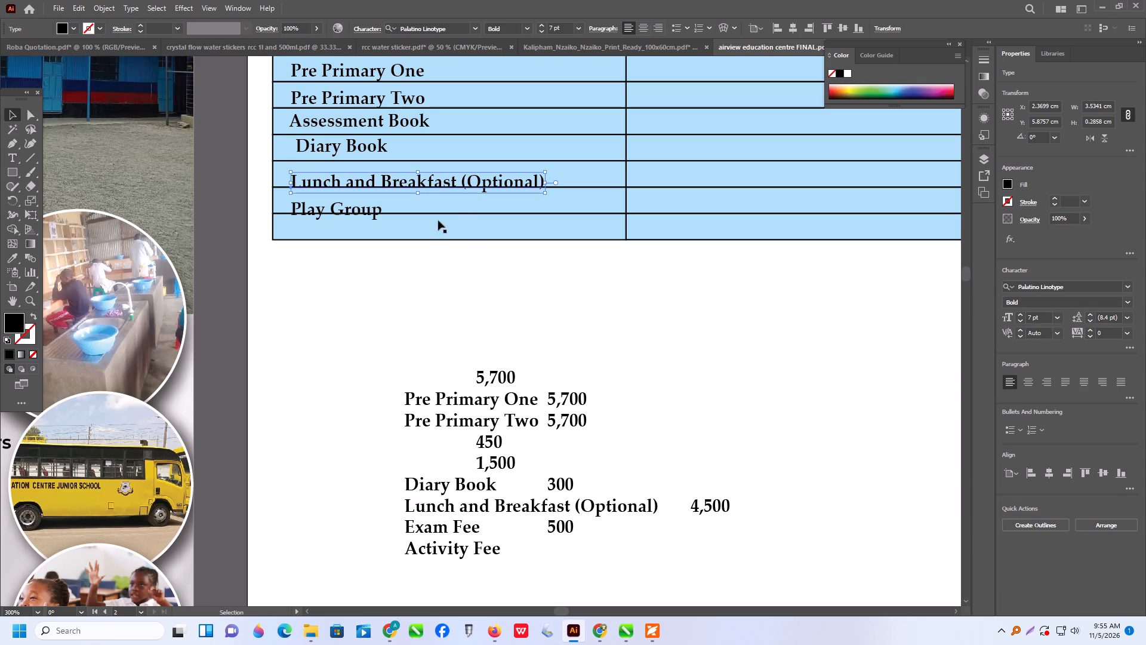
drag(445, 185, 444, 179)
Replace the last Play Group duplicate with "Exam Fee" copied from the list, and move it up inside the seventh ITEM row.
scroll(488, 323, down, 1)
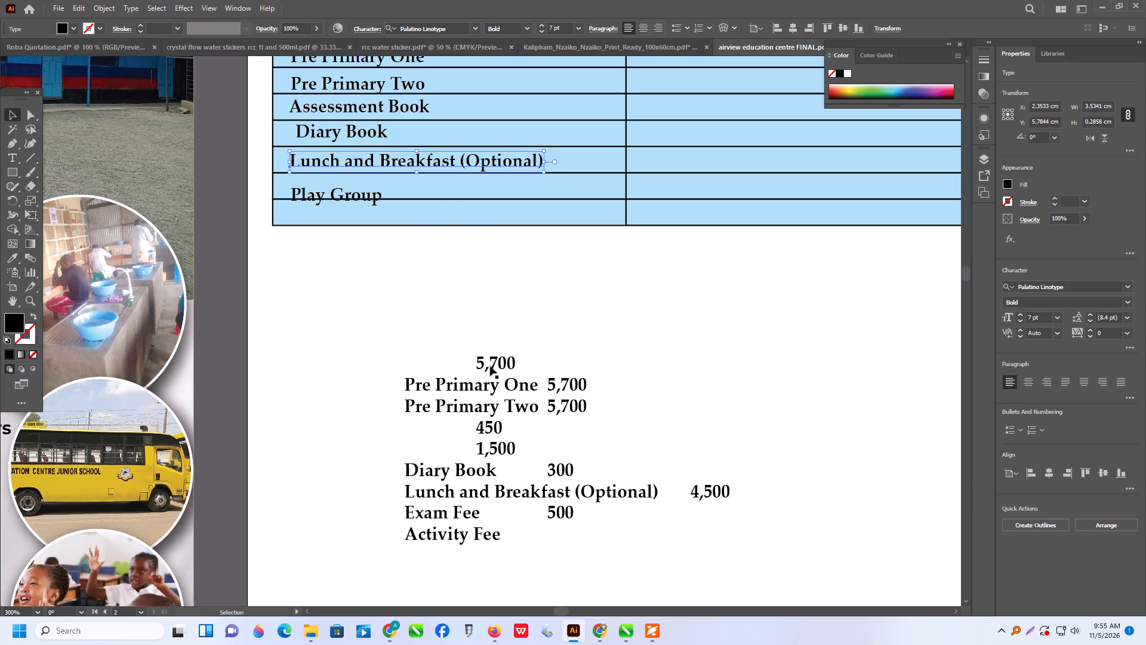
click(462, 520)
triple_click(462, 515)
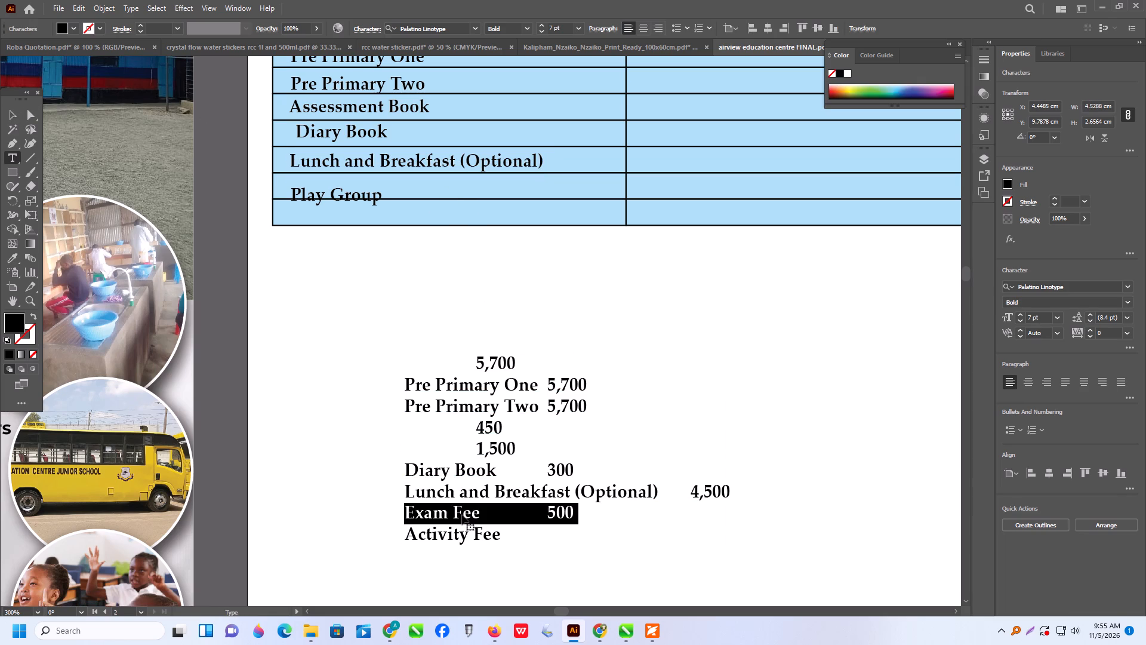
click(483, 515)
drag(482, 515, 395, 508)
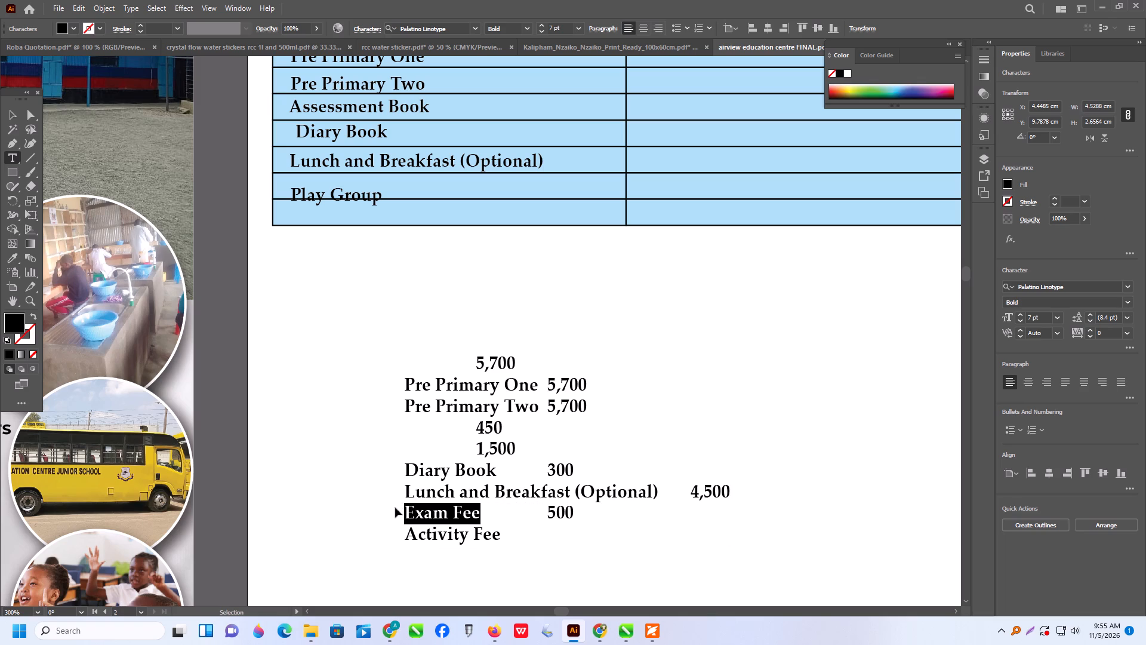
key(ctrl+c)
triple_click(365, 197)
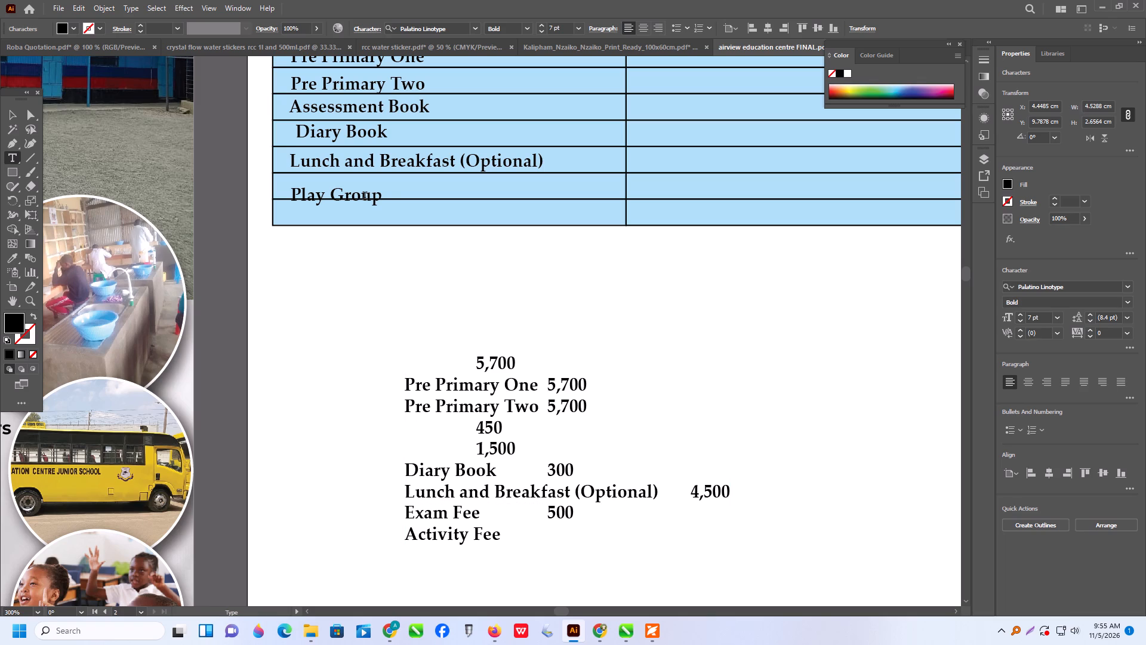
key(ctrl+a)
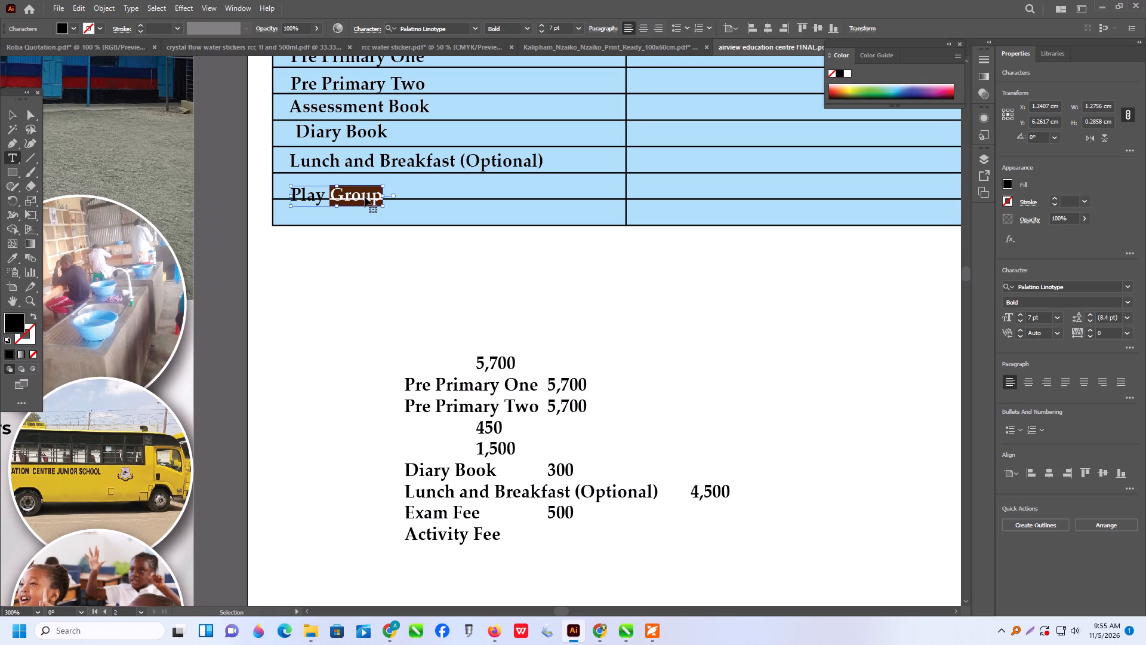
key(ctrl+v)
click(7, 112)
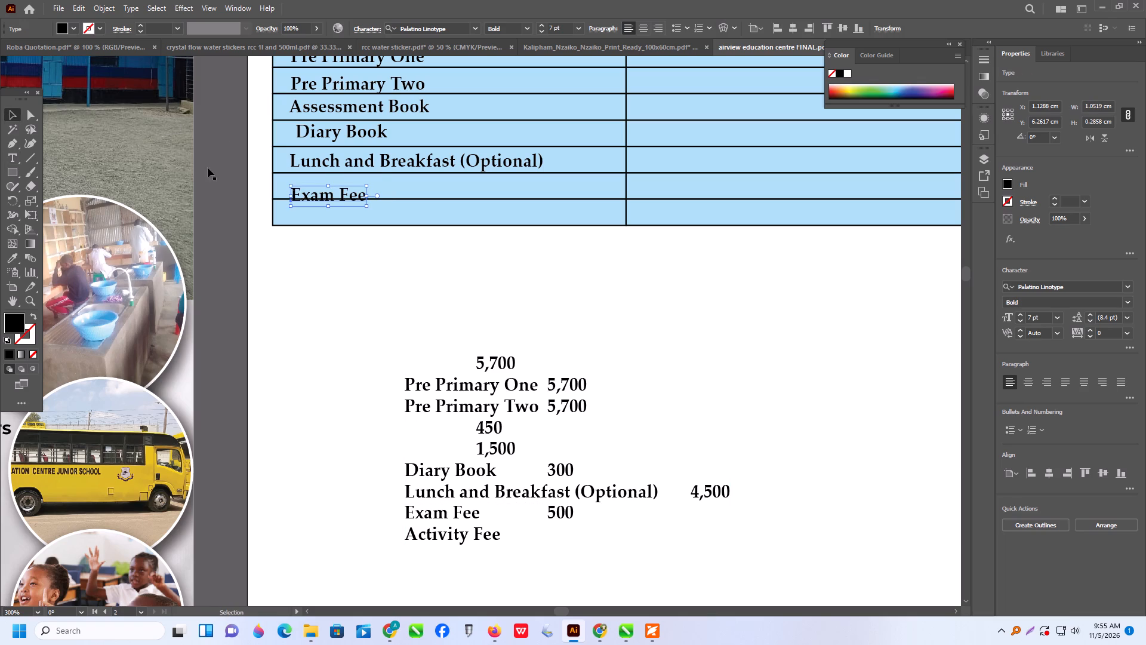
drag(344, 199, 346, 190)
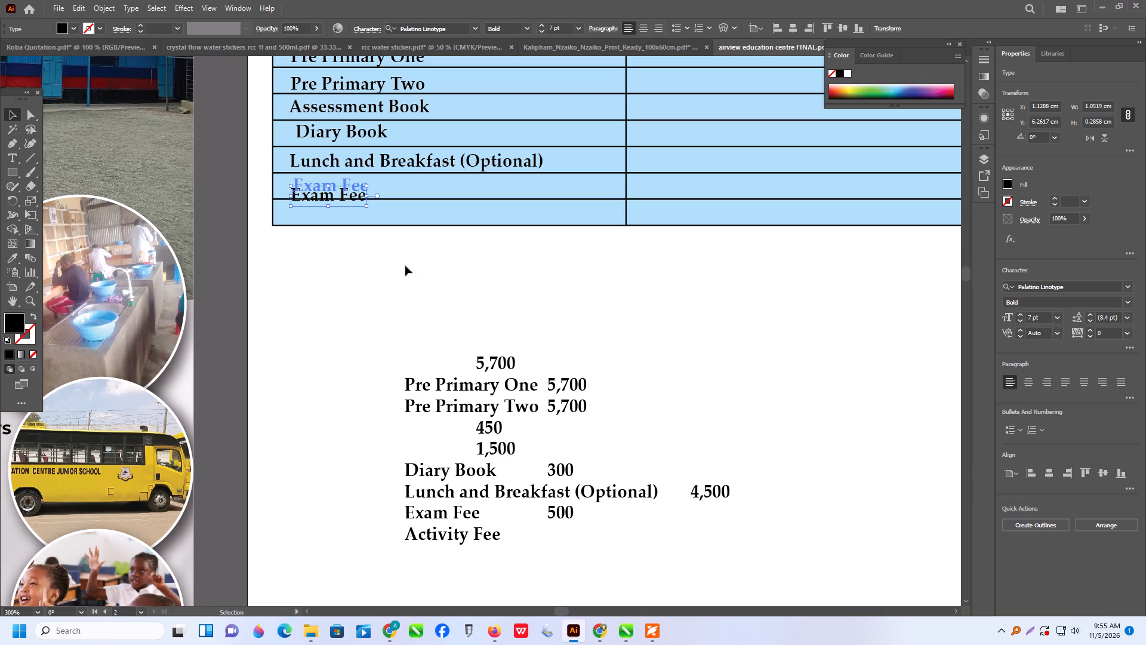
Duplicate the Exam Fee label into the eighth ITEM row and replace its text with "Activity Fee" copied from the list.
triple_click(482, 535)
click(482, 535)
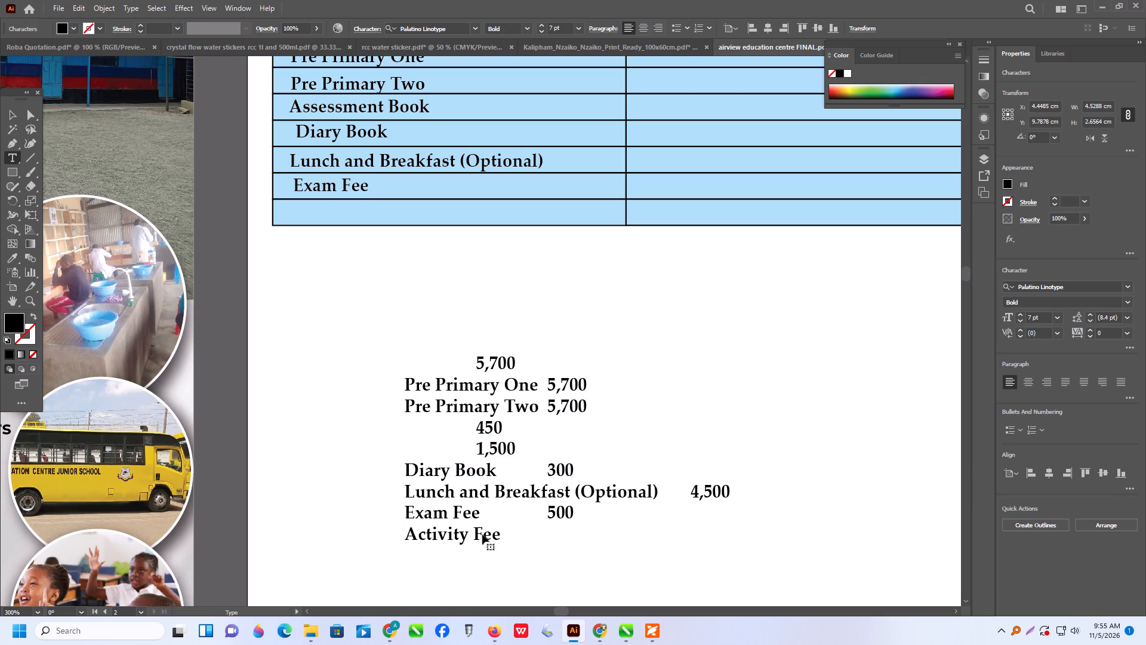
drag(500, 535, 409, 539)
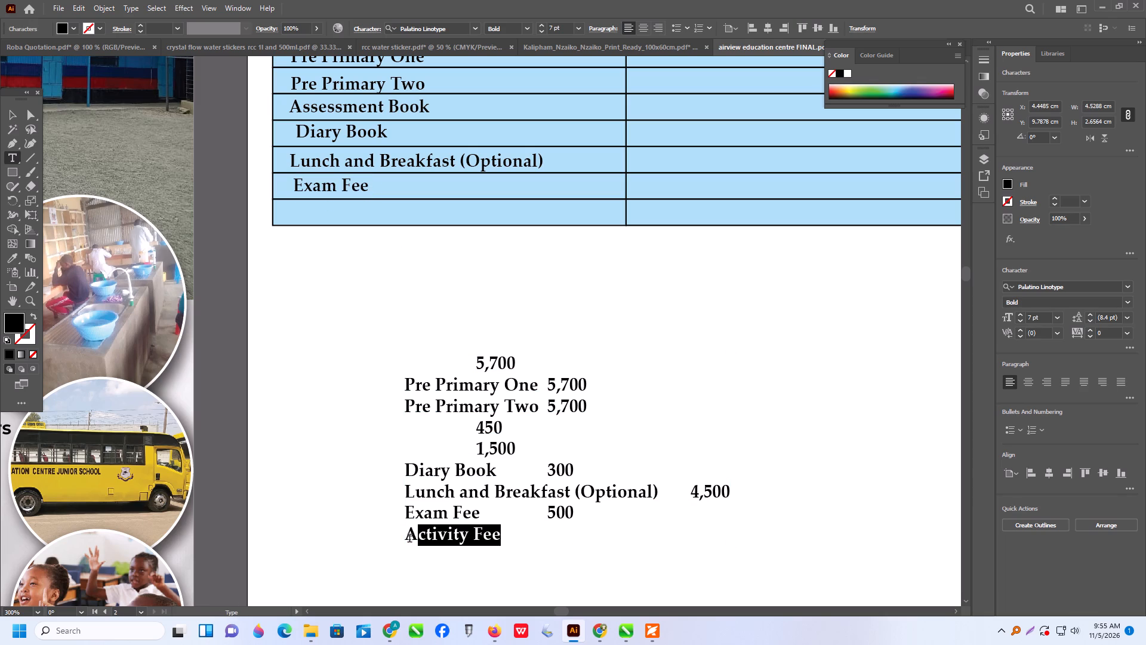
drag(409, 539, 405, 538)
key(ctrl+c)
click(13, 108)
alt+drag(344, 186, 346, 203)
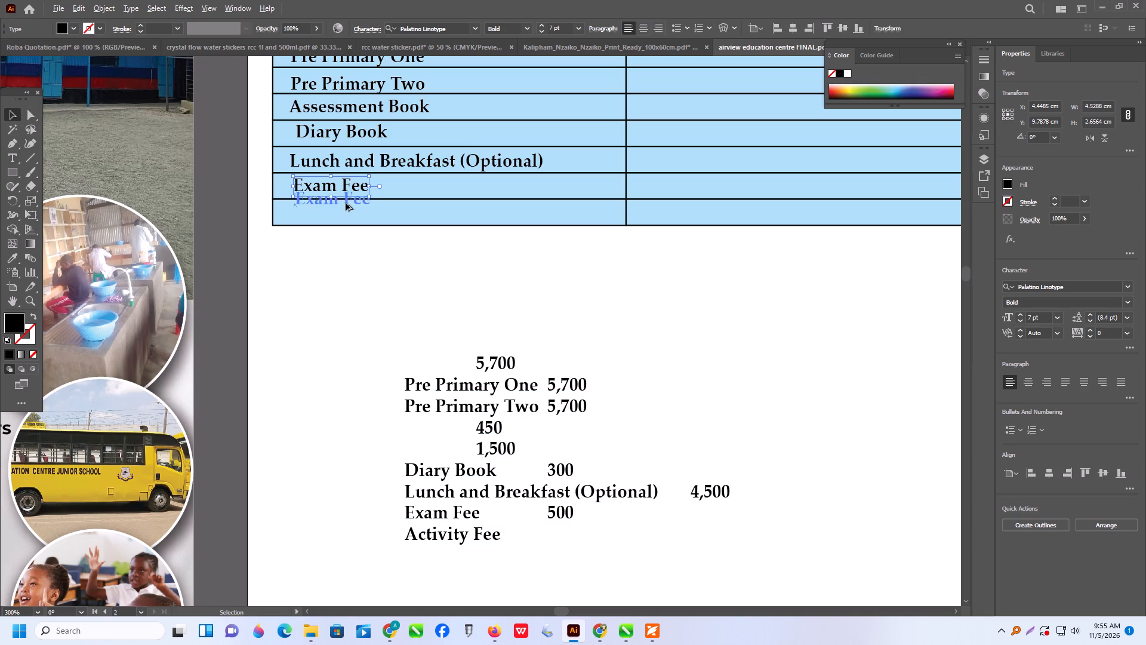
alt+drag(346, 203, 345, 212)
triple_click(345, 212)
click(345, 212)
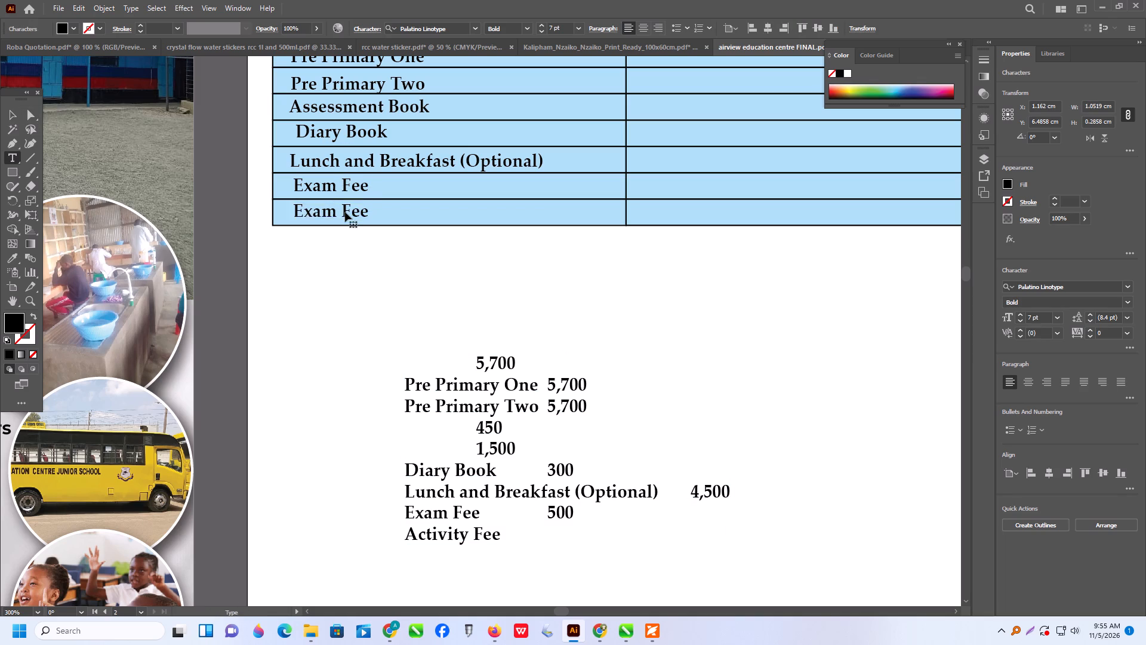
key(ctrl+v)
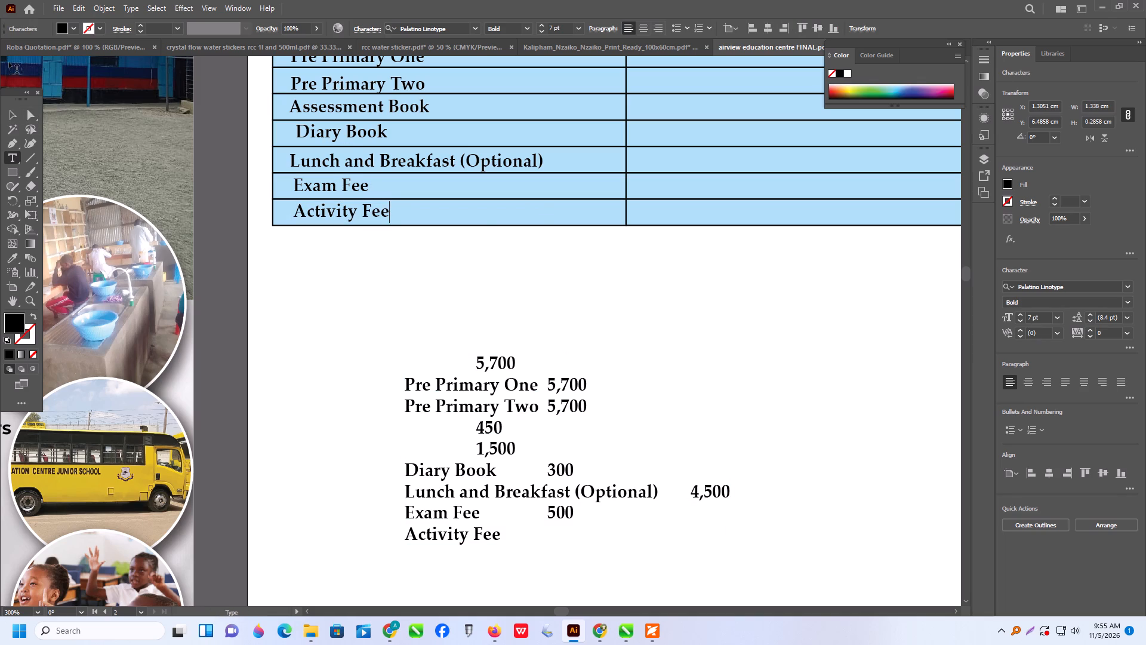
Left-align all eight labels in the ITEM column, from Play Group down to Activity Fee.
click(8, 113)
scroll(295, 235, up, 8)
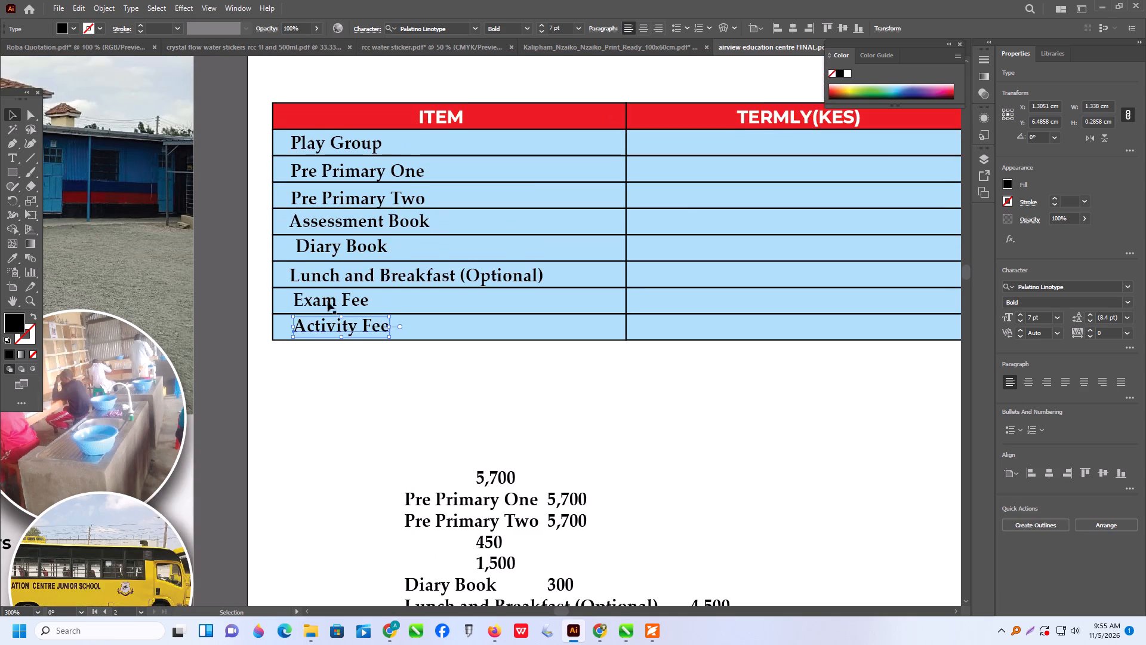
scroll(328, 303, up, 1)
shift+click(335, 315)
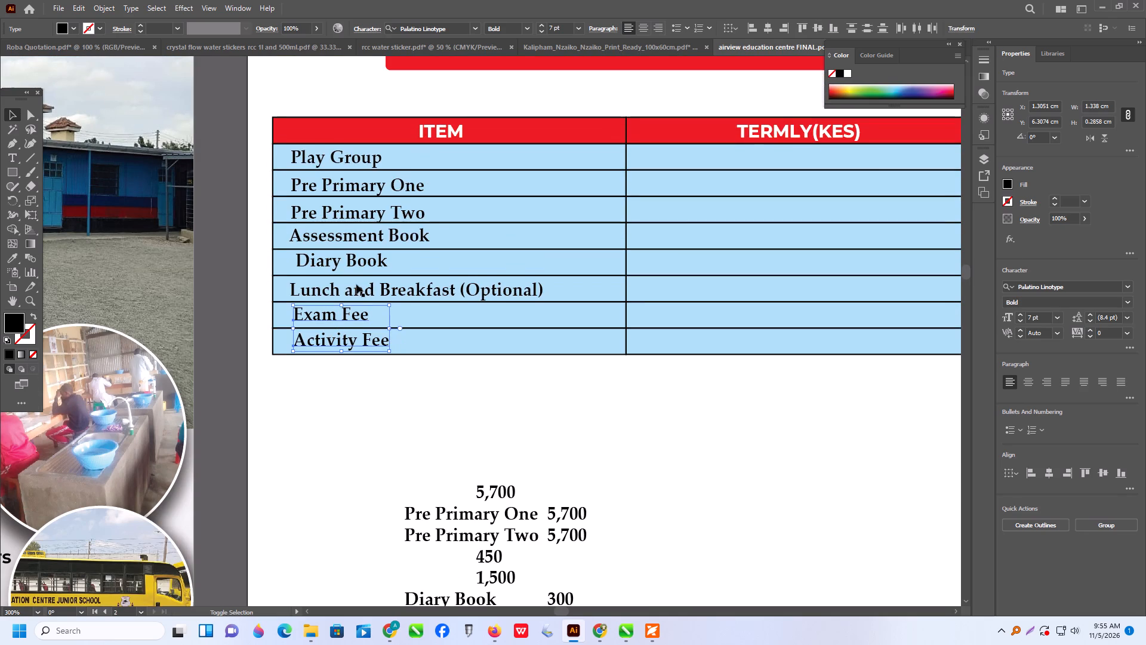
shift+click(357, 291)
shift+click(353, 258)
shift+click(342, 235)
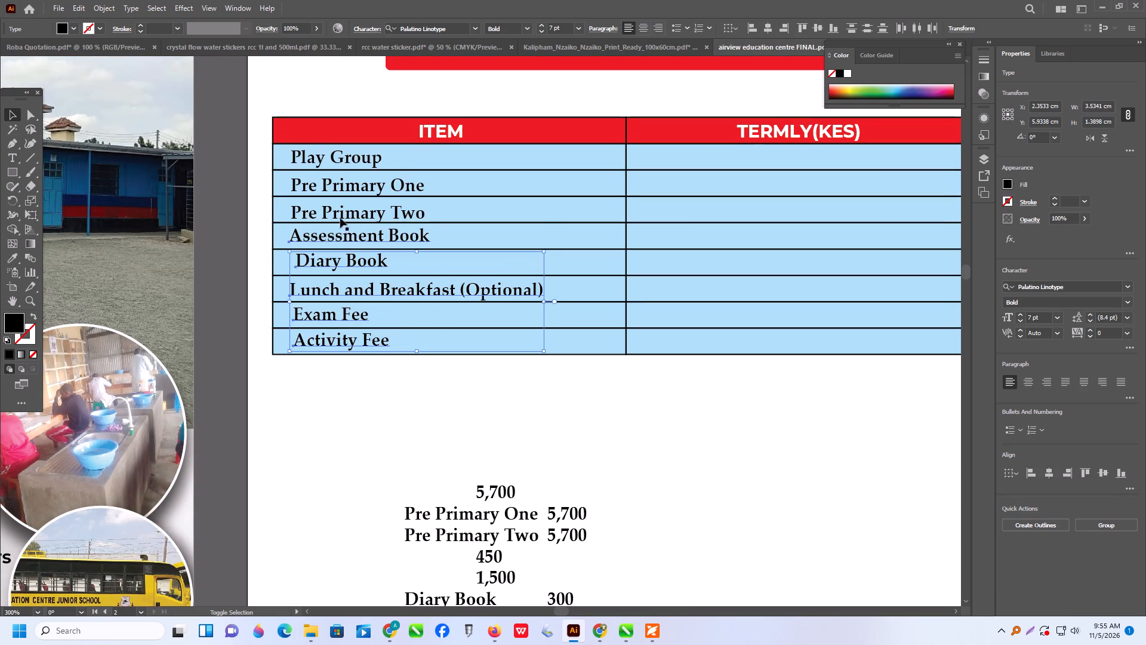
shift+click(340, 208)
shift+click(339, 189)
shift+click(340, 161)
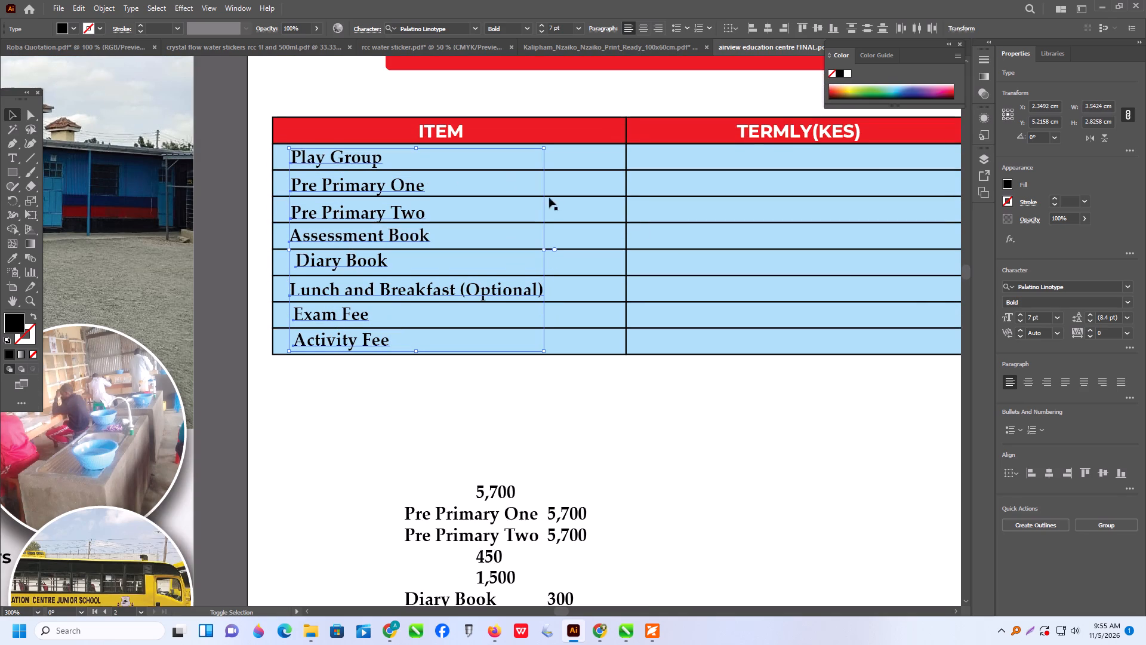
click(1017, 468)
click(1023, 502)
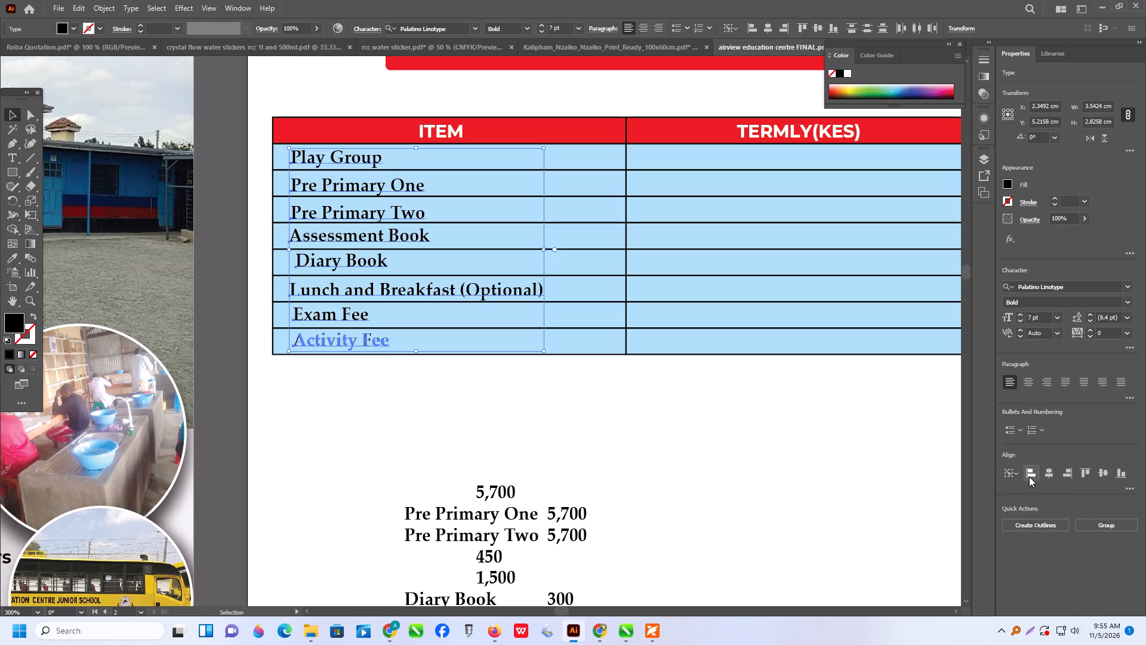
click(1029, 477)
scroll(444, 416, down, 2)
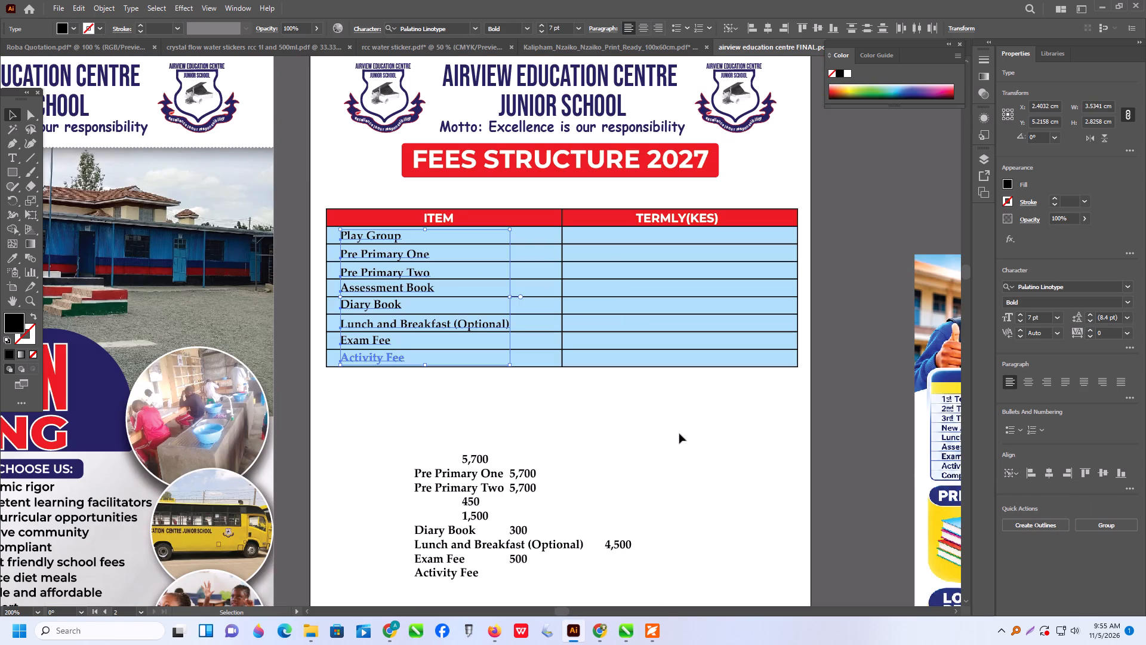
scroll(508, 472, down, 3)
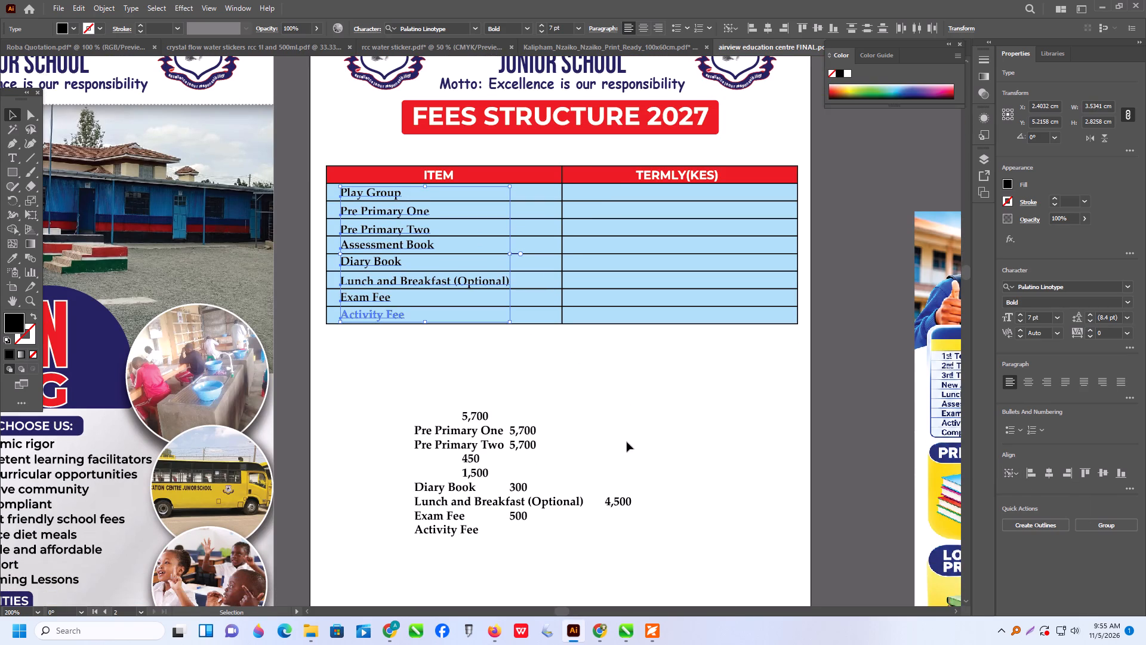
alt+scroll(470, 450, down, 1)
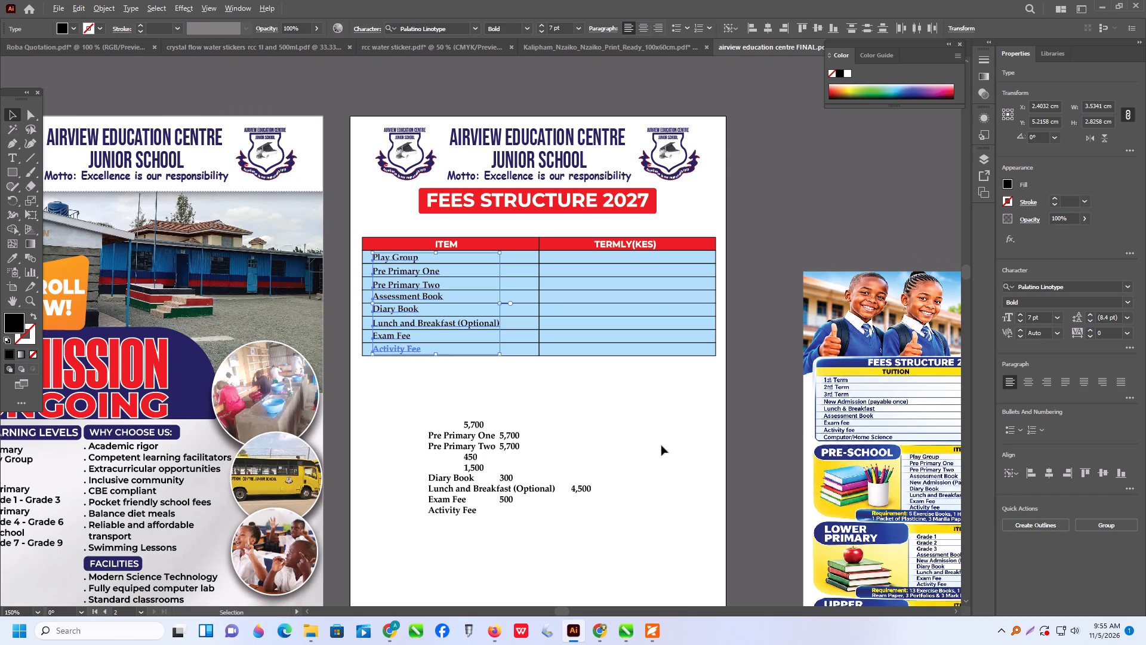
click(656, 446)
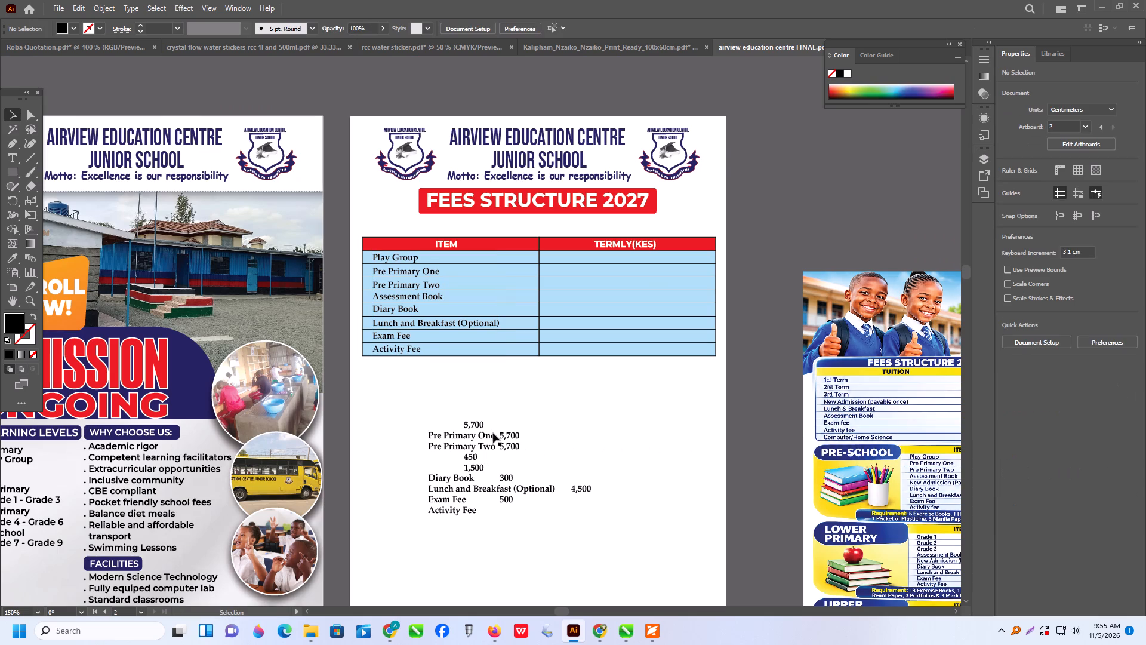
Cut 5,700 from the list's first line and put it in Play Group's TERMLY(KES) cell, replacing the text of a duplicated Play Group label.
triple_click(467, 428)
click(466, 426)
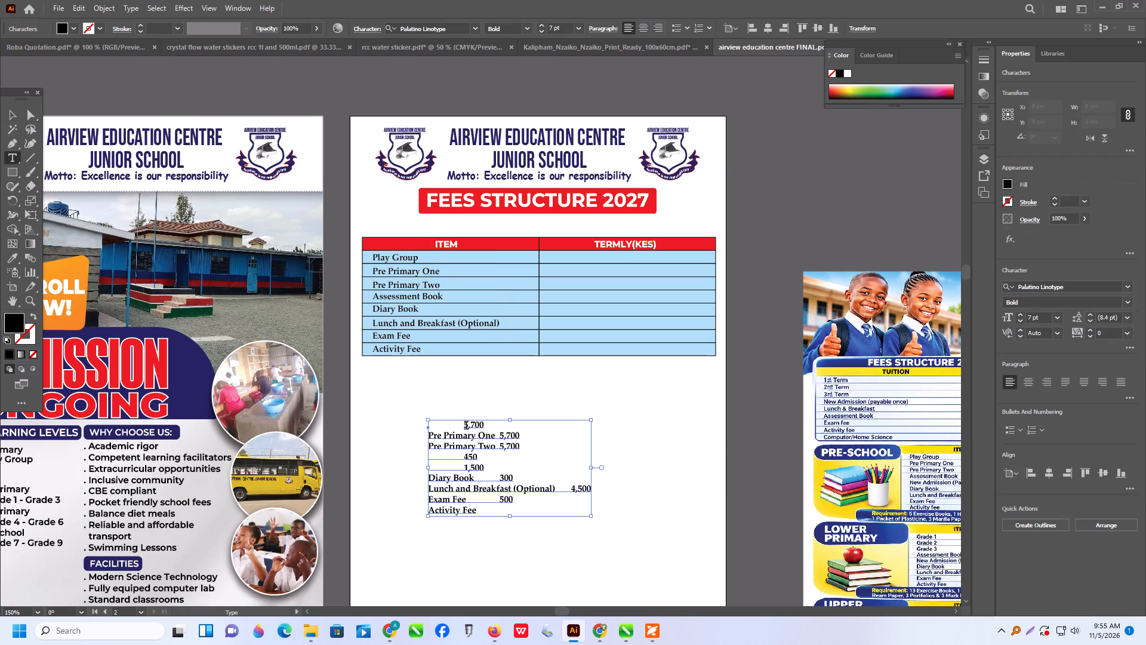
click(467, 425)
drag(464, 423, 495, 428)
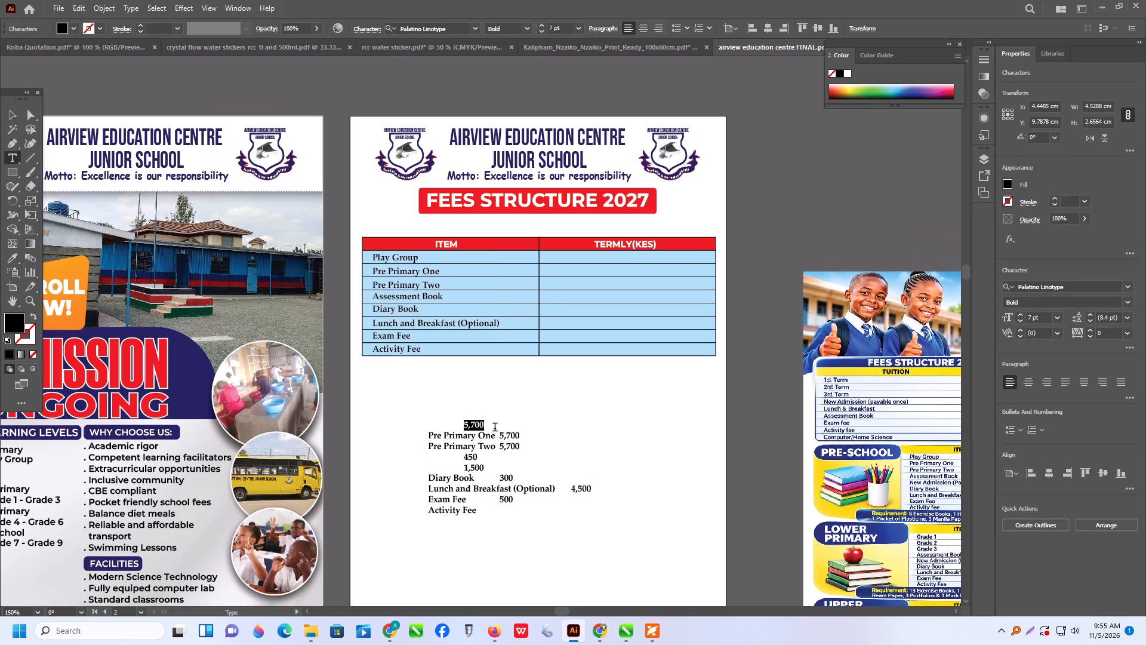
drag(495, 428, 497, 428)
key(ctrl+x)
click(9, 113)
click(406, 258)
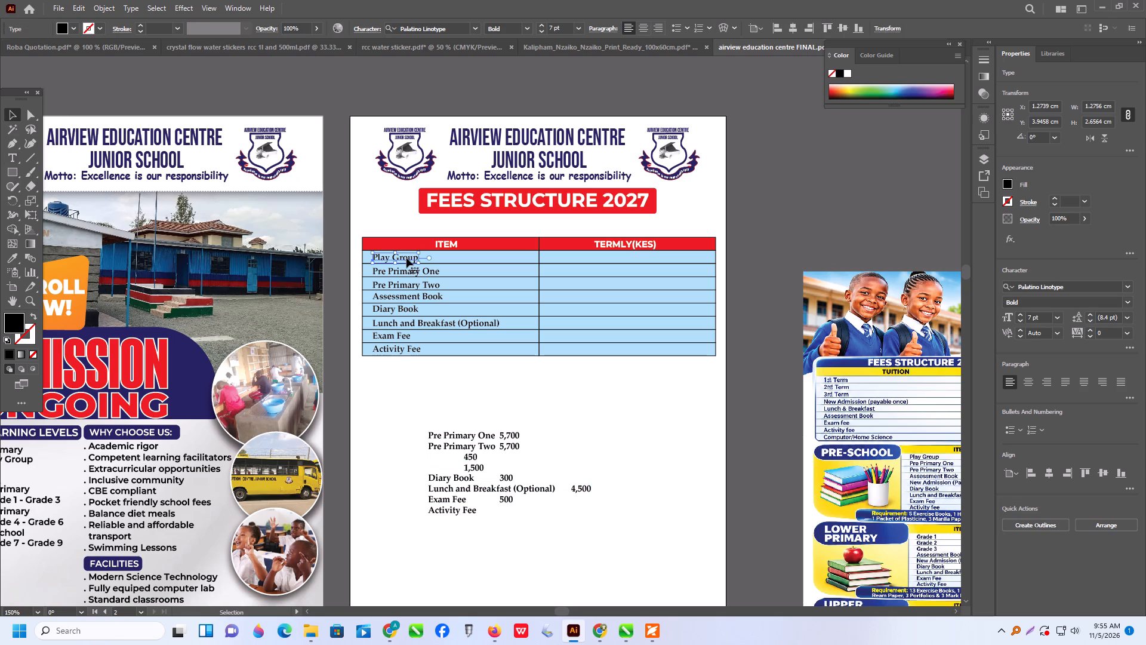
click(621, 446)
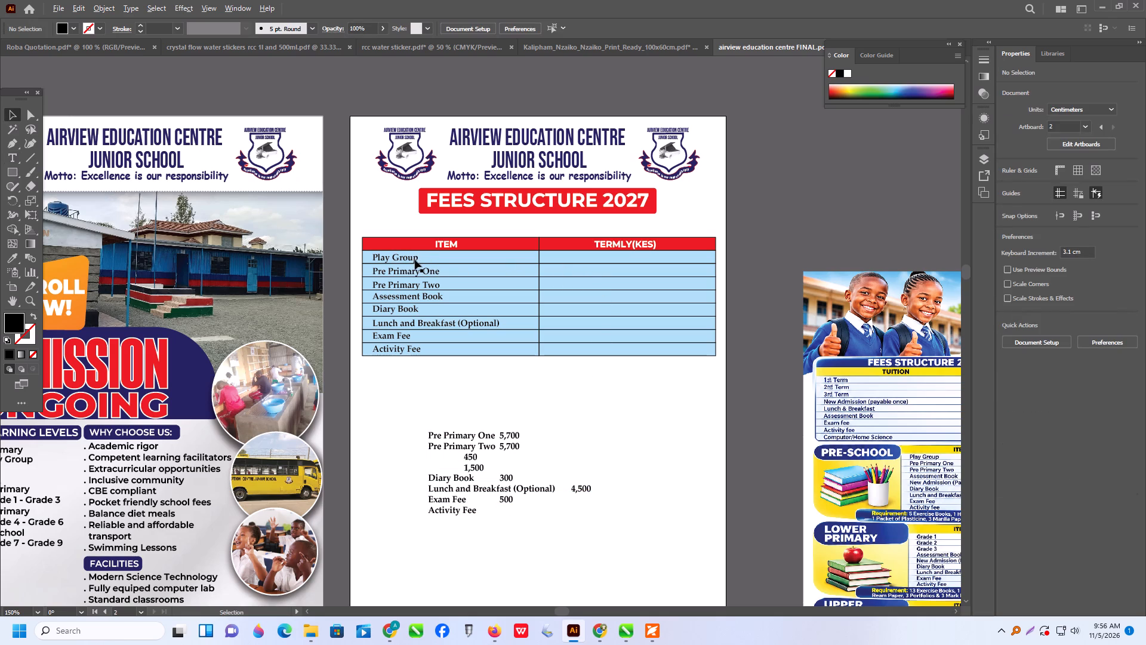
alt+drag(415, 260, 627, 259)
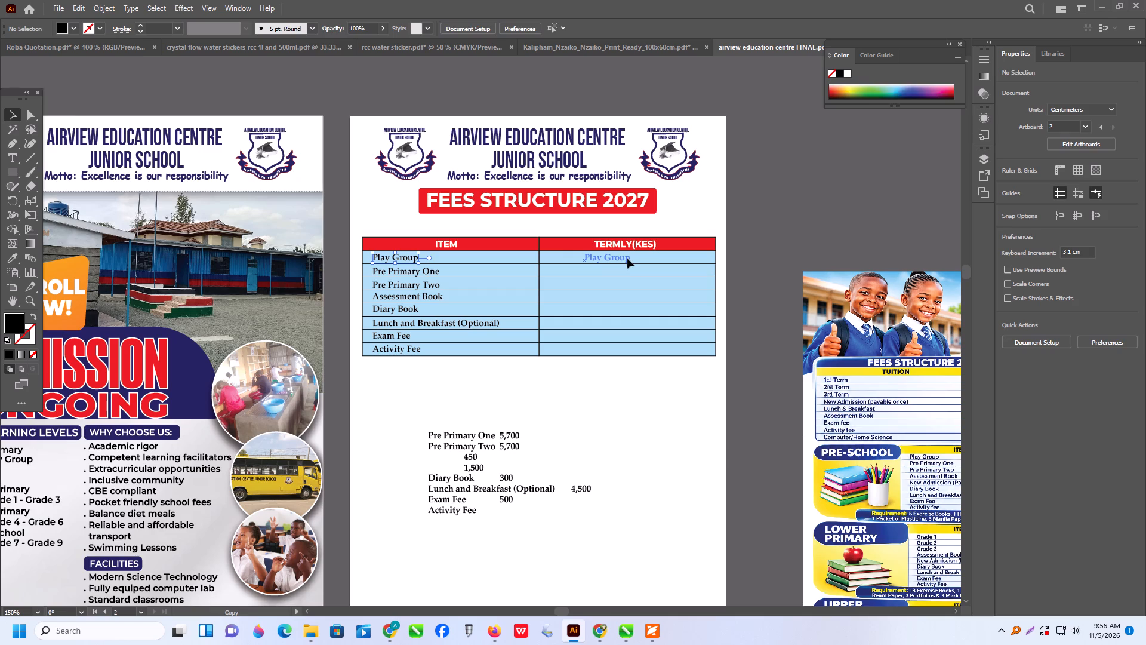
triple_click(619, 257)
click(619, 257)
triple_click(619, 257)
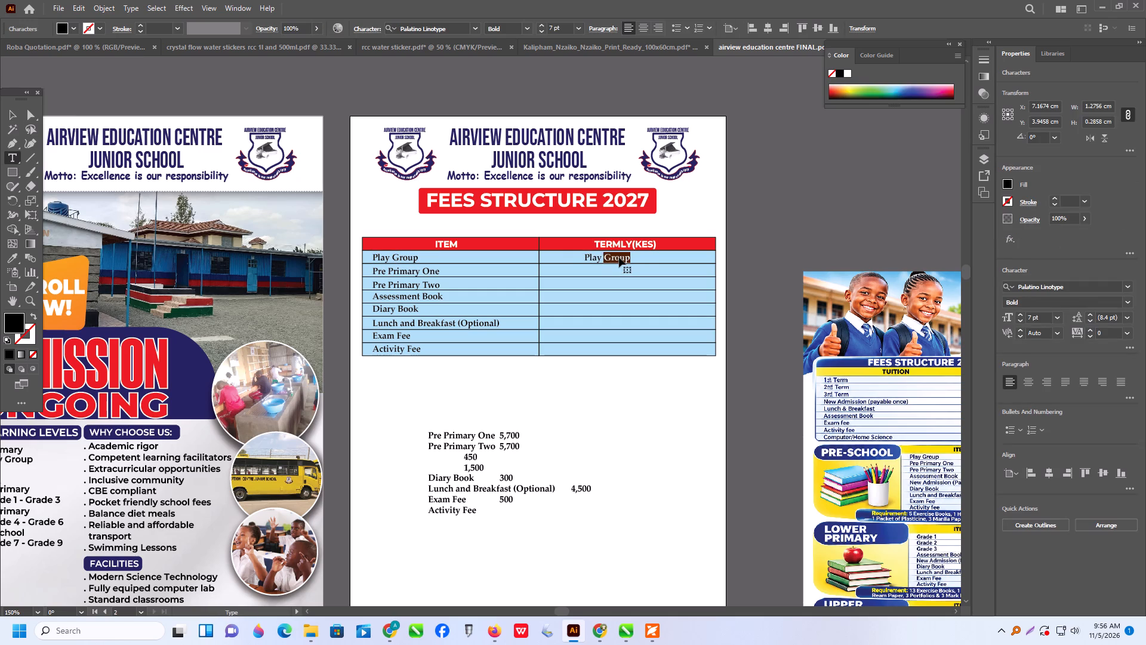
click(619, 257)
key(ctrl+v)
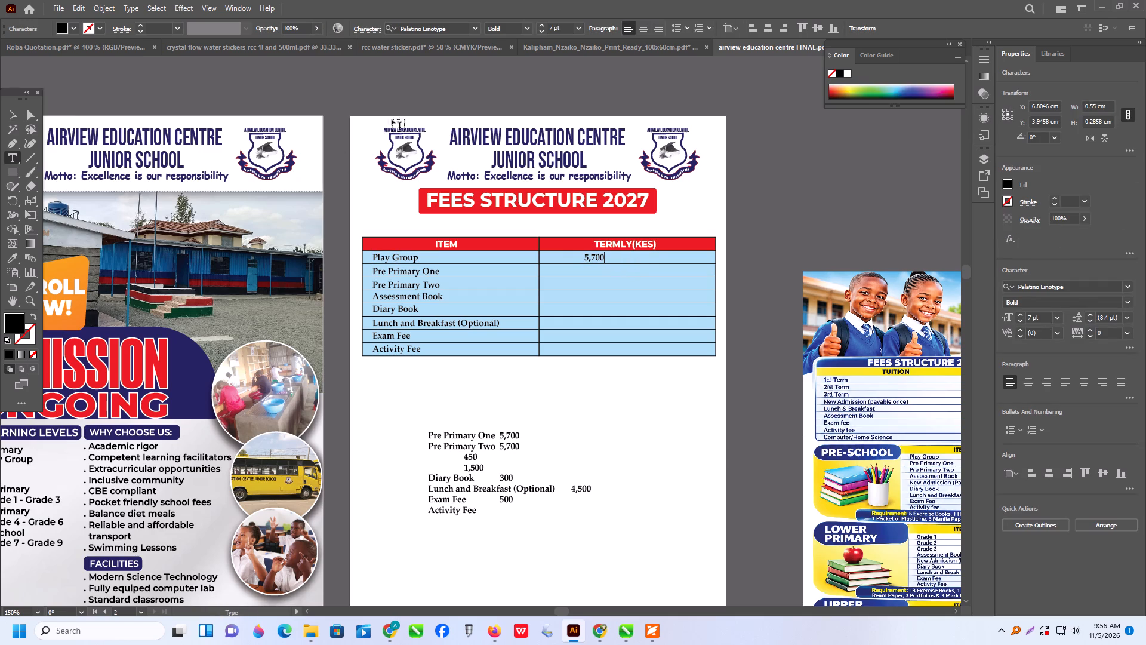
click(5, 112)
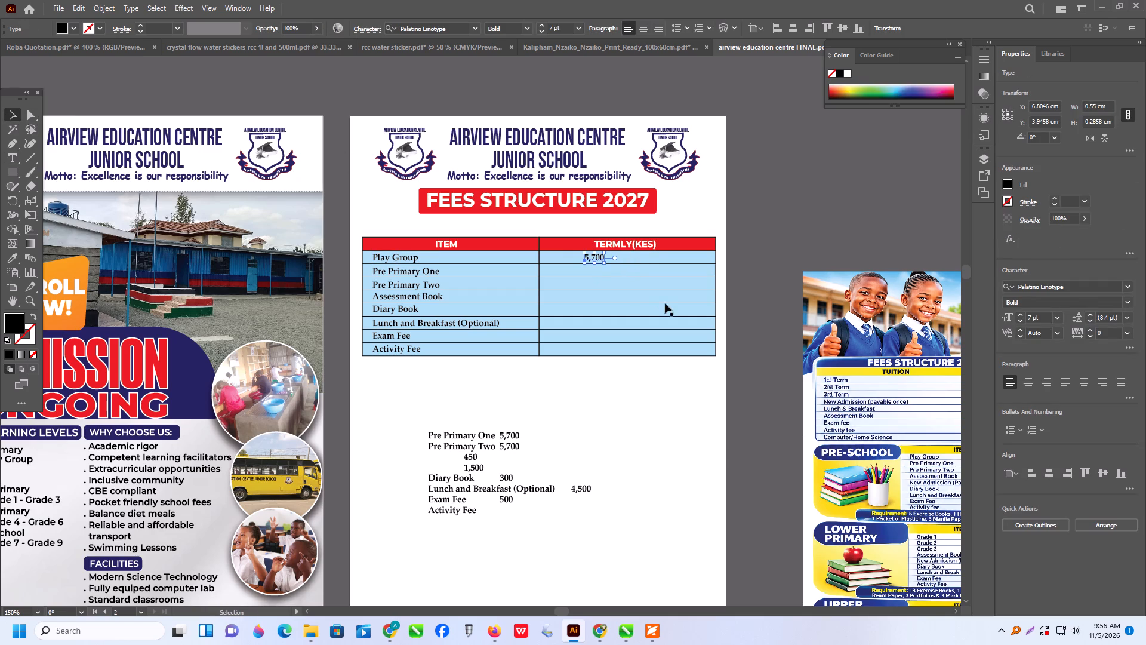
Duplicate the 5,700 amount down the TERMLY(KES) column into the seven remaining rows, from Pre Primary One to Activity Fee.
scroll(667, 302, down, 3)
alt+scroll(590, 225, up, 2)
alt+drag(593, 200, 593, 201)
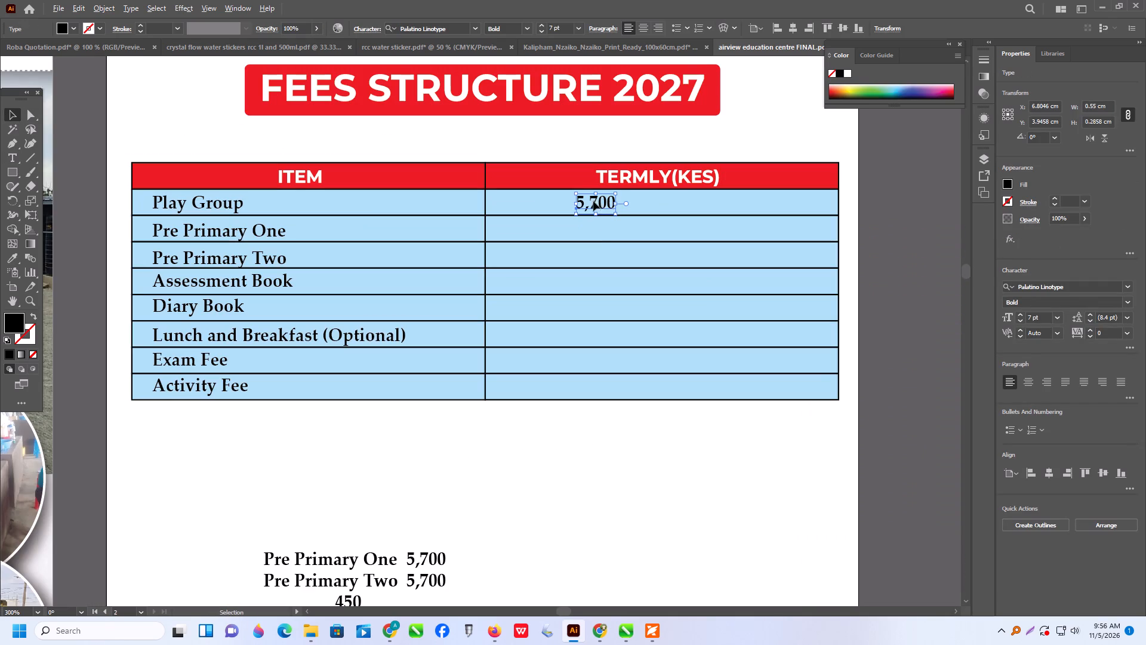
alt+drag(593, 201, 598, 228)
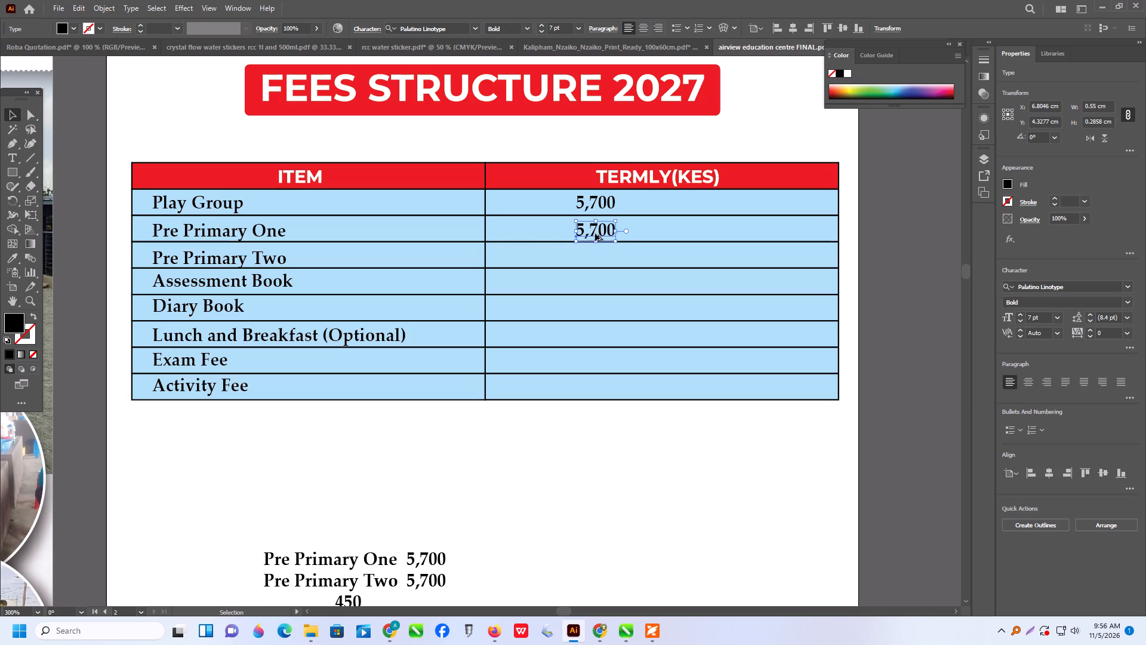
alt+drag(593, 235, 593, 261)
alt+drag(596, 257, 596, 283)
alt+drag(597, 279, 597, 310)
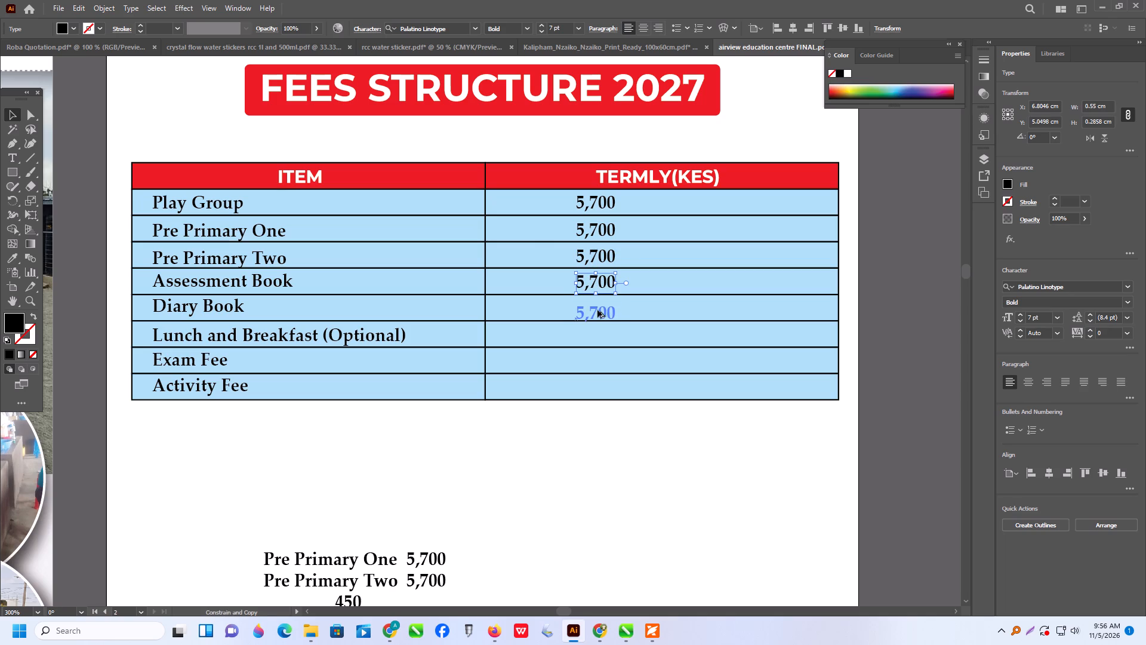
alt+drag(597, 310, 599, 306)
alt+drag(599, 306, 599, 305)
alt+drag(593, 306, 593, 328)
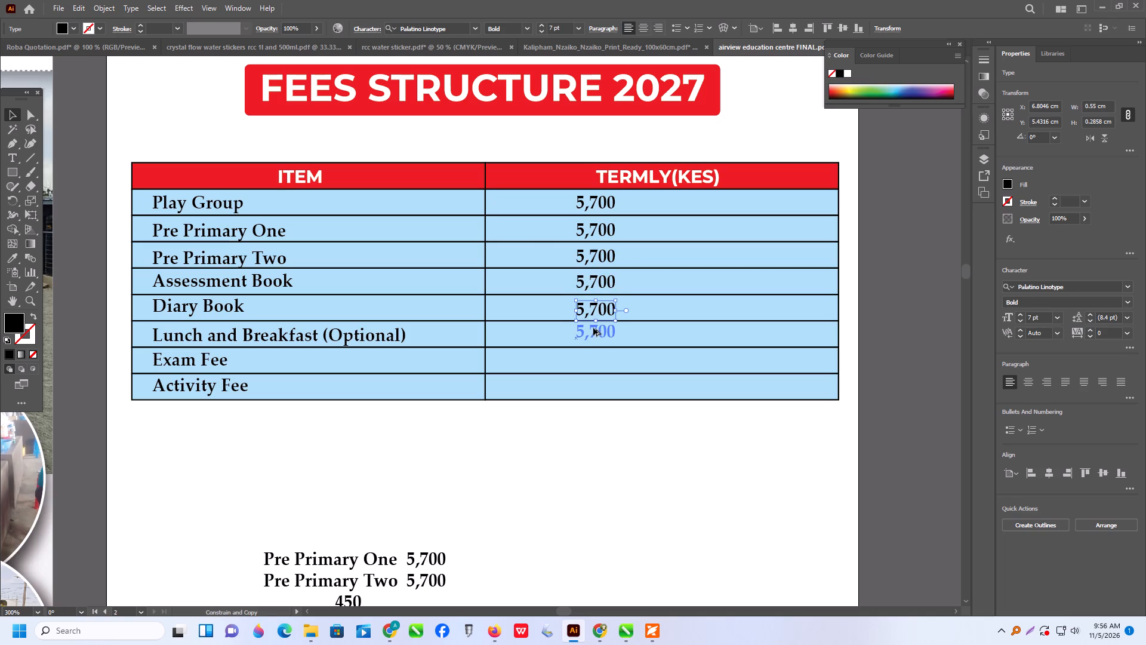
alt+drag(593, 328, 594, 330)
alt+drag(595, 330, 596, 334)
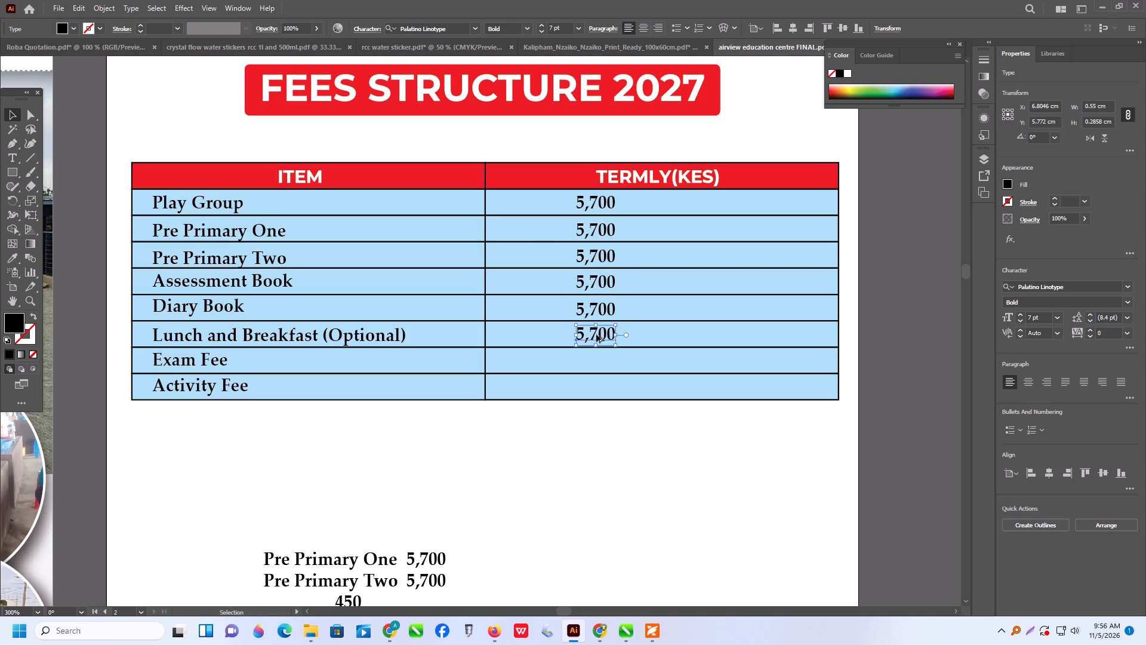
alt+drag(596, 334, 599, 357)
alt+drag(597, 360, 597, 384)
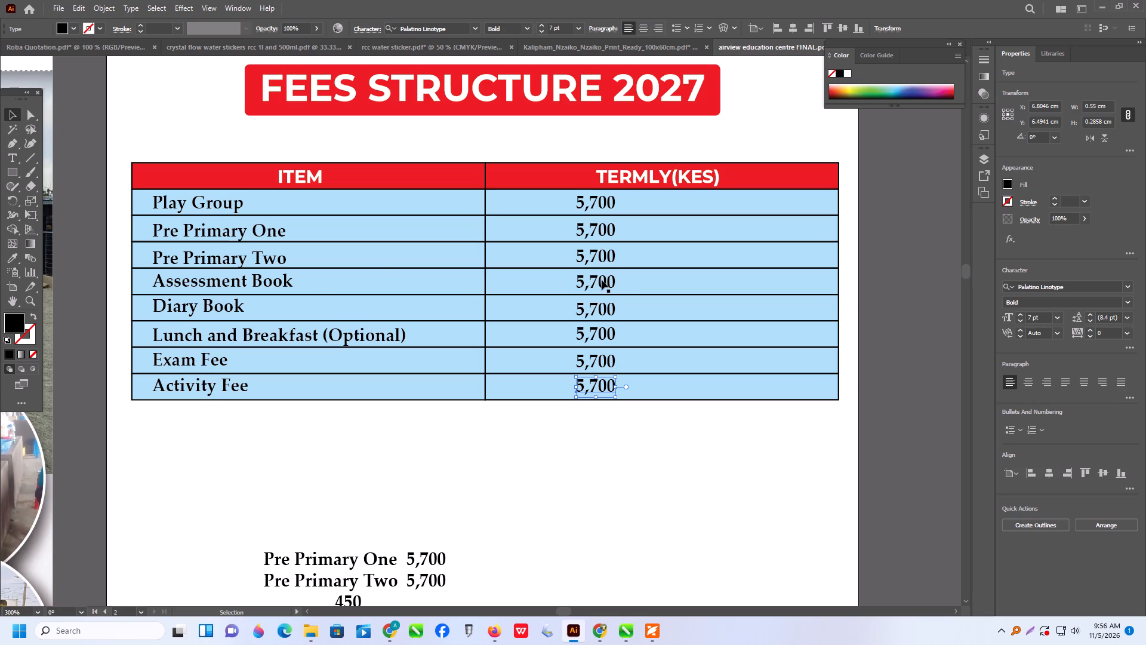
Change the TERMLY(KES) amounts to 450 for Assessment Book, 1500 for Diary Book and 300 for Lunch and Breakfast (Optional).
triple_click(602, 280)
click(602, 280)
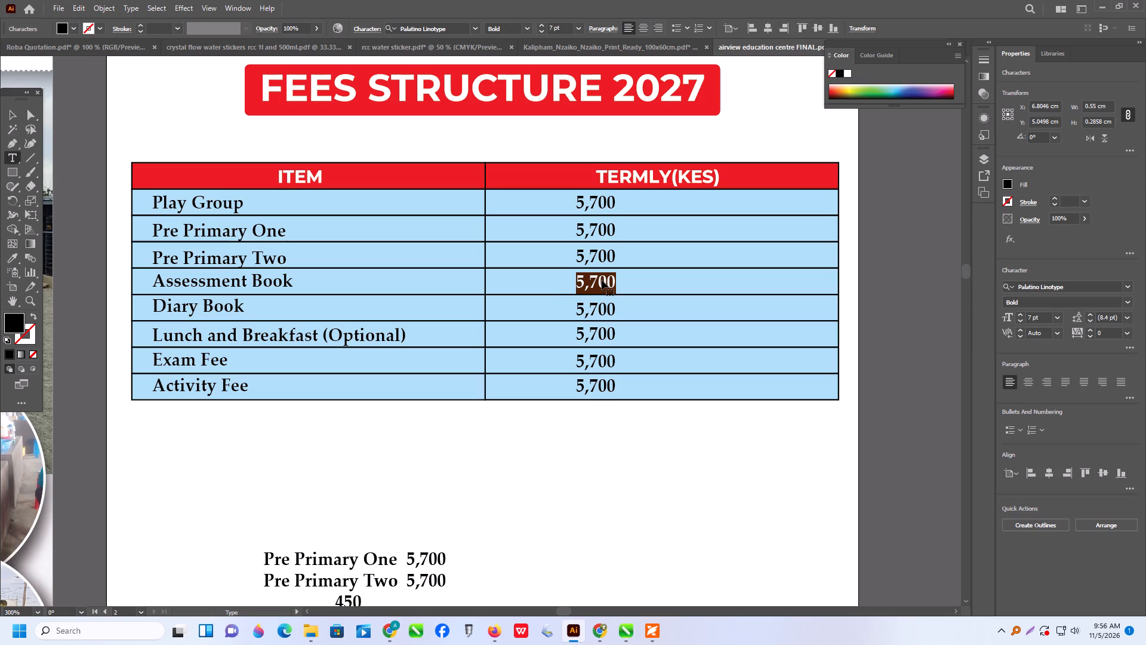
text(450)
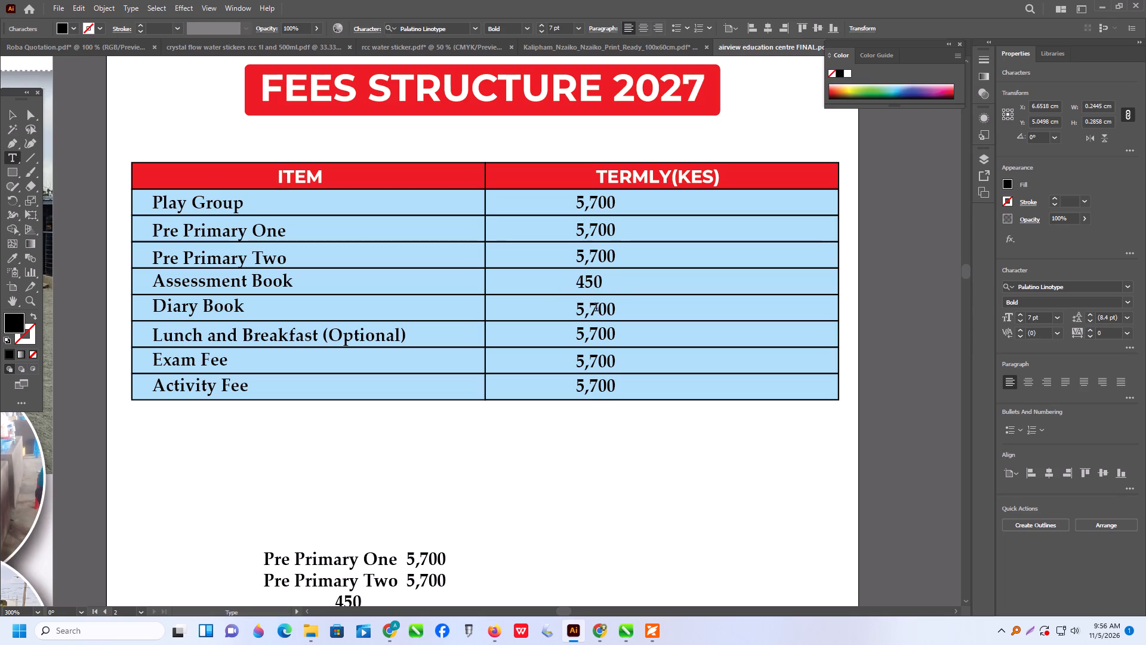
drag(596, 308, 569, 309)
text(15)
drag(596, 333, 560, 333)
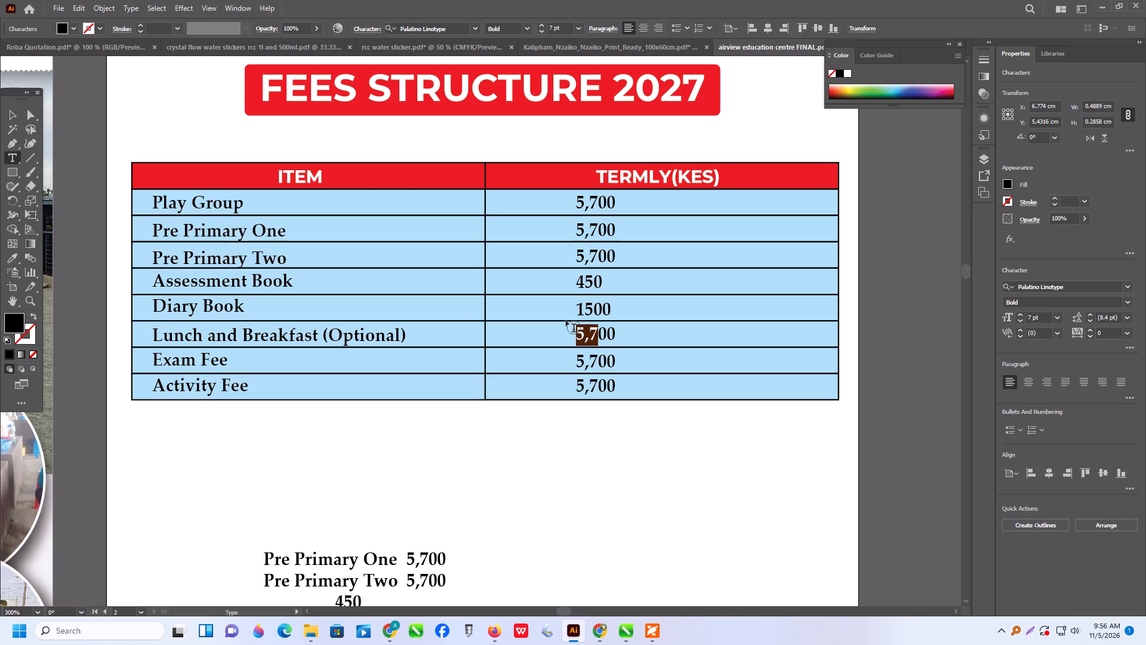
key(3)
Change the TERMLY(KES) amounts to 4500 for Exam Fee and 300 for Activity Fee.
drag(596, 362, 577, 362)
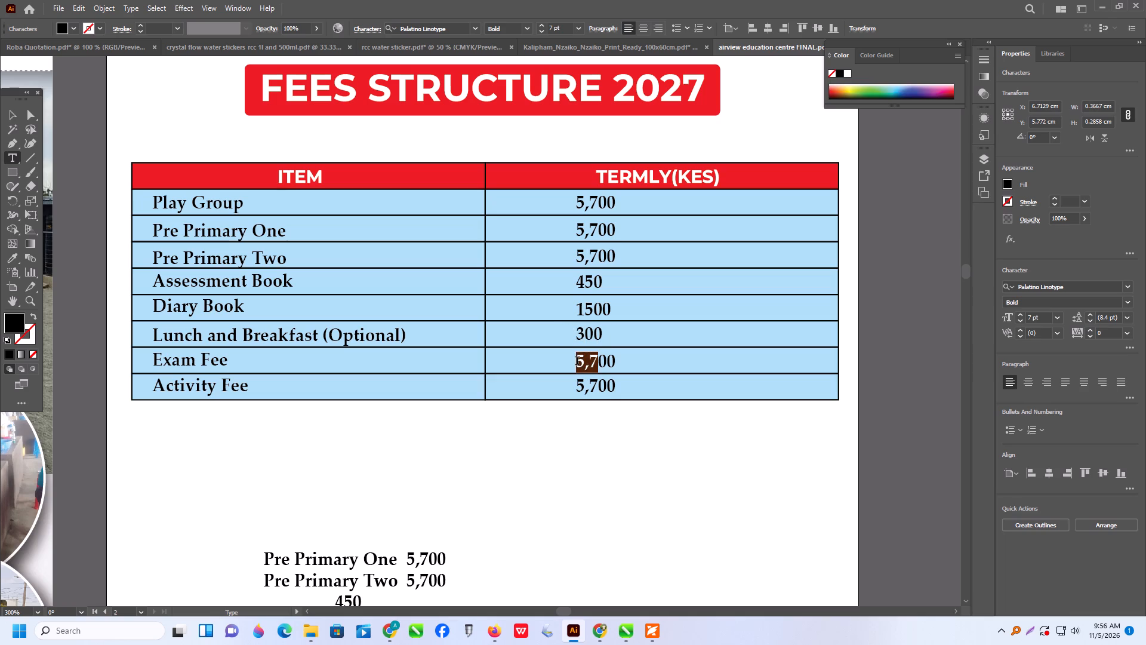
drag(577, 362, 577, 362)
text(45)
drag(580, 389, 627, 403)
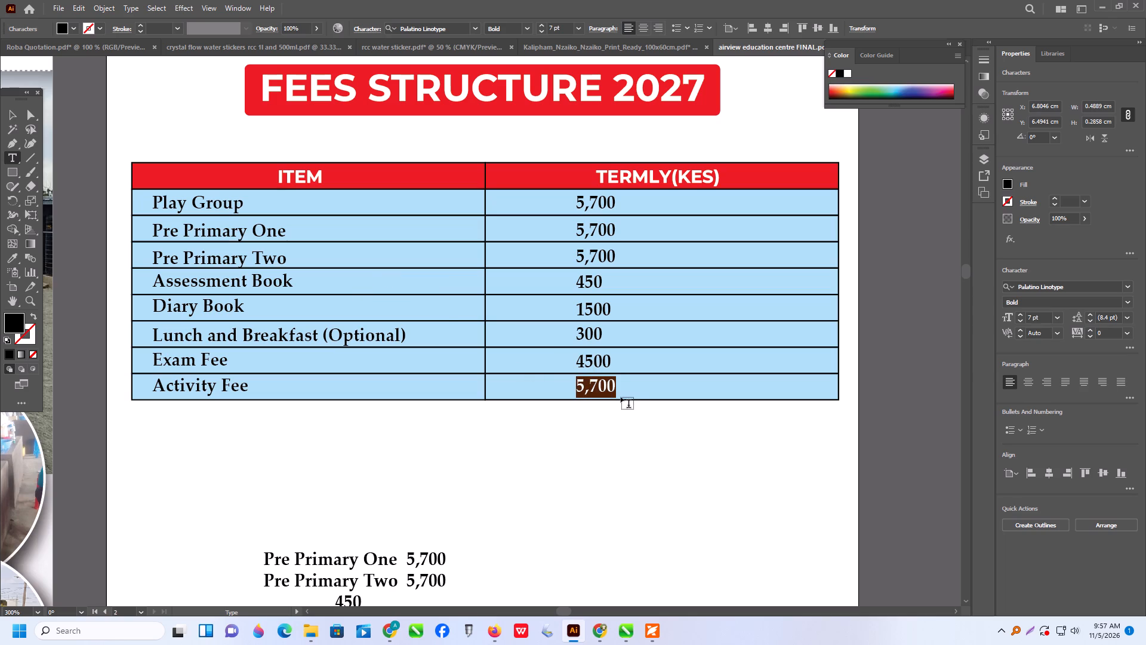
text(300)
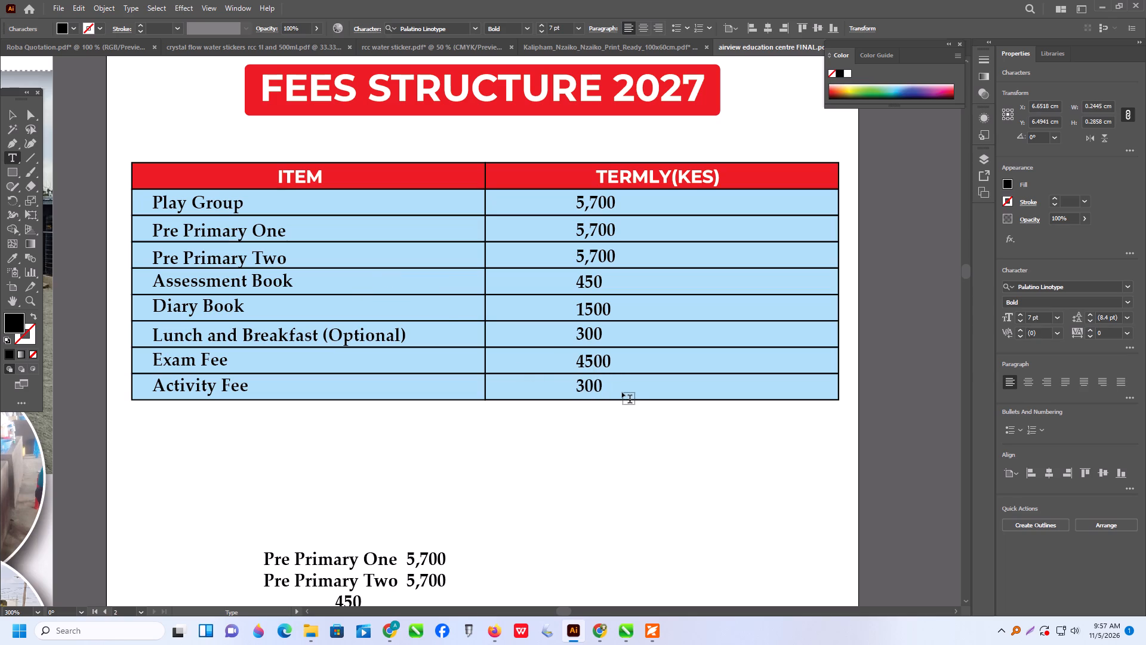
Change the TERMLY(KES) amounts to 500 for Exam Fee and 4500 for Lunch and Breakfast (Optional).
drag(578, 363, 627, 365)
key(5)
key(0)
key(0)
drag(580, 335, 632, 344)
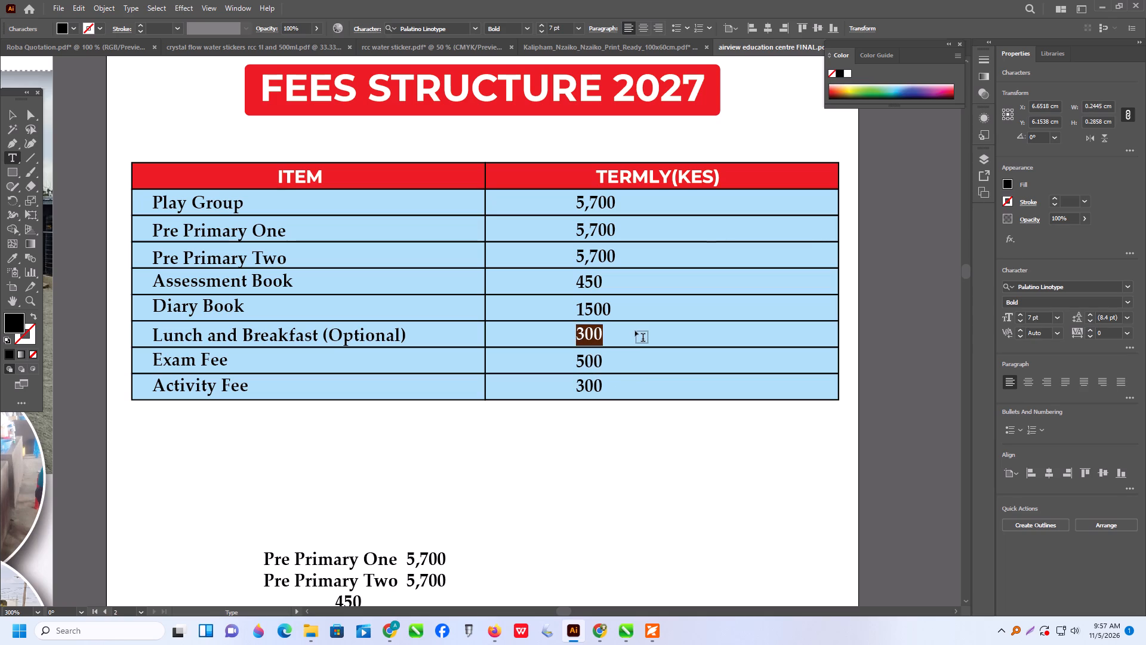
text(4500)
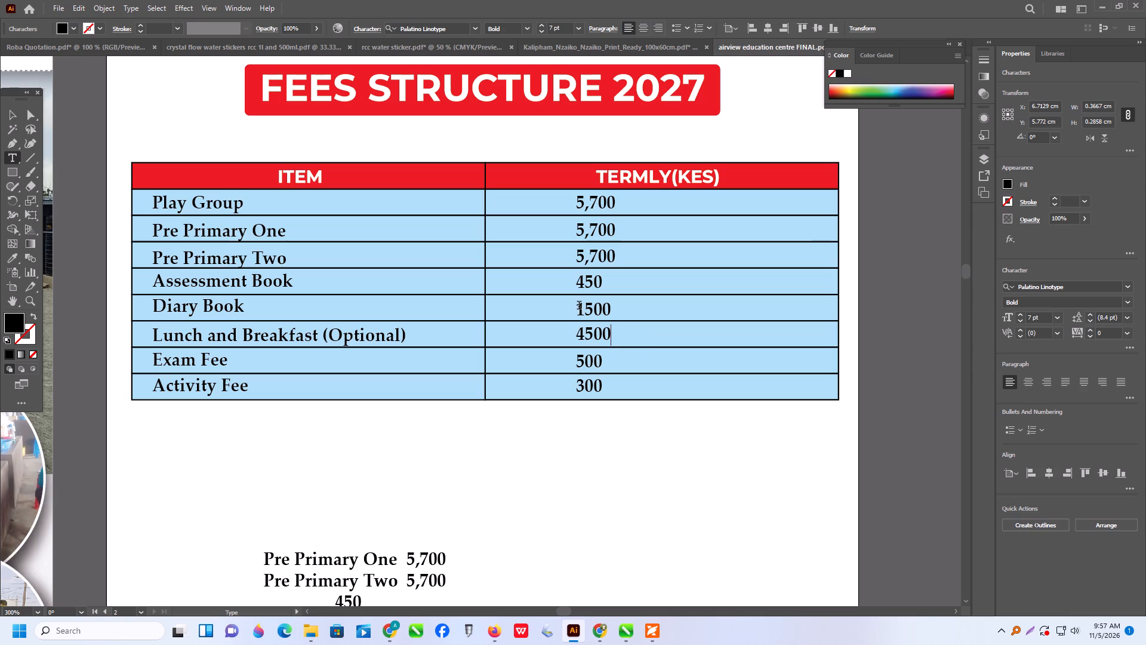
Change the TERMLY(KES) amounts to 300 for Diary Book and 1500 for Assessment Book.
drag(581, 308, 589, 311)
drag(589, 311, 590, 312)
drag(580, 309, 593, 312)
key(3)
drag(580, 279, 607, 288)
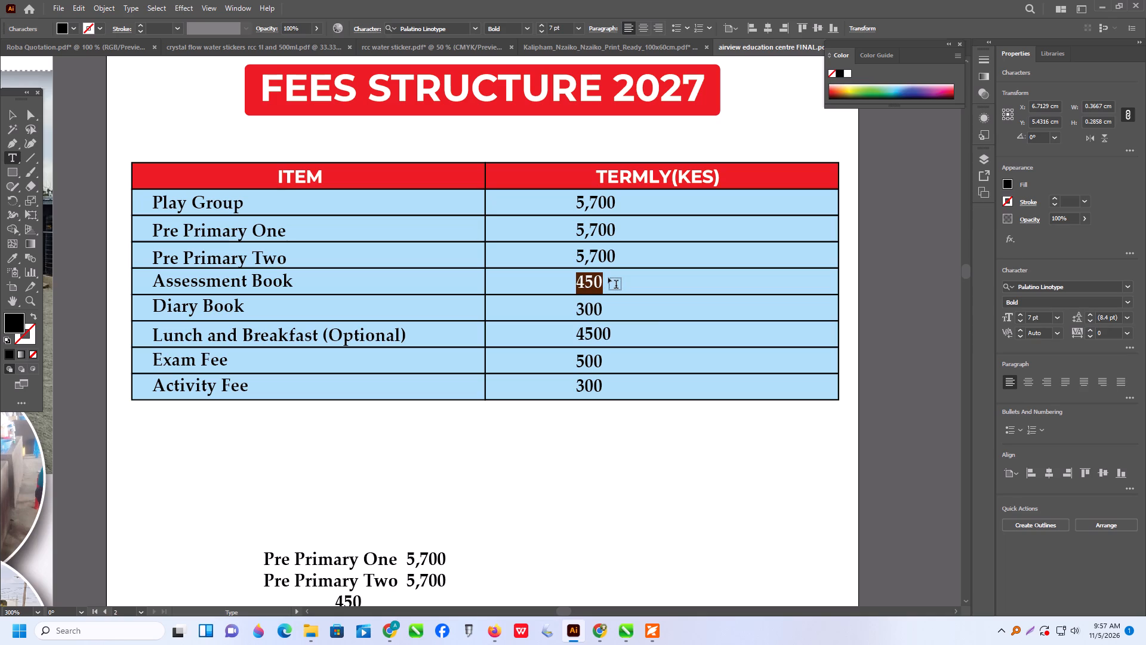
text(1500)
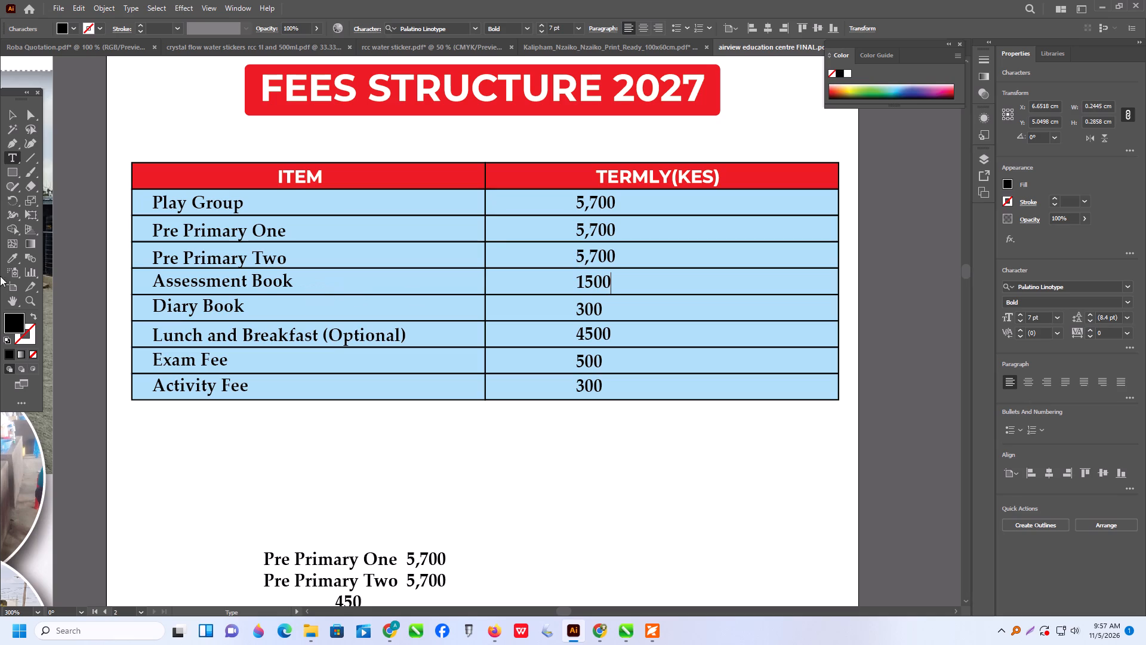
Delete the leftover pasted list of items and amounts below the fees table.
click(10, 115)
scroll(517, 436, down, 3)
click(547, 472)
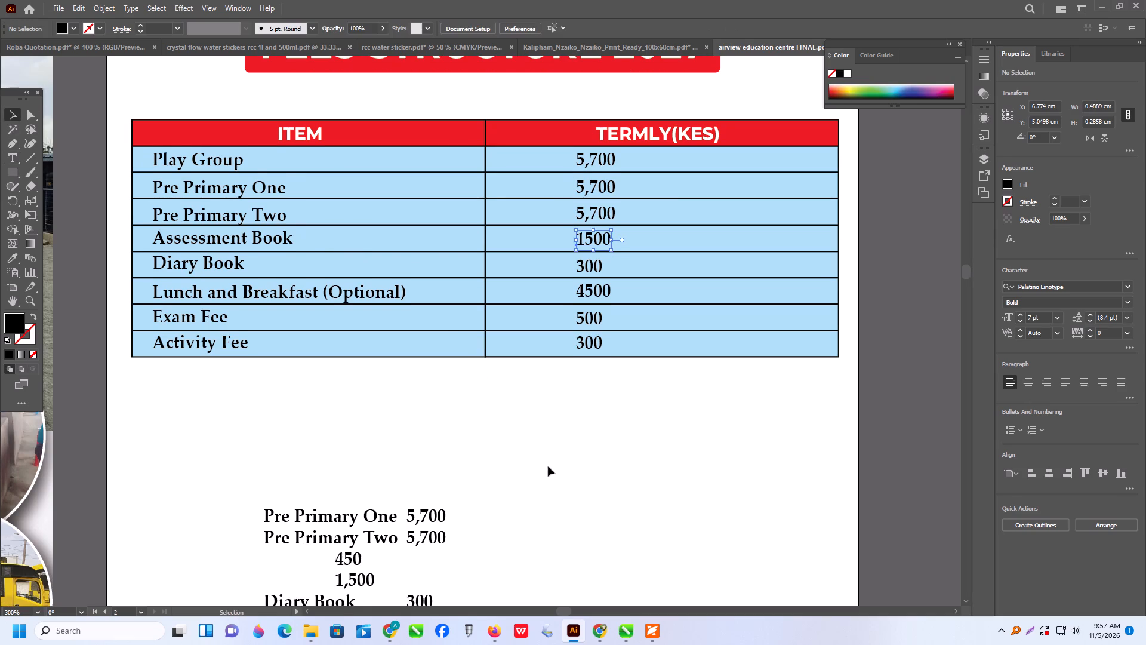
scroll(399, 482, down, 8)
scroll(387, 475, up, 1)
scroll(387, 475, down, 2)
drag(242, 333, 728, 559)
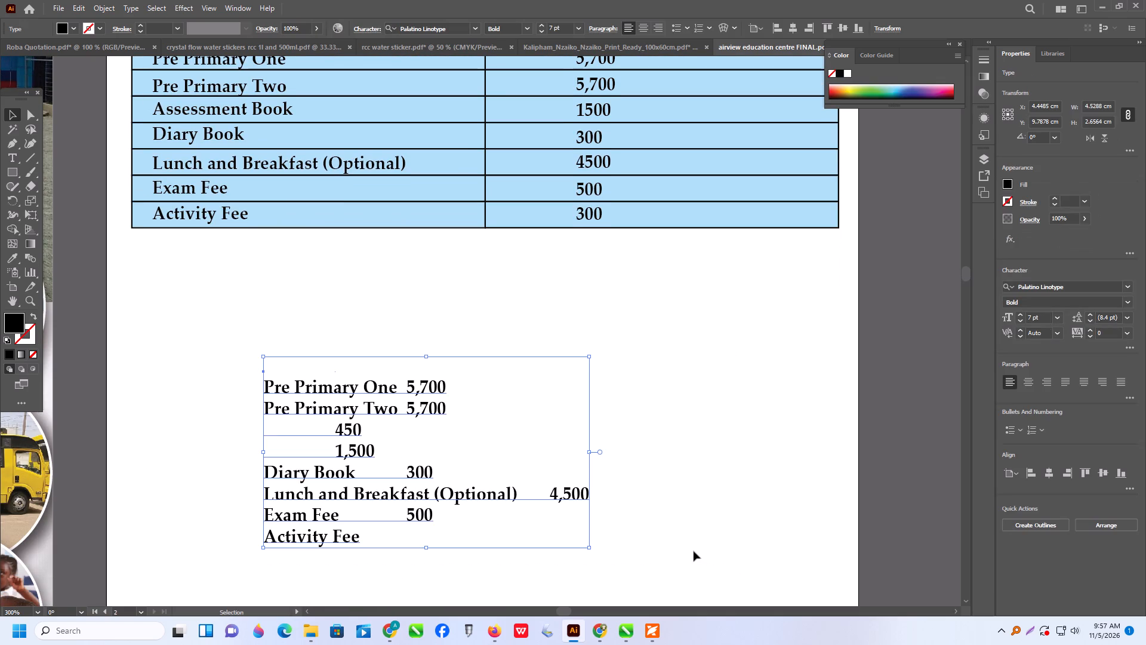
key(Delete)
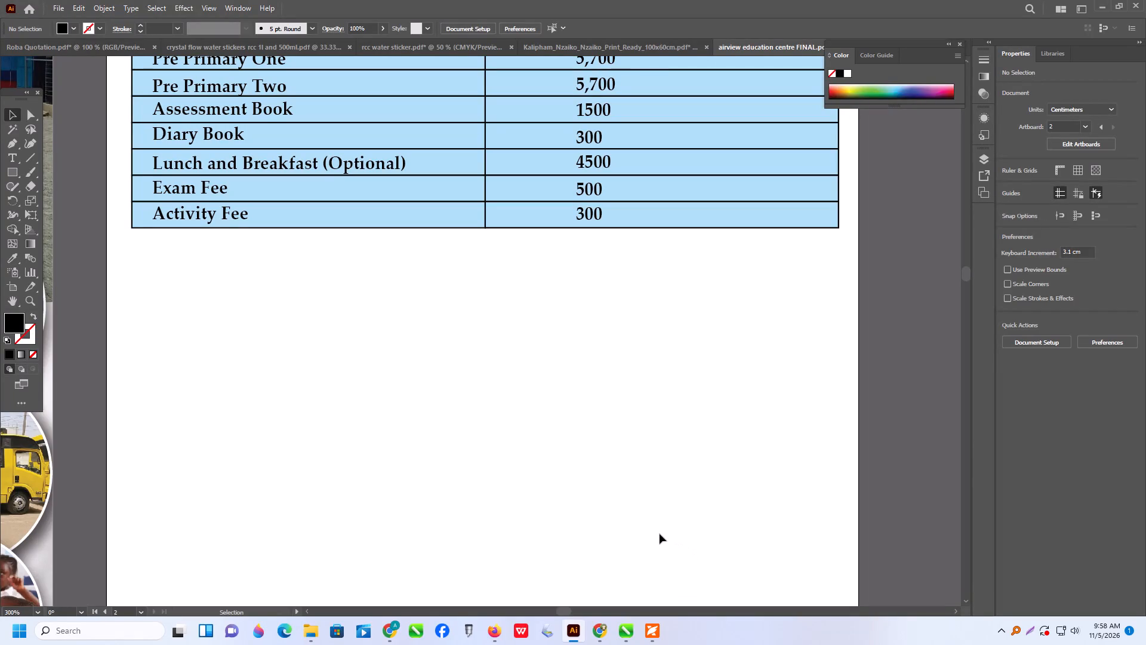
Duplicate both cells of the table's Activity Fee row directly below it to add an empty bottom row.
scroll(445, 395, up, 5)
click(479, 279)
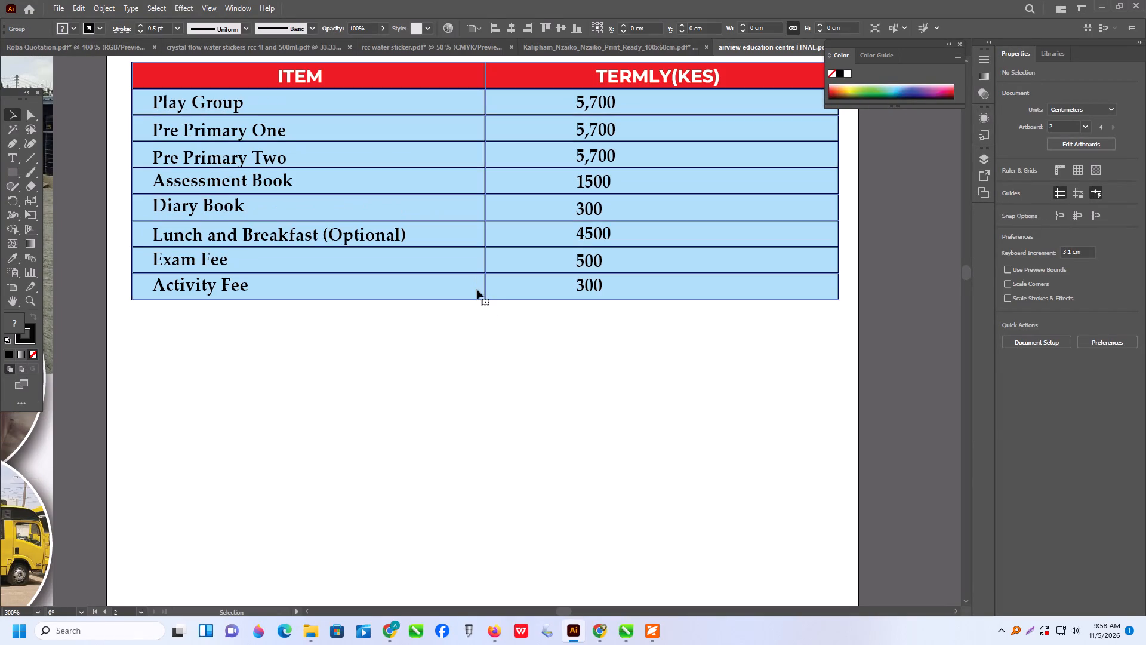
triple_click(460, 290)
double_click(460, 290)
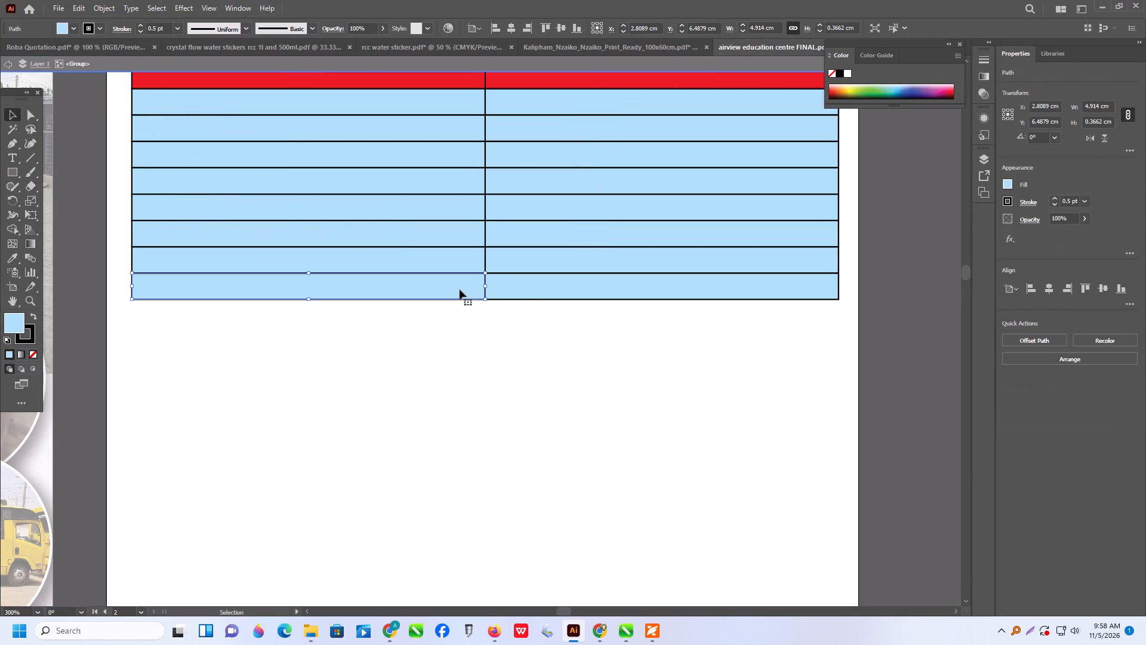
ctrl+click(535, 289)
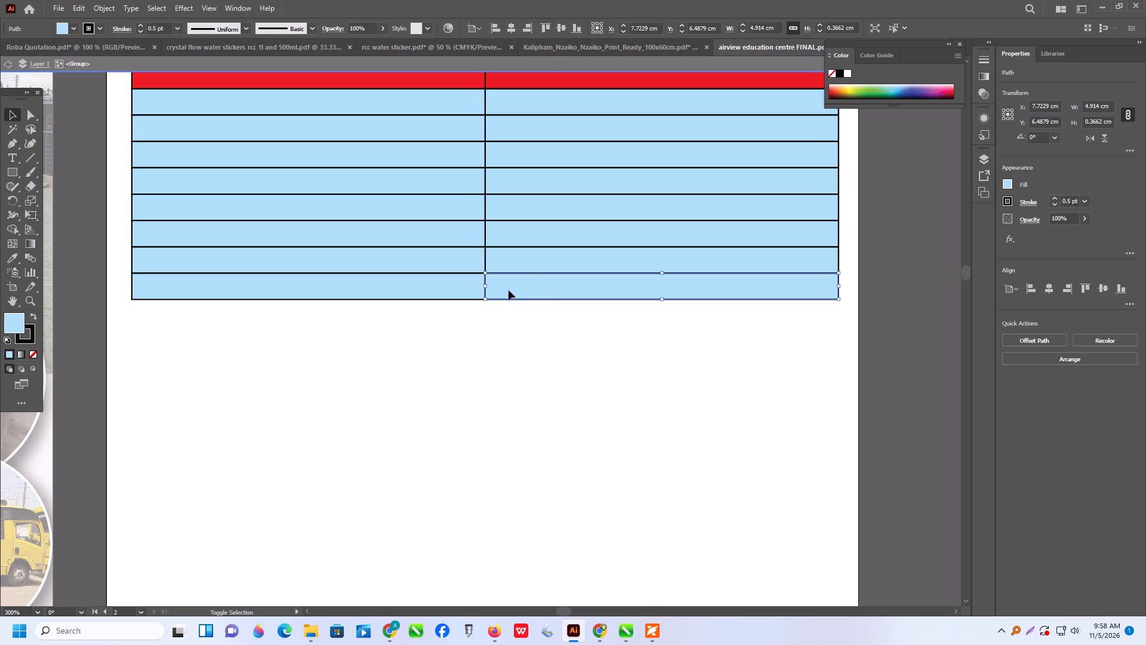
shift+click(418, 295)
scroll(484, 294, down, 1)
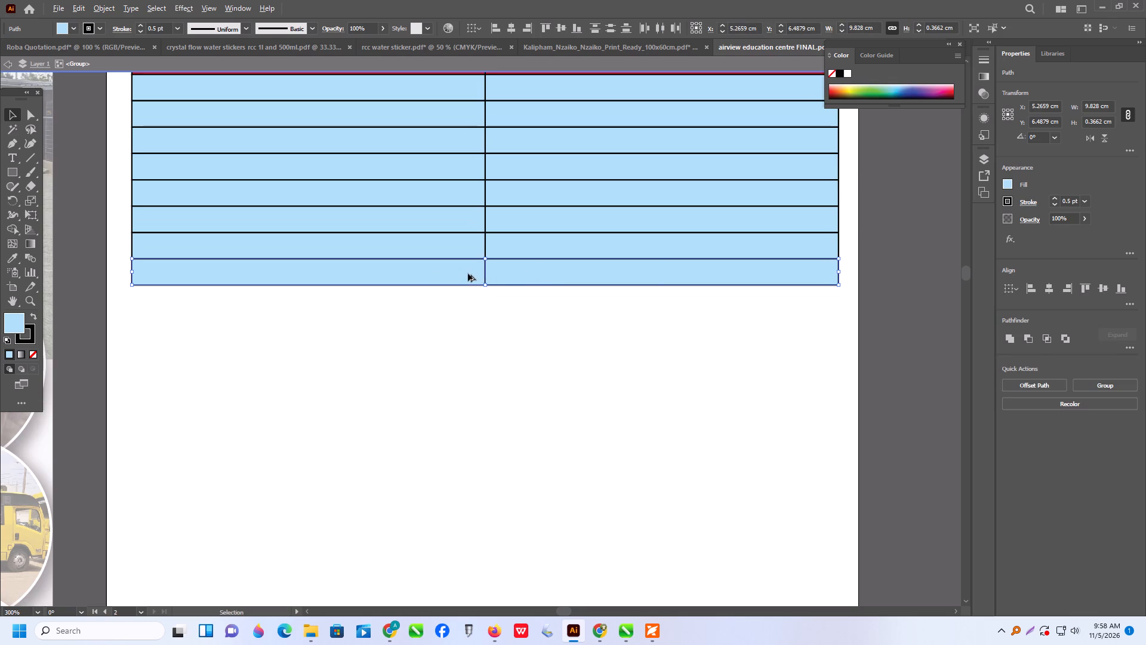
alt+drag(468, 274, 468, 301)
click(515, 374)
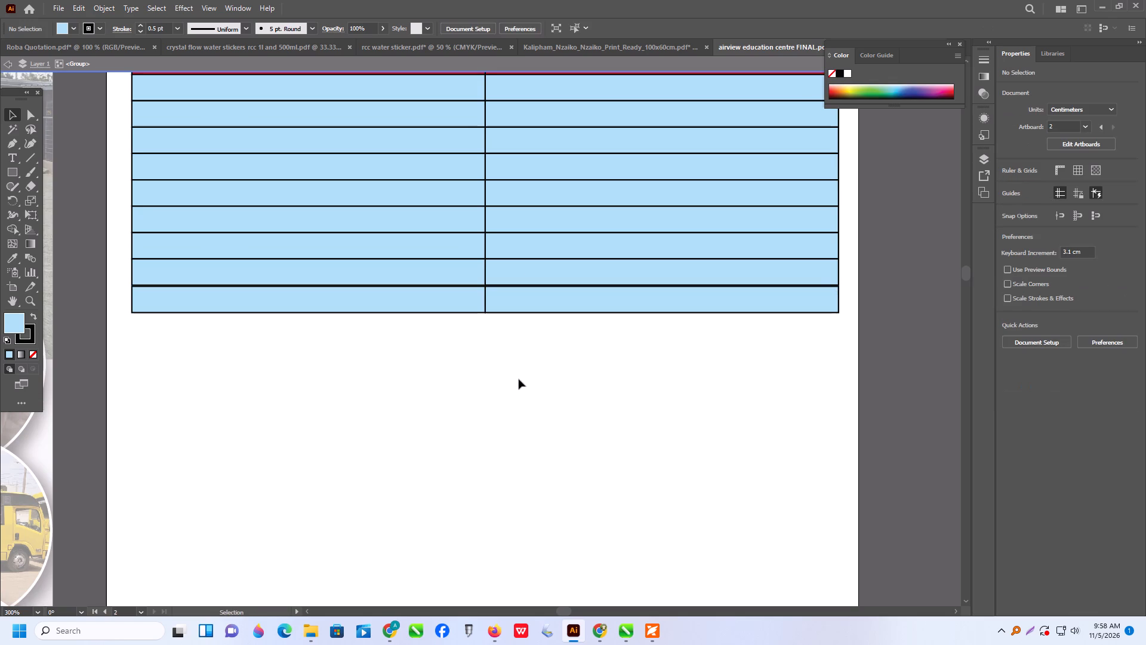
scroll(520, 377, up, 2)
scroll(453, 379, up, 2)
triple_click(272, 408)
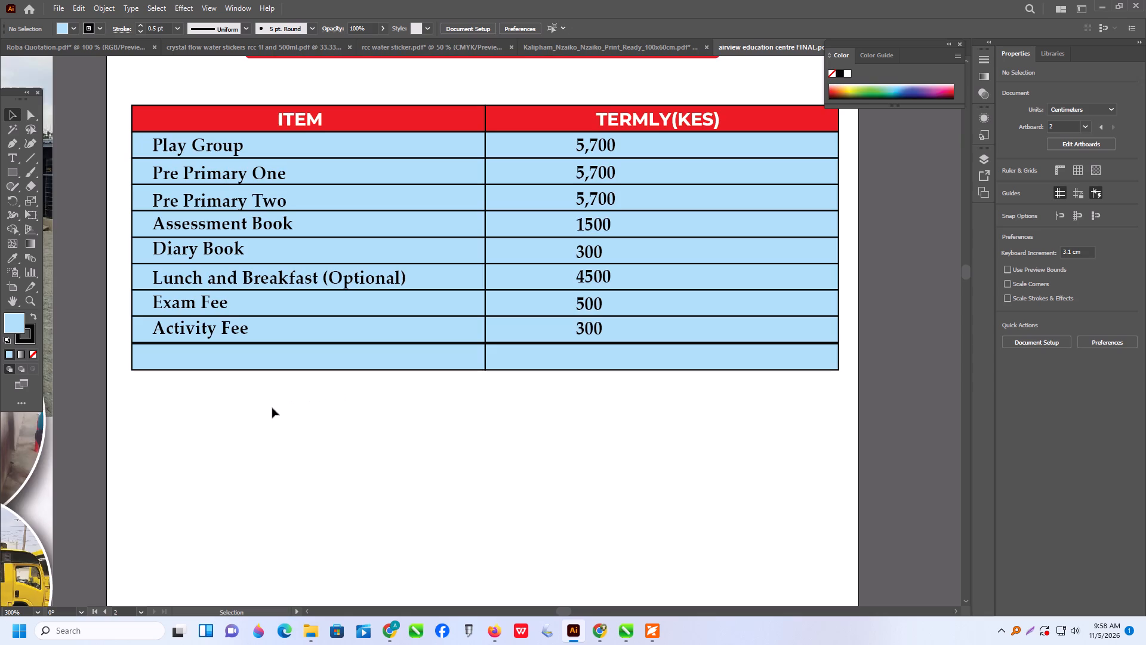
click(273, 407)
Send the grouped table cells to the back of the stacking order, behind the text.
click(550, 343)
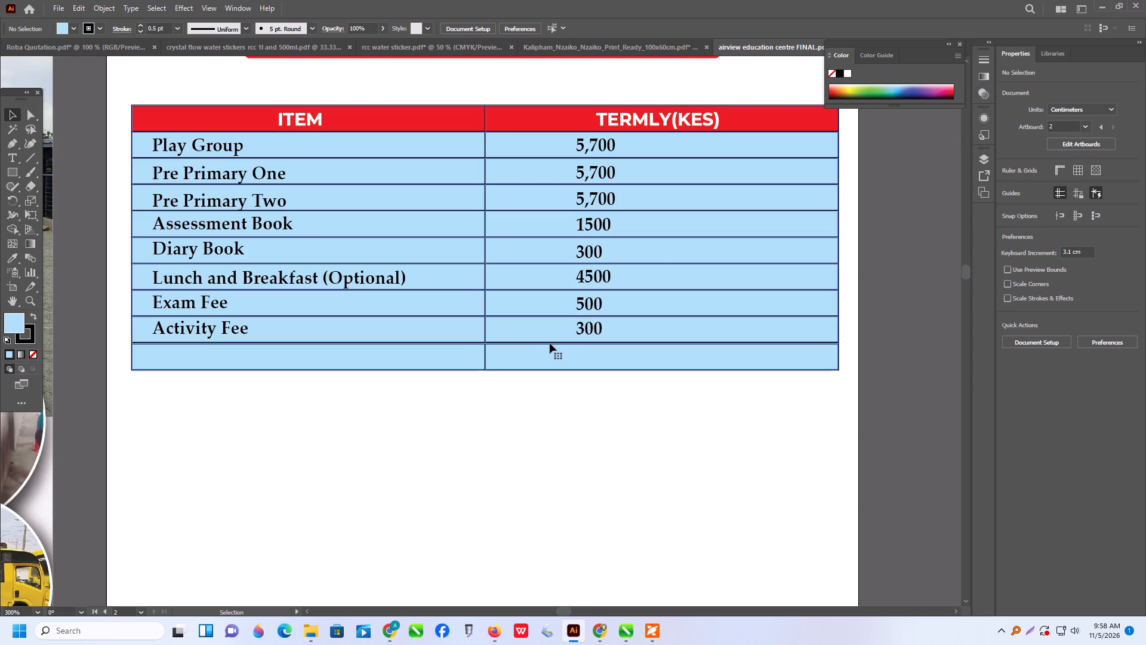
click(598, 390)
click(560, 363)
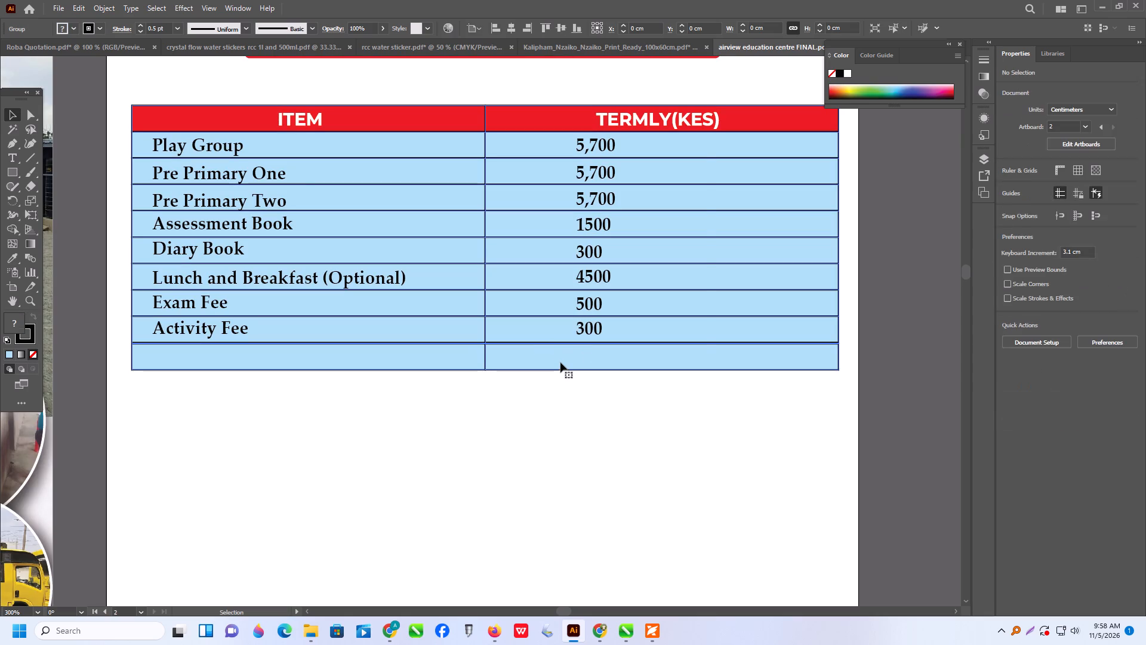
right_click(560, 363)
click(612, 297)
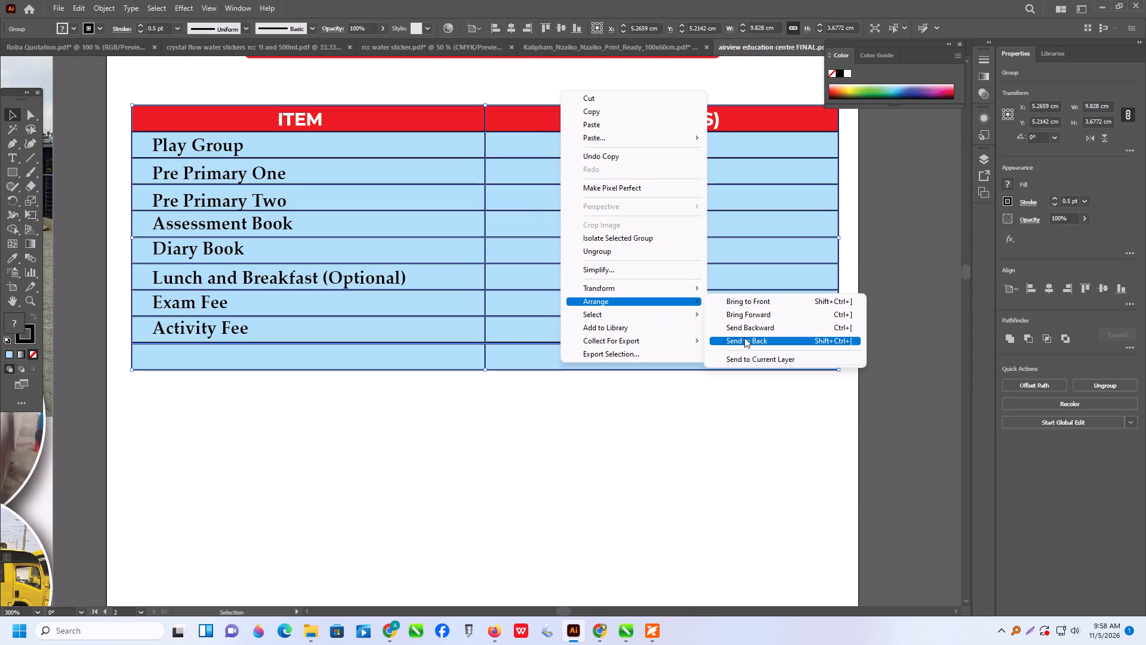
click(744, 337)
double_click(711, 402)
Reduce the stroke weight of the table group's borders to 0.25 pt.
click(745, 343)
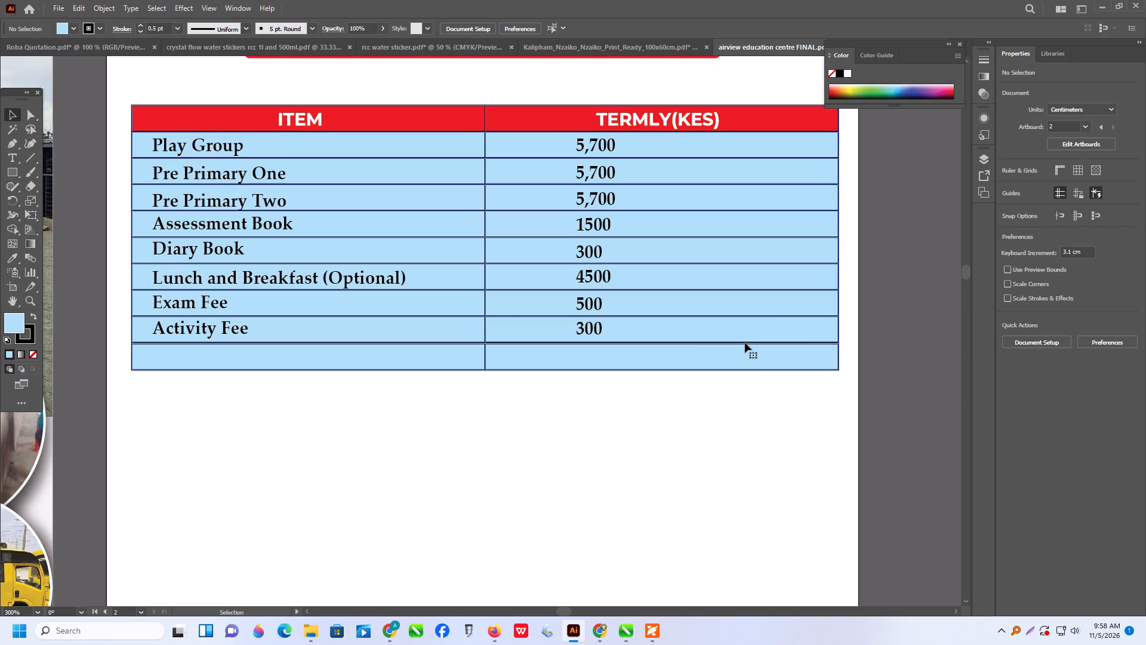
click(1053, 205)
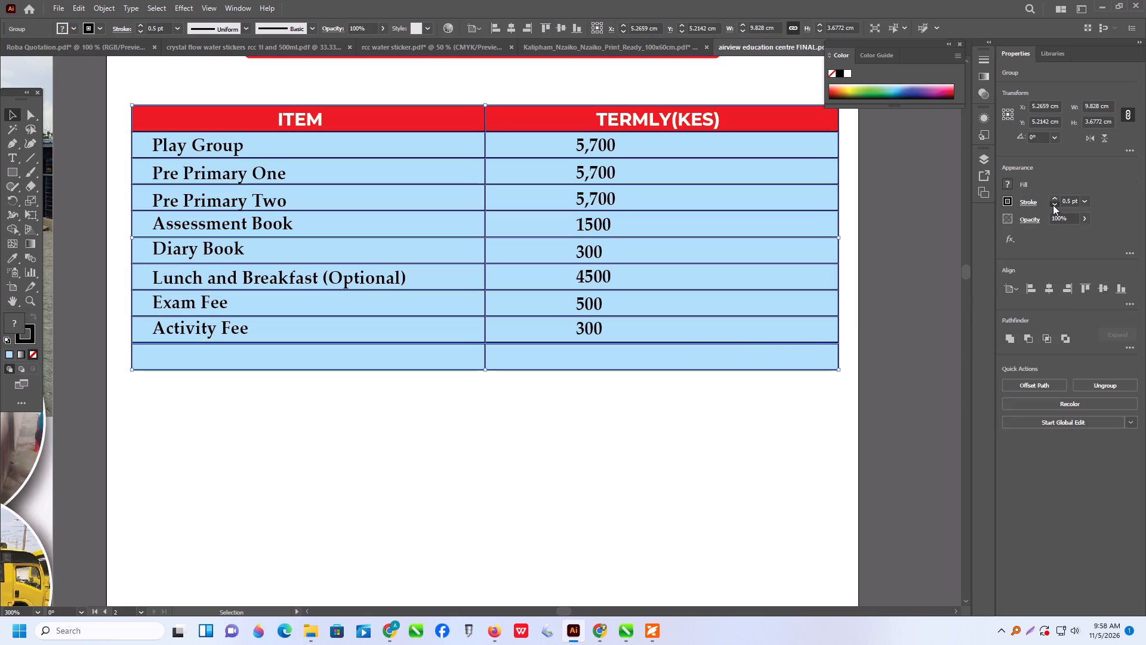
click(809, 447)
click(796, 449)
click(588, 440)
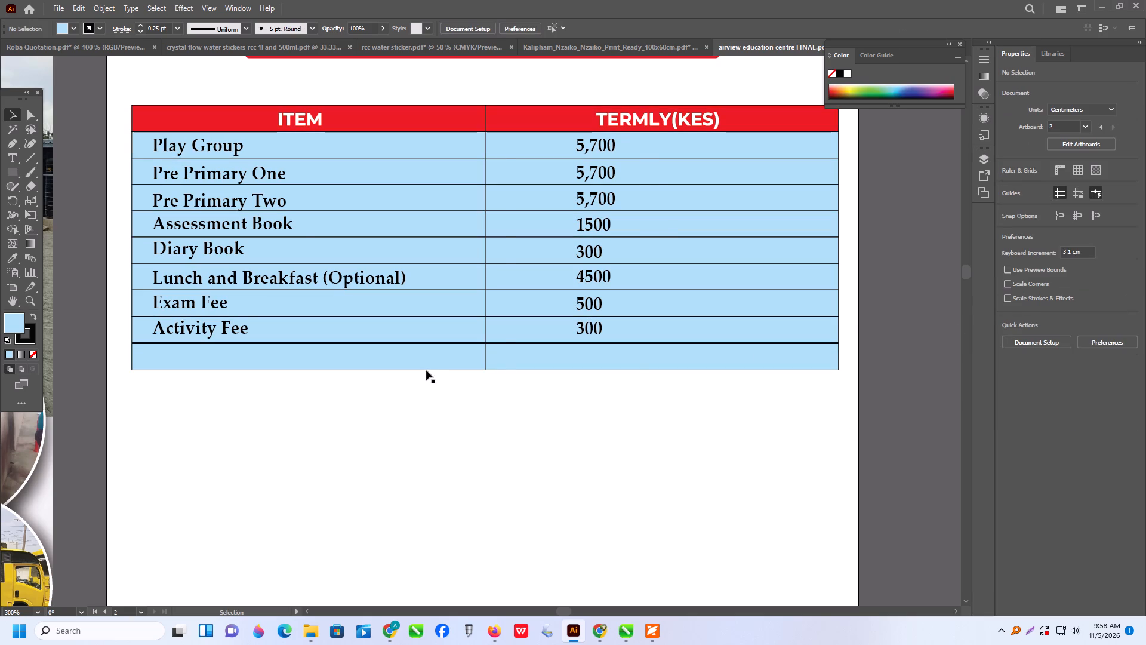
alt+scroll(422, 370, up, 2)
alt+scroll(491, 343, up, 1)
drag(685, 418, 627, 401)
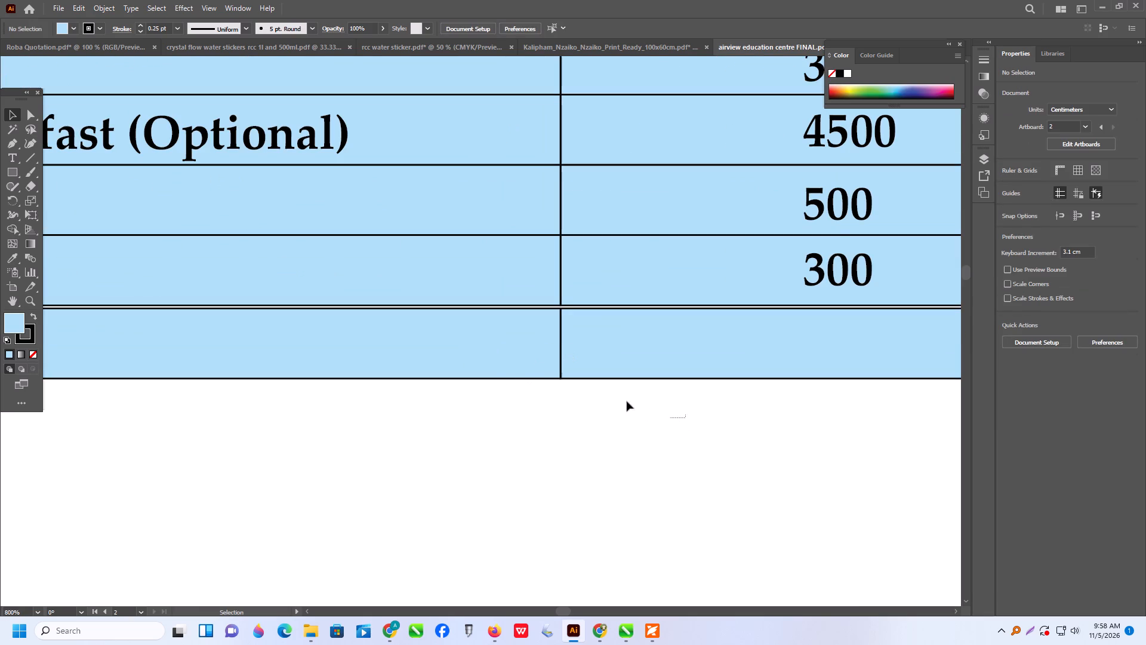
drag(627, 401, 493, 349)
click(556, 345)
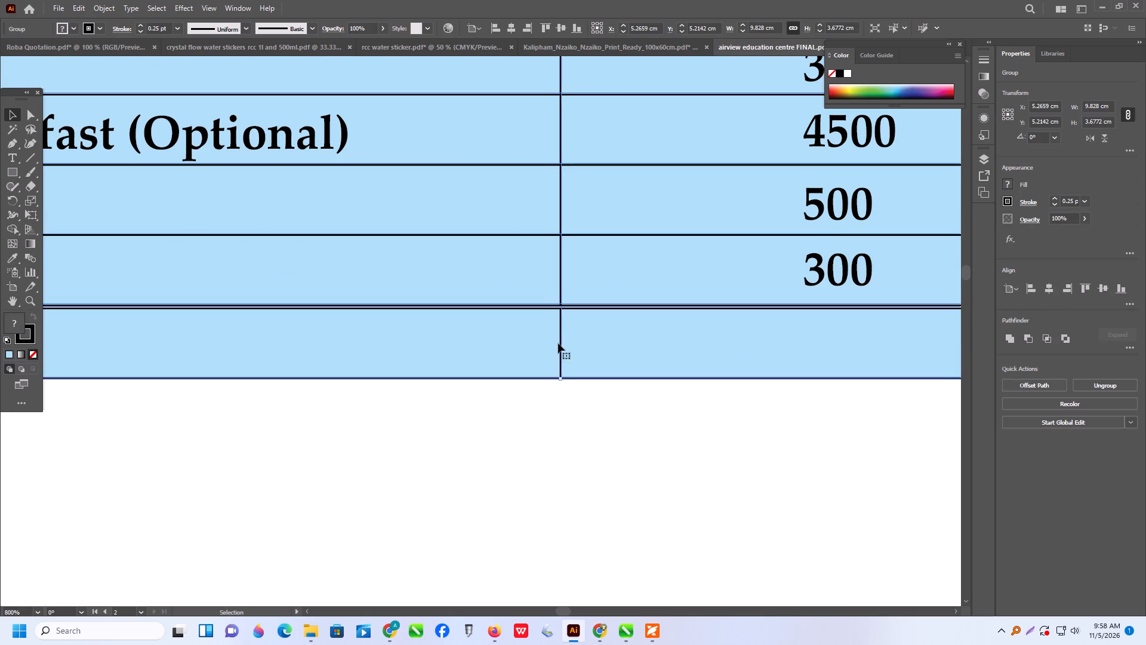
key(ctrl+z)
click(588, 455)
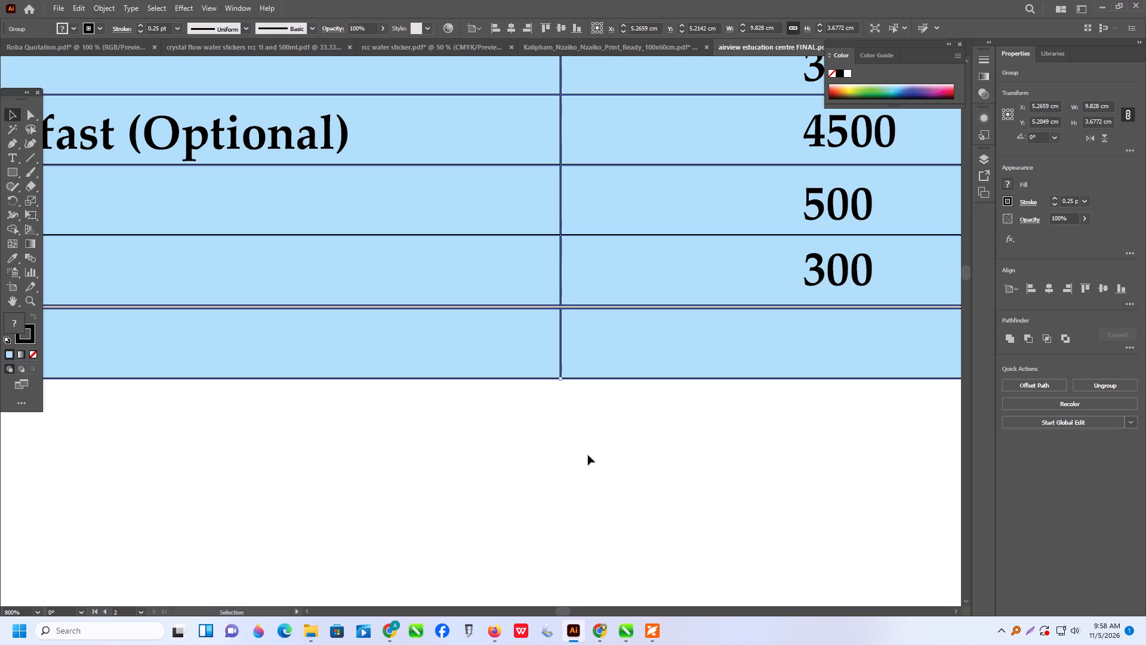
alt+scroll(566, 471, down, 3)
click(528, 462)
Move both cells of the new bottom row up slightly to close the gap to the row above.
click(538, 435)
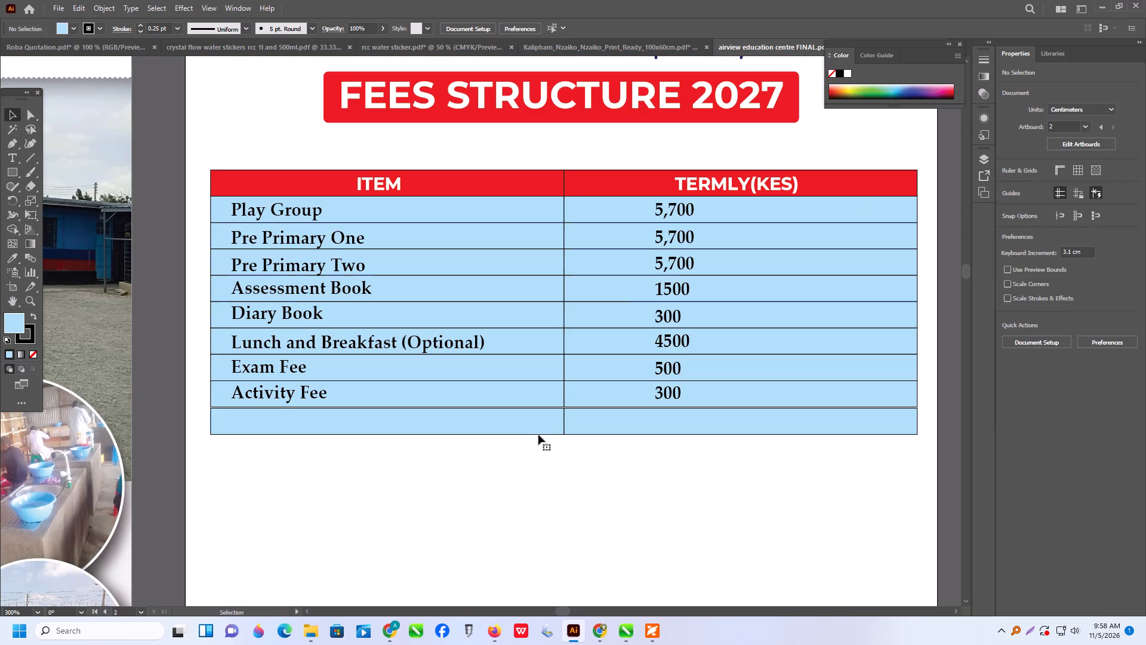
triple_click(556, 422)
click(556, 422)
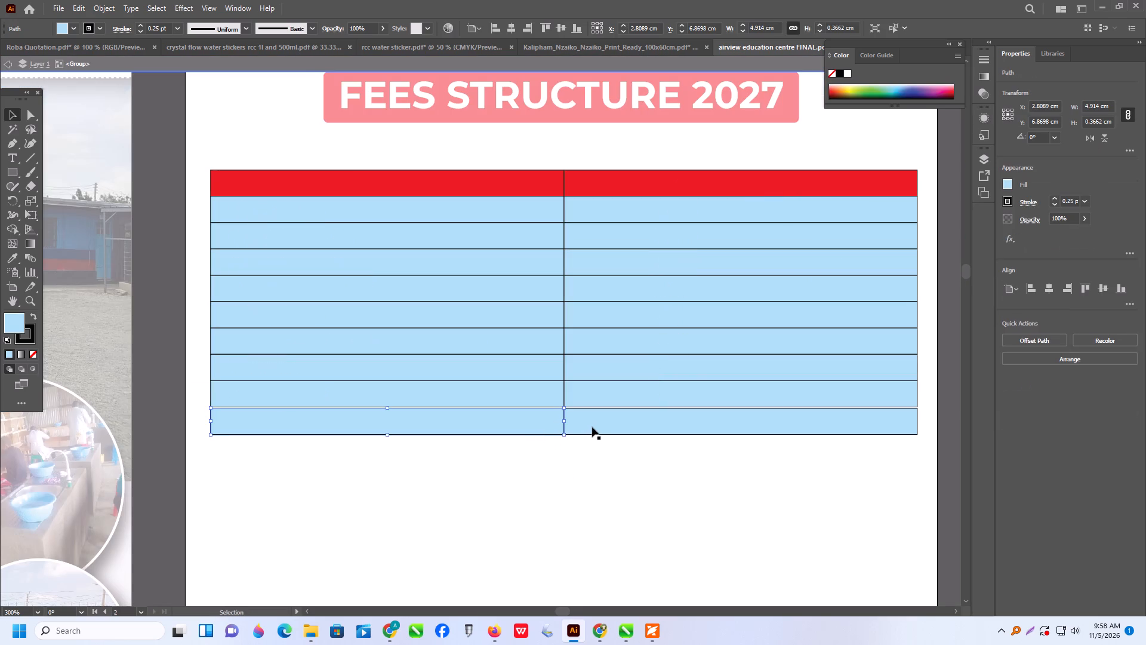
alt+scroll(590, 427, up, 3)
shift+click(590, 427)
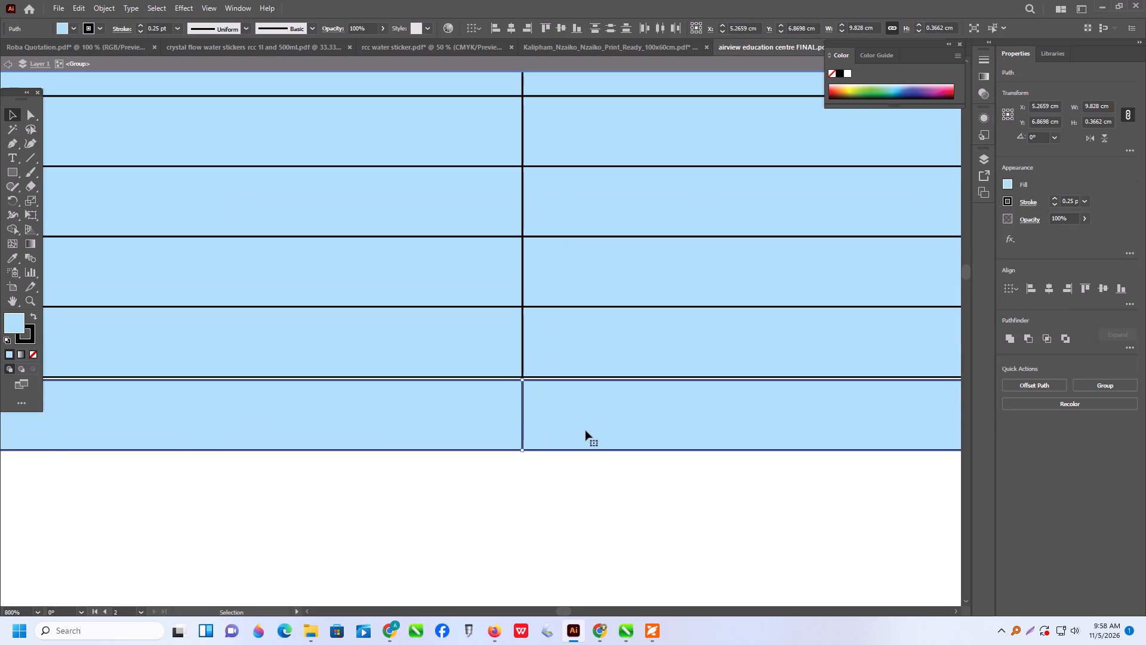
drag(586, 431, 586, 425)
click(592, 495)
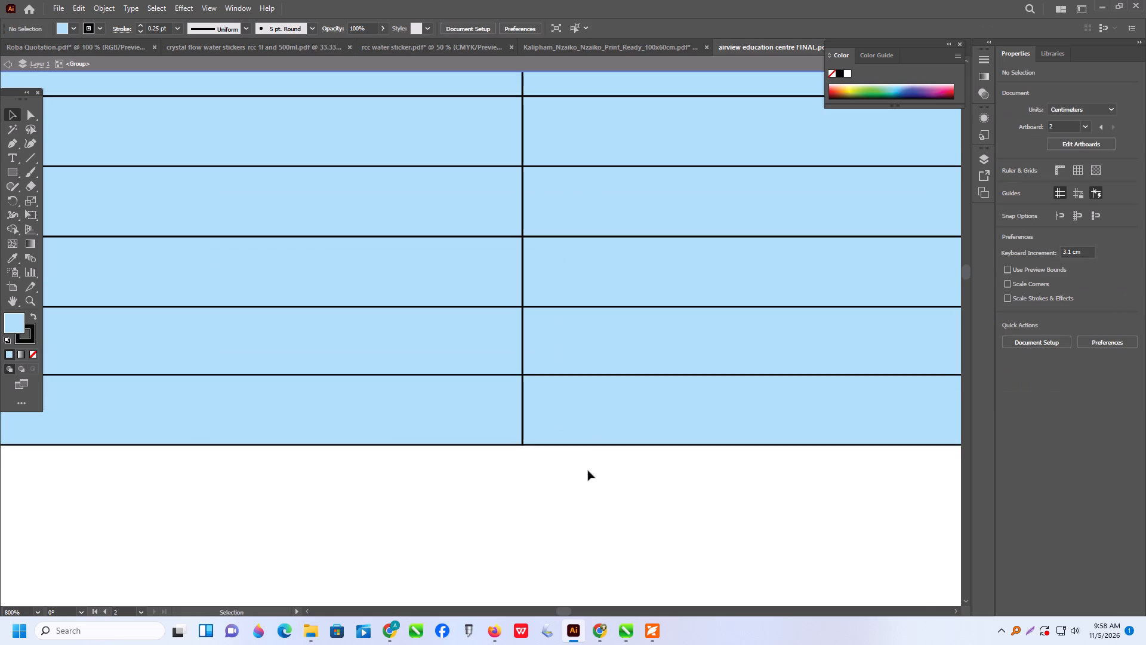
scroll(588, 471, down, 4)
triple_click(603, 498)
click(603, 498)
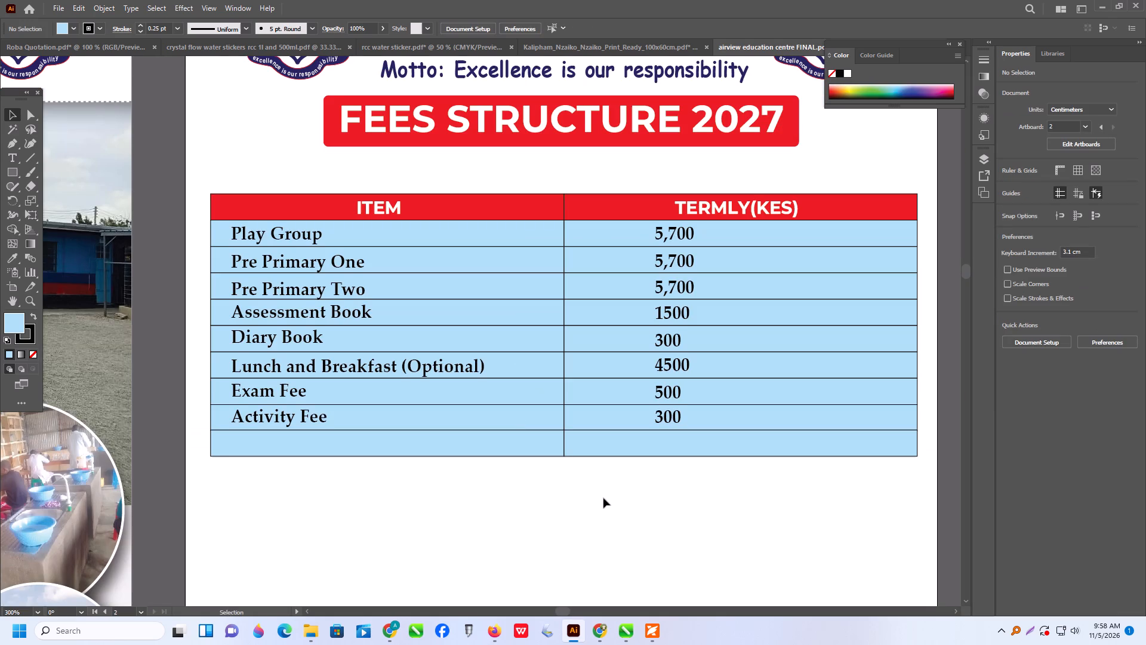
Move the Activity Fee label and its 300 amount down into the empty bottom row.
scroll(589, 496, down, 2)
click(667, 389)
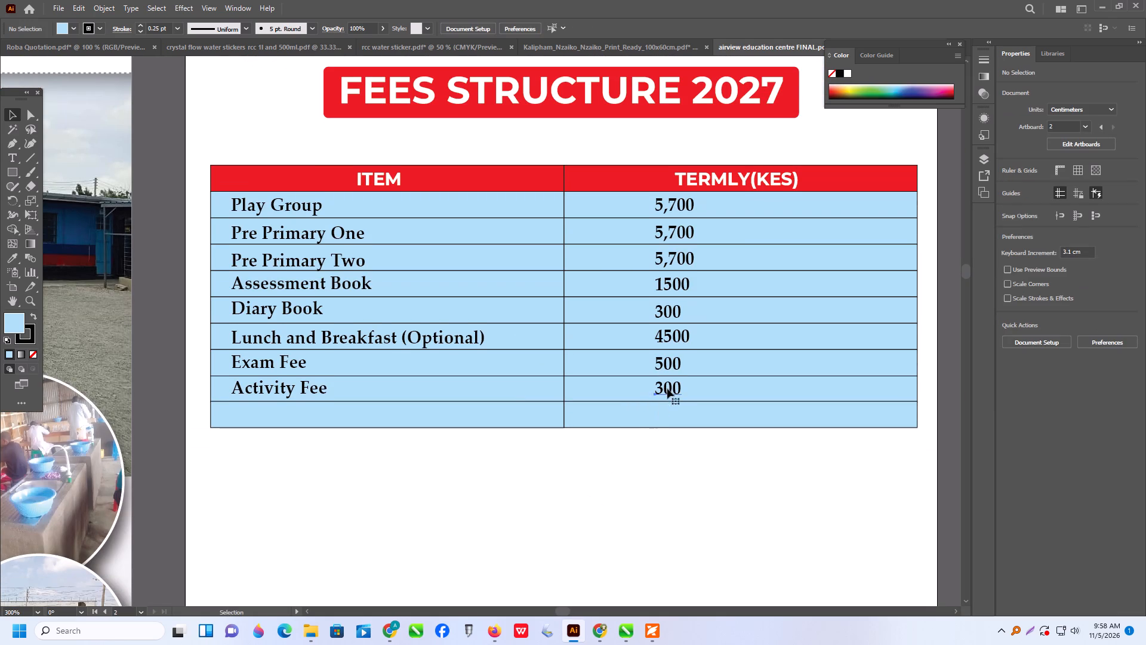
shift+click(302, 392)
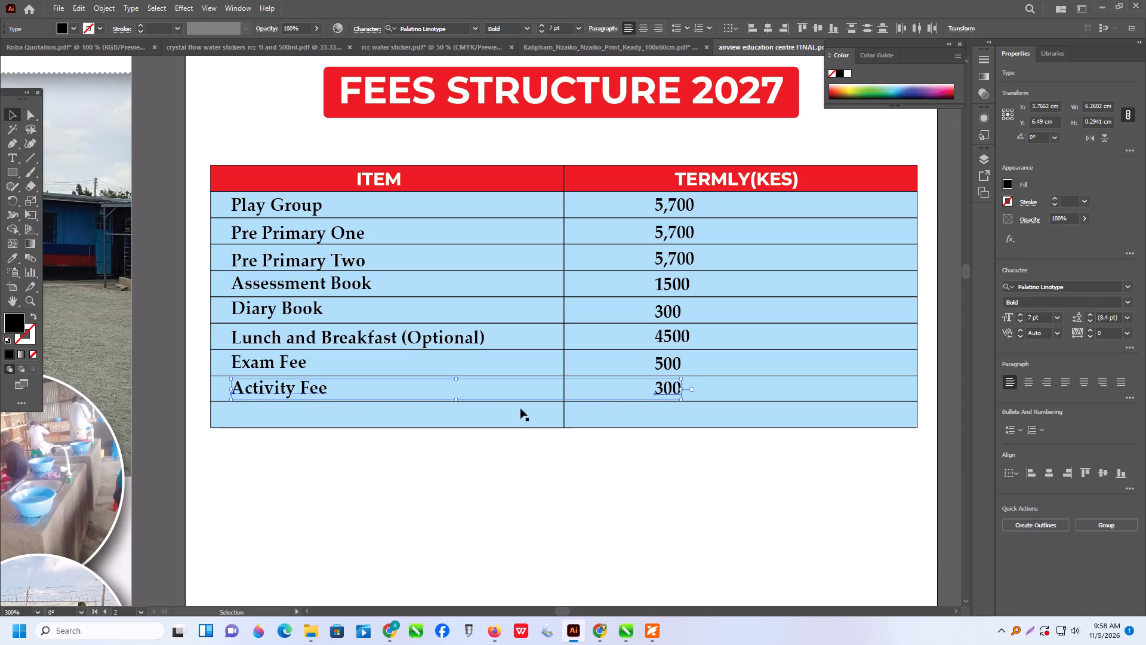
drag(669, 392, 671, 394)
drag(671, 394, 674, 418)
Move the Exam Fee label and its 500 amount down into the empty row above Activity Fee.
click(666, 364)
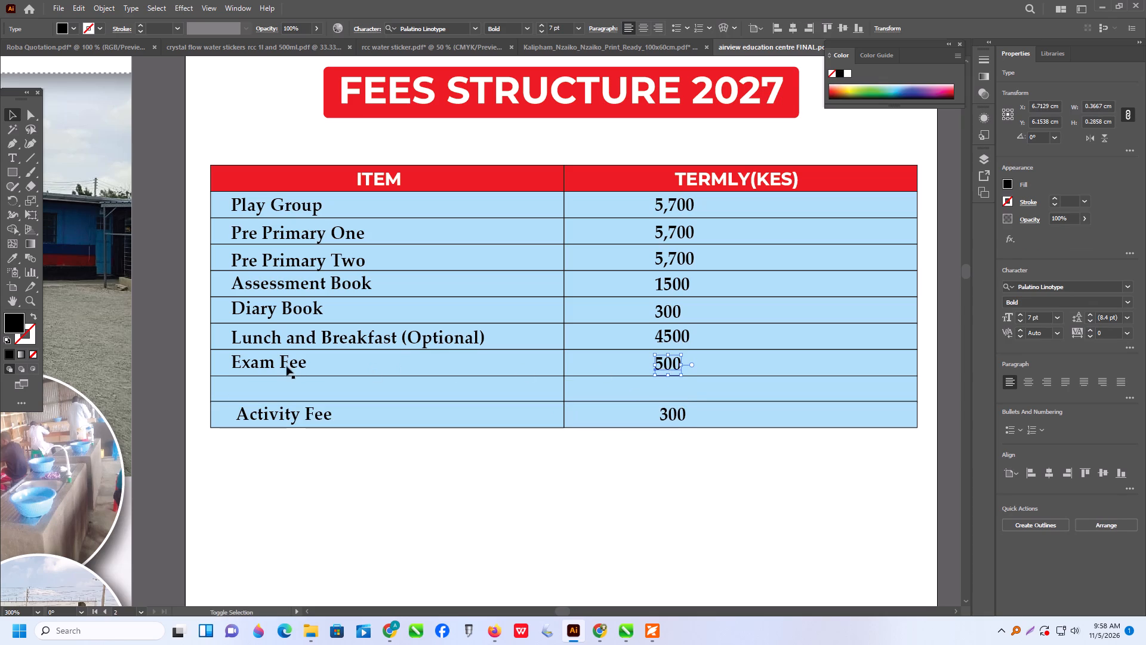
shift+click(281, 365)
drag(670, 366, 675, 395)
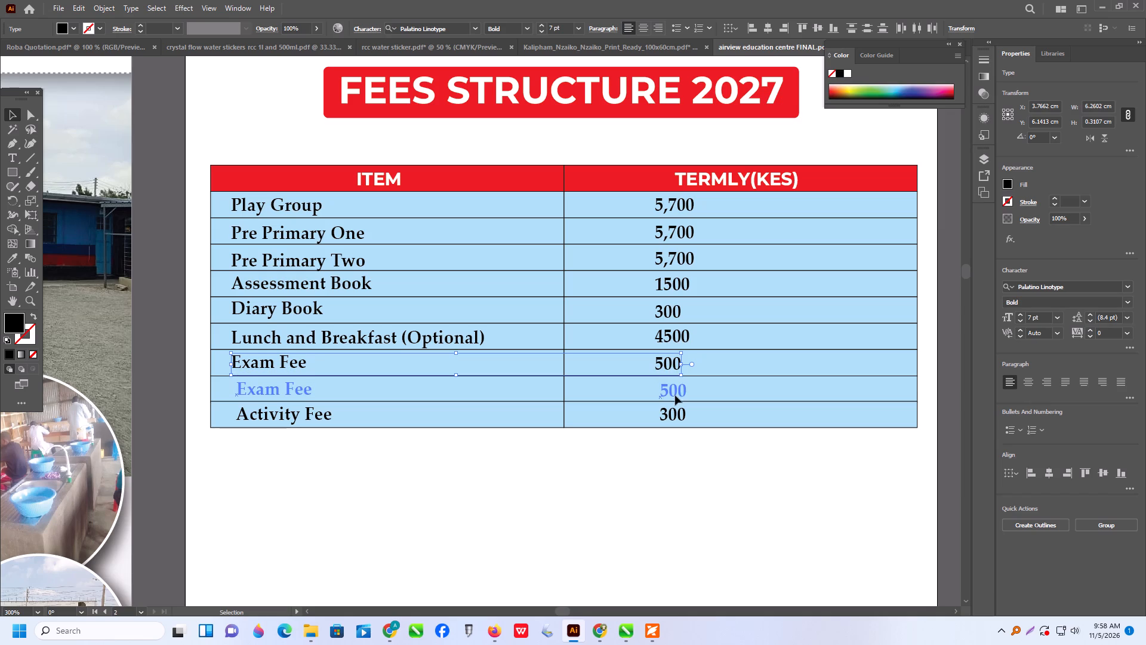
drag(675, 395, 677, 392)
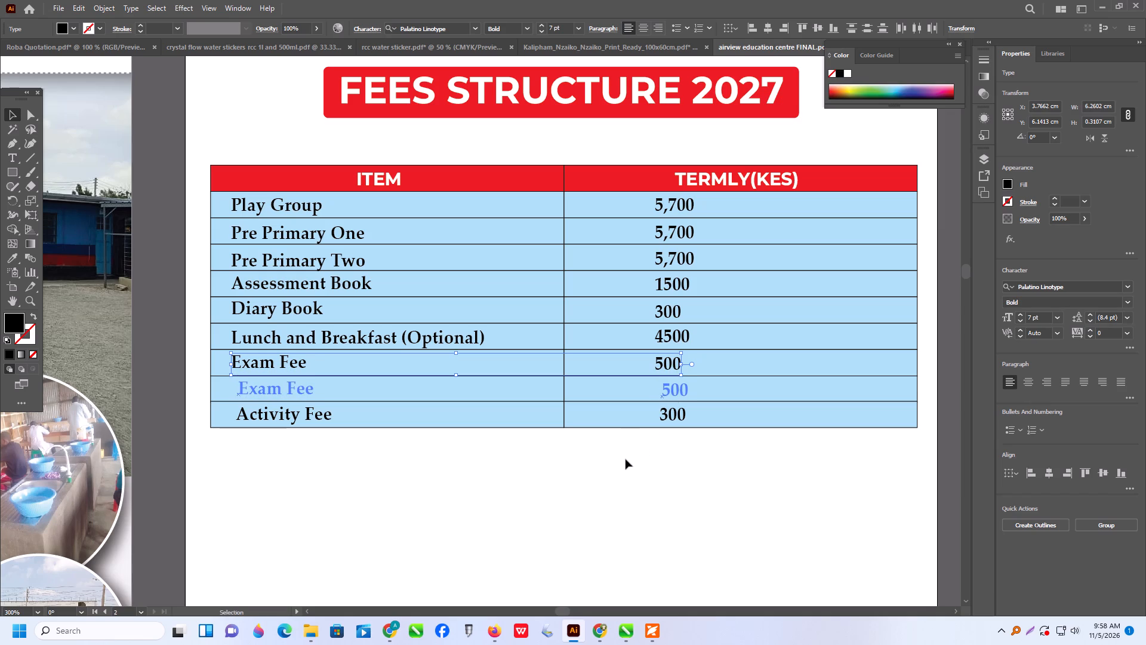
click(625, 460)
Move the Lunch and Breakfast (Optional) label and its 4500 amount down into the empty row above Exam Fee.
click(473, 340)
shift+click(674, 338)
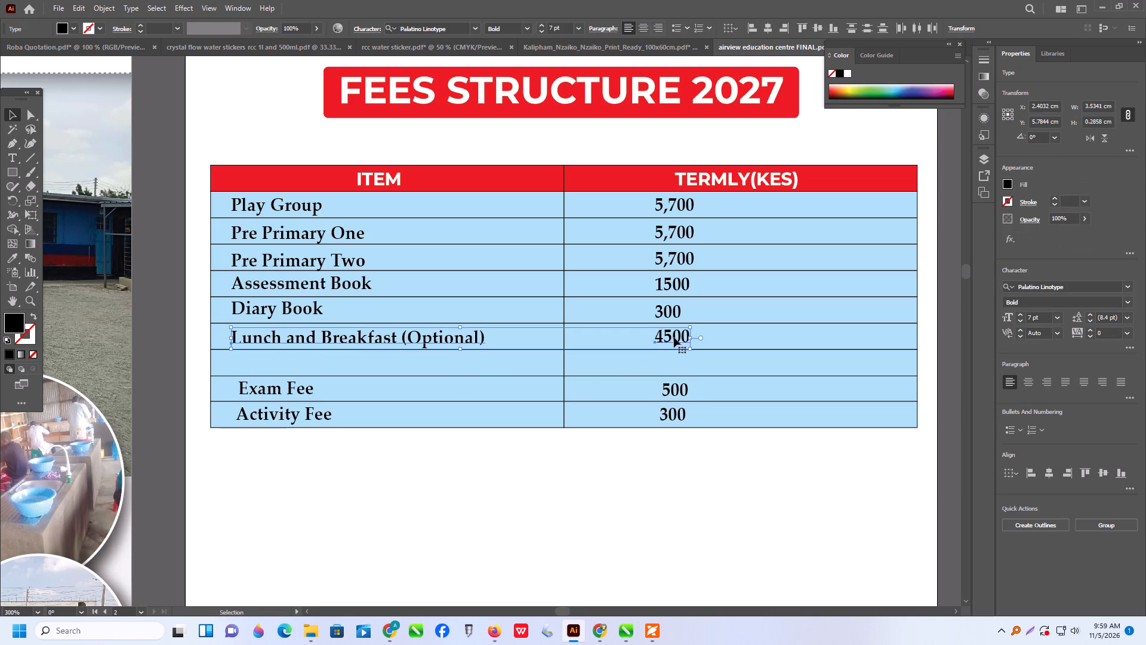
drag(674, 336, 678, 361)
click(611, 457)
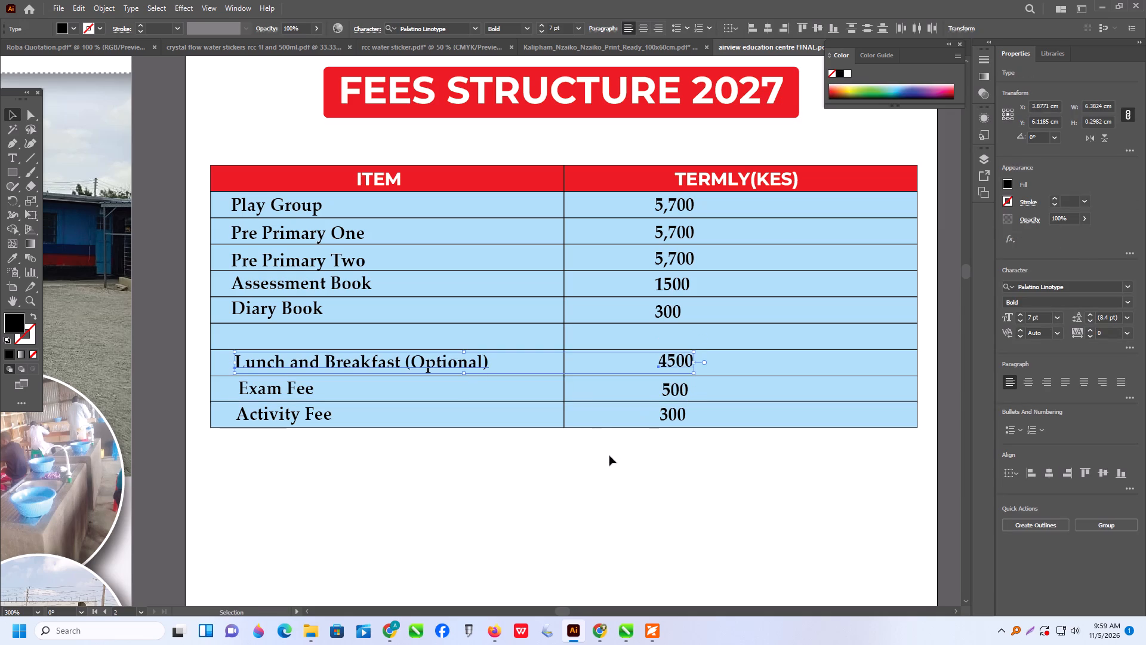
Move the Diary Book label and its 300 amount down into the empty row above Lunch and Breakfast.
click(317, 312)
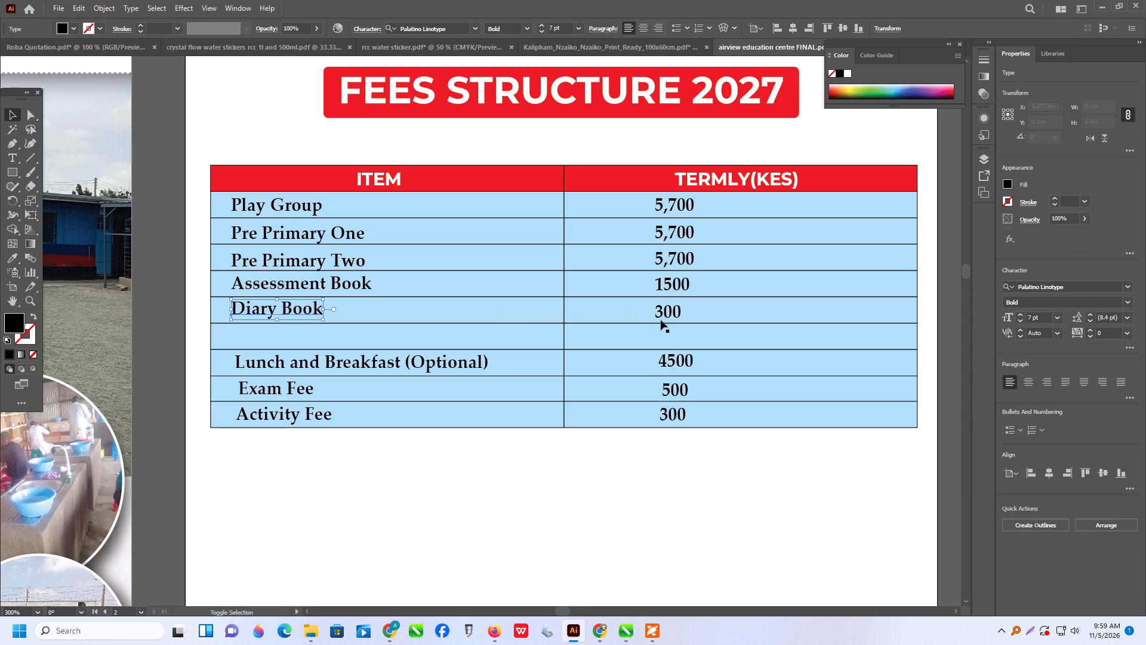
shift+click(659, 313)
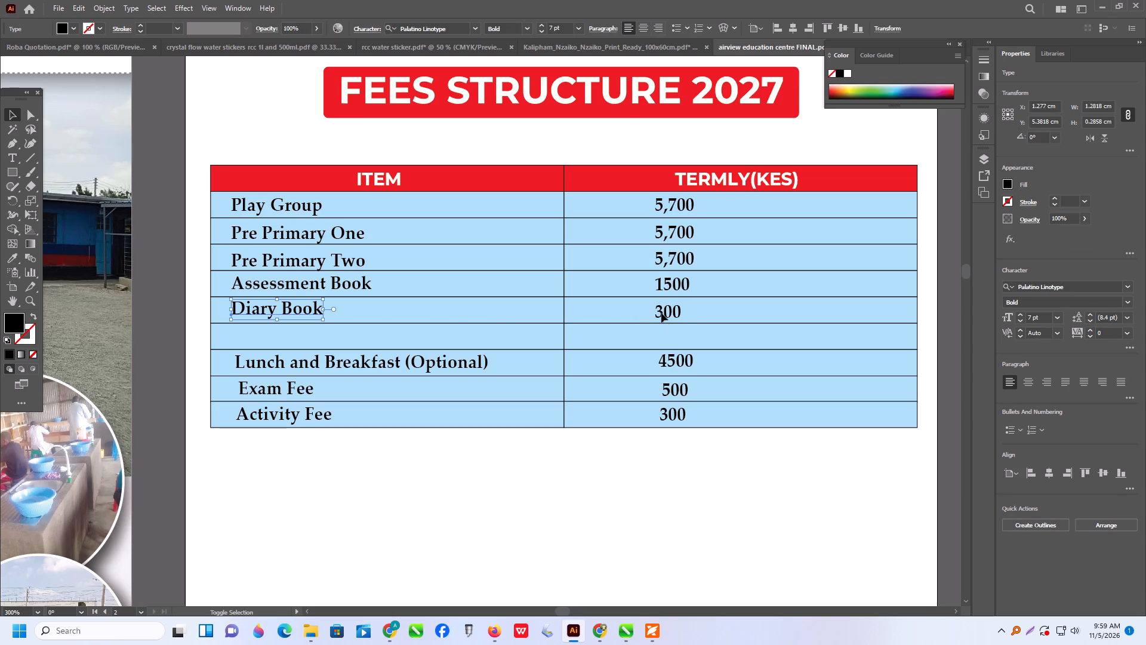
drag(673, 315, 679, 343)
click(438, 453)
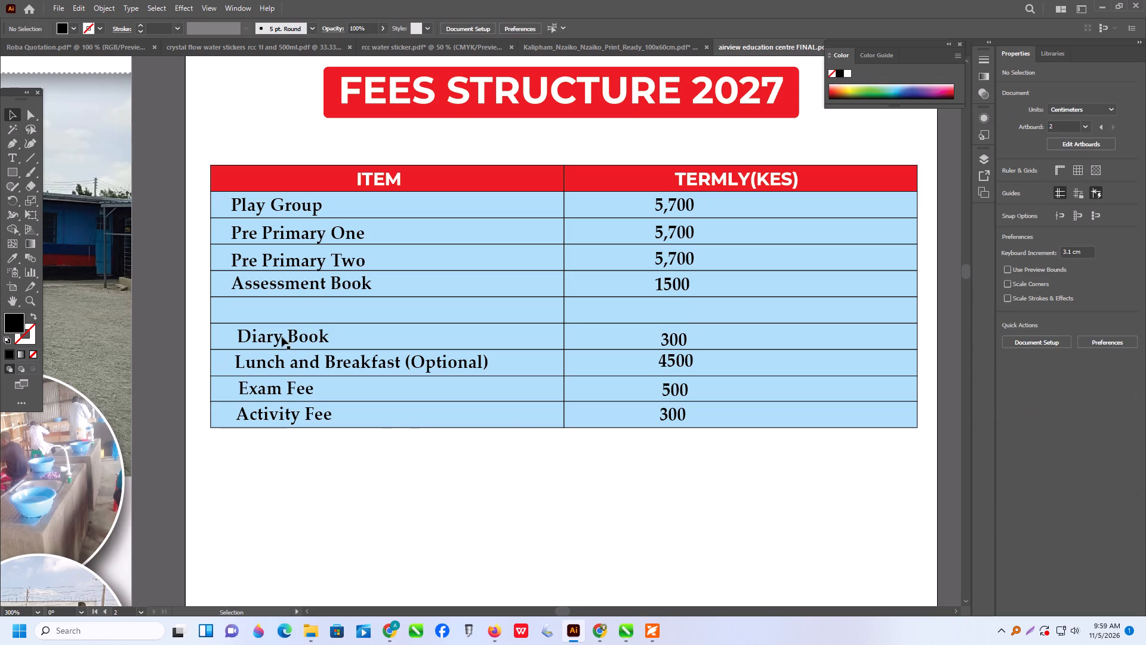
Duplicate the Diary Book label into the empty row below Assessment Book.
click(281, 337)
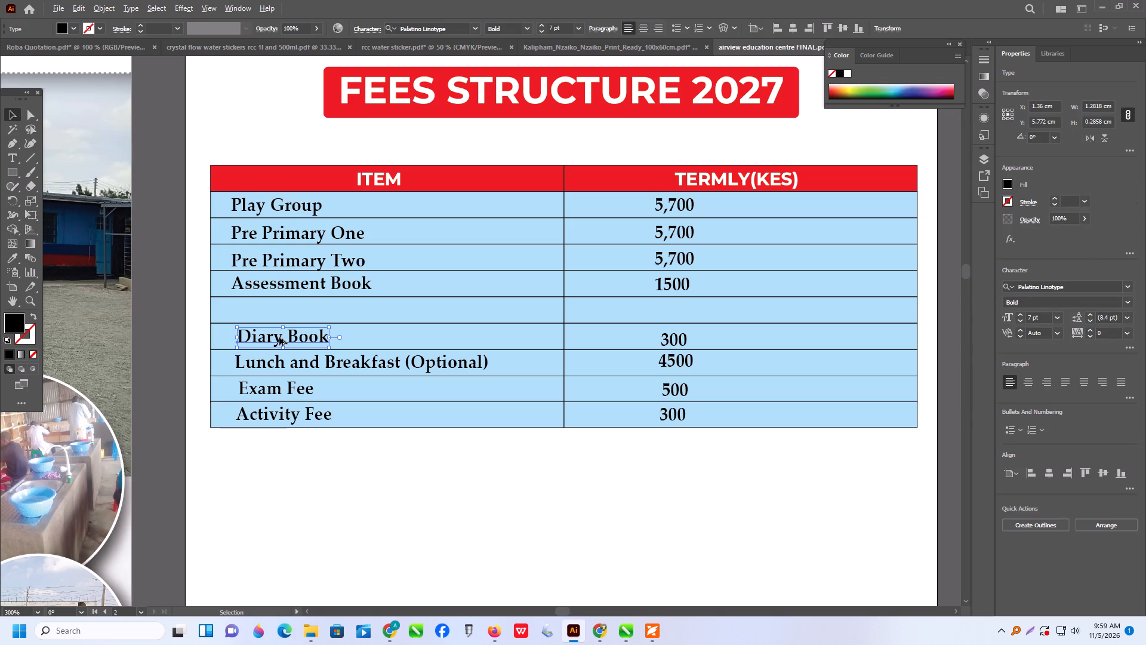
alt+drag(279, 337, 280, 312)
Replace the duplicated Diary Book label's text with "New Adminission(payable Once)".
triple_click(278, 312)
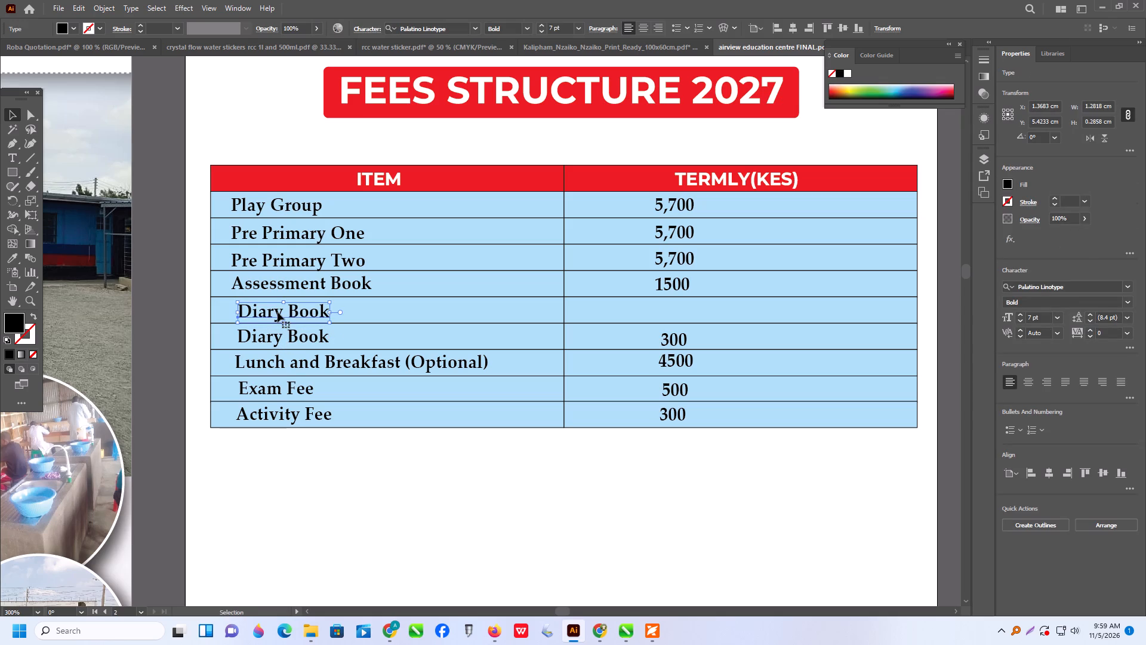
click(278, 312)
key(n)
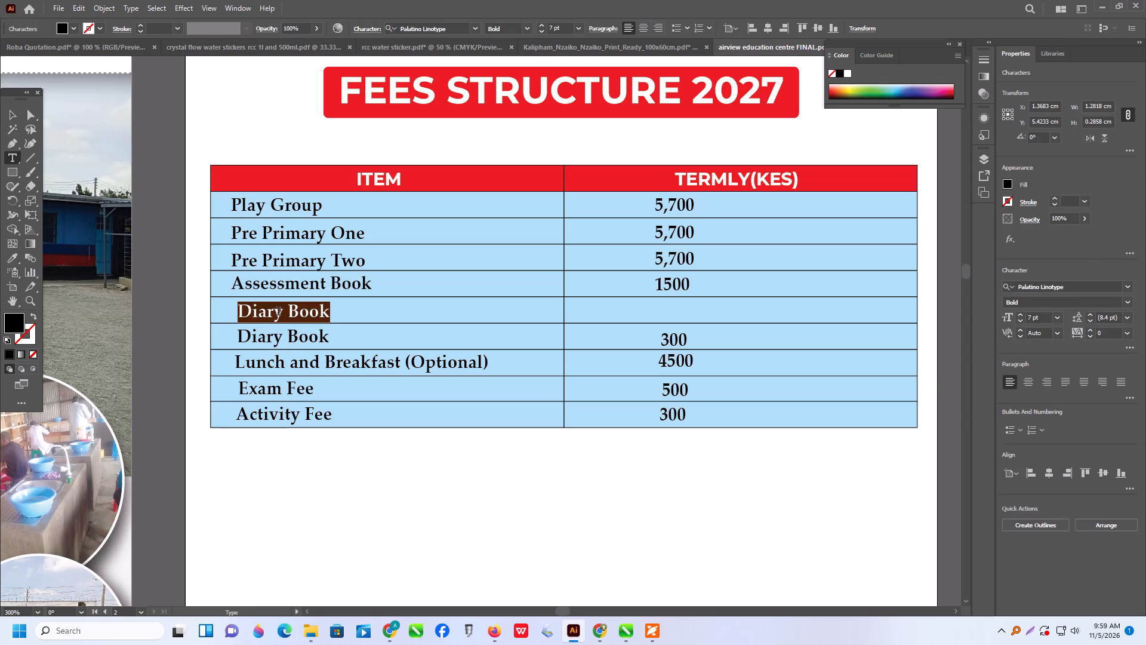
text(ew)
key(space)
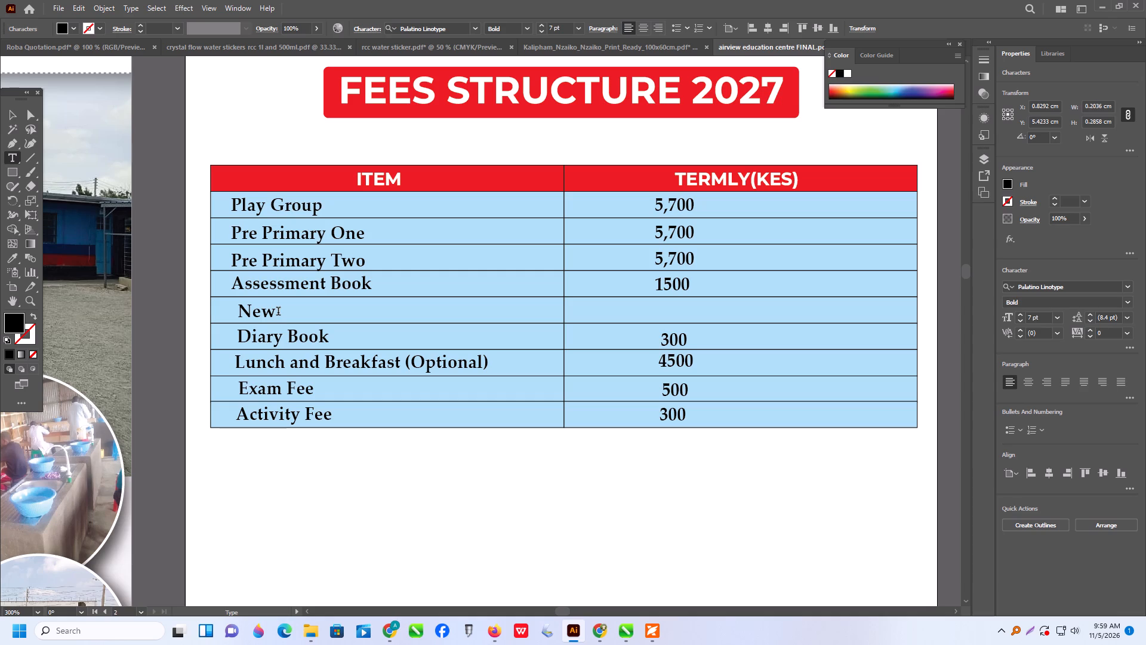
key(a)
key(BackSpace)
key(d)
text(min)
text(iss)
text(io)
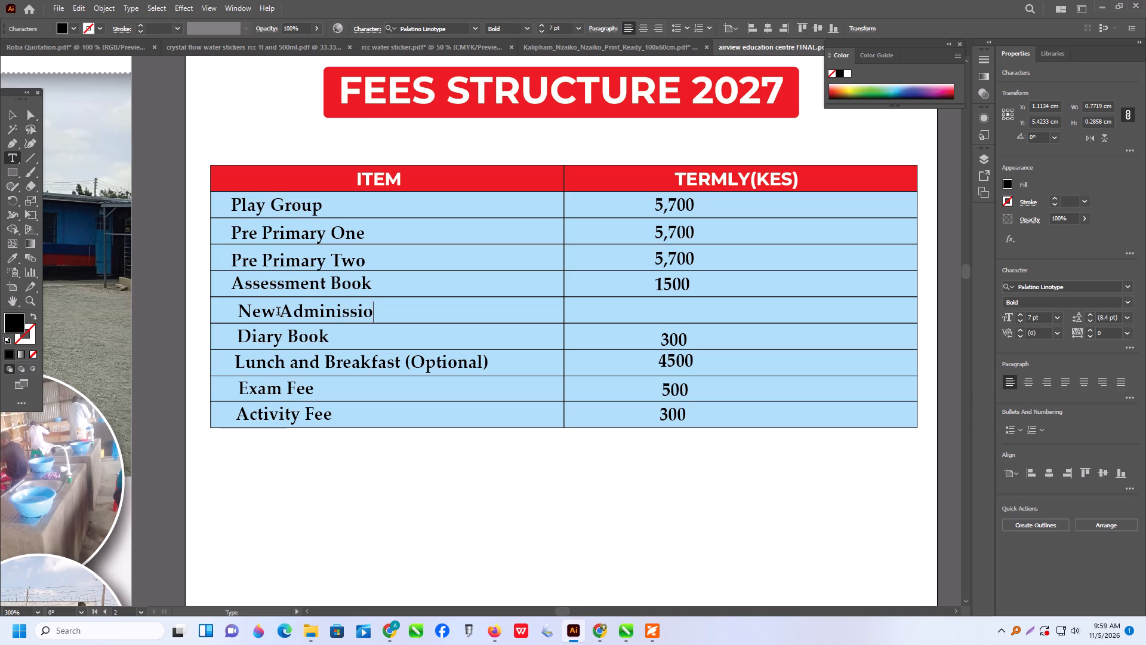
key(b)
key(BackSpace)
key(n)
key(shift+parenleft)
text(play)
key(space)
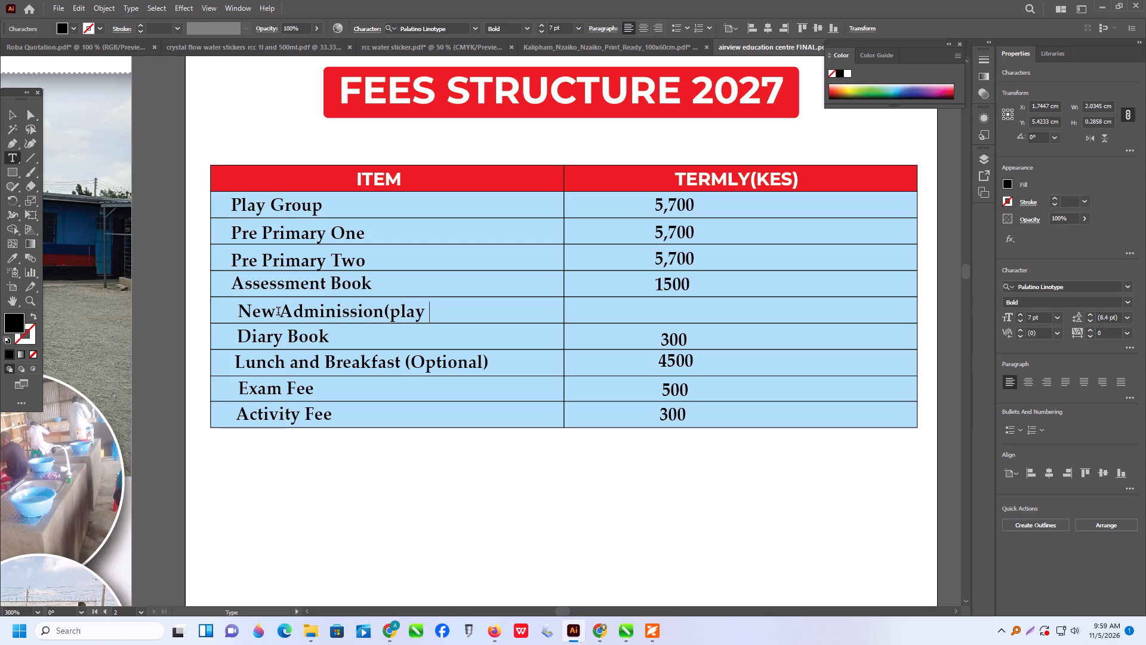
key(BackSpace)
key(BackSpace)
key(BackSpace)
key(BackSpace)
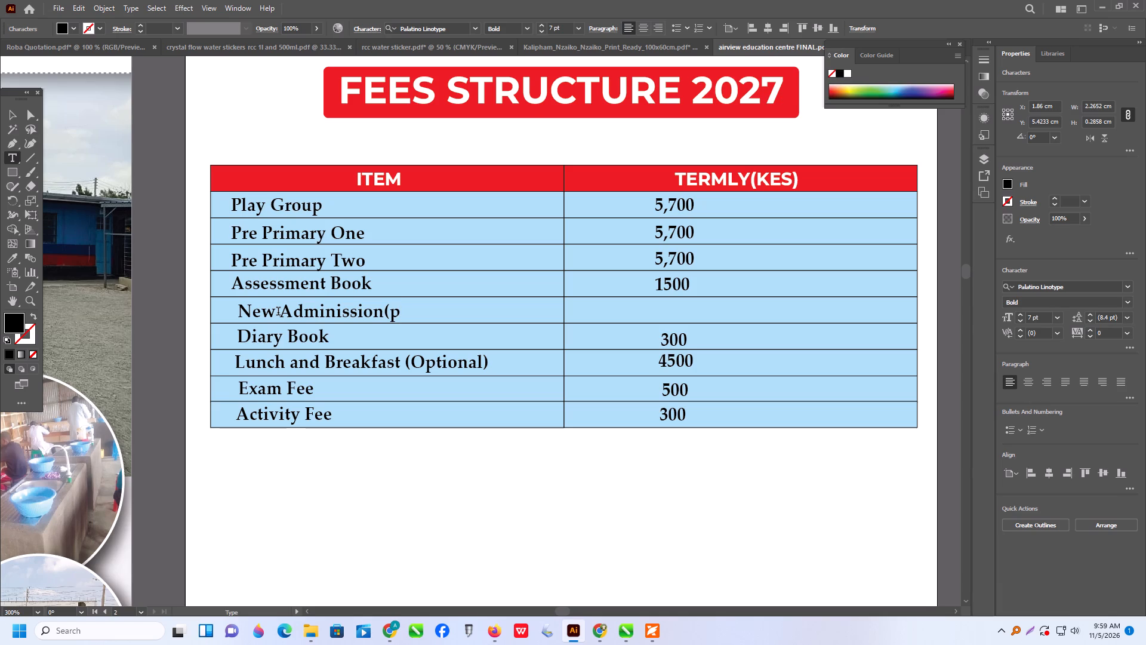
text(ayable)
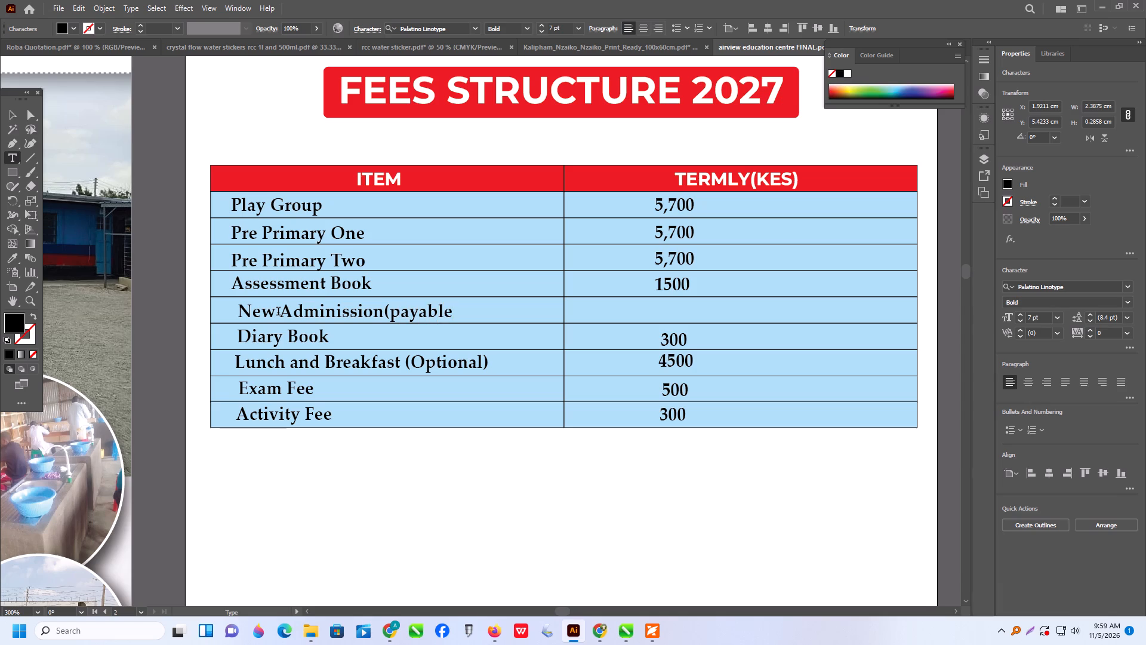
key(space)
text(nce)
key(shift+parenright)
click(13, 121)
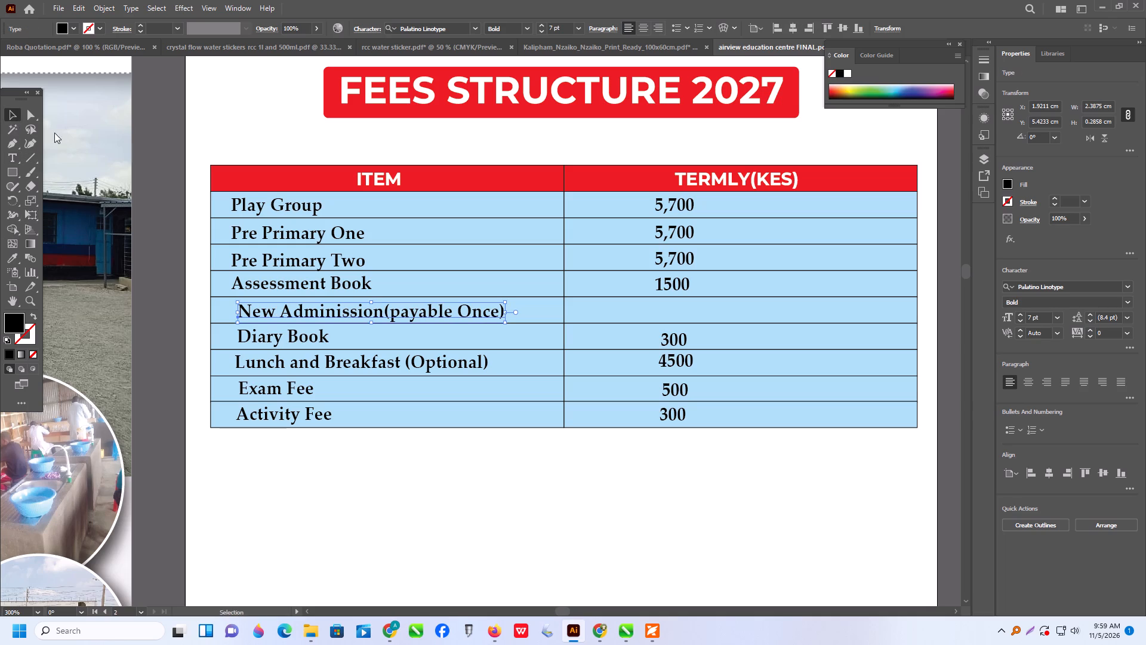
Align the left edges of all nine item labels, using the Activity Fee label as the key object.
click(294, 204)
shift+click(284, 232)
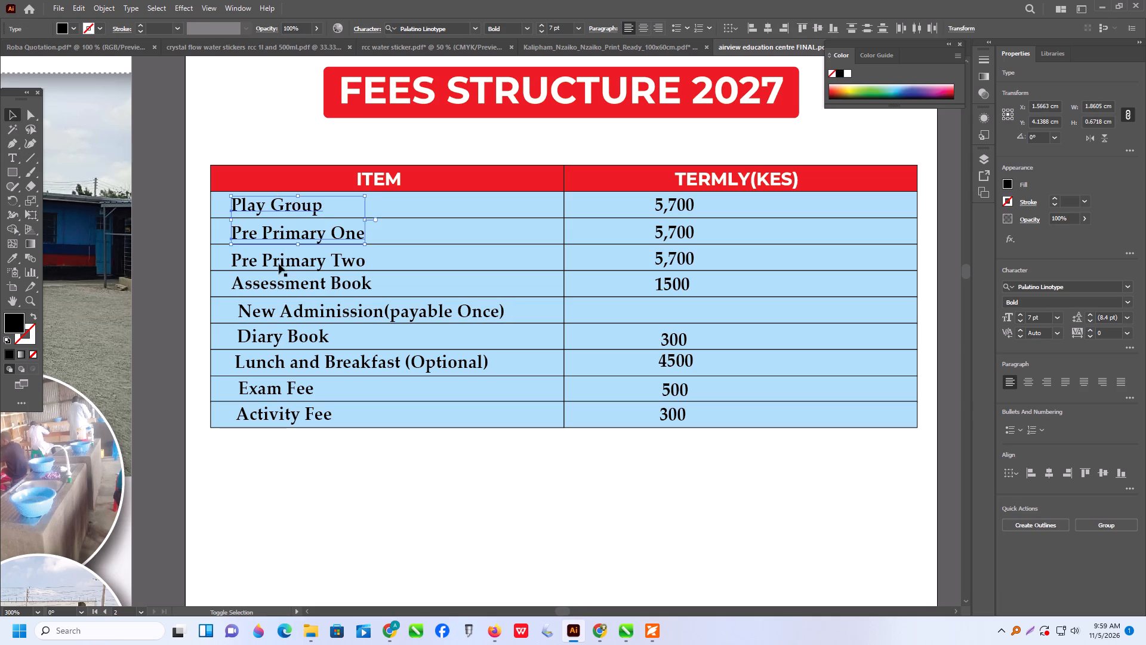
shift+click(278, 264)
shift+click(273, 284)
shift+click(261, 311)
shift+click(257, 337)
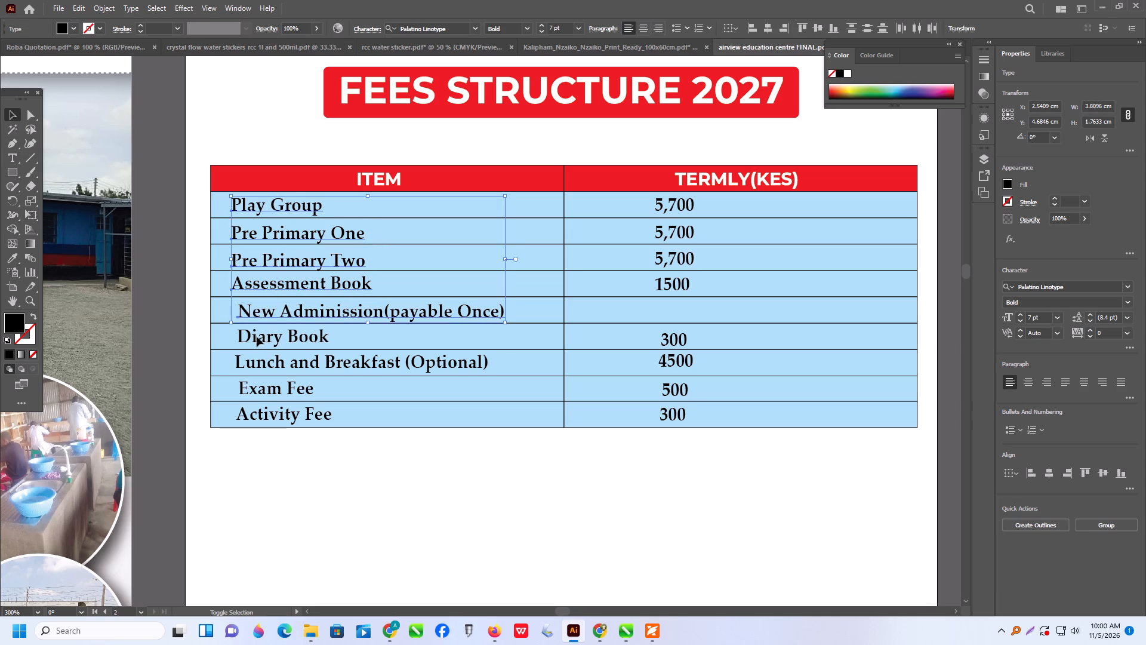
shift+click(263, 367)
shift+click(278, 391)
shift+click(283, 418)
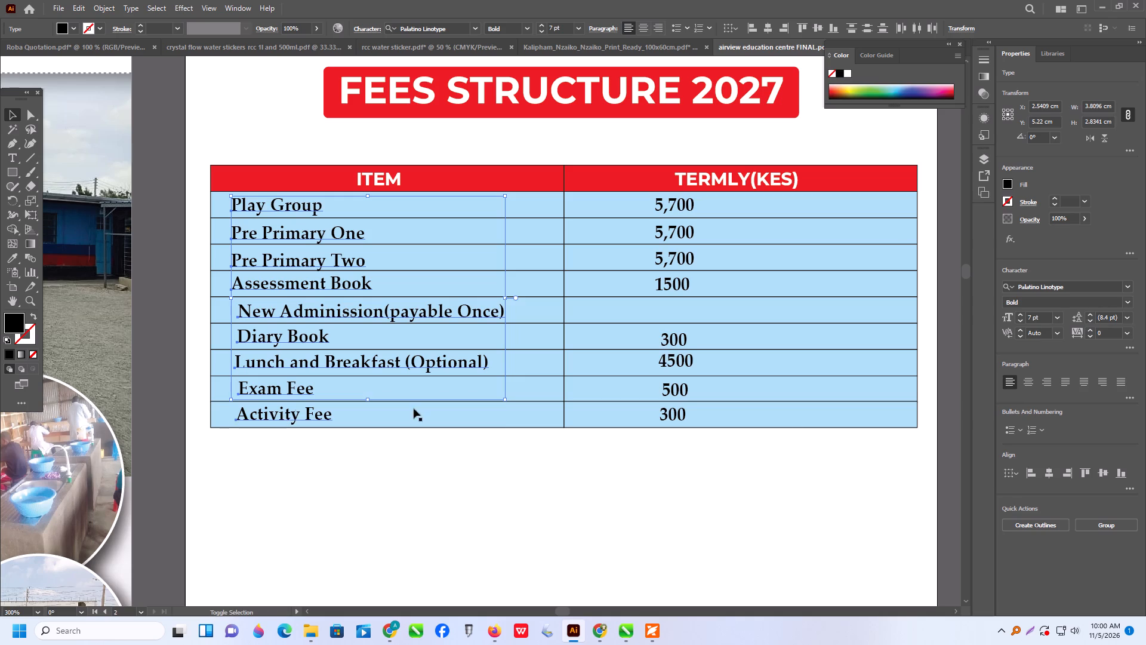
click(1010, 469)
click(1025, 499)
click(1033, 480)
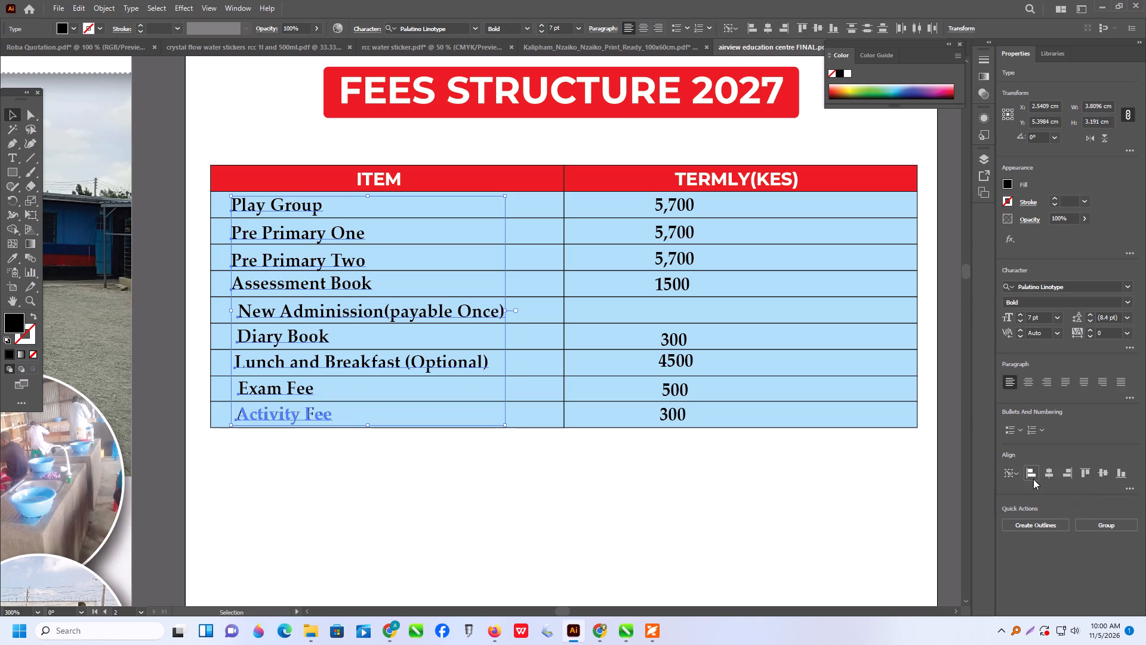
click(782, 494)
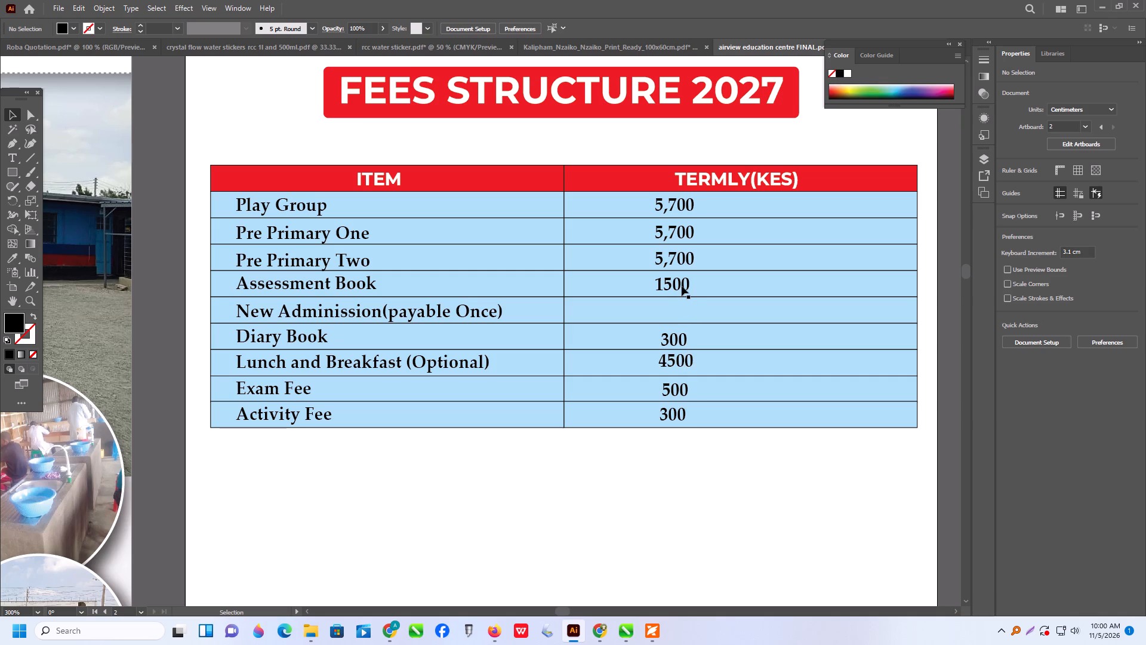
Move the 1500 amount from the Assessment Book row down into the New Adminission row.
drag(682, 286, 684, 312)
drag(684, 312, 684, 317)
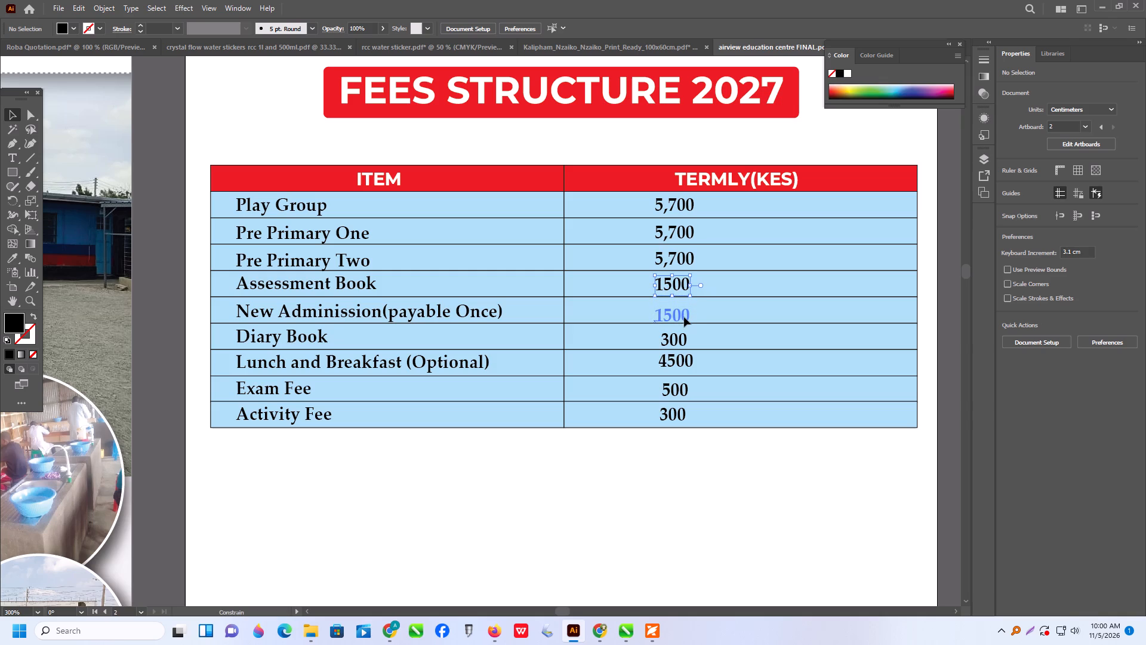
drag(684, 317, 685, 312)
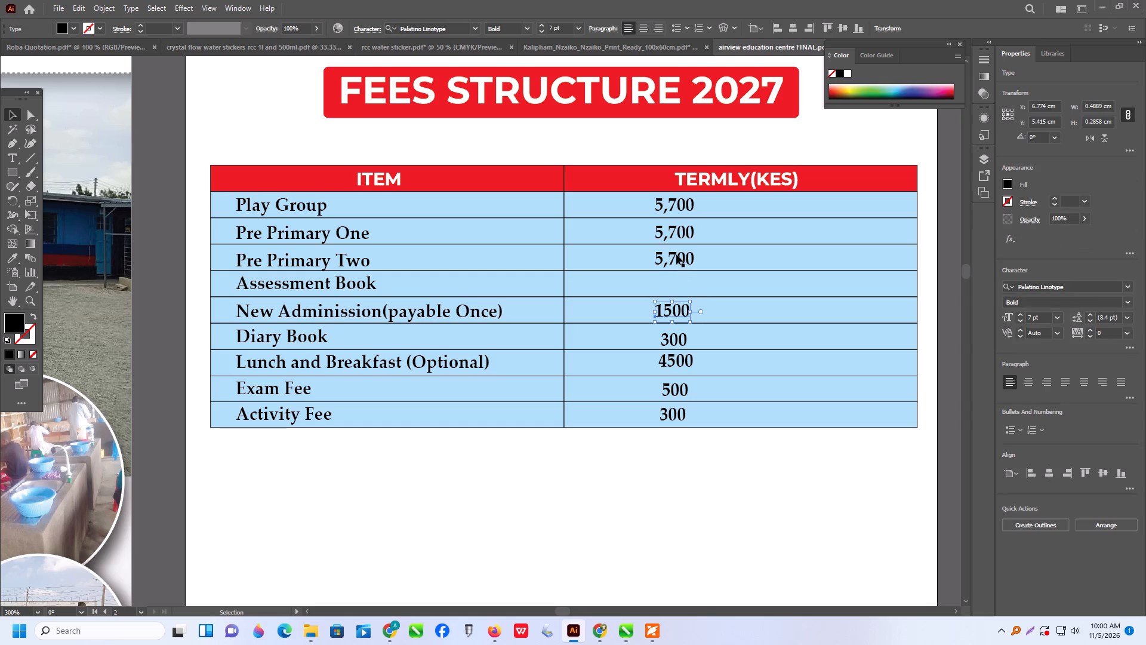
Duplicate the 5,700 amount of Pre Primary Two into the empty Assessment Book row.
alt+drag(675, 254, 677, 266)
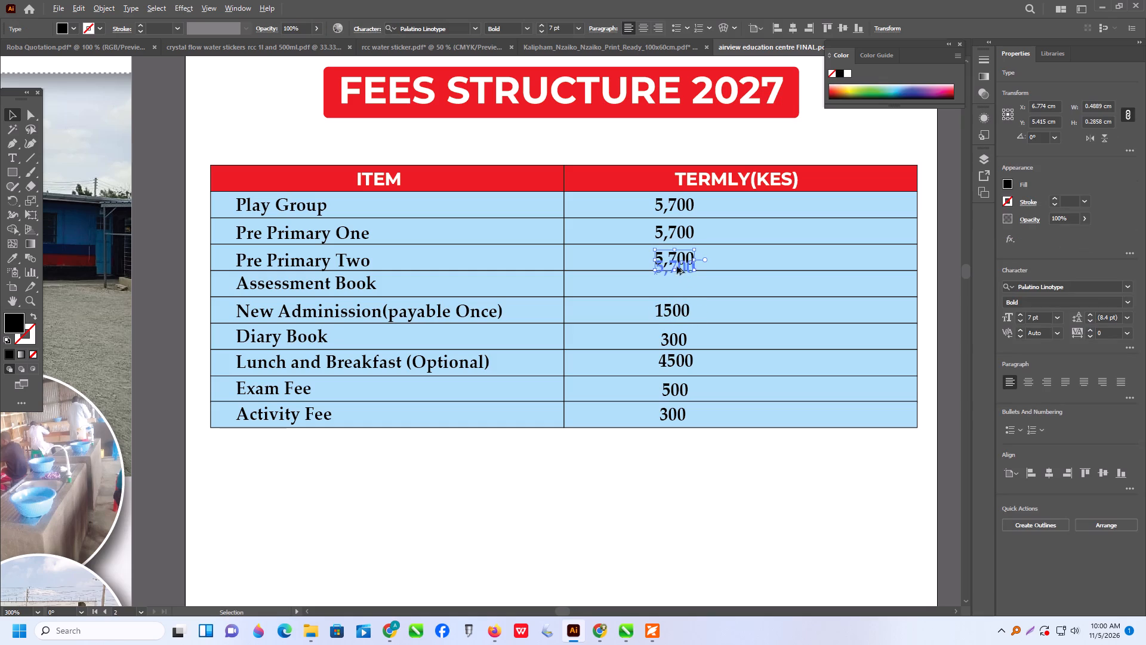
alt+drag(677, 266, 677, 279)
Replace the duplicated amount in the Assessment Book row with 450.
triple_click(676, 278)
triple_click(674, 282)
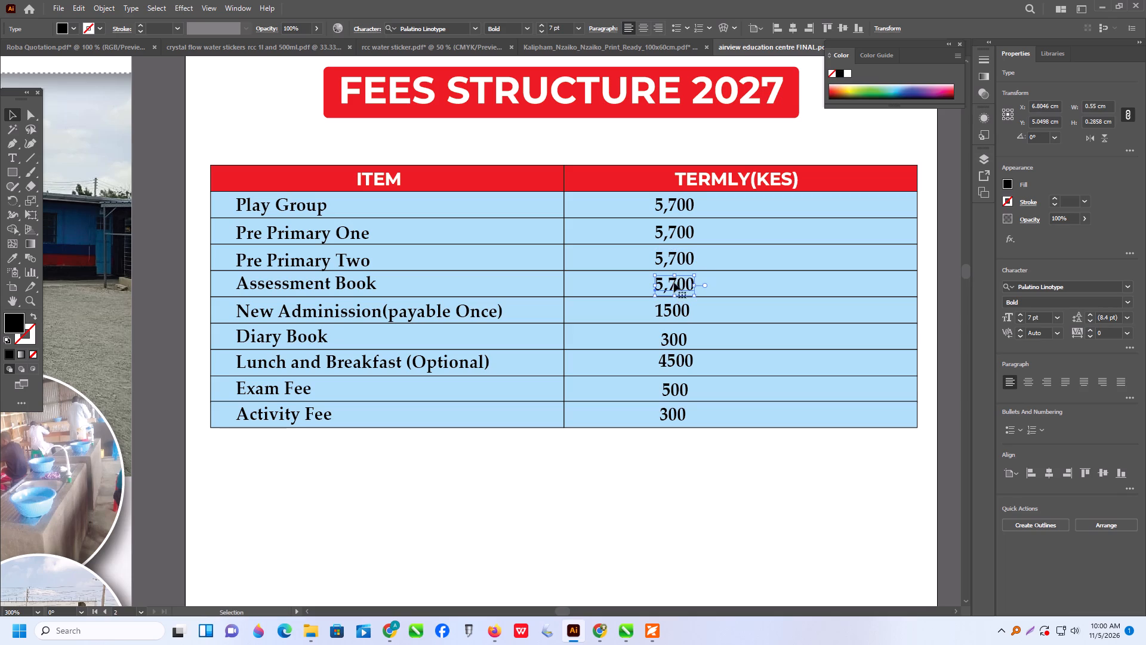
click(674, 282)
triple_click(681, 285)
click(681, 285)
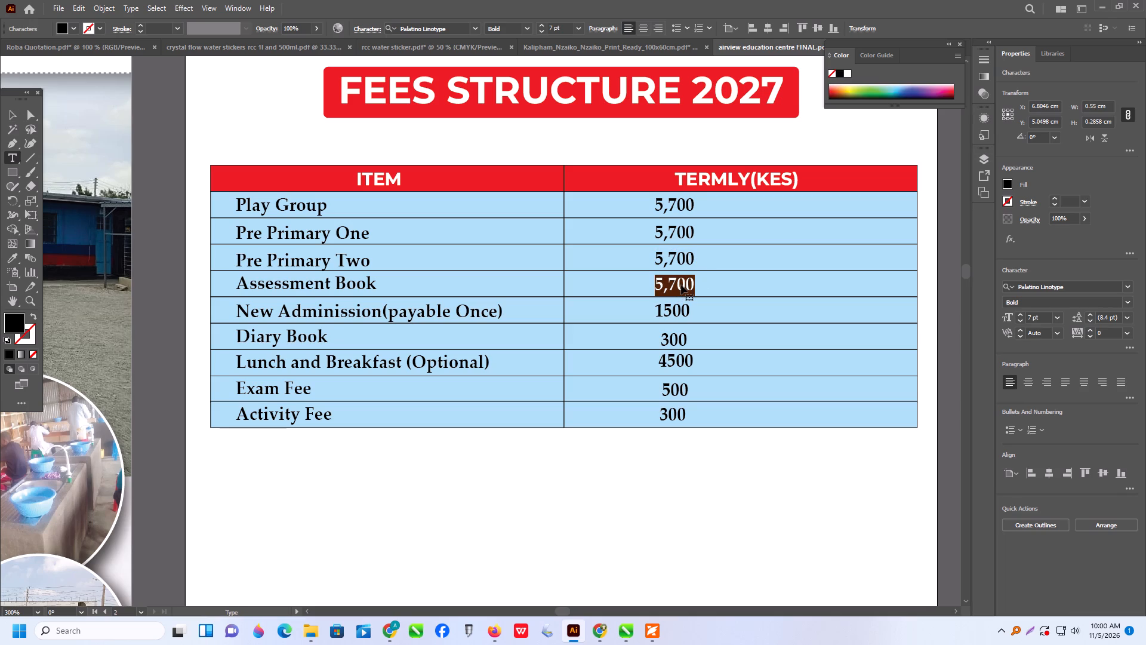
text(450)
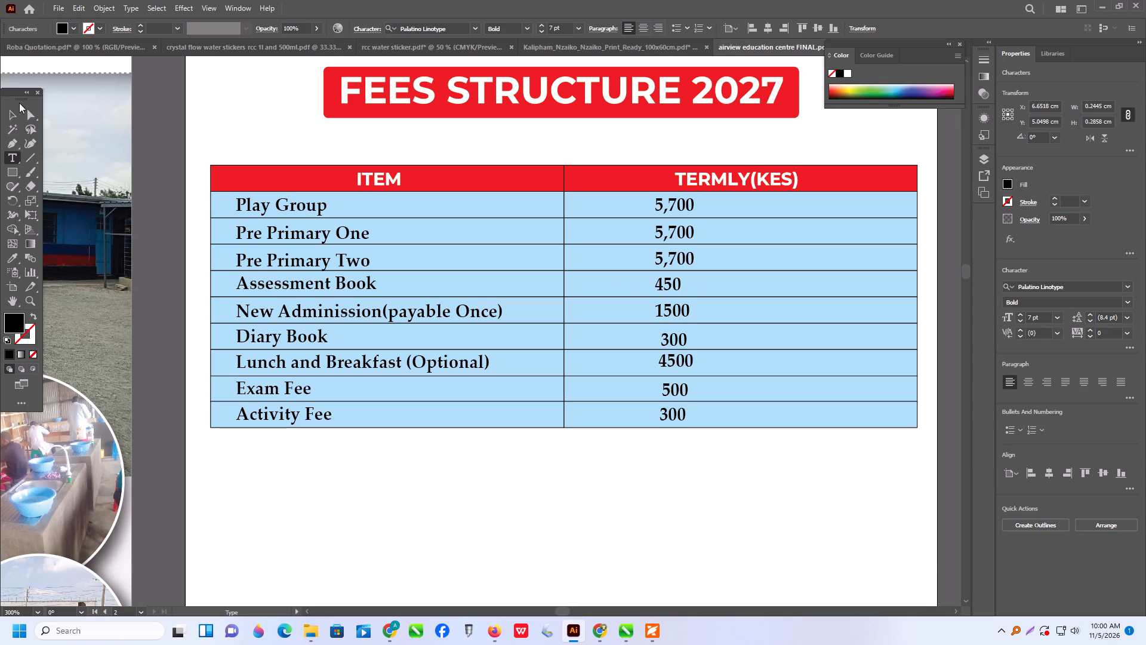
click(9, 109)
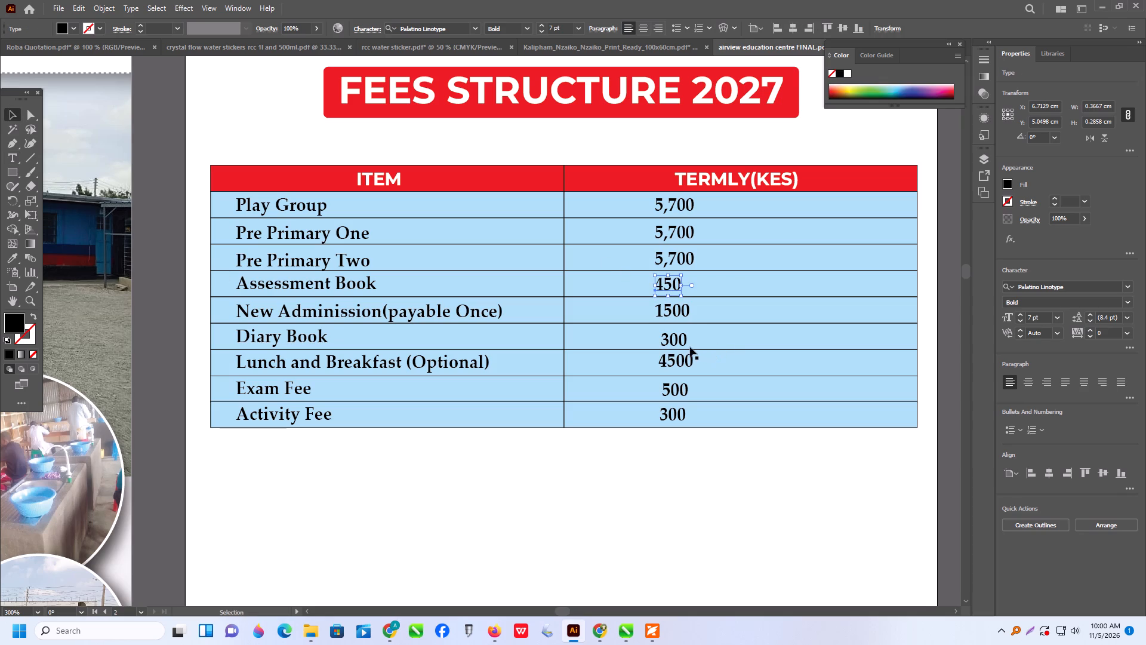
Align the left edges of all nine termly amounts, using the Activity Fee amount as the key object.
shift+click(675, 312)
shift+click(679, 341)
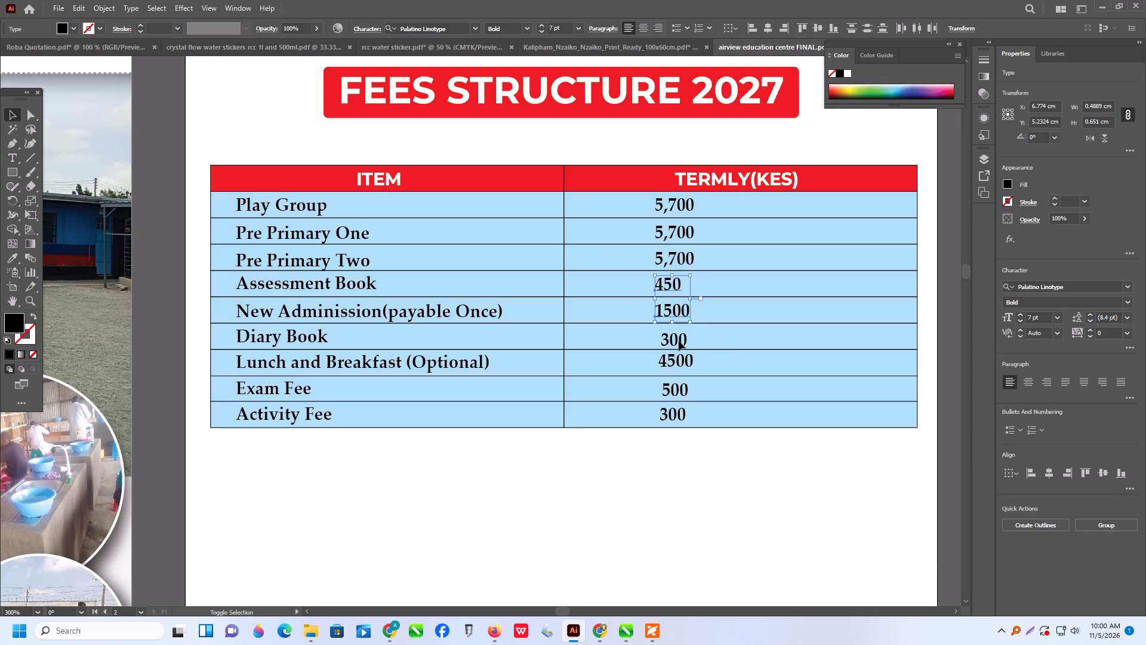
shift+click(686, 365)
shift+click(676, 388)
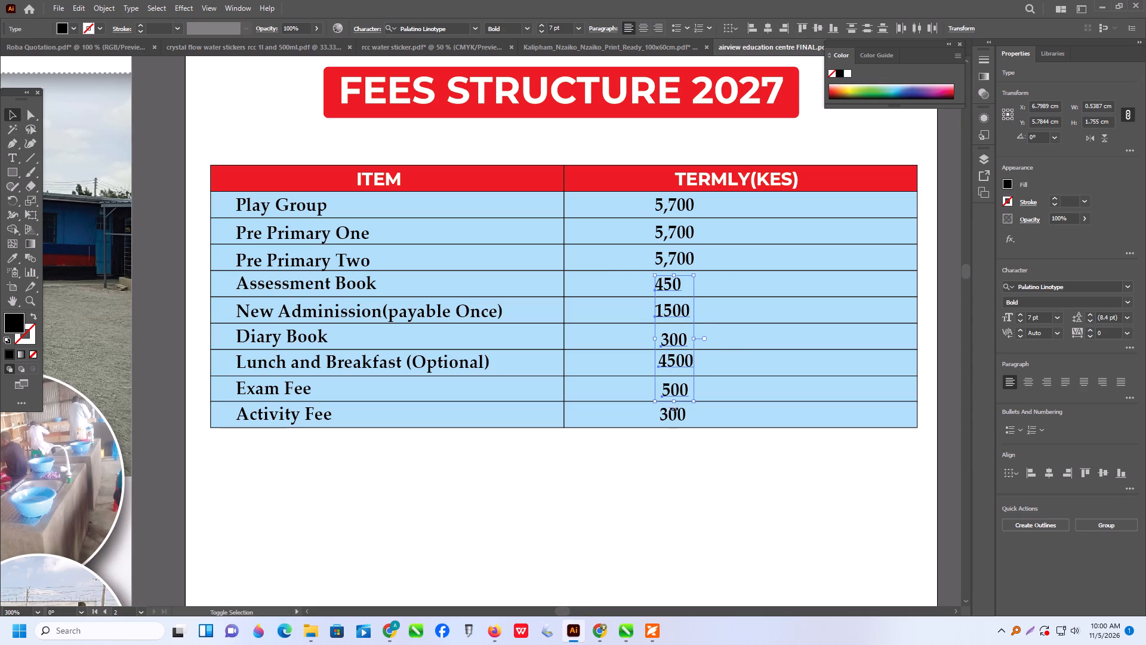
shift+click(672, 418)
shift+click(671, 259)
shift+click(673, 228)
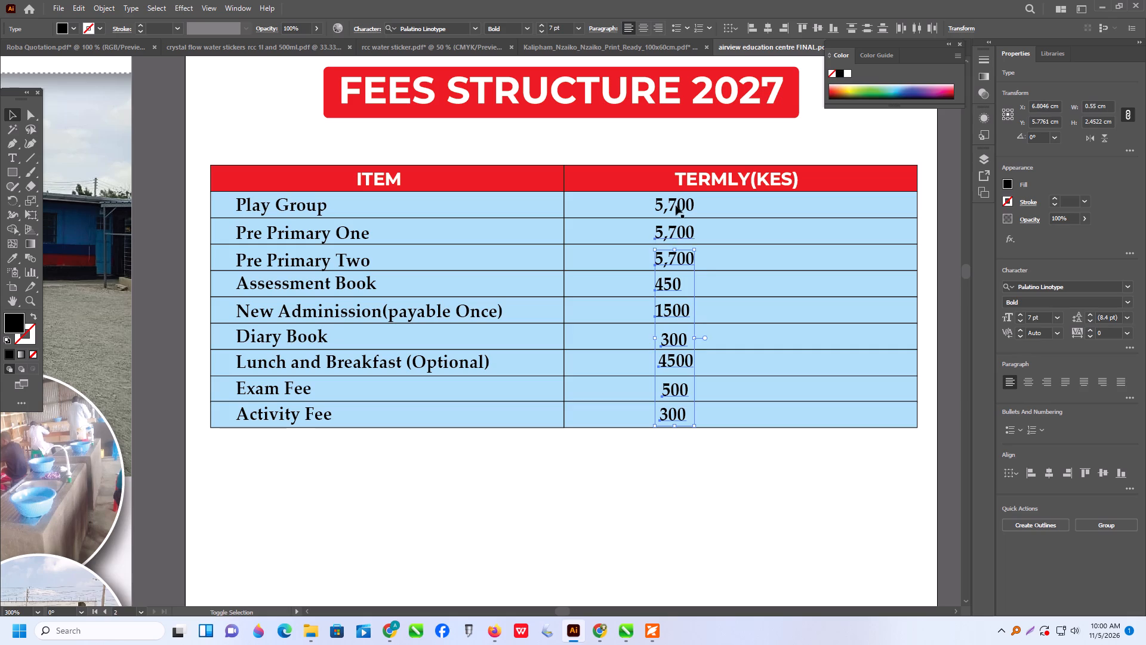
shift+click(676, 202)
click(1017, 474)
drag(1024, 501, 1024, 494)
click(1030, 474)
click(821, 501)
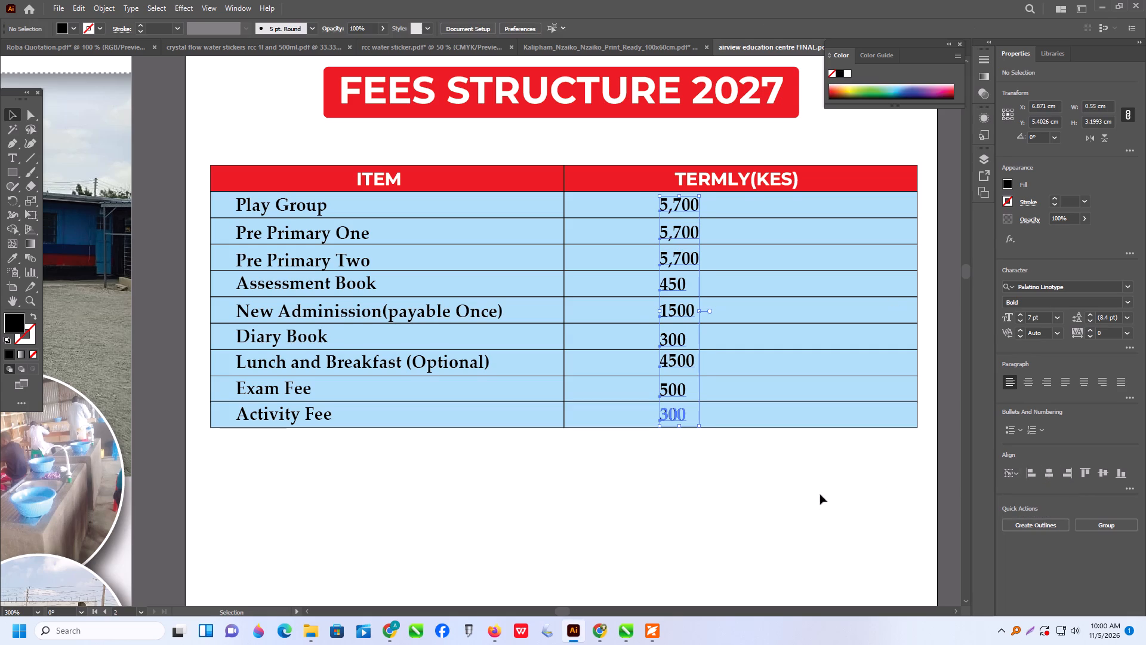
Insert thousands commas in the New Adminission and Lunch and Breakfast amounts, making them 1,500 and 4,500.
scroll(741, 456, up, 2)
triple_click(667, 339)
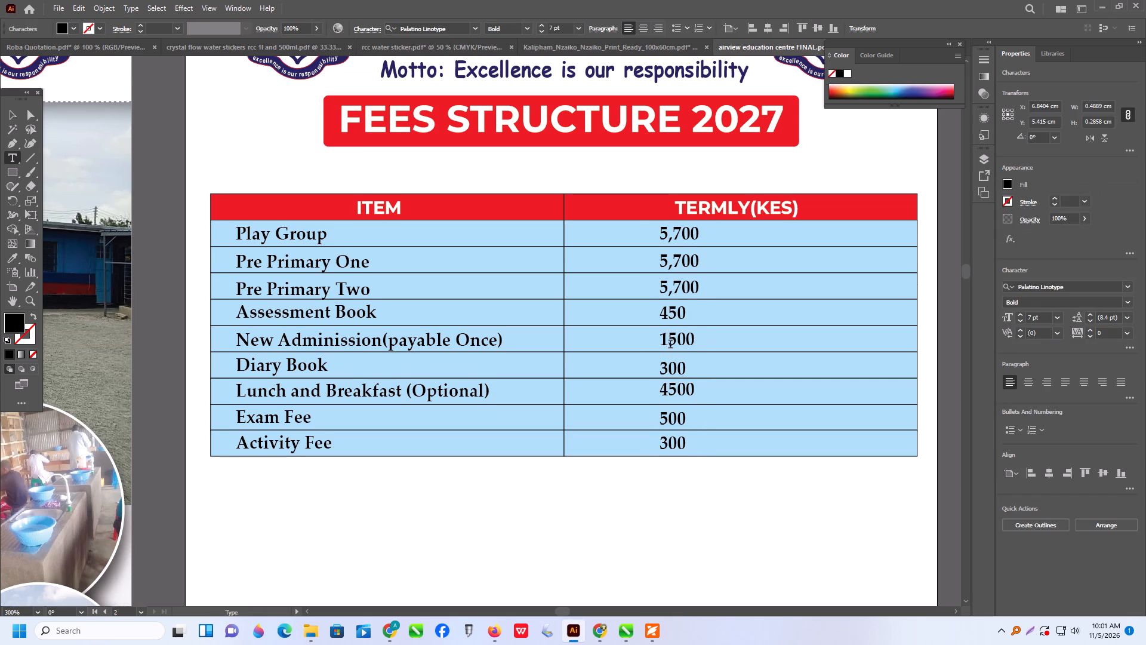
key(comma)
click(666, 392)
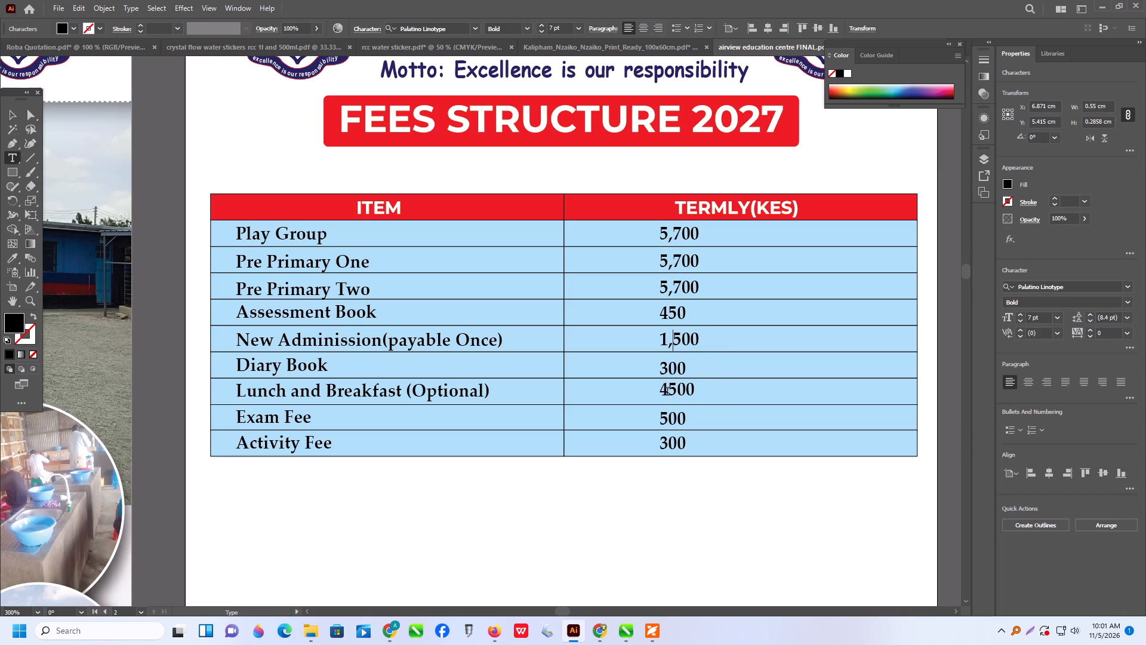
key(comma)
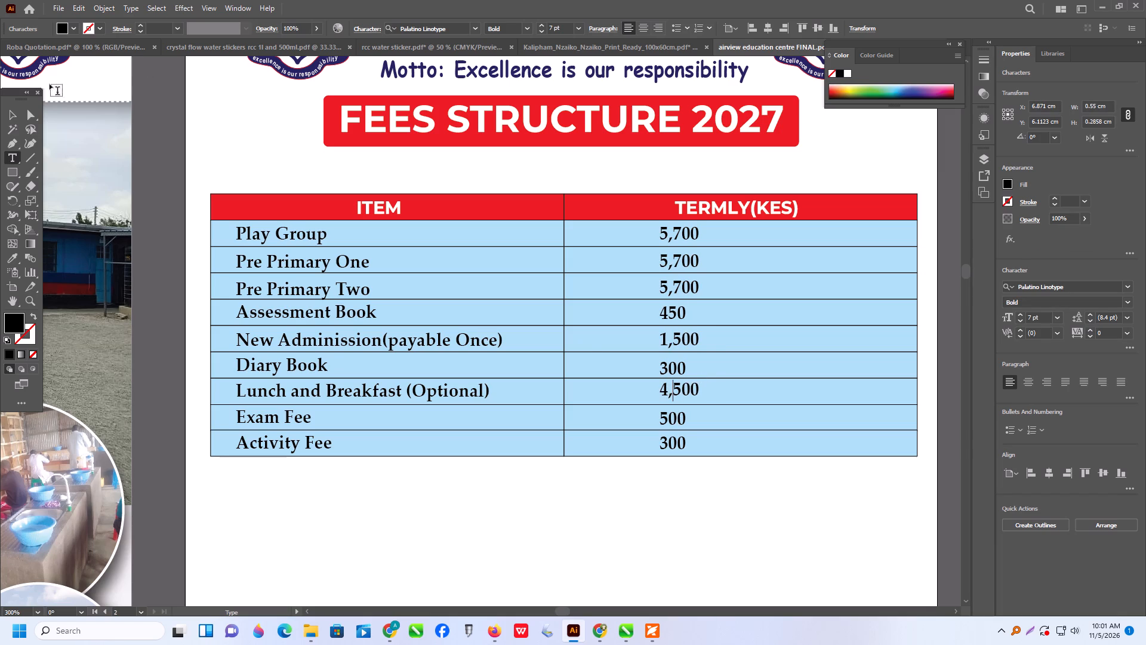
click(13, 116)
scroll(512, 440, down, 3)
click(645, 489)
Duplicate the whole fees table straight down twice, stacking three tables on the second artboard.
scroll(645, 489, down, 2)
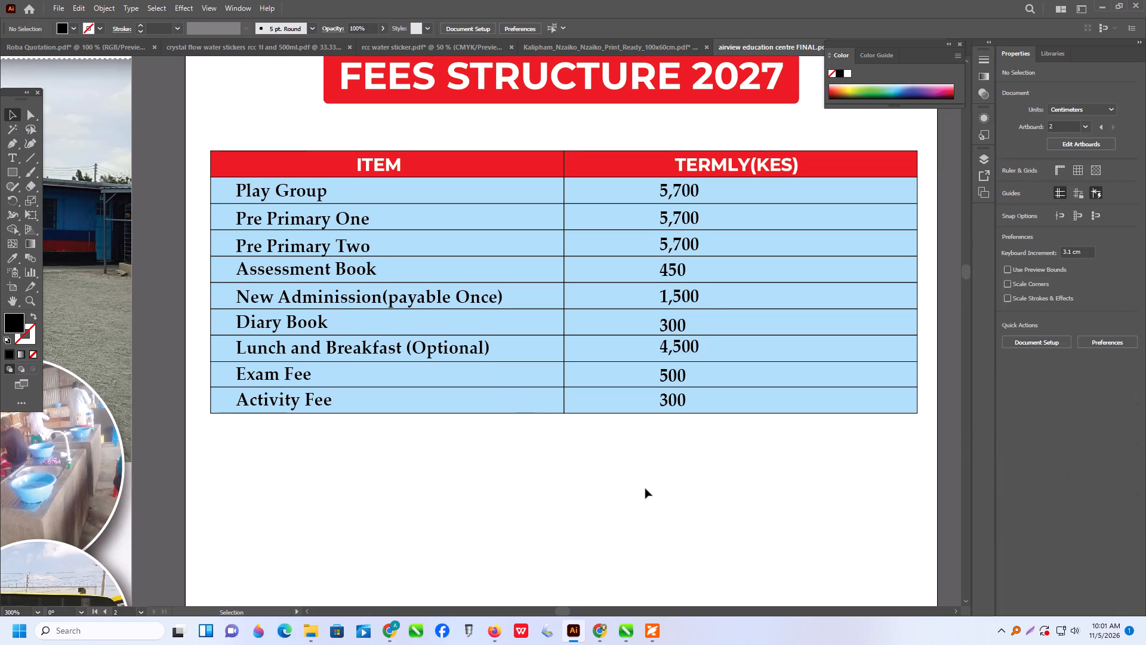
scroll(645, 489, down, 1)
scroll(646, 488, up, 1)
alt+scroll(568, 441, down, 2)
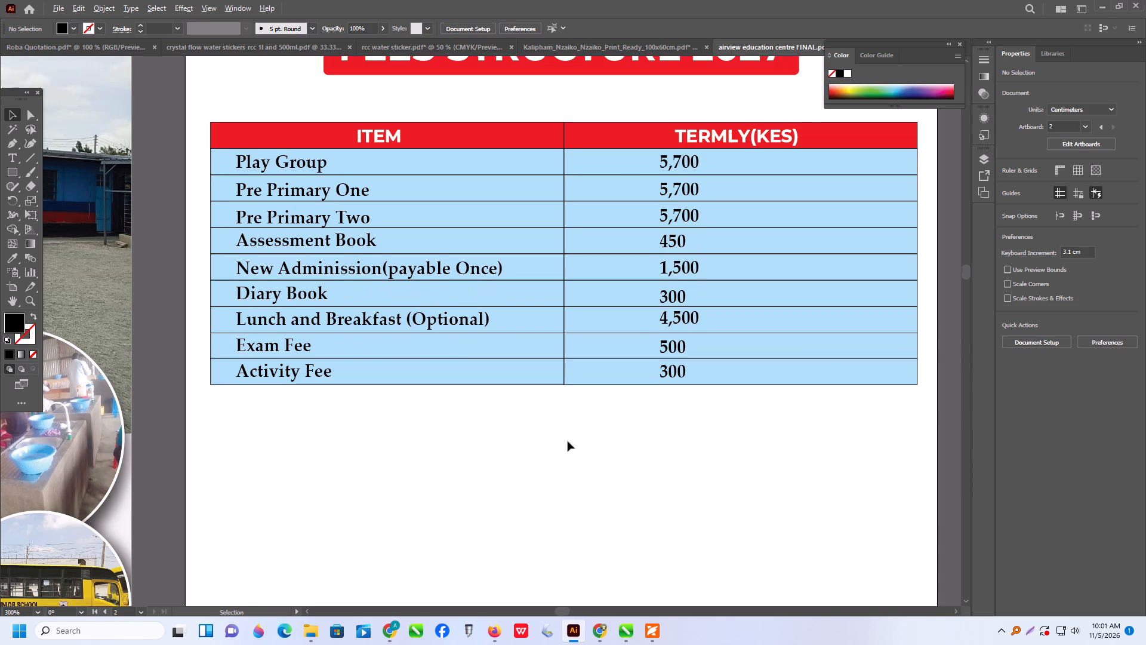
scroll(566, 448, down, 2)
scroll(344, 311, down, 2)
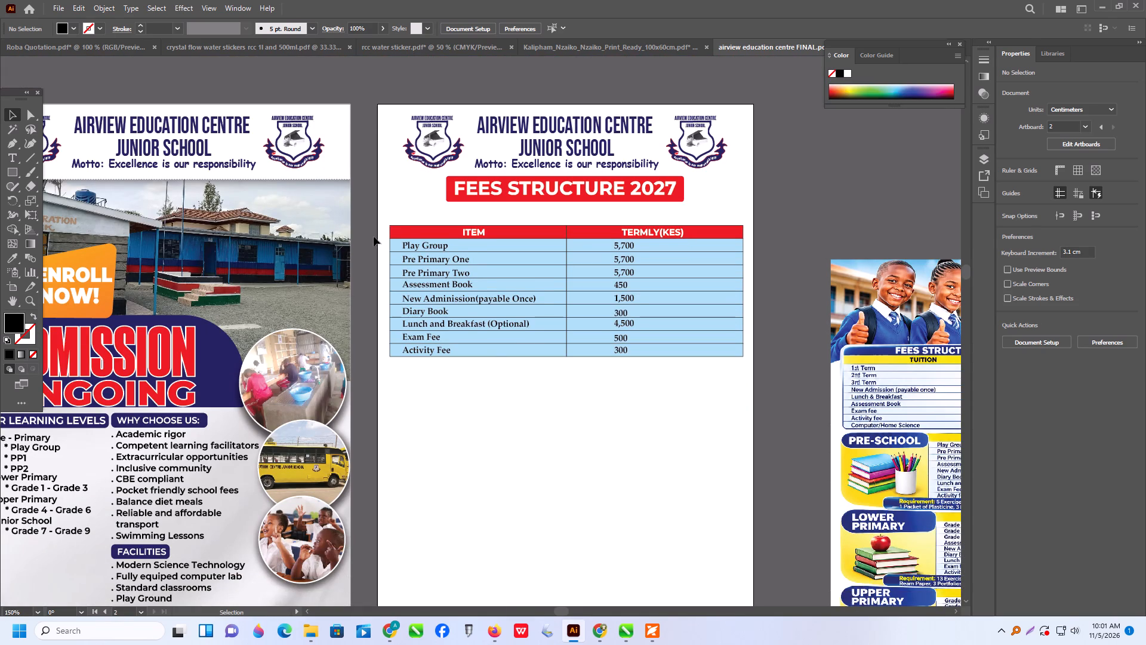
drag(381, 214, 753, 403)
scroll(597, 355, down, 9)
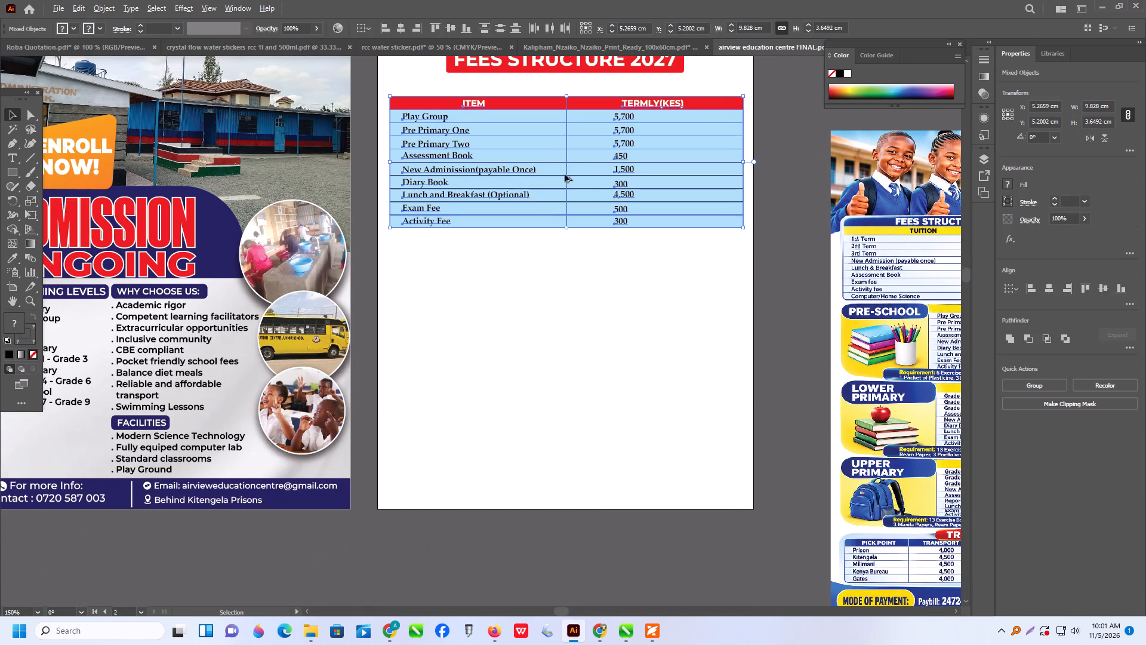
alt+drag(568, 159, 571, 296)
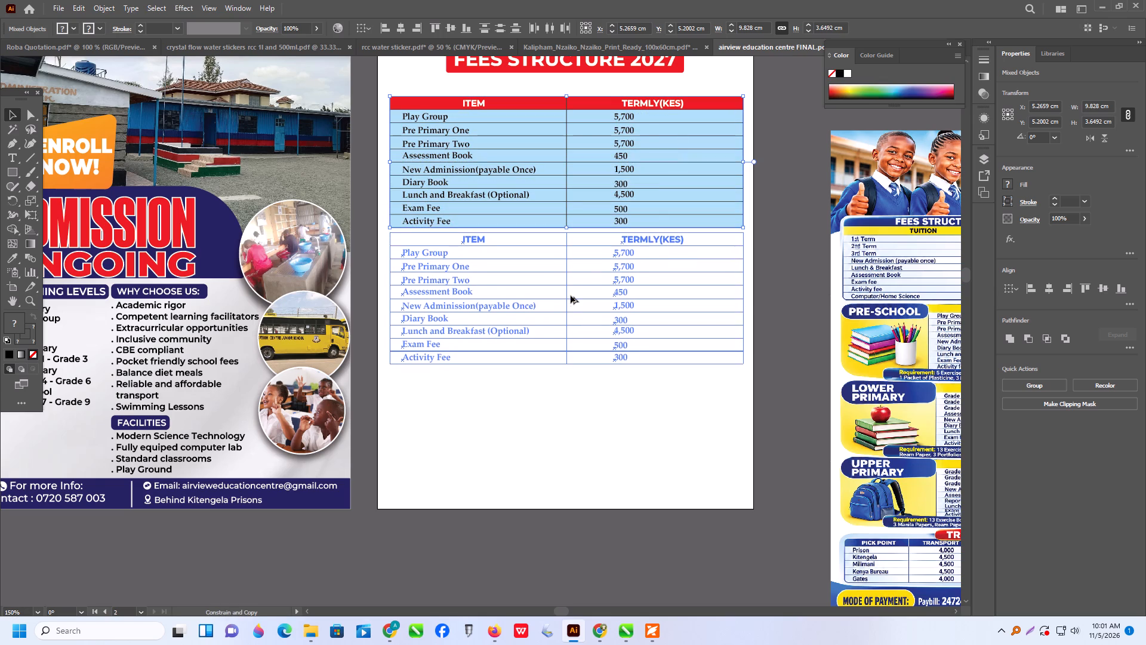
alt+drag(571, 296, 568, 296)
scroll(568, 296, down, 4)
alt+drag(564, 239, 574, 291)
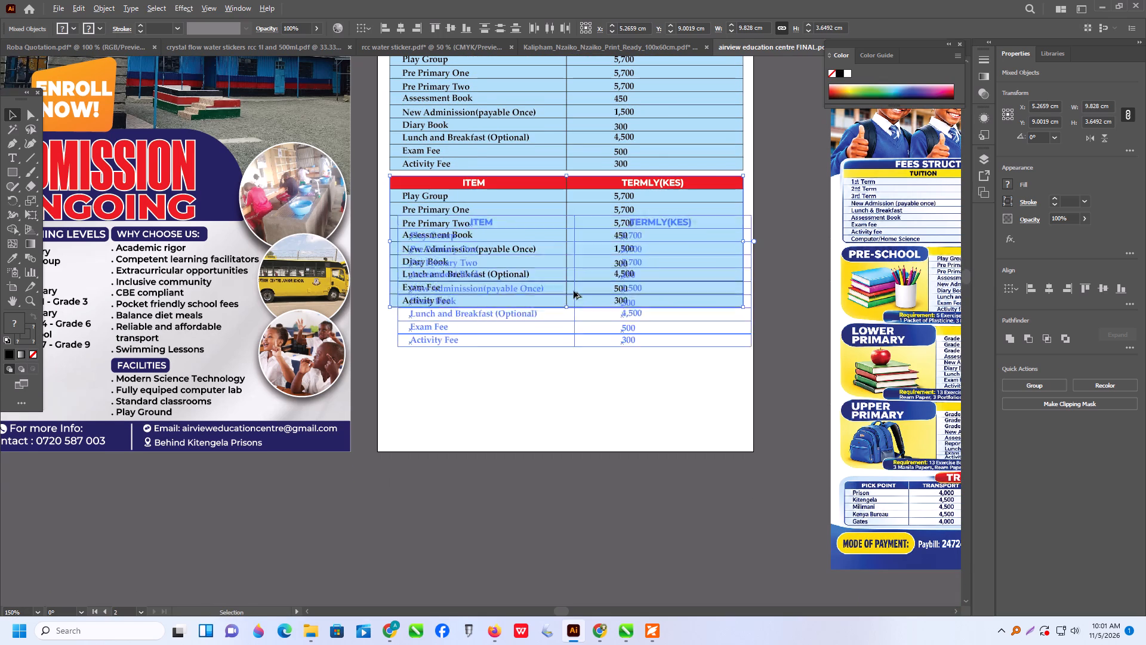
alt+drag(574, 291, 560, 373)
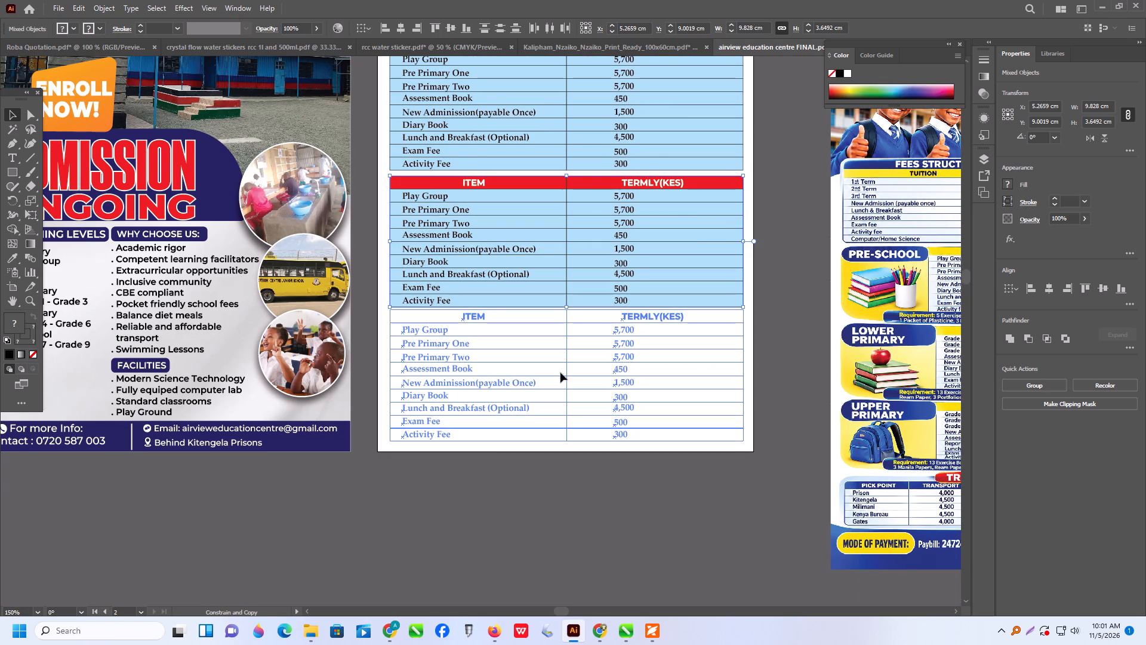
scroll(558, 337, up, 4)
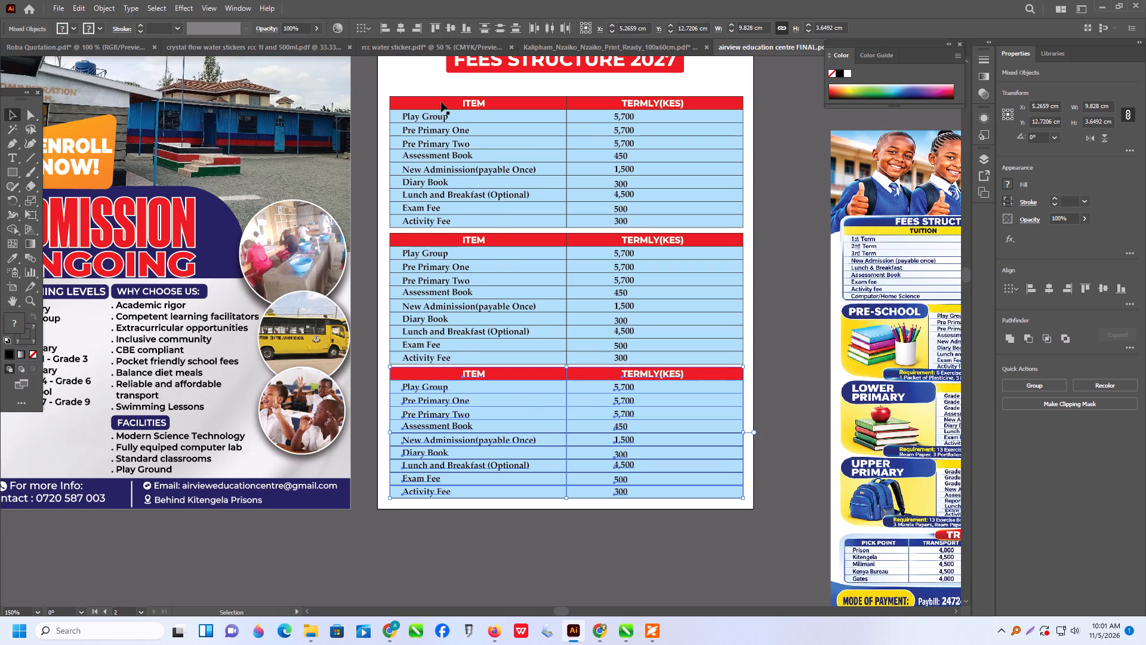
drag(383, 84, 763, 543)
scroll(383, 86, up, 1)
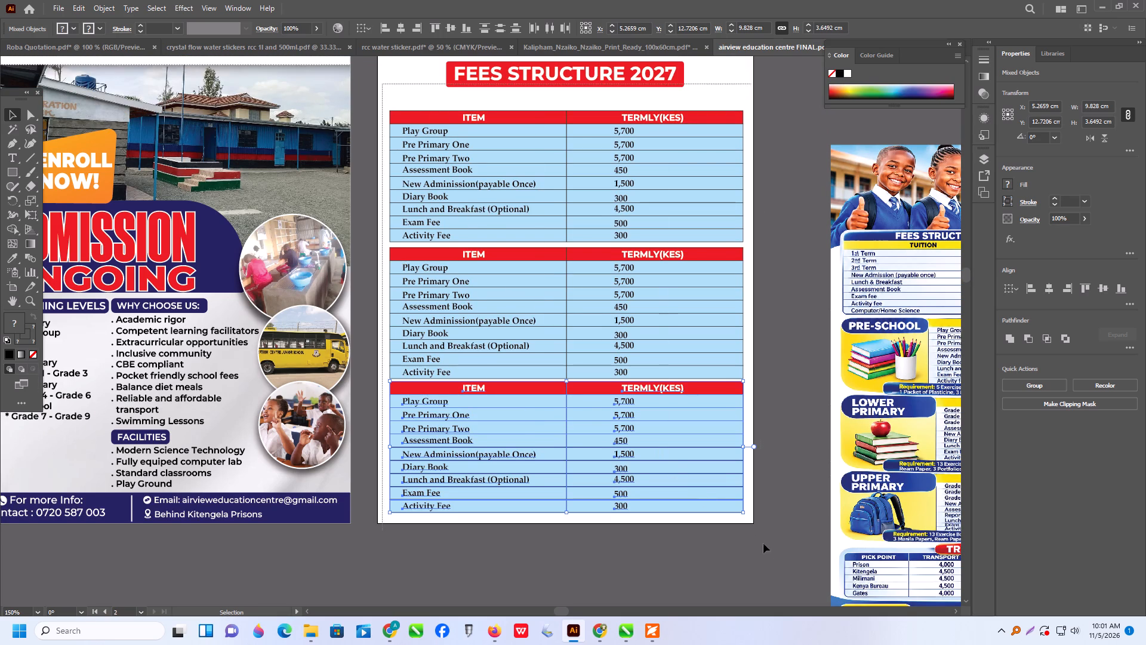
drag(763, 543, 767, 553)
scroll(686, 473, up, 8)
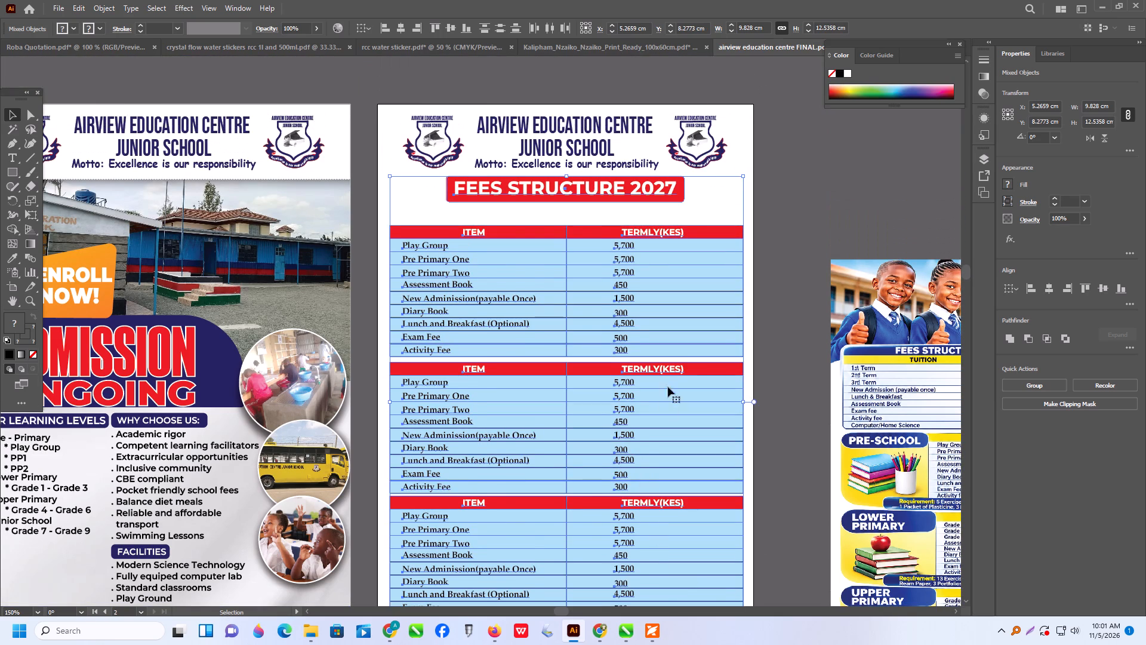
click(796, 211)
Shrink the three tables together to about 5.8 × 6.6 cm, placed against the artboard's left margin below the title.
drag(430, 212, 730, 610)
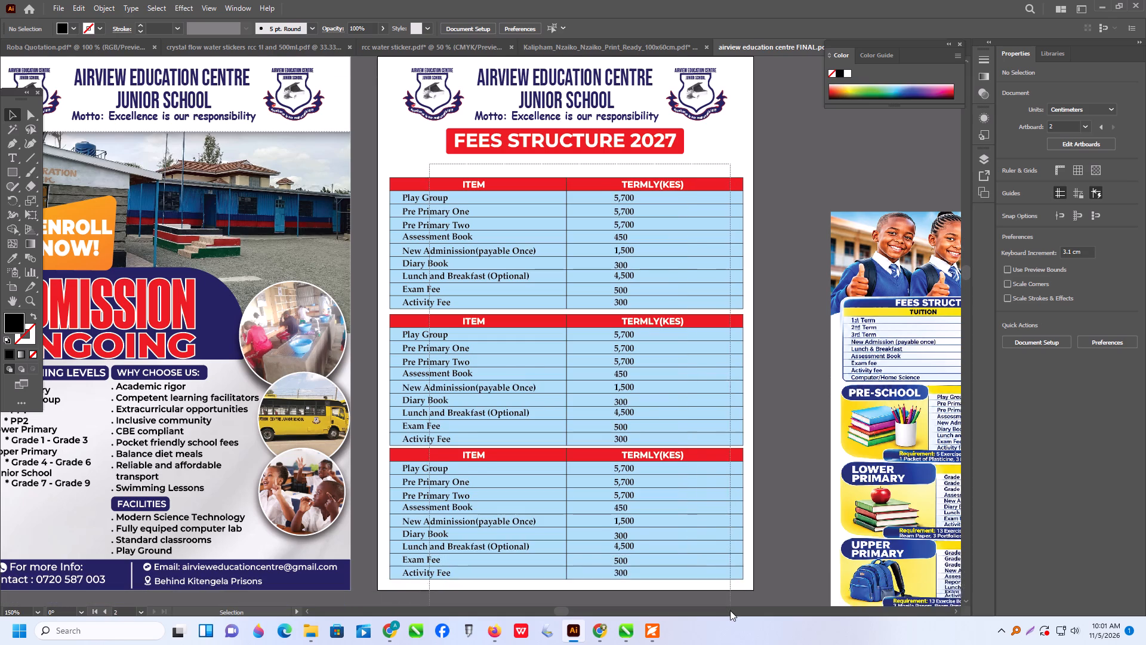
drag(730, 610, 753, 557)
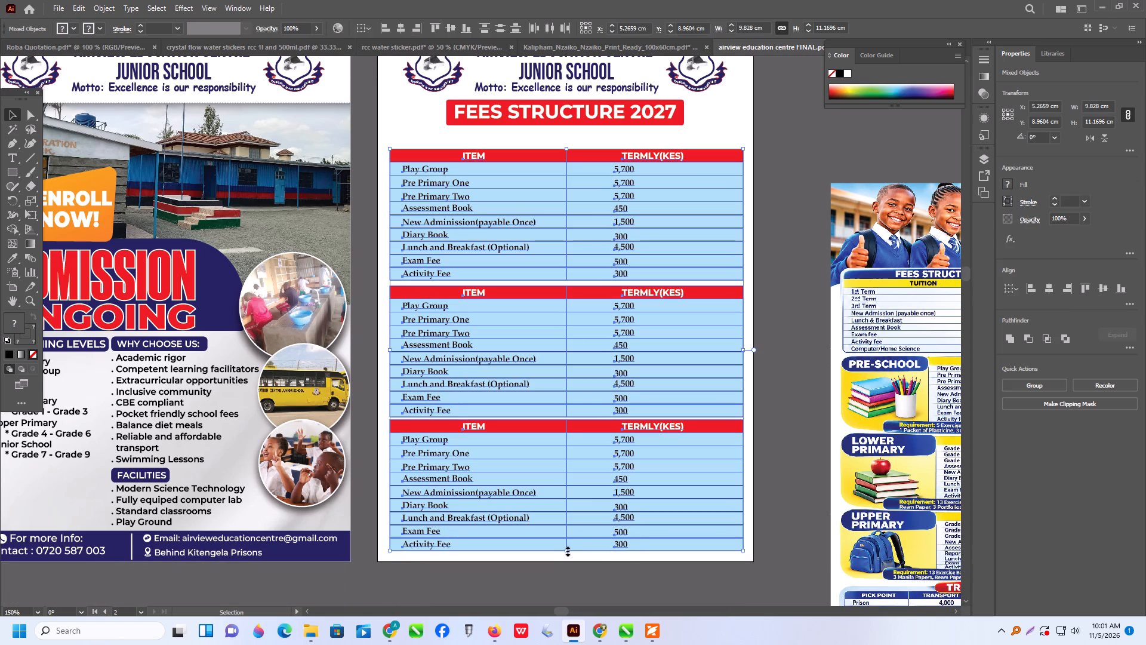
shift+drag(567, 551, 561, 500)
drag(597, 373, 590, 368)
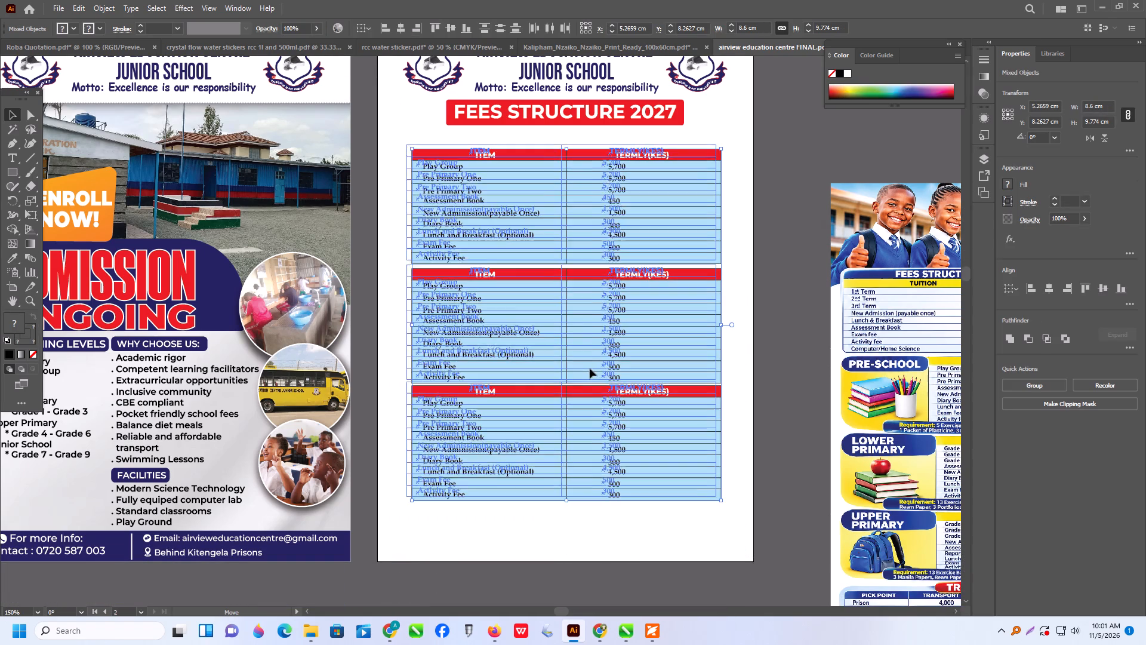
drag(590, 368, 574, 363)
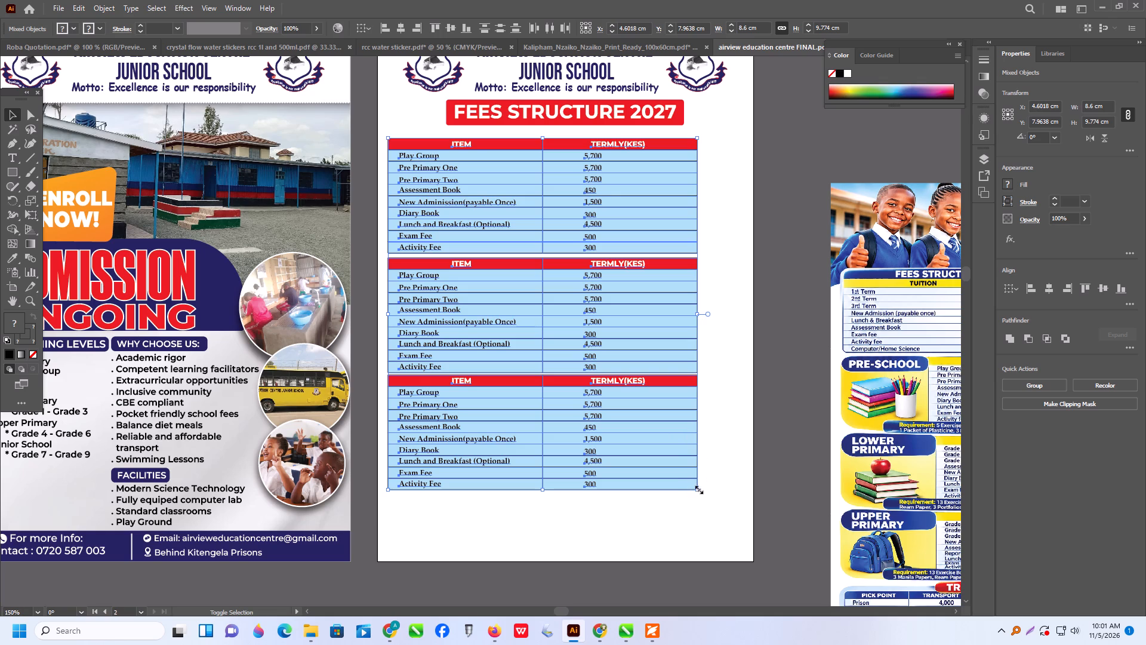
shift+drag(698, 490, 611, 445)
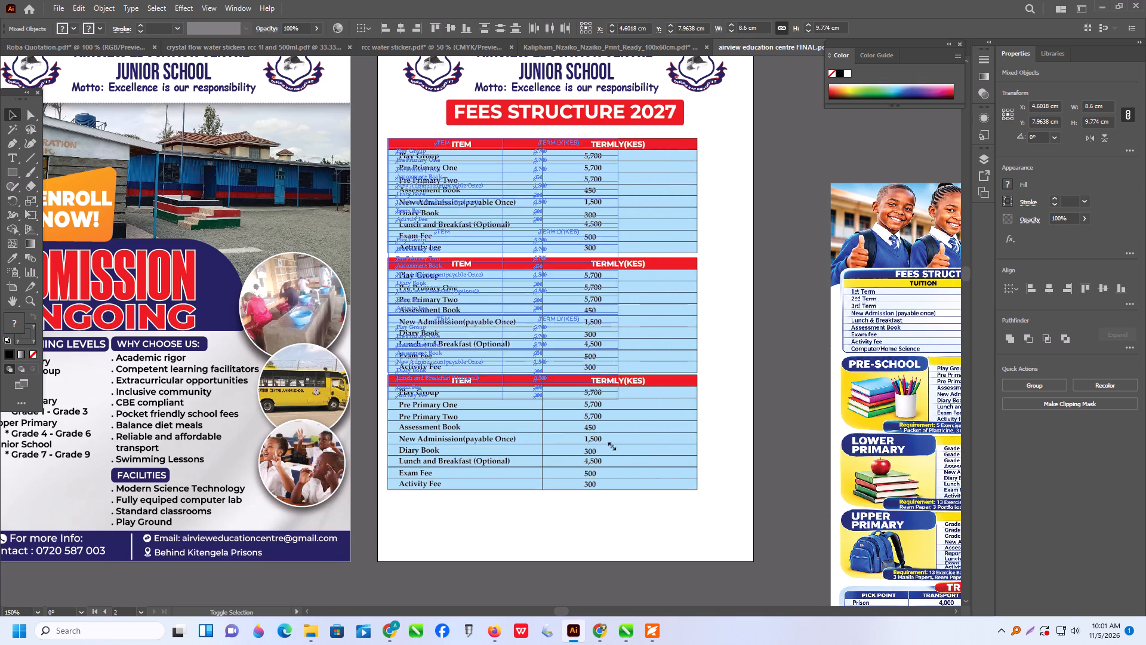
shift+drag(611, 445, 596, 437)
click(645, 468)
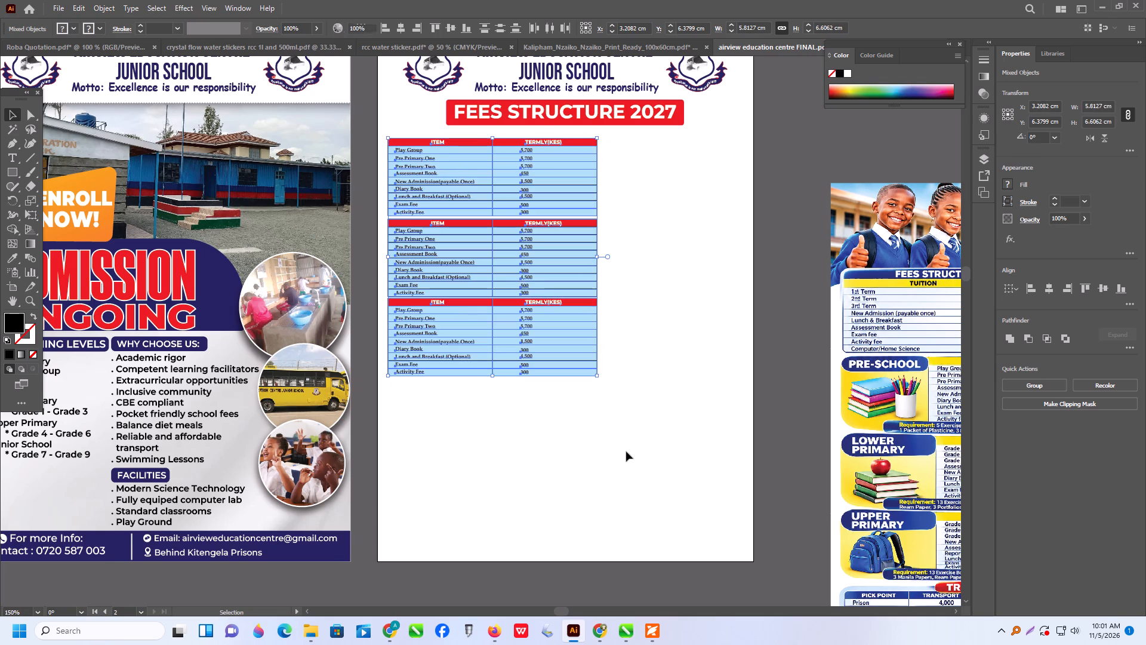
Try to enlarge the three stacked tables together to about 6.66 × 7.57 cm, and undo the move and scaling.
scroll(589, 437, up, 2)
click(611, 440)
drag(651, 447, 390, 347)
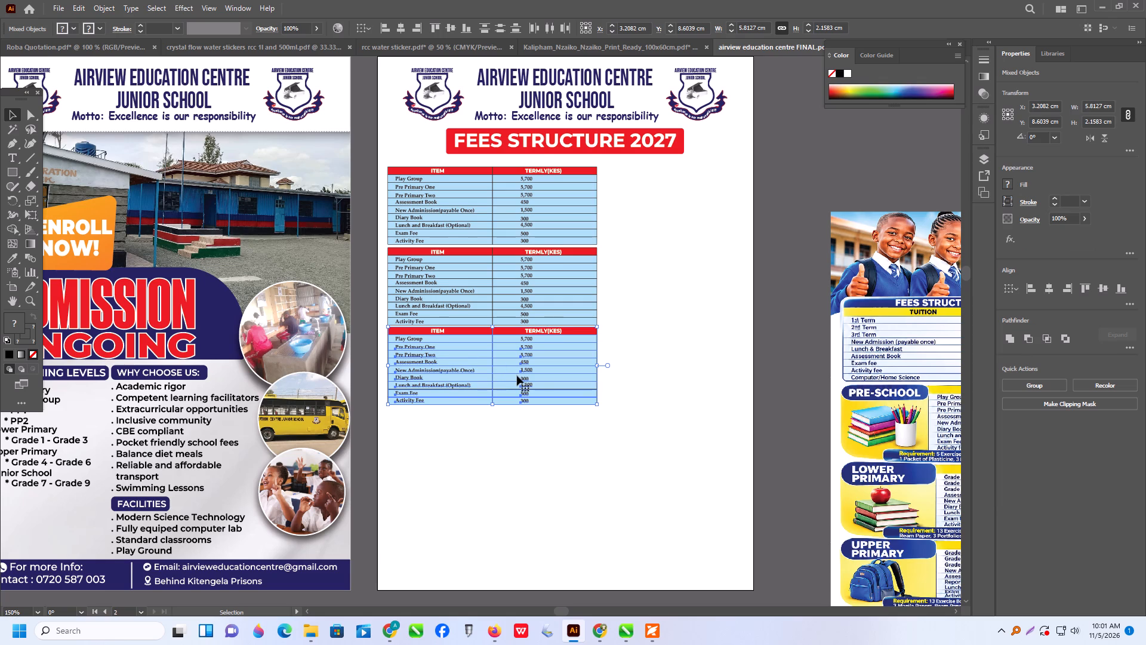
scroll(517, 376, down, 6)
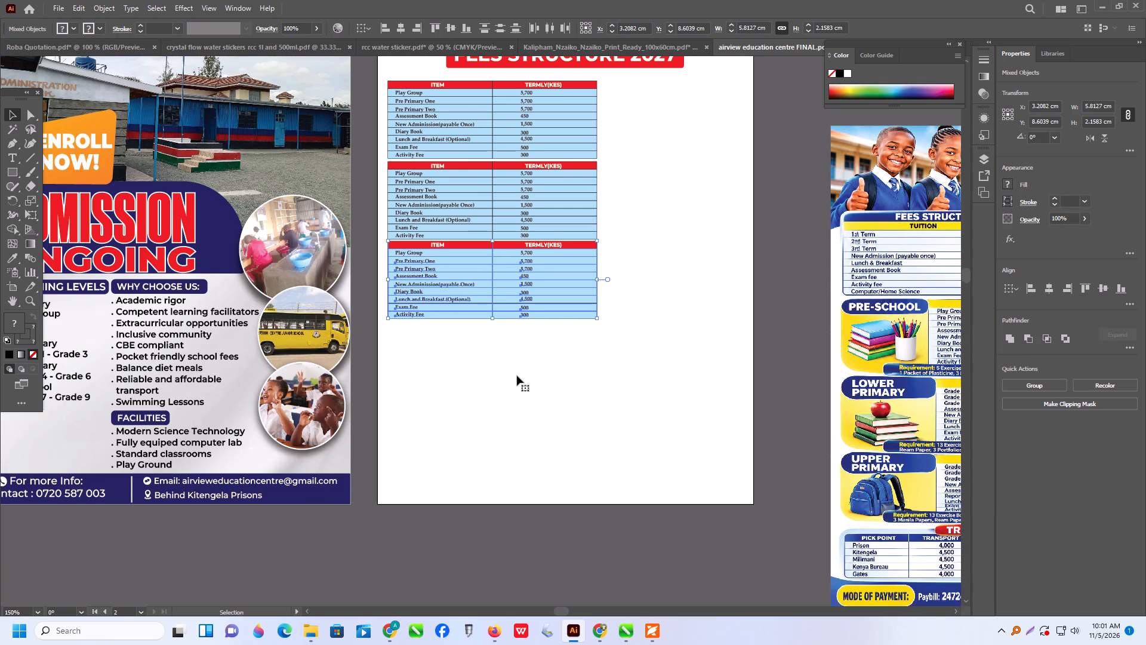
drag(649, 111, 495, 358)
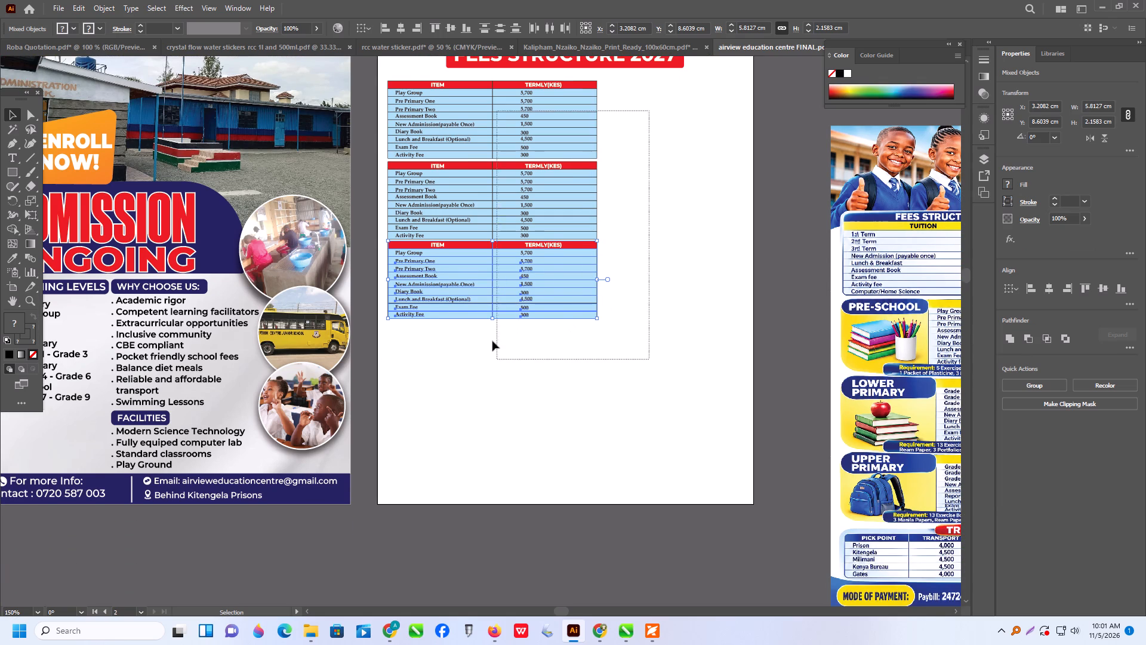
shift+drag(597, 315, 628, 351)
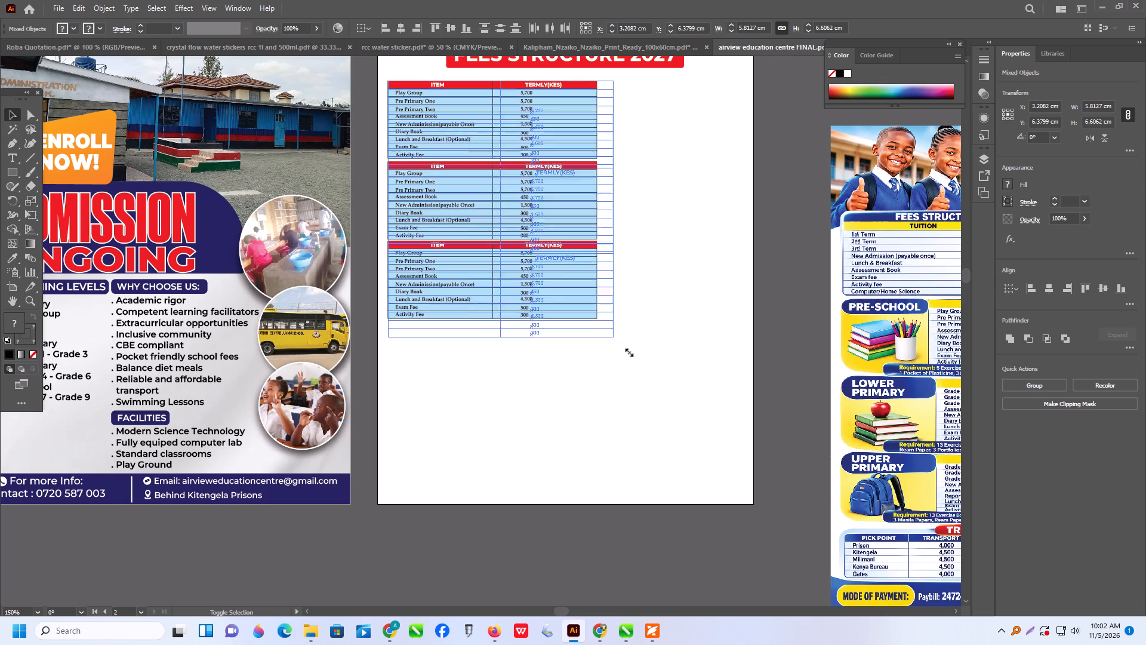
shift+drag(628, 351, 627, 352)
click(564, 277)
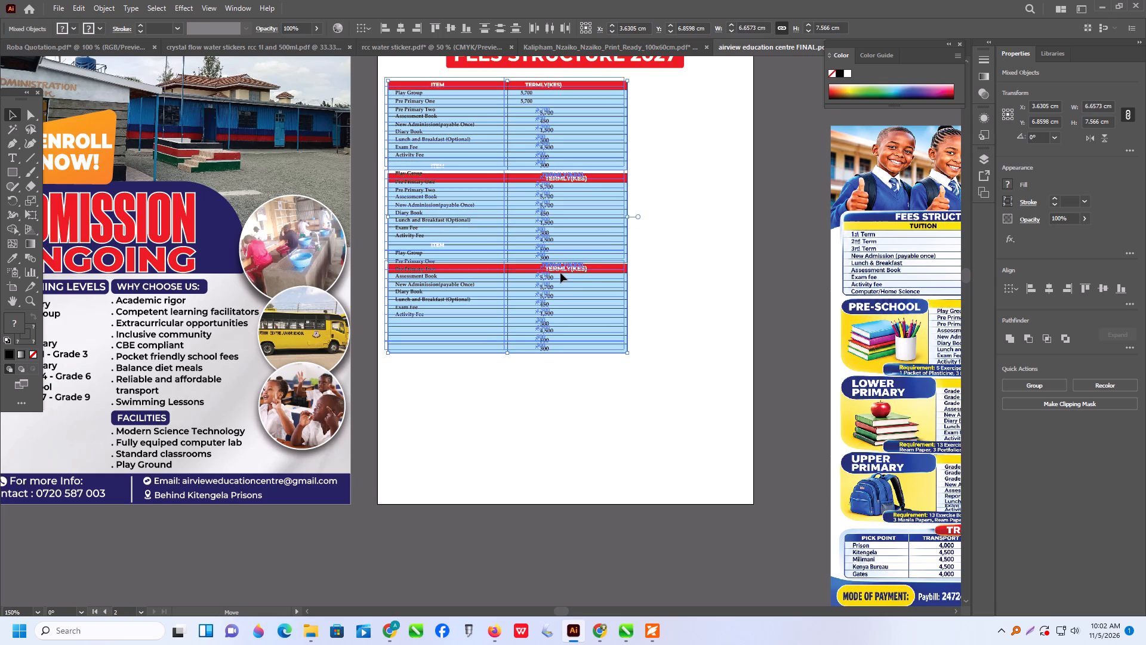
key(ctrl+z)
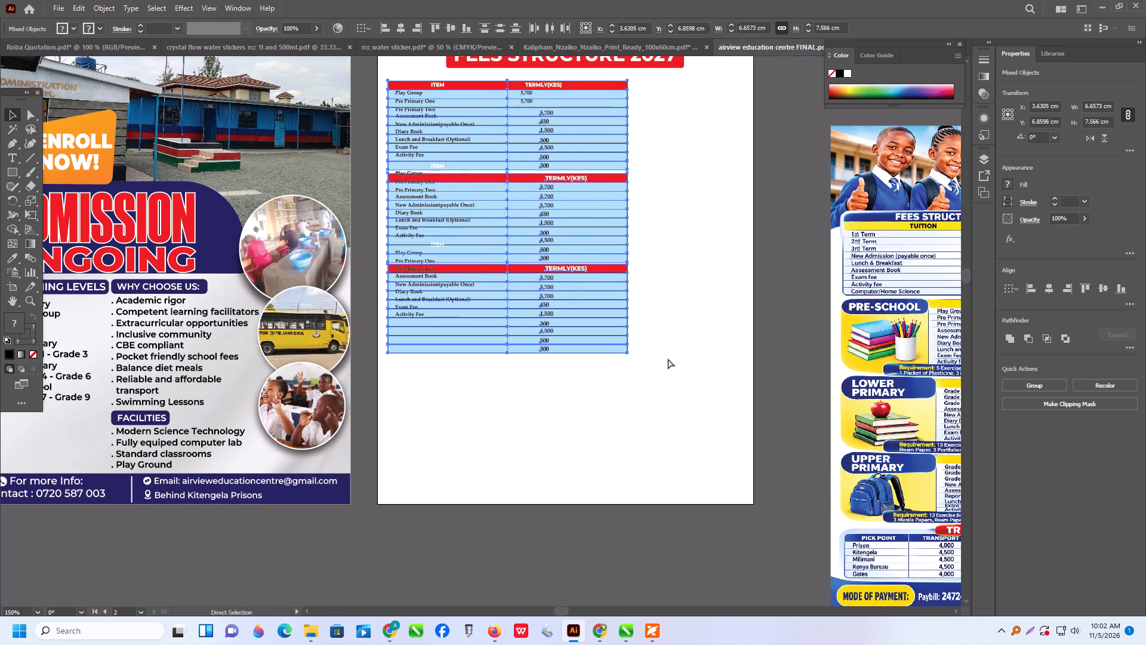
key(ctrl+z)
Duplicate the lower two fees tables together straight down to about Y 12.12 cm, making a stack of five tables.
scroll(653, 397, up, 2)
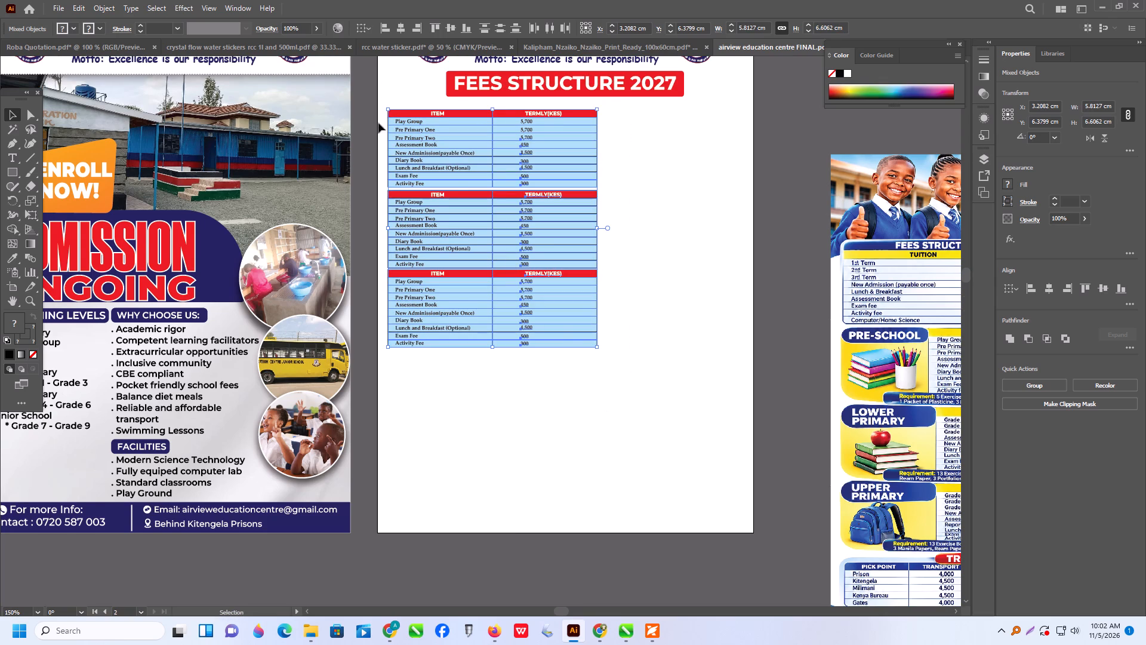
click(384, 99)
drag(383, 99, 666, 419)
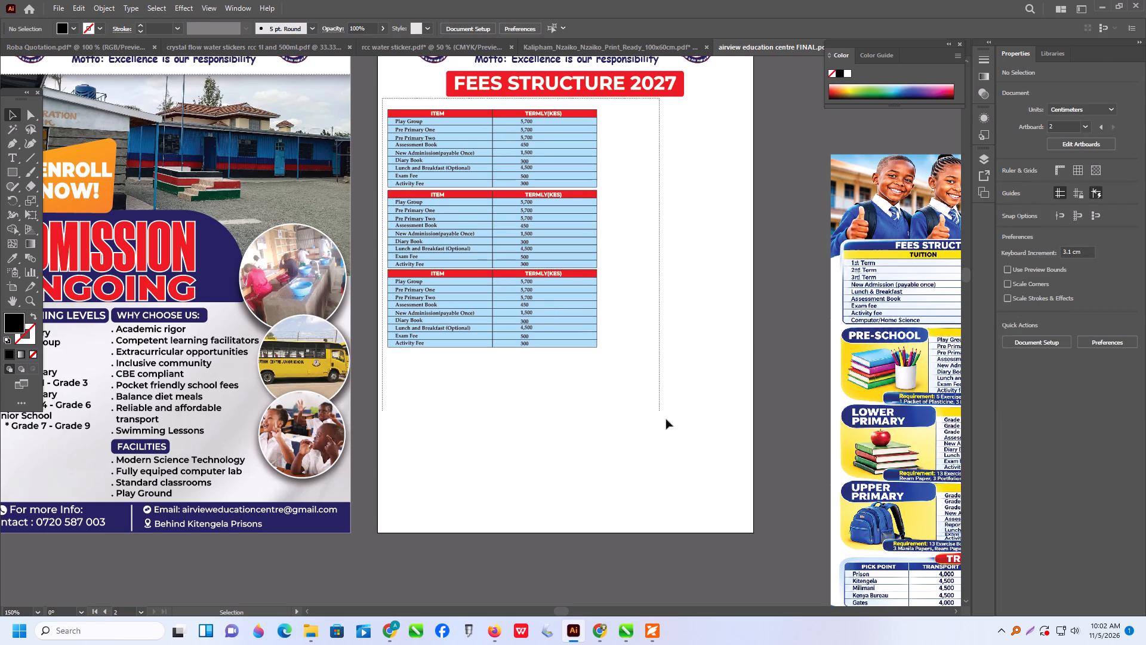
drag(666, 419, 669, 420)
scroll(557, 343, down, 3)
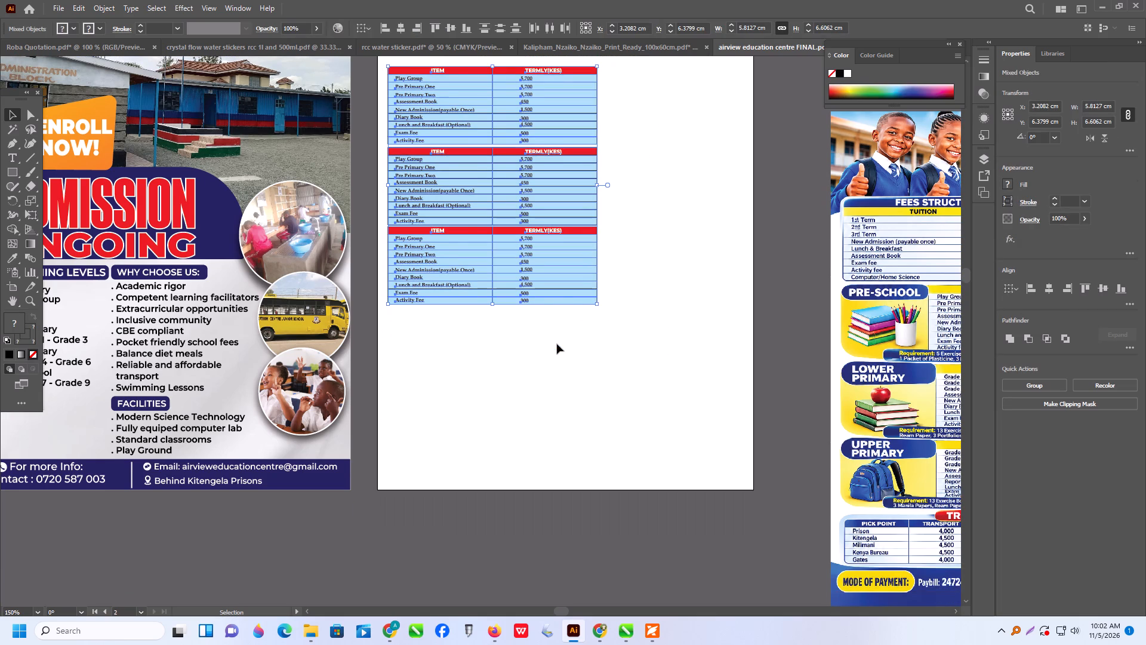
click(565, 351)
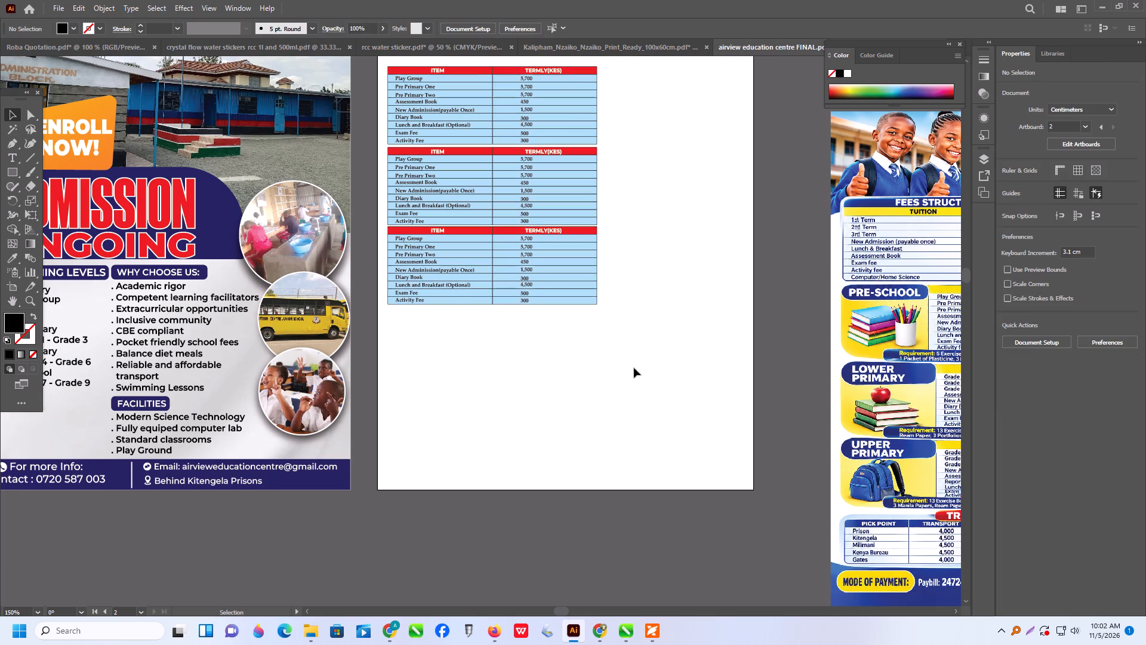
drag(634, 368, 437, 190)
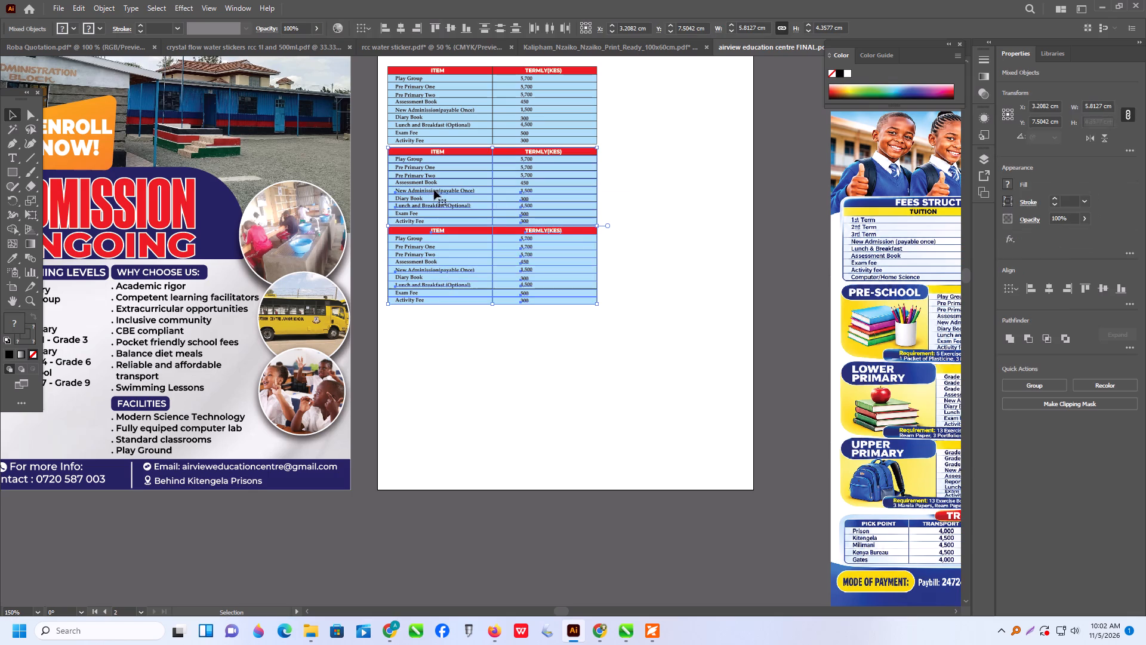
scroll(526, 260, down, 3)
alt+drag(502, 190, 508, 334)
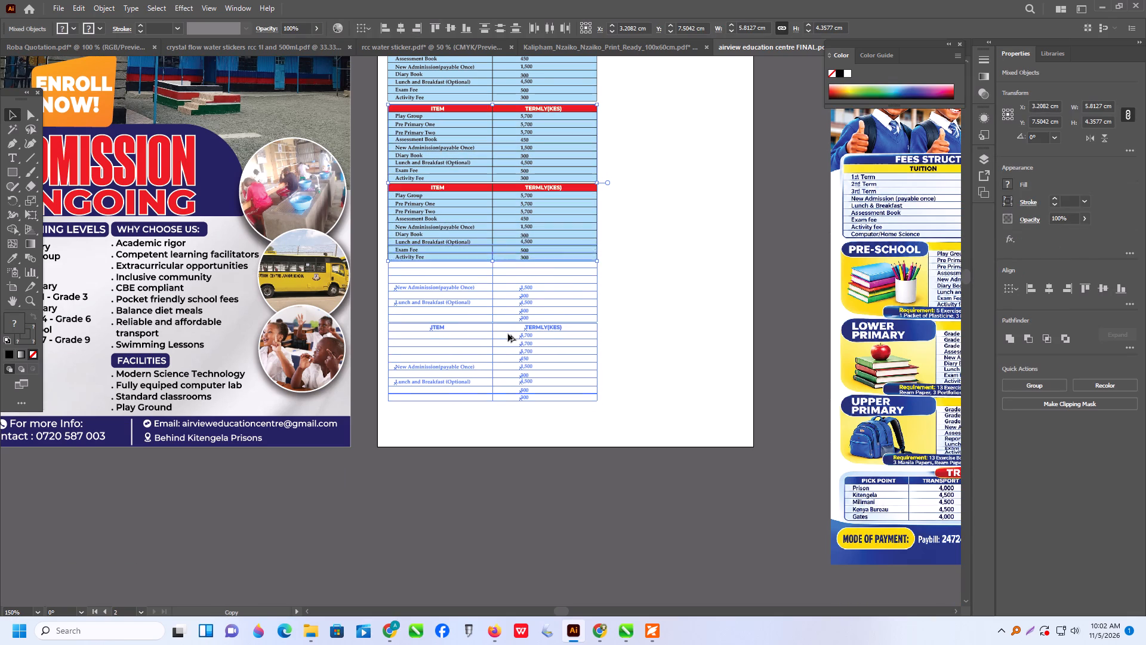
alt+drag(508, 334, 504, 352)
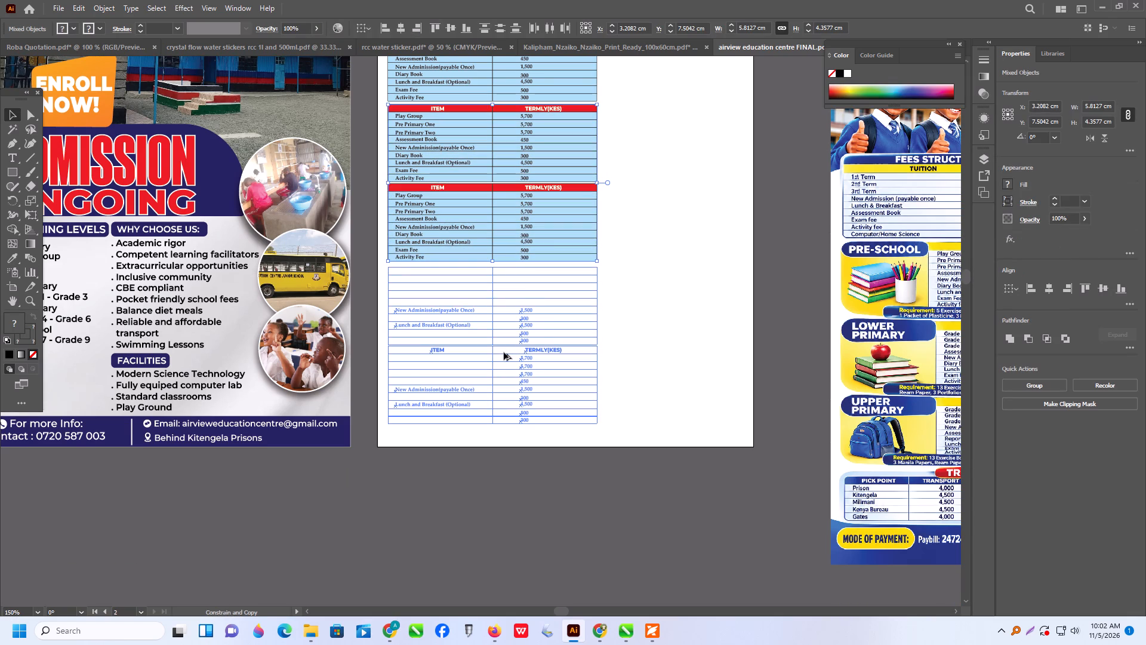
alt+drag(504, 352, 504, 356)
Select all five stacked tables and nudge them up and inward to about X 3.36 cm, Y 8.51 cm.
scroll(530, 354, up, 1)
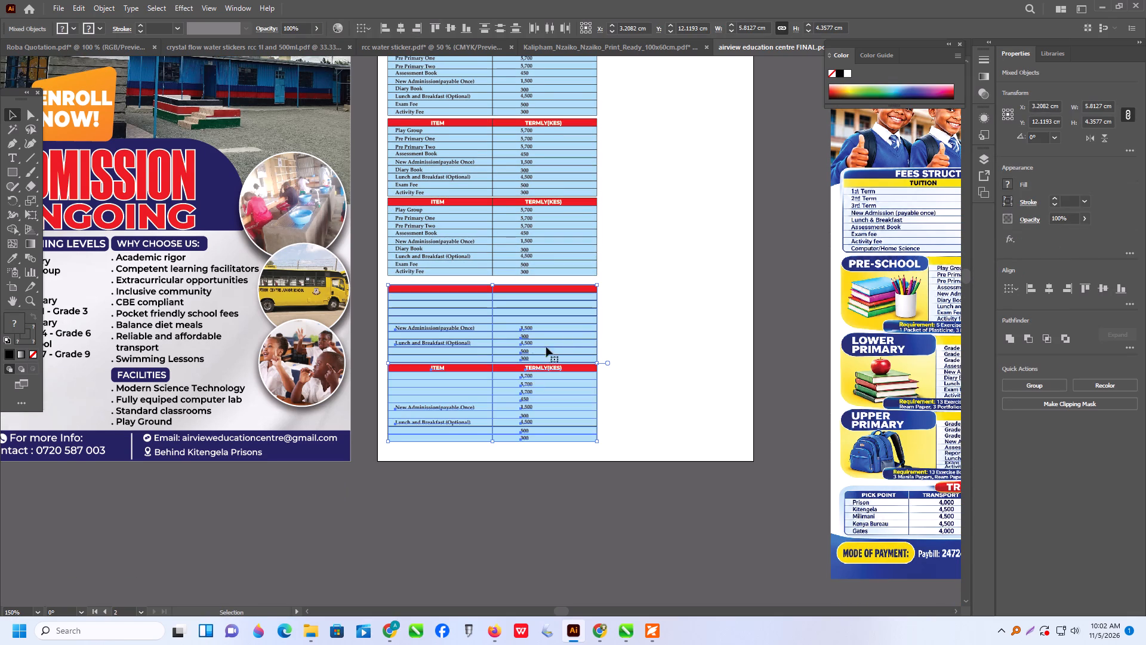
alt+scroll(493, 326, down, 2)
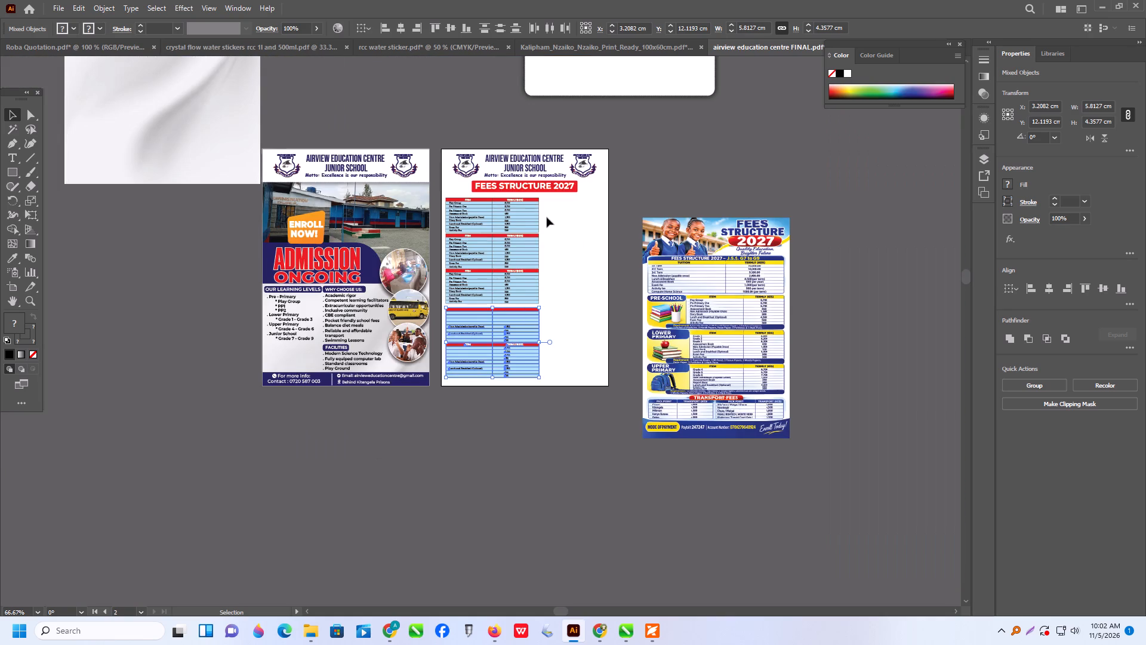
click(547, 217)
drag(557, 210, 448, 372)
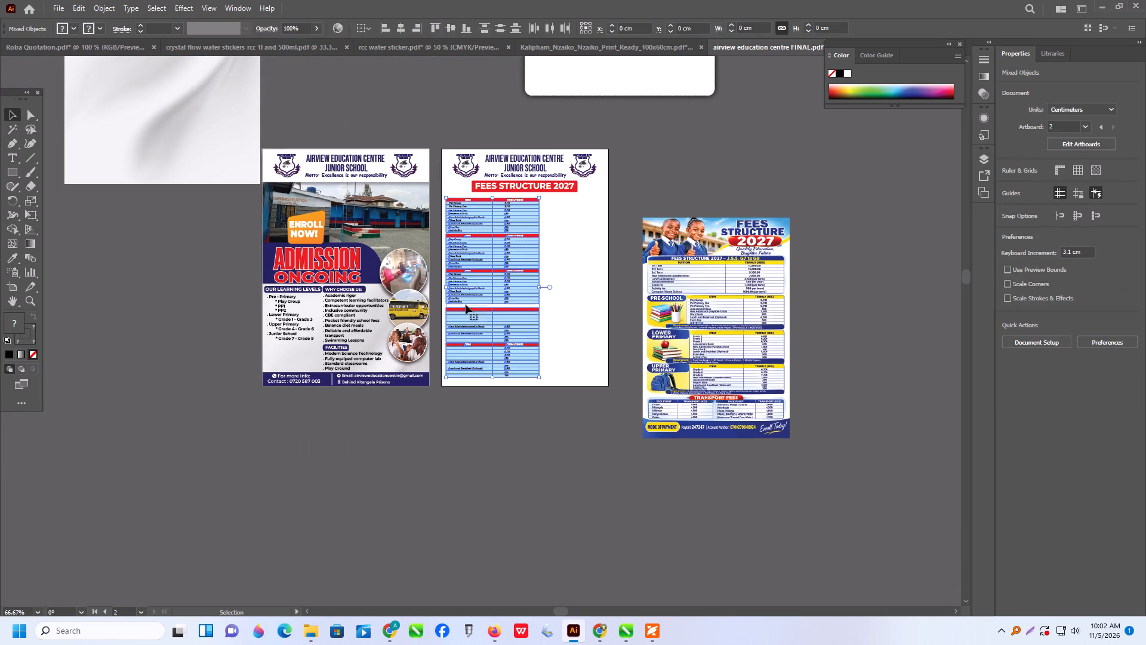
alt+scroll(452, 251, up, 2)
alt+scroll(449, 140, down, 1)
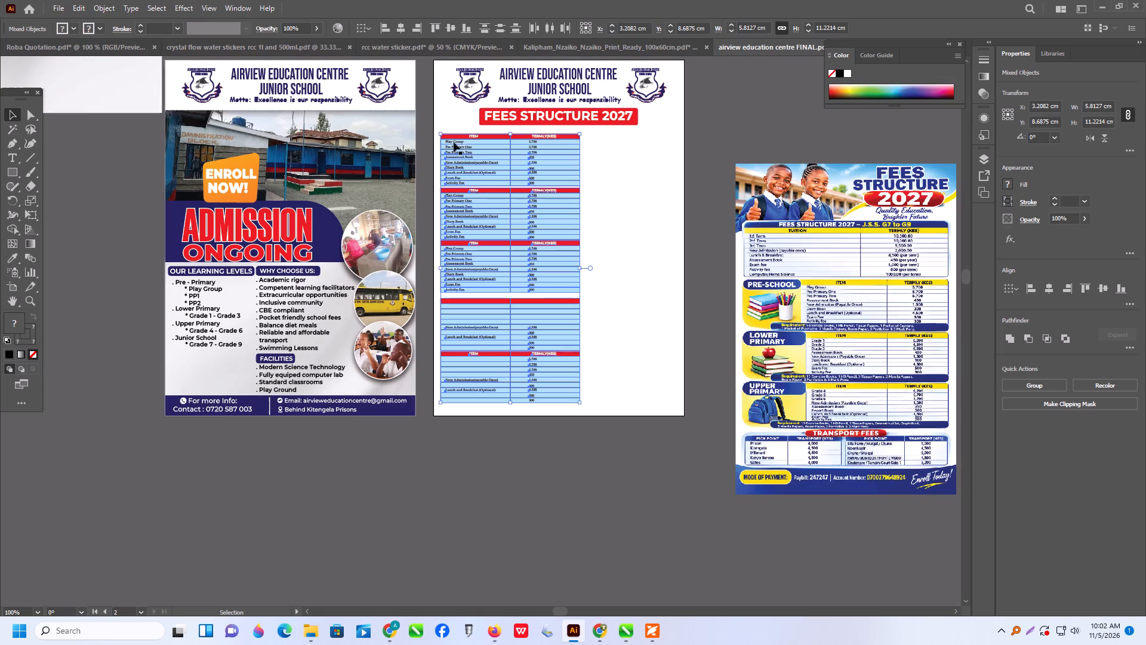
click(438, 125)
drag(435, 134, 628, 428)
click(533, 300)
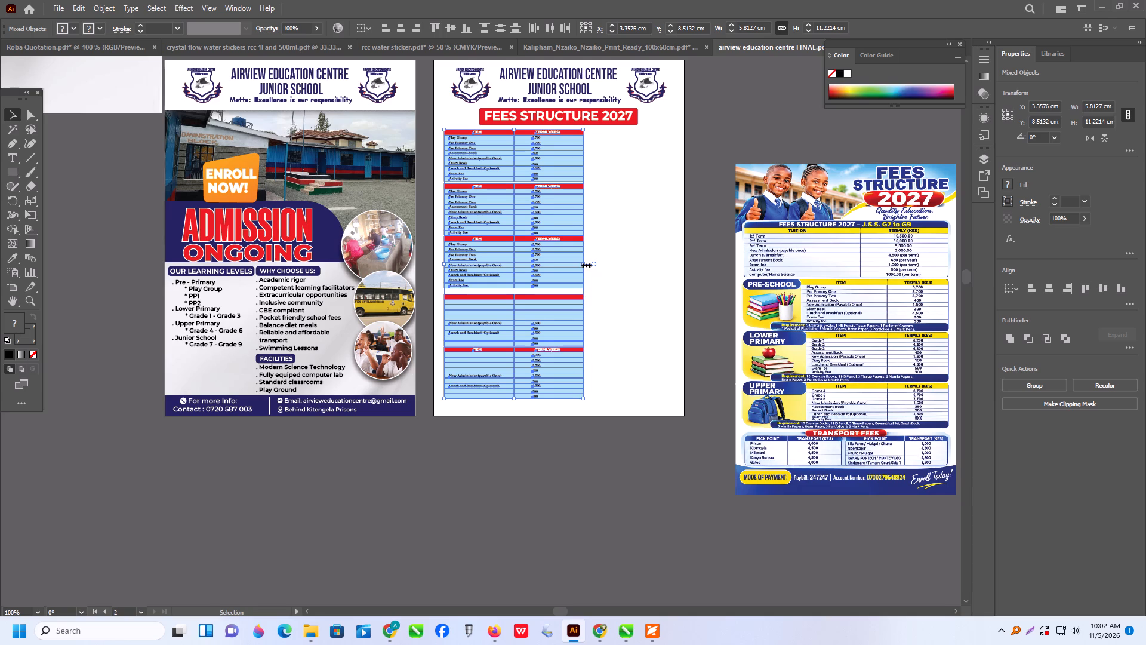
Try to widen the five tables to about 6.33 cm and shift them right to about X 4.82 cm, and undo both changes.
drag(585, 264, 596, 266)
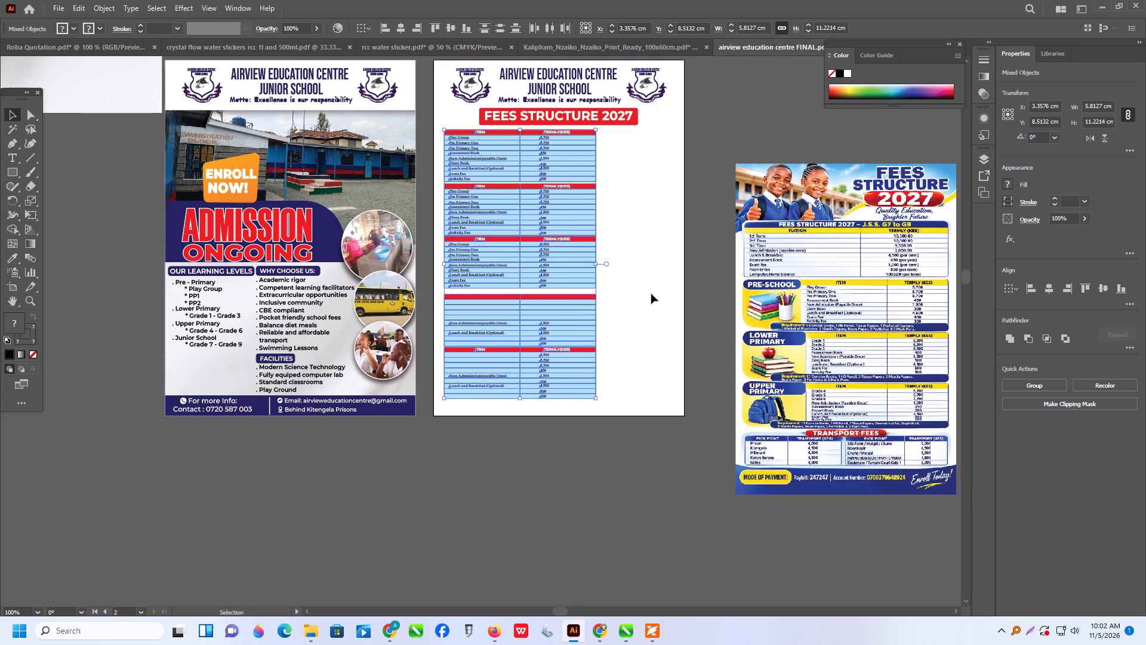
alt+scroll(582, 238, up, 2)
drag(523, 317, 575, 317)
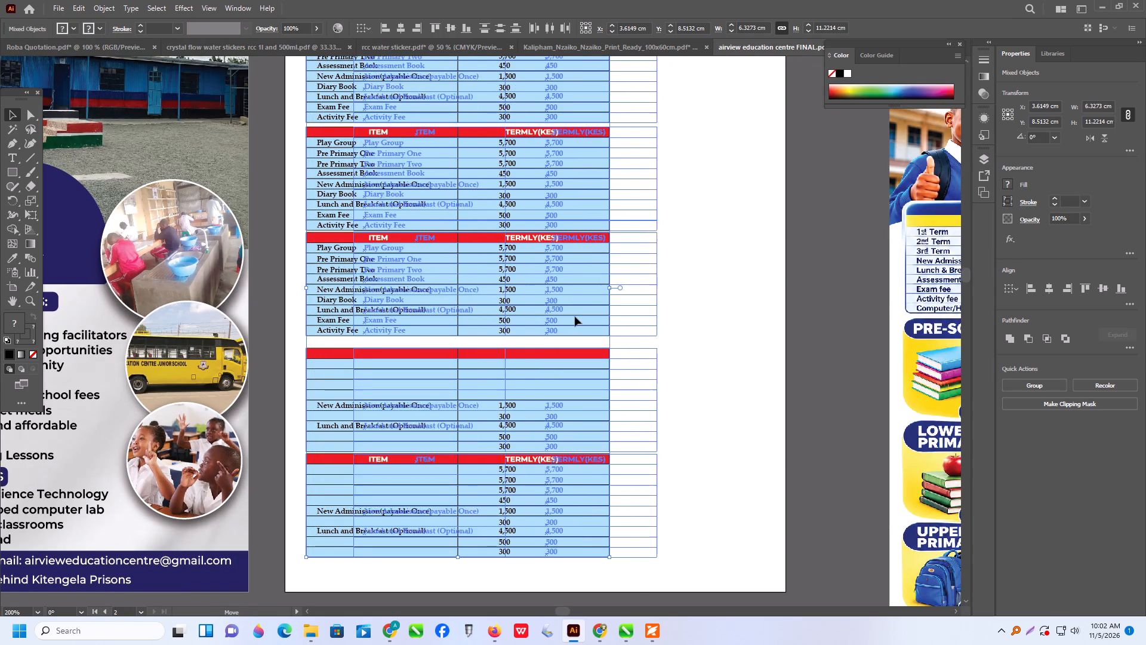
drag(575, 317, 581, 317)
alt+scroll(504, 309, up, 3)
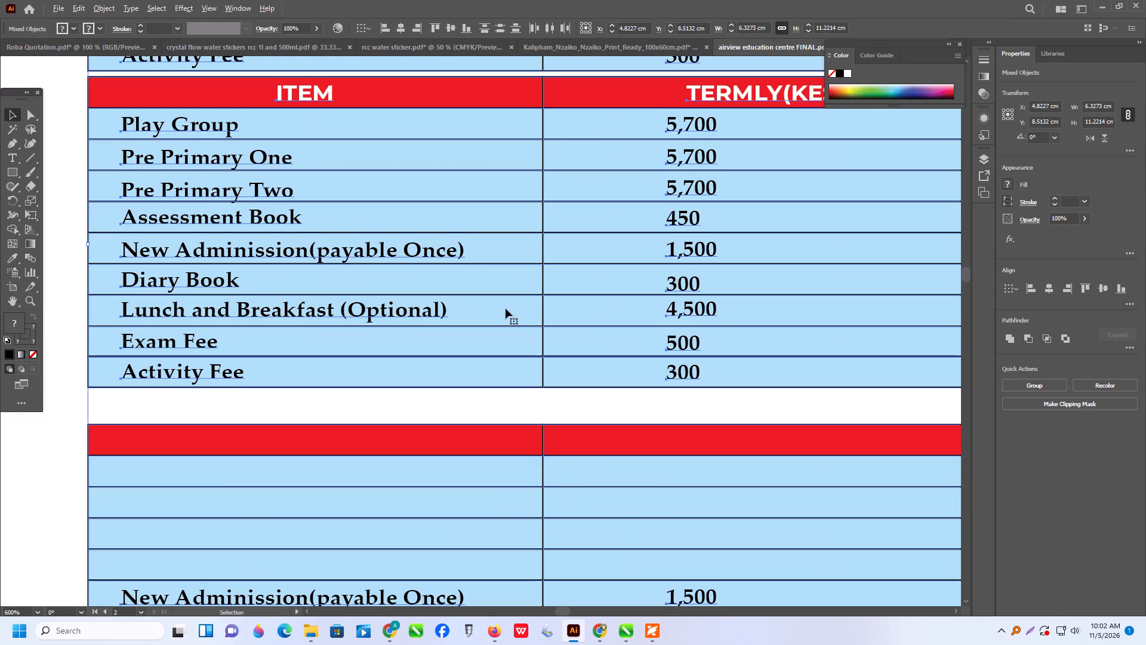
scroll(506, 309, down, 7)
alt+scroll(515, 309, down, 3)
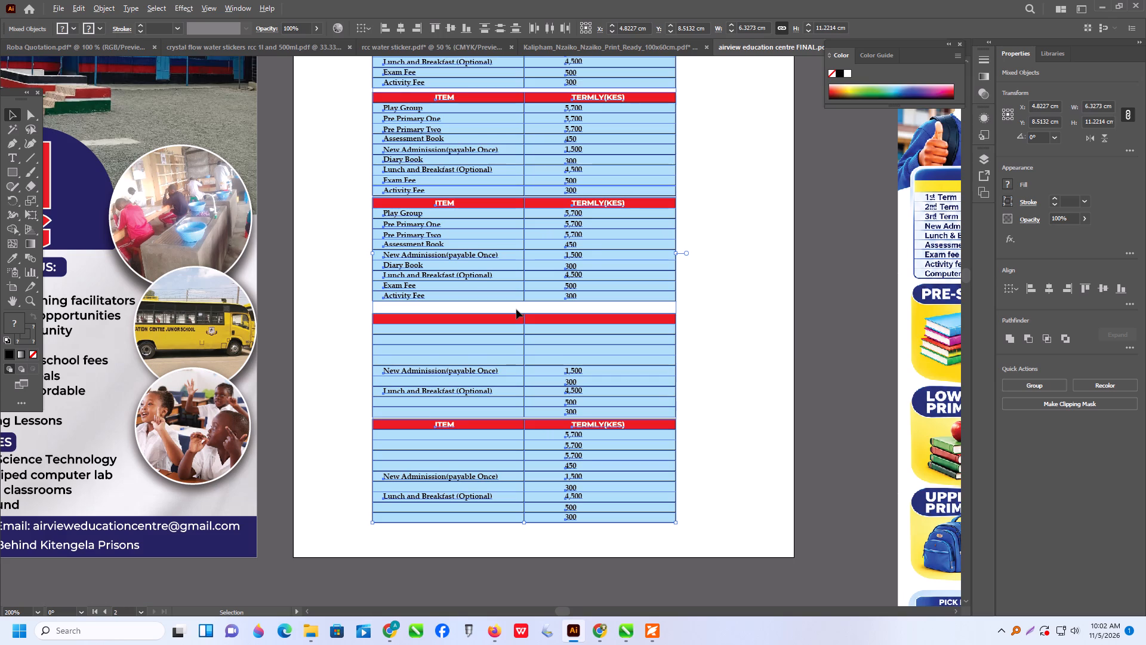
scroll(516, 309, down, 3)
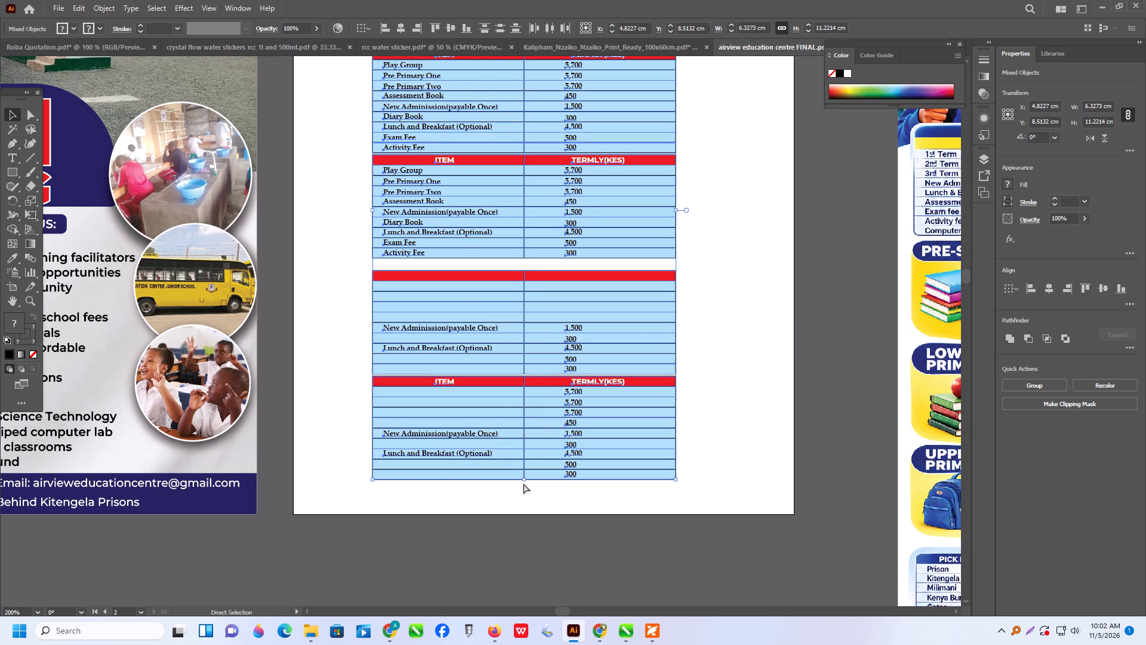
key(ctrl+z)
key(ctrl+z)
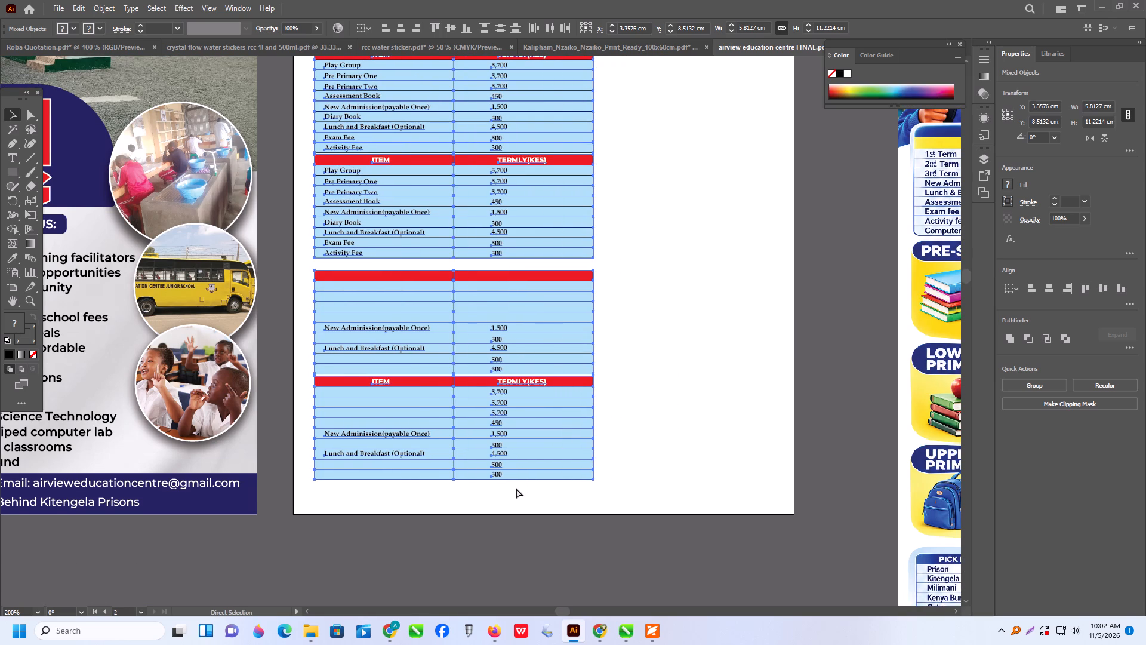
Move all five stacked tables together to the right part of the second artboard, leaving a free strip along its left side.
scroll(516, 489, up, 3)
alt+scroll(512, 490, down, 1)
alt+scroll(432, 352, up, 1)
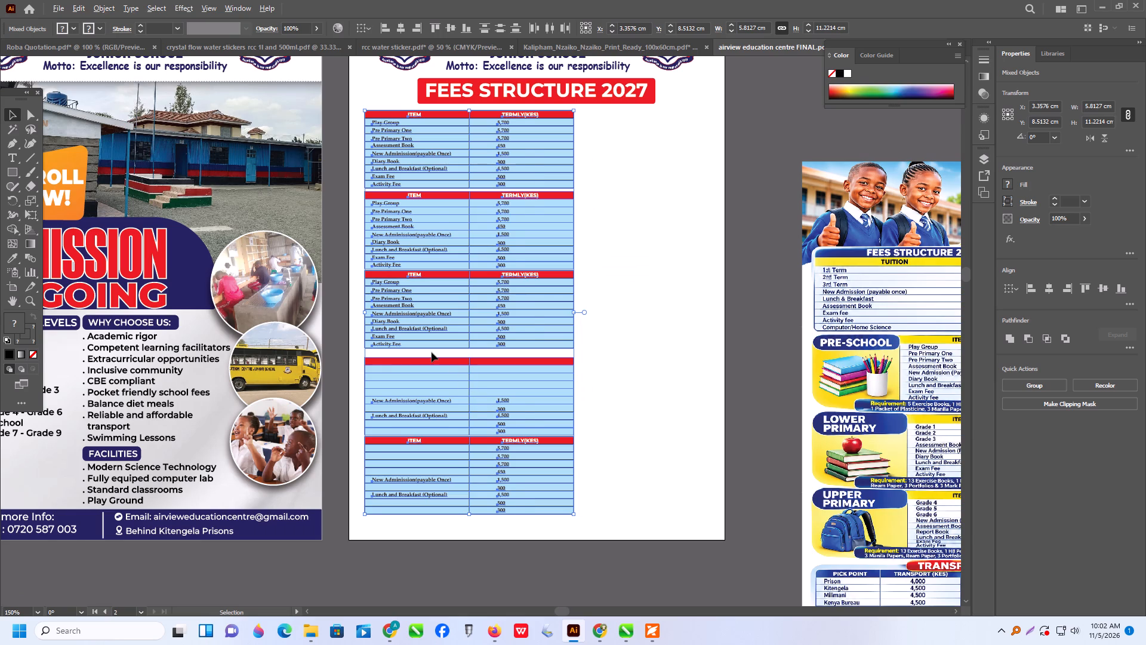
click(696, 380)
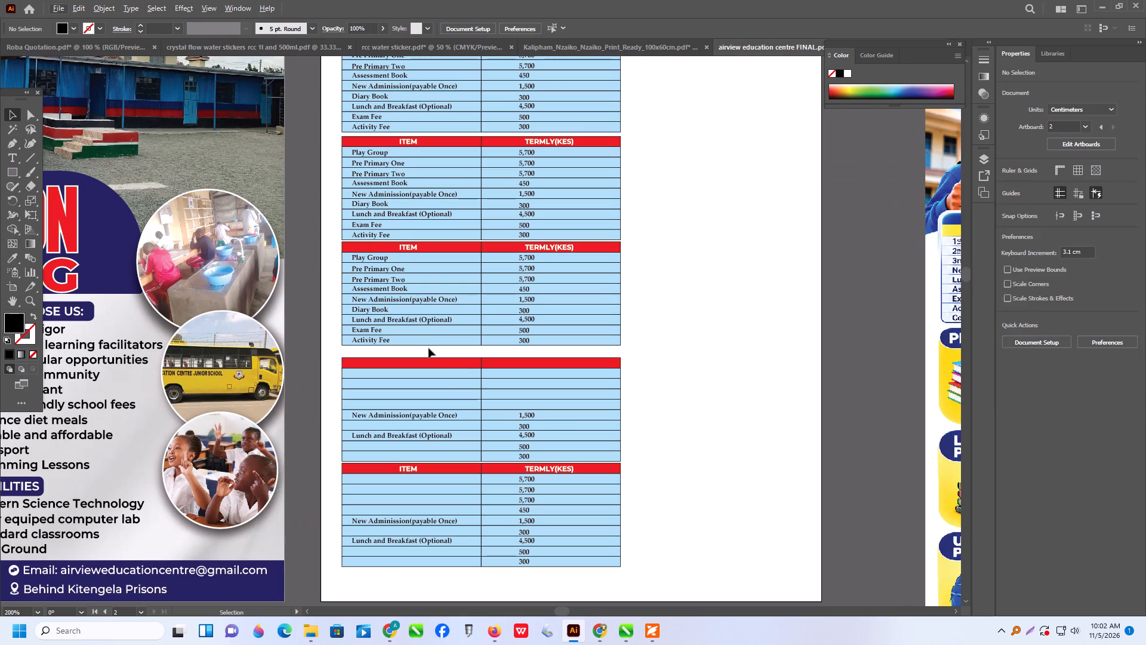
scroll(445, 385, up, 2)
alt+scroll(445, 385, down, 1)
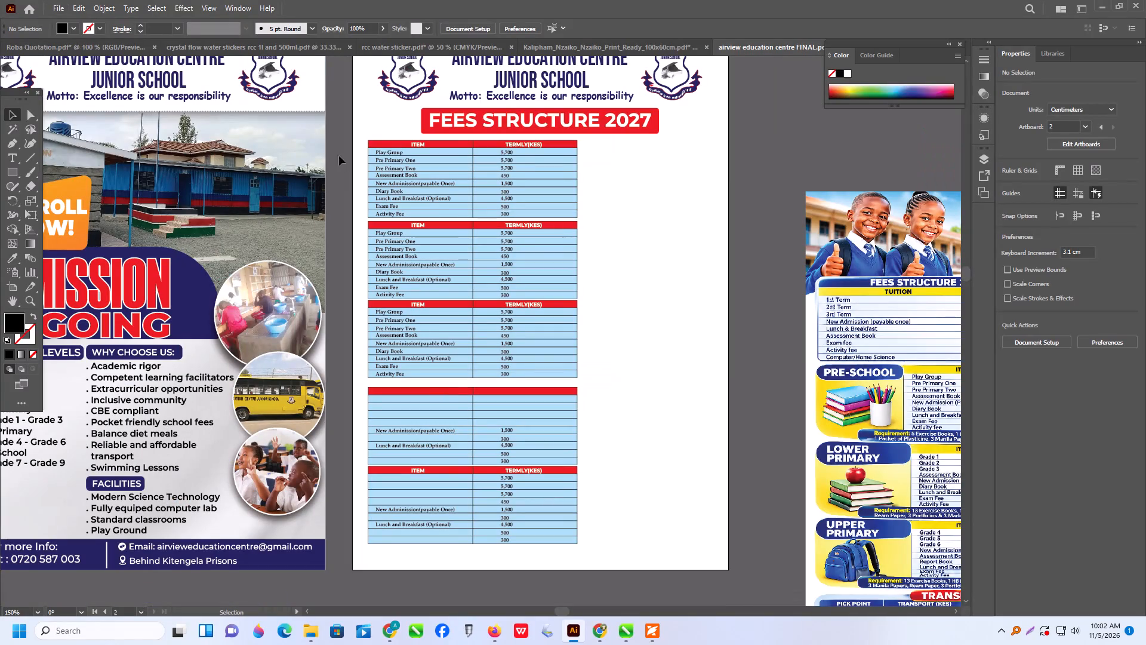
drag(362, 143, 625, 579)
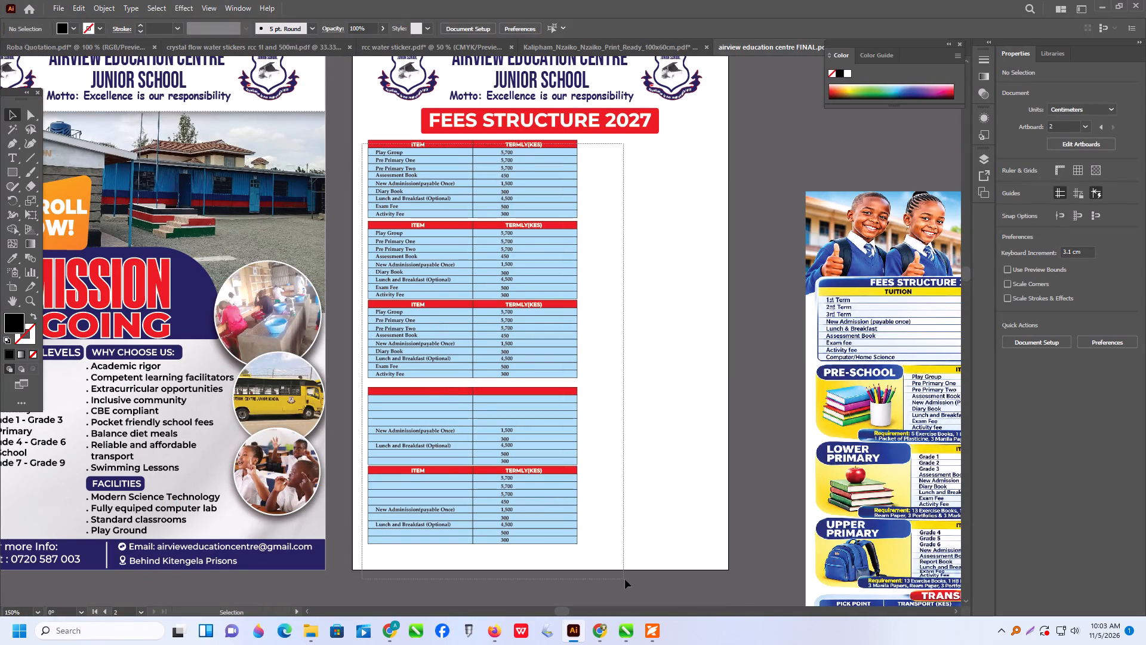
drag(625, 579, 624, 579)
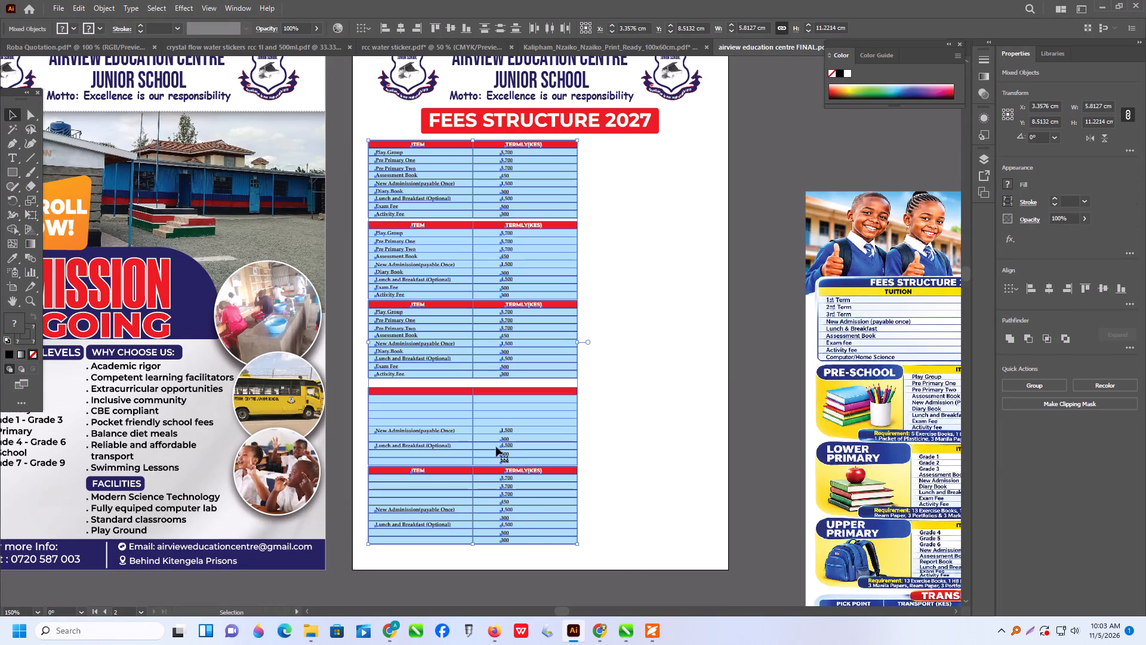
drag(507, 445, 628, 448)
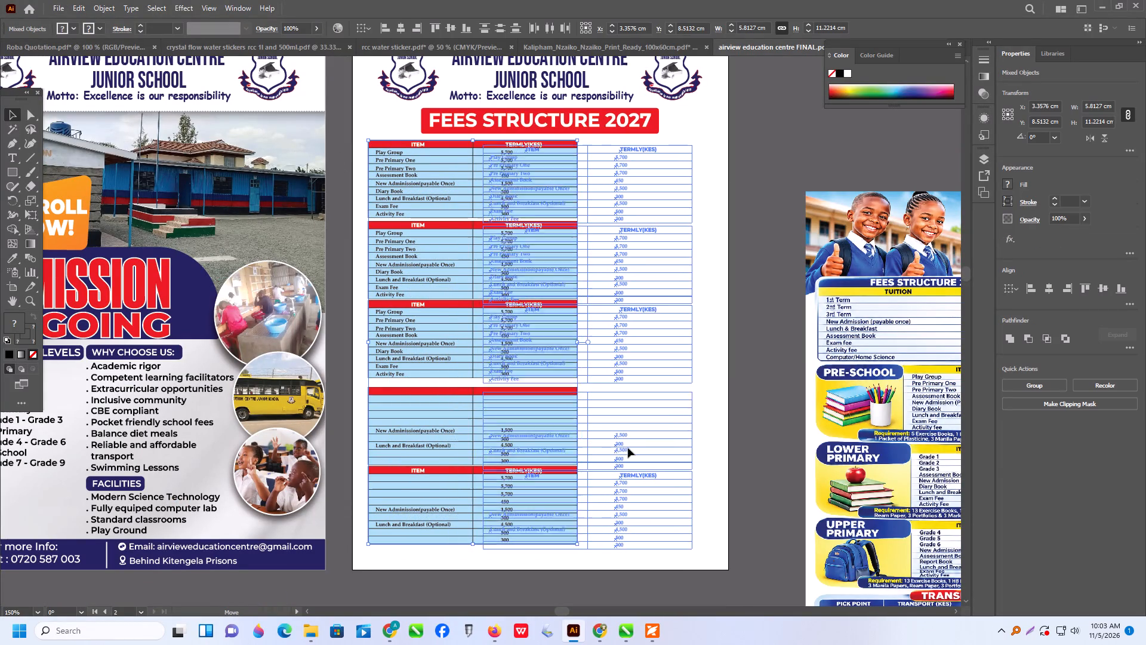
drag(628, 448, 627, 448)
click(759, 253)
Replace the Play Group label in the second table with Grade 1.
alt+scroll(768, 268, up, 2)
scroll(386, 250, down, 2)
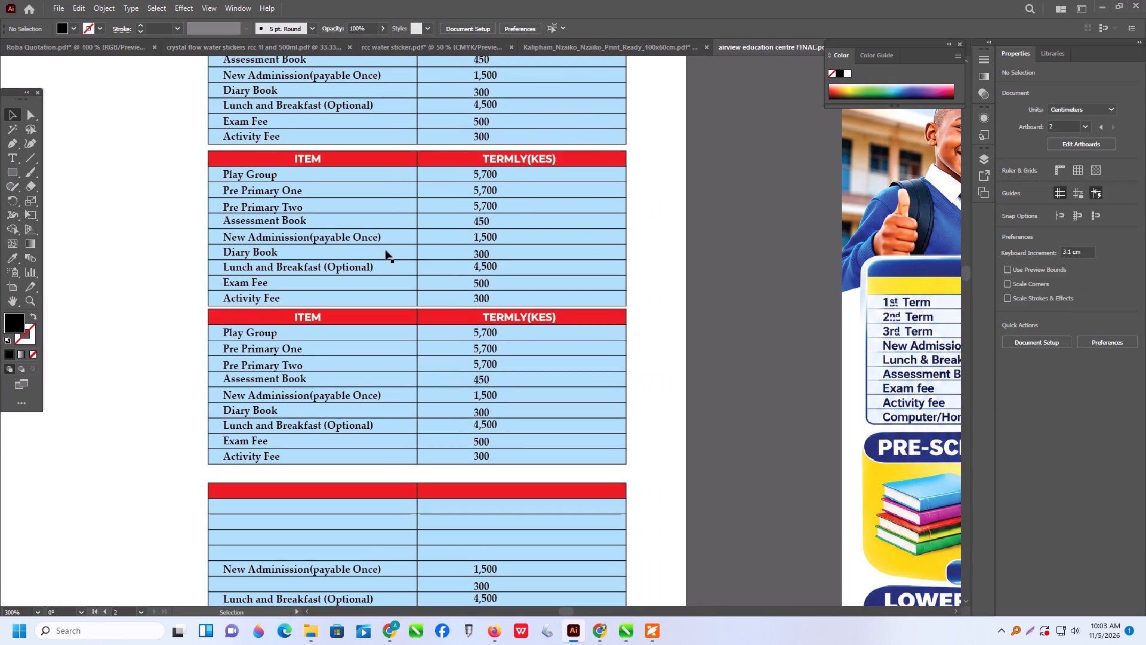
scroll(386, 251, down, 3)
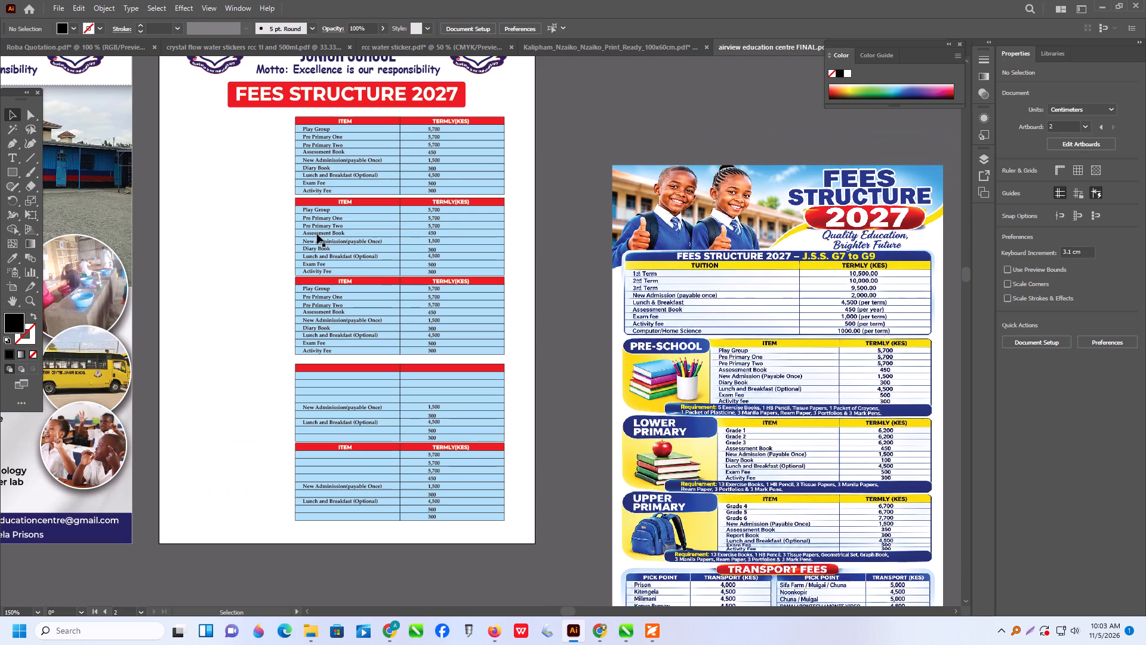
scroll(313, 232, down, 1)
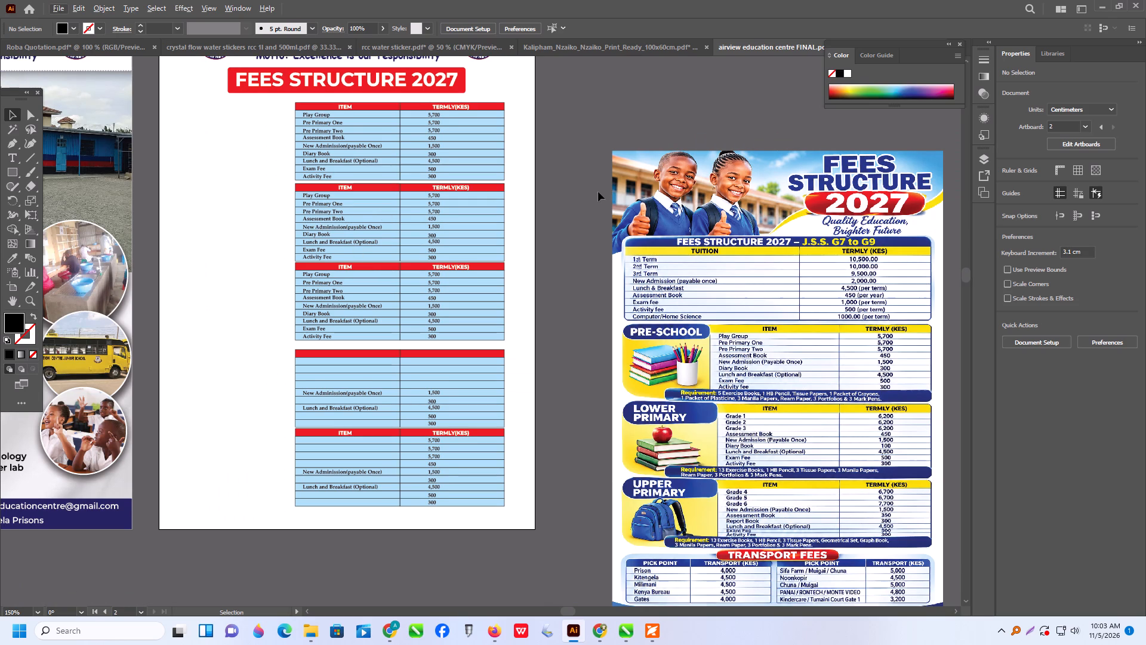
click(591, 193)
alt+scroll(295, 192, up, 2)
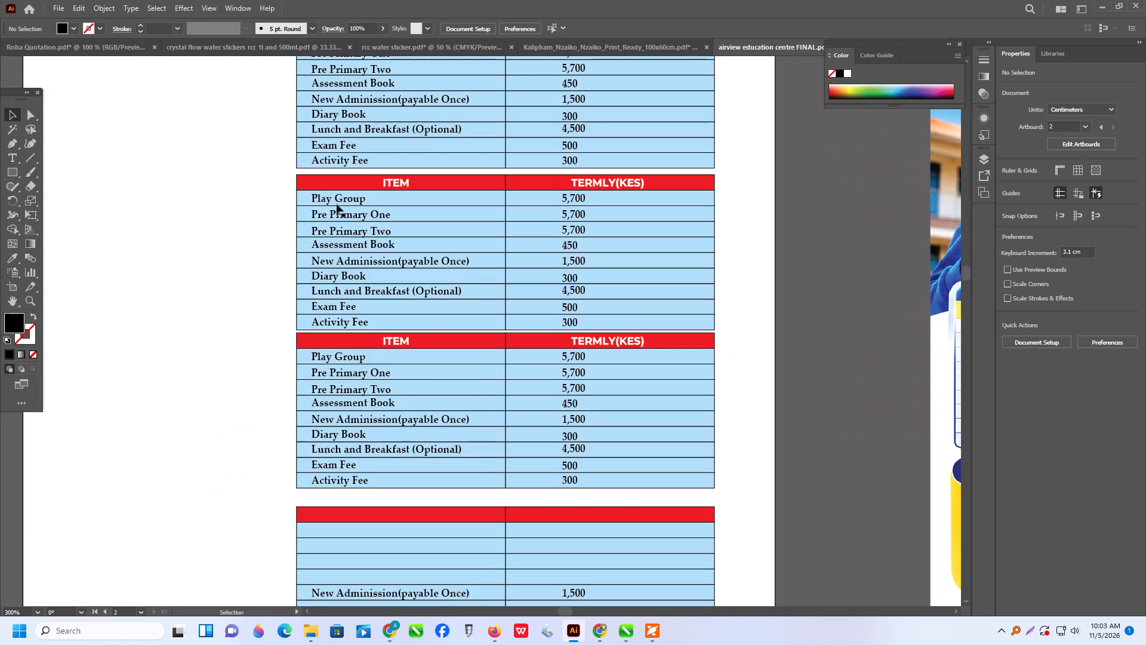
scroll(343, 207, up, 1)
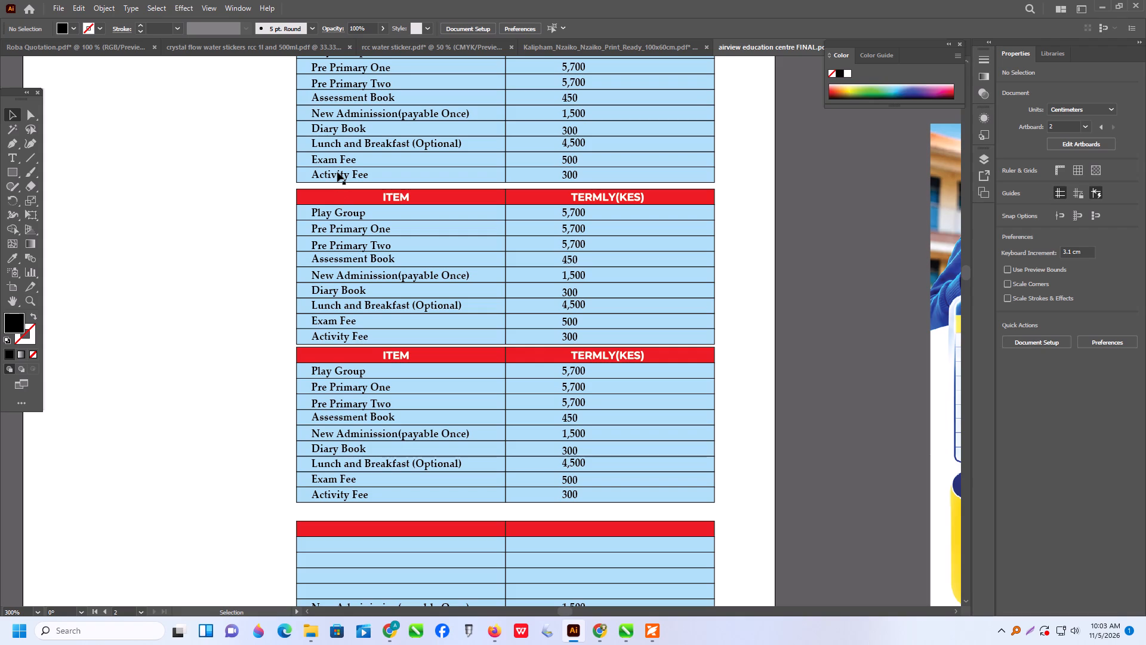
click(237, 227)
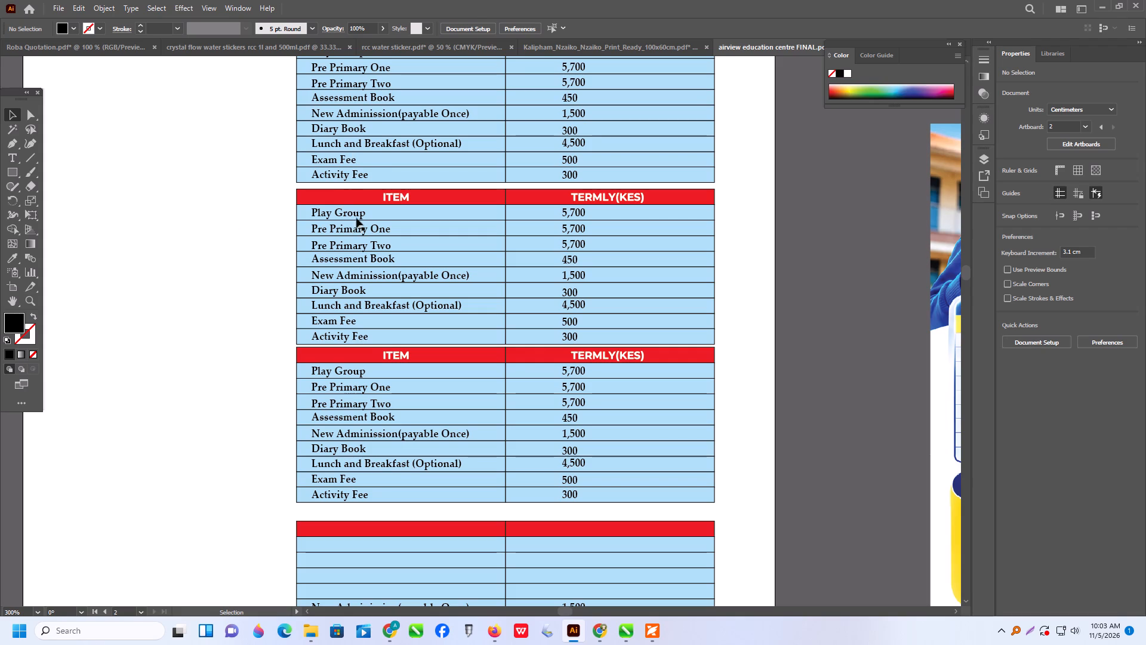
click(356, 218)
double_click(359, 214)
double_click(359, 214)
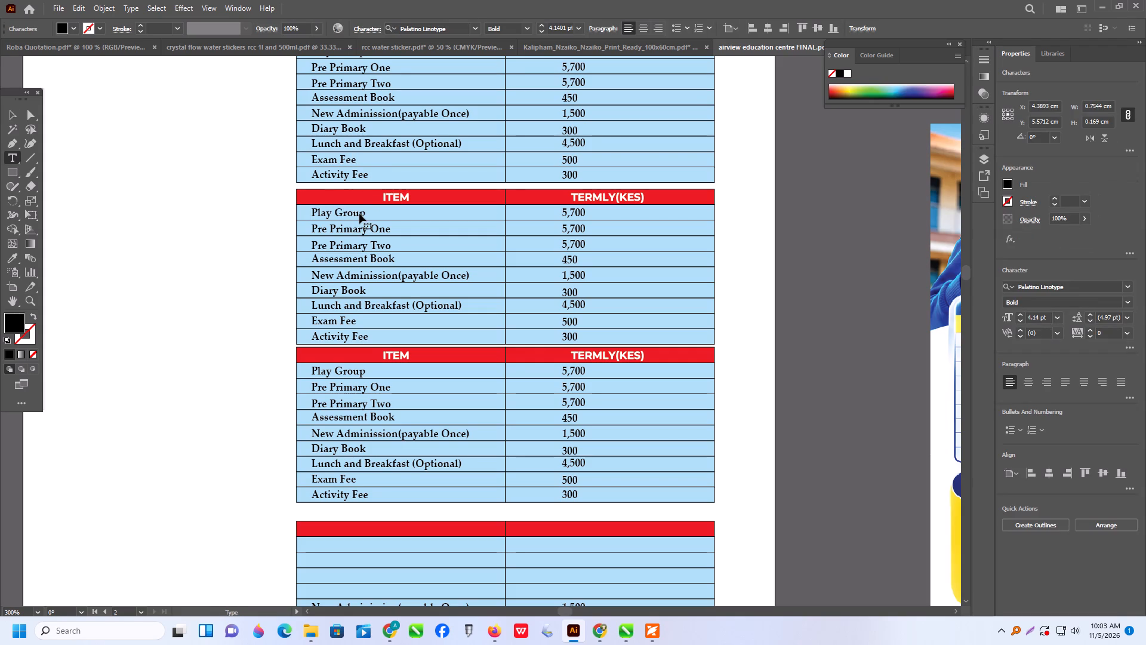
triple_click(359, 214)
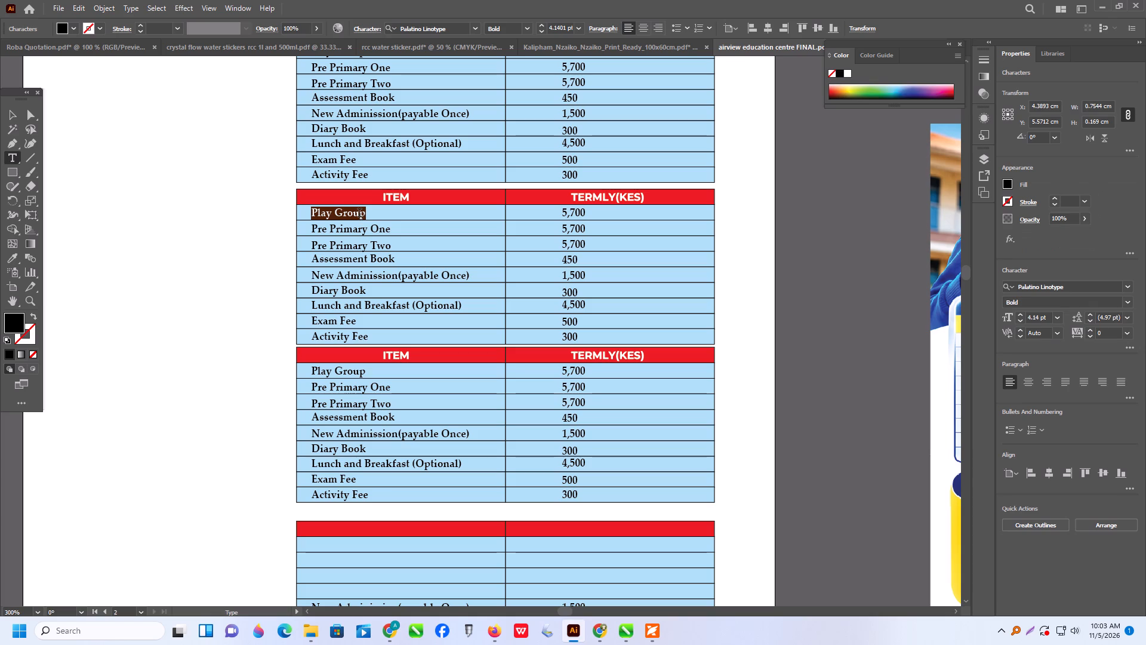
text(rade 1)
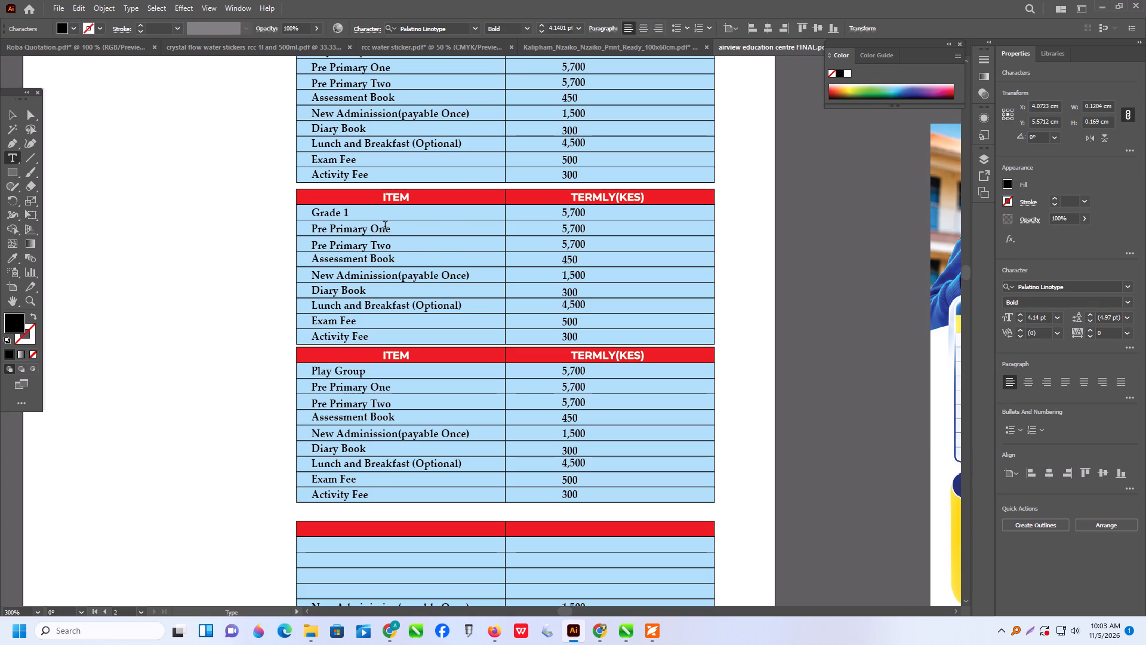
Replace the Pre Primary One and Pre Primary Two labels in the second table with Grade 2 and Grade 3.
drag(390, 229, 274, 231)
key(g)
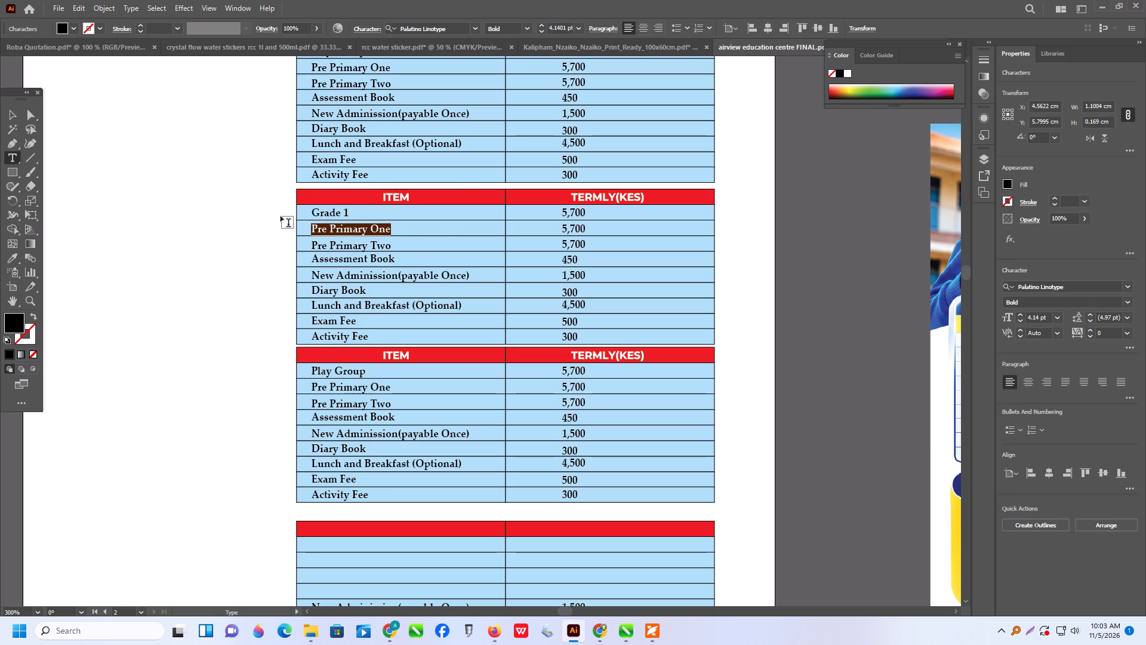
text(rade)
key(space)
key(2)
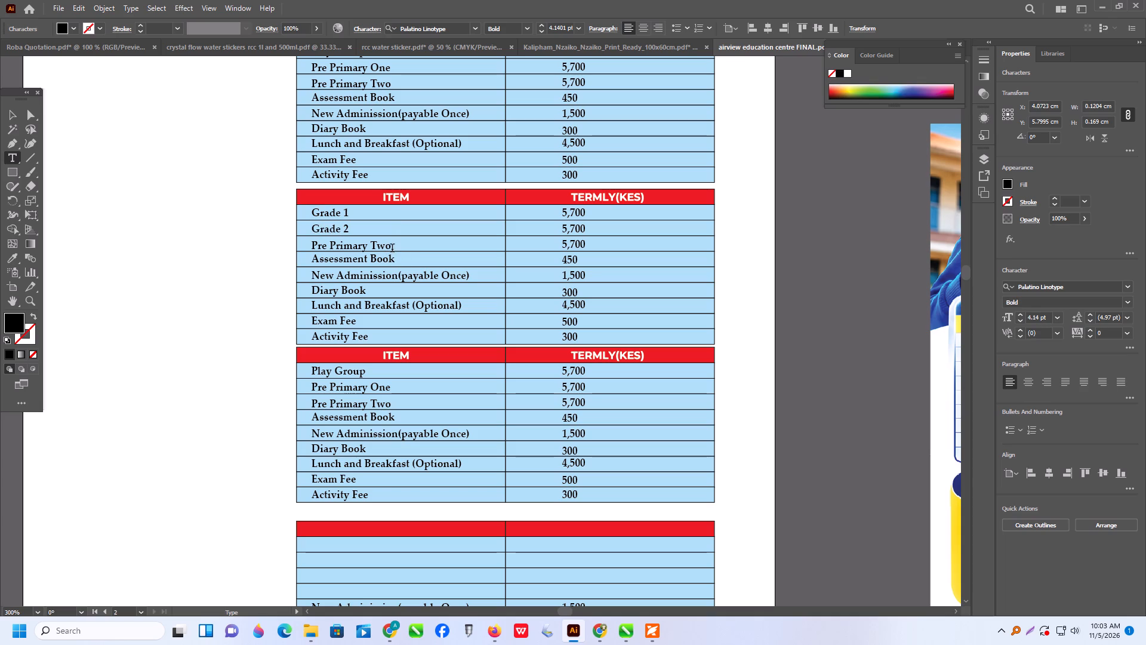
drag(392, 249, 242, 247)
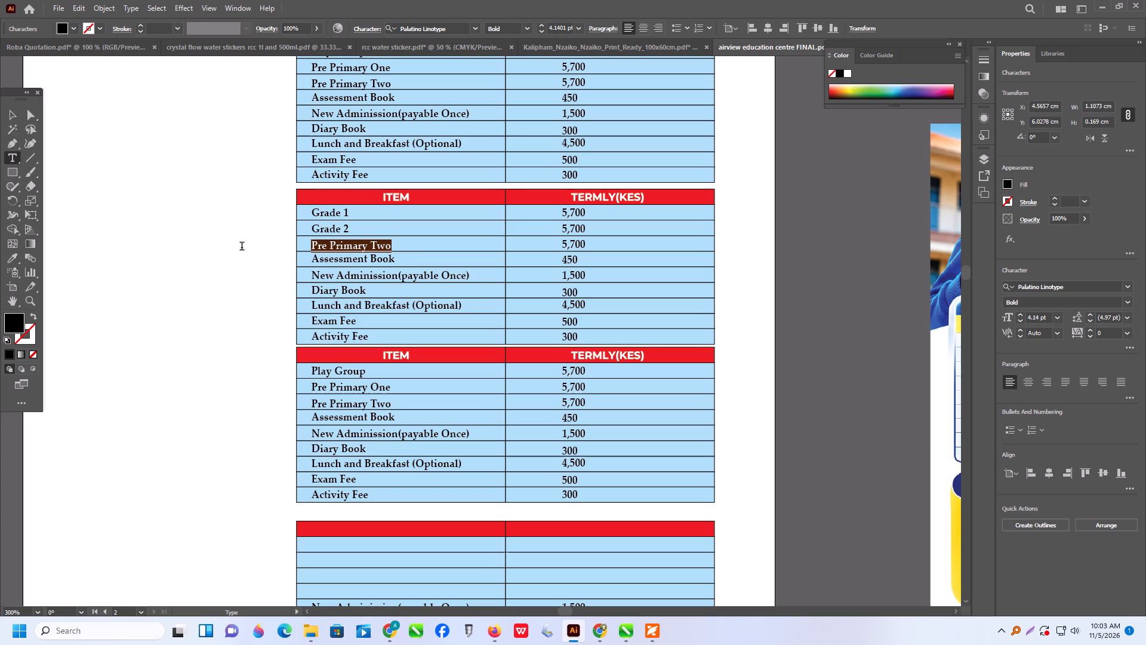
key(g)
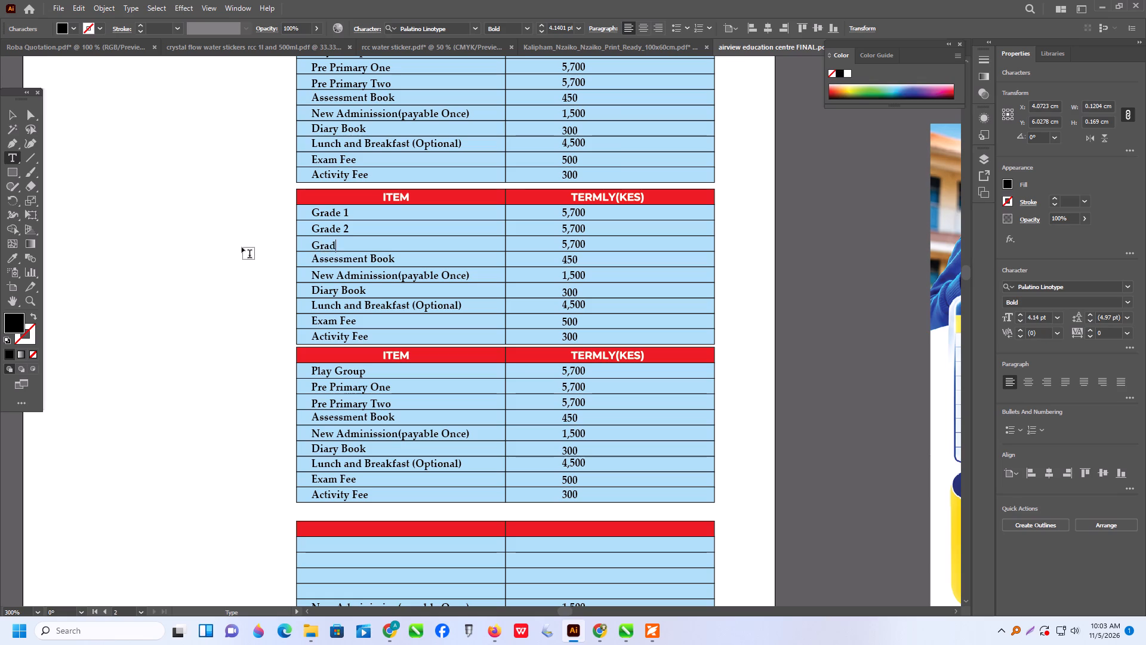
key(3)
Relabel the first three items of the third table as Grade 4, Grade 5 and Grade 6.
scroll(359, 337, down, 3)
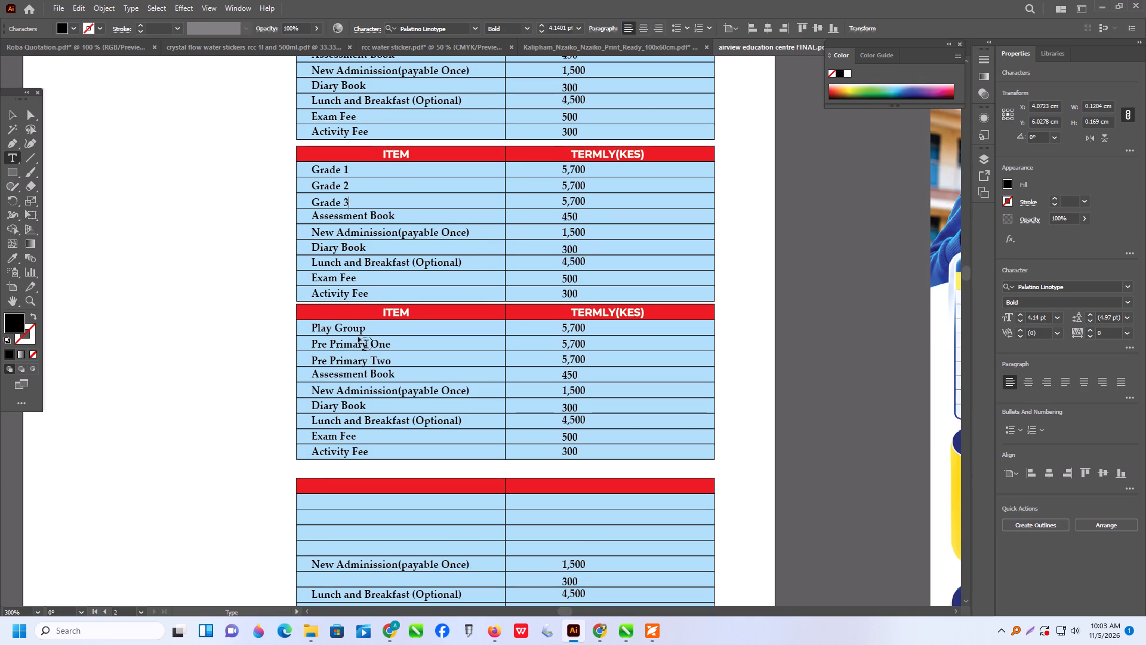
drag(365, 331, 269, 331)
key(g)
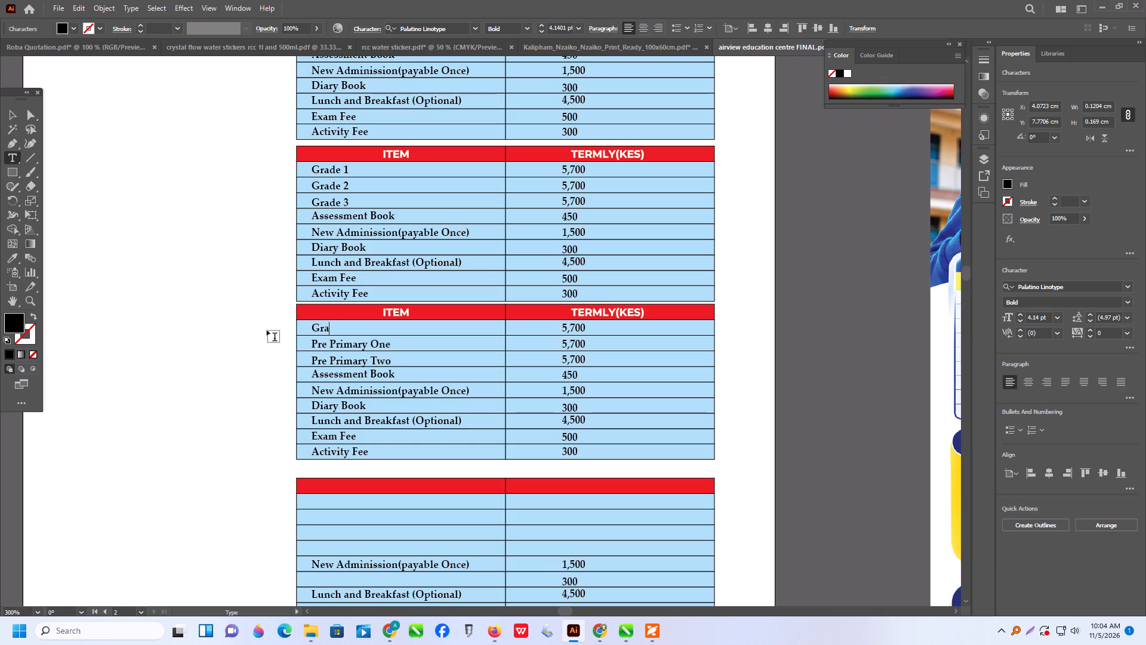
key(4)
drag(391, 348, 231, 349)
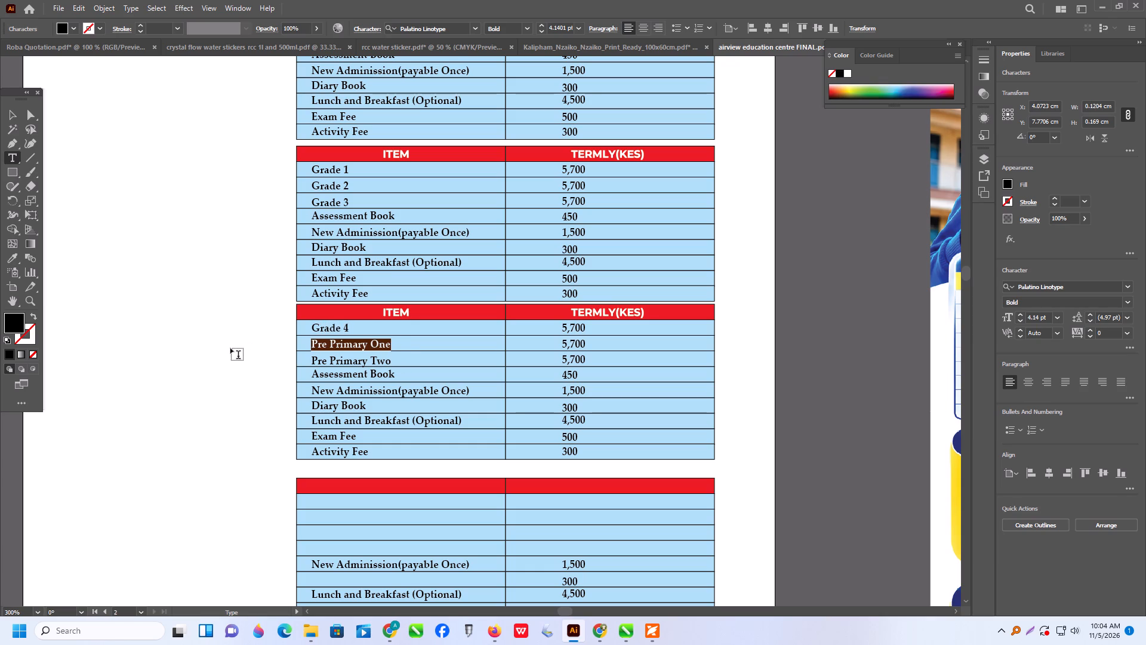
key(g)
text(rade 5)
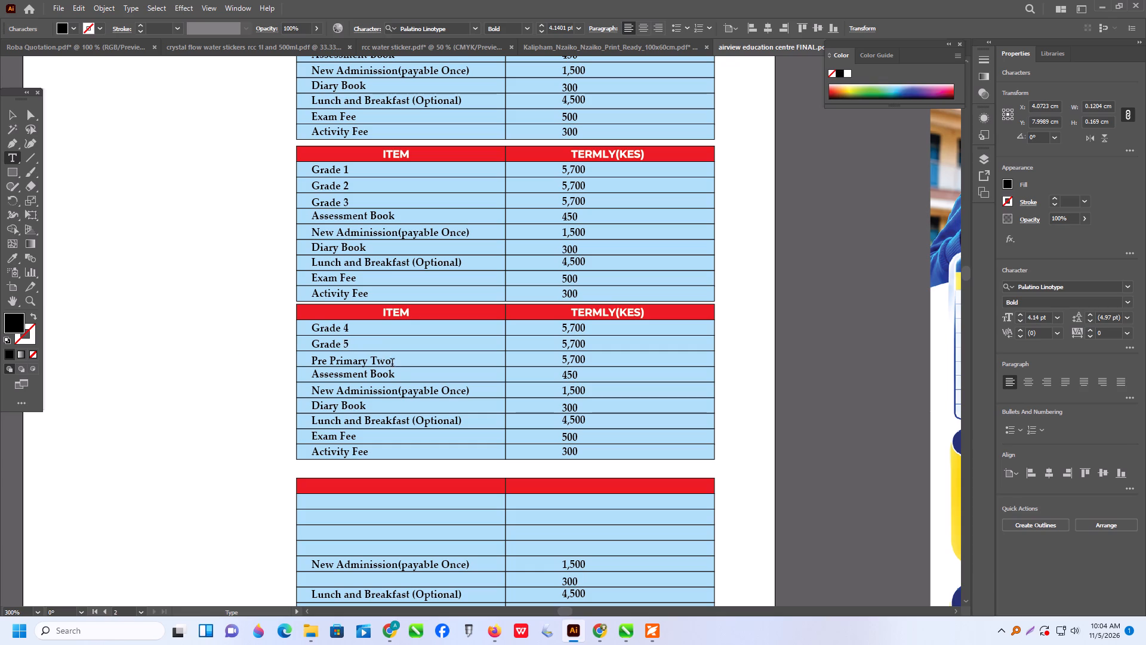
drag(392, 364, 281, 364)
key(g)
text(e 6)
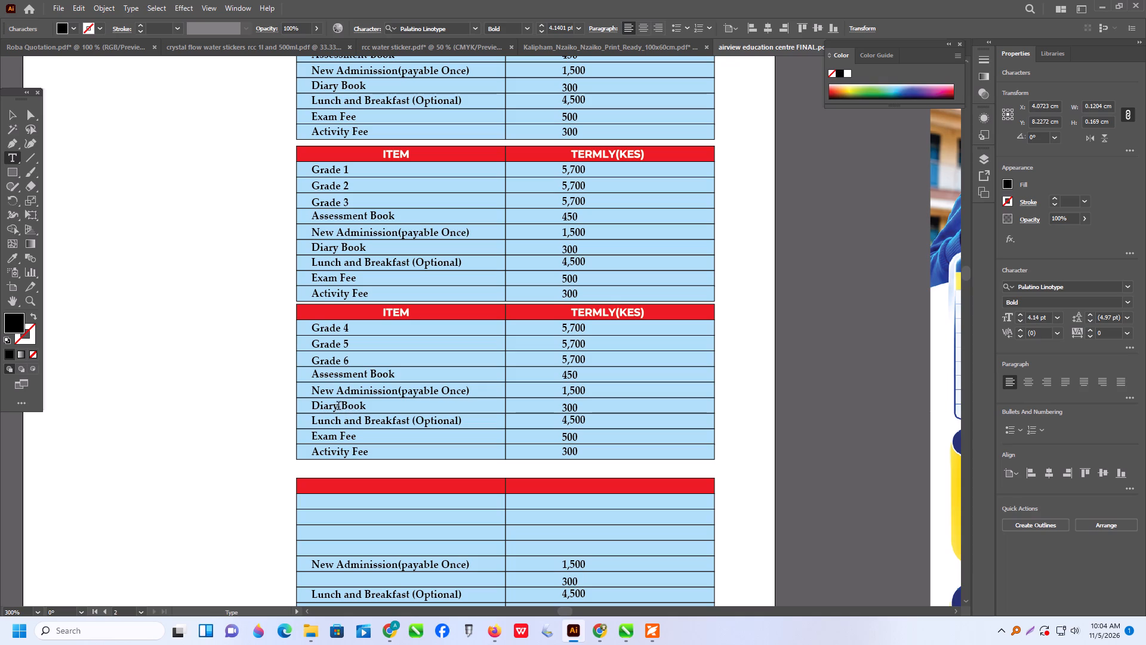
Change the Diary Book item in the third table to Report Book.
drag(337, 406, 294, 407)
key(r)
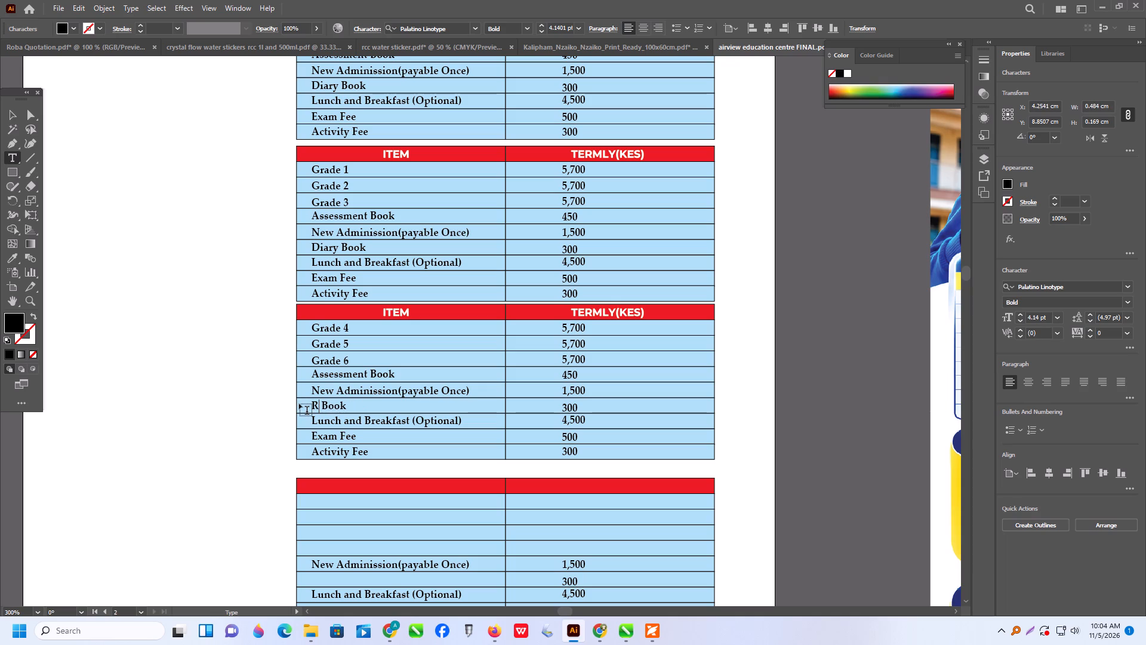
key(e)
text(port)
key(space)
Examine the rest of the third table and the two partly filled tables at the foot of the artboard.
scroll(347, 420, down, 1)
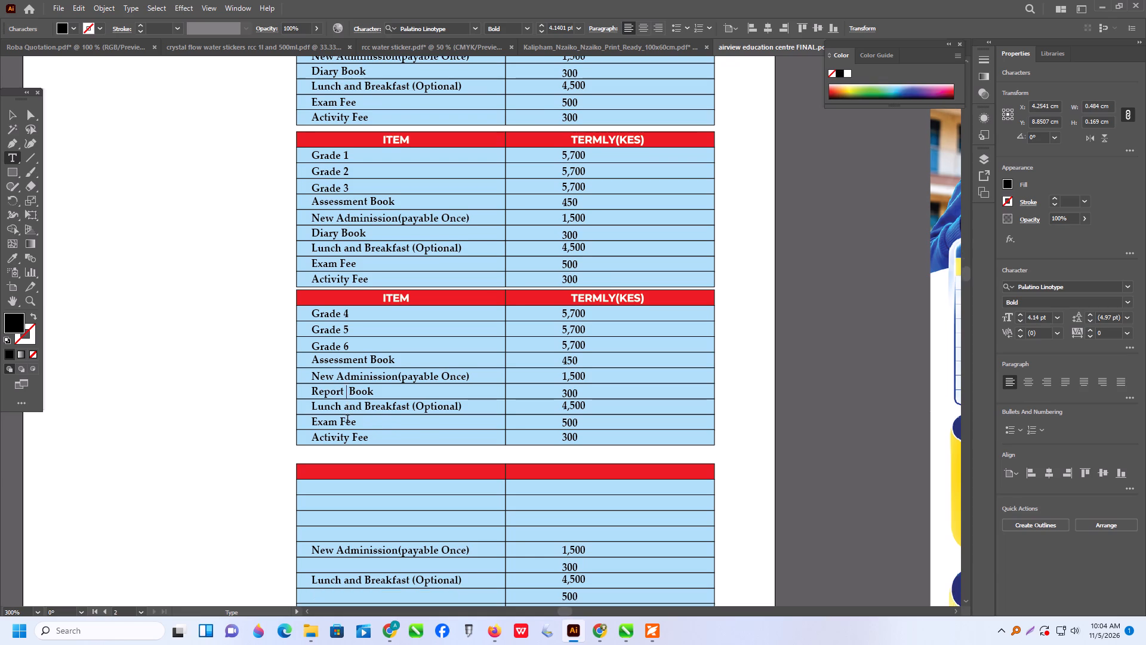
scroll(349, 419, down, 2)
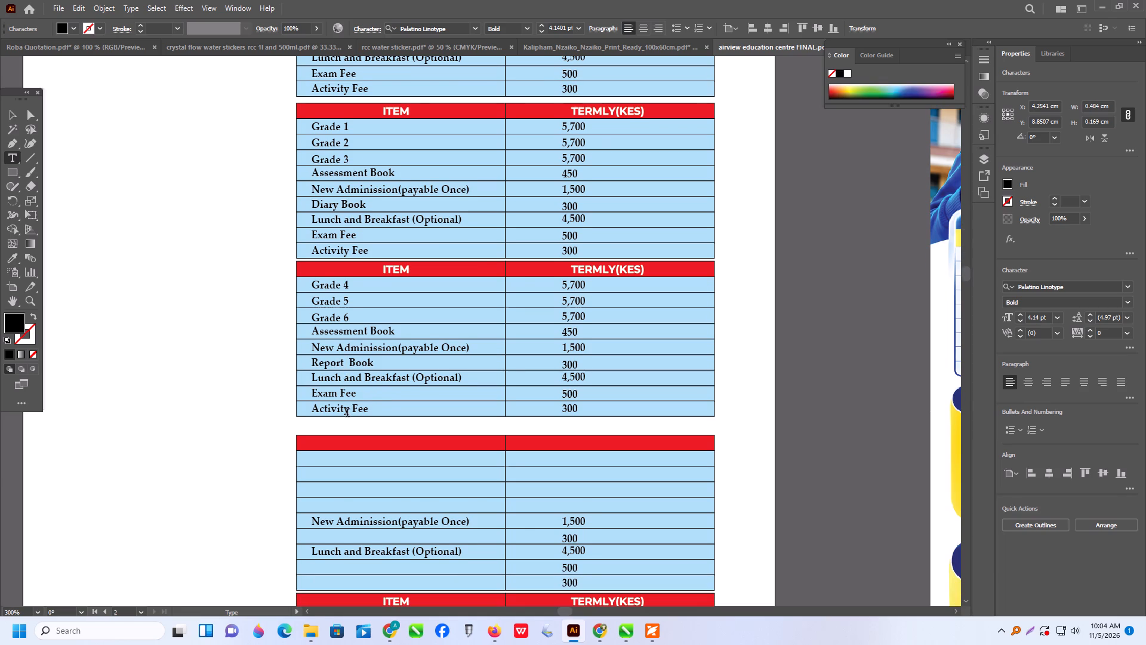
scroll(347, 414, down, 9)
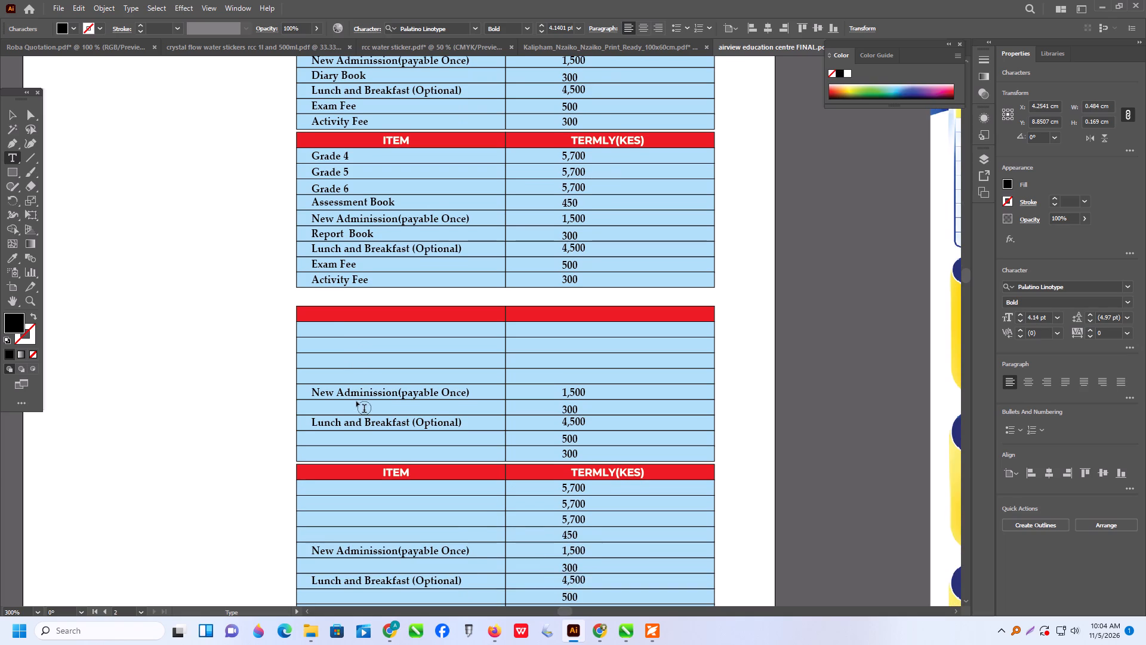
scroll(356, 401, down, 1)
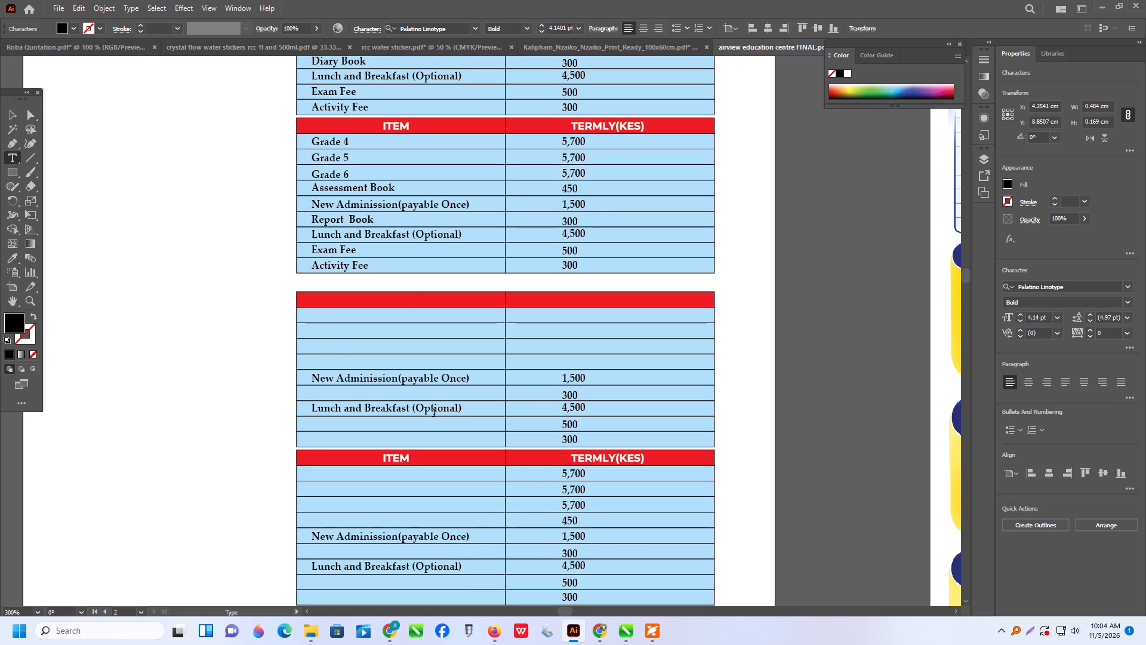
scroll(434, 414, down, 8)
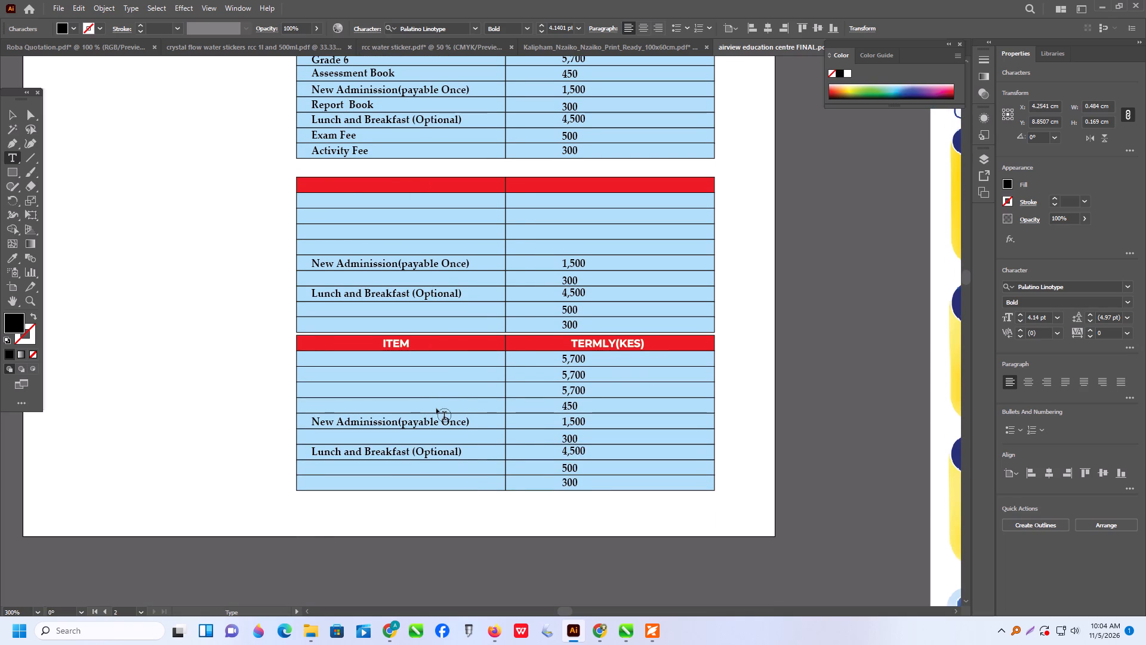
scroll(445, 405, up, 4)
alt+scroll(433, 396, down, 3)
Set the termly fees for Grade 1, Grade 2 and Grade 3 in the second table to 6,200.
alt+scroll(428, 318, up, 2)
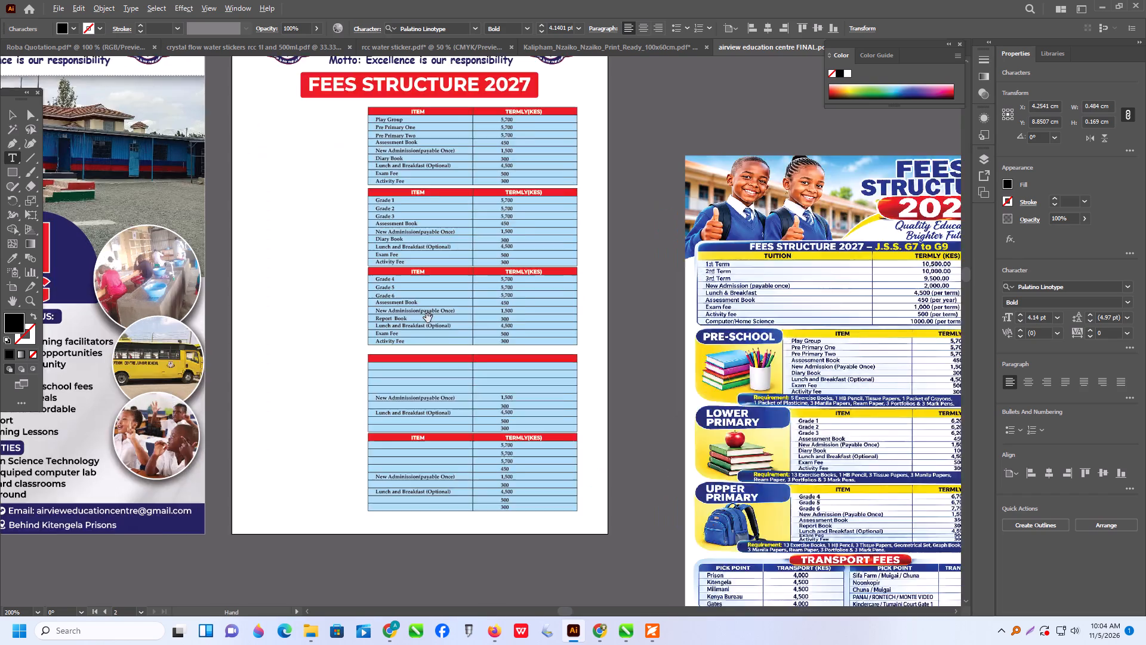
scroll(417, 271, up, 2)
scroll(517, 259, up, 2)
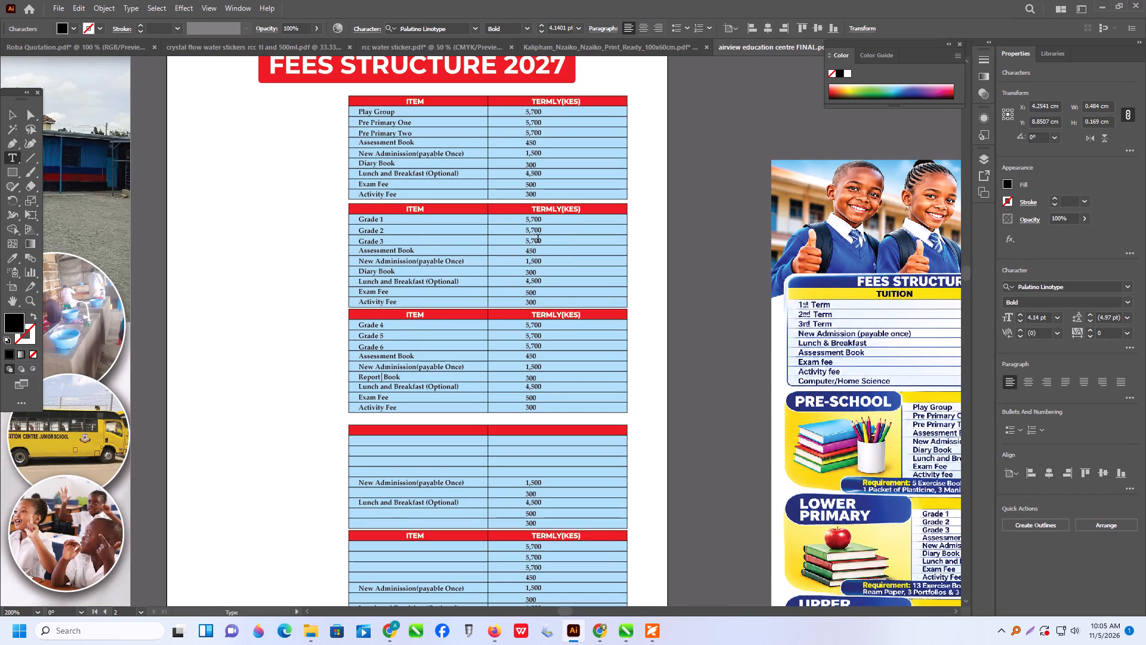
drag(526, 219, 541, 222)
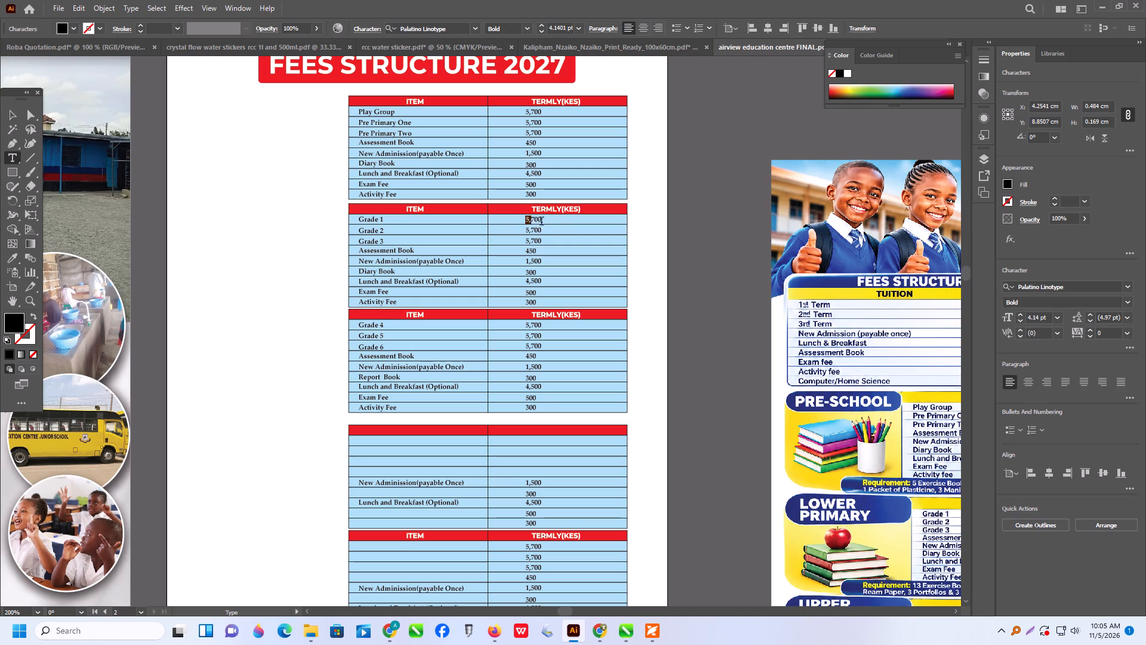
drag(541, 222, 556, 223)
key(6)
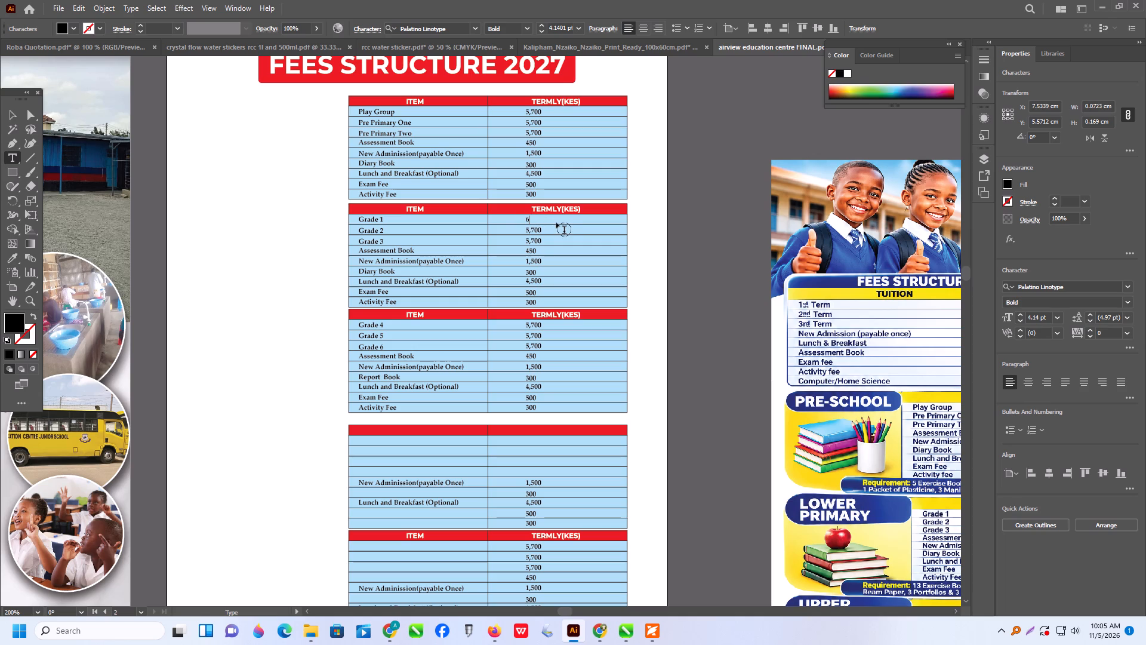
text(,200)
drag(527, 232, 554, 235)
key(6)
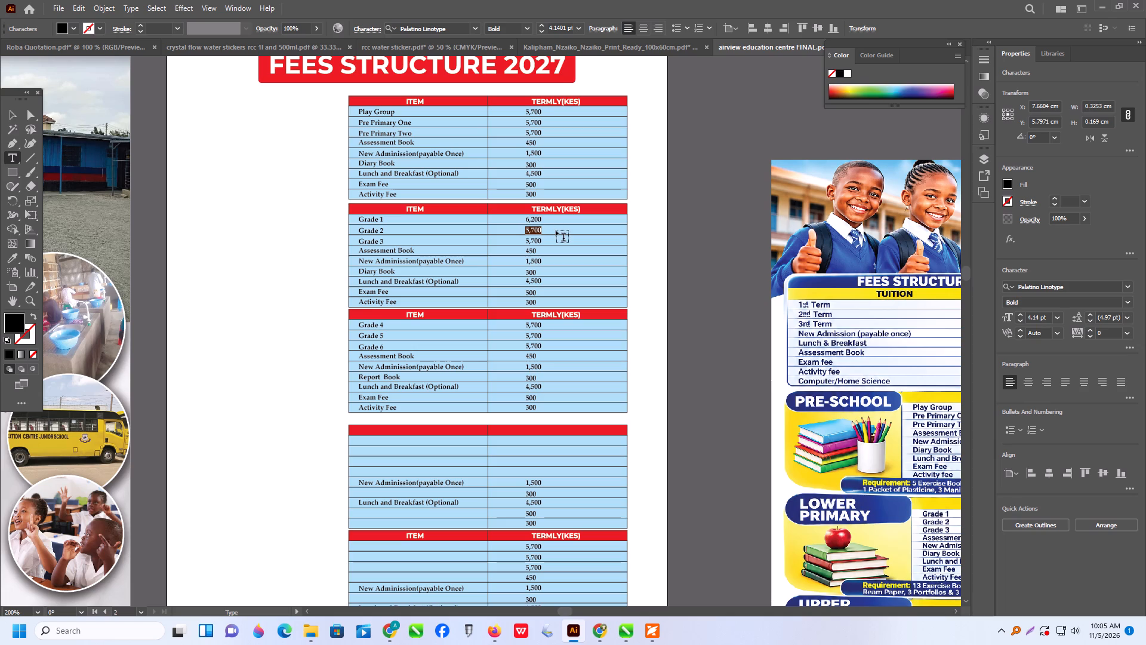
text(,200)
drag(527, 242, 541, 245)
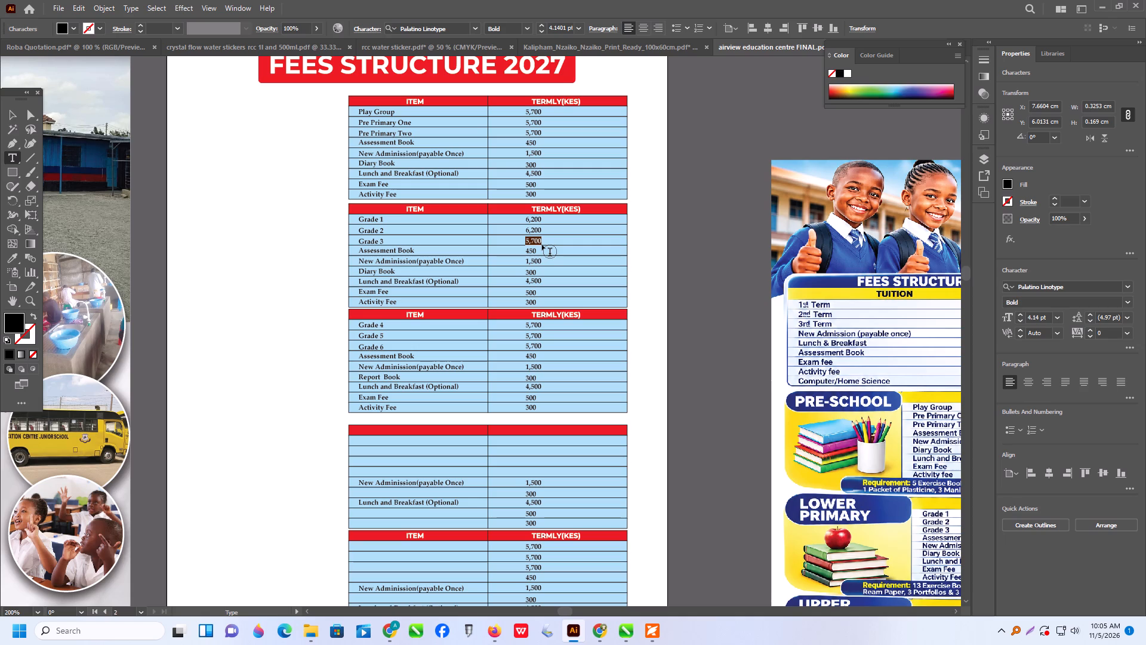
text(6,200)
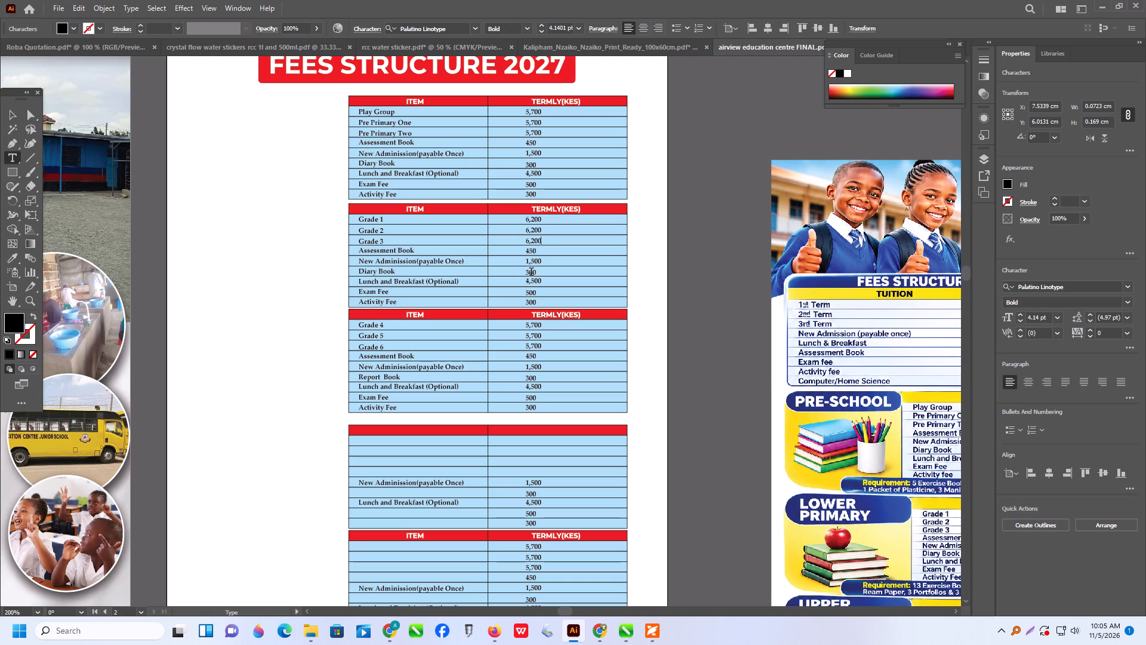
Set the Diary Book fee in the second table to 100.
triple_click(531, 273)
click(531, 273)
double_click(531, 272)
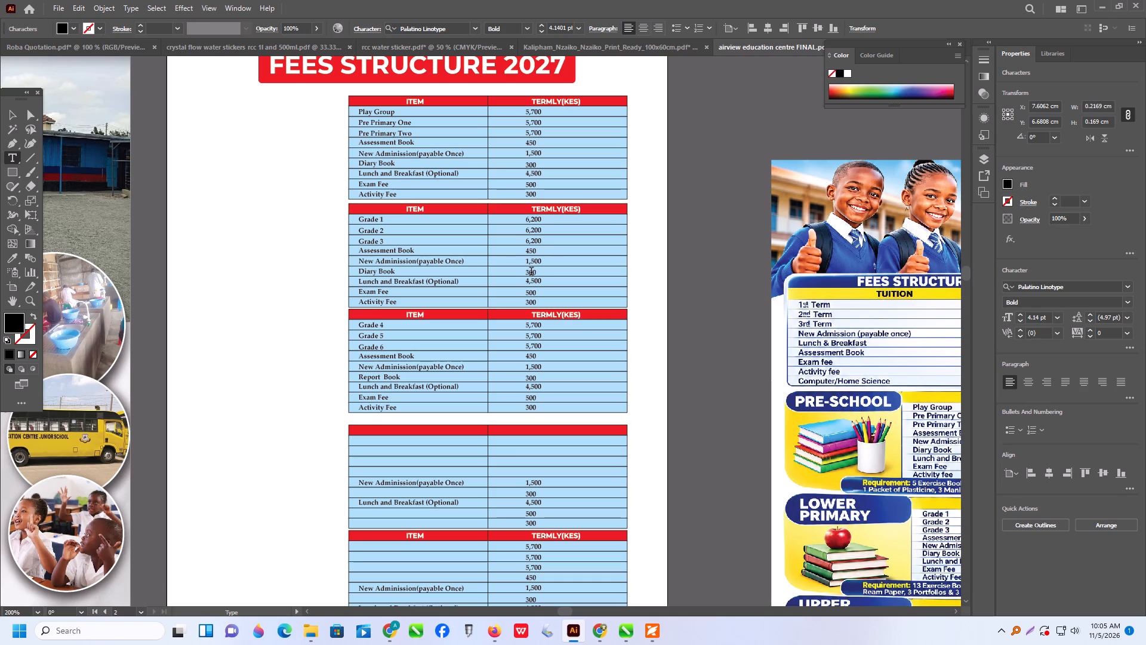
double_click(531, 272)
text(100)
In the third table, set the termly fees for Grade 4 and Grade 5 to 6,700 and for Grade 6 to 7,700.
click(529, 327)
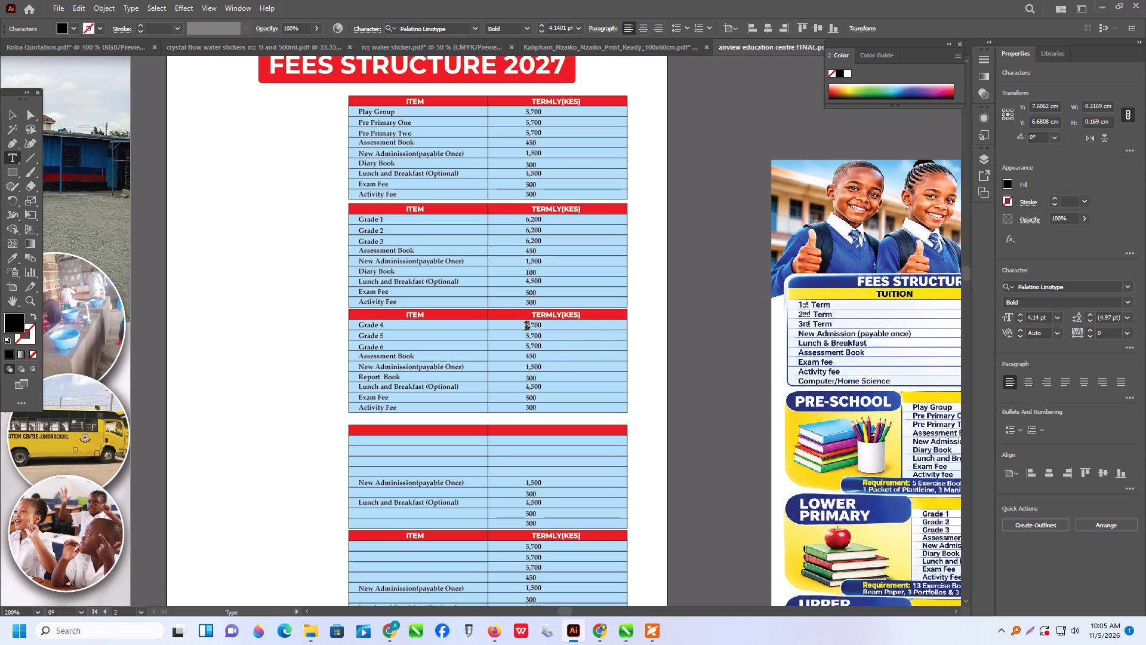
key(6)
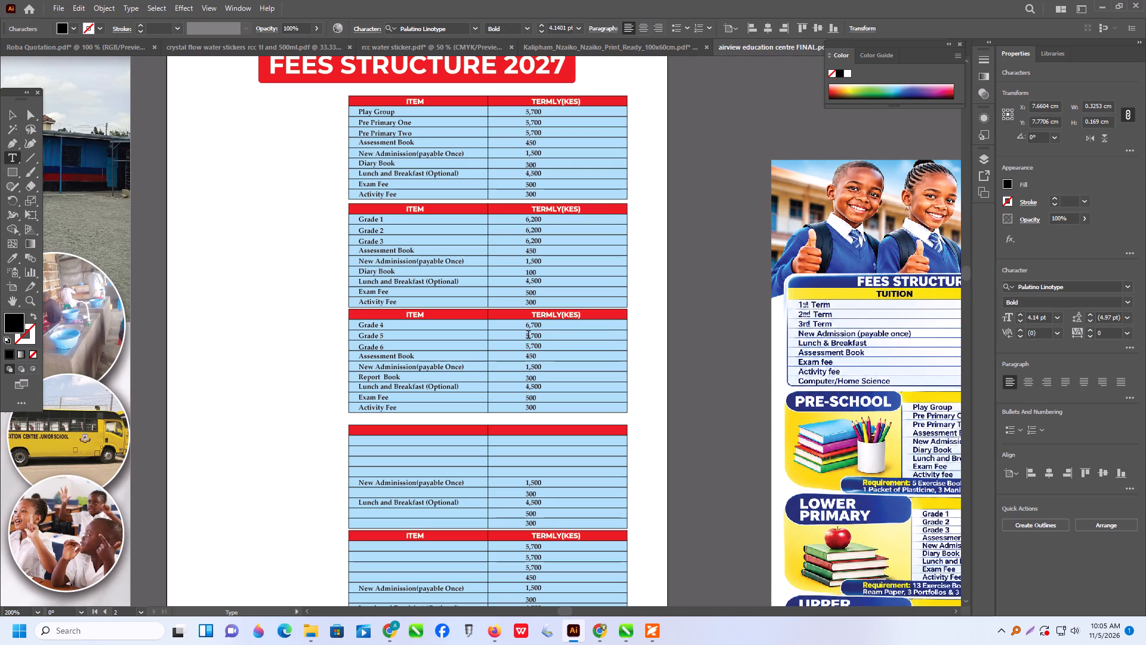
click(529, 337)
key(6)
click(528, 349)
key(7)
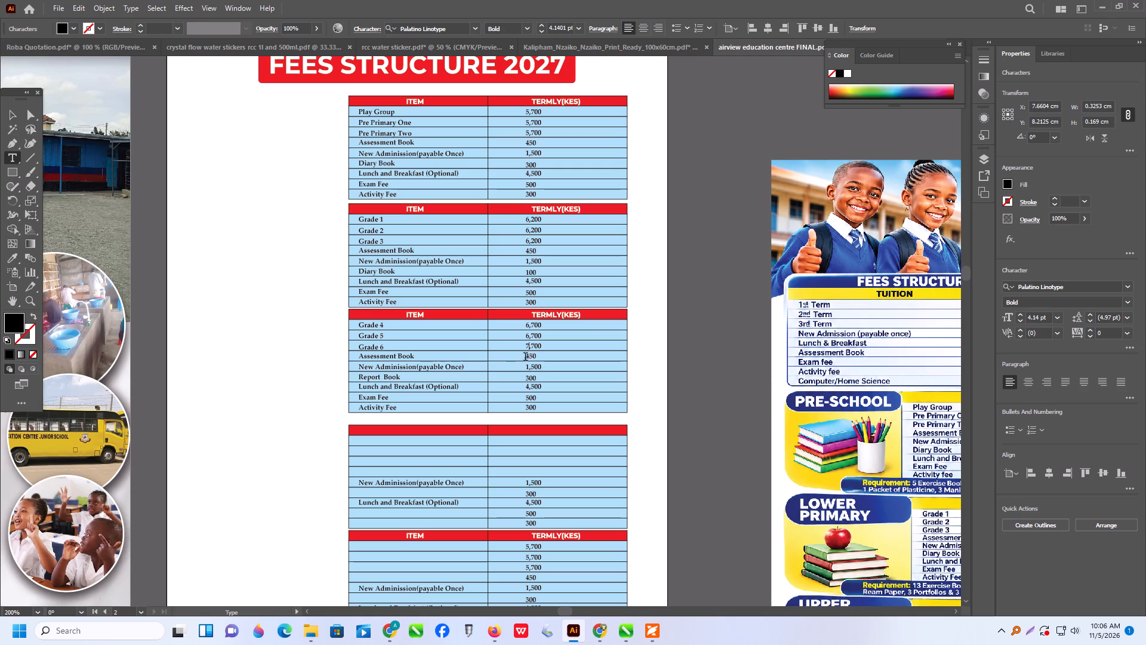
Set the Assessment Book fee in the third table to 350.
click(529, 357)
key(3)
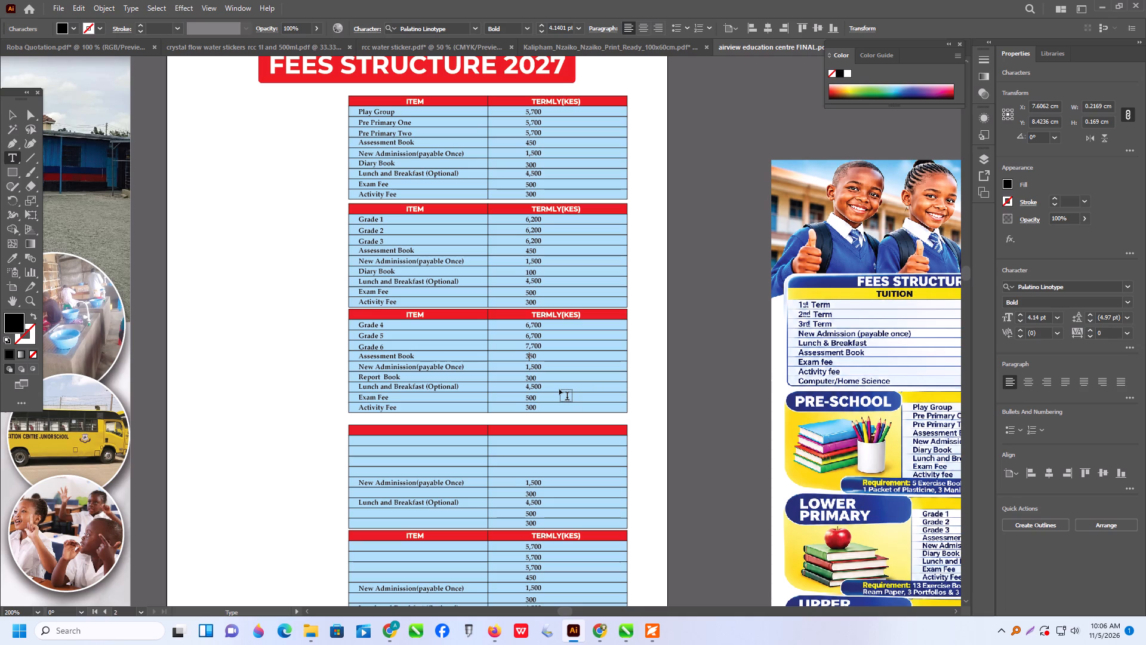
Compare the two unfinished lower tables with the J.S.S. tuition table and class sections on the reference fees poster.
scroll(561, 389, down, 3)
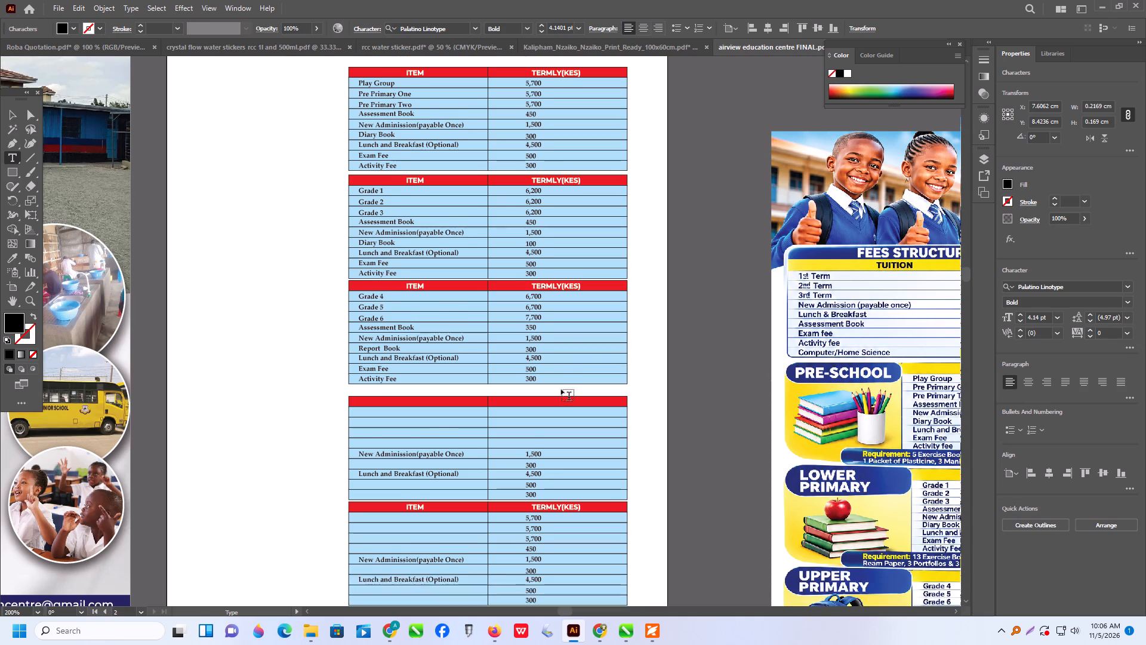
scroll(560, 389, down, 2)
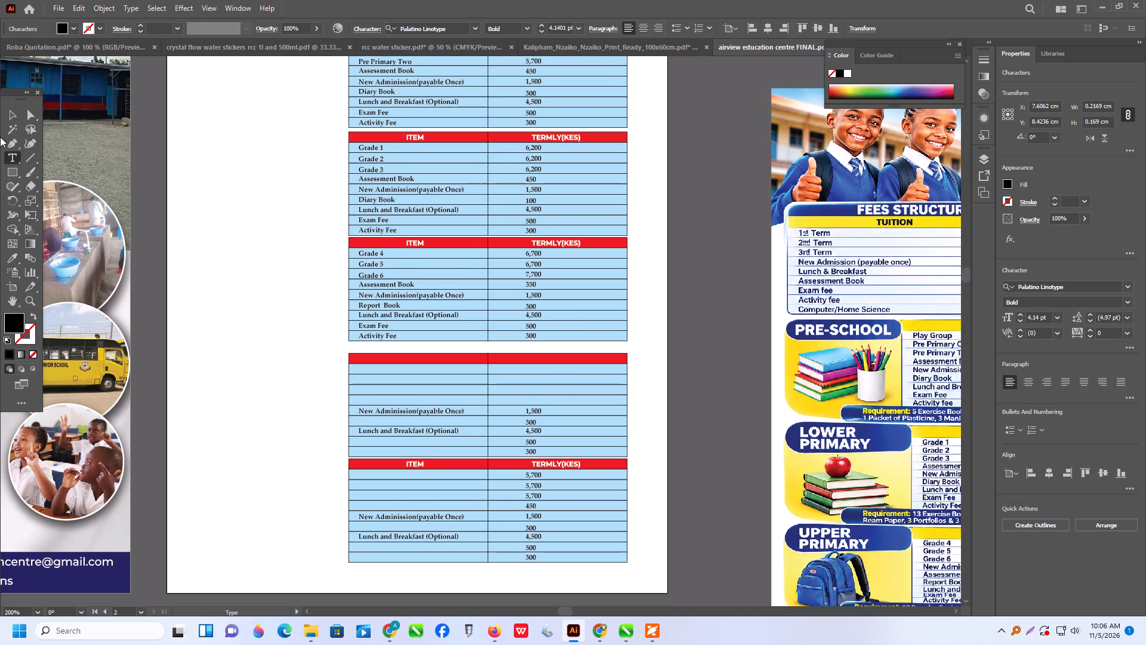
click(8, 119)
scroll(439, 352, up, 2)
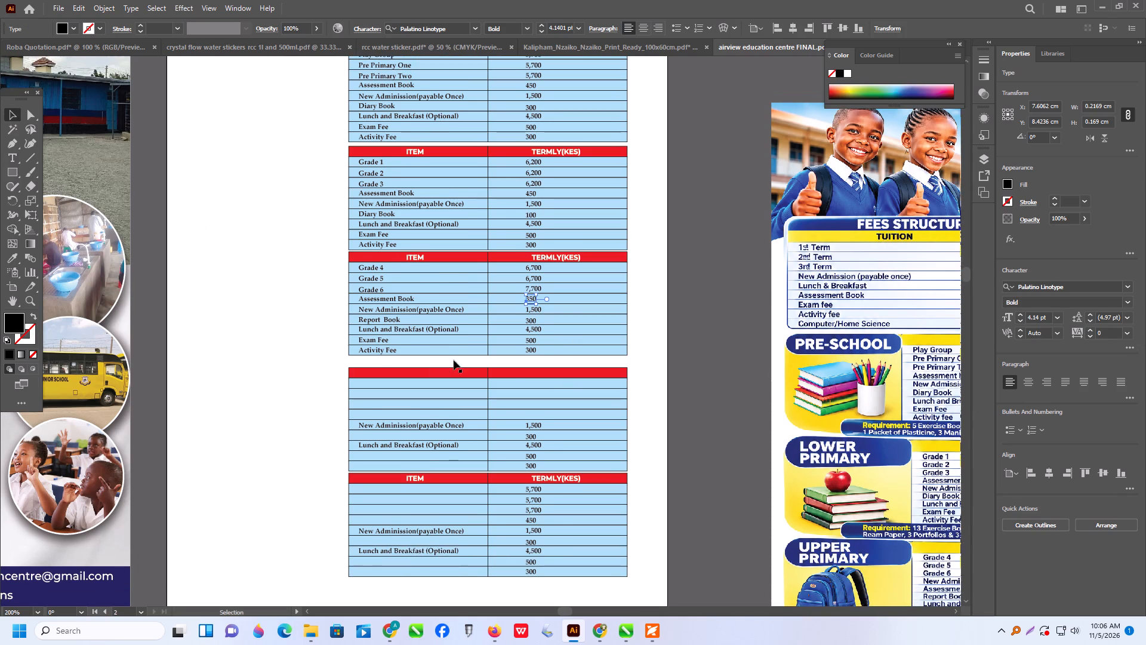
alt+scroll(422, 370, down, 1)
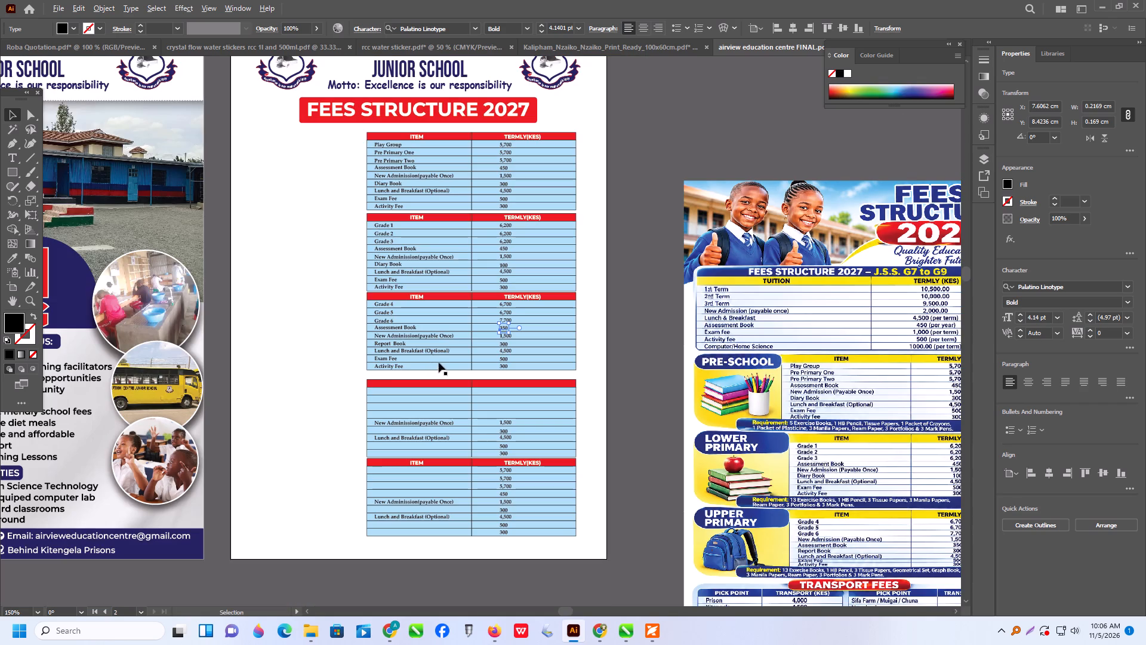
alt+scroll(878, 426, up, 2)
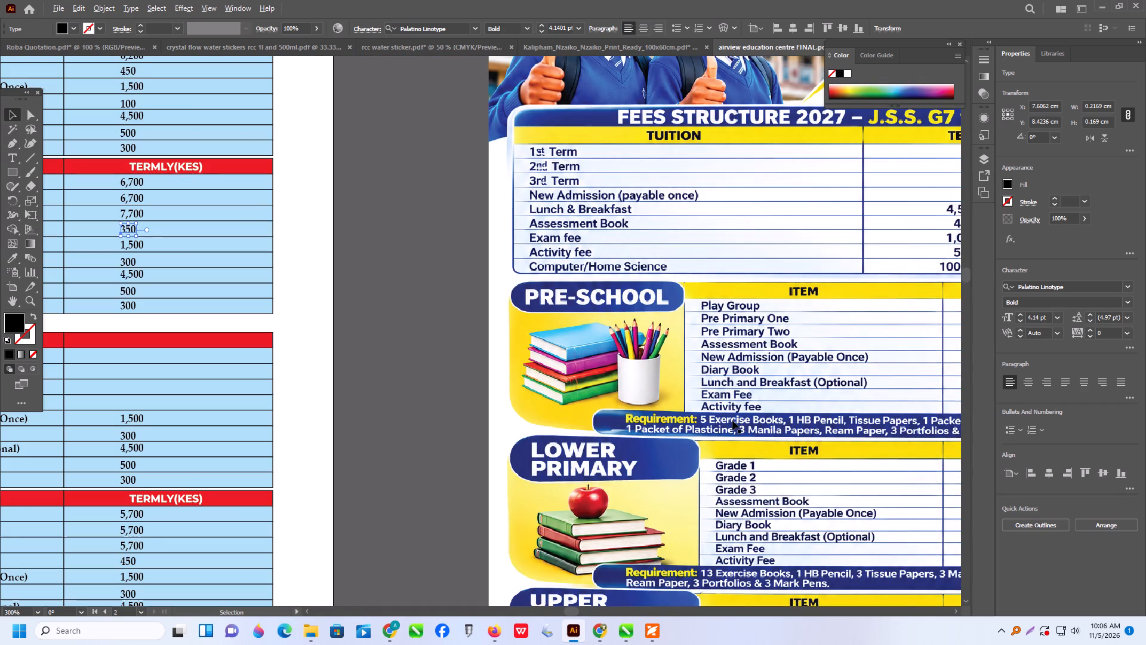
alt+scroll(542, 419, down, 2)
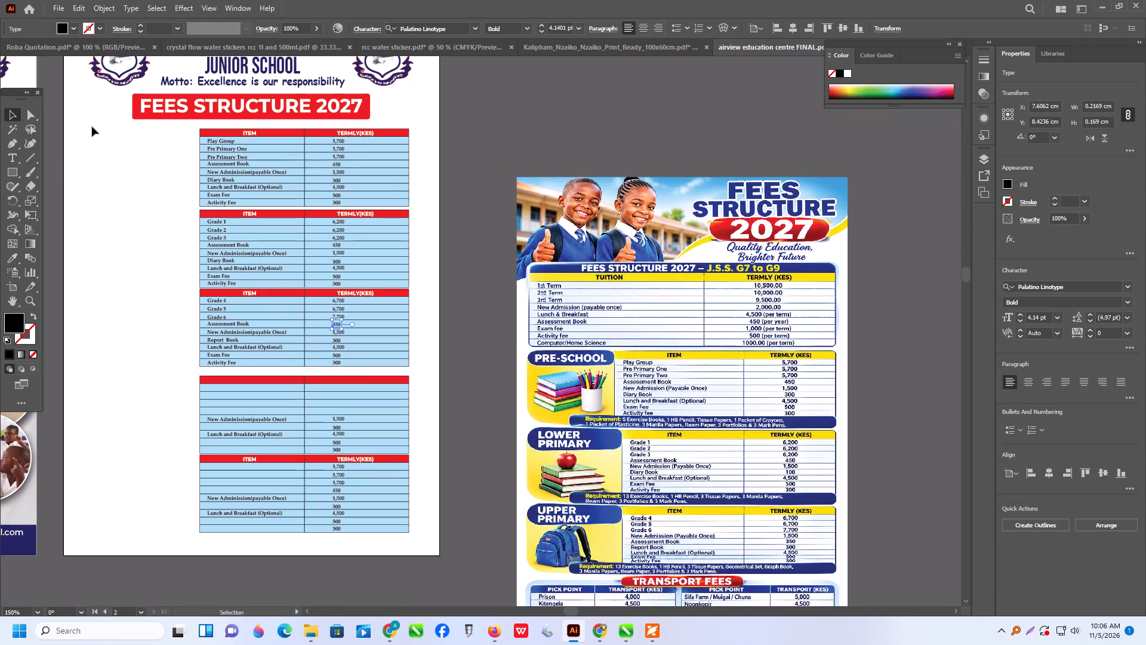
click(12, 171)
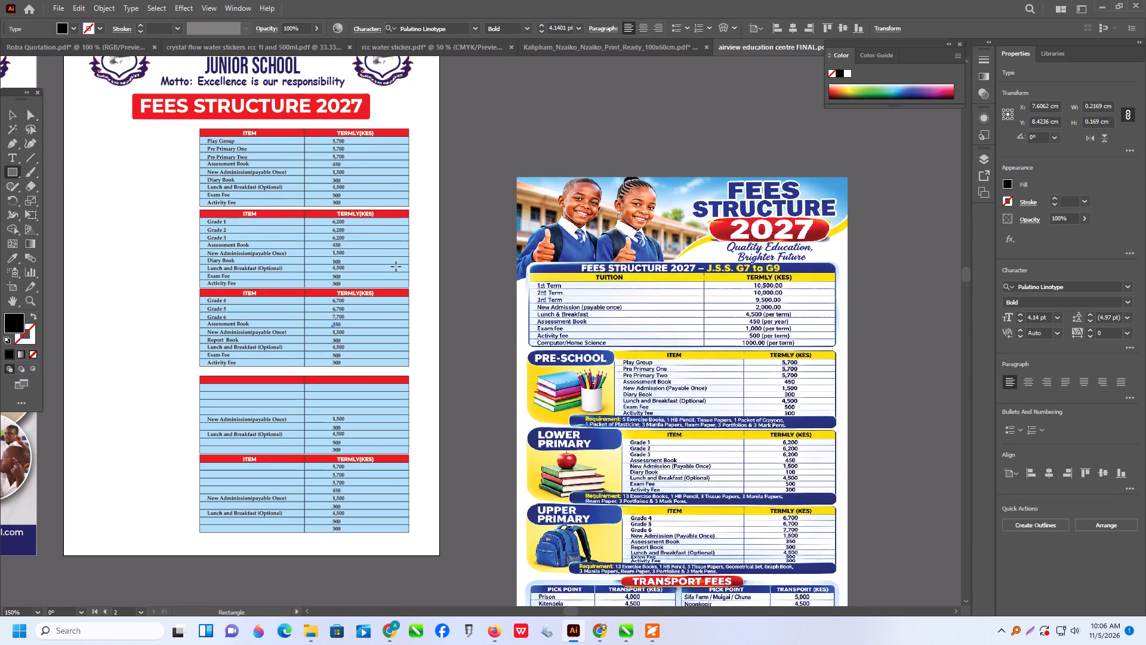
scroll(401, 265, down, 3)
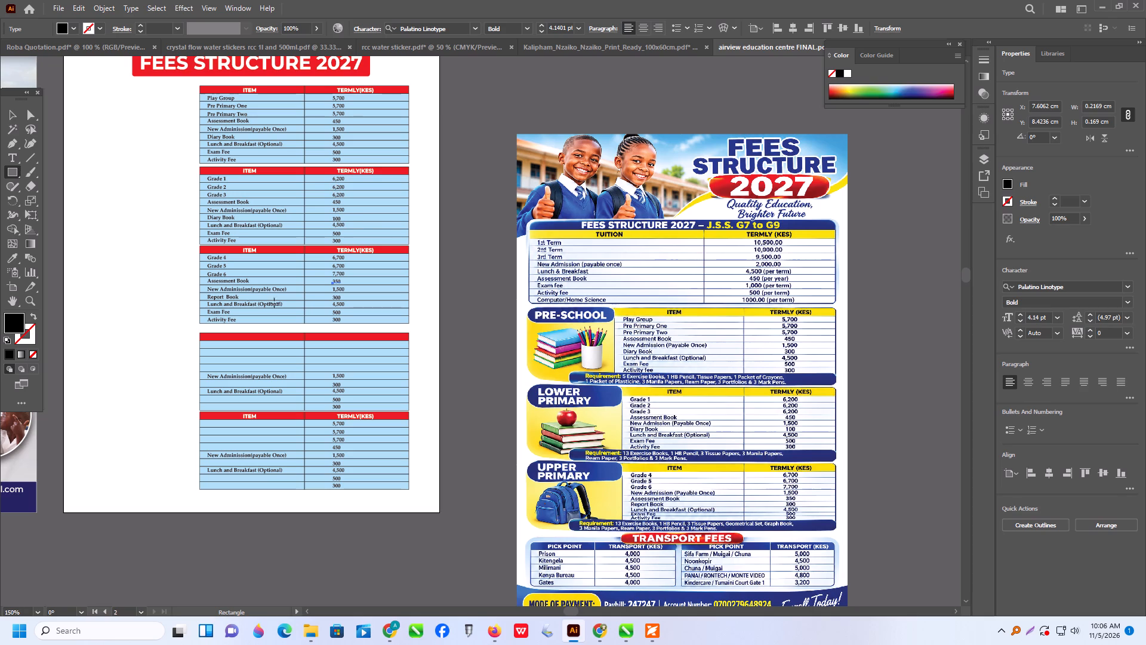
click(11, 113)
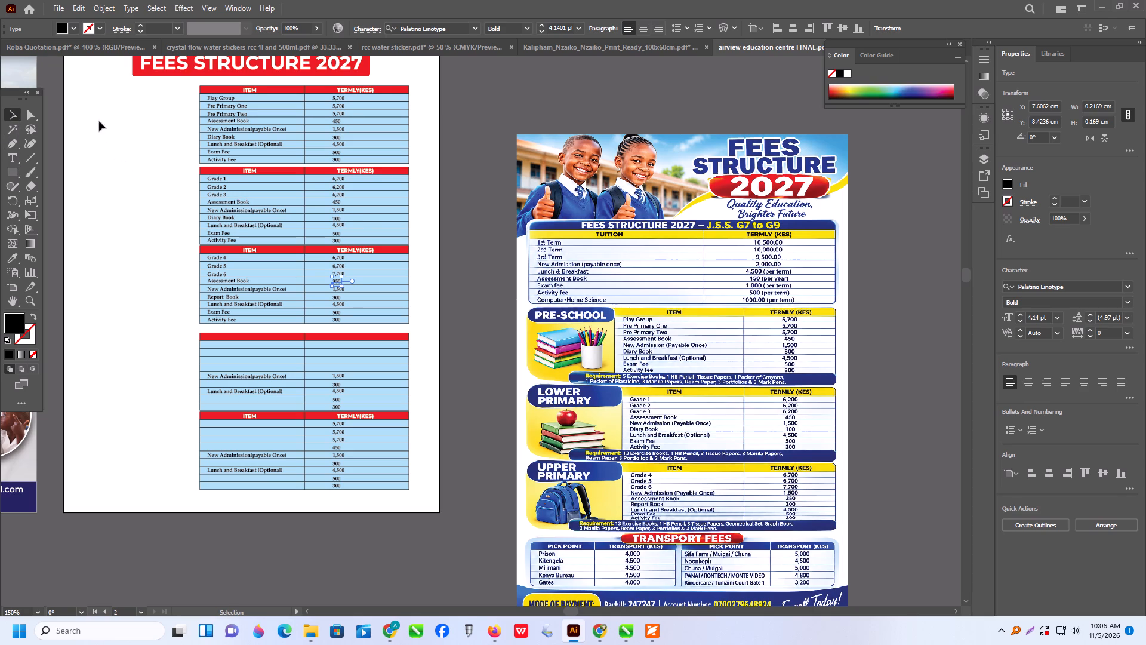
drag(86, 107, 162, 530)
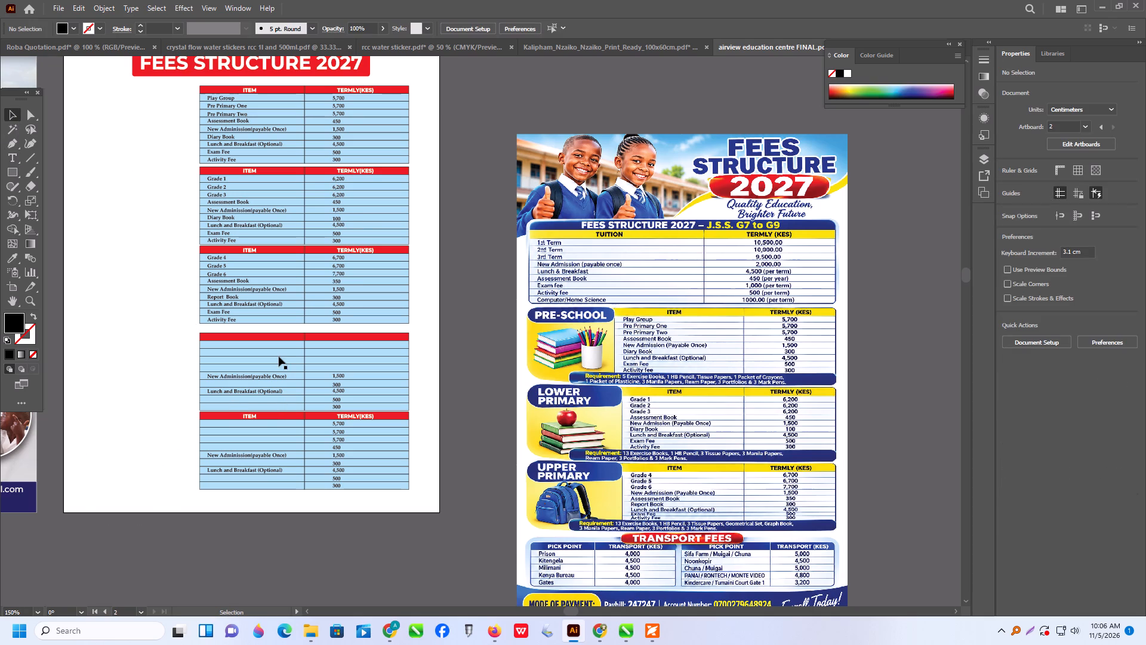
Copy the ITEM and TERMLY(KES) labels from the fifth table's header into the fourth table's empty red header.
click(257, 417)
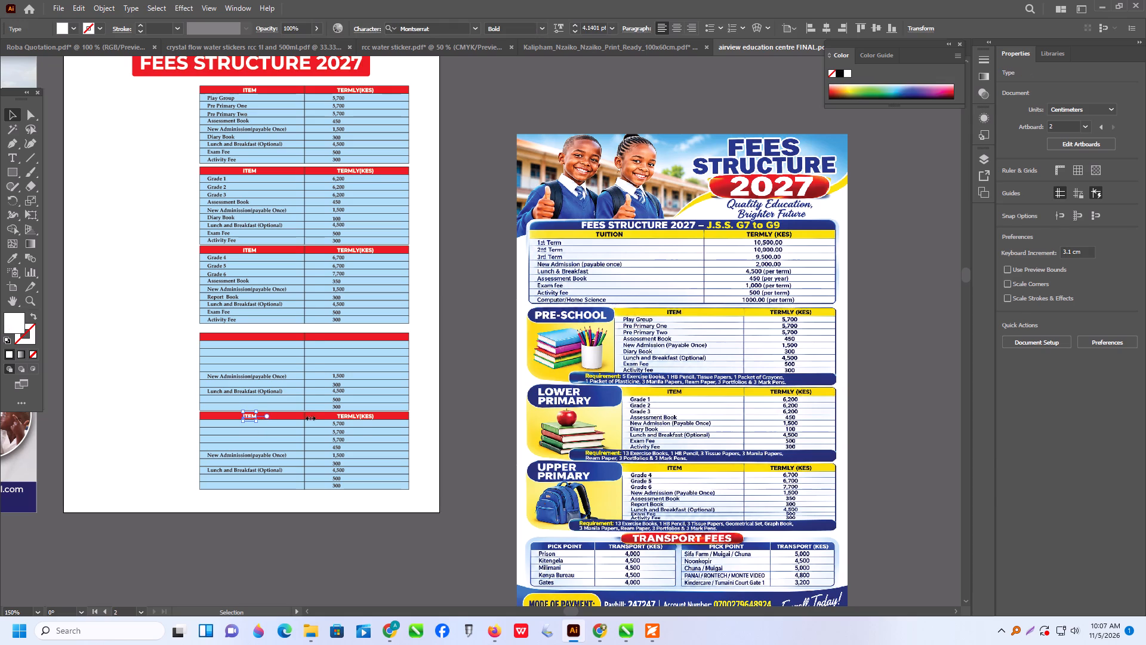
shift+click(358, 419)
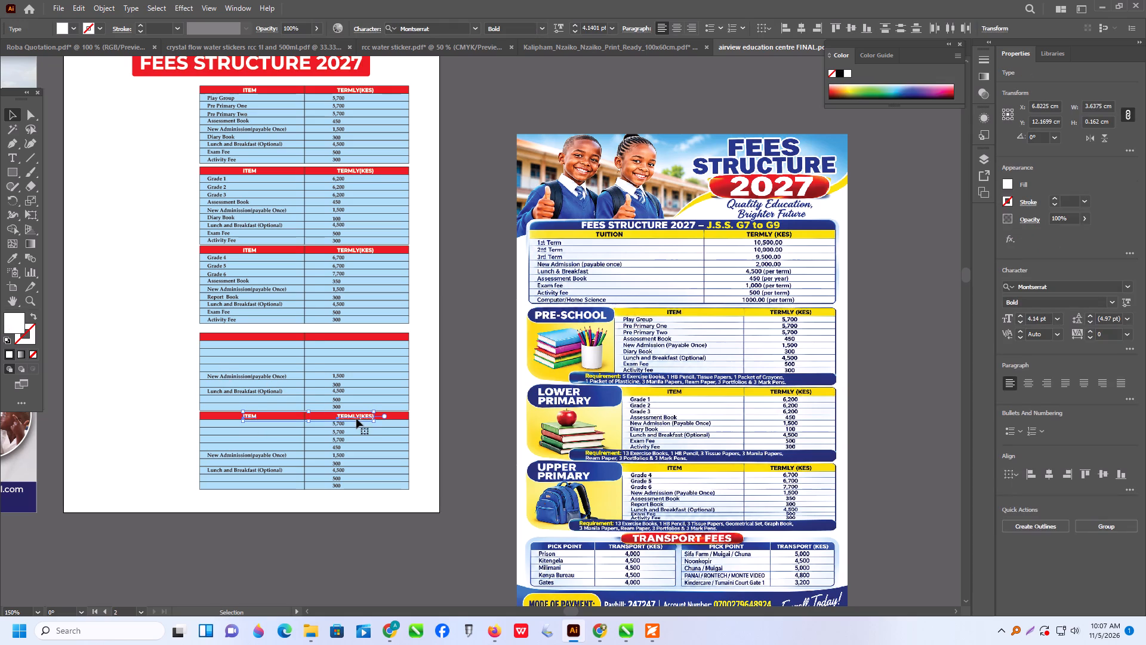
alt+drag(362, 416, 359, 337)
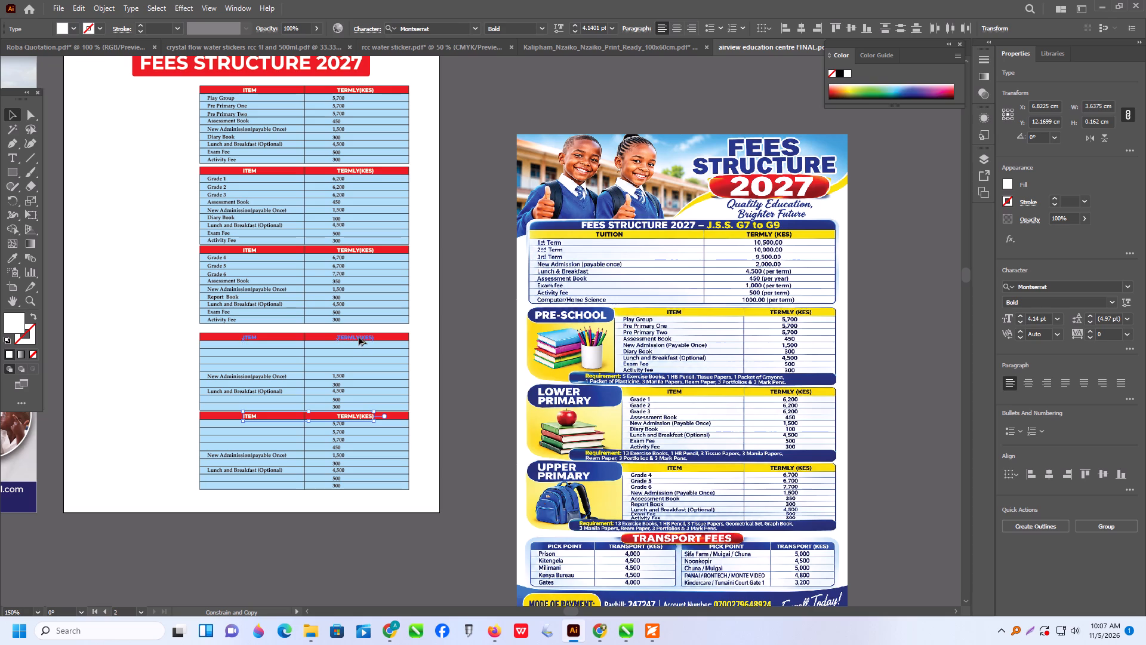
alt+drag(359, 337, 359, 336)
drag(125, 366, 138, 365)
alt+scroll(248, 342, up, 2)
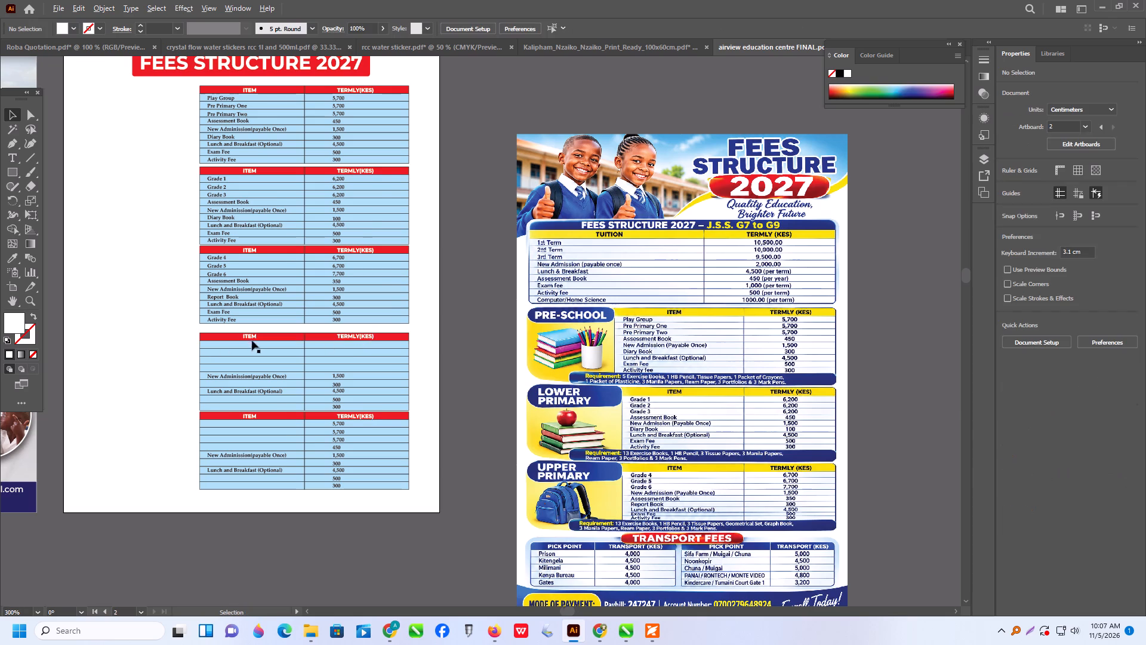
triple_click(252, 332)
double_click(252, 332)
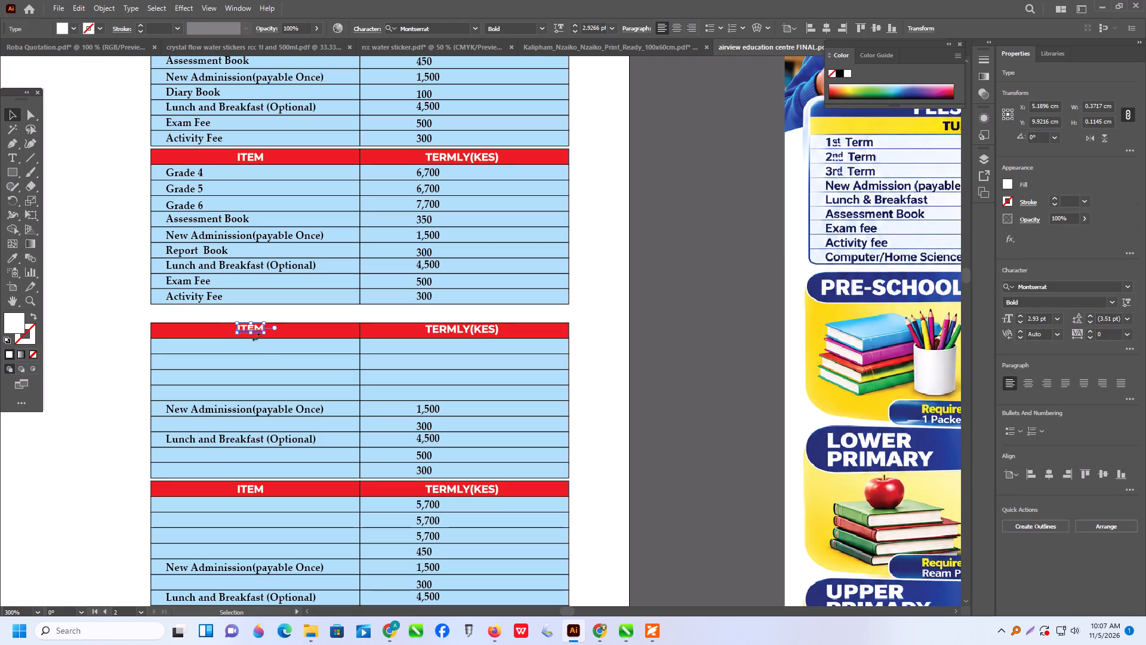
key(ctrl+z)
key(ctrl+z)
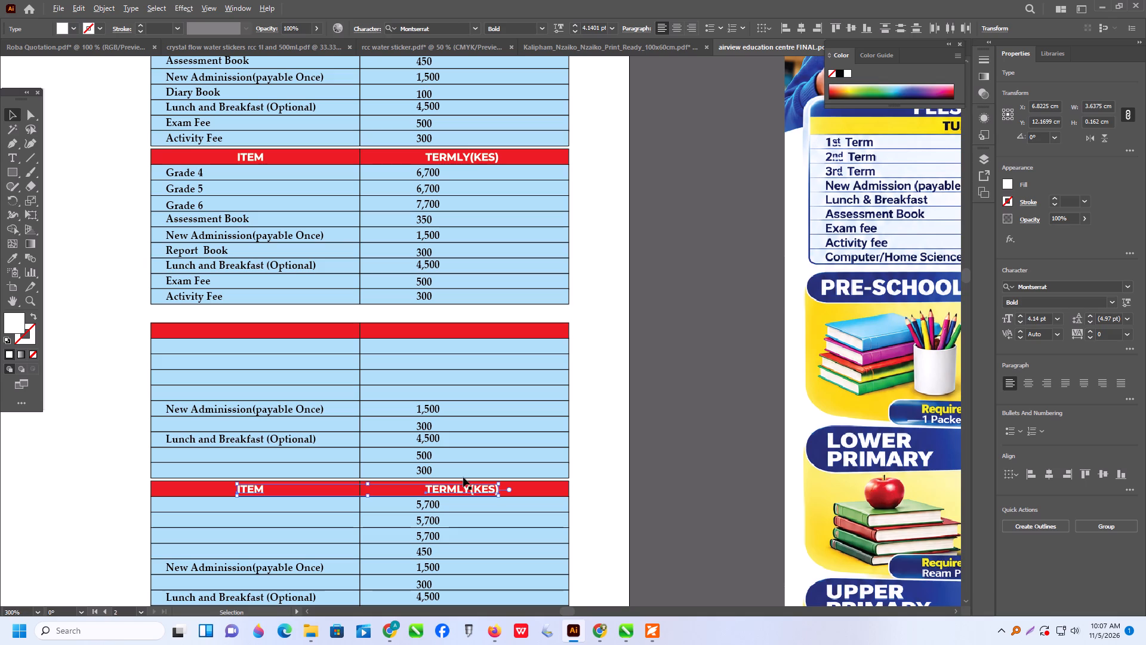
alt+drag(467, 489, 446, 337)
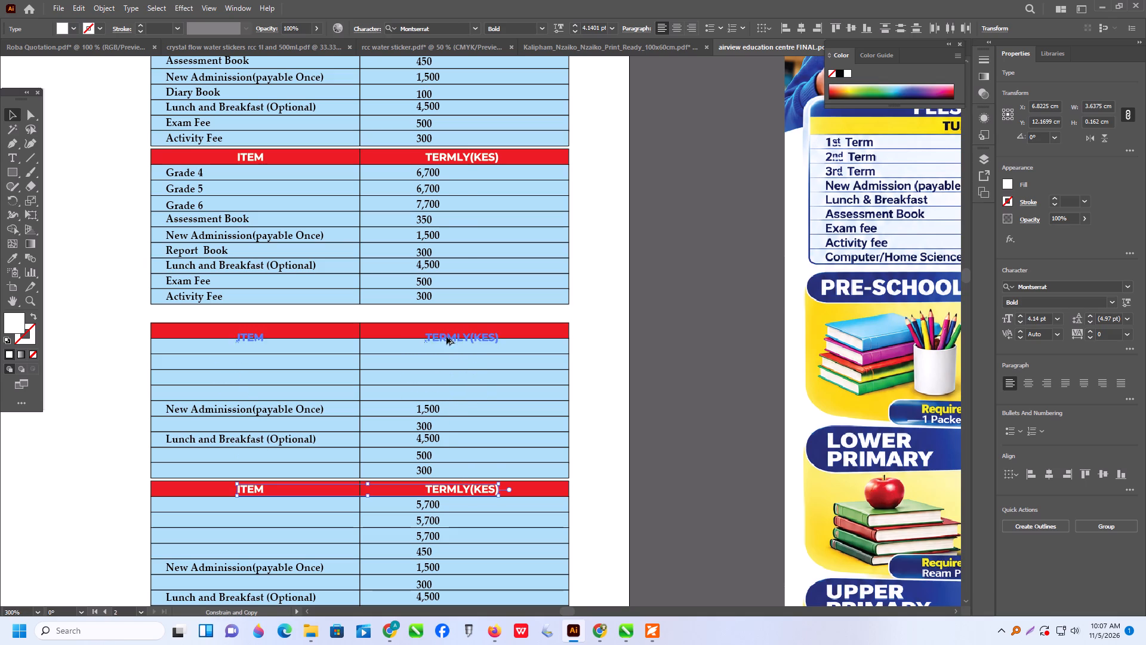
alt+drag(446, 337, 440, 331)
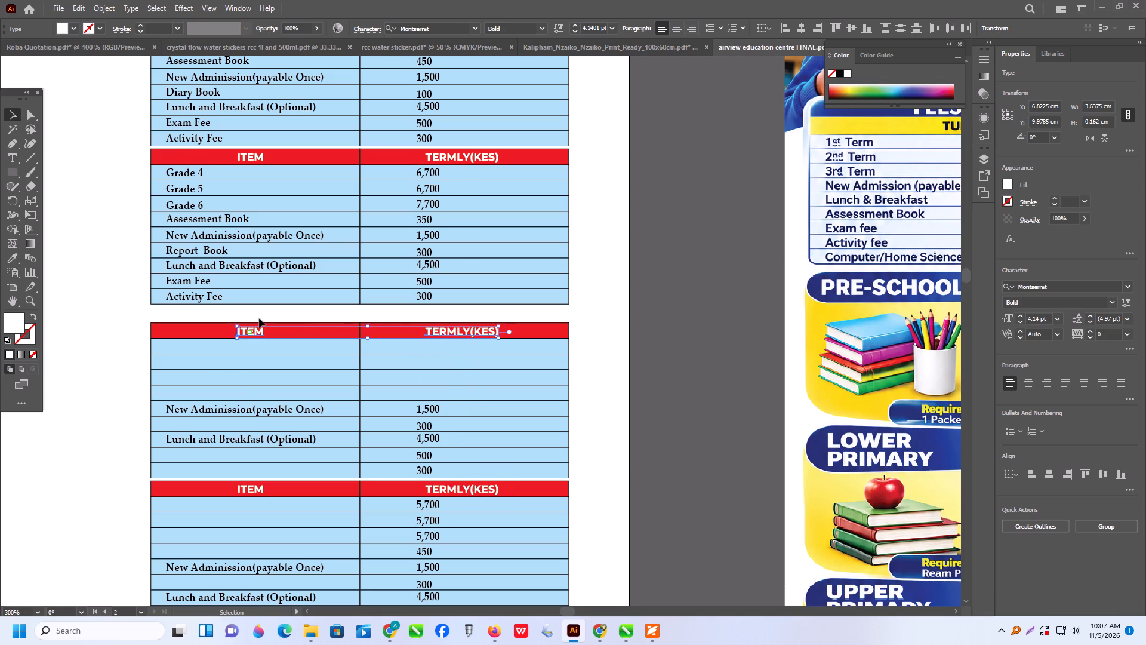
click(139, 306)
Change the ITEM header of the fourth table to TUTION.
alt+scroll(258, 346, up, 1)
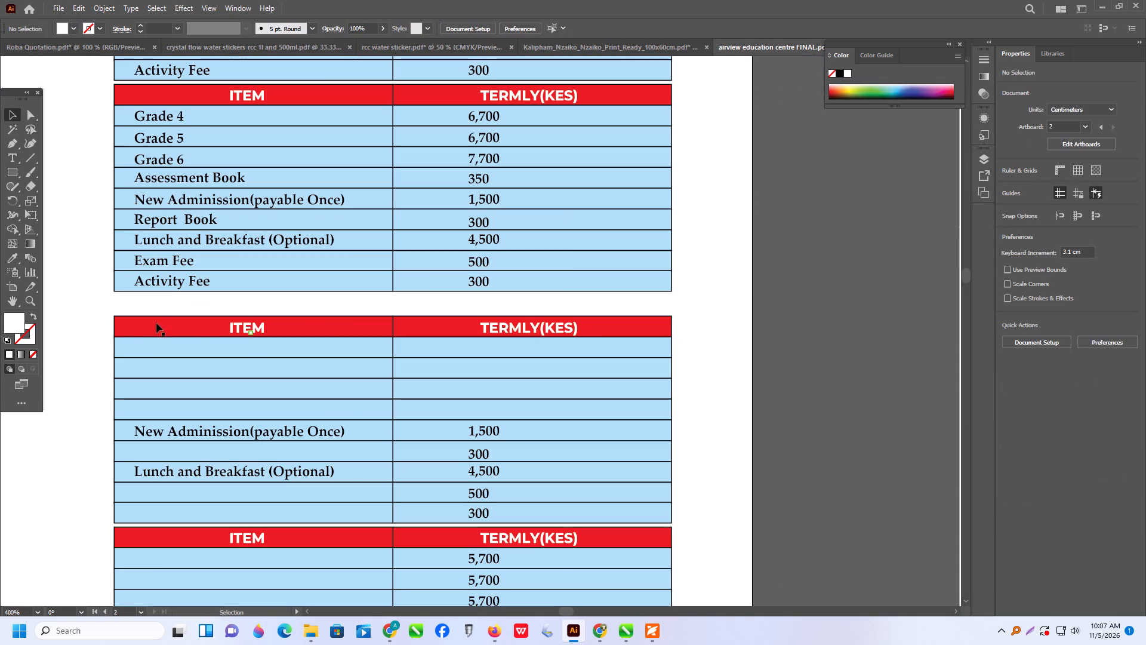
drag(90, 359, 101, 355)
triple_click(248, 324)
triple_click(248, 325)
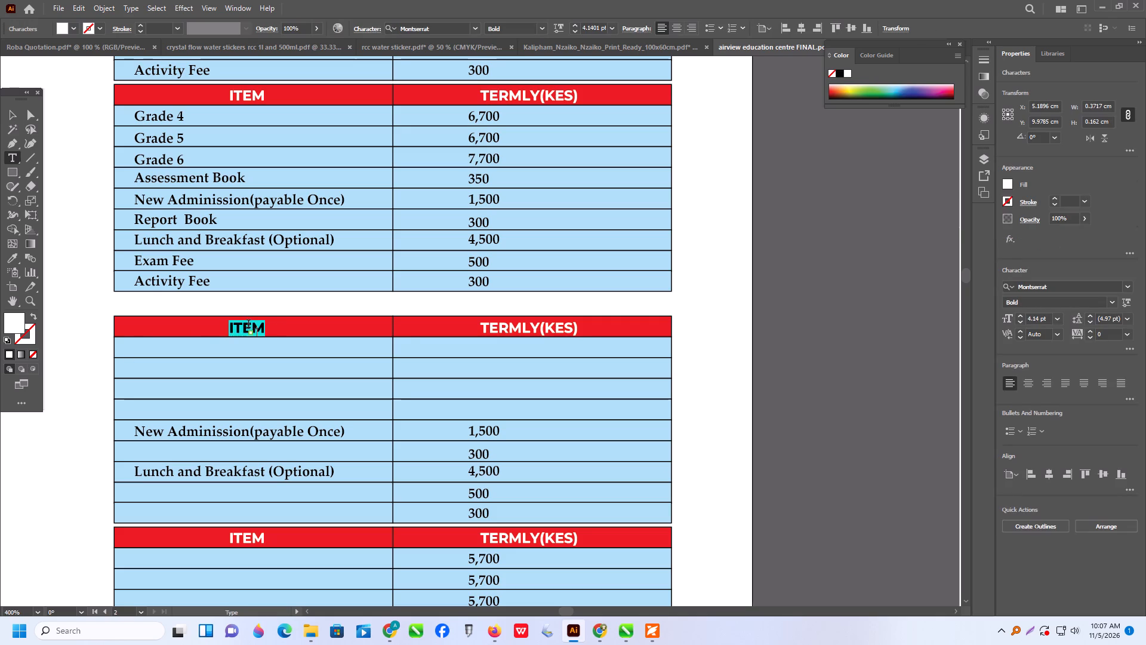
text(TUT)
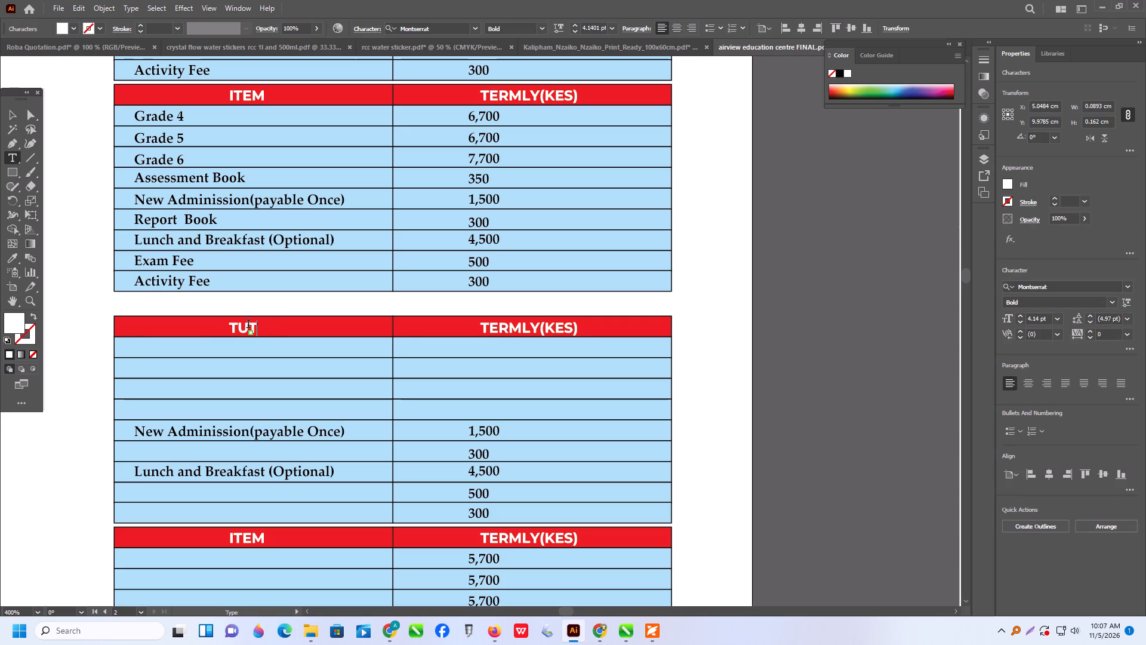
key(i)
text(ON)
triple_click(495, 328)
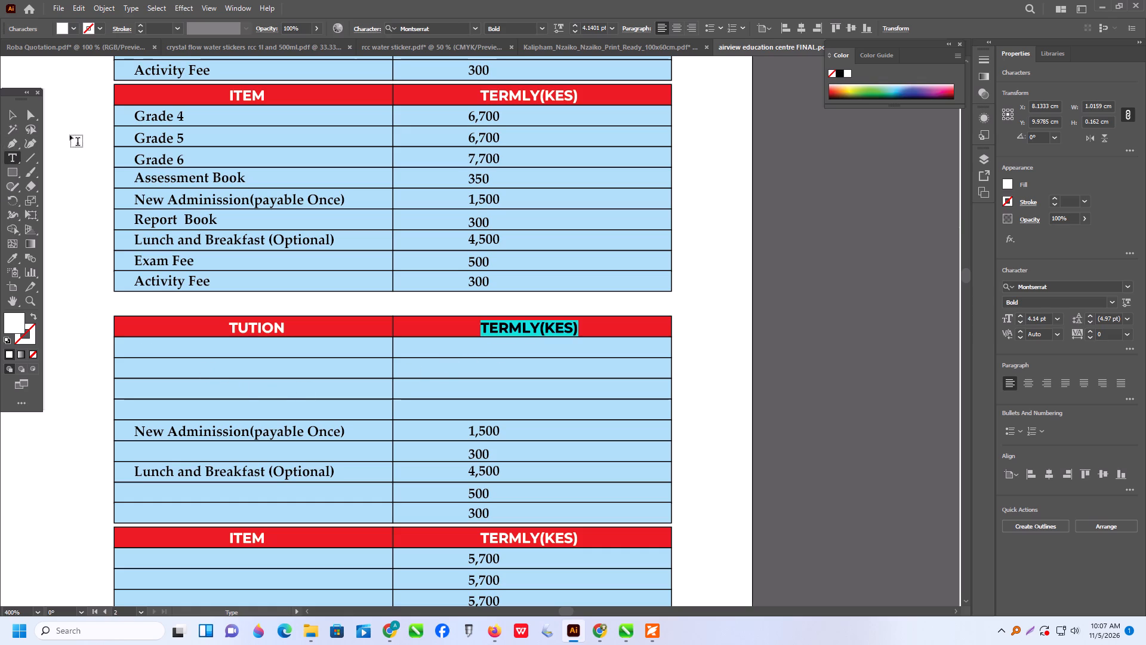
Fill every item cell of the TUTION table except the Lunch and Breakfast row with copies of the New Adminission(payable Once) label.
click(11, 116)
scroll(492, 346, down, 3)
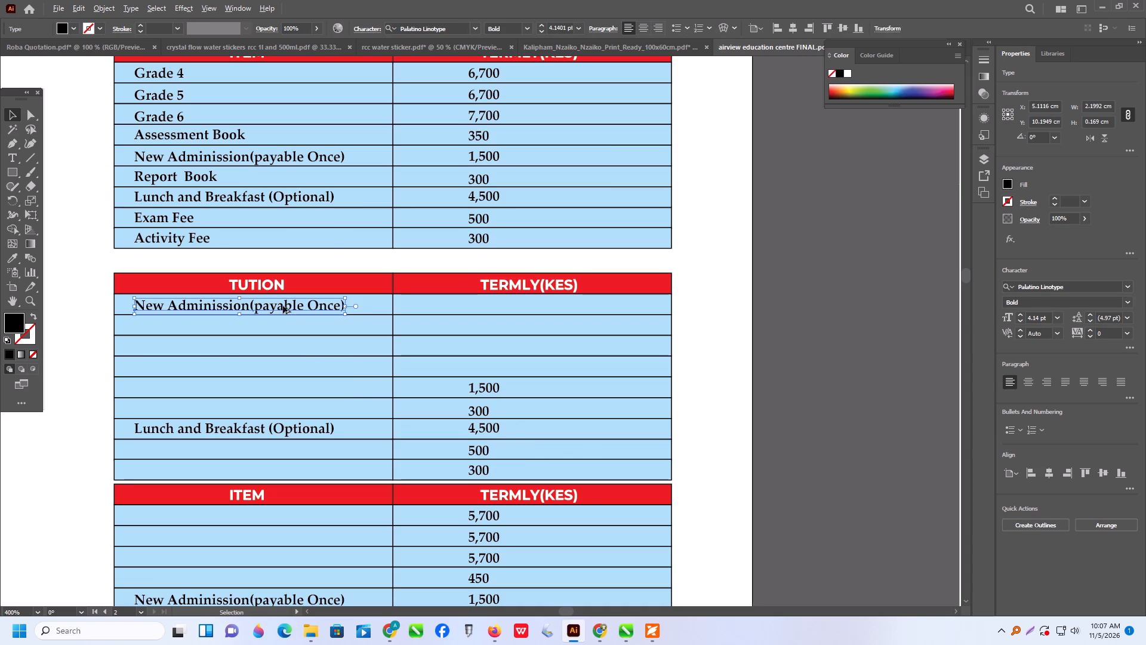
alt+drag(283, 306, 285, 326)
alt+drag(285, 327, 286, 345)
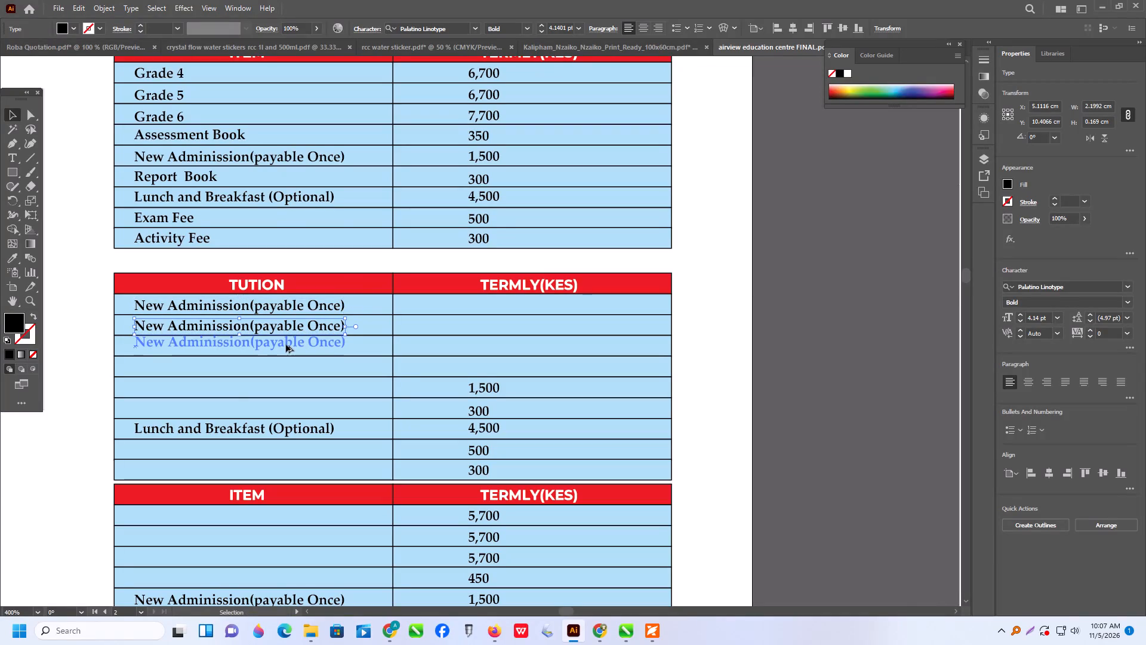
alt+drag(286, 345, 286, 346)
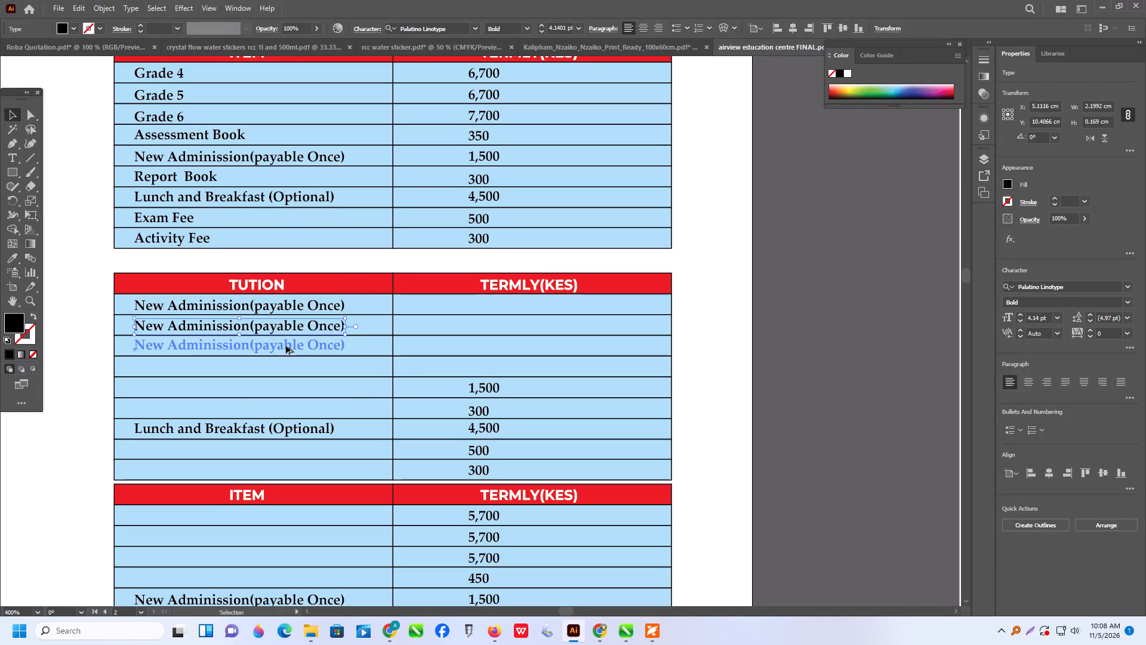
alt+drag(286, 346, 287, 366)
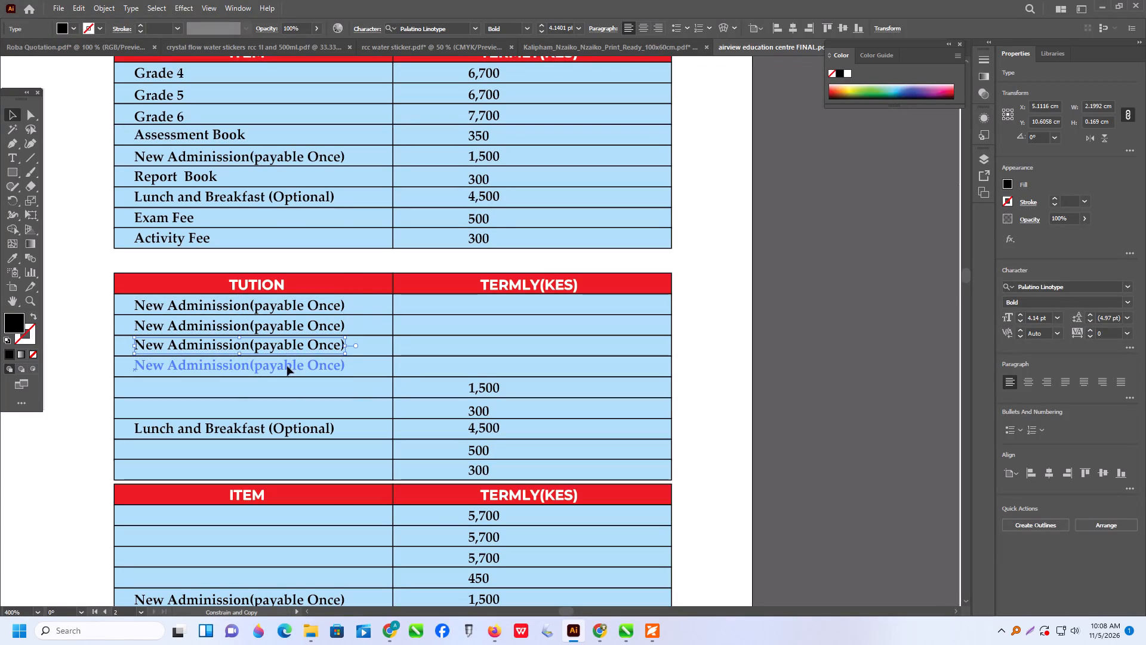
alt+drag(289, 366, 292, 387)
alt+drag(295, 385, 297, 403)
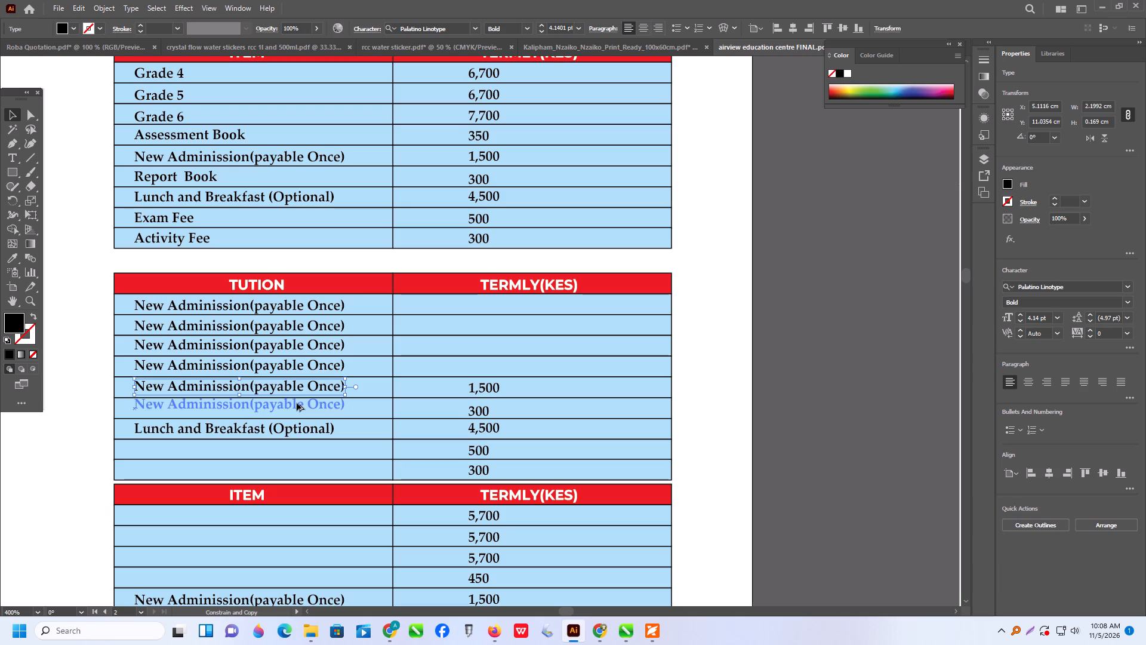
alt+drag(297, 403, 297, 404)
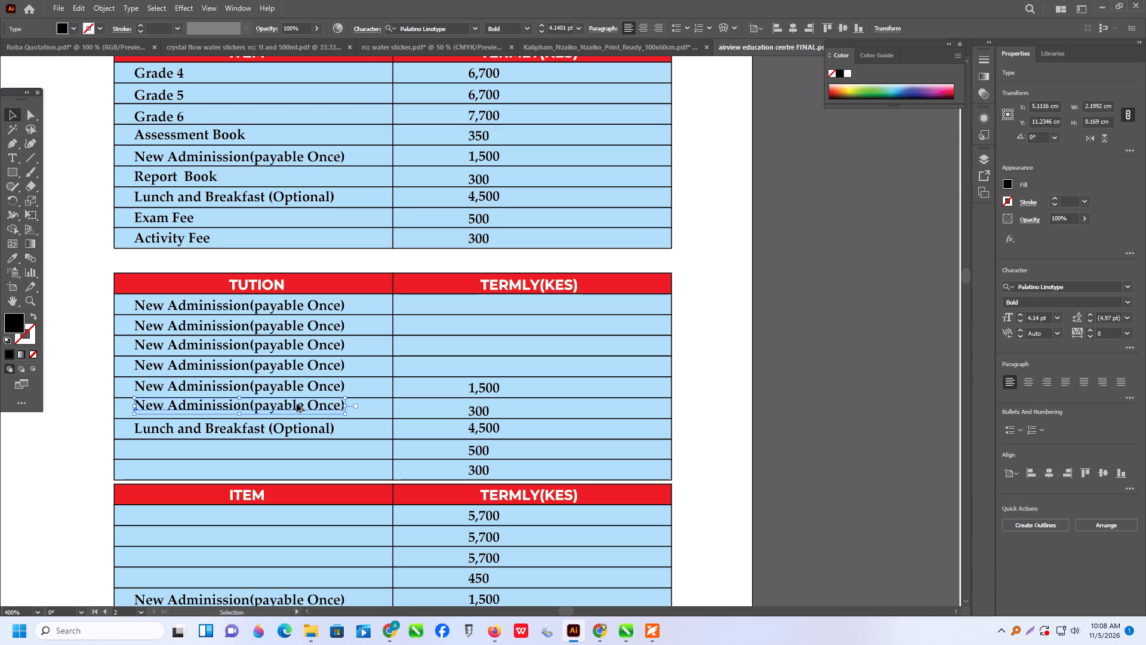
alt+drag(297, 404, 298, 450)
alt+drag(298, 451, 298, 468)
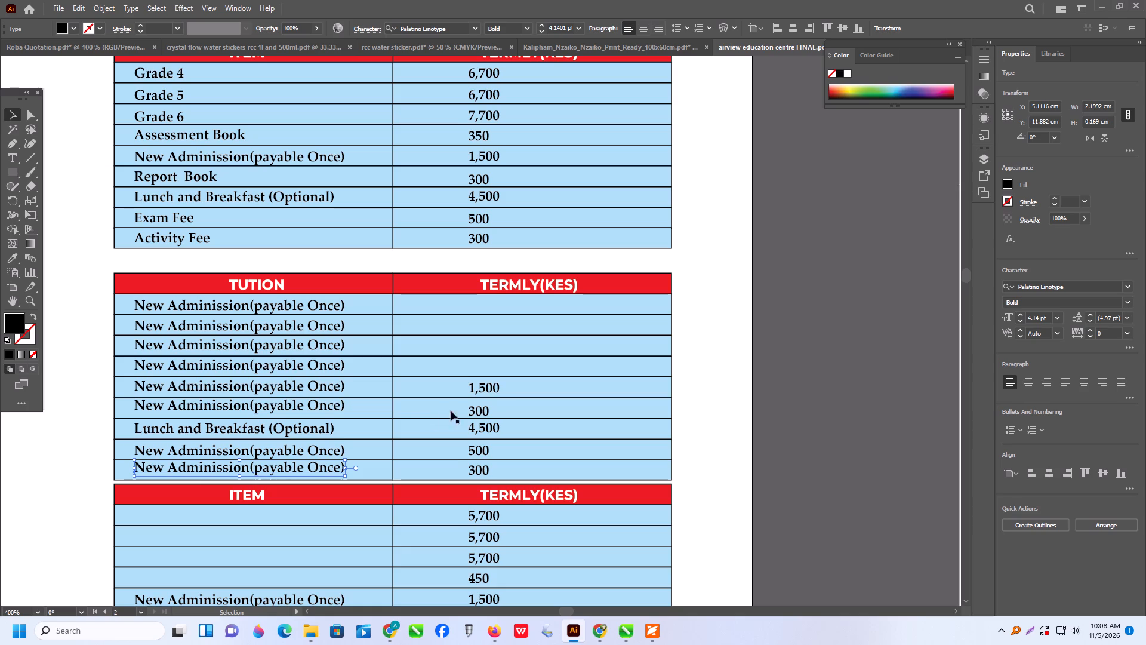
Copy the 1,500 amount upward into the four empty fee cells of the TUTION table.
click(490, 385)
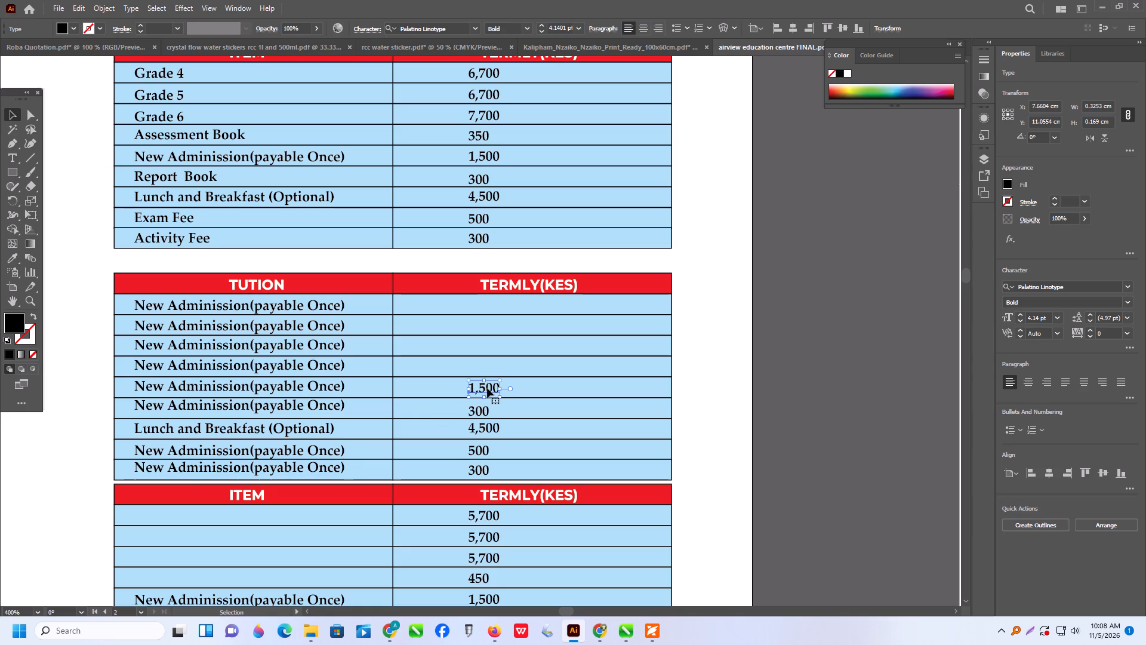
alt+drag(487, 388, 486, 366)
alt+drag(484, 367, 487, 348)
alt+drag(484, 348, 487, 327)
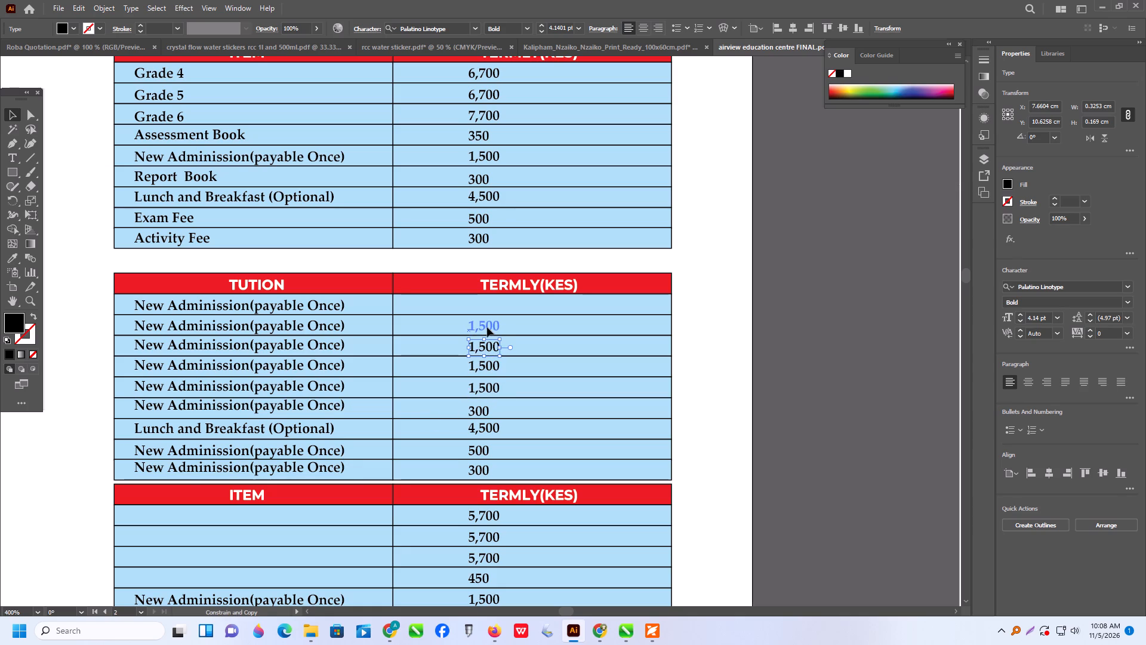
alt+drag(486, 327, 487, 306)
Replace the first item label in the TUTION table with 1st Term.
triple_click(264, 308)
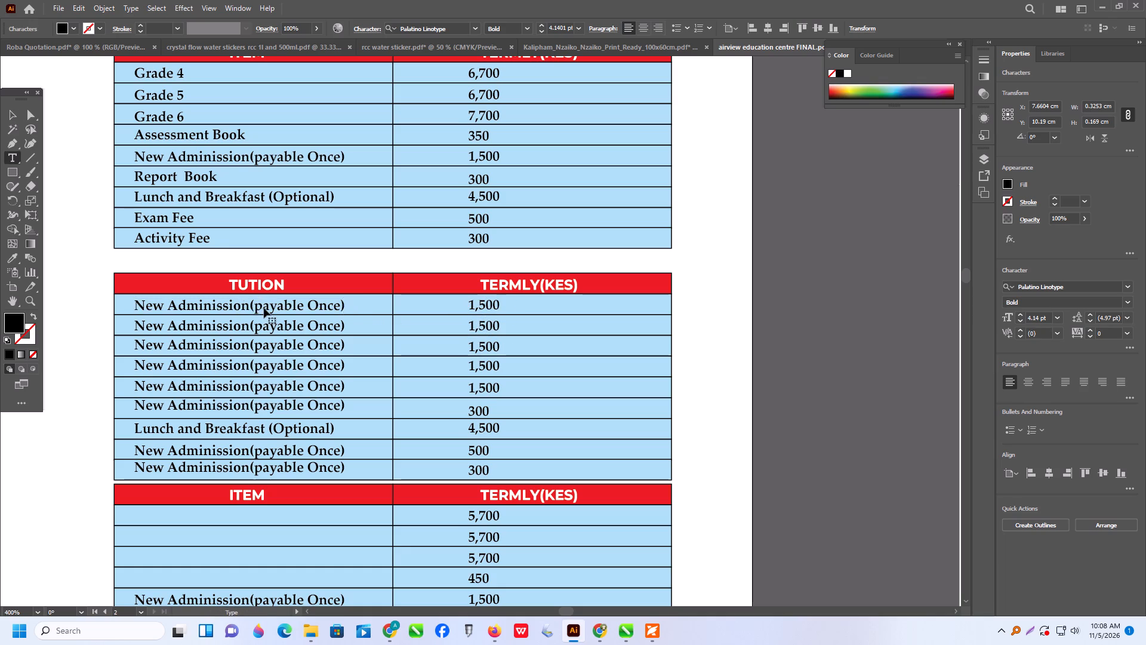
double_click(264, 308)
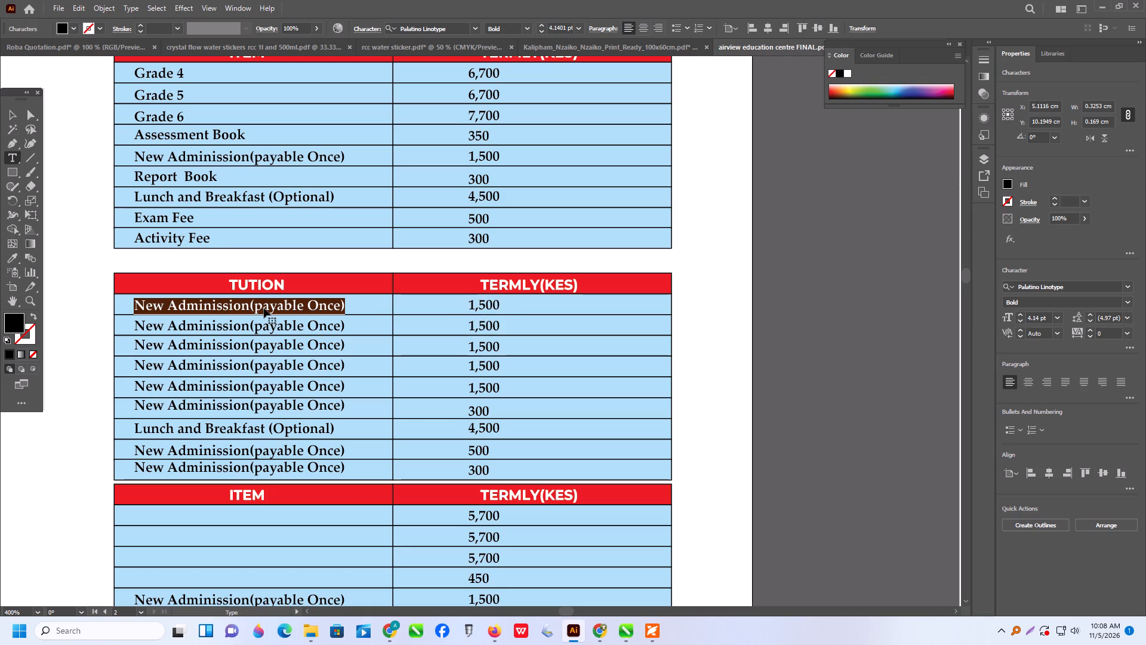
key(1)
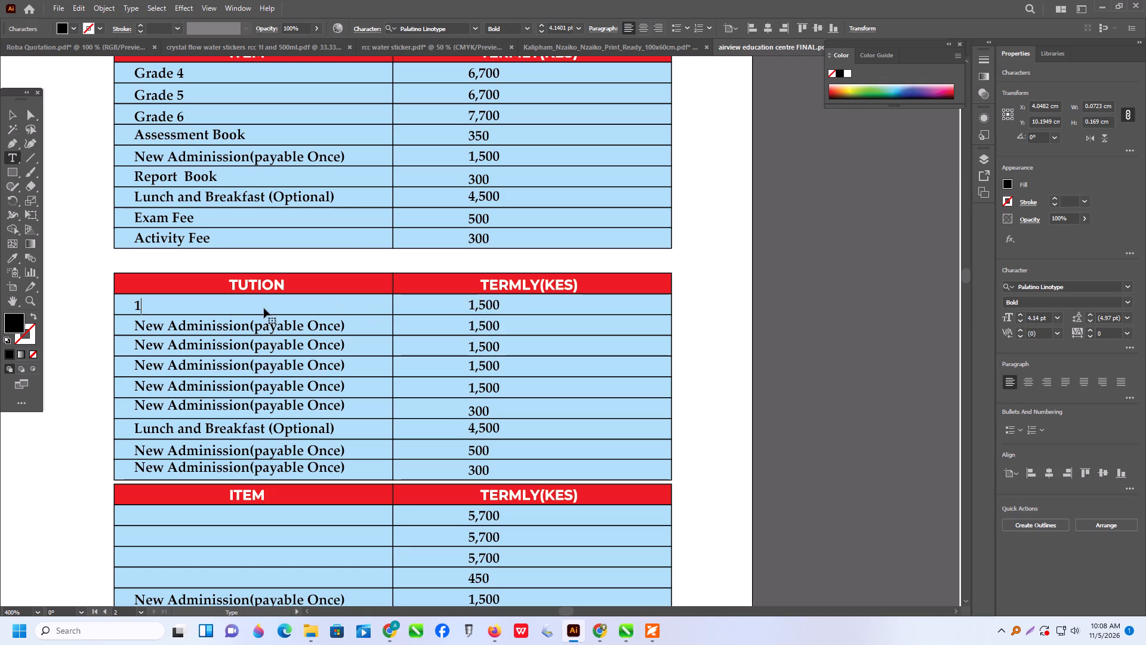
key(s)
key(t)
drag(278, 380, 421, 644)
click(593, 644)
drag(641, 644, 718, 644)
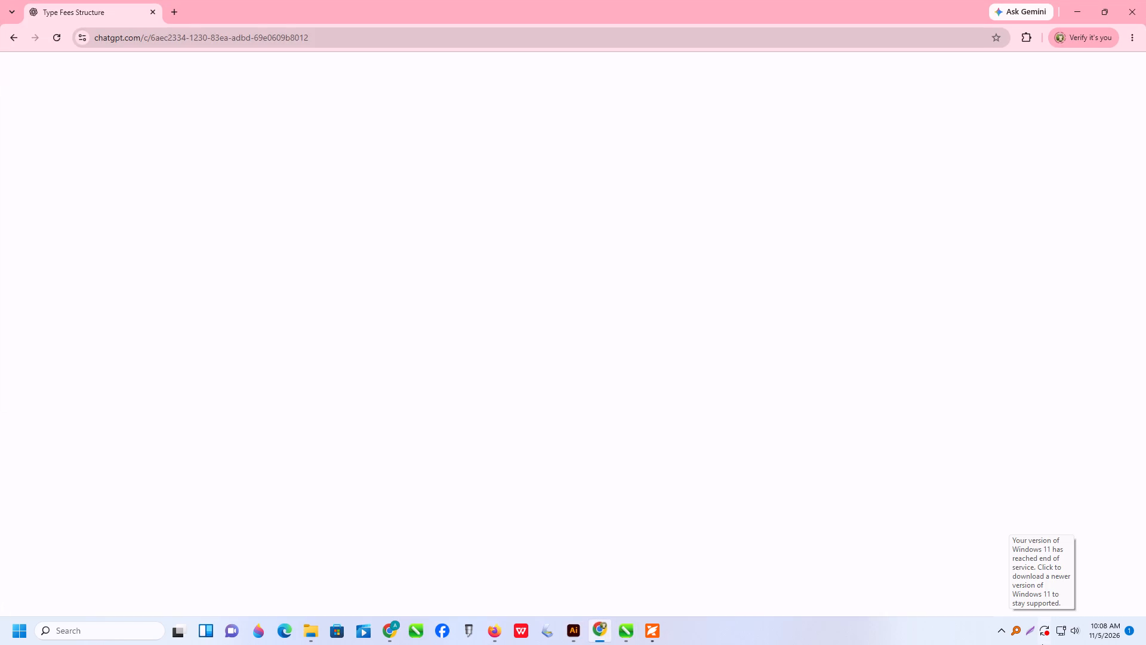
click(1087, 9)
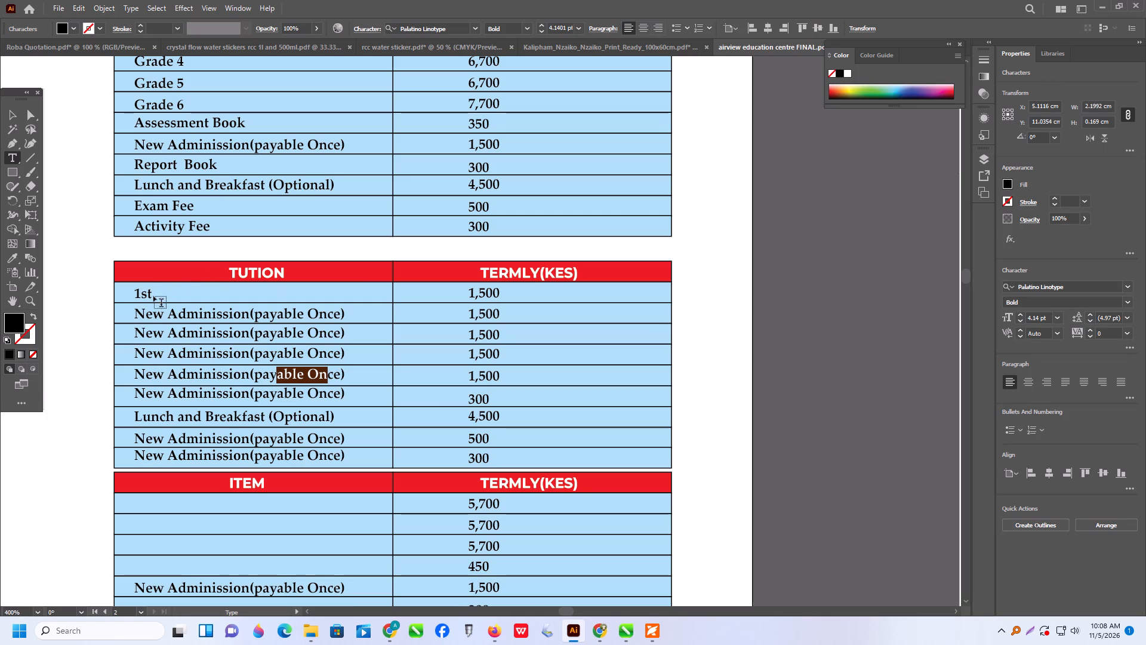
click(149, 291)
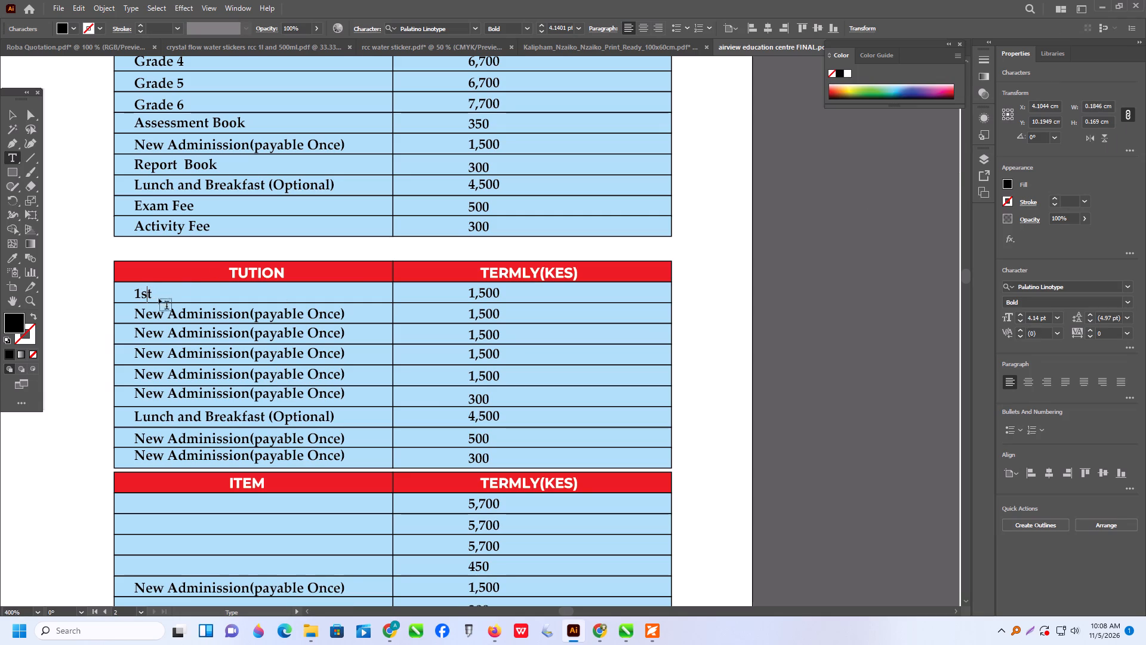
key(Right)
key(space)
key(t)
text(erm)
Replace the second item label in the TUTION table with 2nd Term.
drag(137, 313, 392, 336)
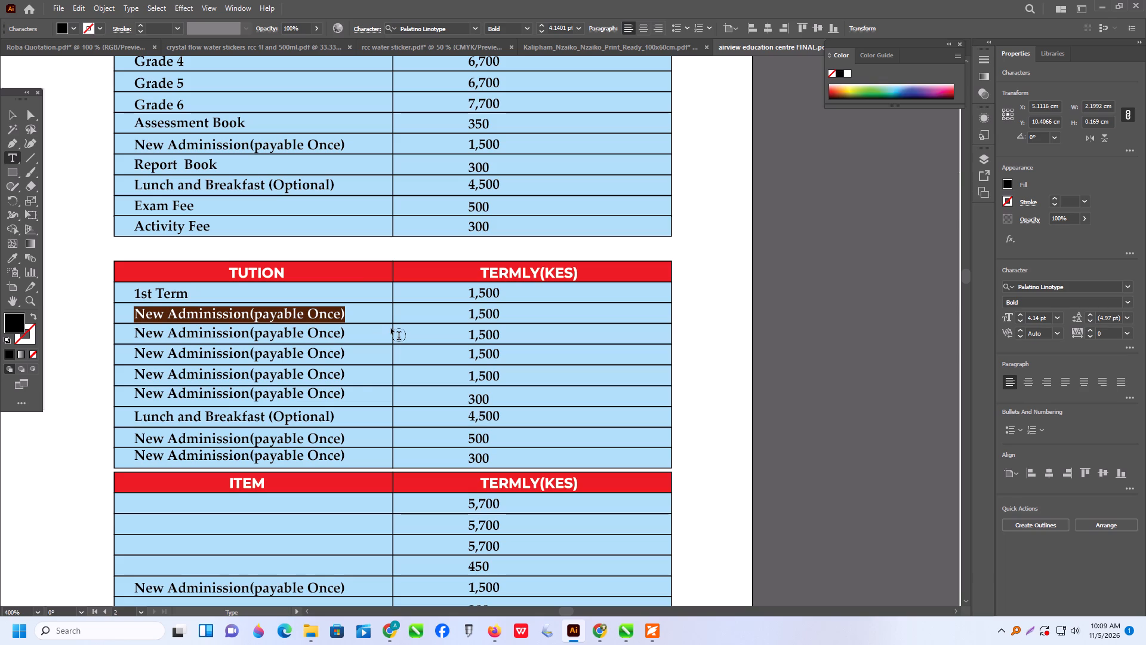
text(2ND)
key(space)
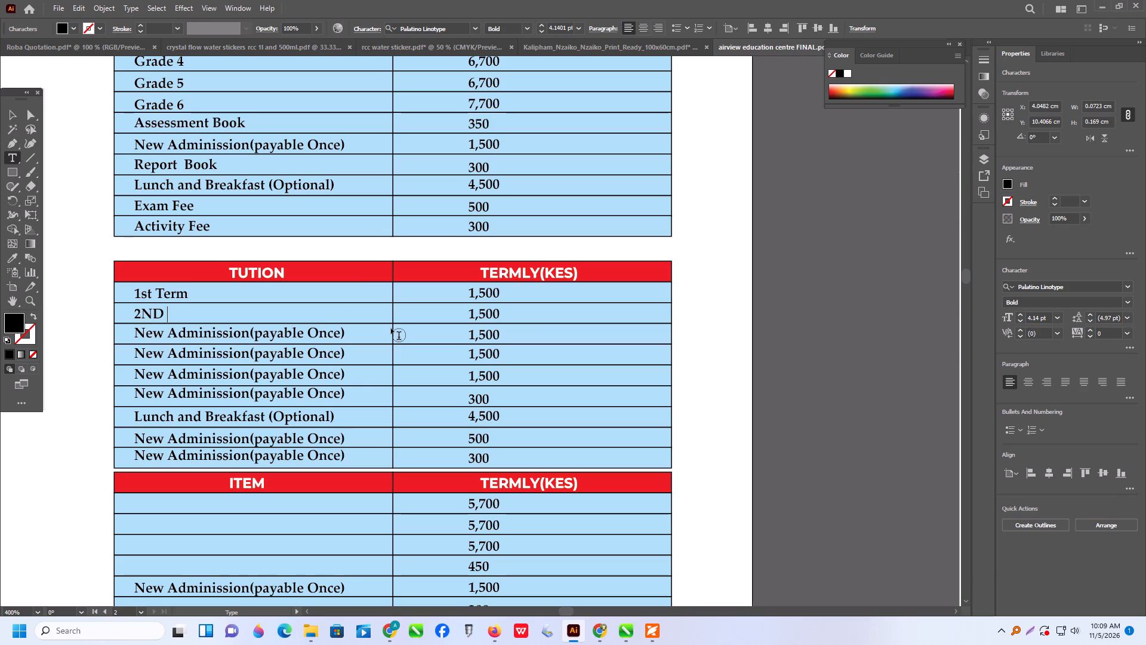
key(BackSpace)
key(BackSpace)
key(BackSpace)
key(BackSpace)
key(2)
key(n)
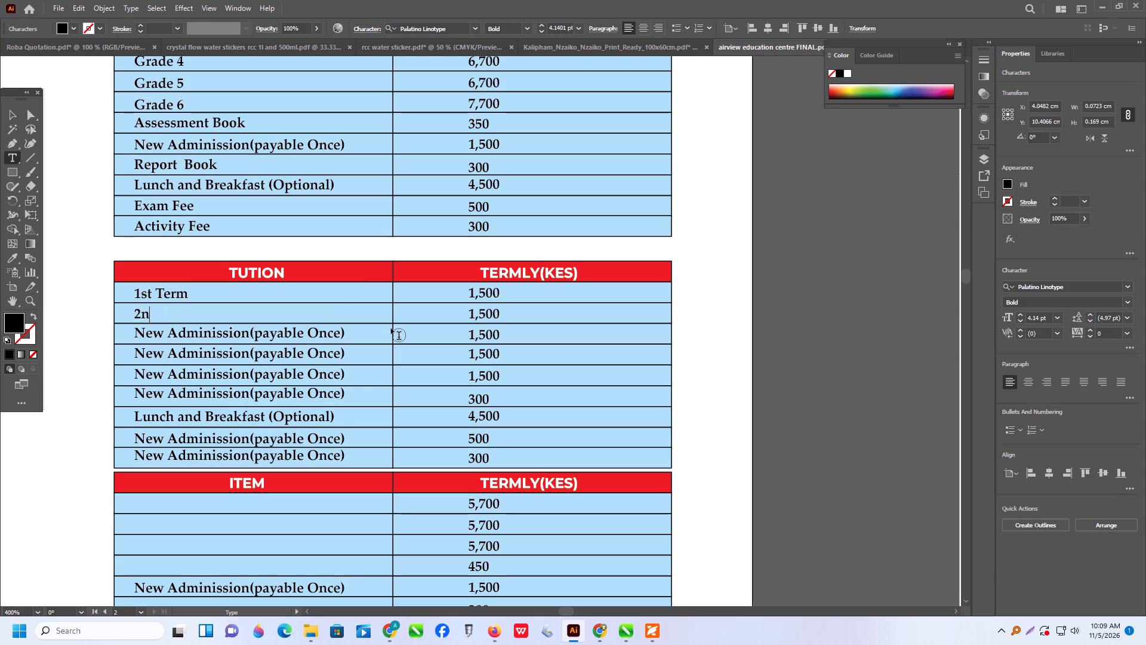
text(d)
key(space)
key(t)
text(erm)
Replace the third item label in the TUTION table with 3rd Term.
drag(344, 334, 223, 315)
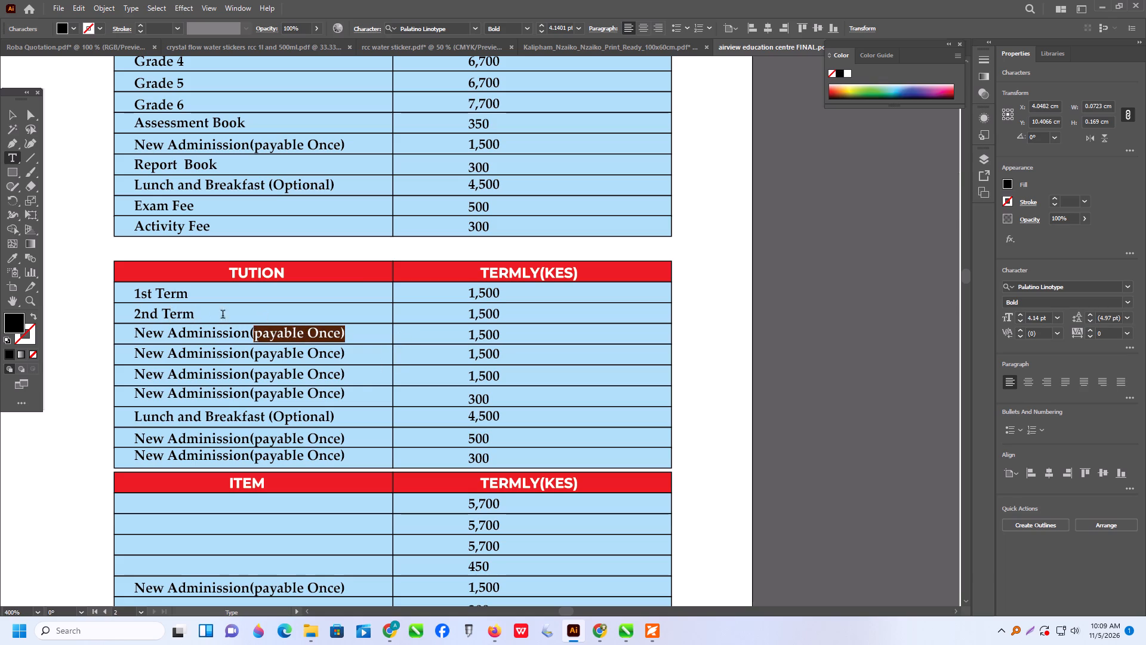
drag(223, 315, 130, 320)
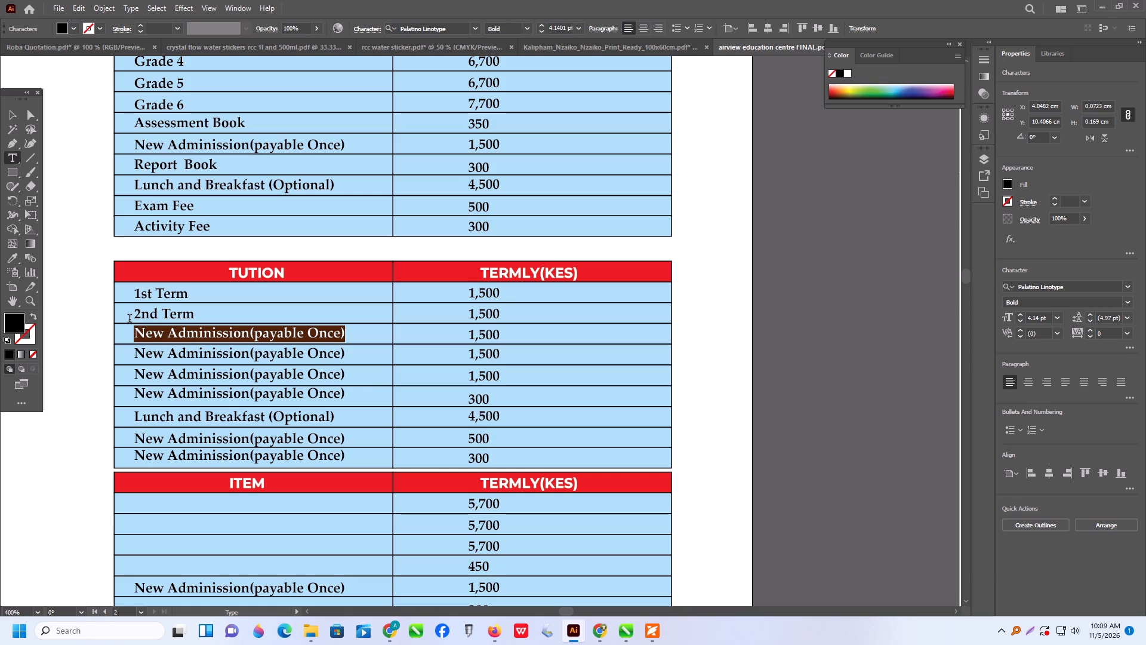
key(3)
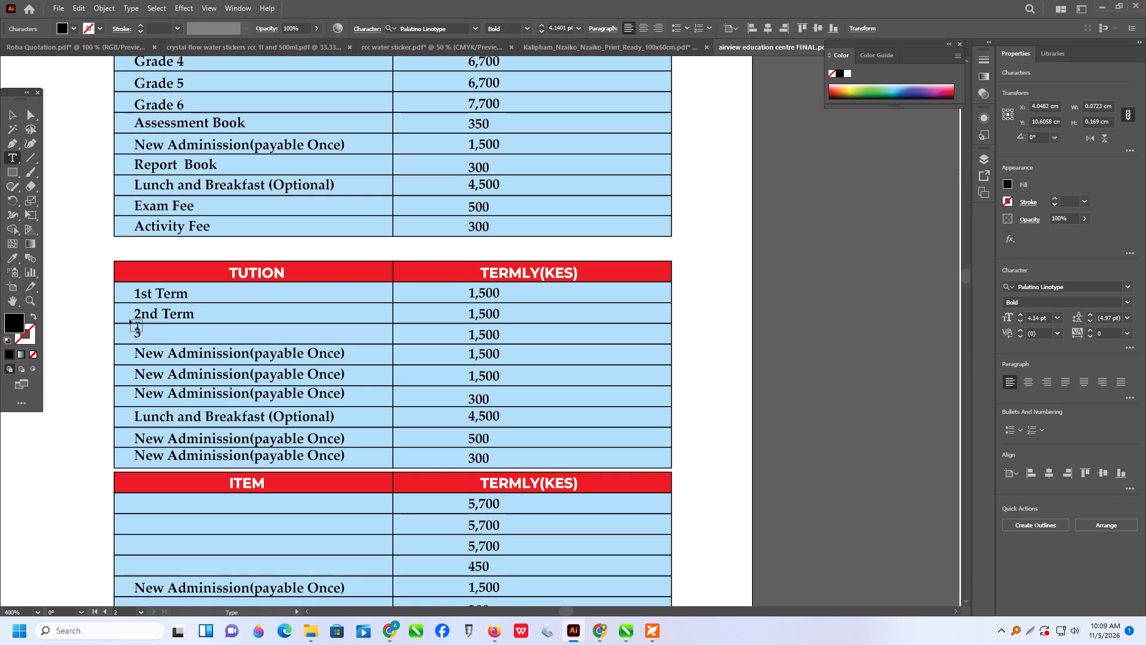
key(r)
key(BackSpace)
key(r)
key(d)
key(space)
text(T)
text(er)
key(m)
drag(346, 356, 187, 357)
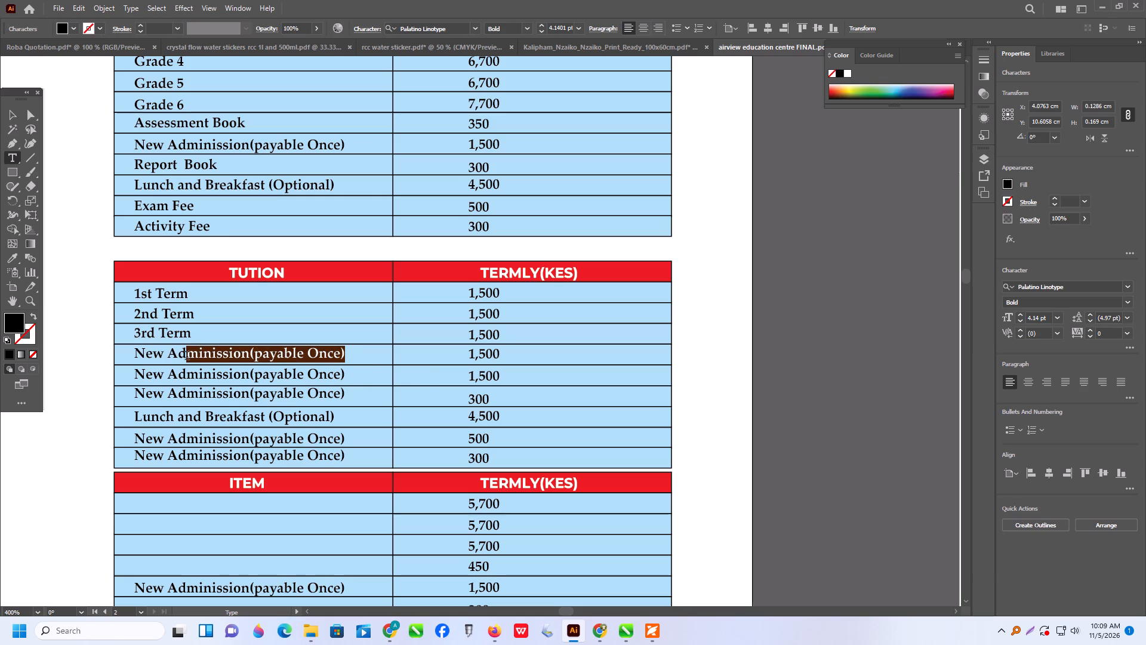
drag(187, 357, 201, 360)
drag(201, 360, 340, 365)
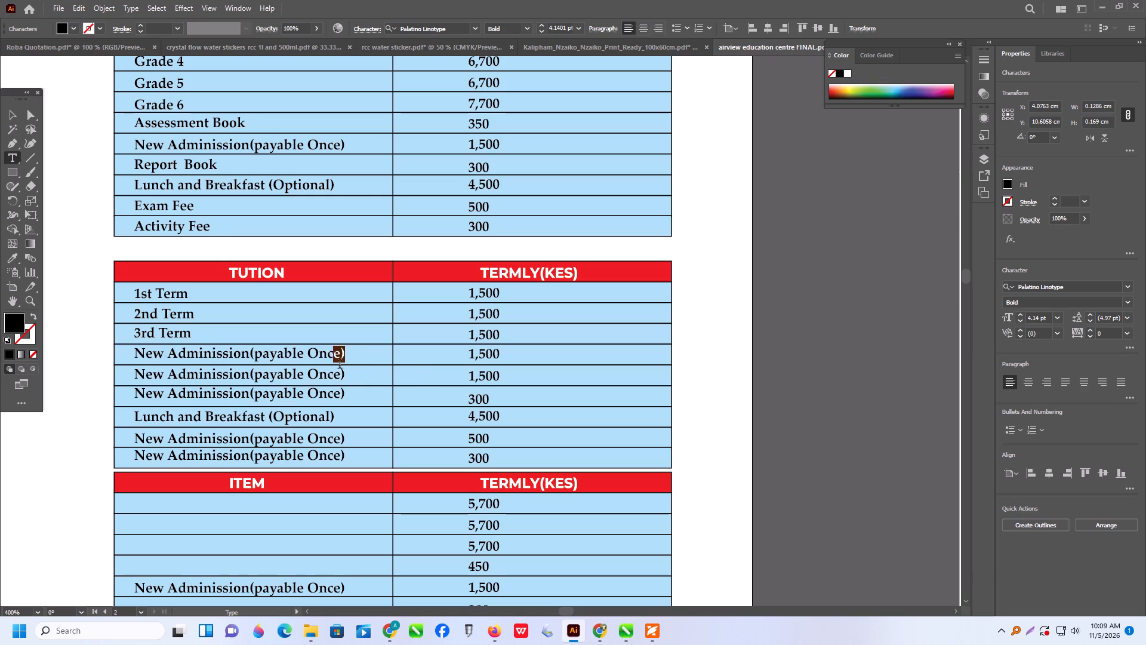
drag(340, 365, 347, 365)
Replace the fifth item label in the TUTION table with Lunch & Breakfast.
drag(137, 374, 354, 385)
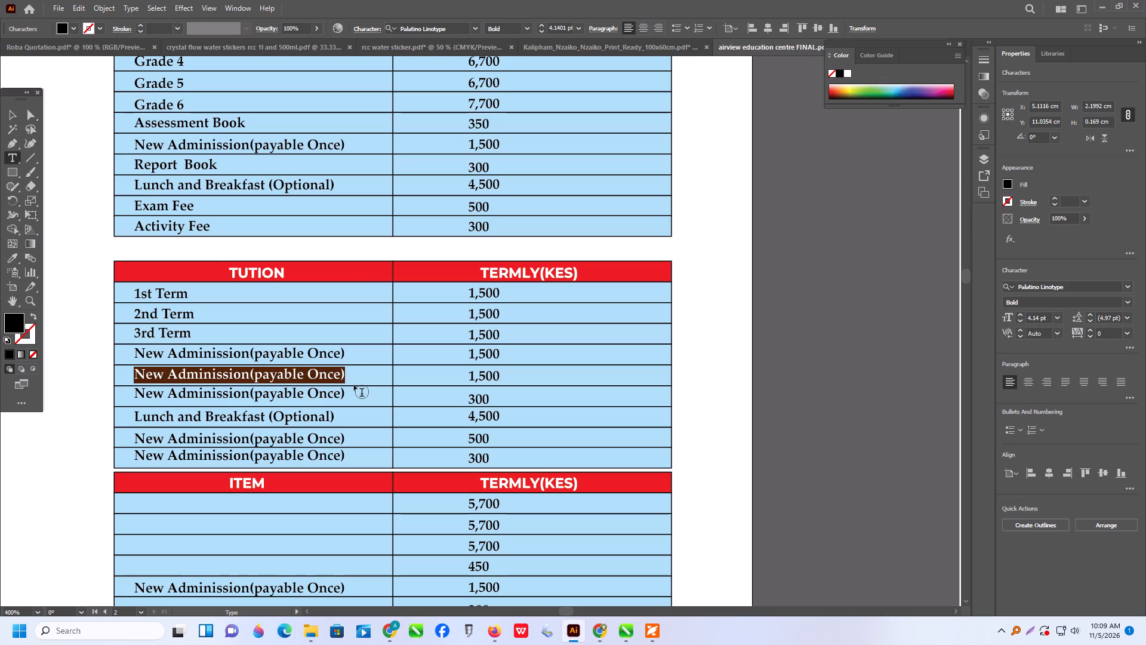
key(l)
text(unc)
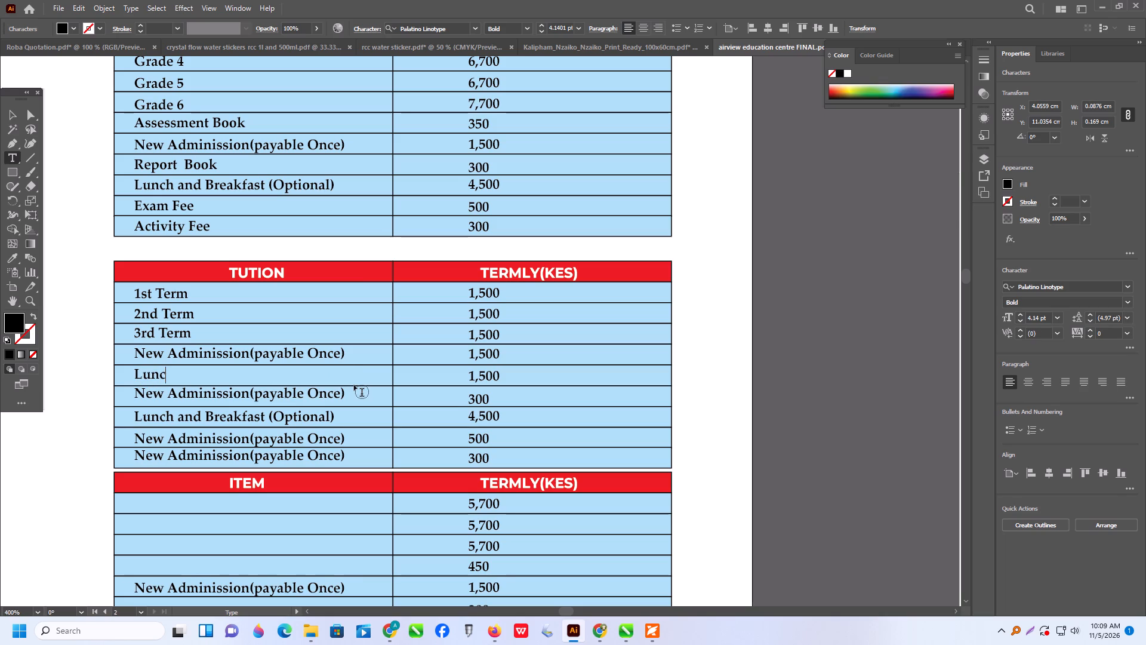
text(h)
key(space)
text(&)
key(space)
key(b)
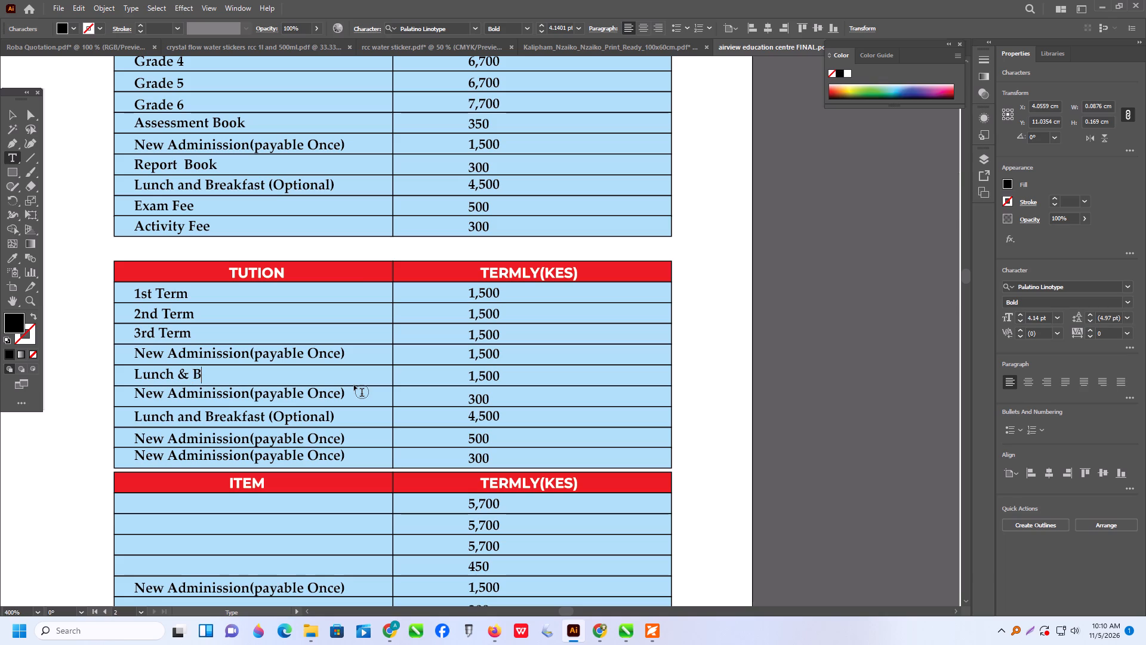
text(reakfast)
Replace the sixth item label in the TUTION table with Assessment Book, capitalising both words.
drag(137, 393, 350, 408)
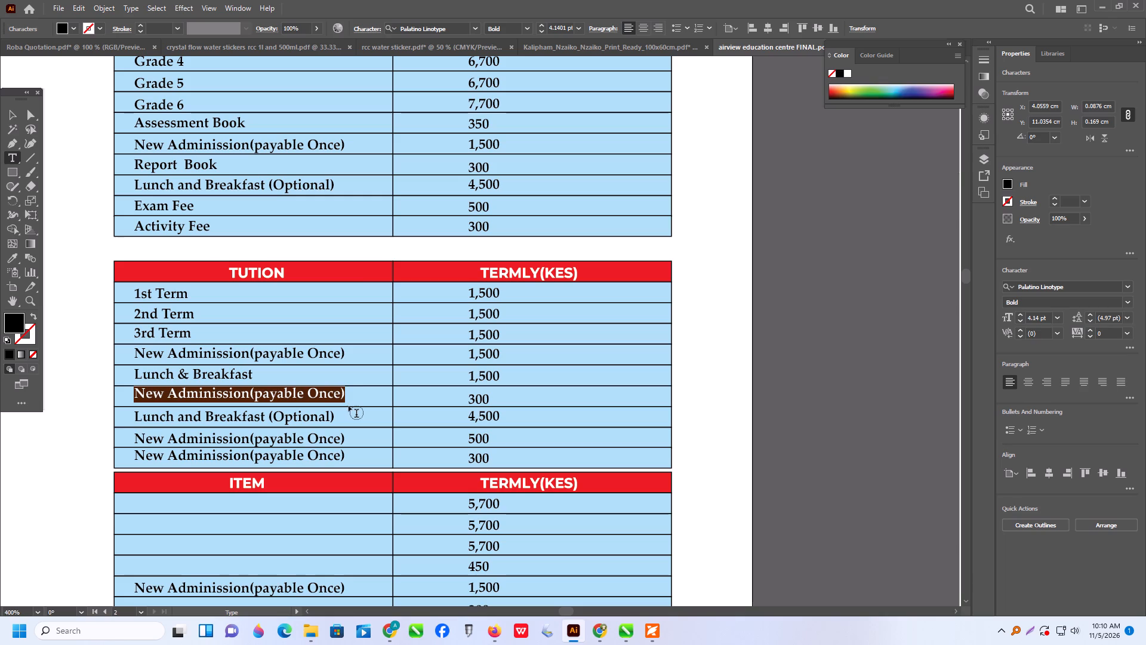
key(a)
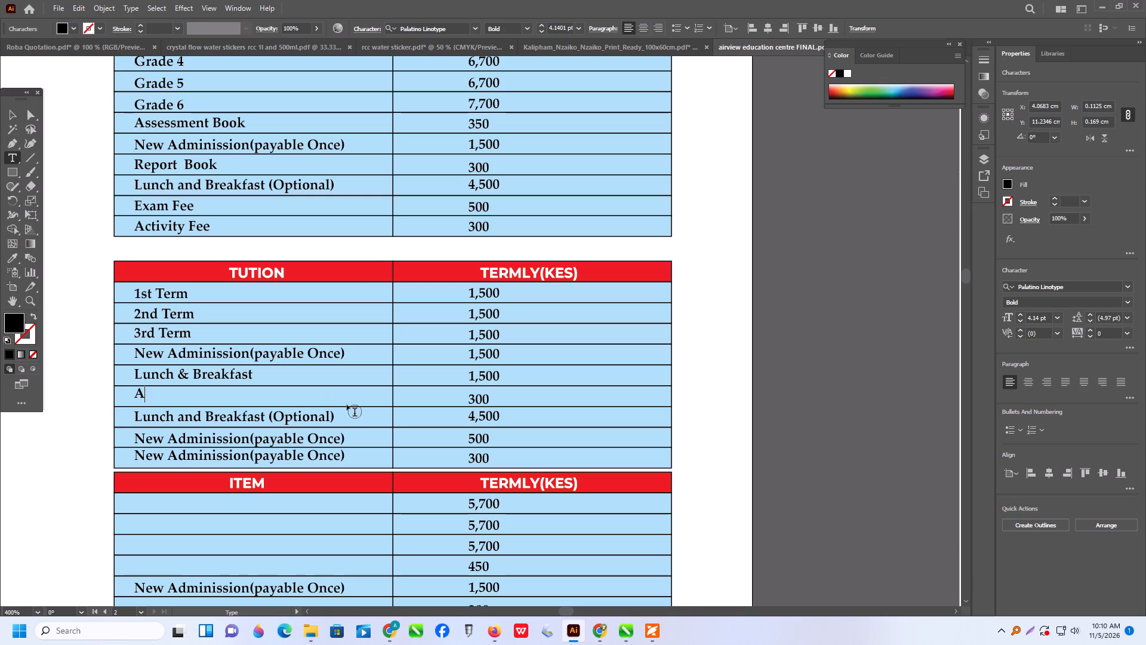
text(aa)
key(BackSpace)
key(BackSpace)
key(BackSpace)
text(ss)
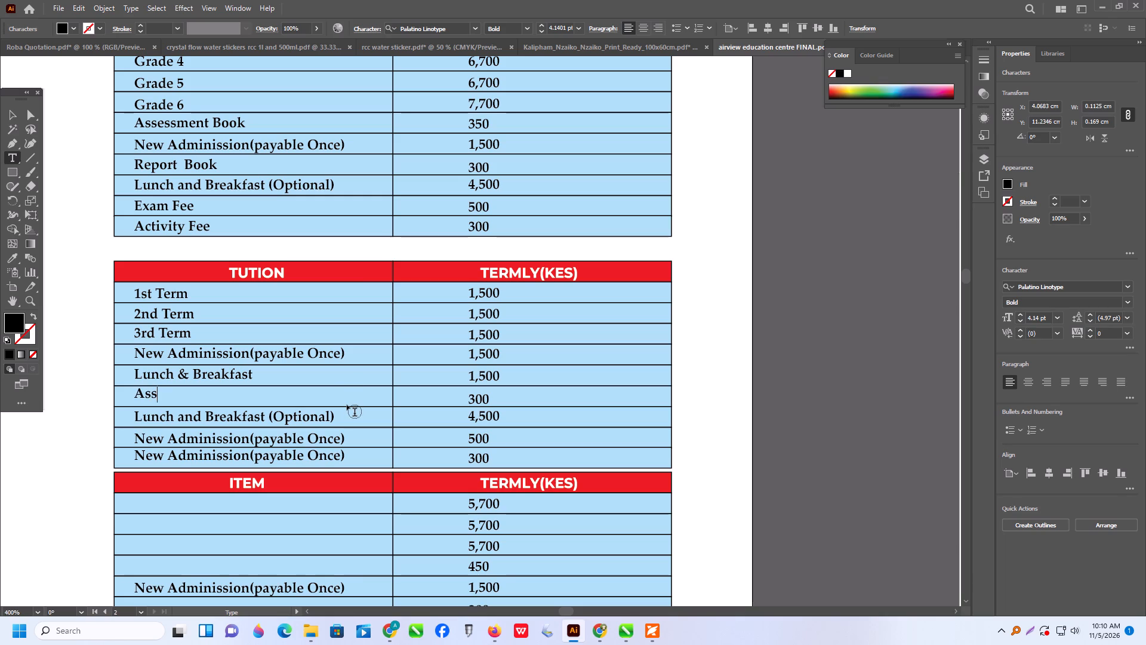
text(ess)
text(ment)
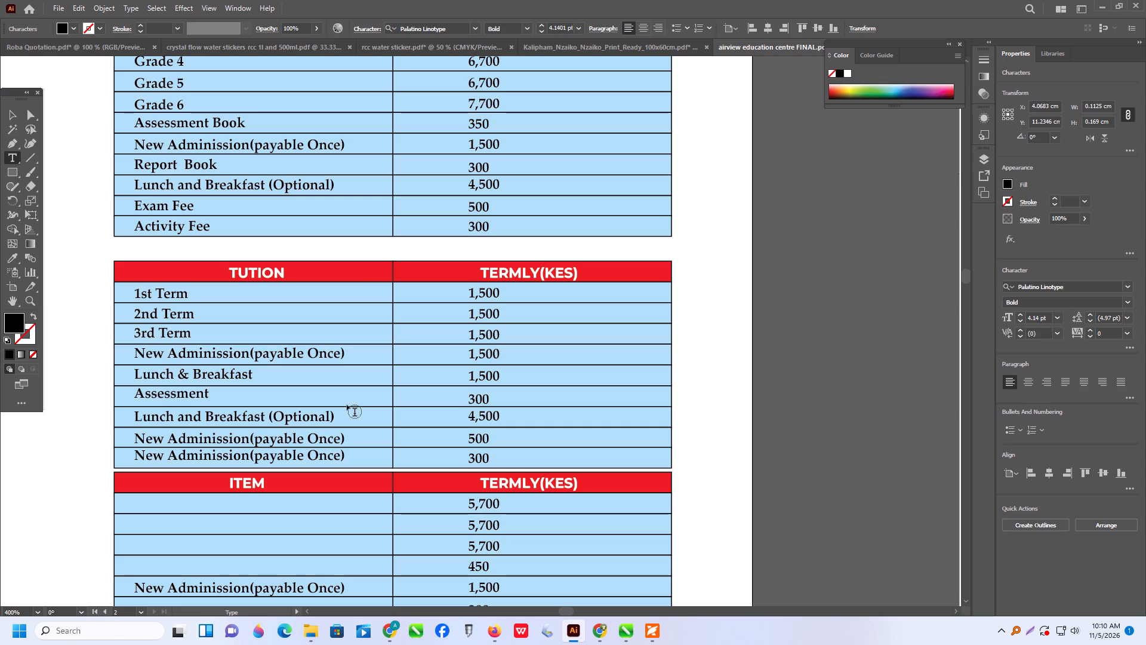
key(space)
text(book)
click(217, 397)
key(b)
key(BackSpace)
key(b)
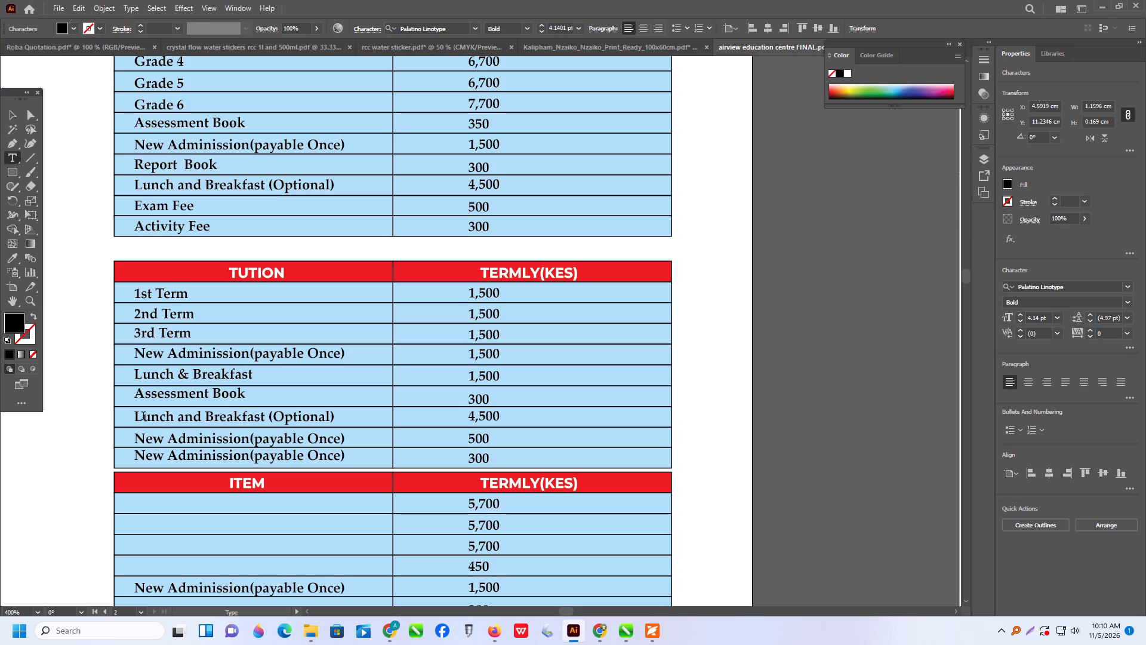
Replace the seventh item label in the TUTION table with Exam Fee.
drag(135, 416, 375, 434)
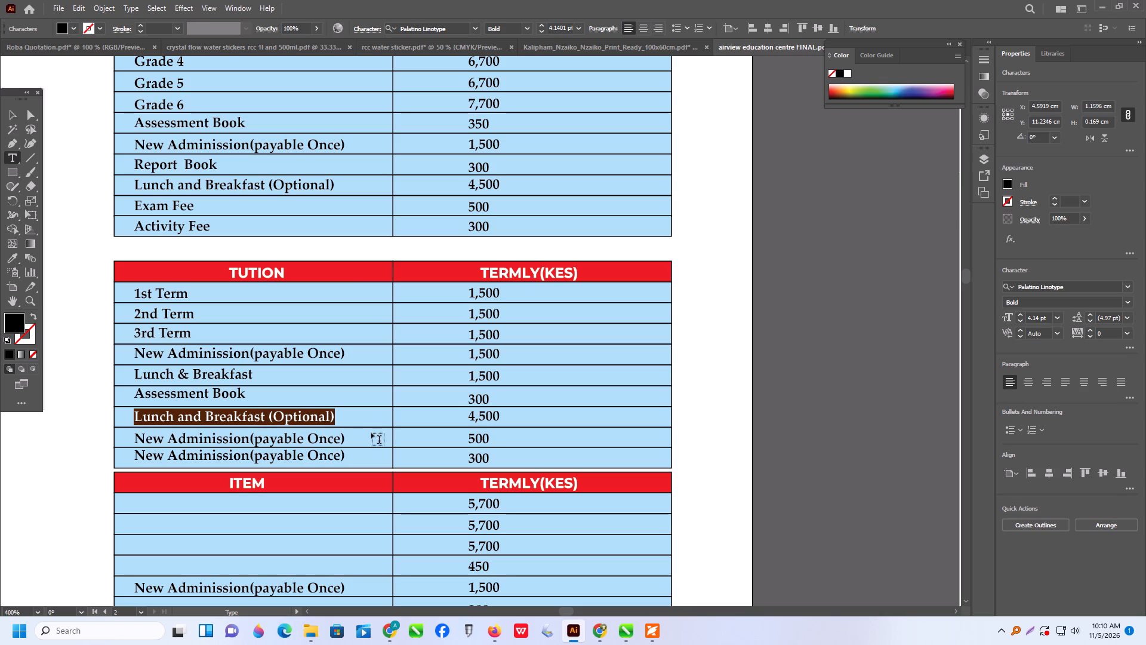
key(e)
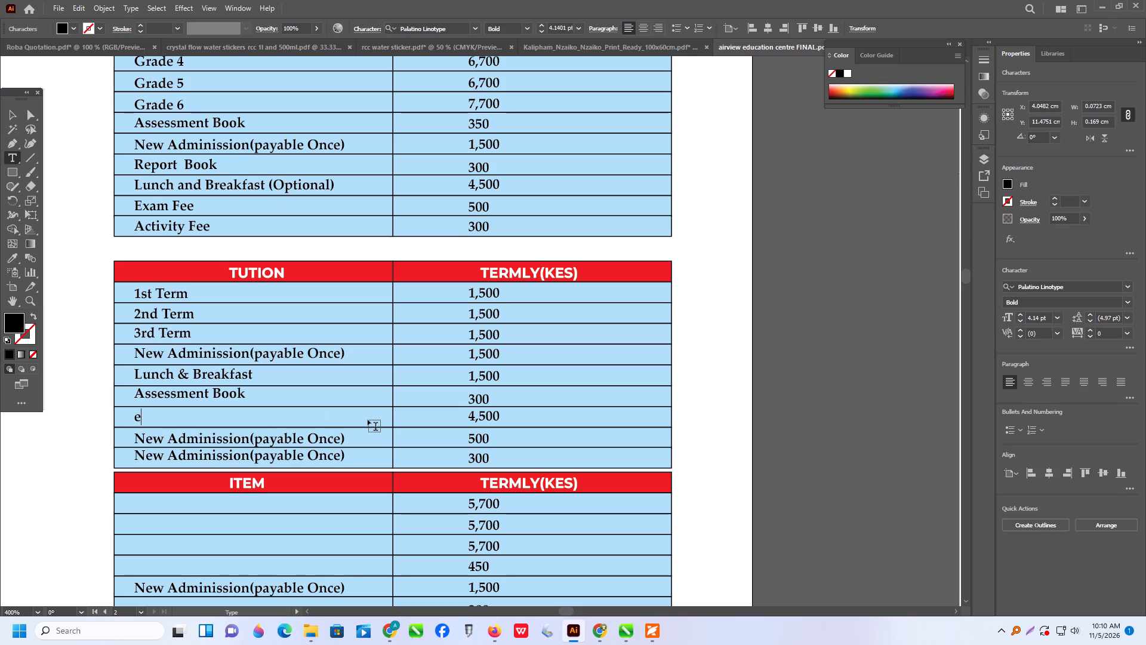
key(BackSpace)
key(e)
key(BackSpace)
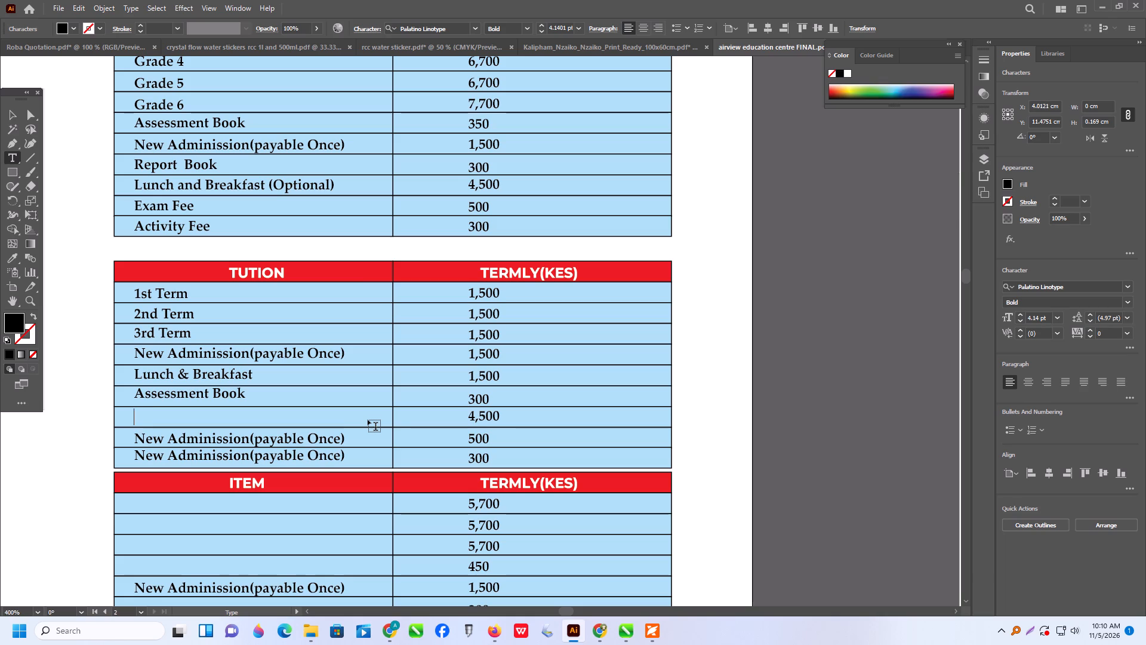
key(e)
text(xam)
key(space)
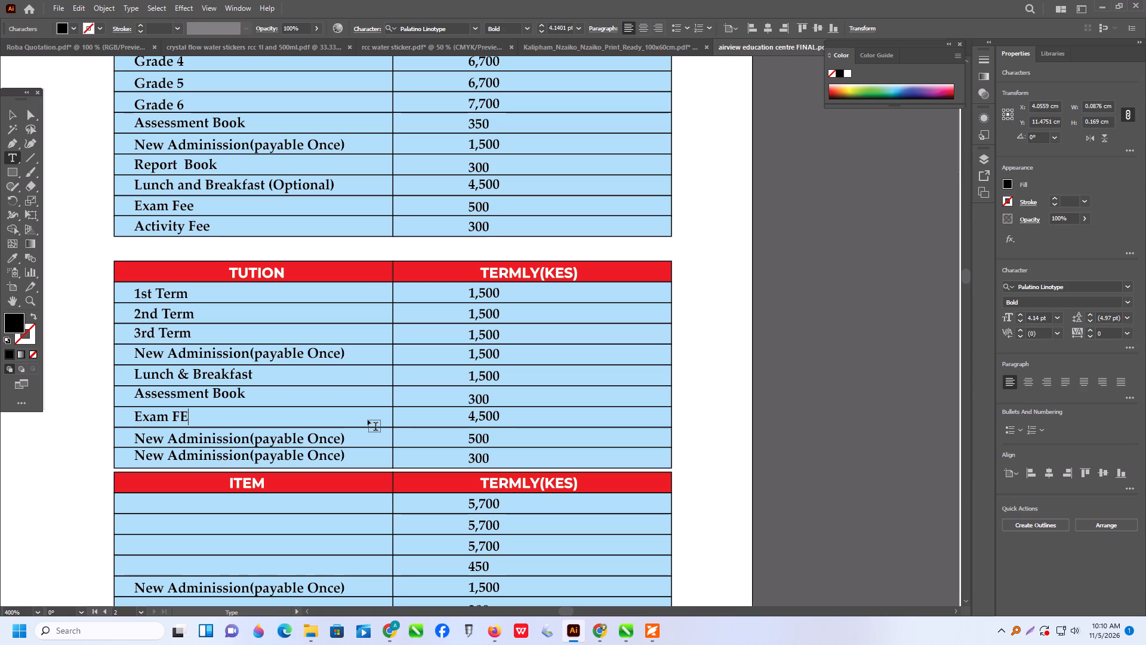
text(ee)
Replace the eighth item label in the TUTION table with Activity fee.
drag(137, 440, 346, 447)
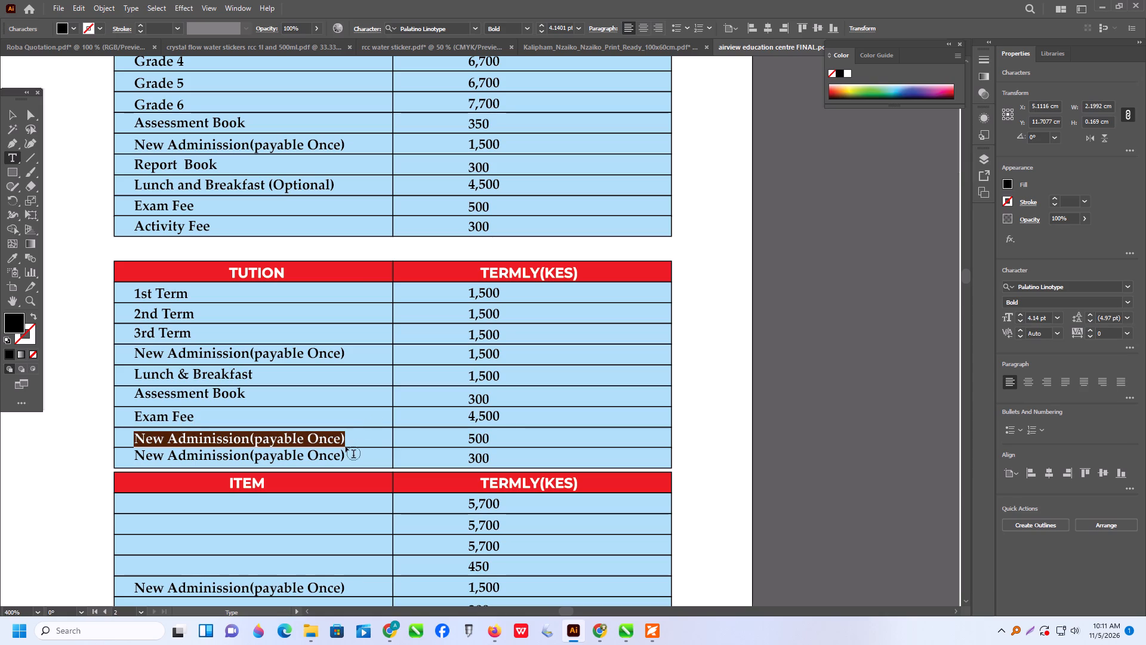
key(a)
text(ctivit)
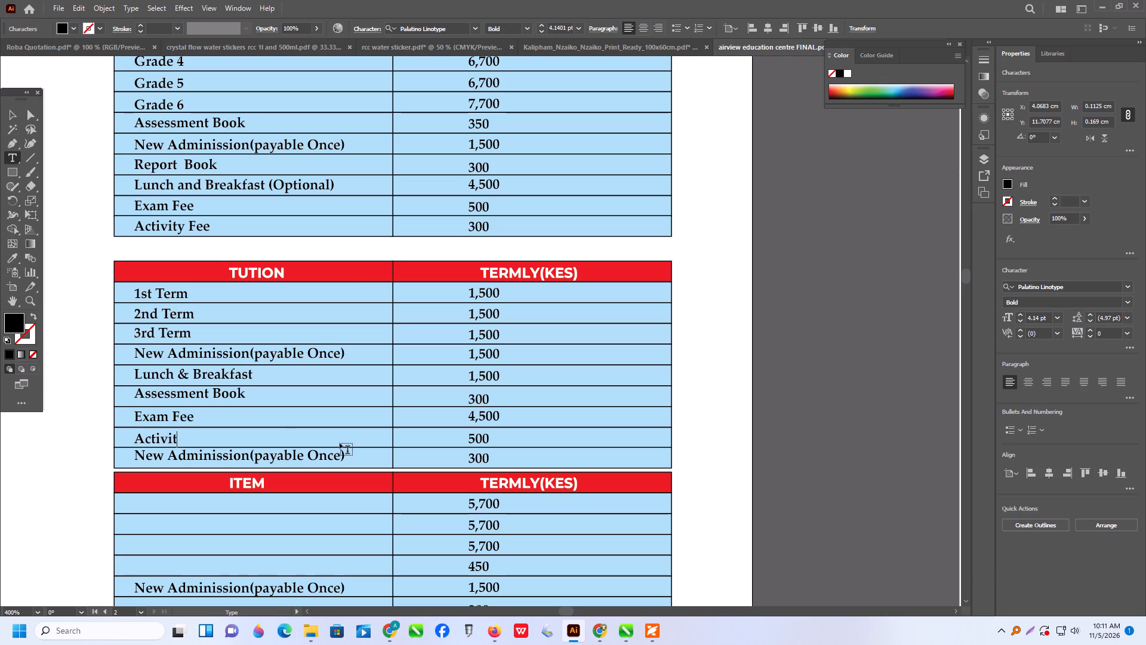
text(y fee)
Replace the last item label in the TUTION table with Computer/Home science.
drag(135, 454, 399, 469)
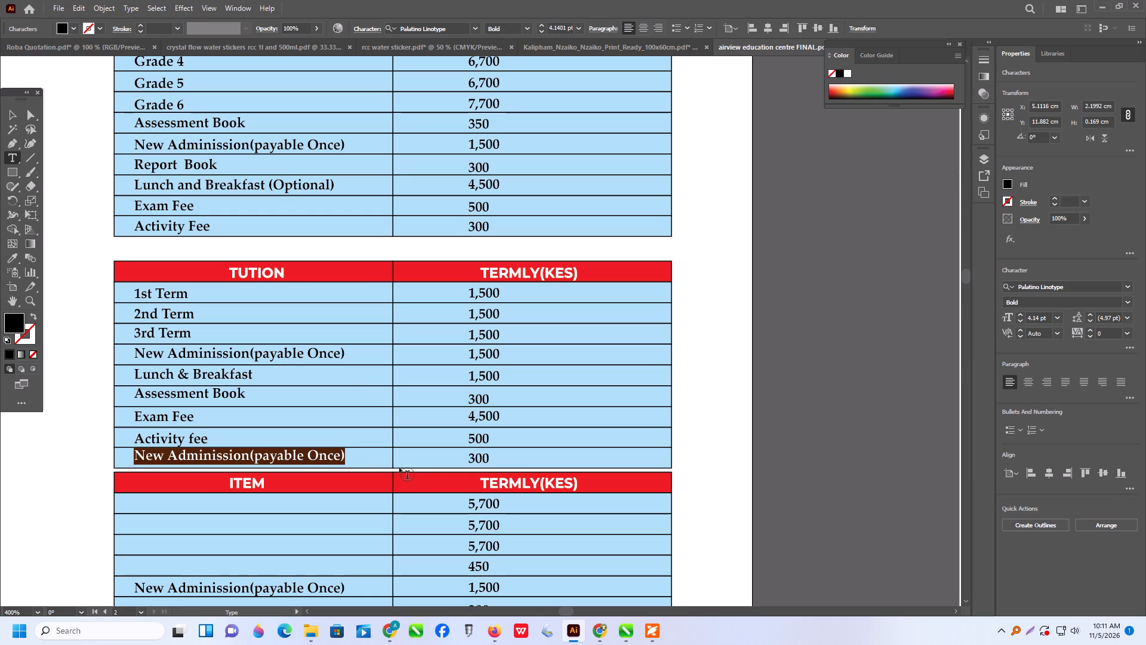
text(ompute)
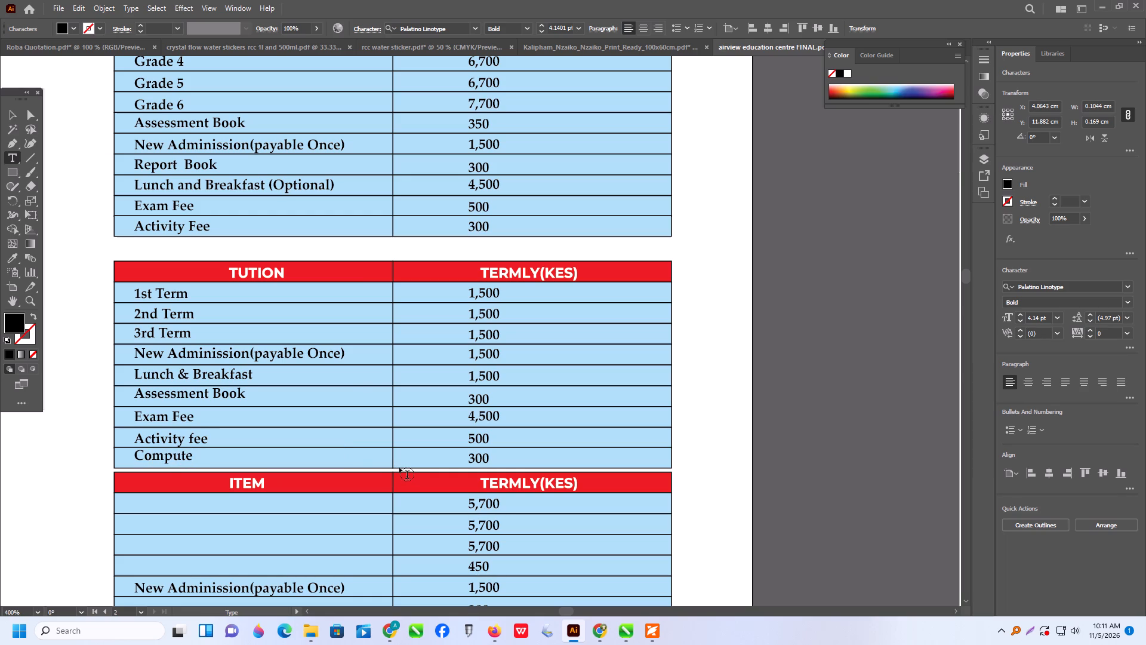
key(r)
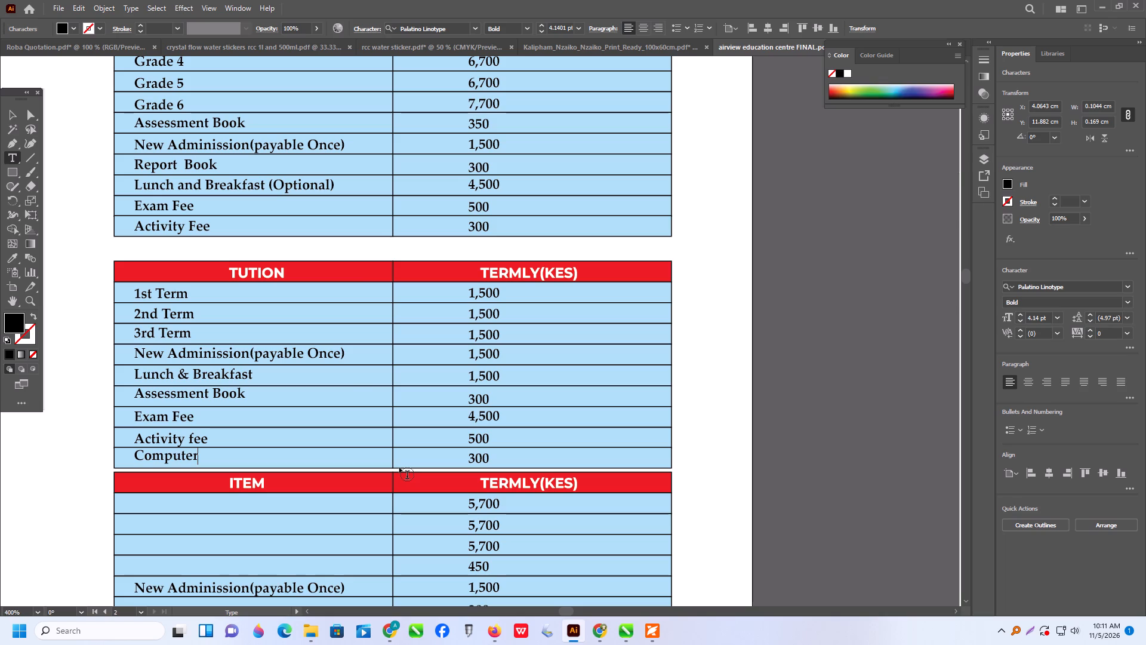
key(slash)
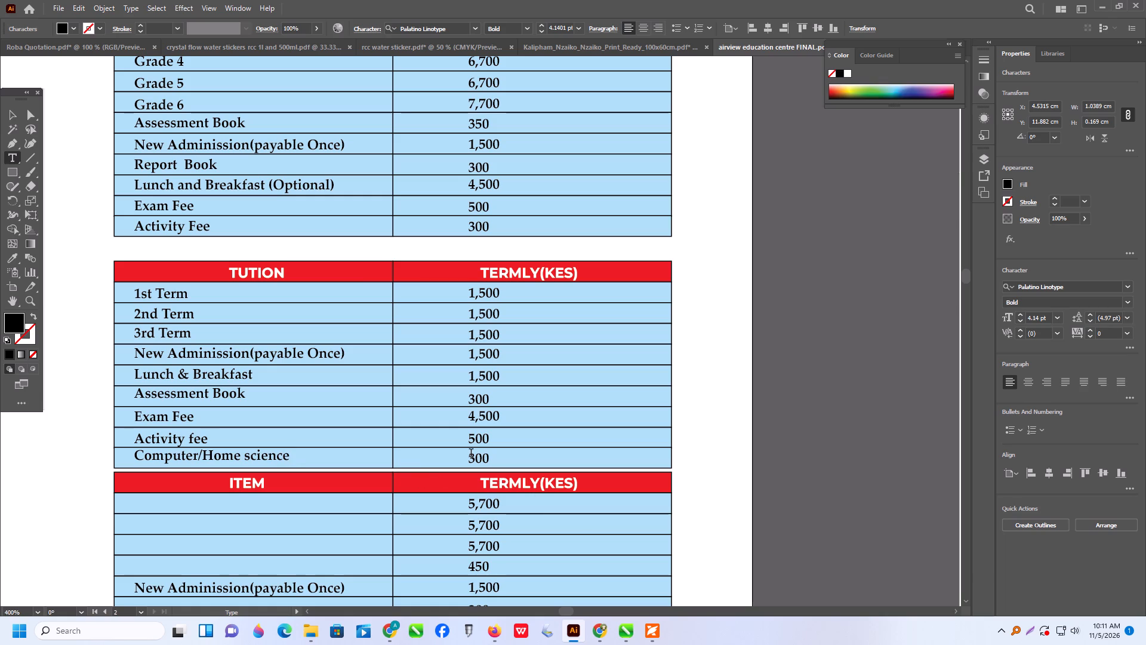
Replace the Computer/Home science amount in the TUTION table with 1,000(per term).
drag(471, 454, 493, 462)
text(10)
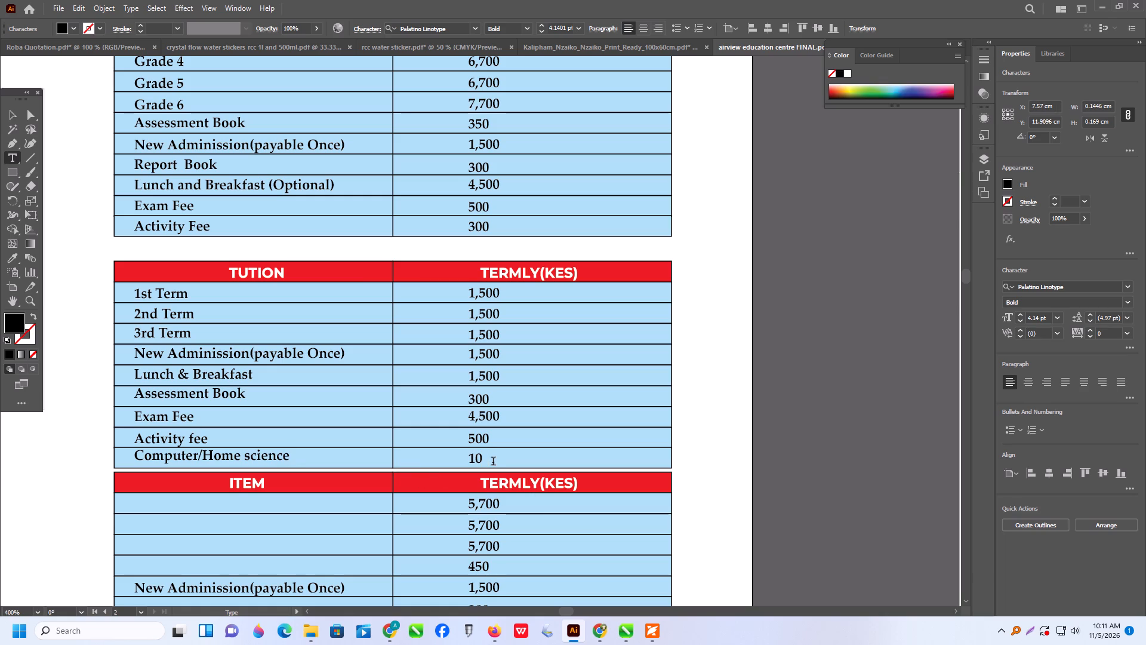
text(,00)
key(0)
key(shift+parenleft)
text(per term)
key(shift+parenright)
drag(470, 439, 509, 447)
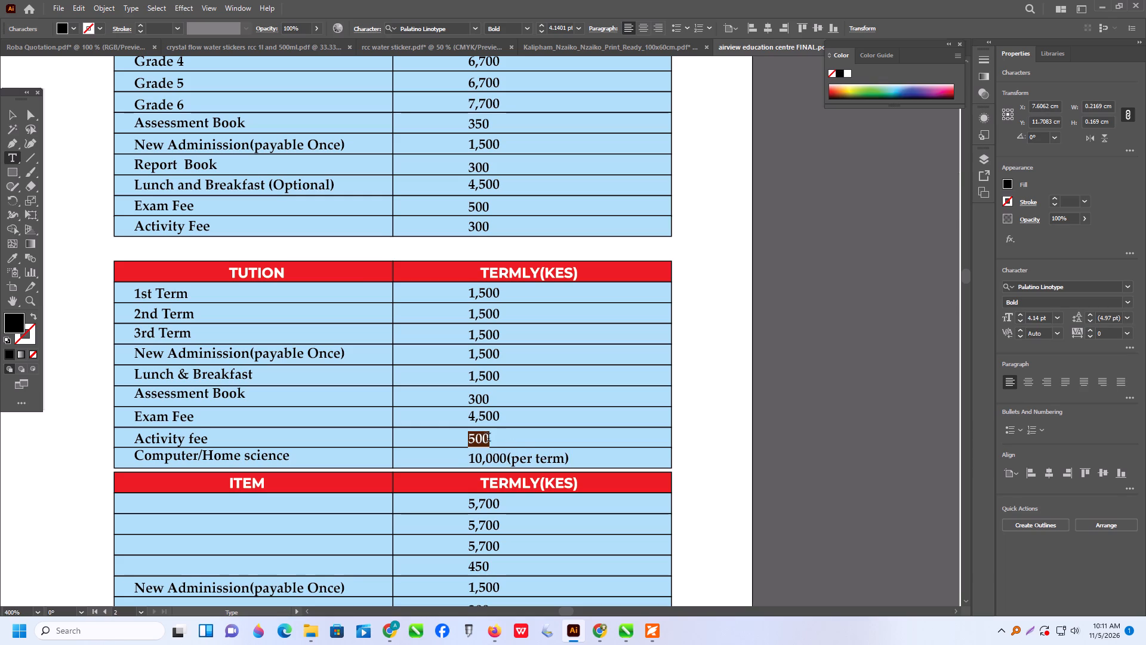
click(488, 438)
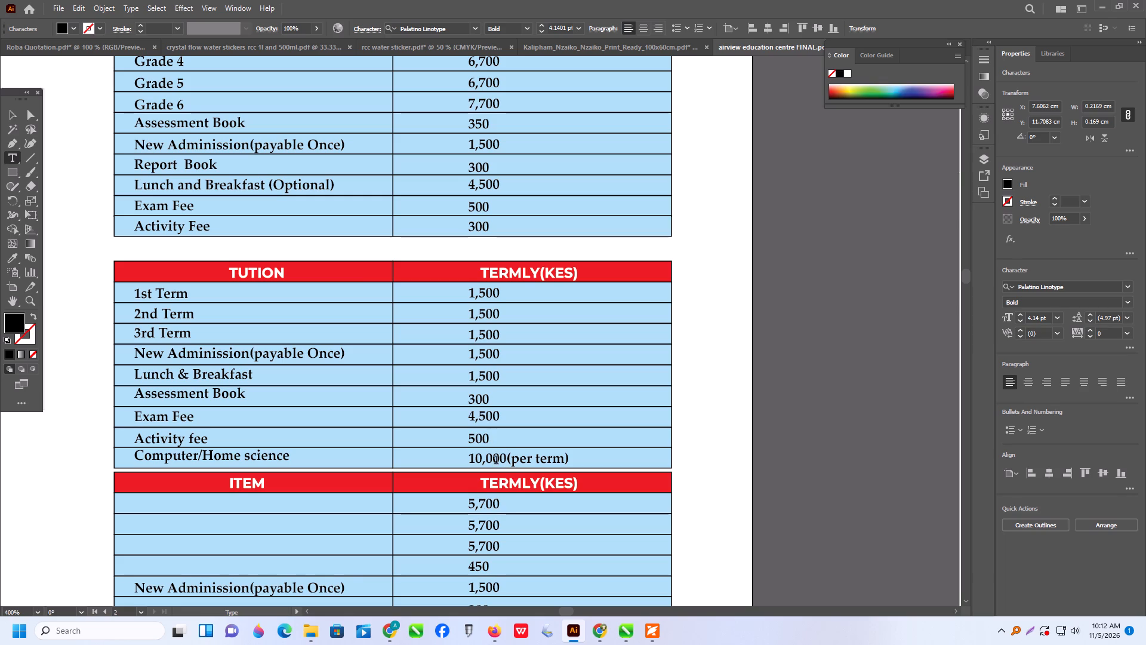
click(486, 461)
key(BackSpace)
key(BackSpace)
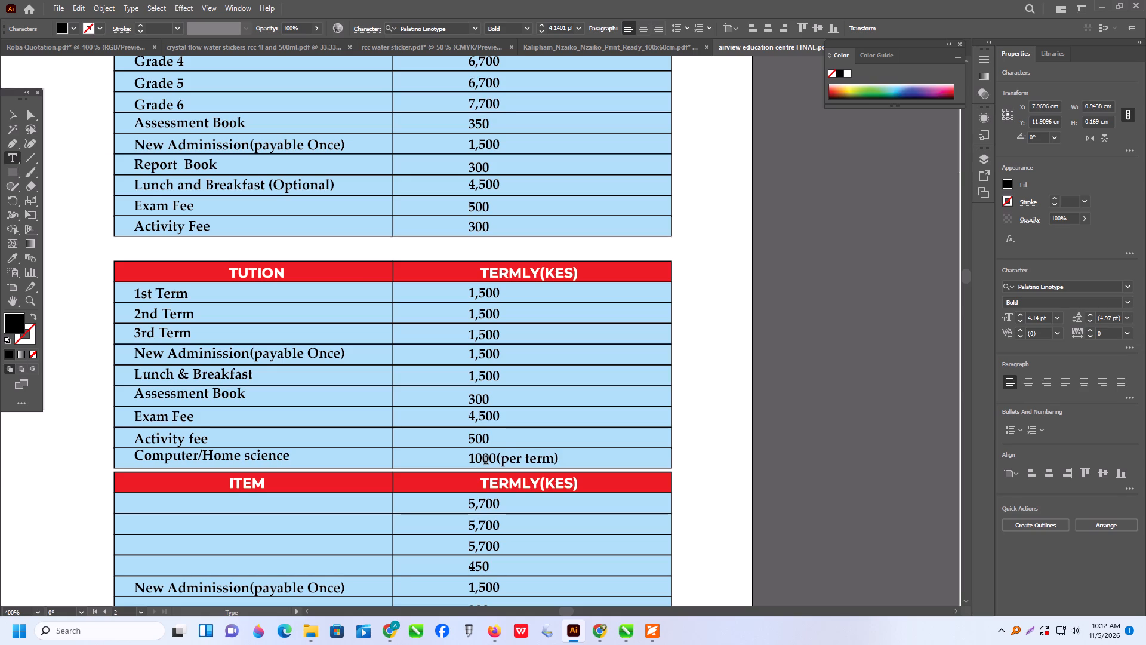
key(comma)
Change the Exam Fee amount in the TUTION table to 1,000.
drag(483, 417, 464, 413)
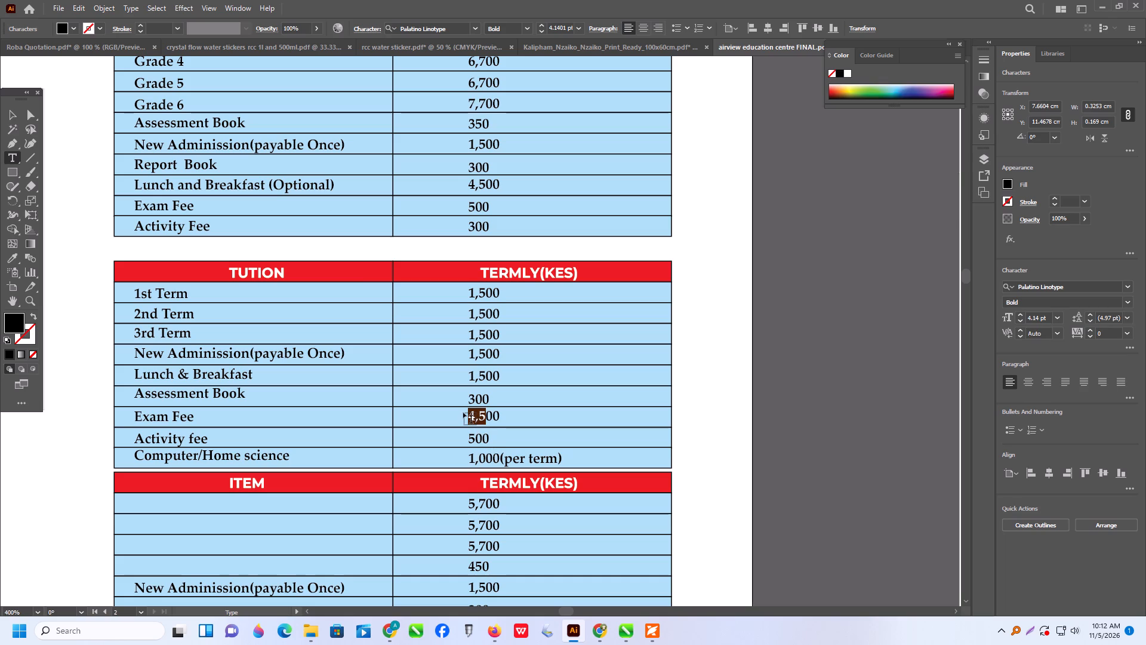
key(1)
key(comma)
key(0)
Add (per term) after the Activity fee amount in the TUTION table.
click(487, 440)
key(shift+parenleft)
text(per)
key(space)
text(term)
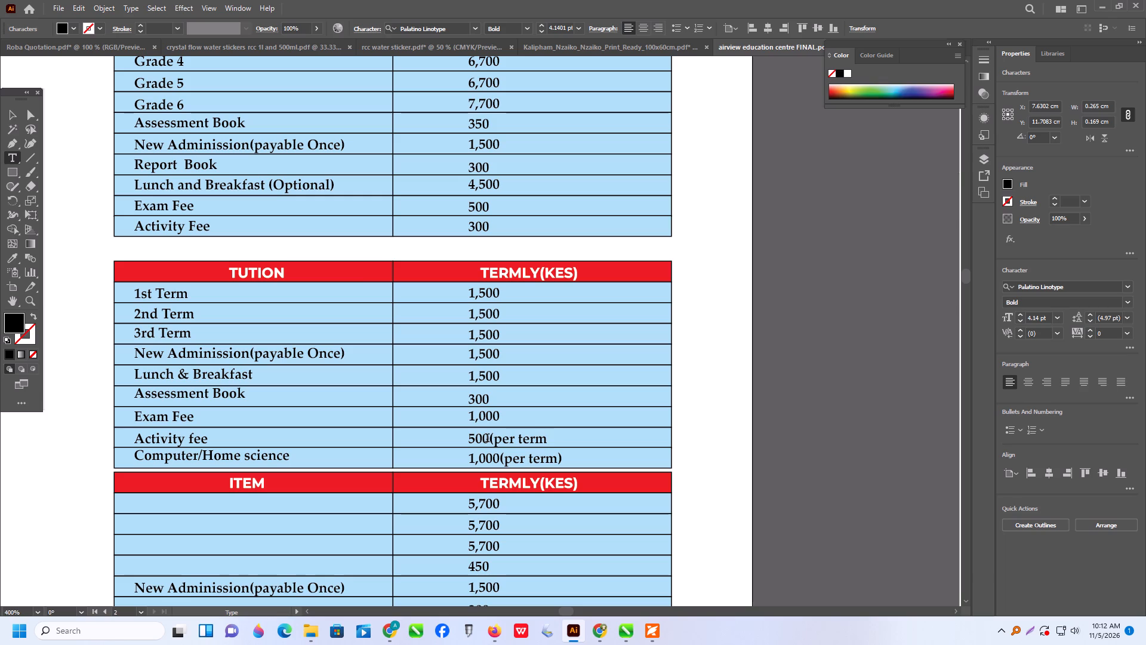
key(shift+parenright)
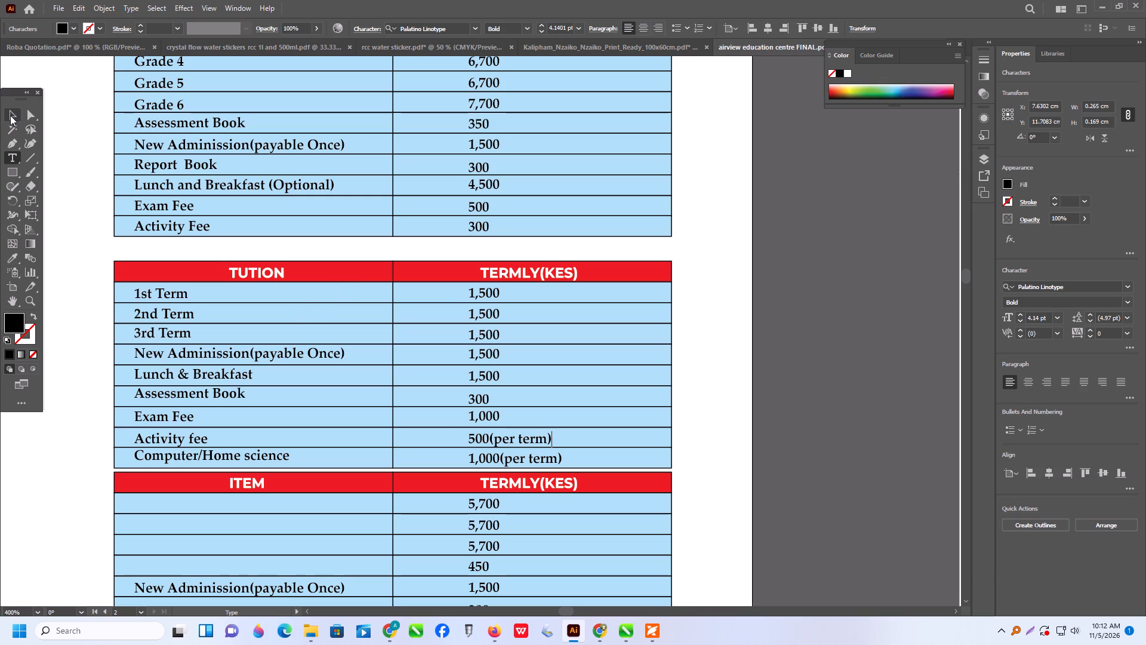
Add (per term) after the Exam Fee amount in the TUTION table.
click(10, 115)
click(486, 295)
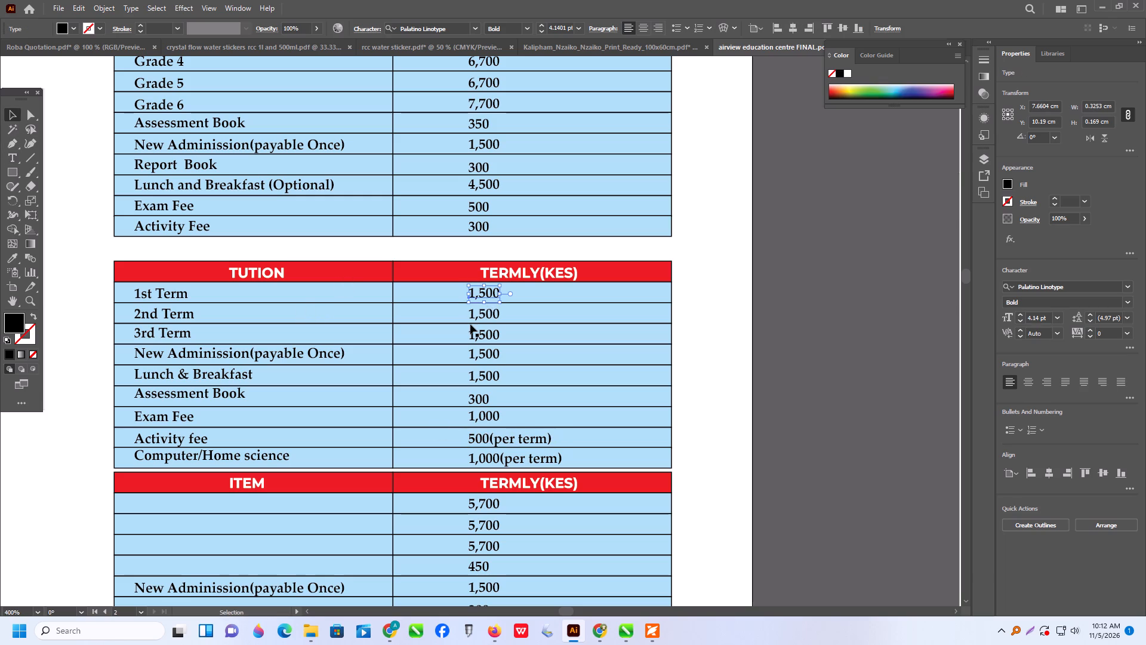
double_click(497, 414)
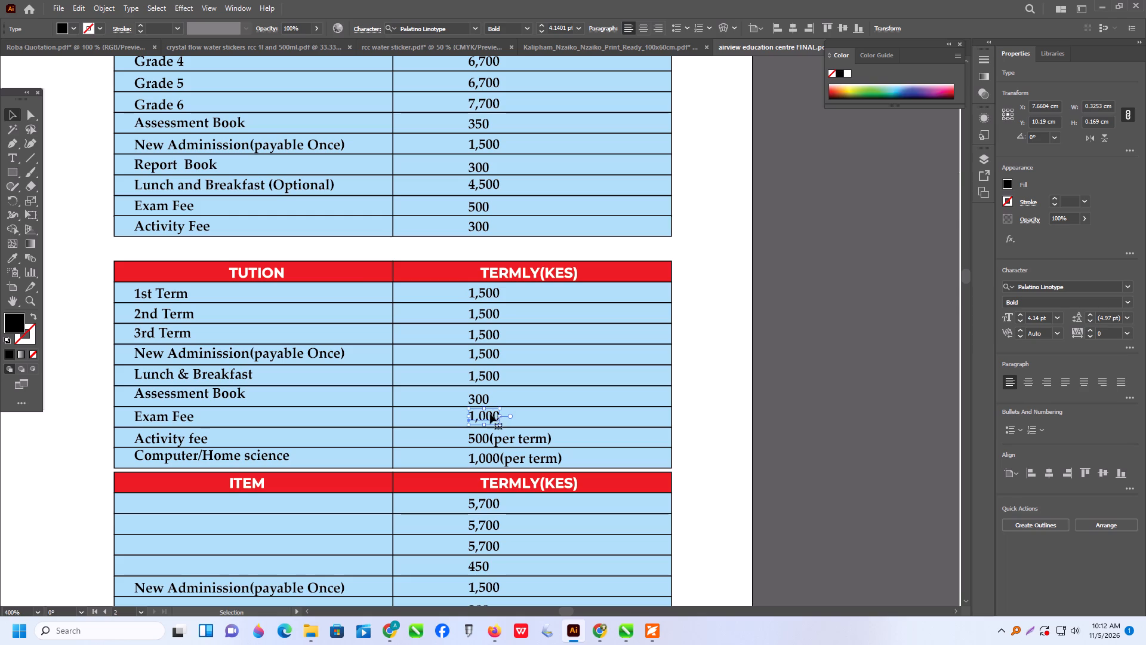
double_click(490, 414)
click(498, 417)
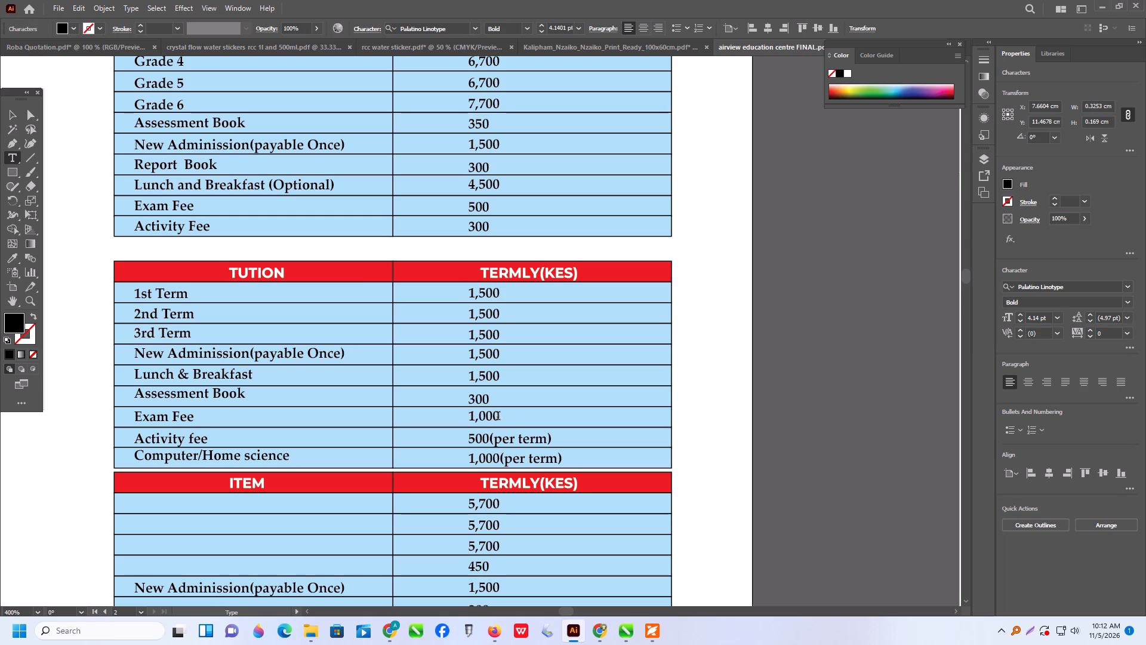
text((per term)
key(shift+parenright)
Change the Assessment Book amount in the TUTION table to 450(per year, leaving the bracket open.
drag(481, 399, 461, 400)
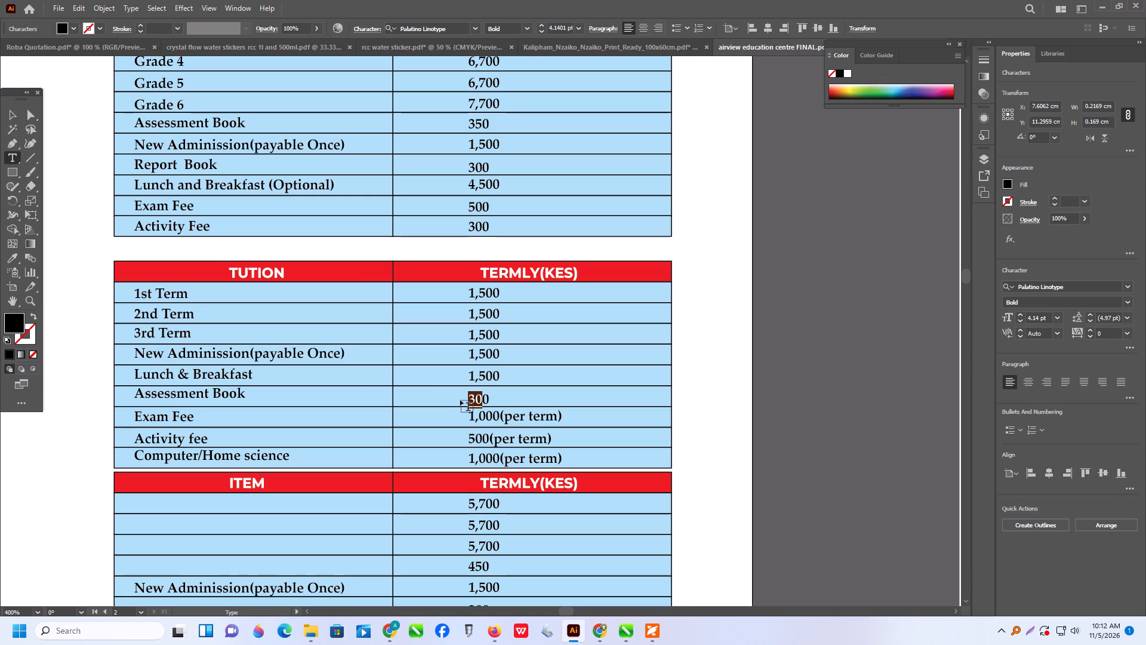
key(5)
key(BackSpace)
text(45)
click(488, 397)
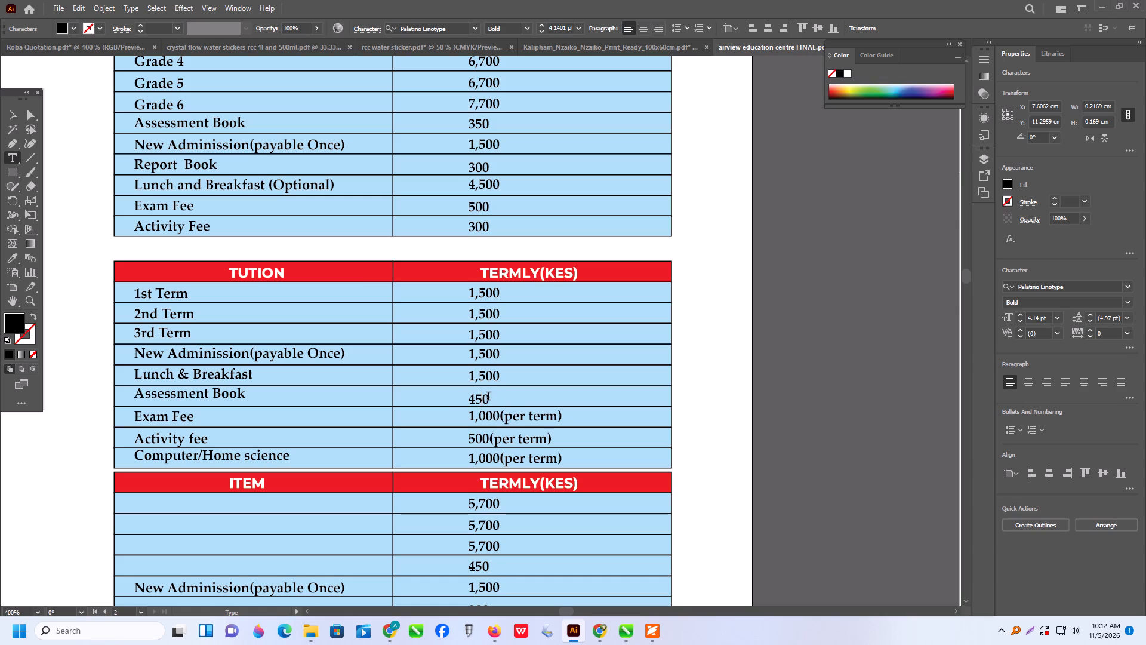
text((per year)
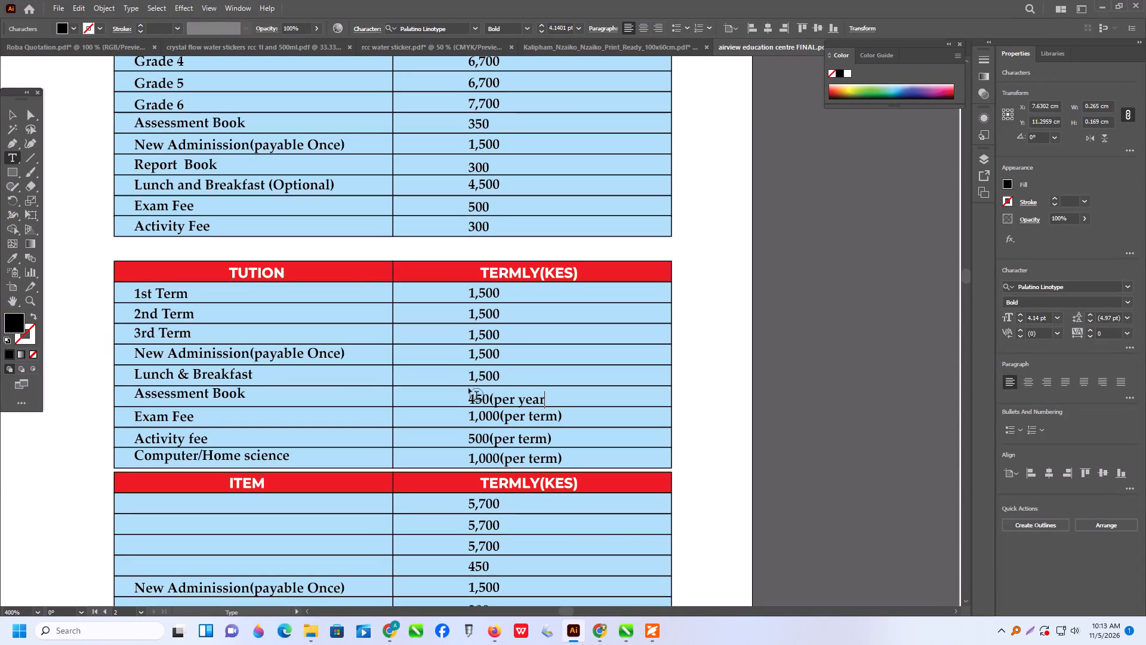
Change the Lunch & Breakfast amount in the TUTION table to 4,500(per term).
drag(480, 378, 464, 376)
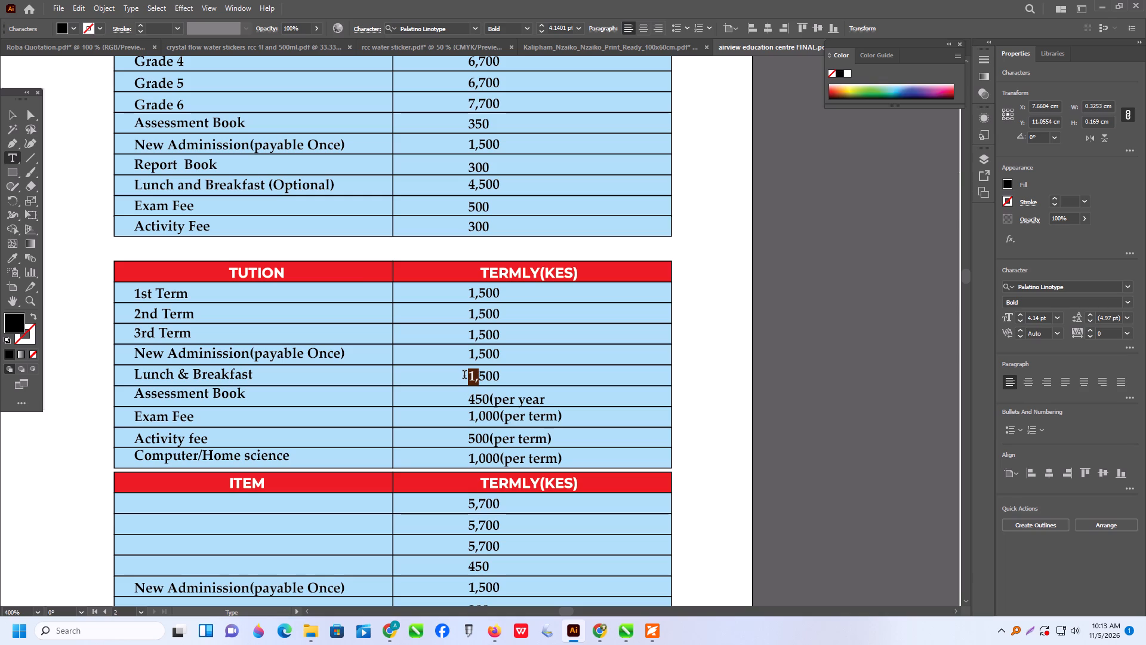
key(4)
key(comma)
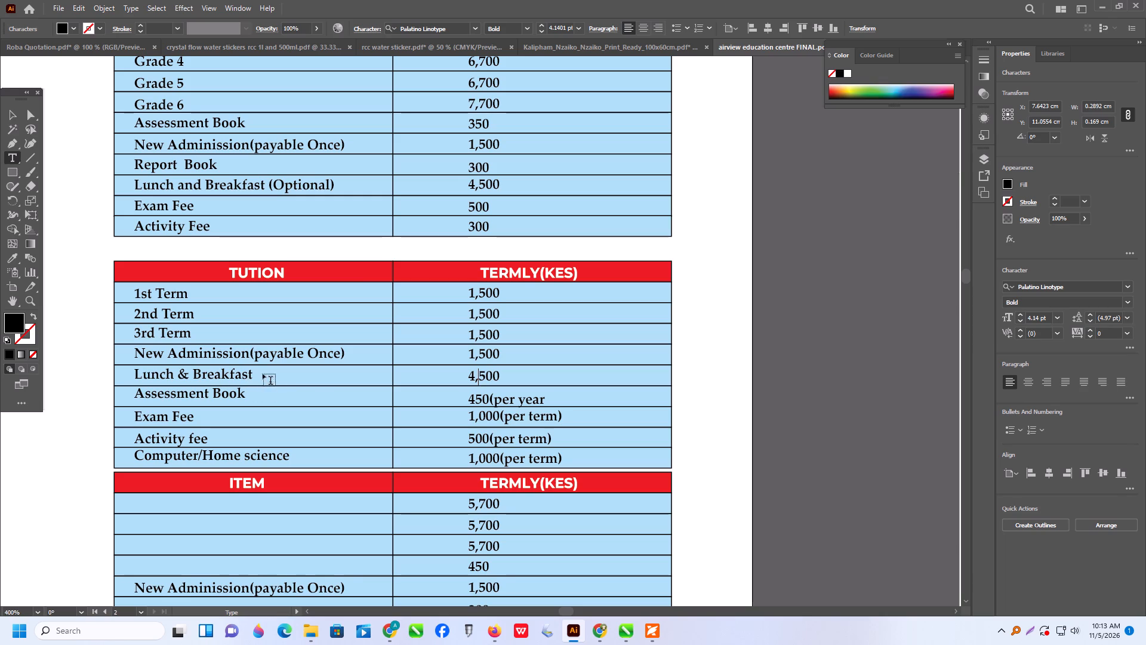
click(500, 376)
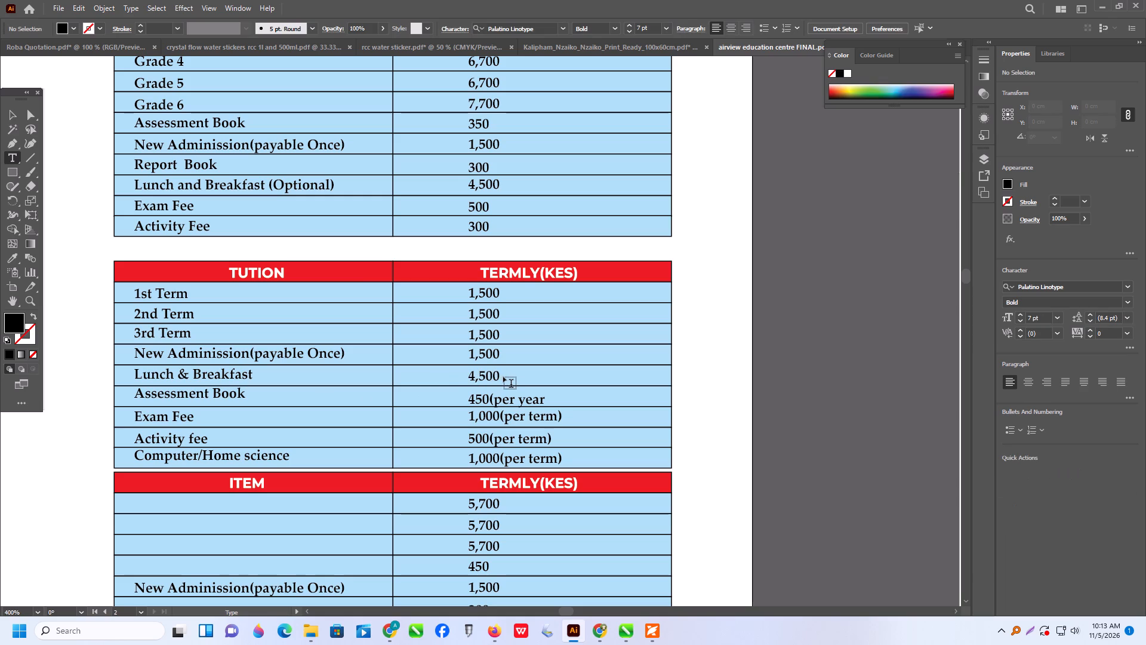
click(497, 377)
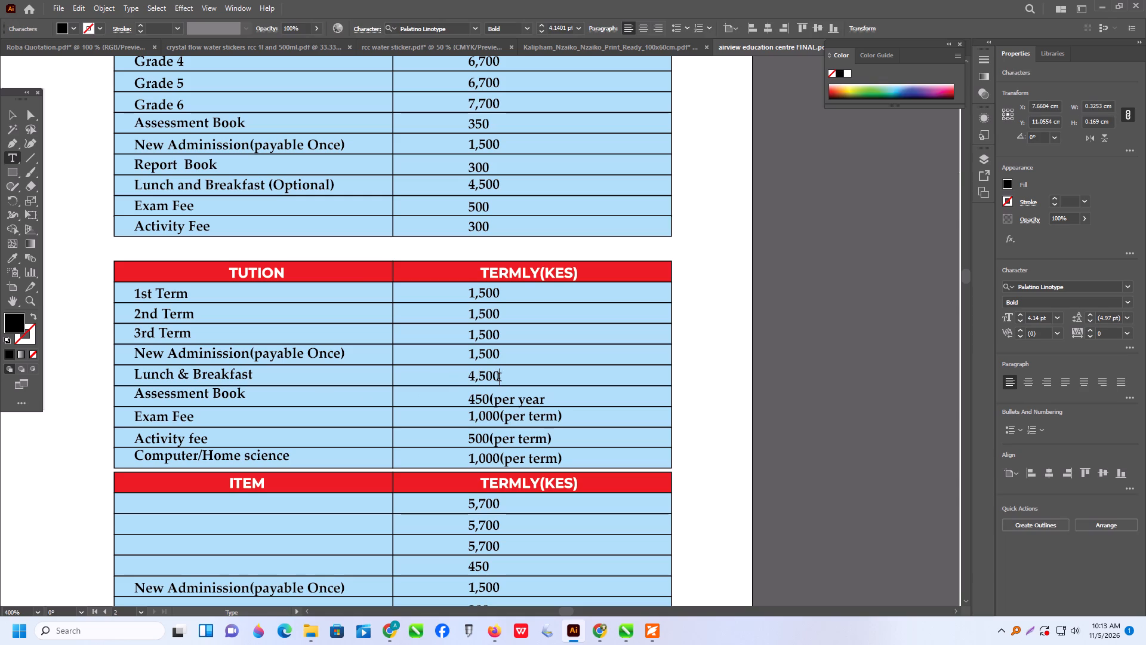
key(shift+parenleft)
text(per)
key(space)
text(term)
key(shift+parenright)
Change the New Adminission(payable Once) amount in the TUTION table to 20000.
drag(484, 355, 464, 355)
text(200)
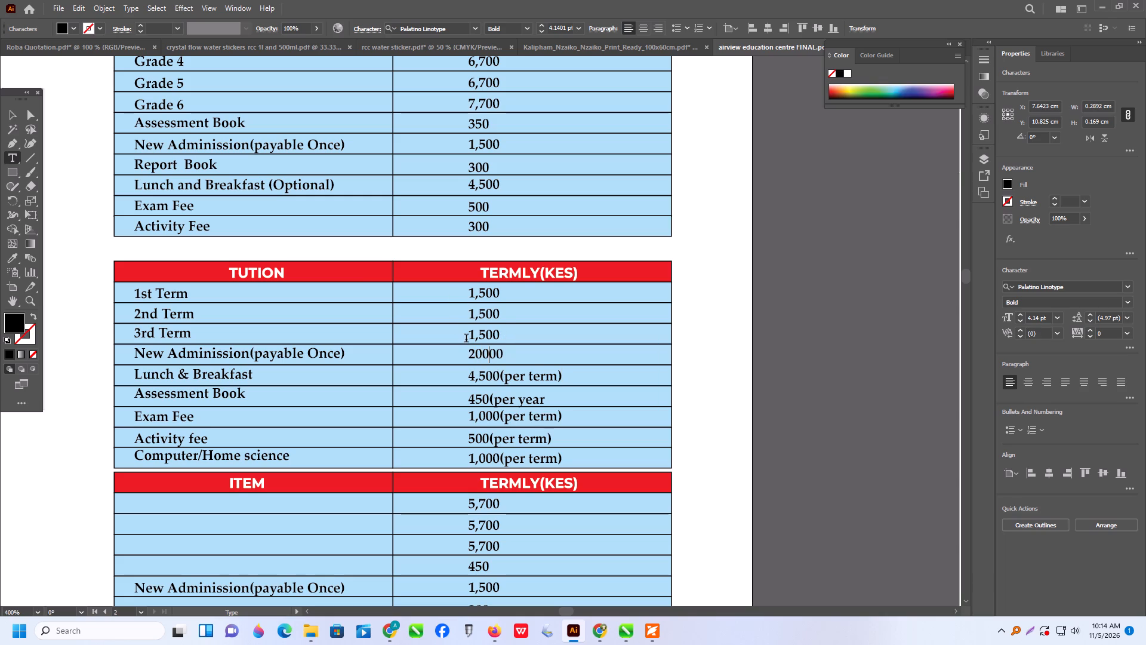
Correct the New Adminission(payable Once) amount in the TUTION table to 2,000.
key(BackSpace)
key(BackSpace)
text(,0)
Change the 3rd Term amount in the TUTION table to 9,500.
drag(475, 336, 465, 337)
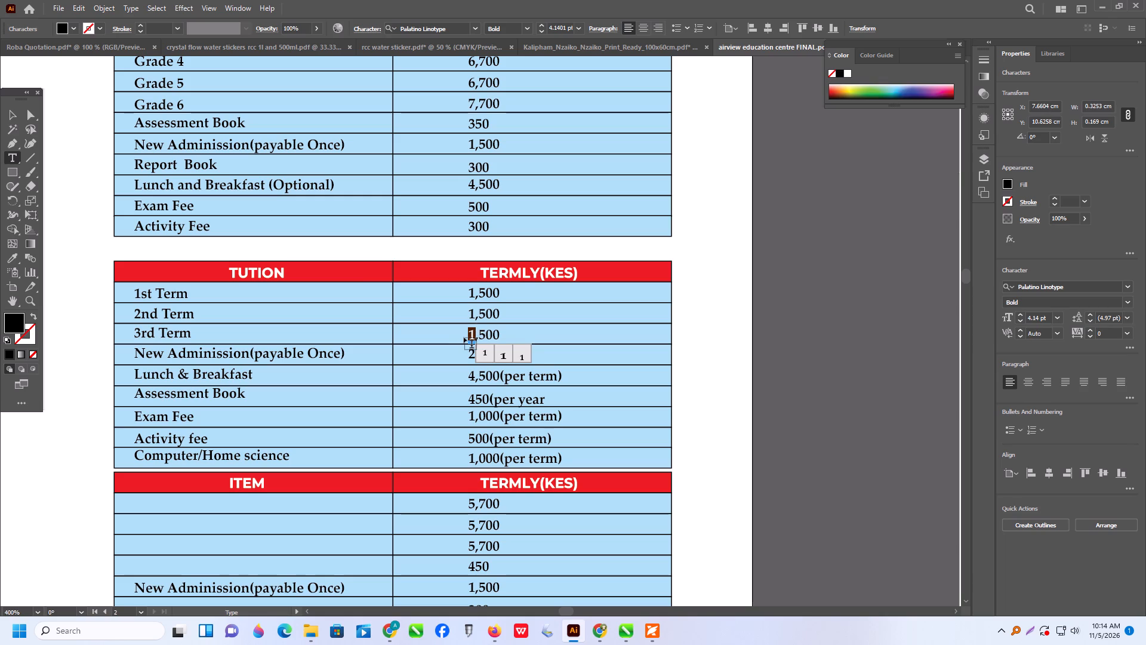
key(9)
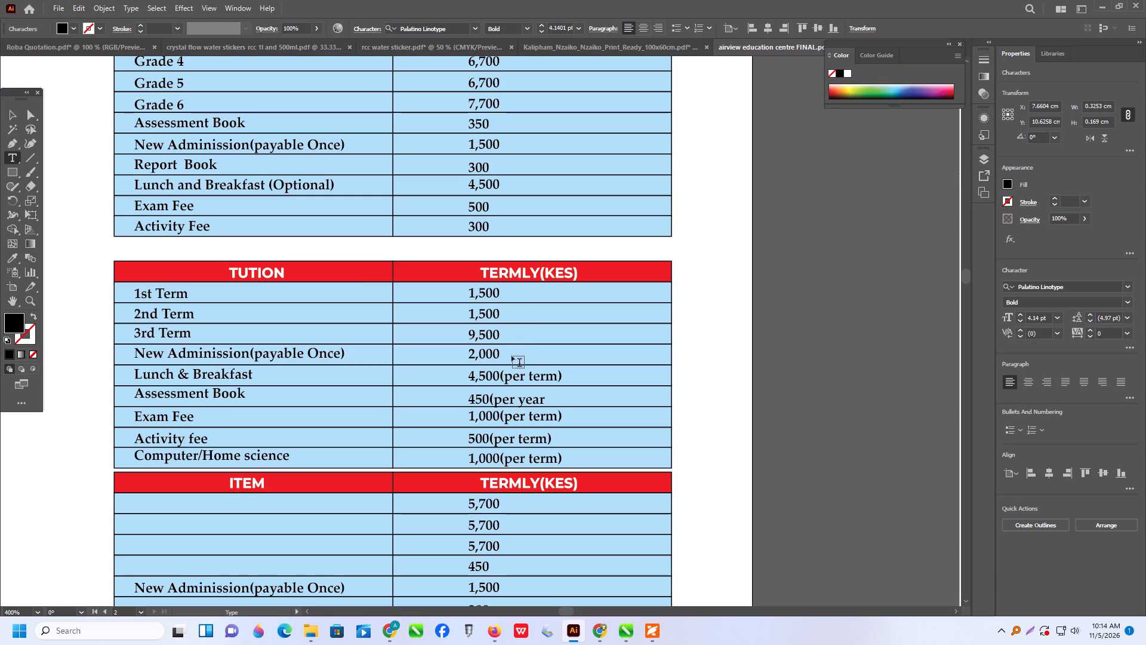
Change the 2nd Term amount in the TUTION table to 10,000.
drag(485, 316, 469, 312)
text(10)
key(comma)
key(0)
Change the 1st Term amount in the TUTION table to 10,500 and finish the text editing.
click(475, 294)
key(0)
scroll(468, 232, down, 16)
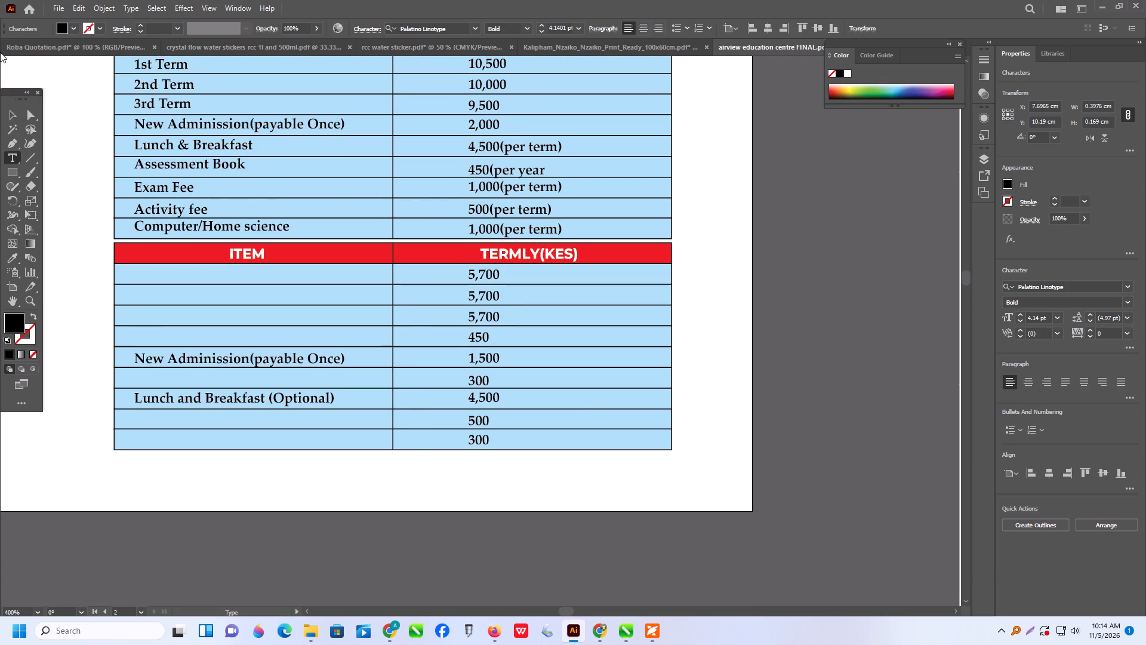
click(11, 110)
scroll(670, 336, down, 2)
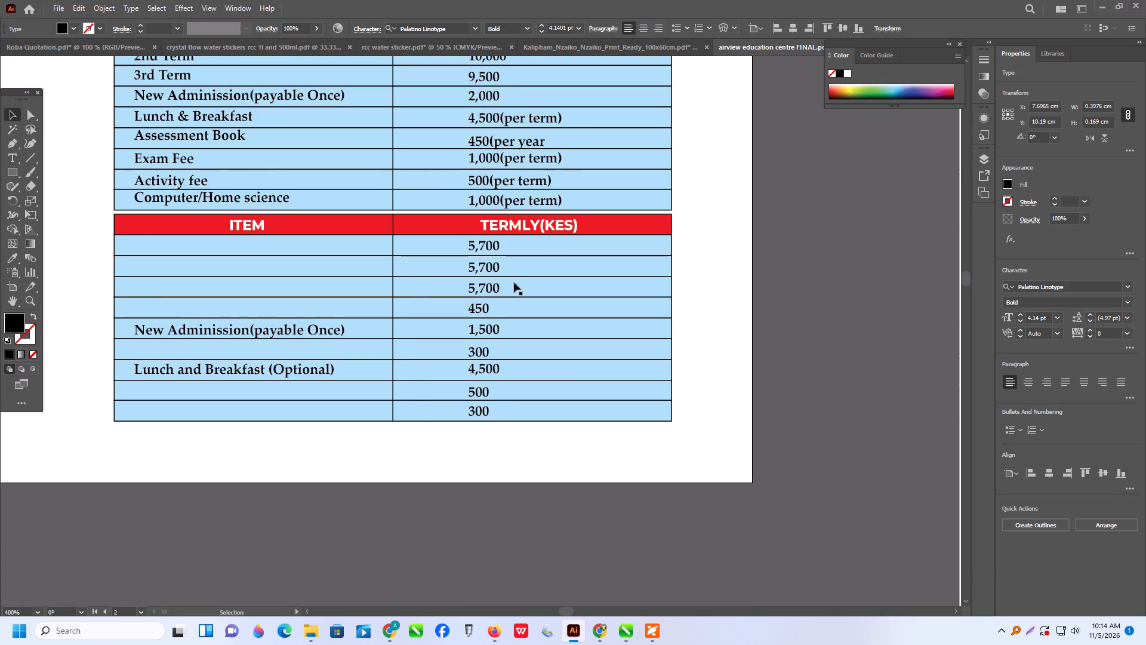
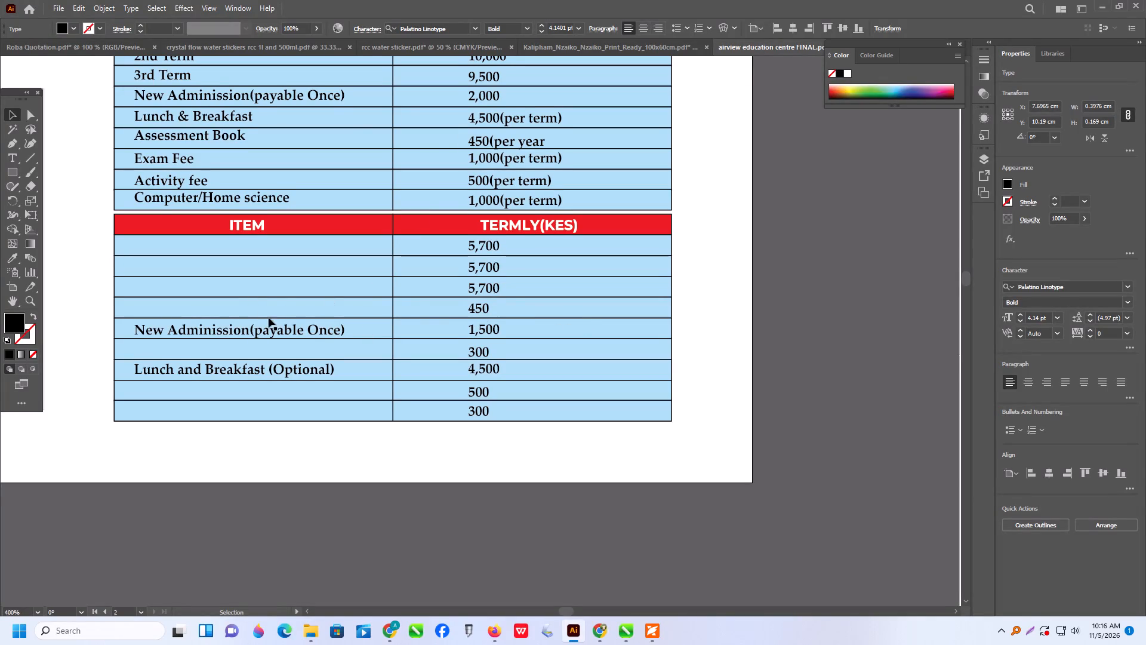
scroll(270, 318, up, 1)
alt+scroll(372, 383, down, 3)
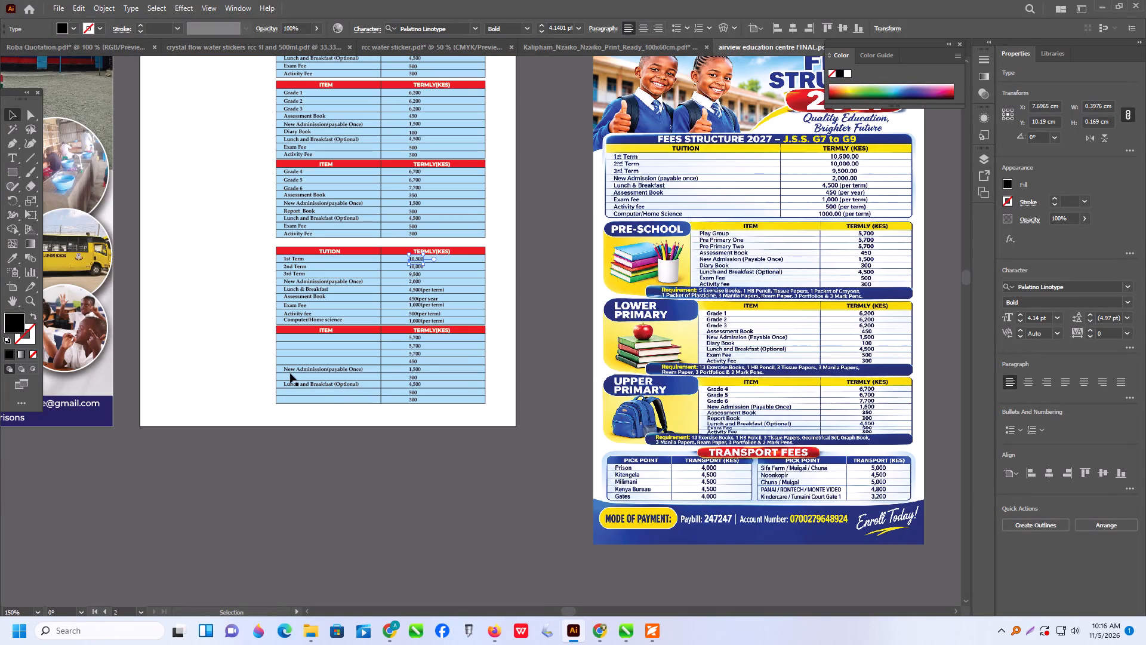
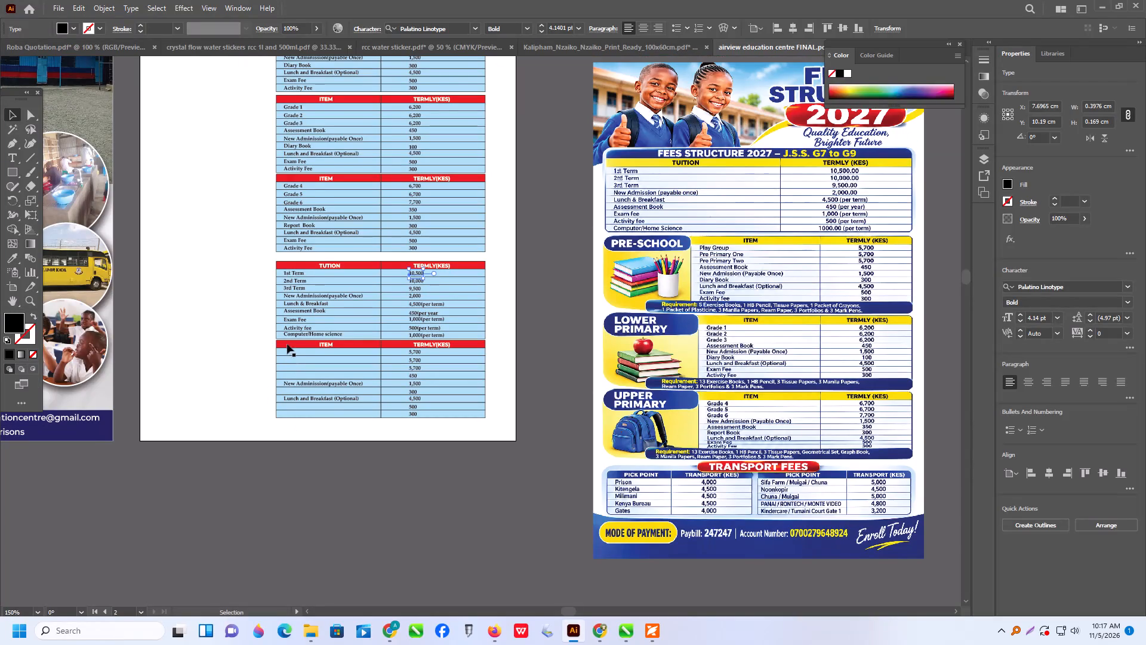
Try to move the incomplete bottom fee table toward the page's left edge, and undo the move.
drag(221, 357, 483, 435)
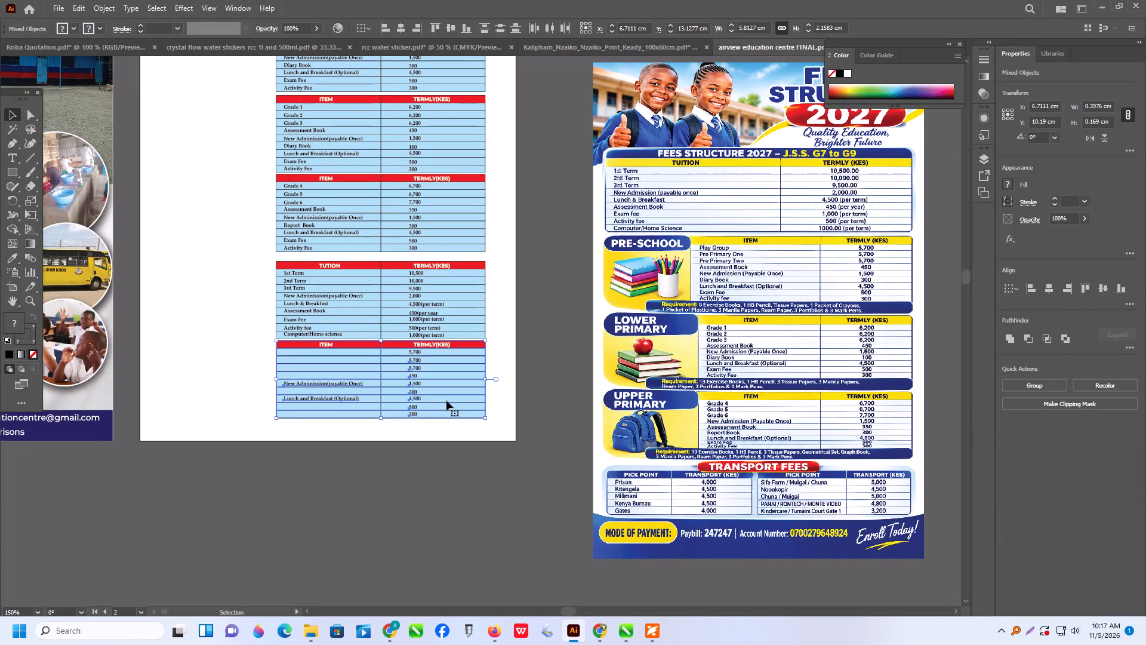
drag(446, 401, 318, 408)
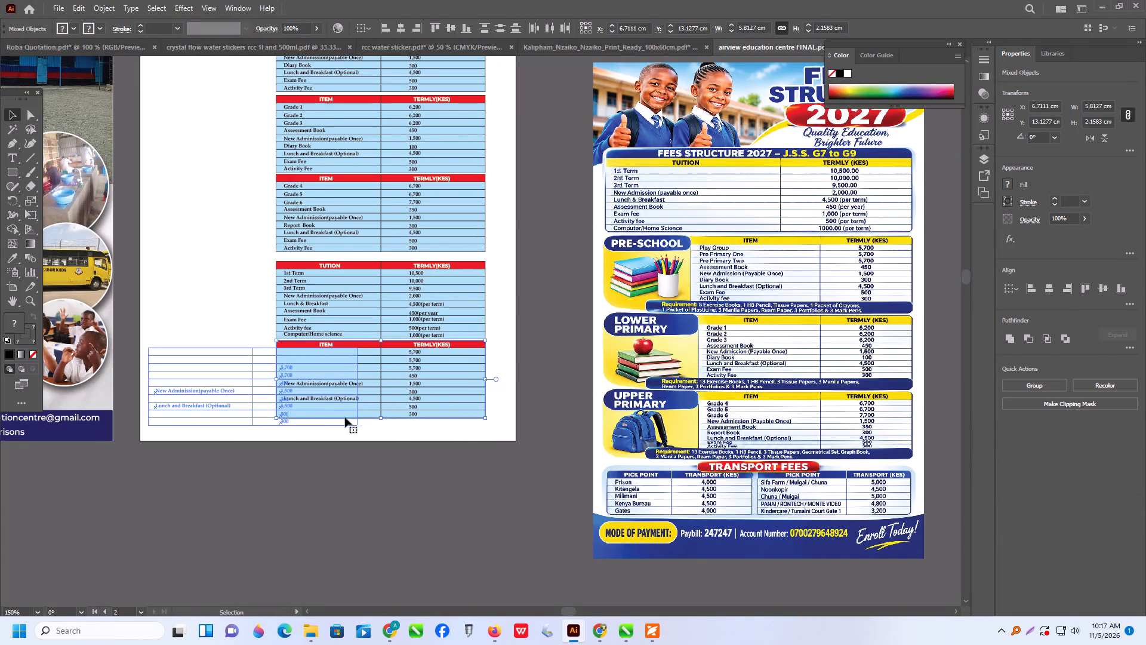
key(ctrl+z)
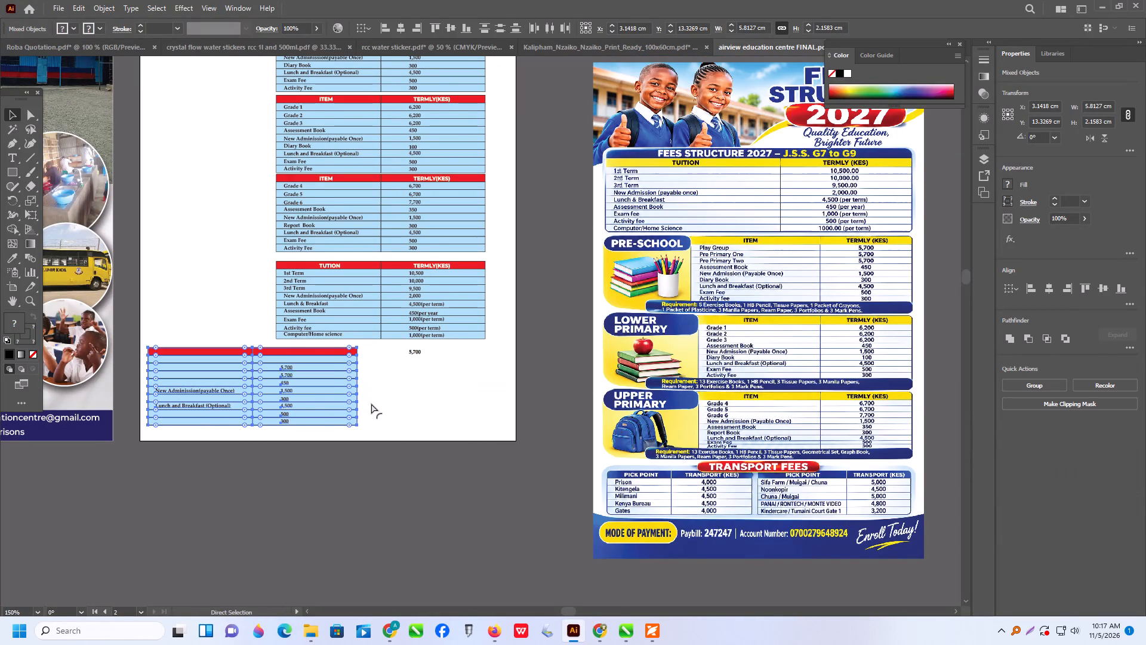
Move the whole bottom fee table, including all its text, left to about X 3.19 cm, Y 13.26 cm.
click(256, 345)
drag(255, 345, 403, 391)
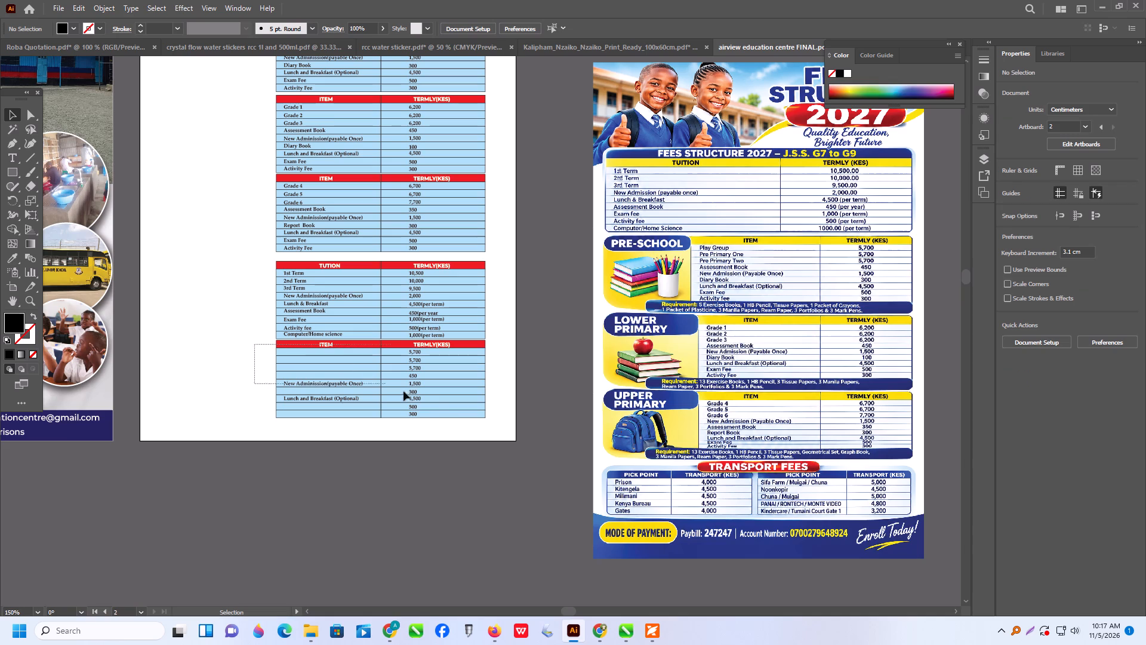
drag(403, 391, 513, 446)
scroll(396, 416, up, 3)
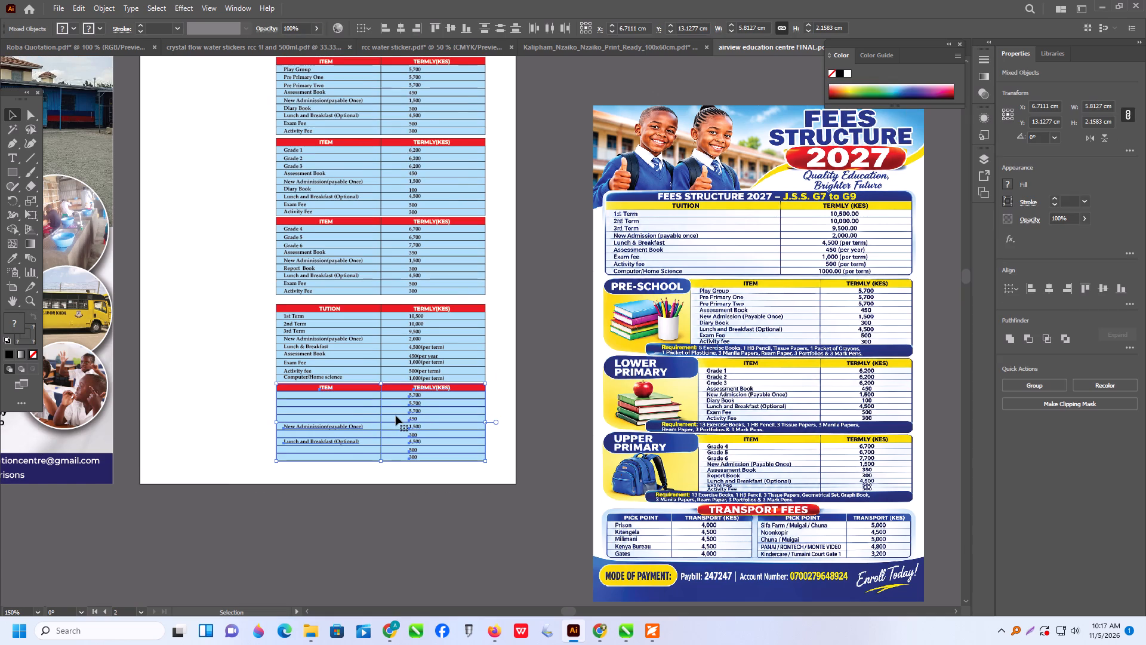
drag(397, 423, 381, 428)
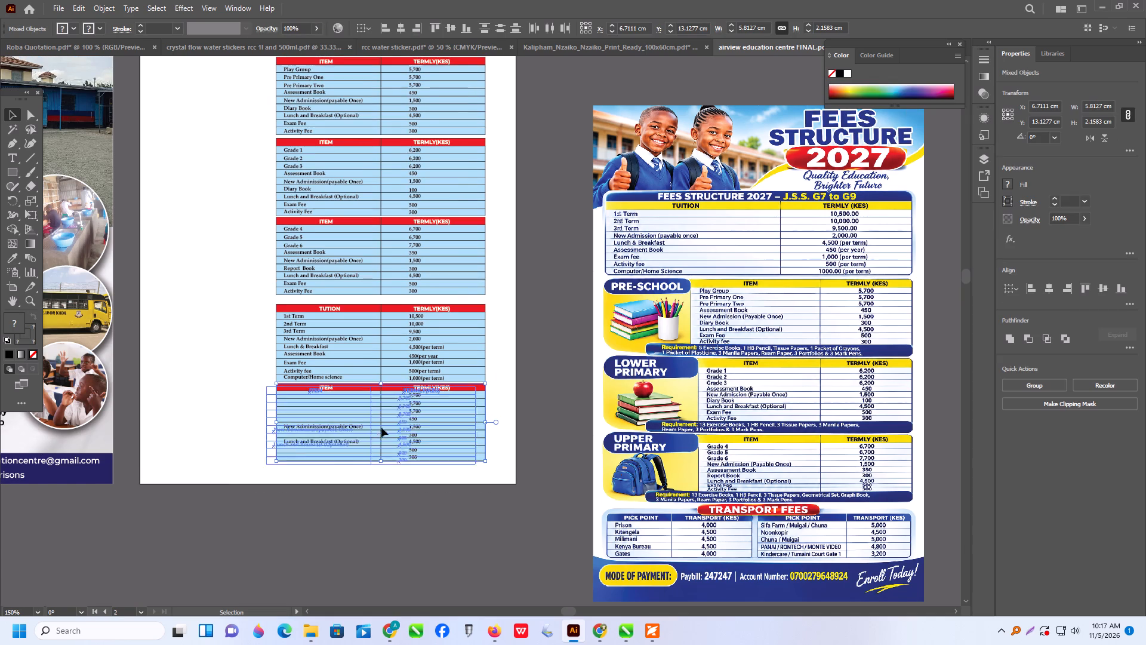
drag(381, 428, 270, 428)
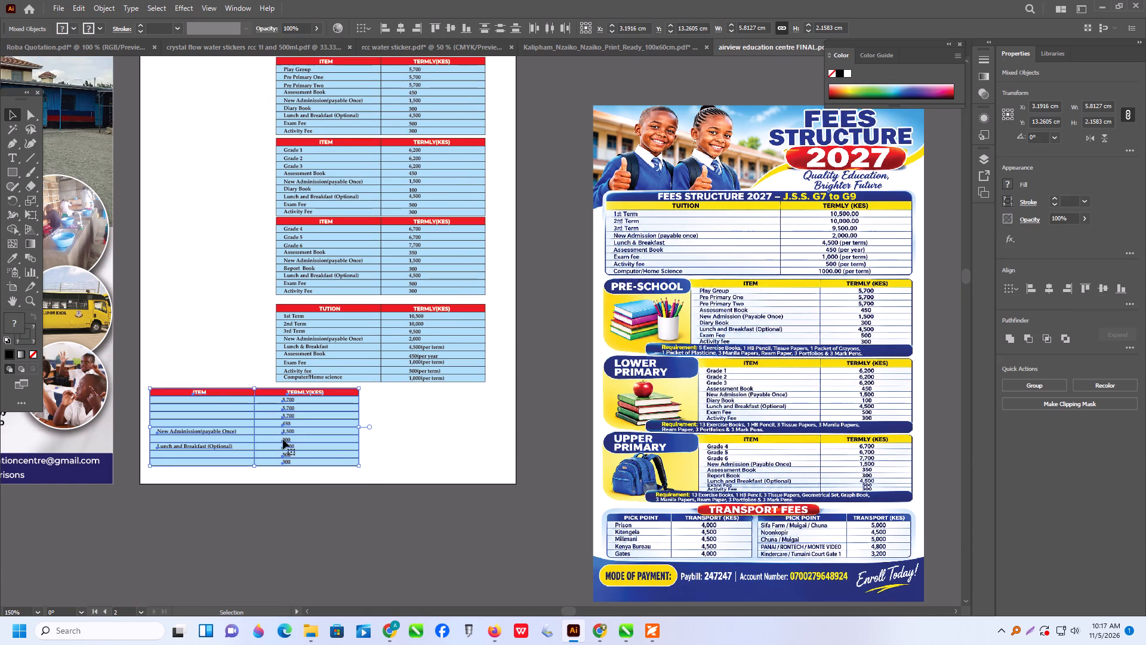
Duplicate the bottom table horizontally, placing the copy directly beside the original at about X 9.05 cm.
alt+drag(274, 441, 490, 443)
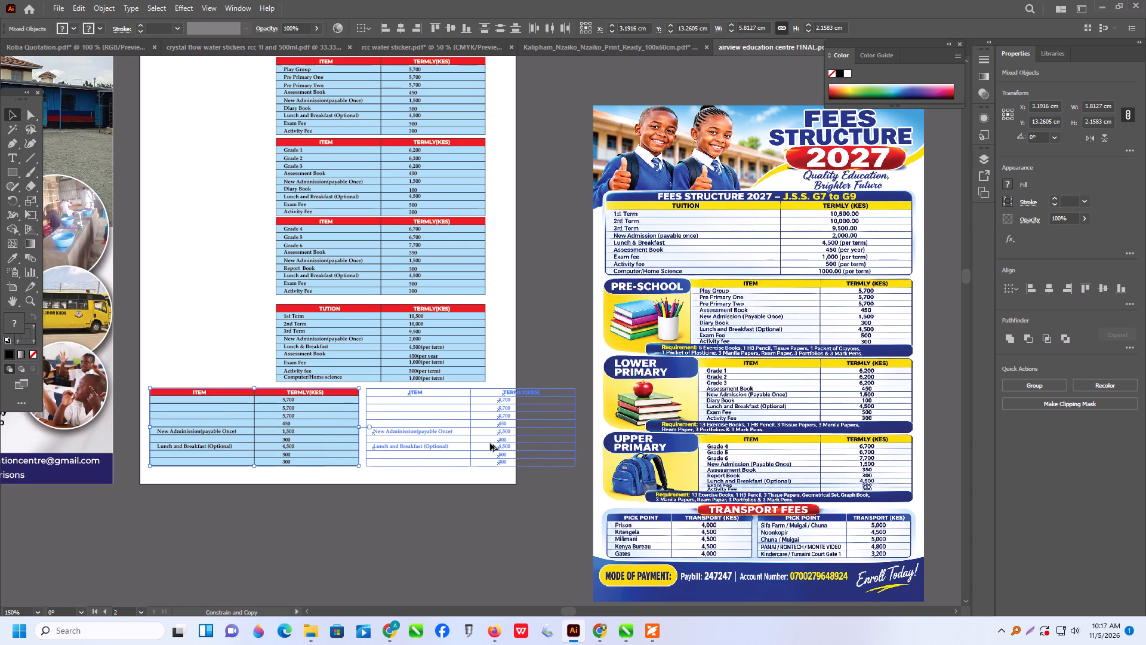
alt+drag(490, 443, 485, 443)
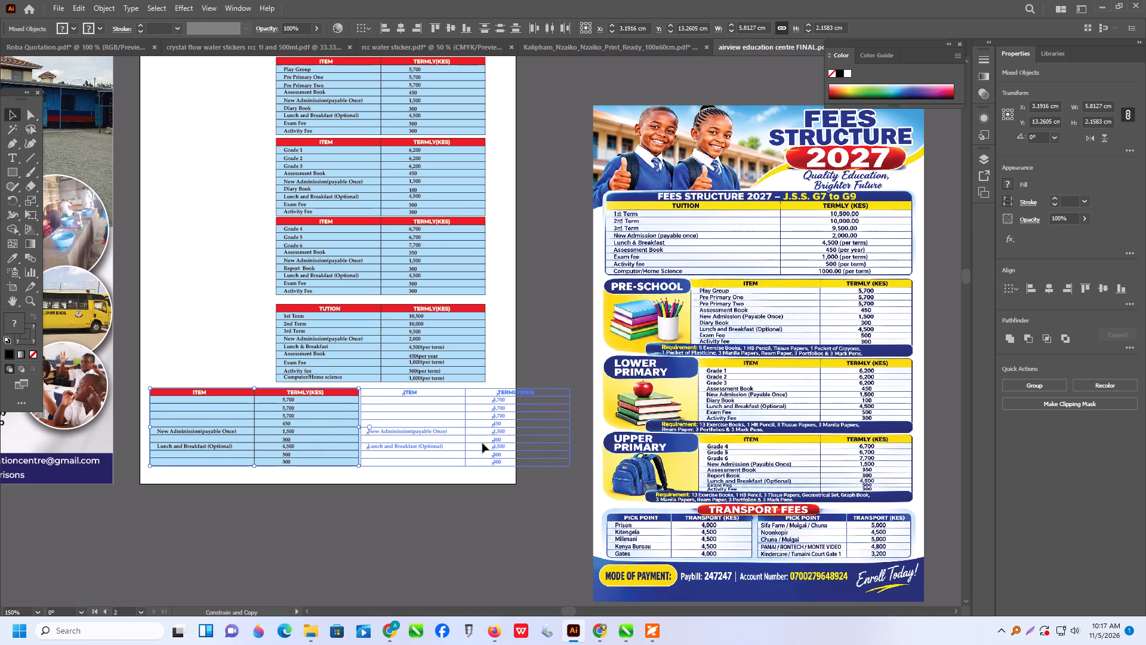
Scale both bottom tables together proportionally to about 9.93 cm wide so they fit within the page width.
shift+drag(134, 395, 506, 477)
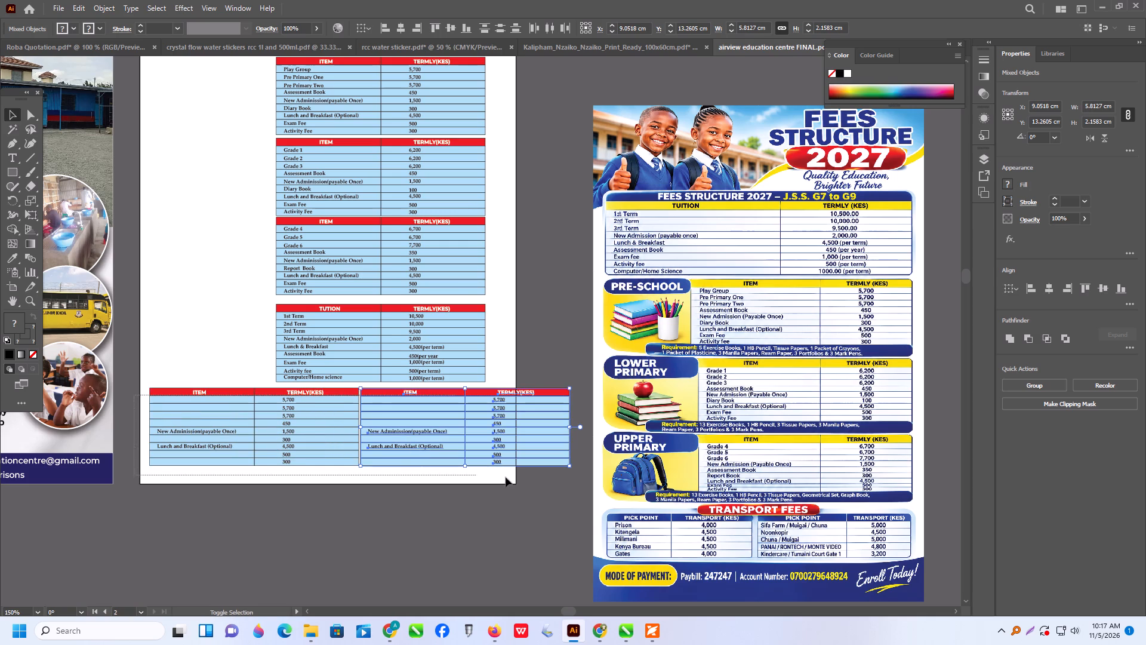
shift+drag(506, 477, 570, 478)
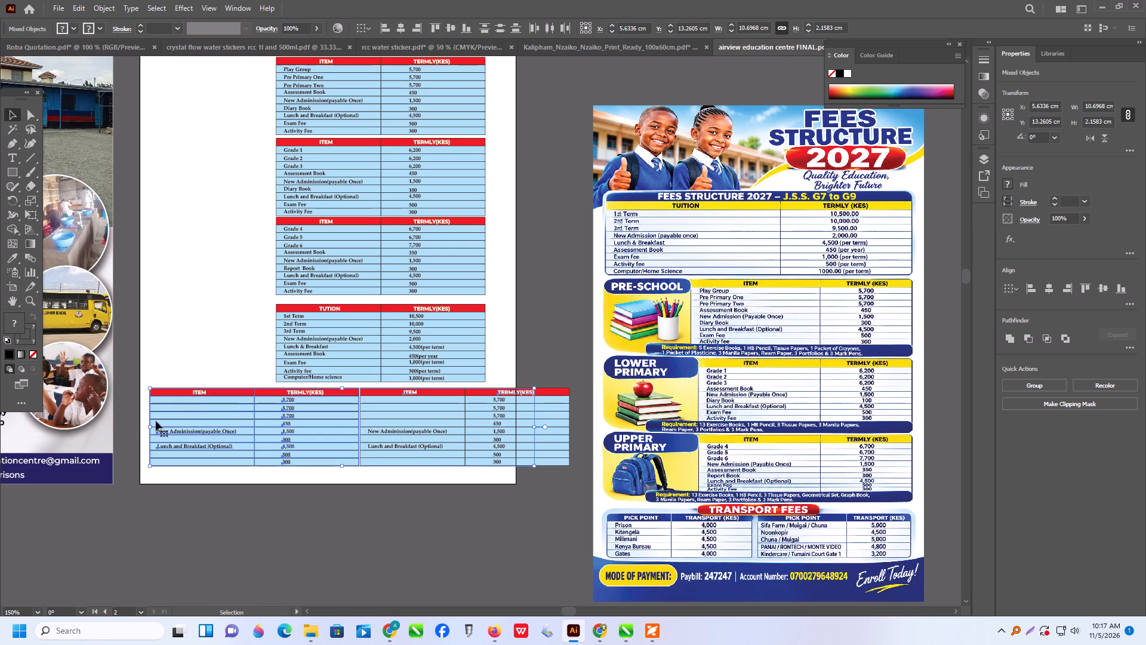
click(144, 404)
click(138, 395)
drag(138, 394, 598, 479)
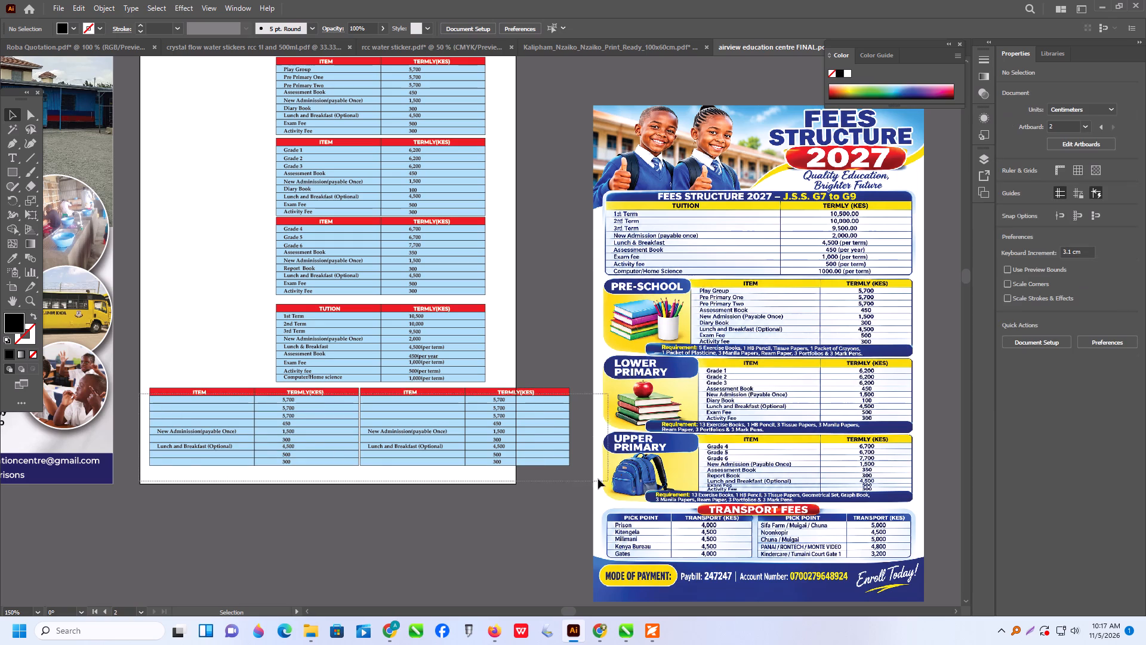
drag(598, 479, 584, 474)
shift+drag(570, 463, 523, 466)
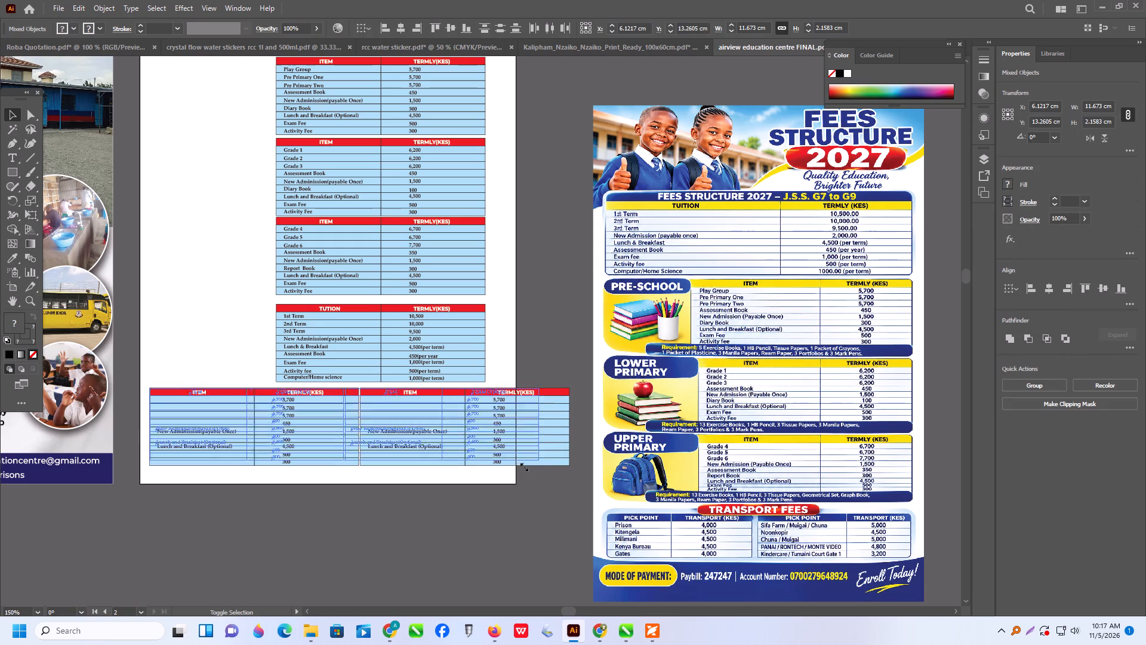
shift+drag(523, 466, 507, 466)
Position the paired tables below the tuition table, centred at about X 5.21 cm, Y 13.41 cm.
alt+scroll(356, 442, up, 1)
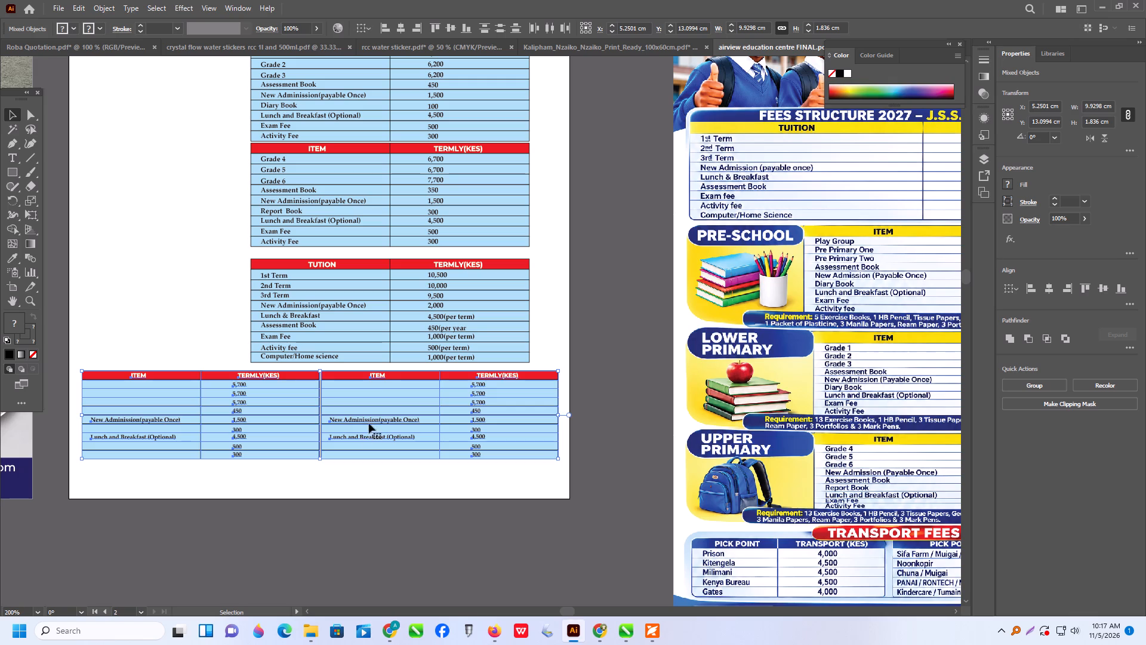
drag(369, 423, 369, 449)
alt+scroll(377, 453, down, 1)
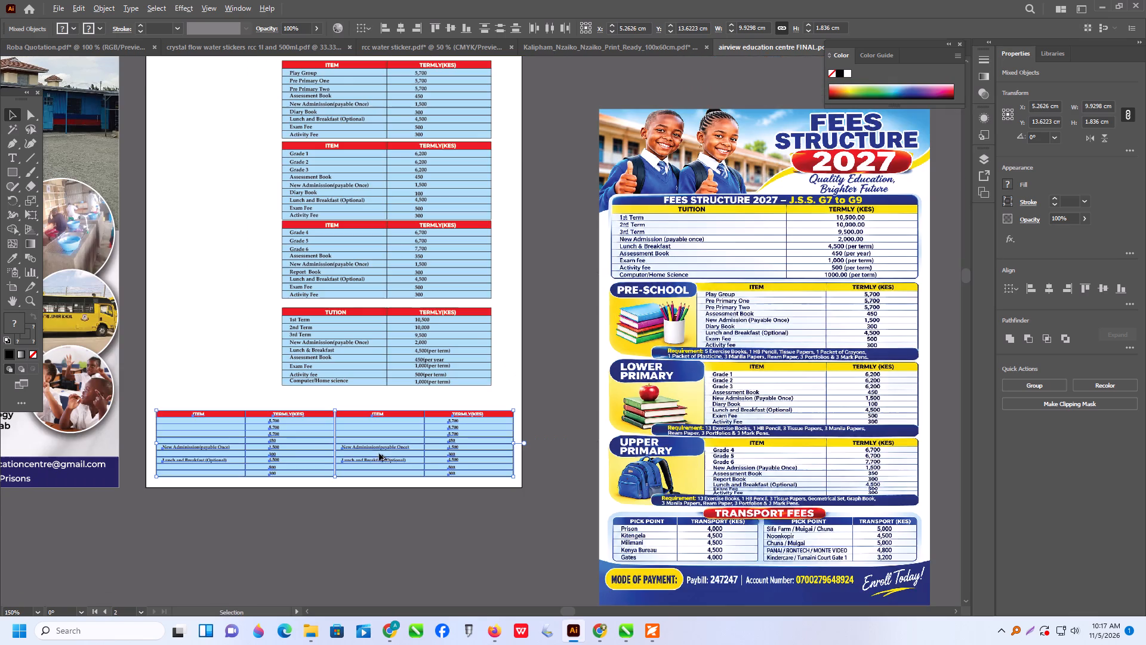
drag(383, 459, 381, 451)
Examine the fees page layout and compare it with the reference poster and the admission flyer.
scroll(402, 465, up, 2)
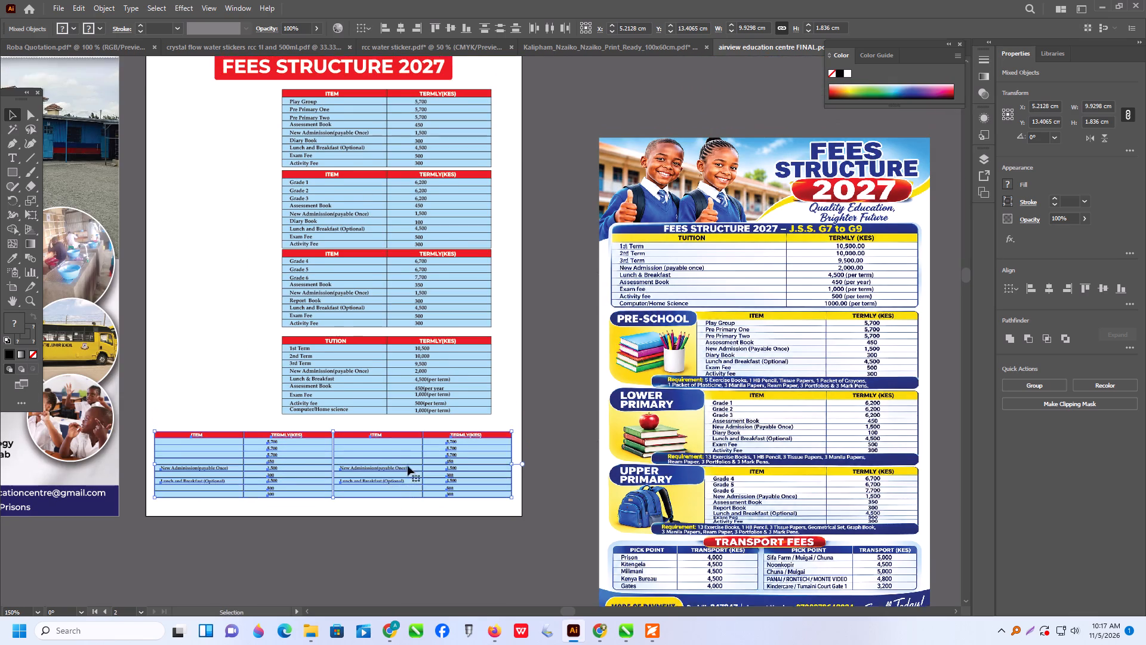
scroll(408, 466, up, 3)
alt+scroll(405, 472, down, 2)
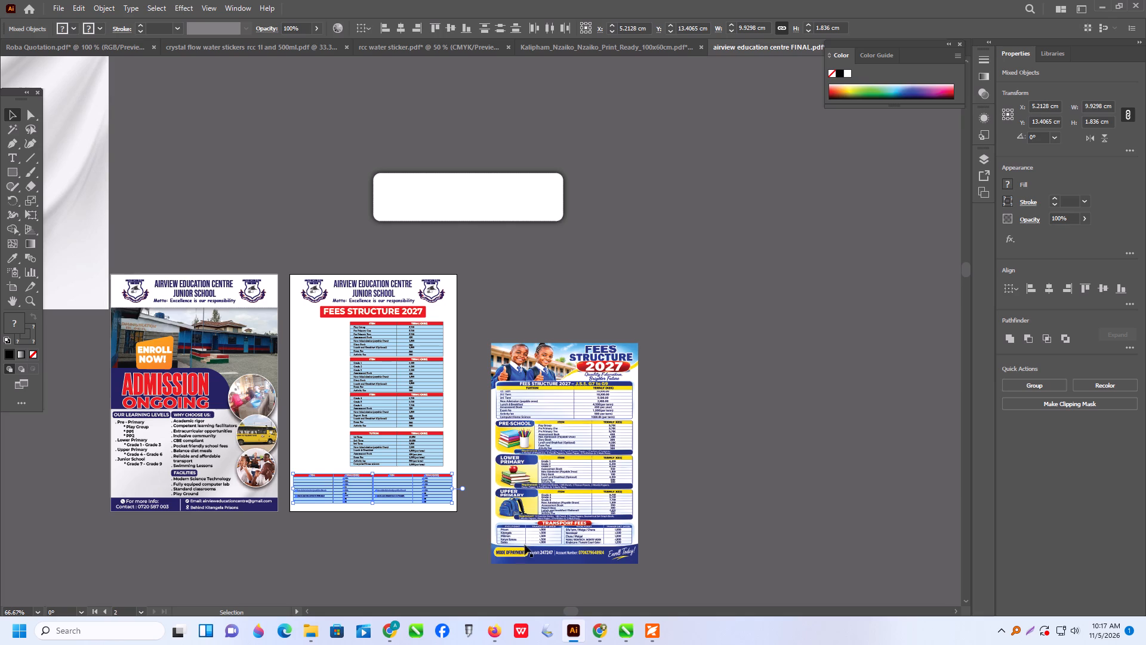
alt+scroll(306, 447, up, 2)
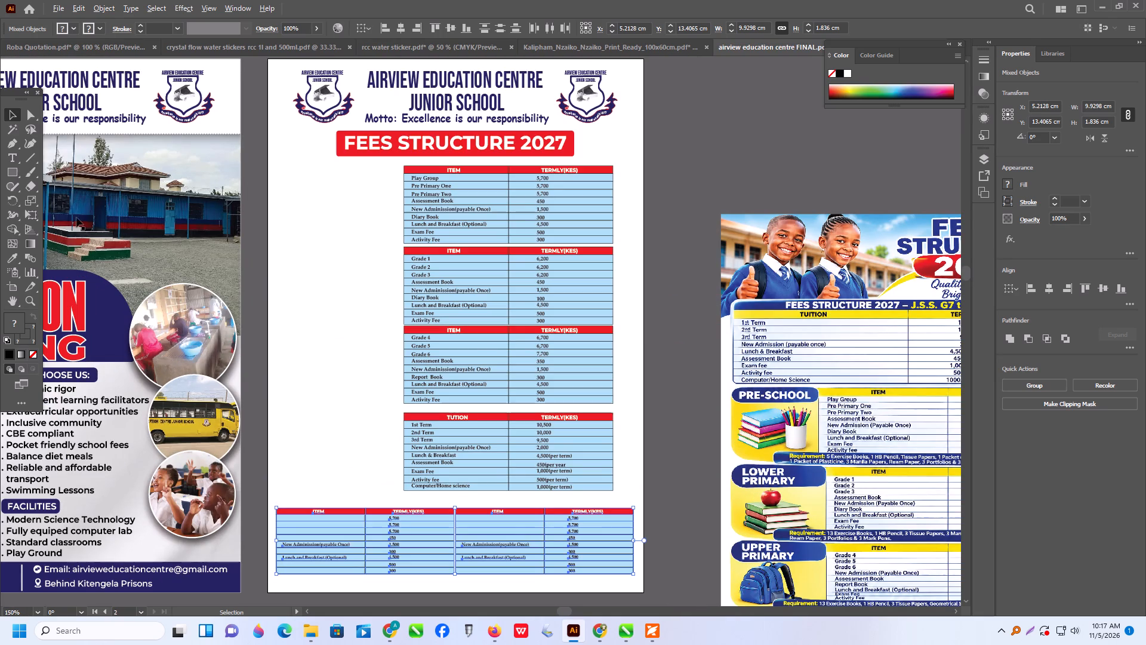
alt+scroll(173, 306, up, 1)
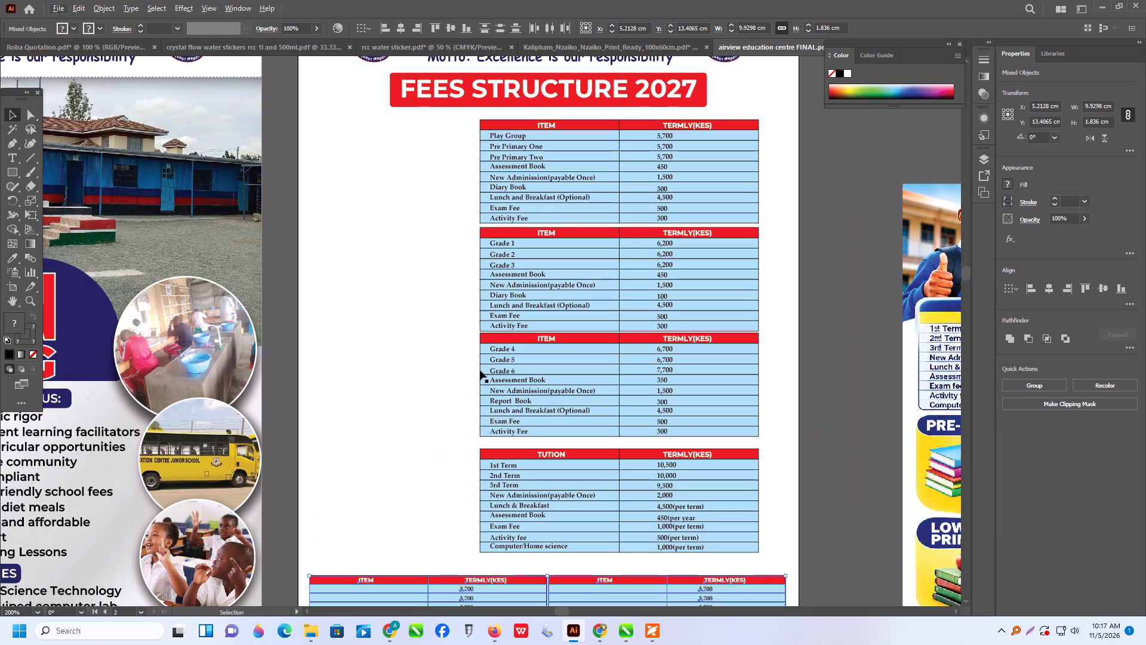
scroll(557, 403, up, 6)
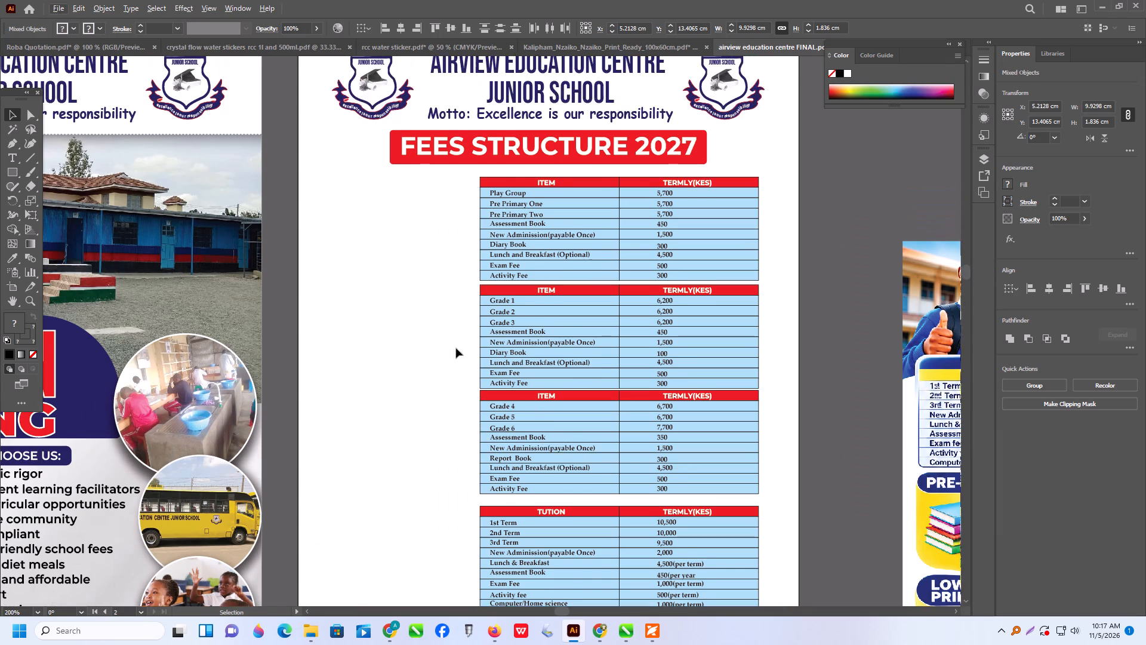
scroll(456, 348, up, 3)
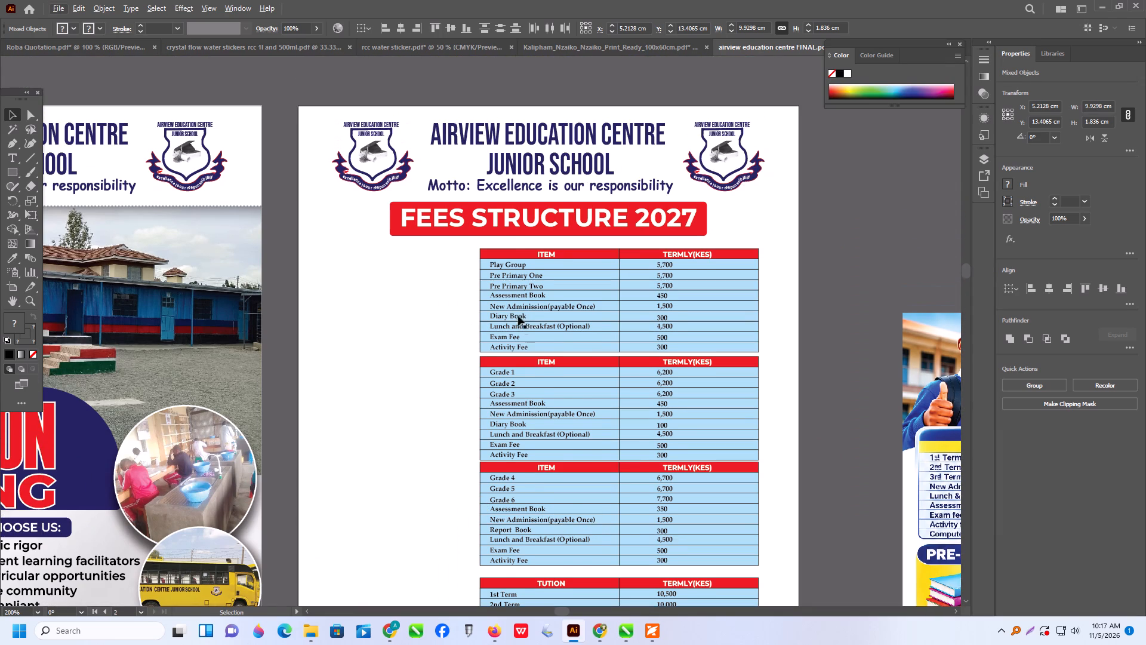
alt+scroll(421, 395, down, 2)
drag(562, 610, 517, 603)
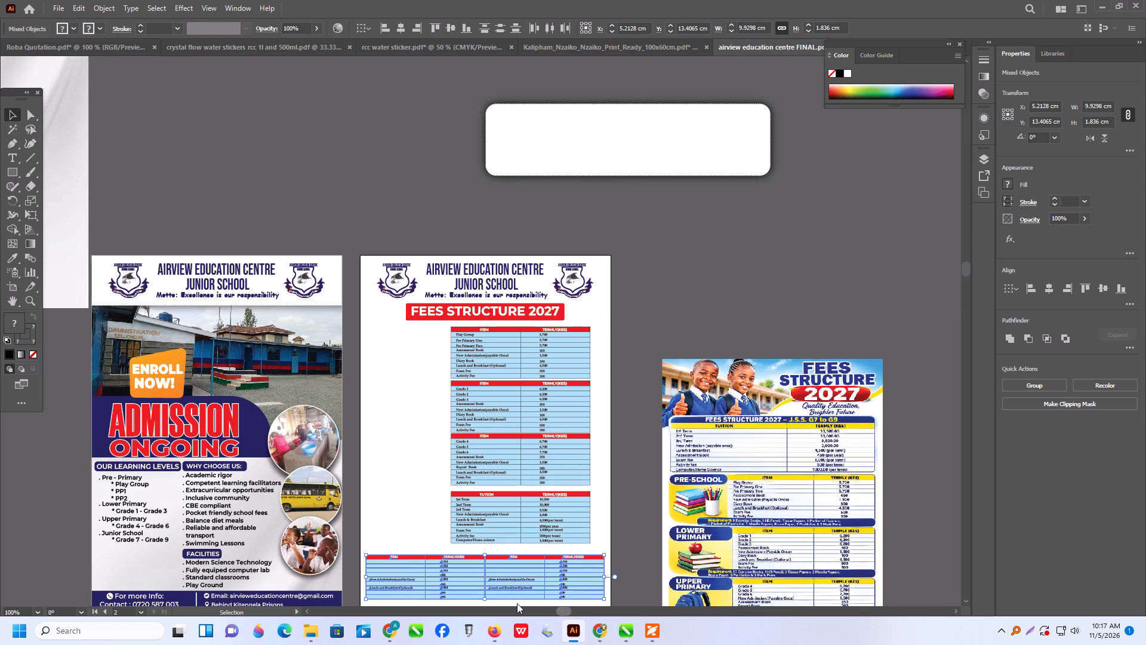
drag(517, 603, 502, 603)
alt+scroll(524, 535, down, 4)
alt+scroll(533, 461, down, 2)
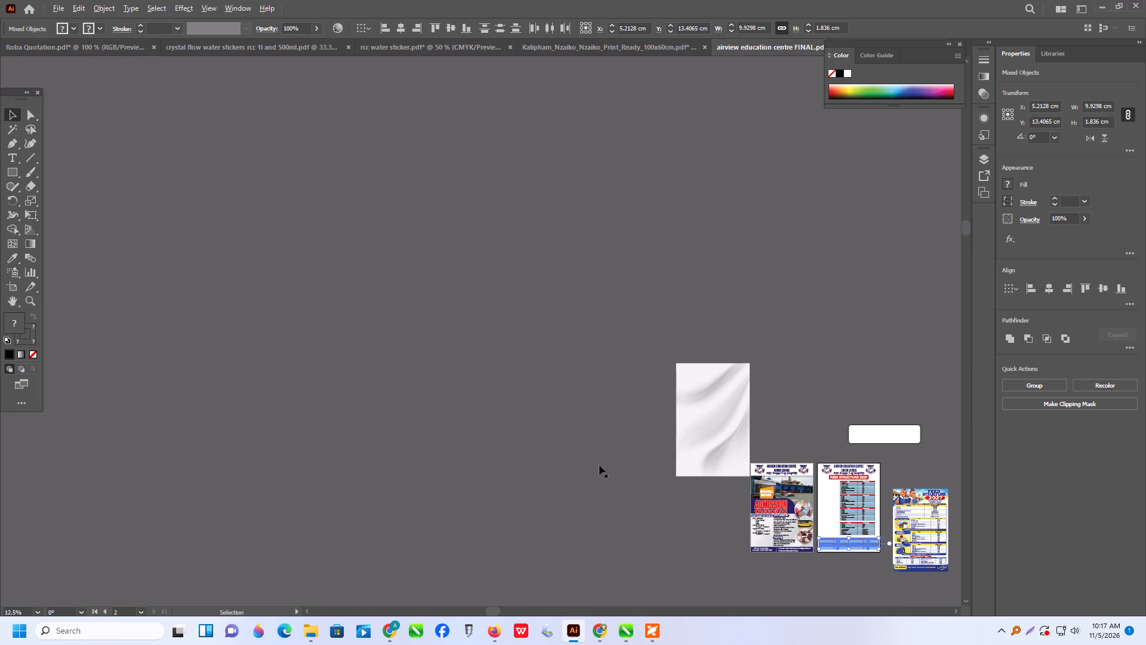
scroll(703, 468, down, 3)
scroll(796, 480, down, 1)
alt+scroll(650, 422, up, 6)
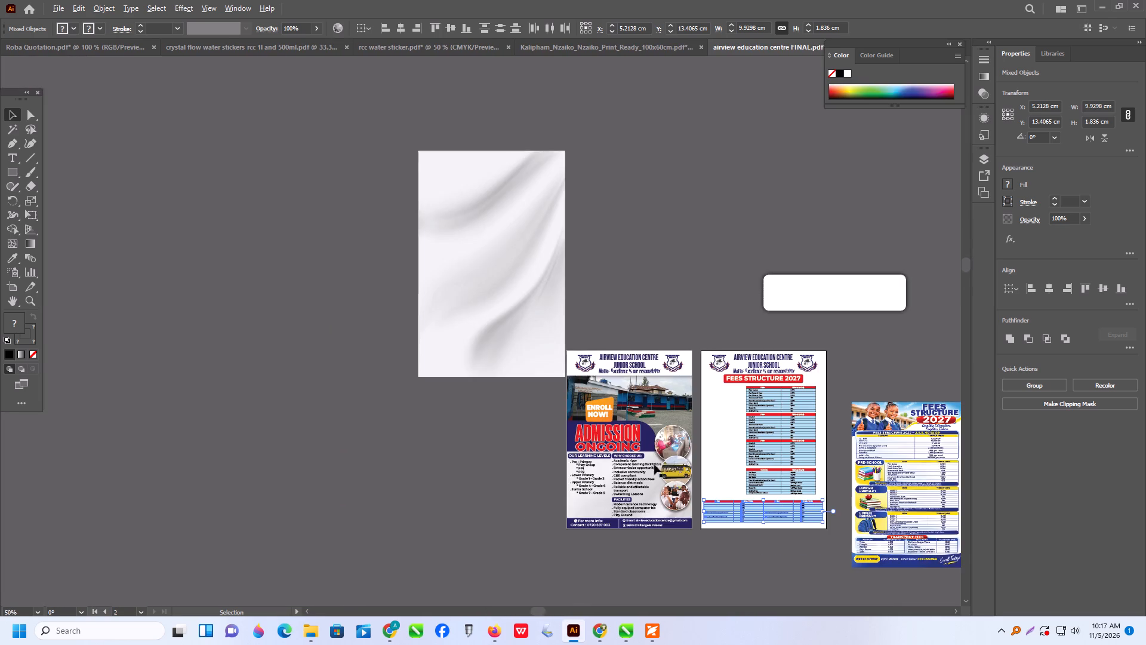
alt+scroll(657, 468, up, 1)
scroll(634, 412, down, 11)
scroll(631, 416, up, 3)
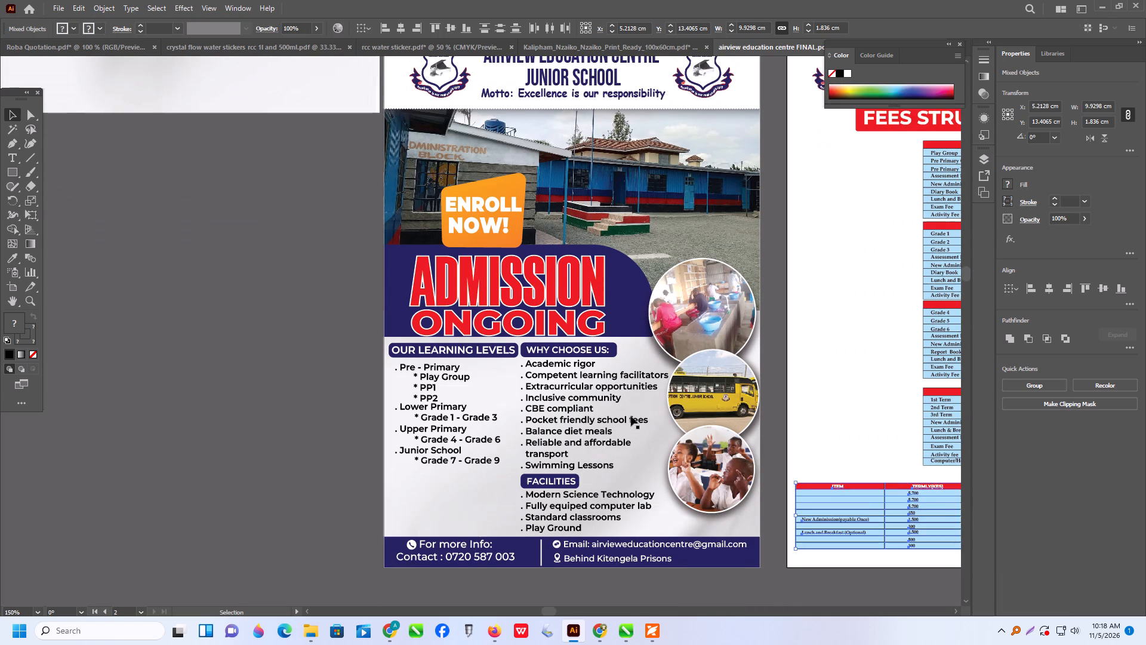
scroll(636, 437, up, 1)
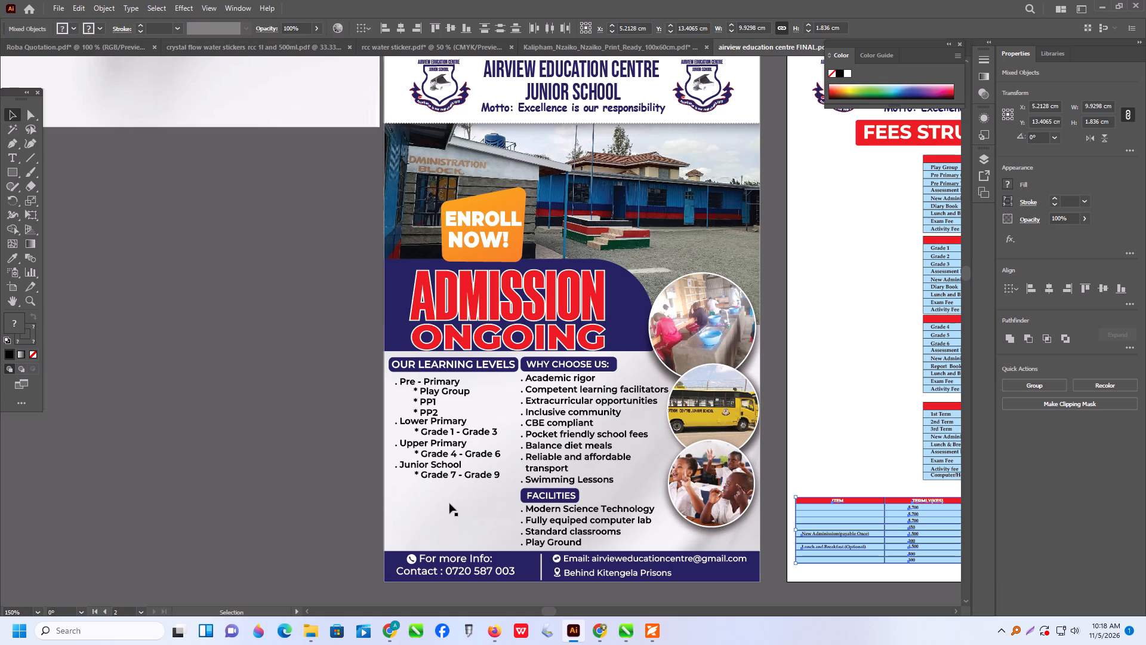
scroll(454, 506, up, 2)
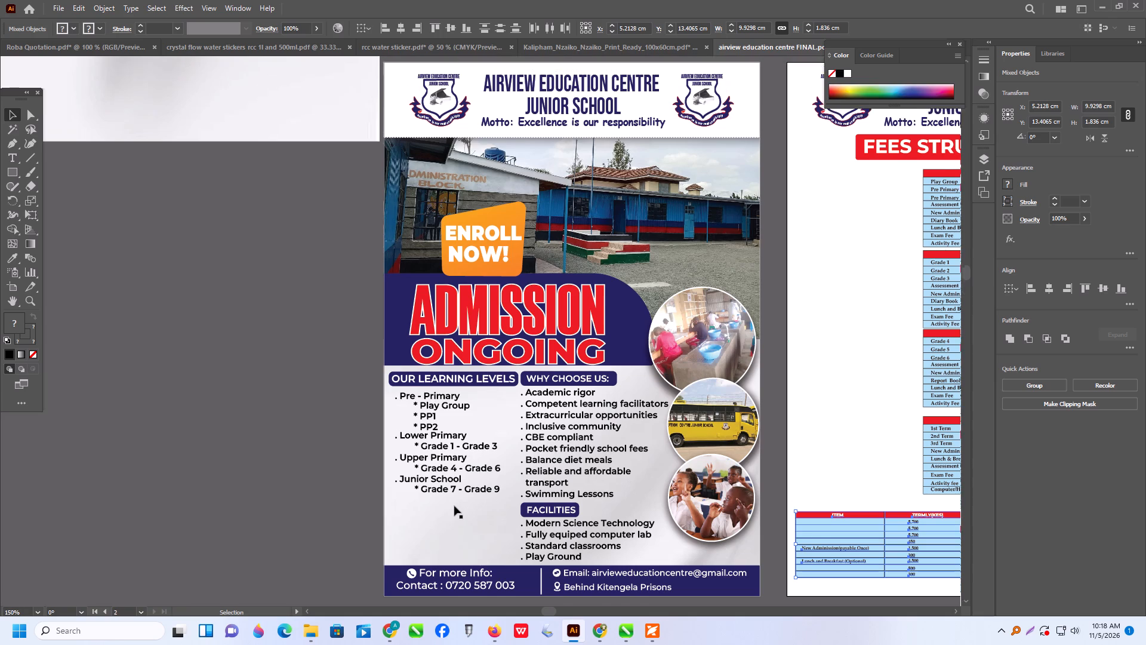
Delete the grey draped background image and the white rounded rectangle lying outside the artboards.
scroll(454, 506, up, 12)
alt+scroll(520, 519, down, 2)
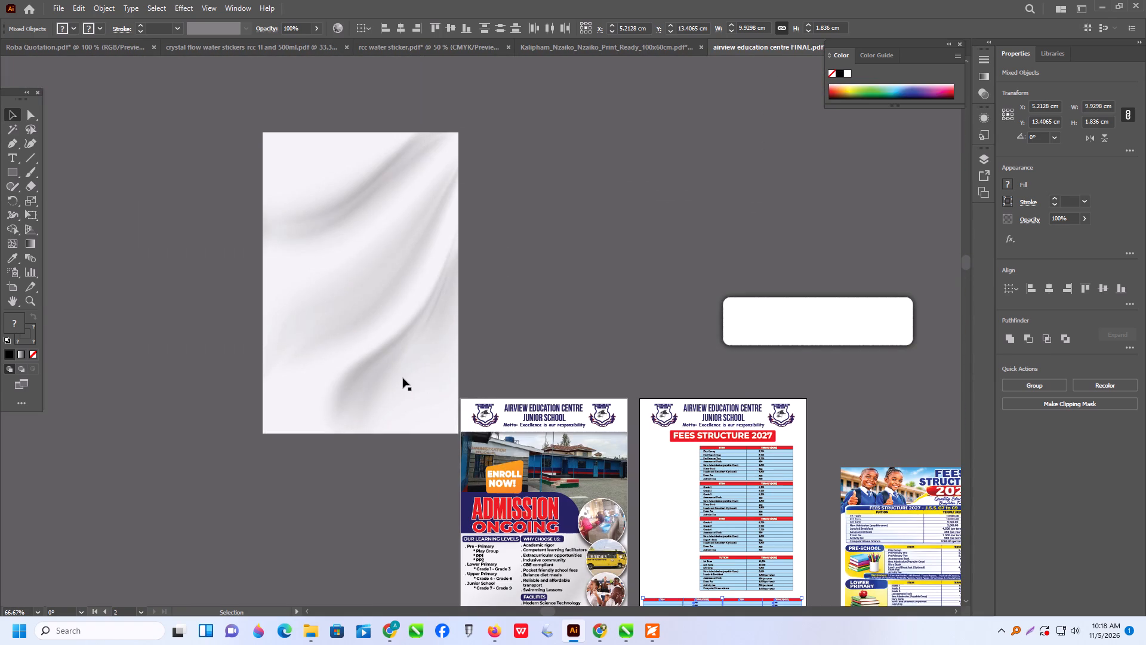
click(403, 378)
key(Delete)
click(860, 320)
key(Delete)
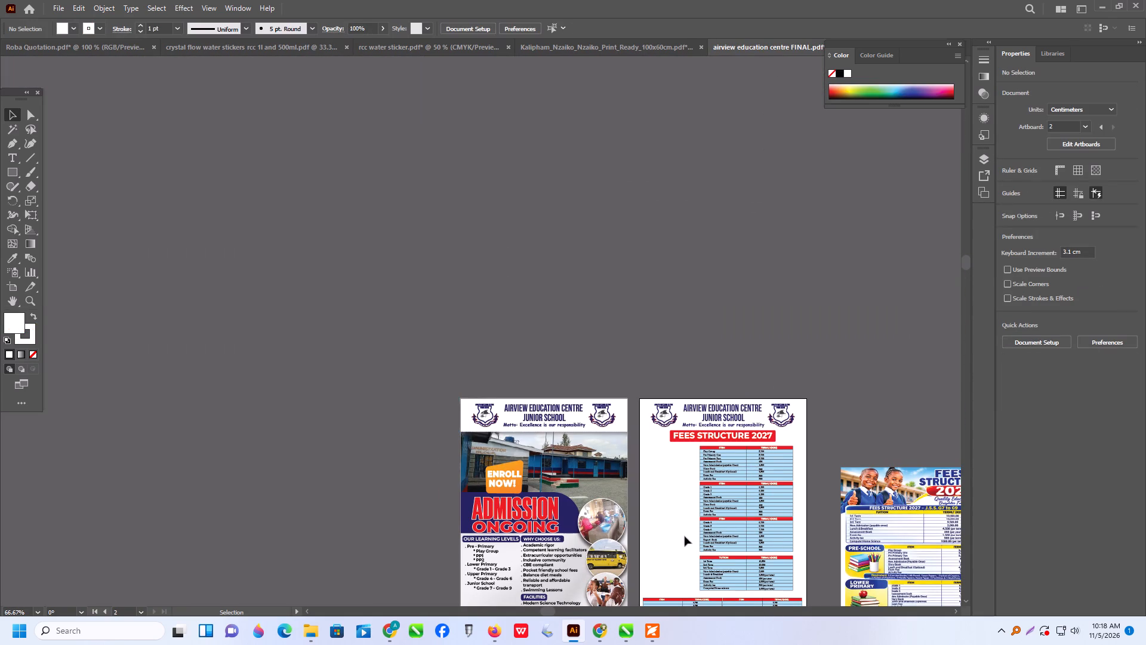
Replace the ITEM heading of the first bottom table with the text "pick point".
scroll(652, 489, down, 3)
scroll(795, 462, down, 3)
alt+scroll(830, 535, up, 2)
alt+scroll(531, 544, up, 2)
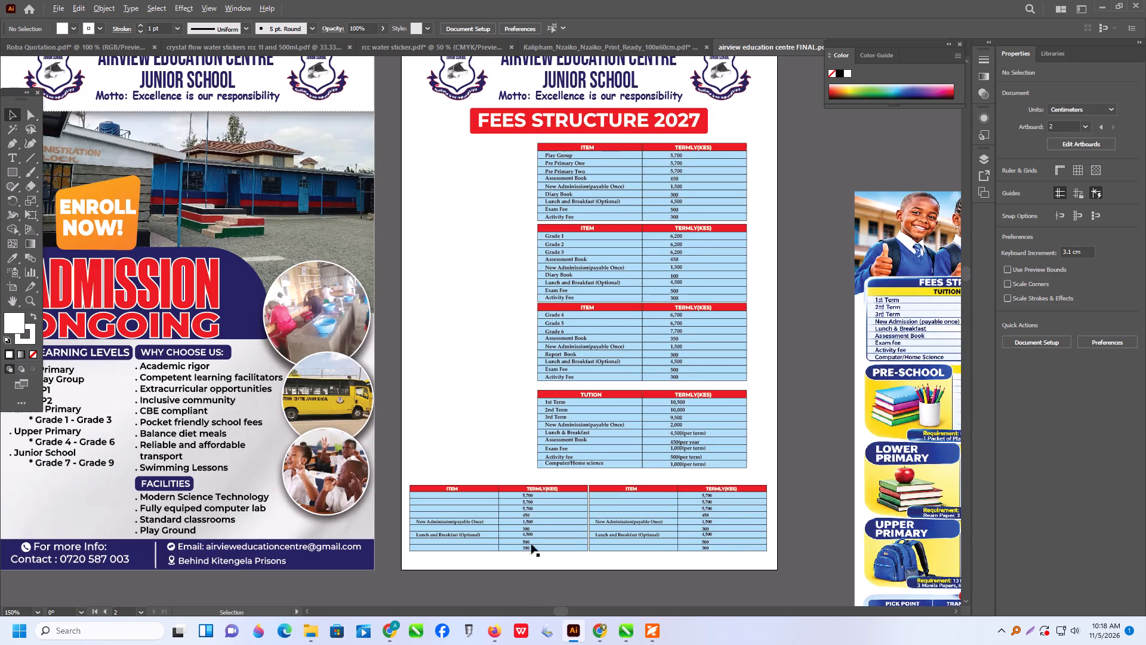
scroll(529, 533, down, 2)
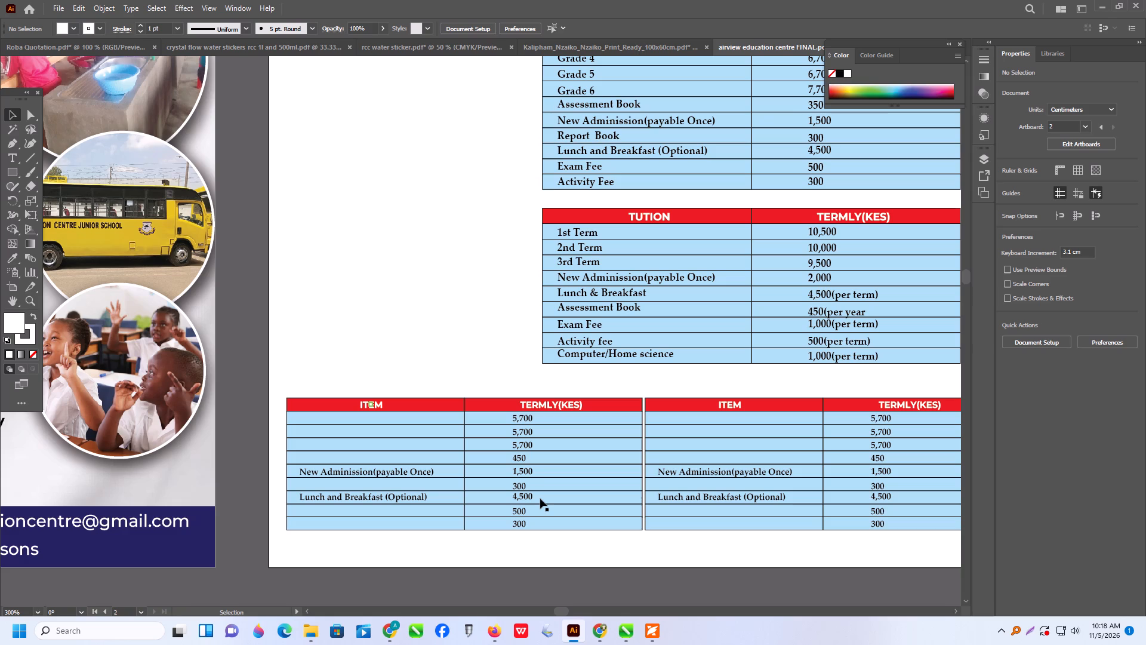
click(371, 370)
scroll(383, 428, up, 2)
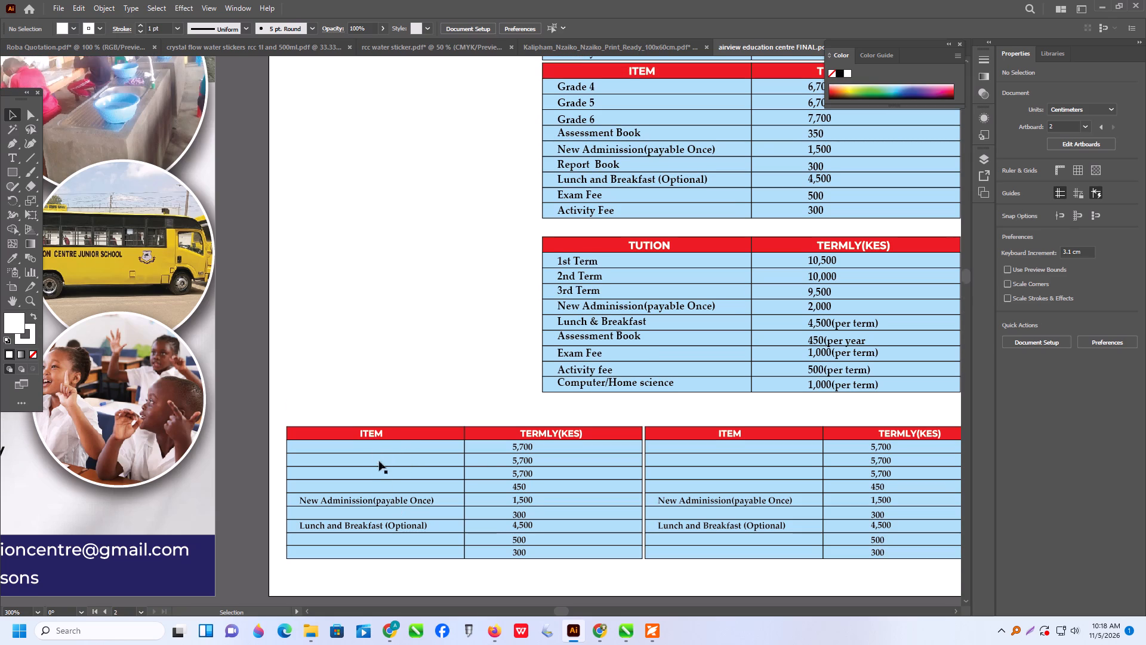
click(375, 437)
triple_click(372, 434)
click(372, 434)
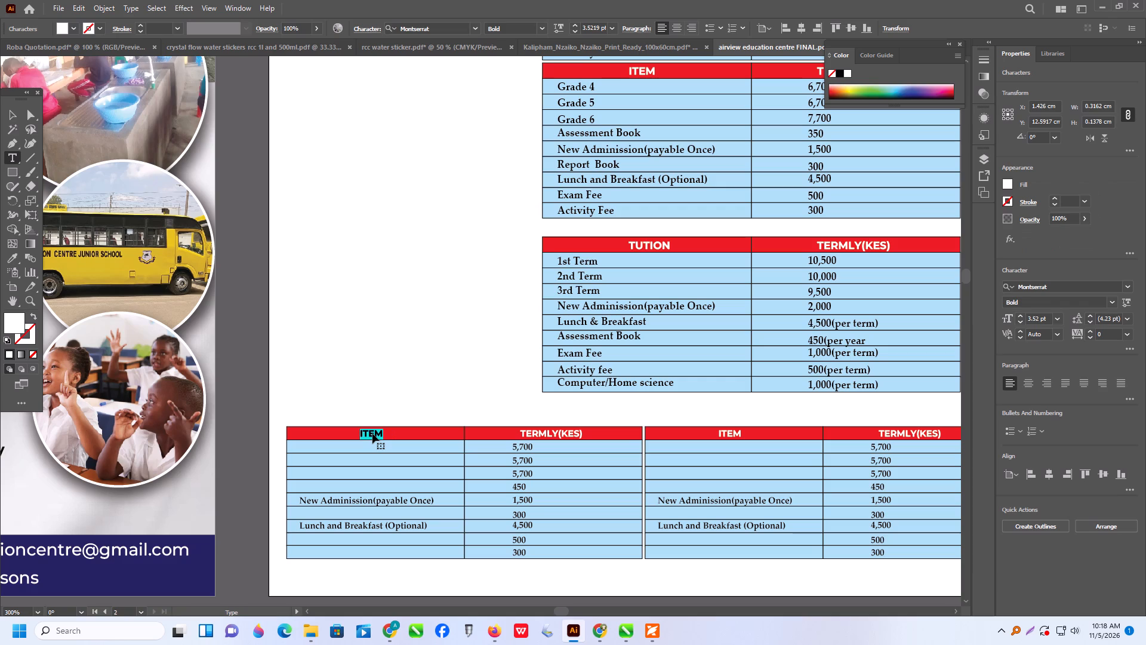
text(pick)
key(space)
text(po)
text(int)
Convert the "pick point" heading to uppercase and re-centre it within its red header cell.
click(9, 116)
click(137, 7)
click(184, 196)
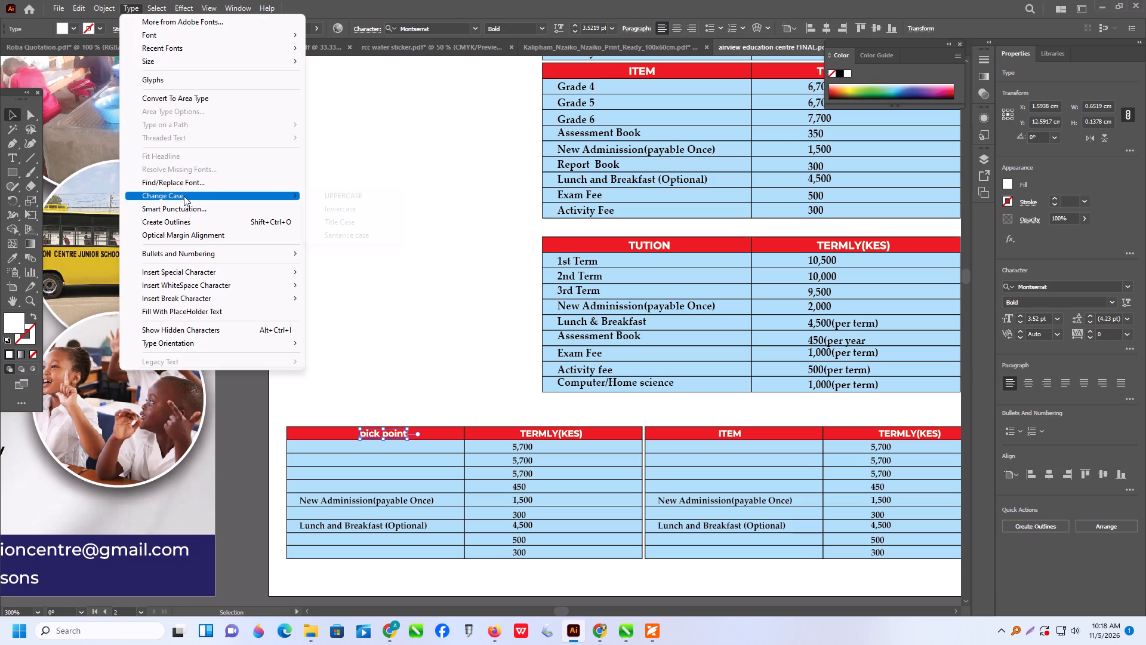
click(368, 193)
drag(396, 435, 386, 434)
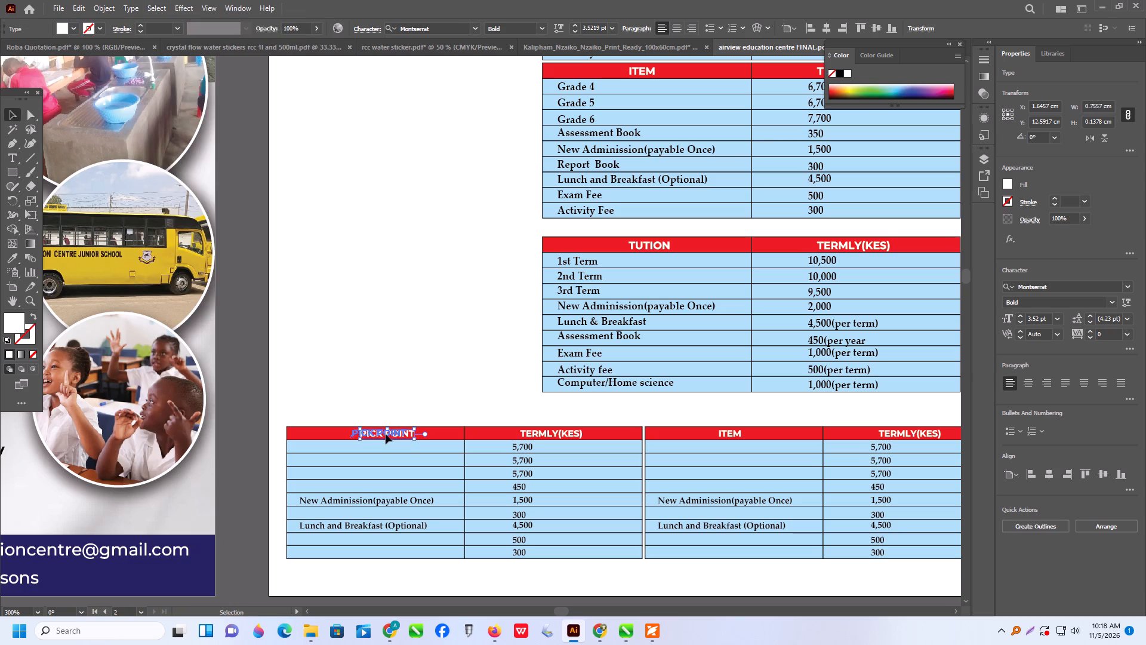
drag(386, 434, 375, 435)
Replace the TERMLY(KES) heading of the first bottom table with "TRANSPORT(KES)".
click(557, 434)
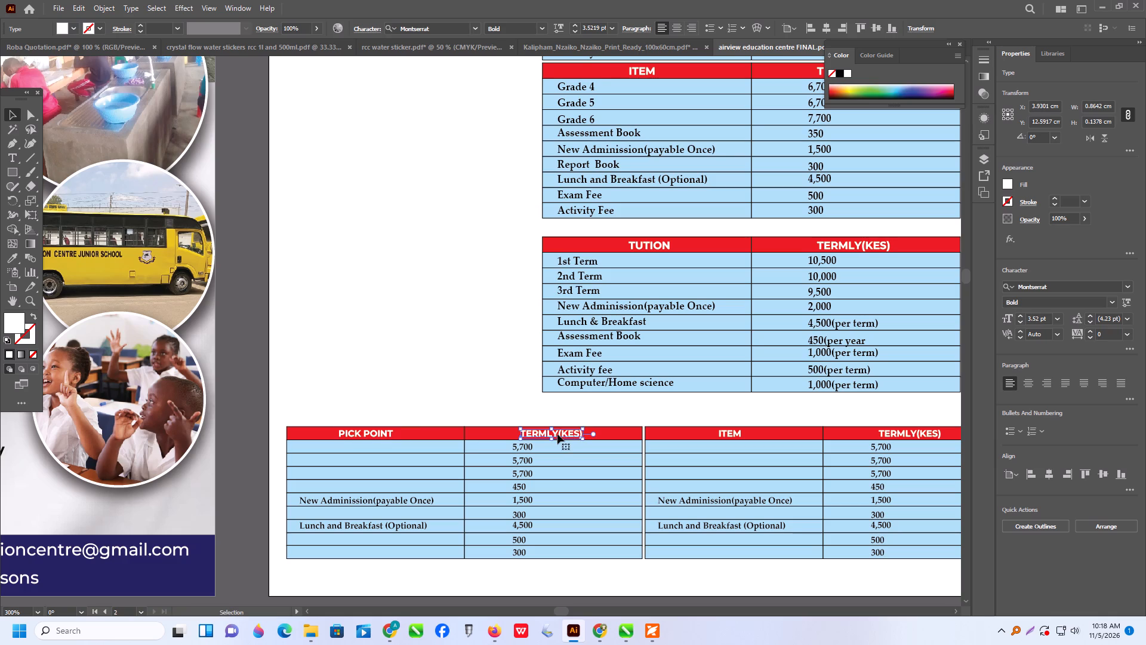
triple_click(557, 434)
click(557, 434)
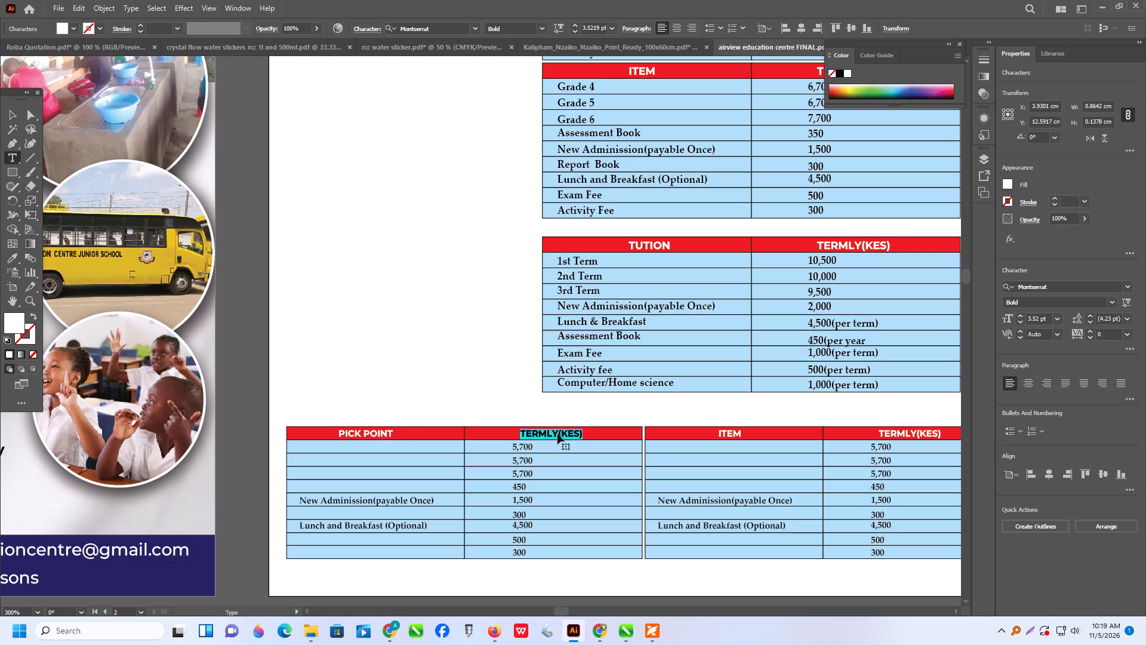
text(tra)
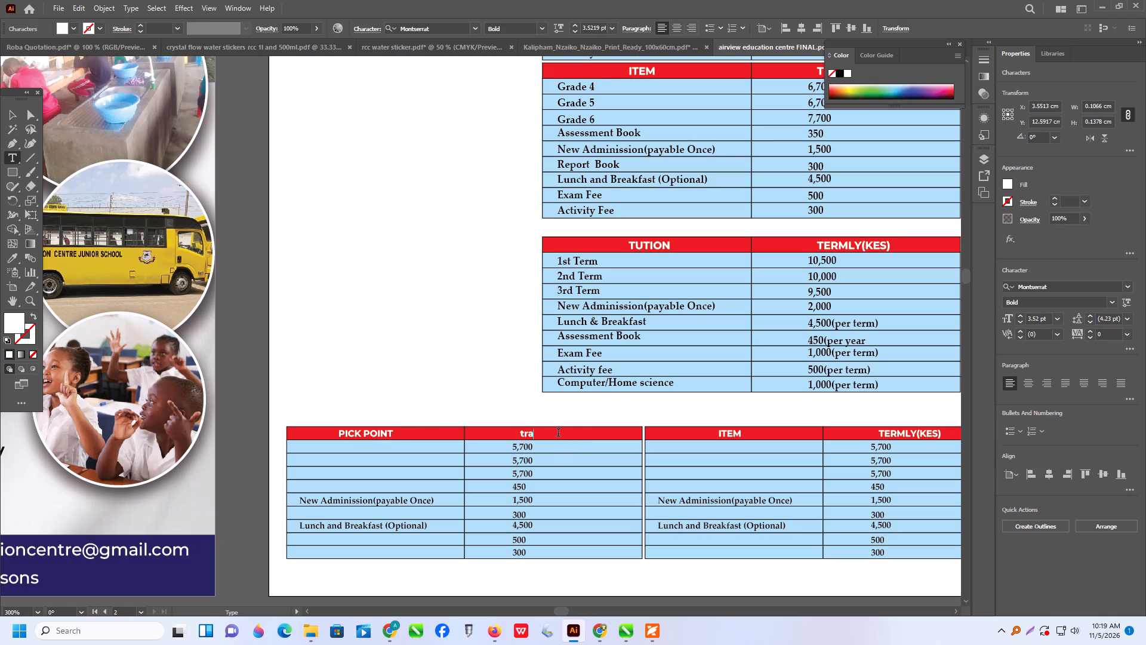
key(BackSpace)
key(BackSpace)
key(BackSpace)
key(BackSpace)
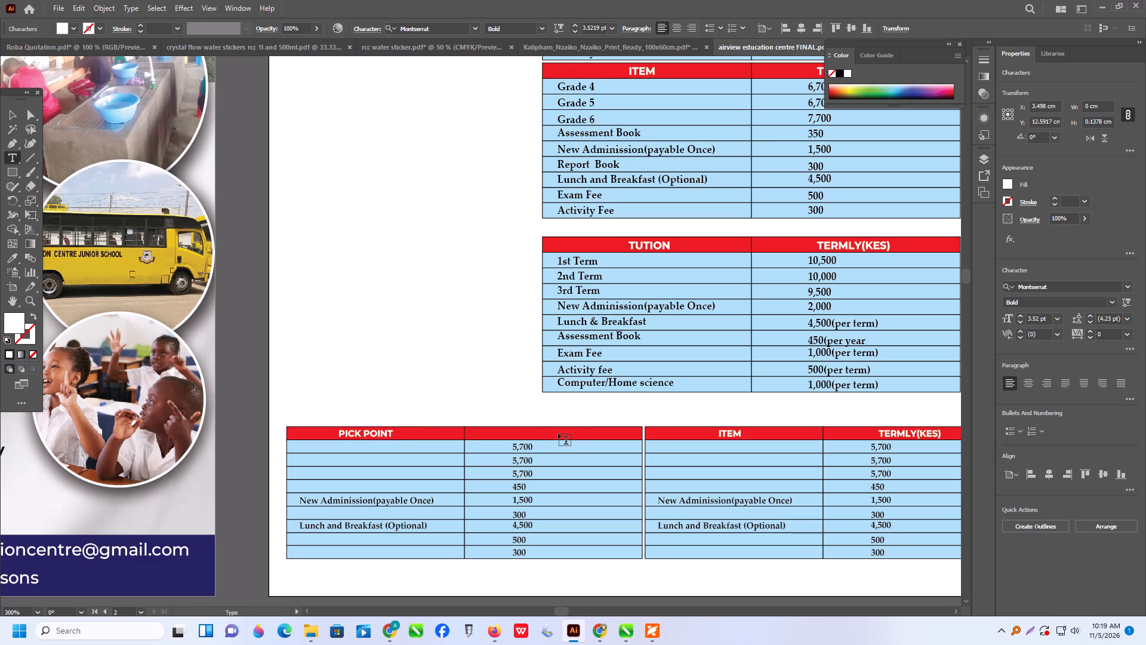
text(TRAN)
text(SPORT)
key(shift+parenleft)
text(KES)
key(shift+parenright)
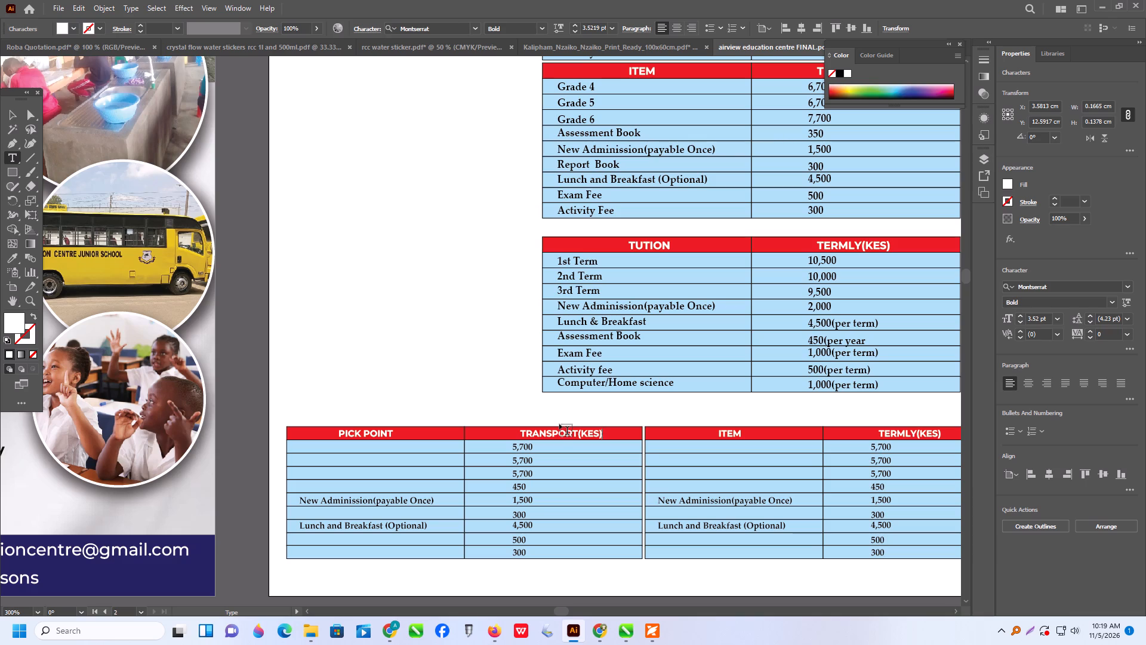
click(14, 116)
Replace the ITEM heading of the second bottom table with "PICK POINT".
alt+scroll(121, 321, down, 2)
alt+scroll(465, 407, up, 2)
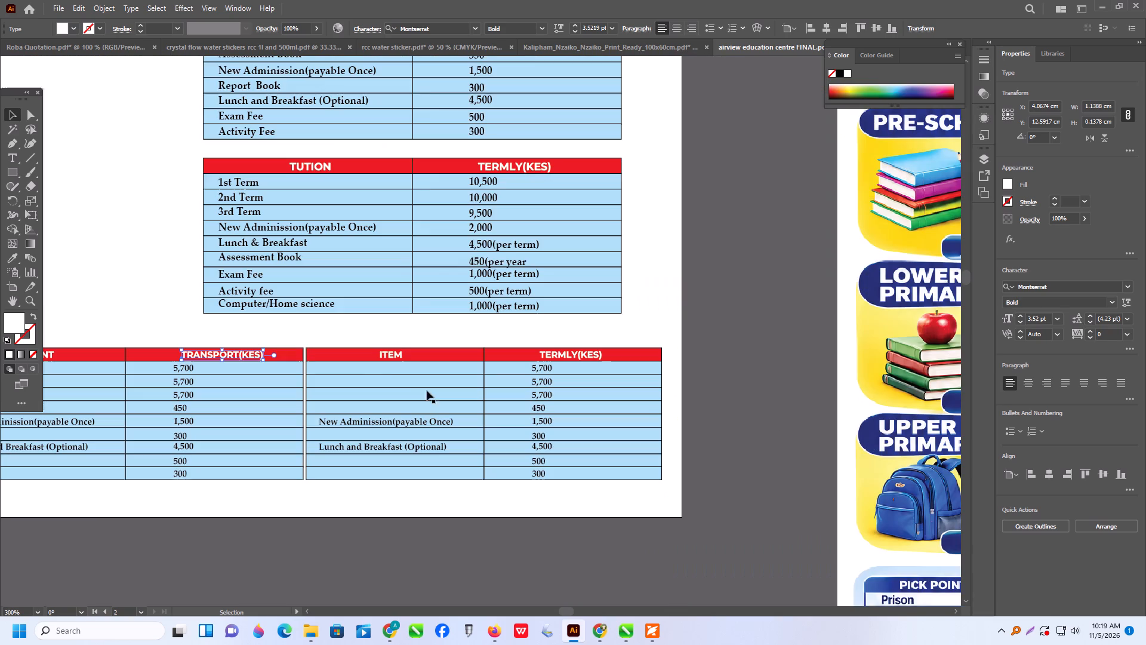
scroll(369, 361, up, 2)
triple_click(398, 371)
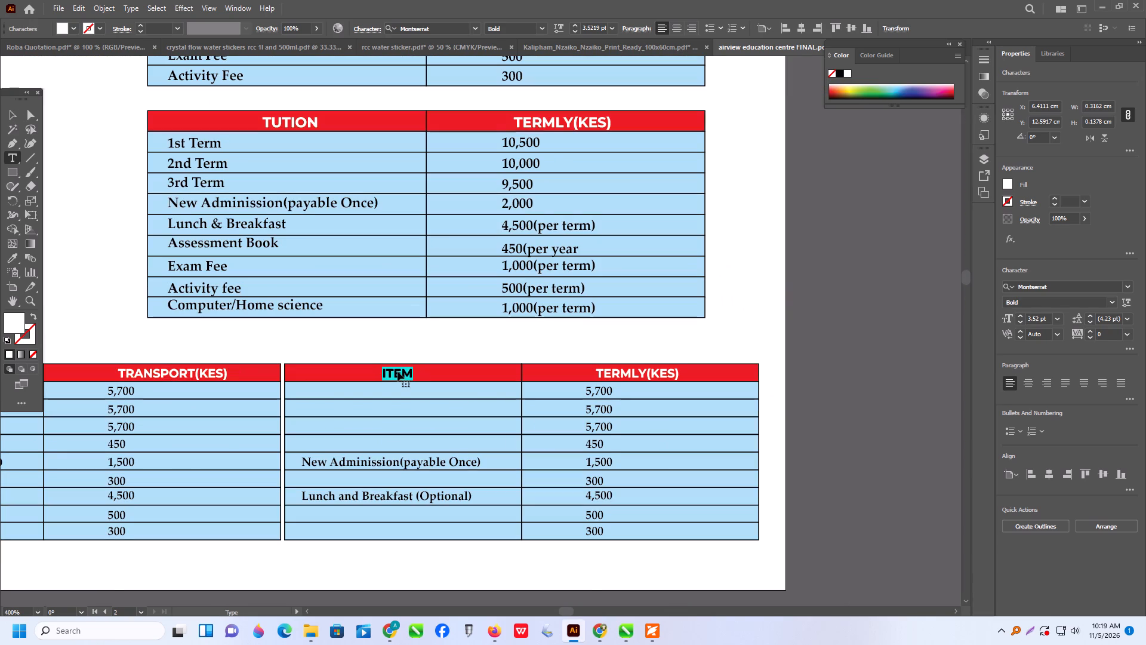
text(PICK)
key(space)
text(POINT)
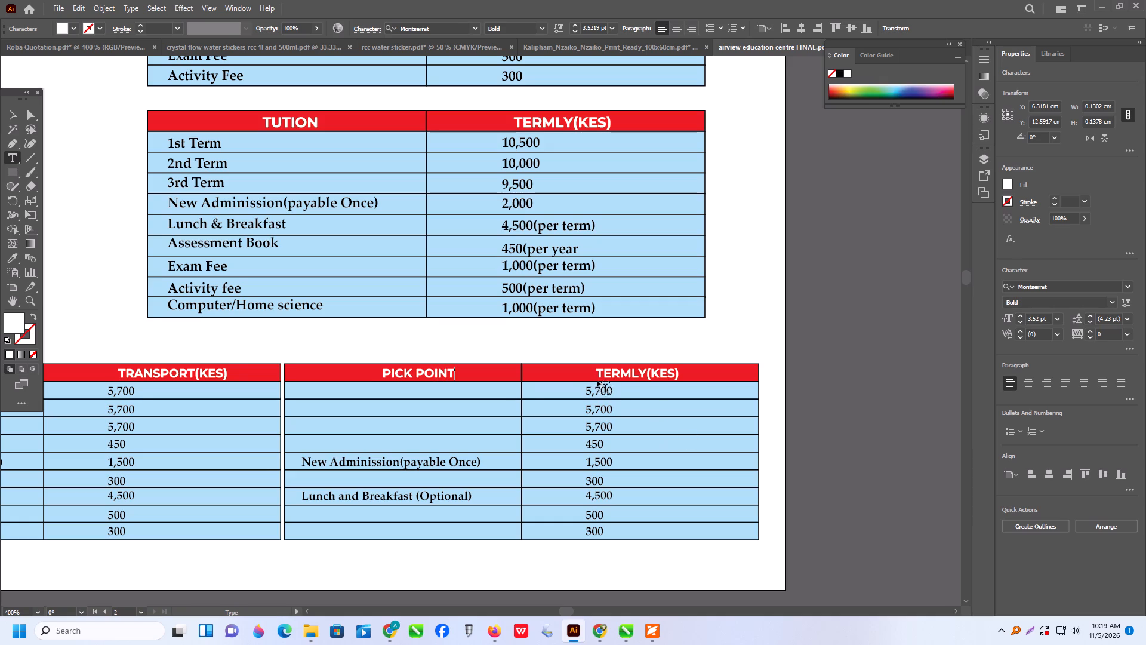
Replace the TERMLY(KES) heading of the second bottom table with "TRANSPORT(KES)".
drag(599, 373, 695, 375)
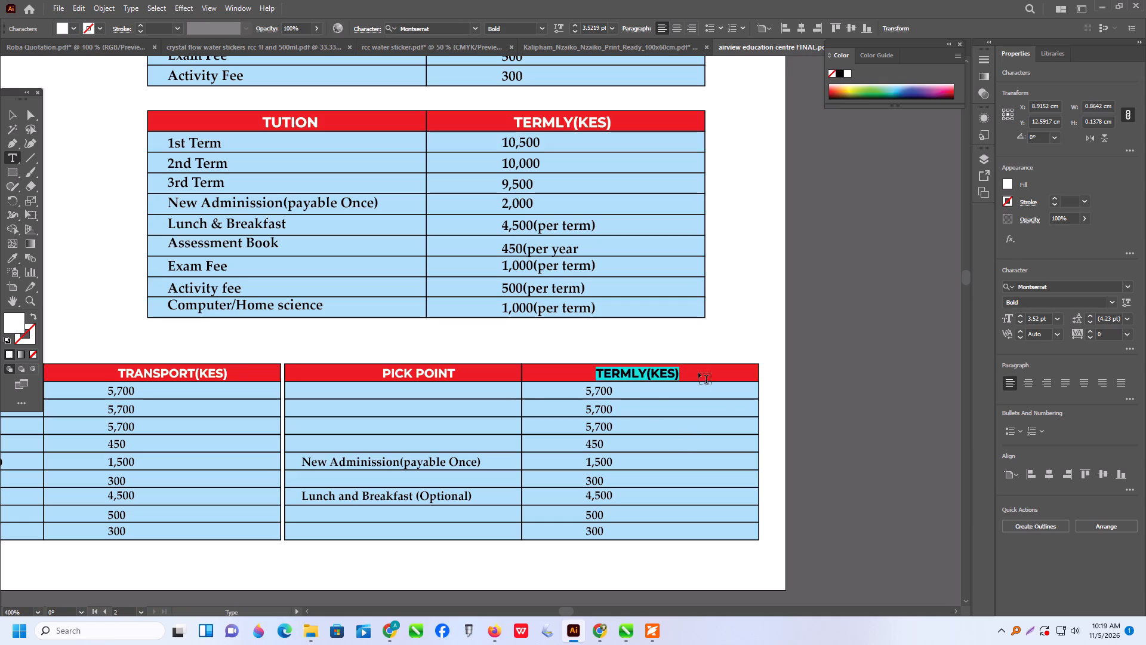
text(TRANS)
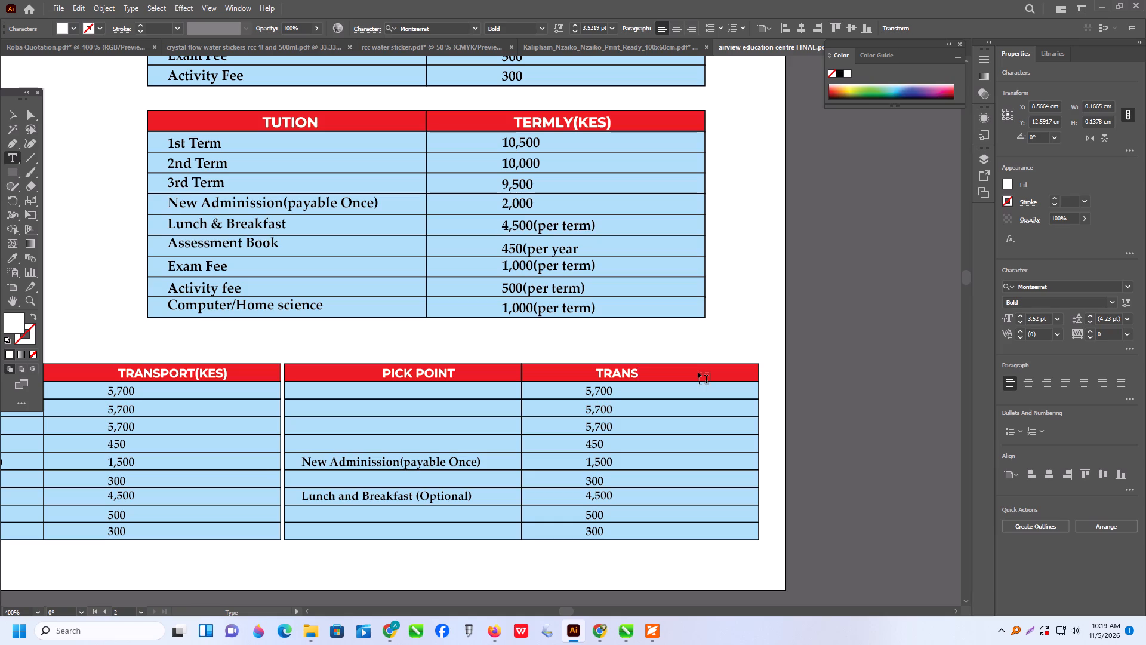
text(PORT)
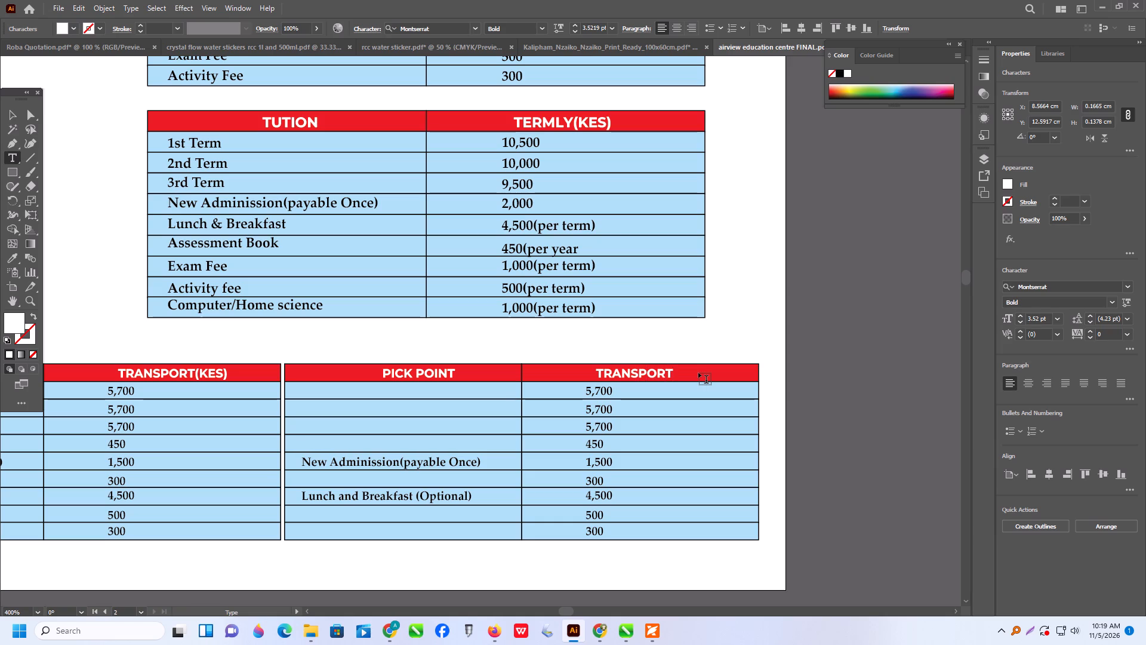
key(9)
key(BackSpace)
text(9KES)
key(shift+parenright)
click(678, 374)
key(shift+parenleft)
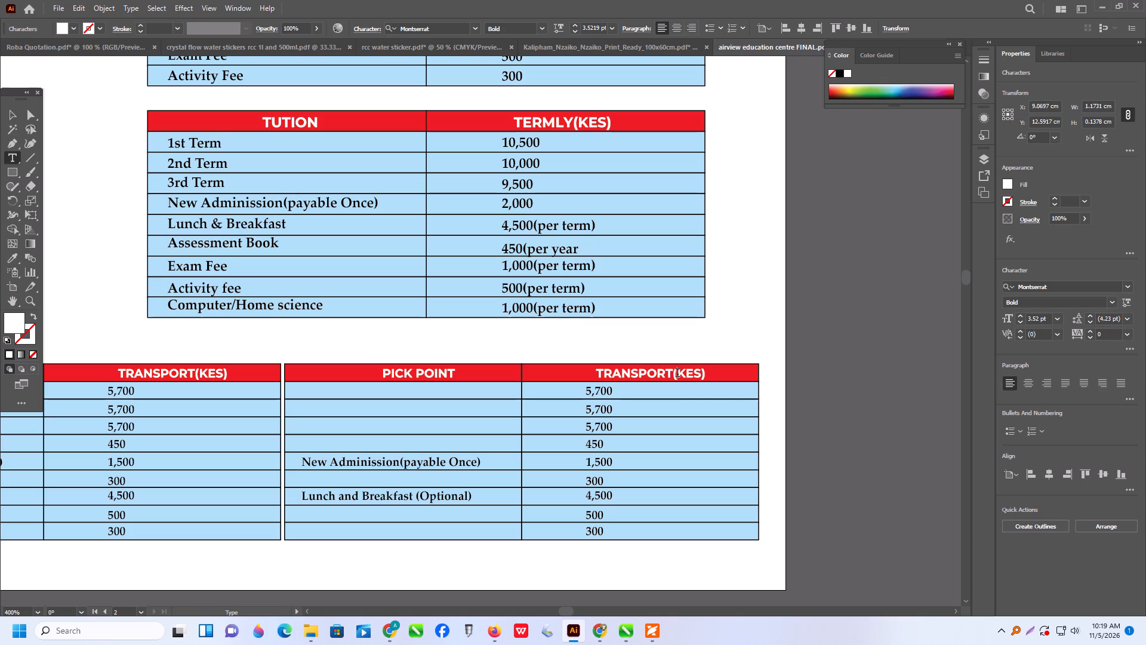
click(6, 118)
Copy the "New Adminission(payable Once)" text into the first four rows and the sixth row of the first bottom table's PICK POINT column.
alt+scroll(766, 363, down, 1)
alt+scroll(350, 454, down, 1)
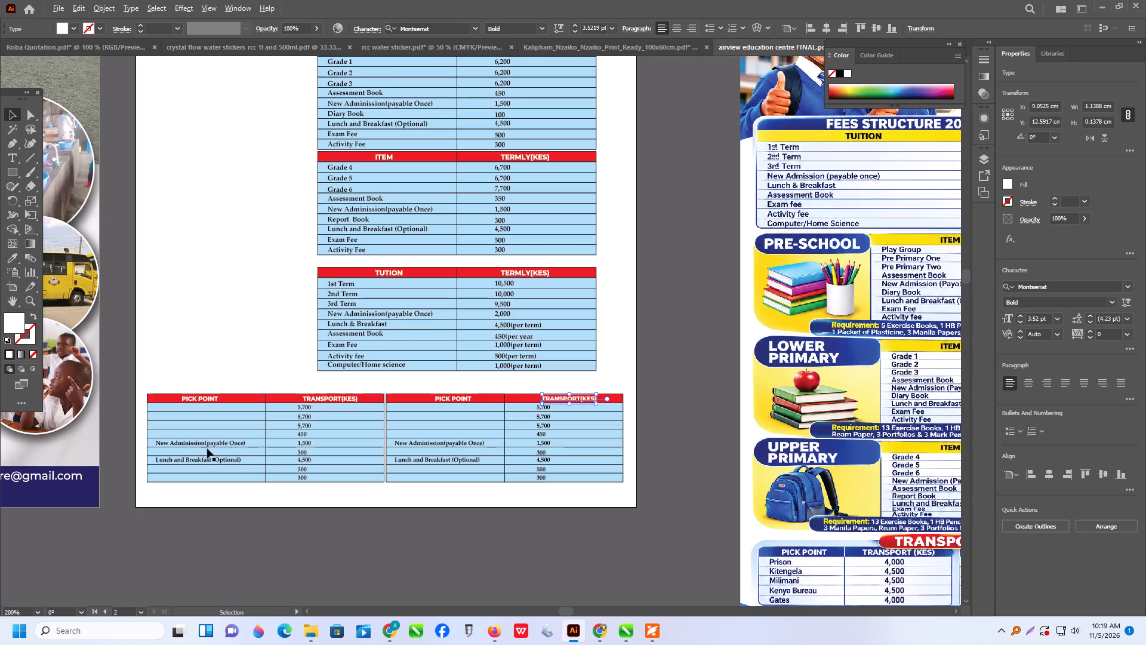
alt+scroll(148, 449, up, 3)
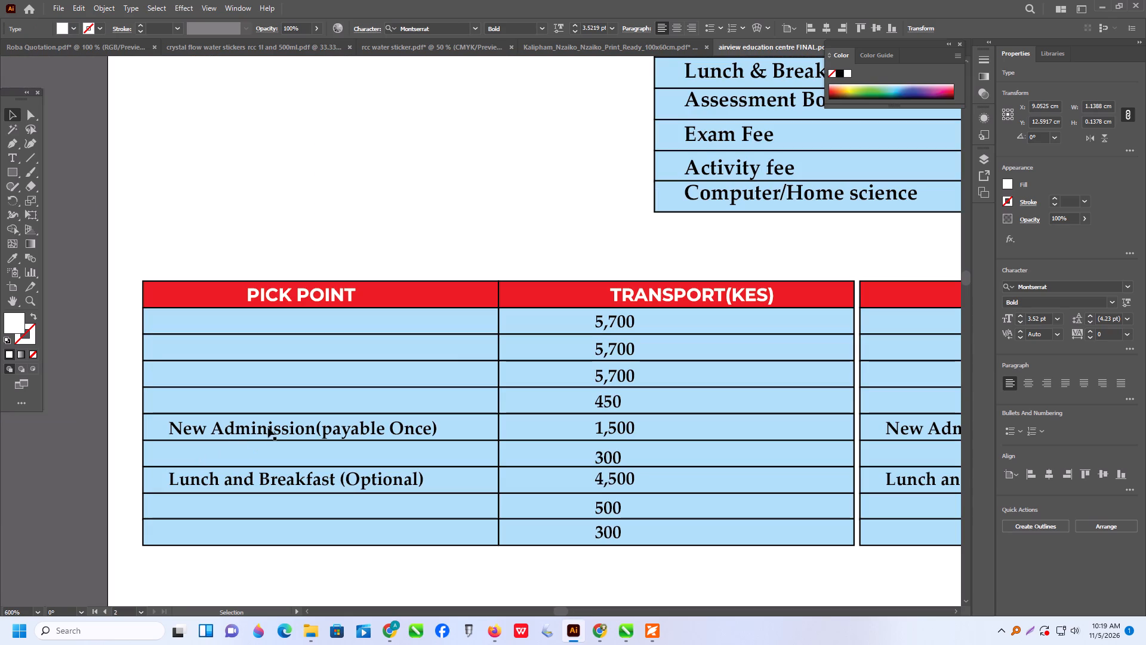
alt+drag(268, 428, 269, 314)
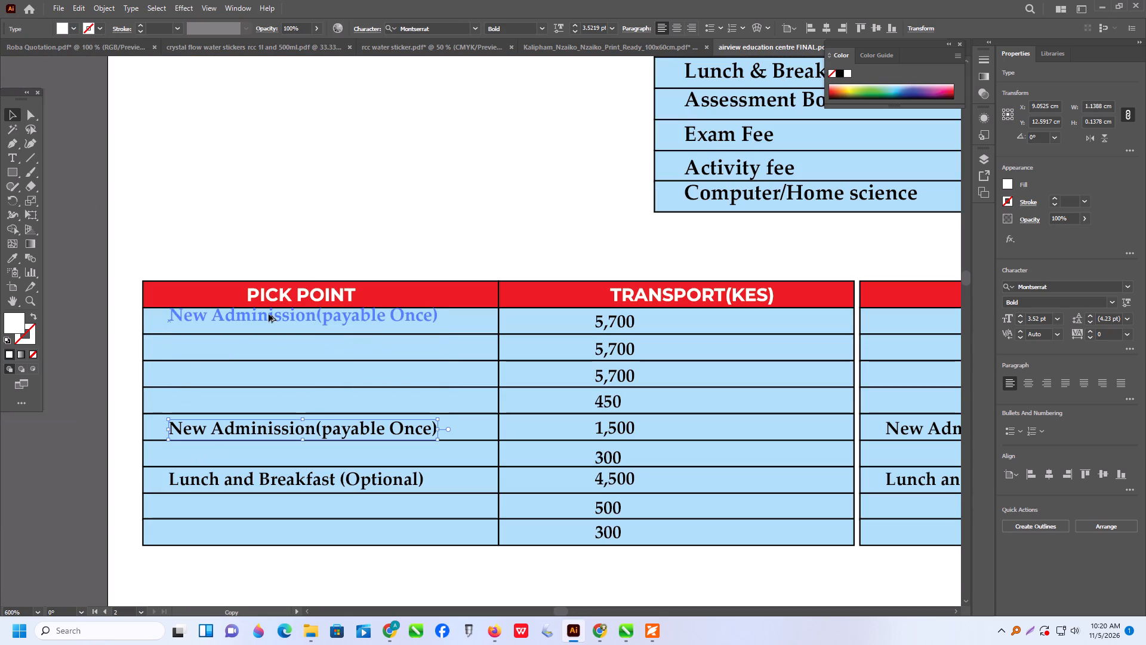
alt+drag(269, 314, 269, 320)
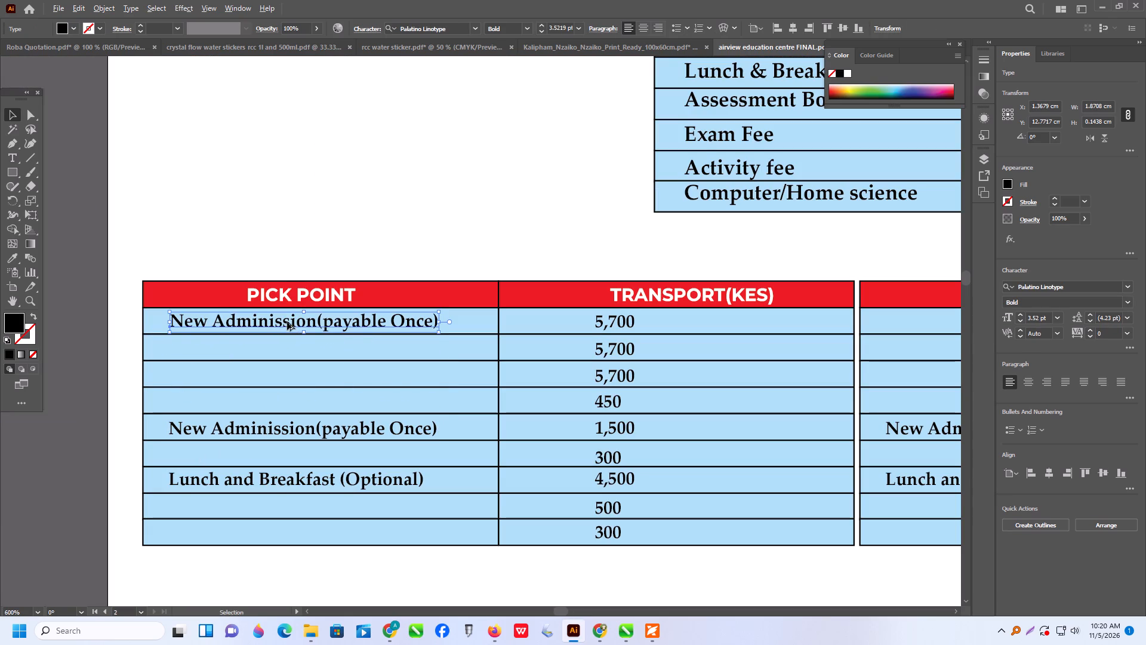
alt+drag(287, 322, 289, 349)
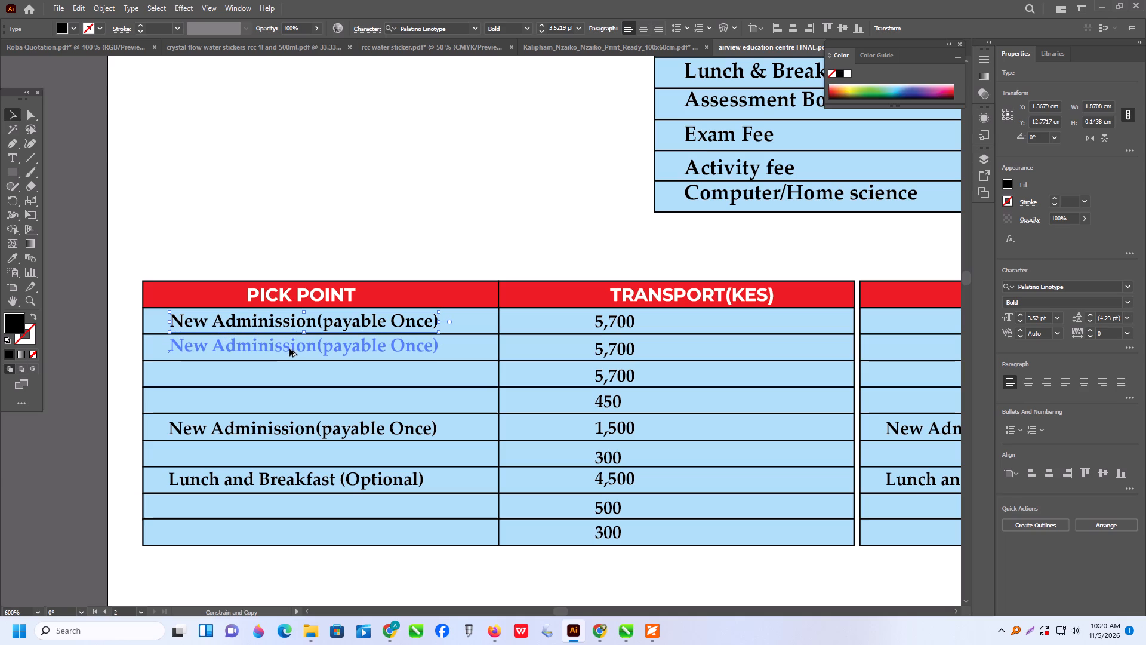
alt+drag(289, 349, 289, 349)
alt+drag(318, 348, 319, 376)
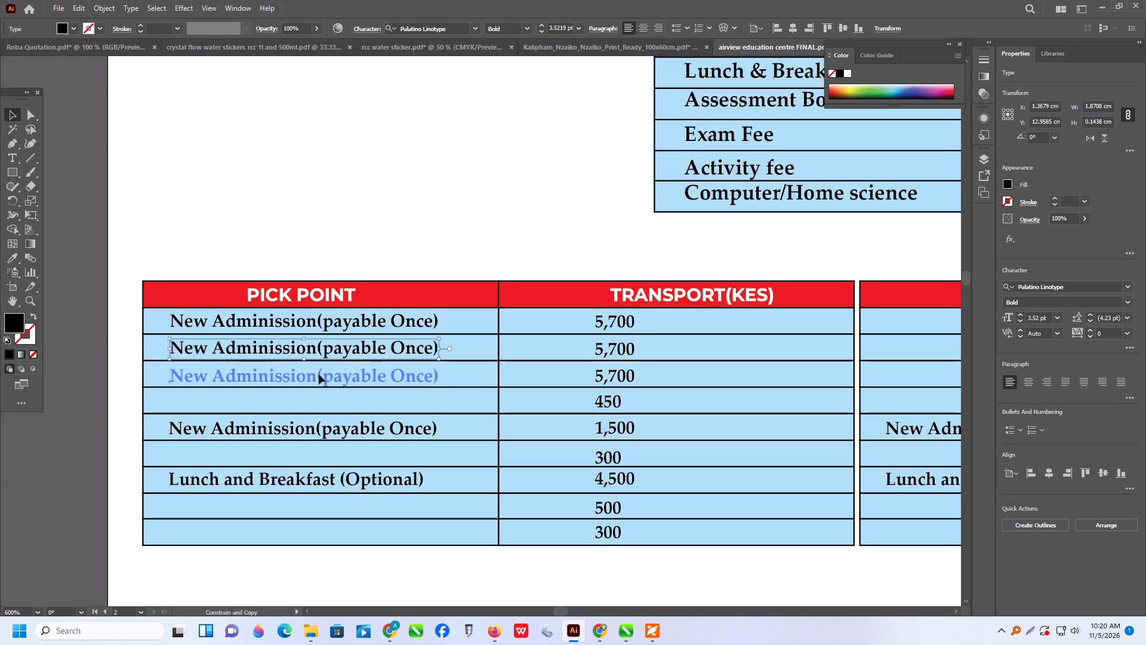
alt+drag(319, 373, 319, 397)
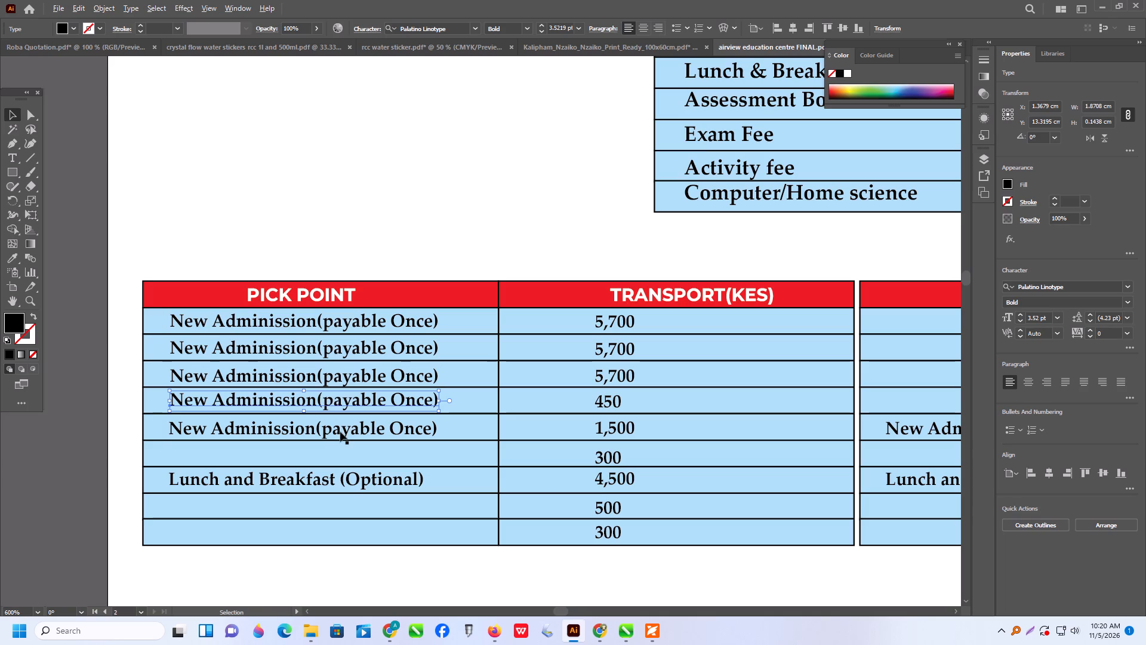
alt+drag(340, 432, 340, 456)
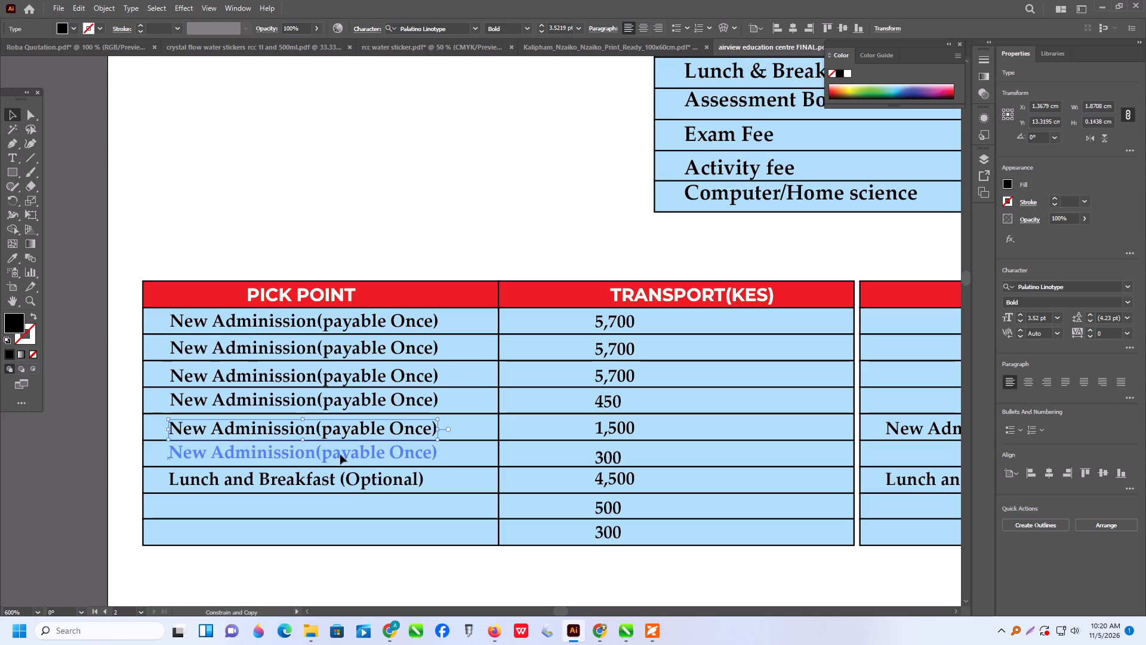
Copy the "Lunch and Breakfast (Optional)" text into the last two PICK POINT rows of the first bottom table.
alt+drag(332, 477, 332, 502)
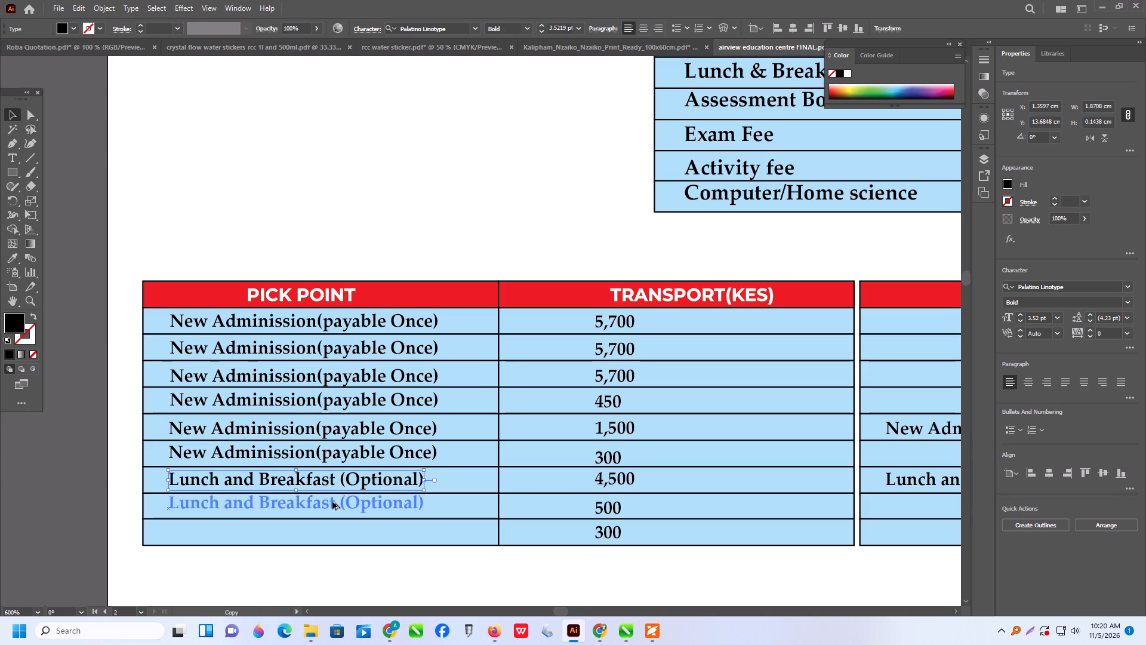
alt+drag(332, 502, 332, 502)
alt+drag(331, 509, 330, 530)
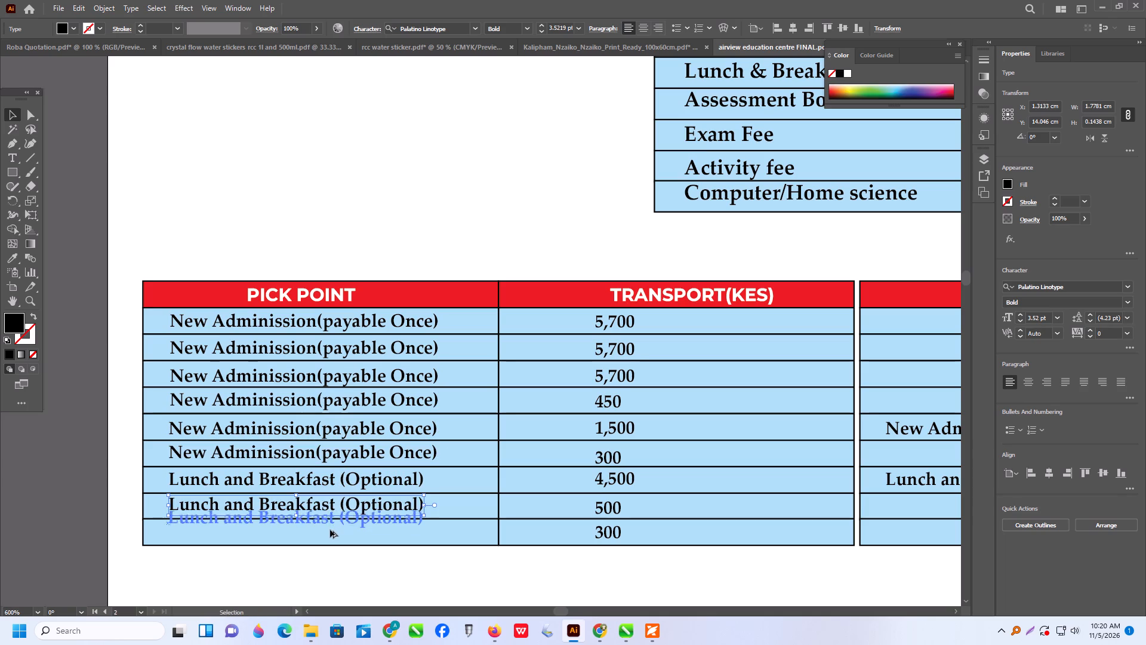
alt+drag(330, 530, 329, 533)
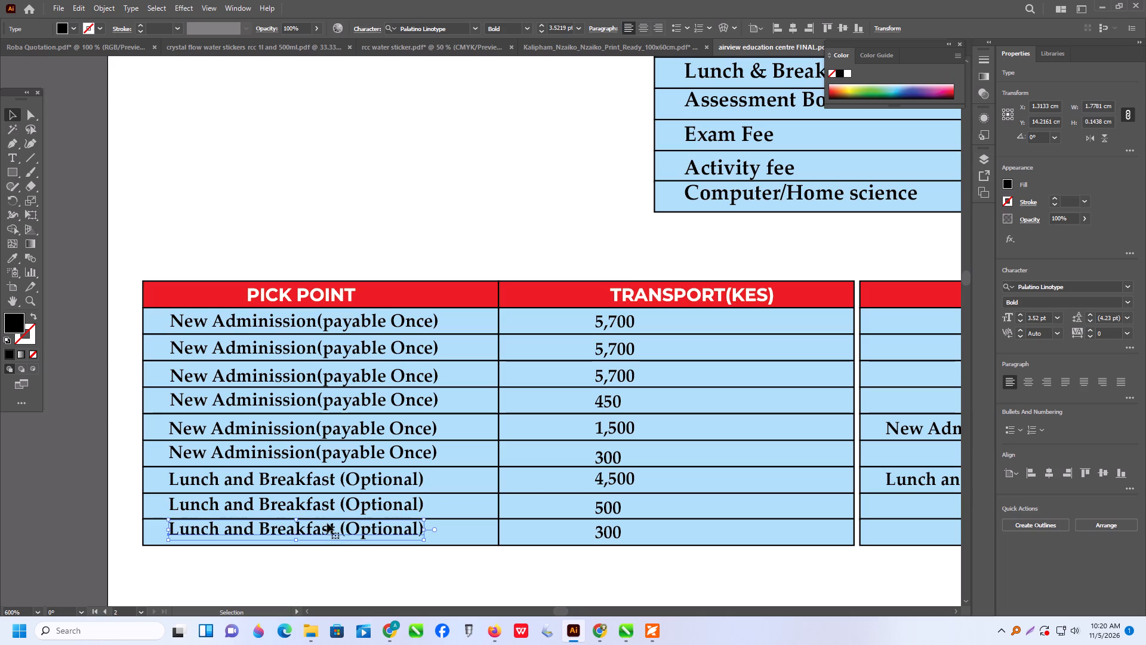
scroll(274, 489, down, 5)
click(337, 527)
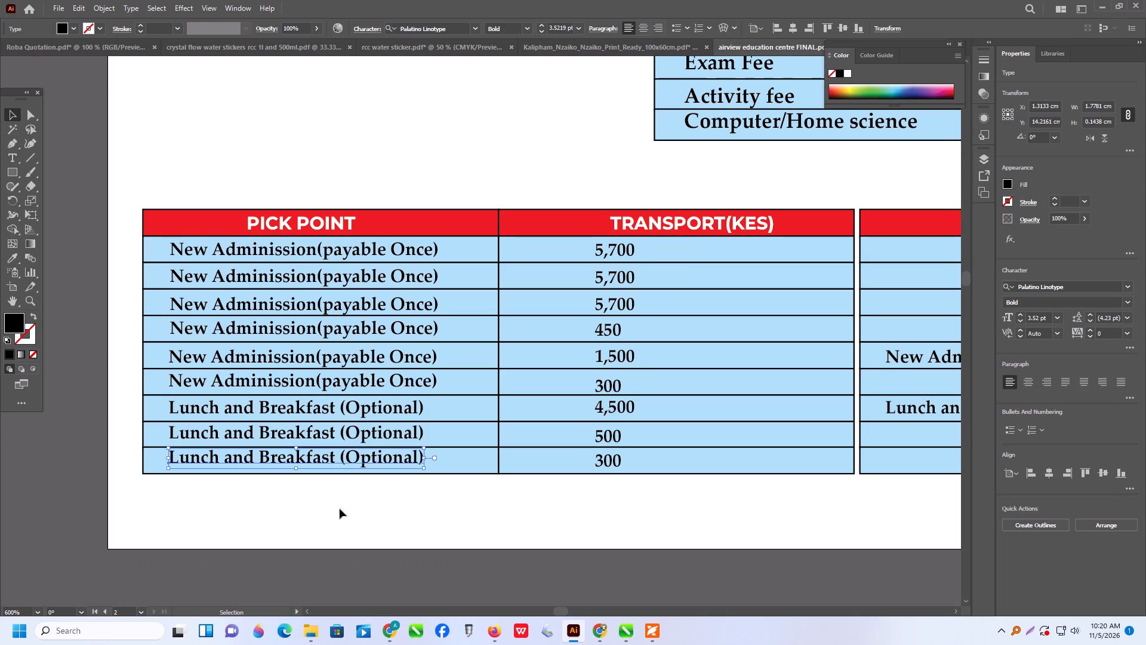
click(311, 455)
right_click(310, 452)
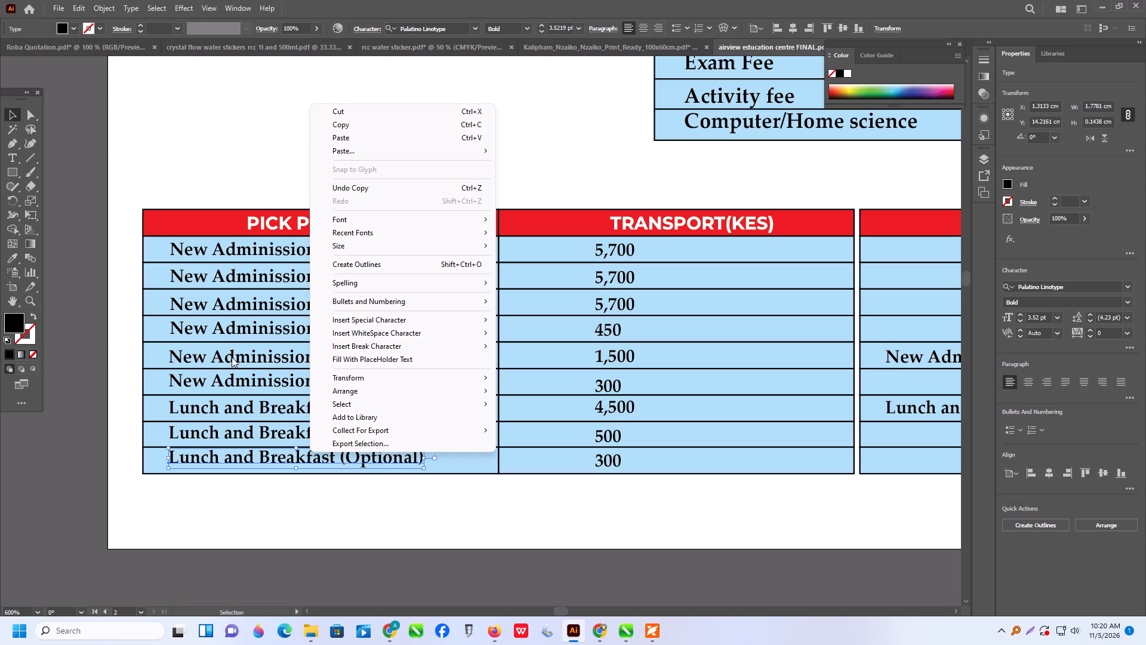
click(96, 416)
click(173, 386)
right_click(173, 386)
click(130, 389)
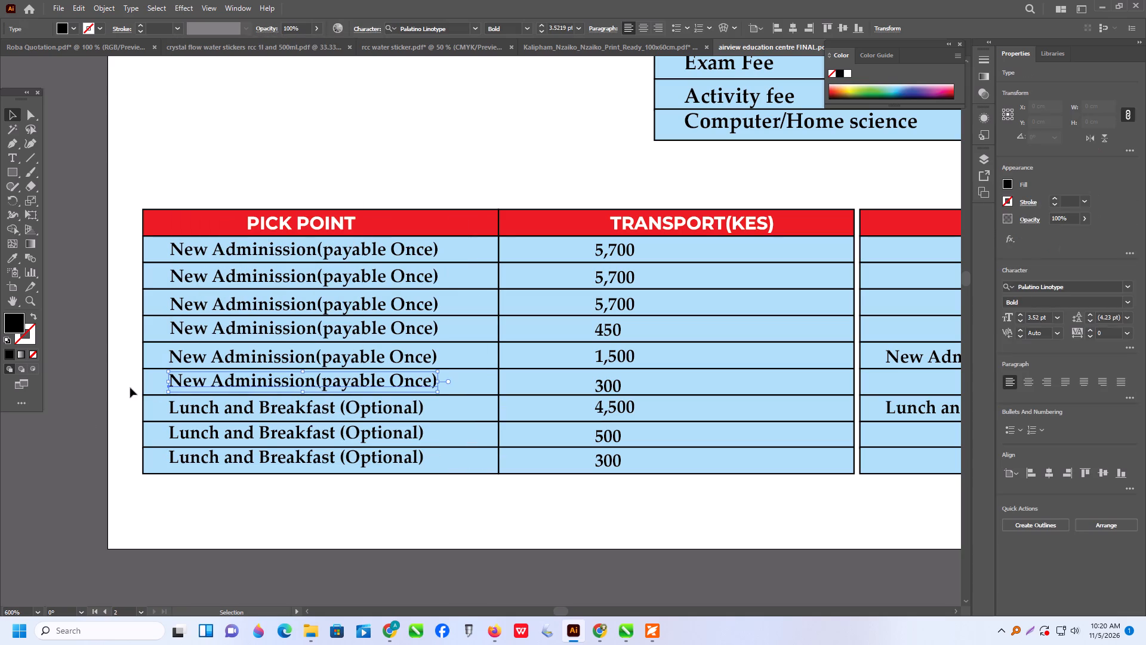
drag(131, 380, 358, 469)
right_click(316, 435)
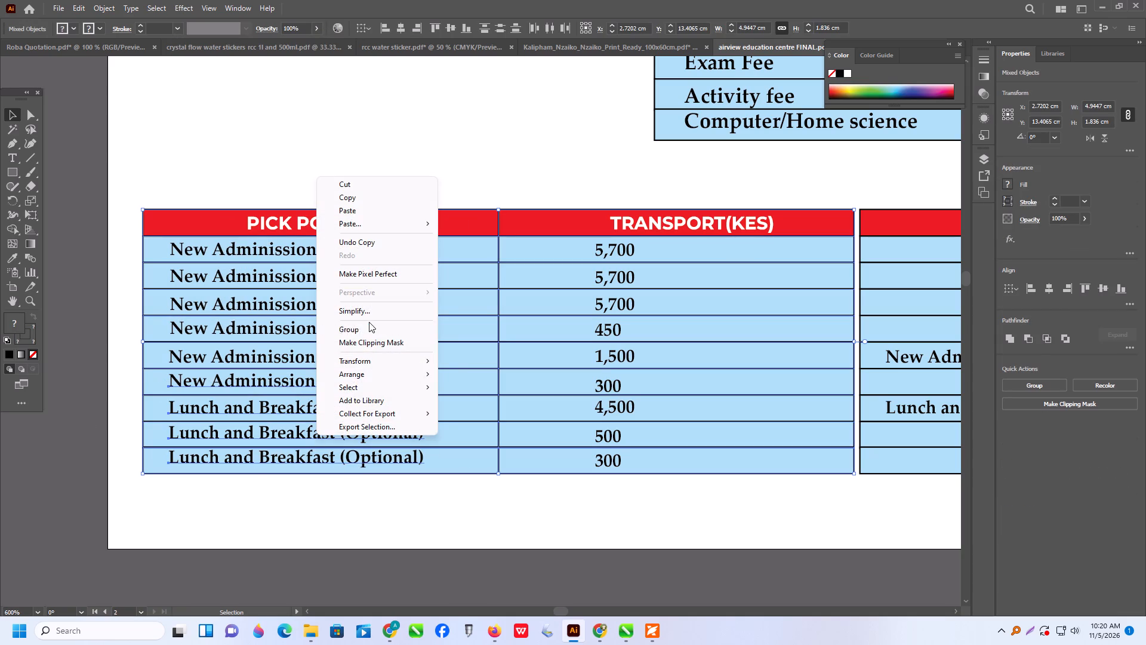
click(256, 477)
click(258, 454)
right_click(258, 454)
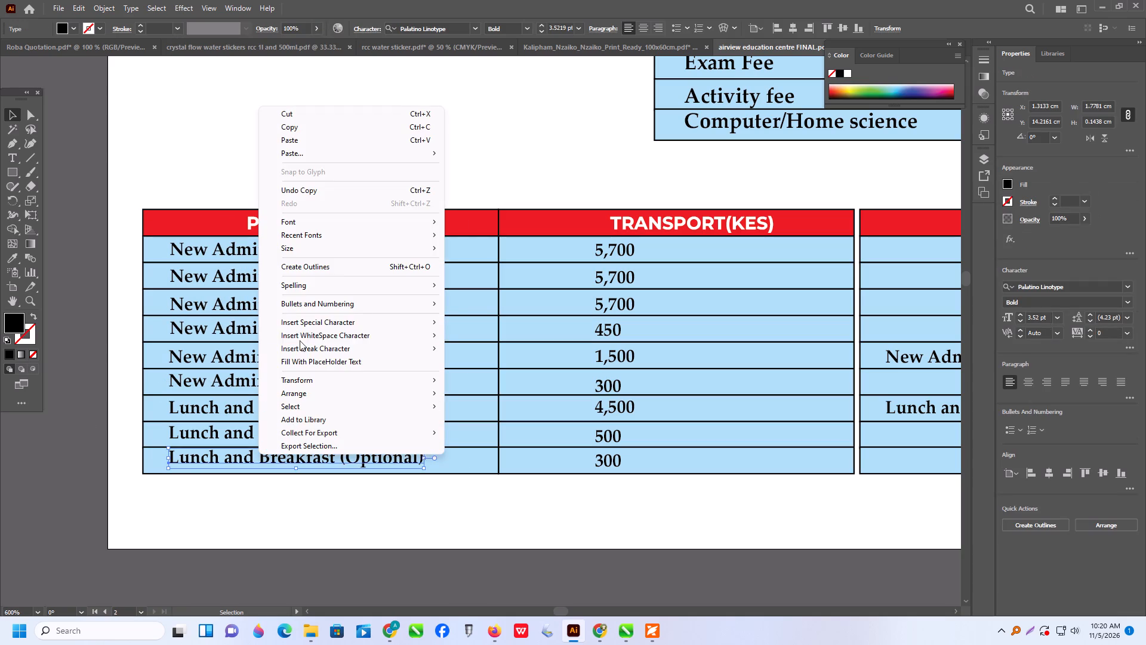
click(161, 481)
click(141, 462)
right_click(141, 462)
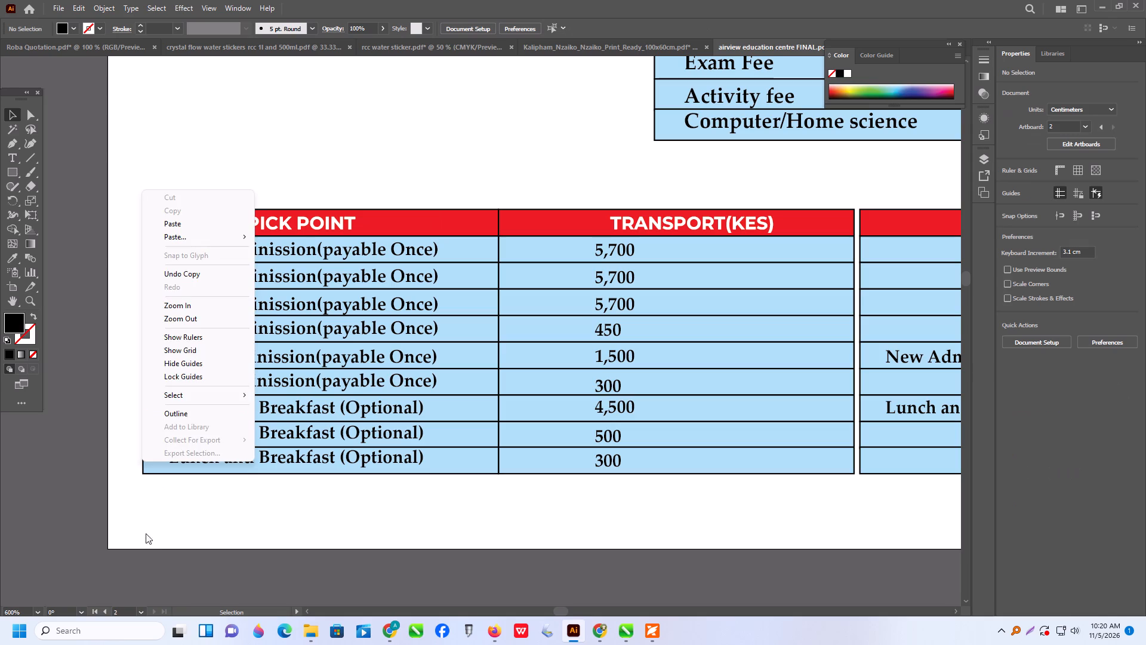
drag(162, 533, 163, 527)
Ungroup the first bottom table and delete its last three rows across both columns, leaving six rows under the header.
click(154, 468)
right_click(154, 468)
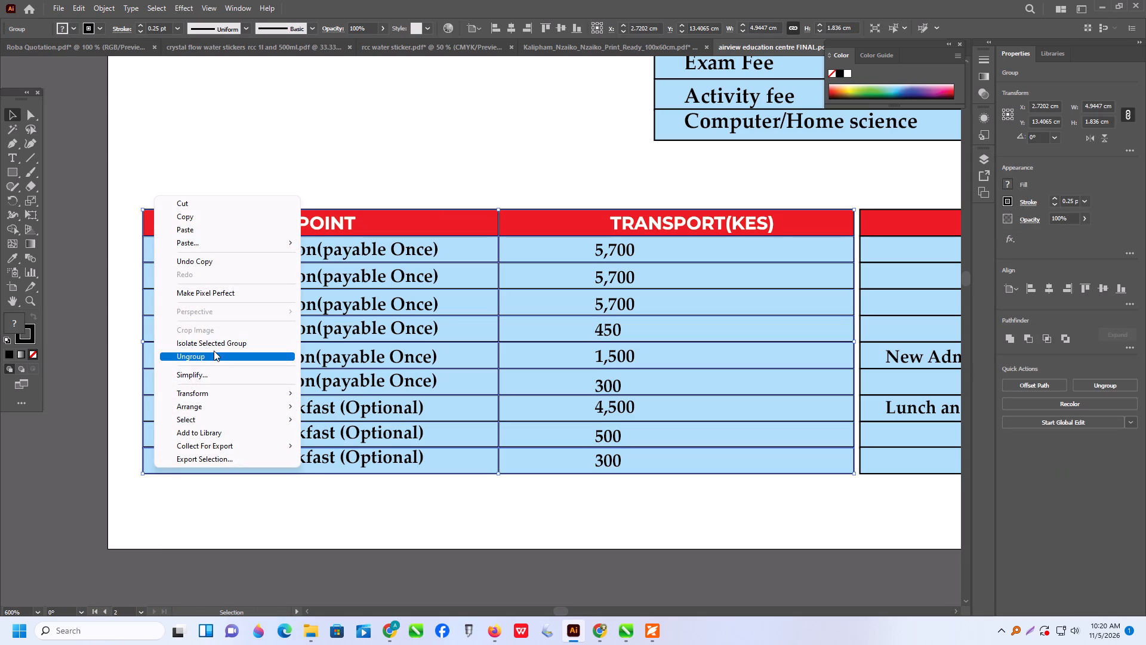
click(214, 351)
drag(107, 425, 111, 420)
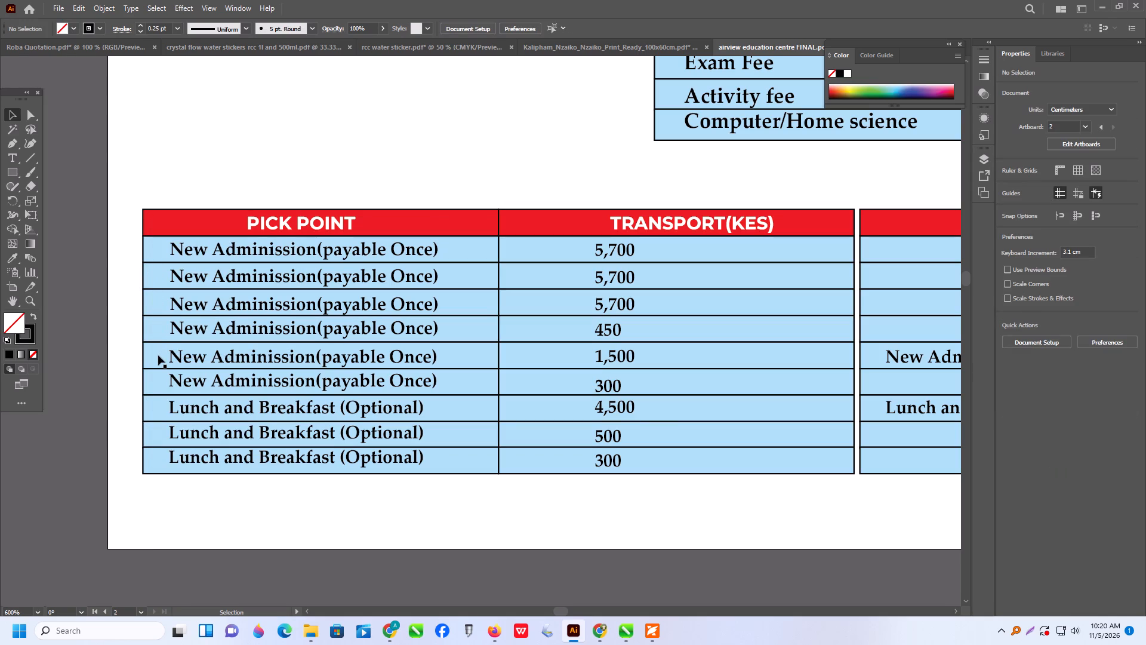
drag(130, 404, 386, 494)
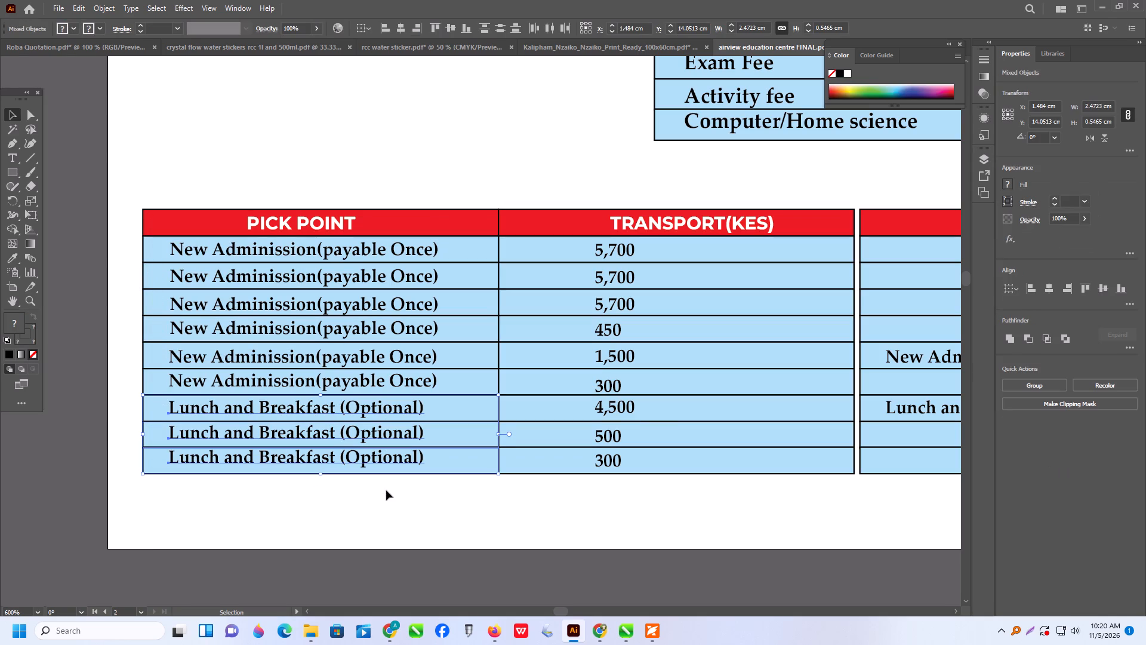
key(Delete)
drag(409, 414, 568, 454)
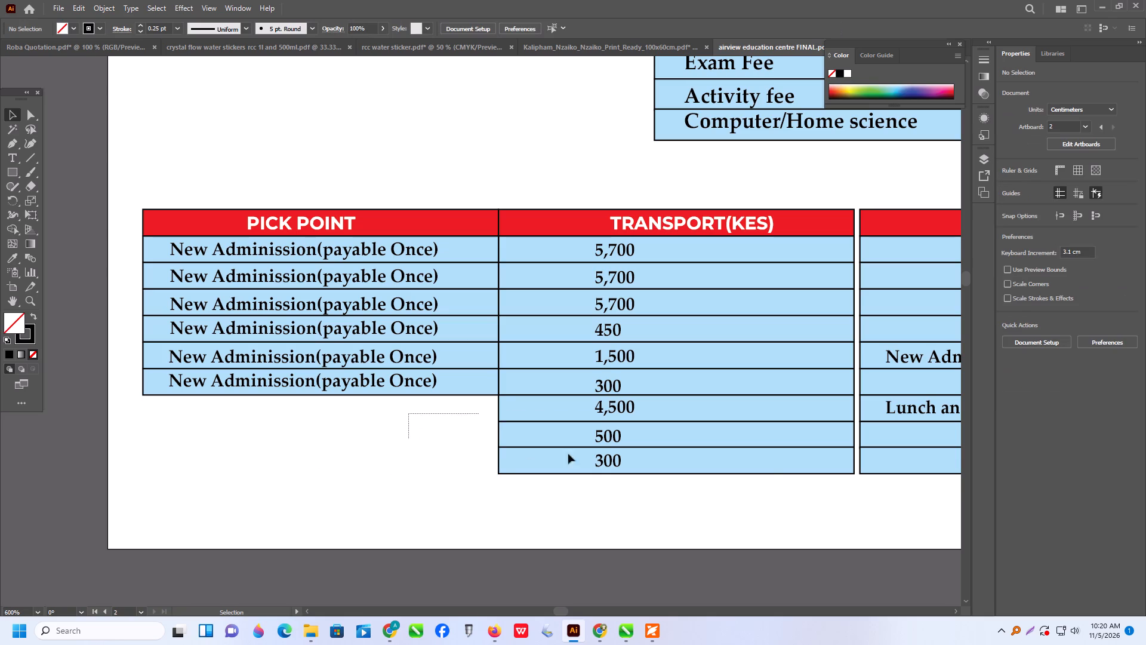
drag(568, 454, 781, 479)
key(Delete)
Ungroup the second bottom table and delete its last three rows across both columns to match the first table.
alt+scroll(337, 473, down, 2)
click(744, 456)
right_click(743, 455)
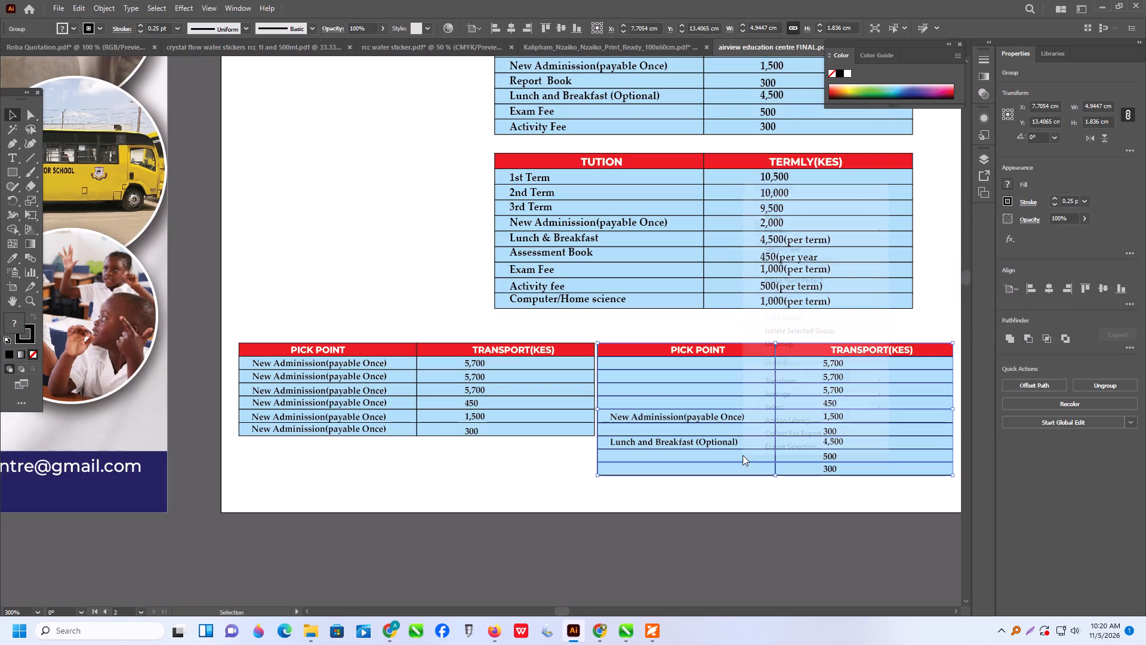
click(788, 348)
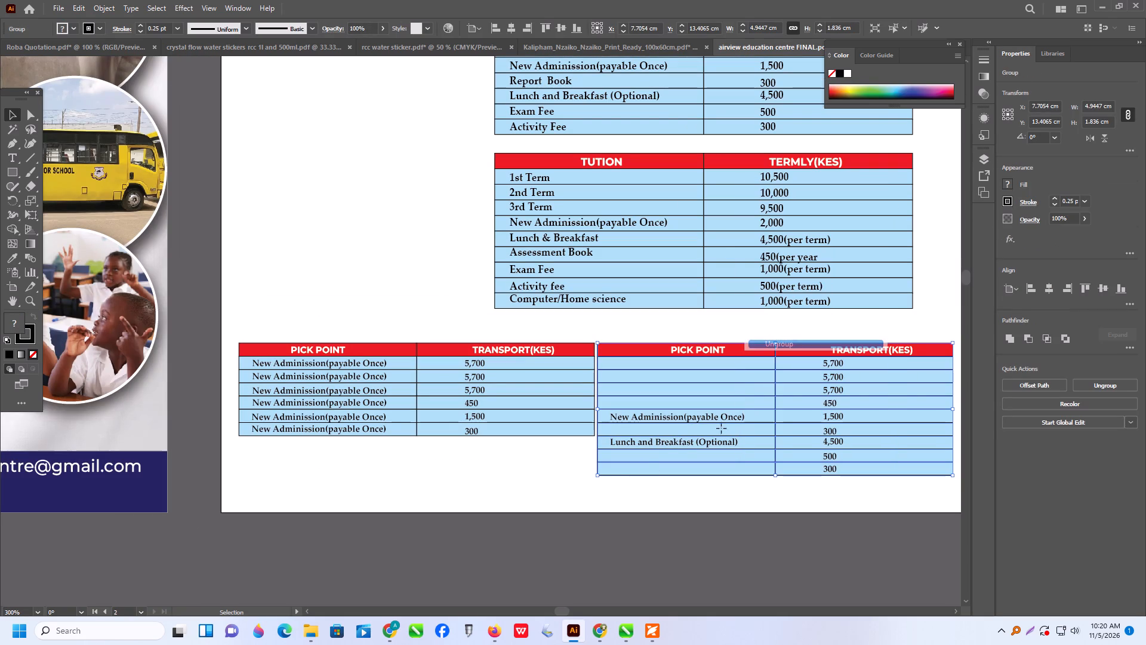
click(565, 477)
drag(586, 444, 745, 499)
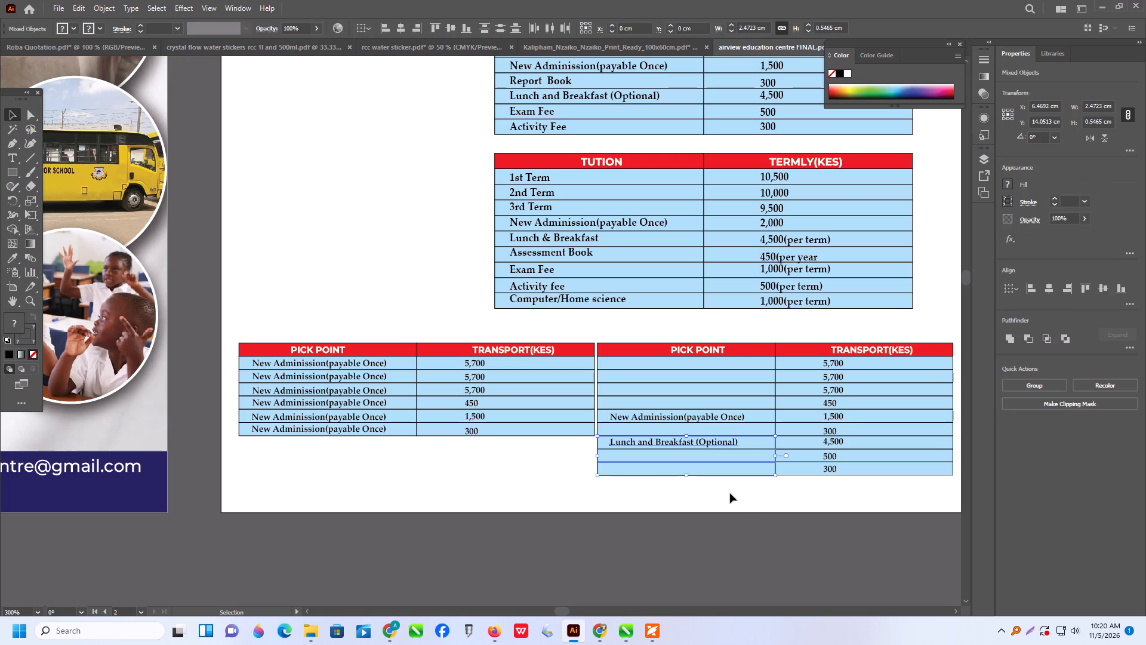
key(Delete)
drag(744, 446, 887, 485)
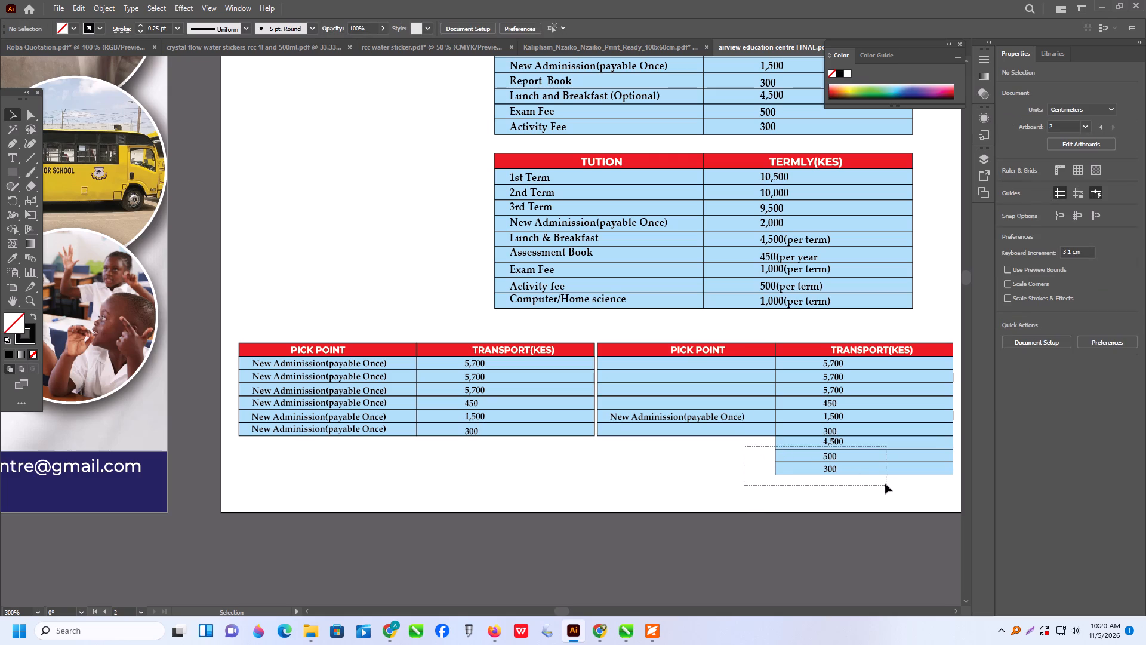
key(Delete)
Replace the placeholder text in the first PICK POINT row of the first bottom table with "Prison".
scroll(783, 481, up, 2)
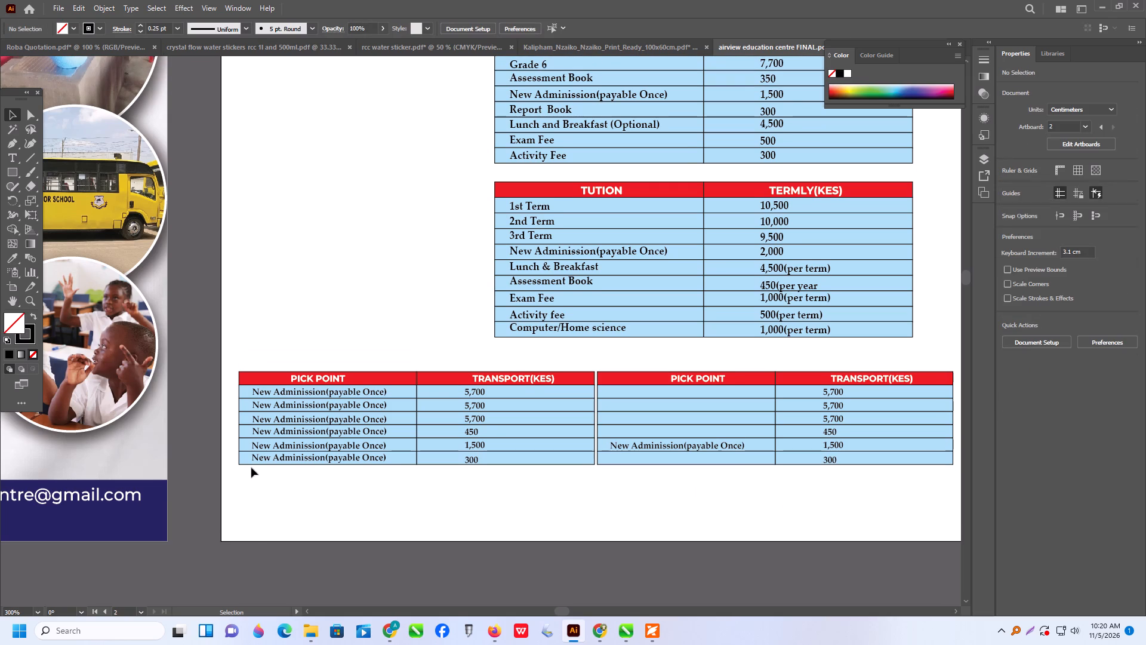
alt+scroll(251, 468, up, 1)
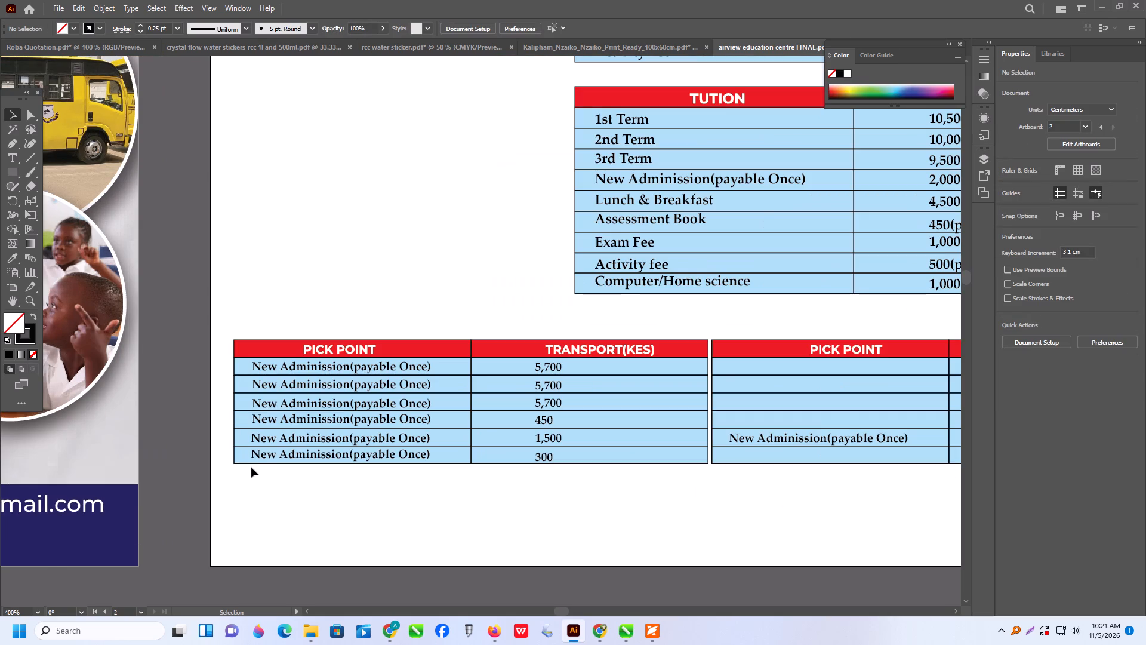
triple_click(309, 367)
double_click(309, 367)
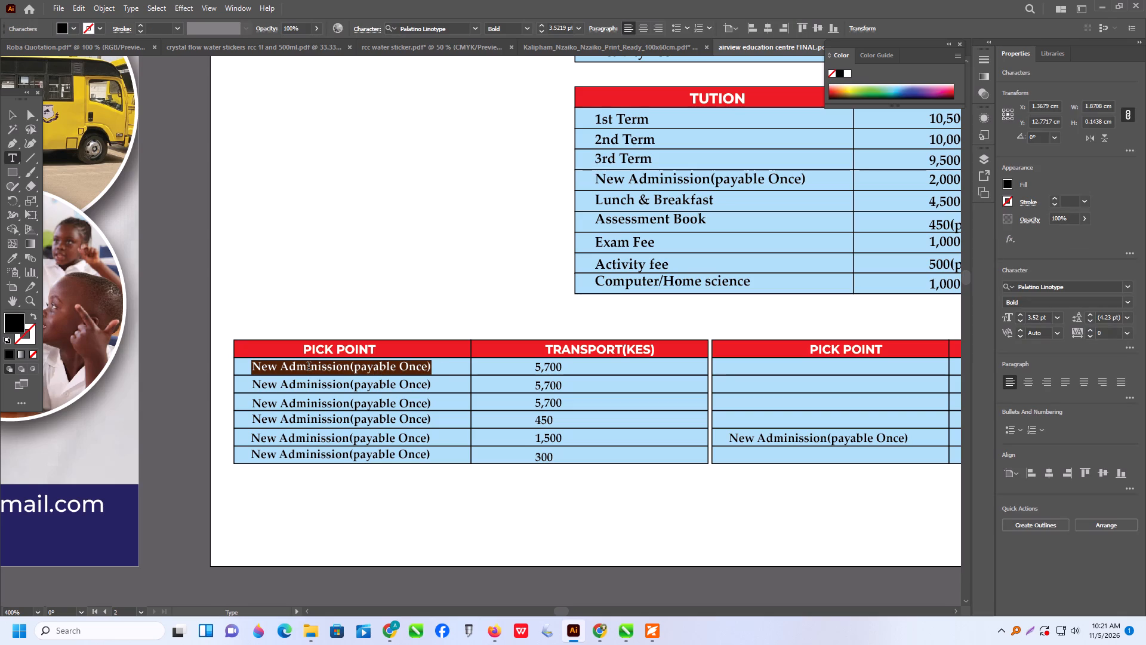
key(BackSpace)
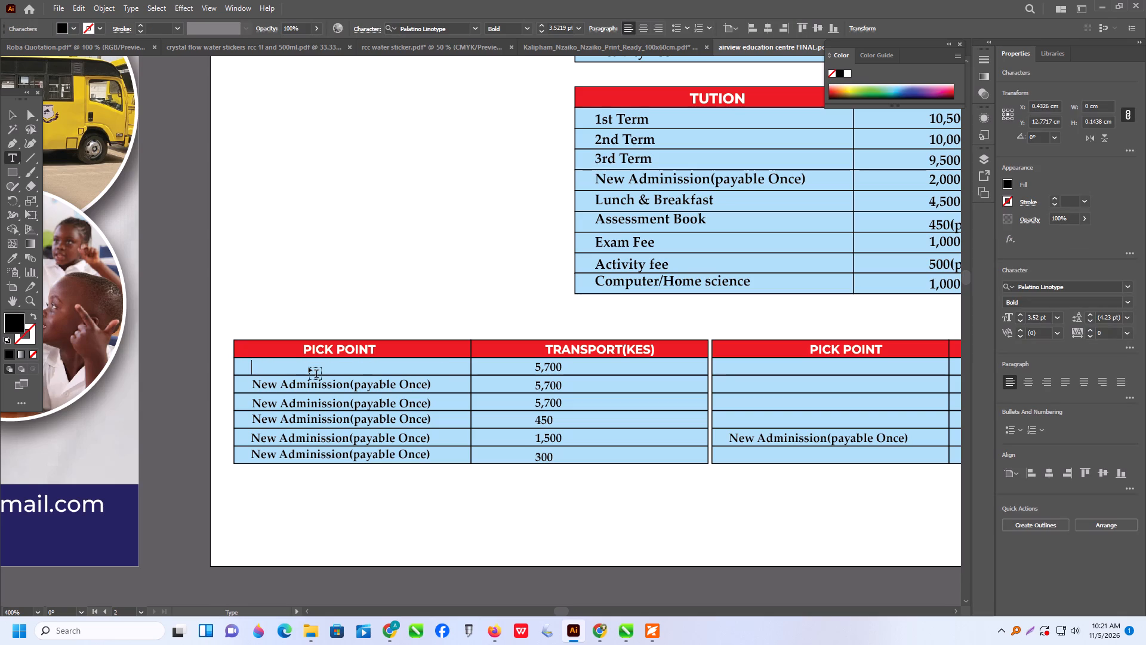
text(rison)
Replace the placeholder text in the second PICK POINT row of the first bottom table with "Kitengela".
triple_click(342, 389)
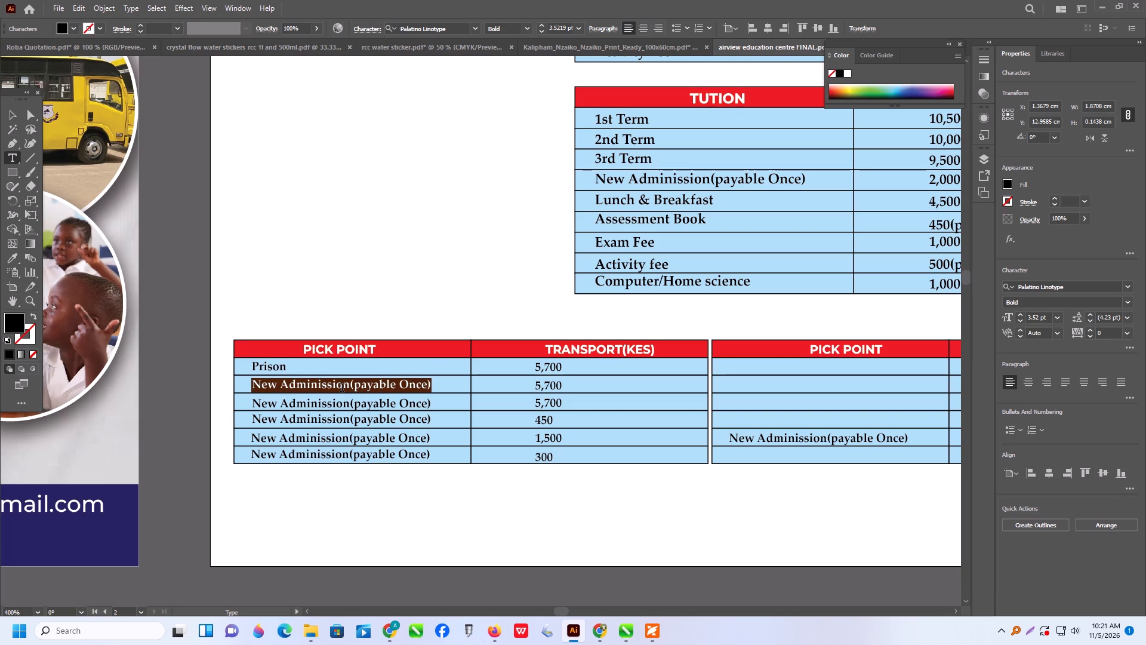
text(it)
text(engel)
key(a)
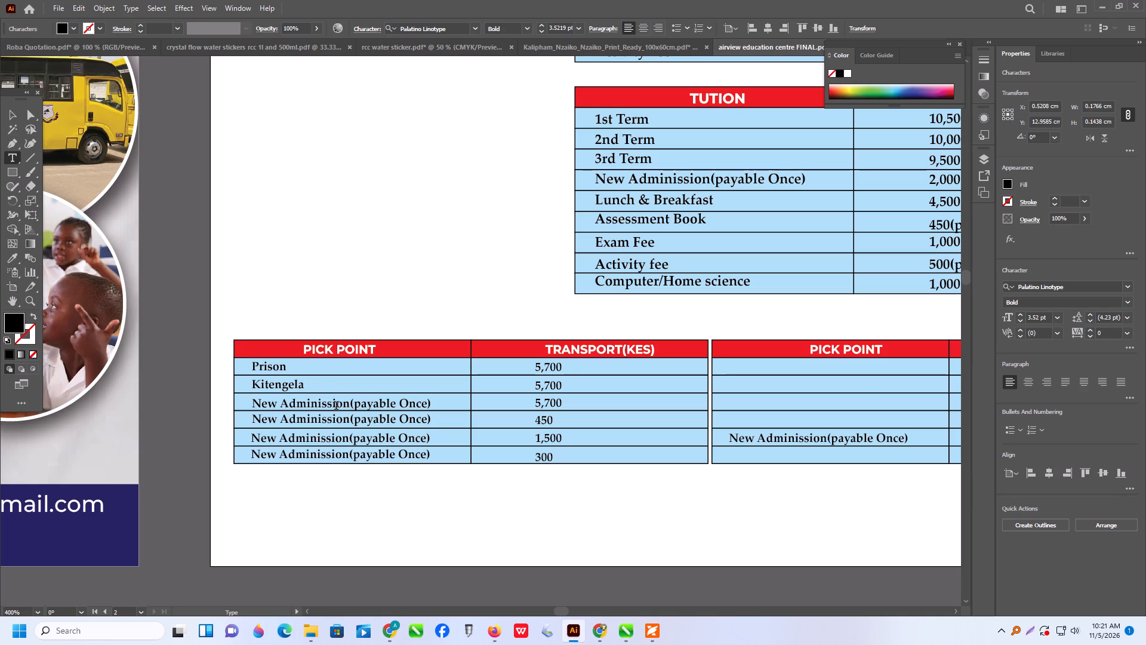
Replace the placeholder text in the third PICK POINT row of the first bottom table with "Milimani".
triple_click(332, 407)
click(332, 407)
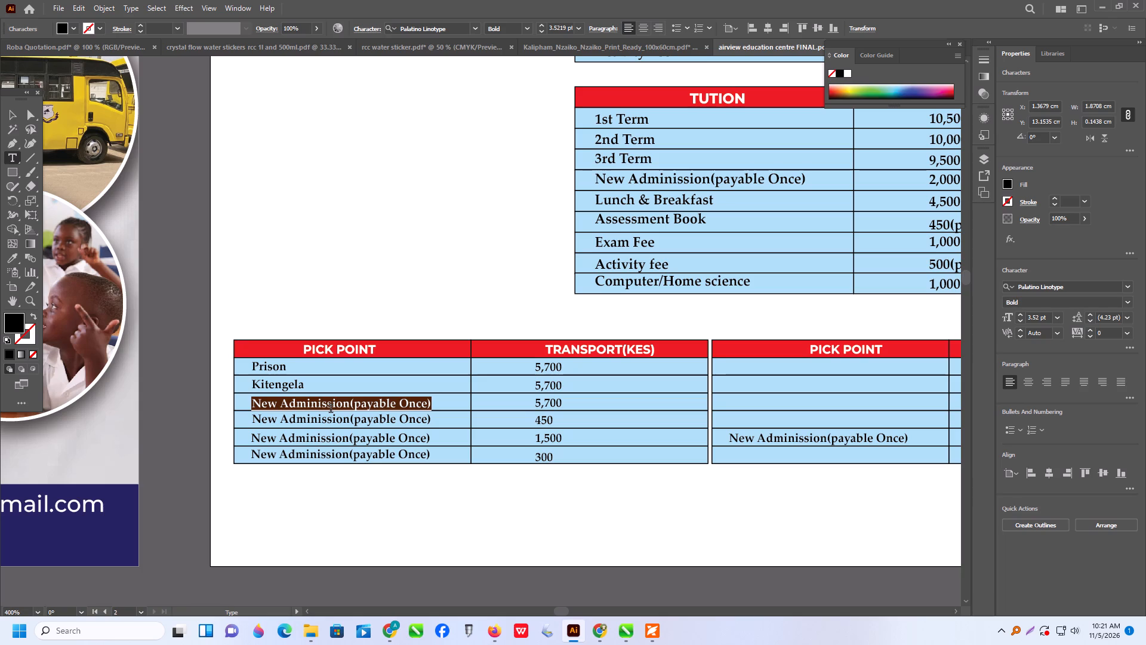
key(m)
text(ili)
text(mani)
Replace the placeholder text in the fourth PICK POINT row of the first bottom table with "Kenya Bureau".
triple_click(350, 426)
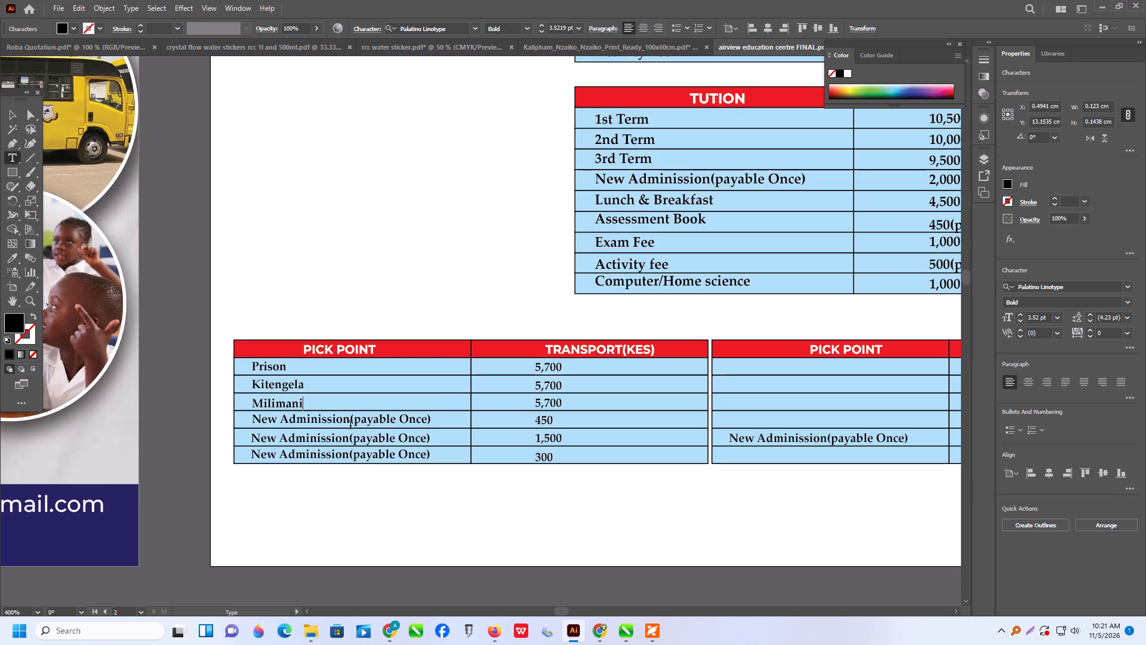
click(350, 426)
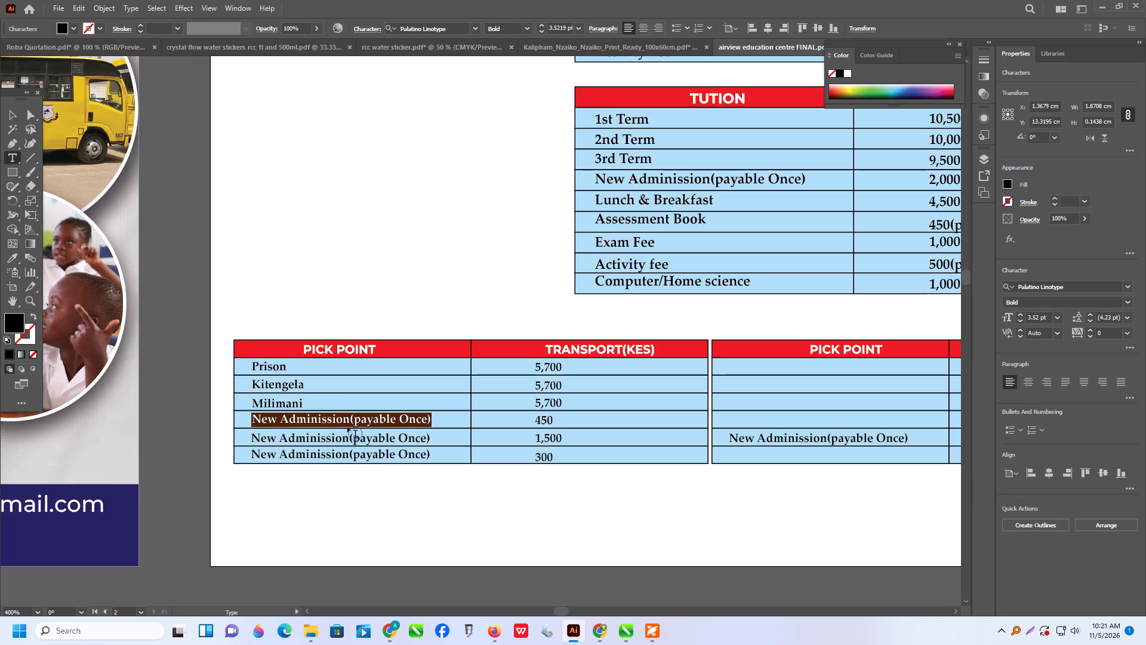
key(k)
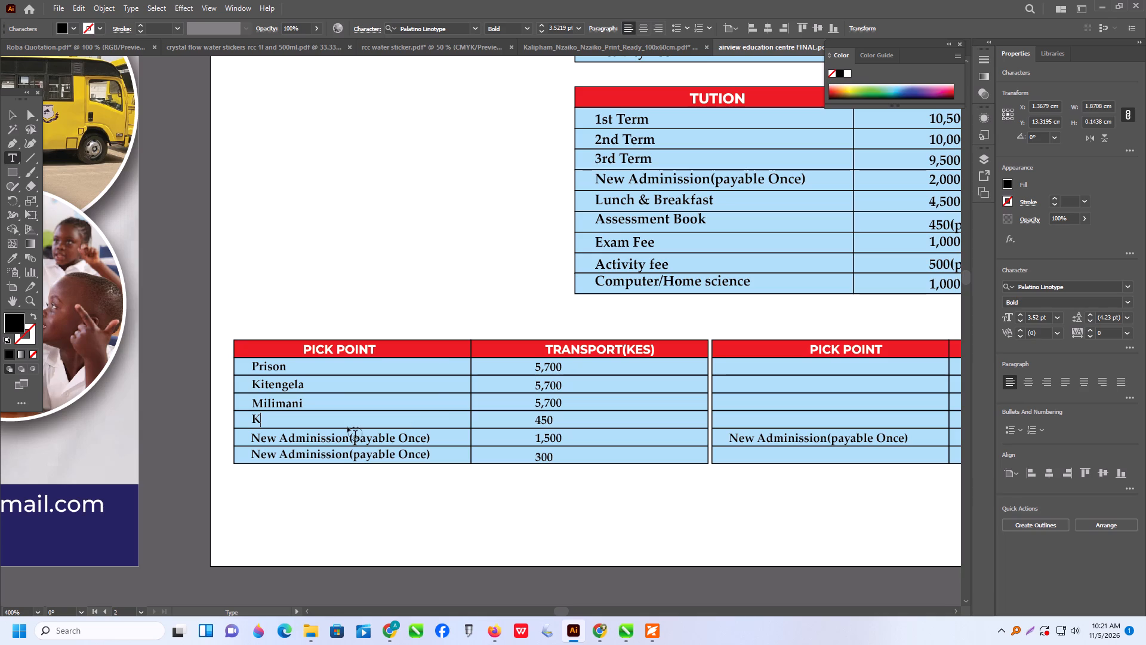
text(enya)
key(space)
key(u)
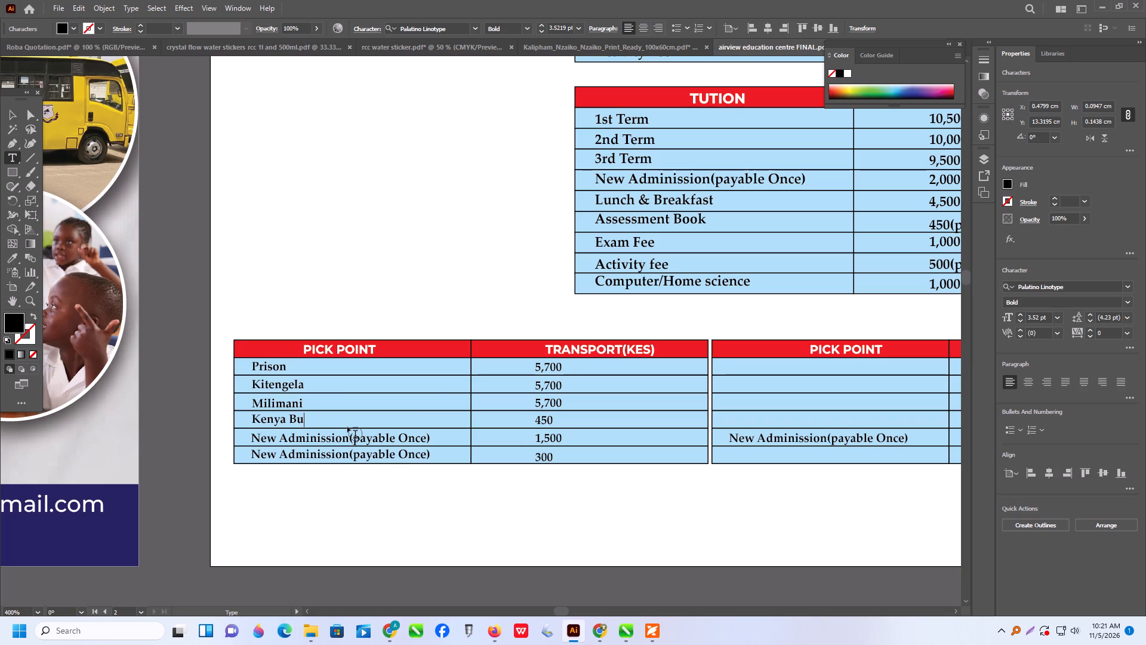
text(reau)
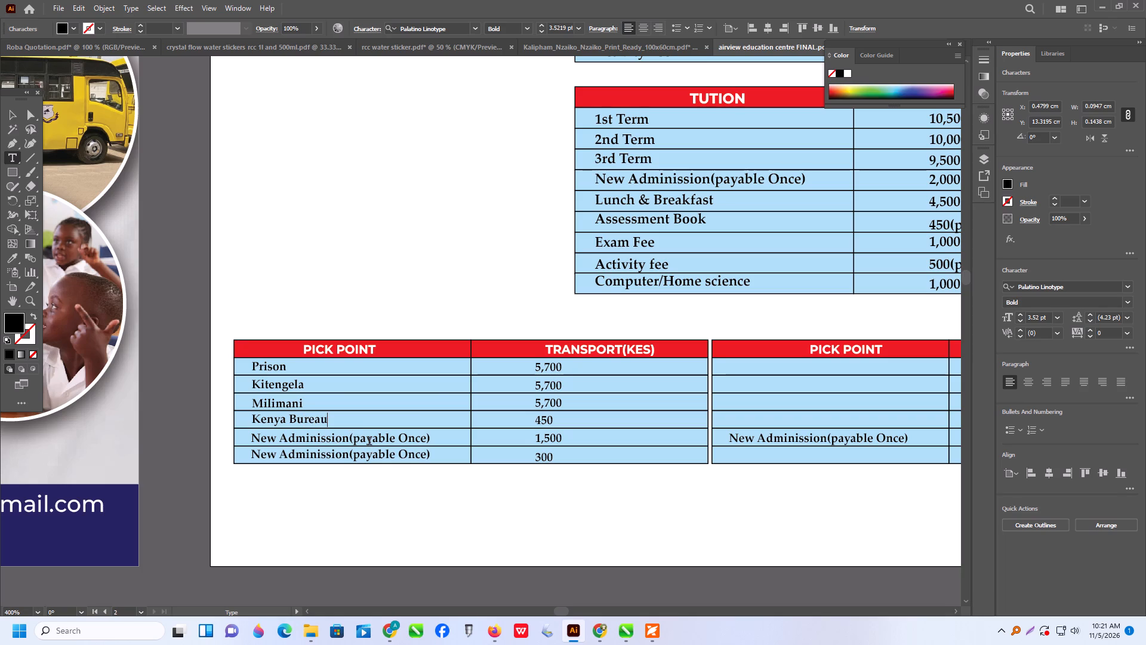
Replace the placeholder text in the fifth PICK POINT row of the first bottom table with "Gate".
triple_click(369, 442)
click(369, 442)
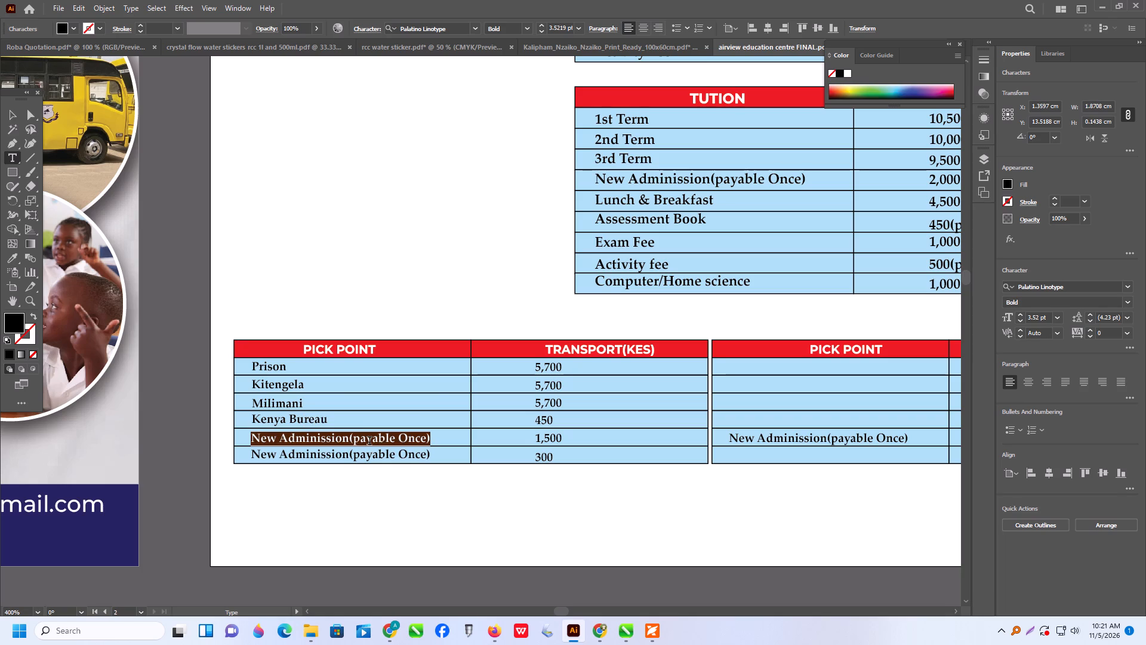
text(gate)
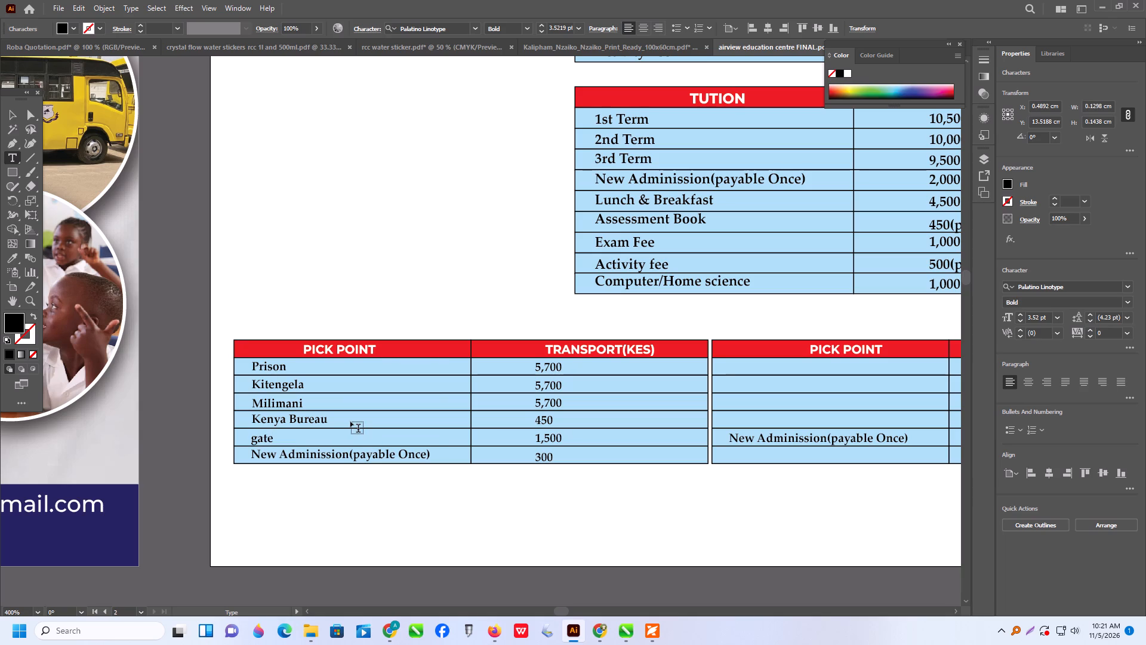
key(BackSpace)
key(BackSpace)
key(BackSpace)
key(BackSpace)
key(BackSpace)
key(g)
key(BackSpace)
key(g)
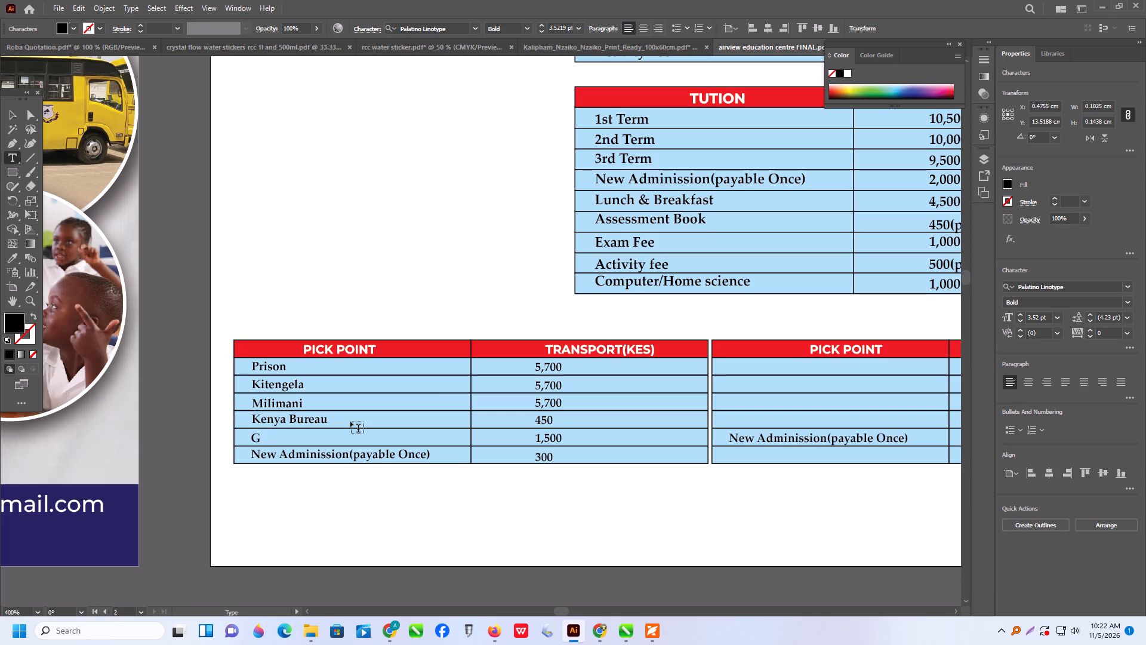
text(ate)
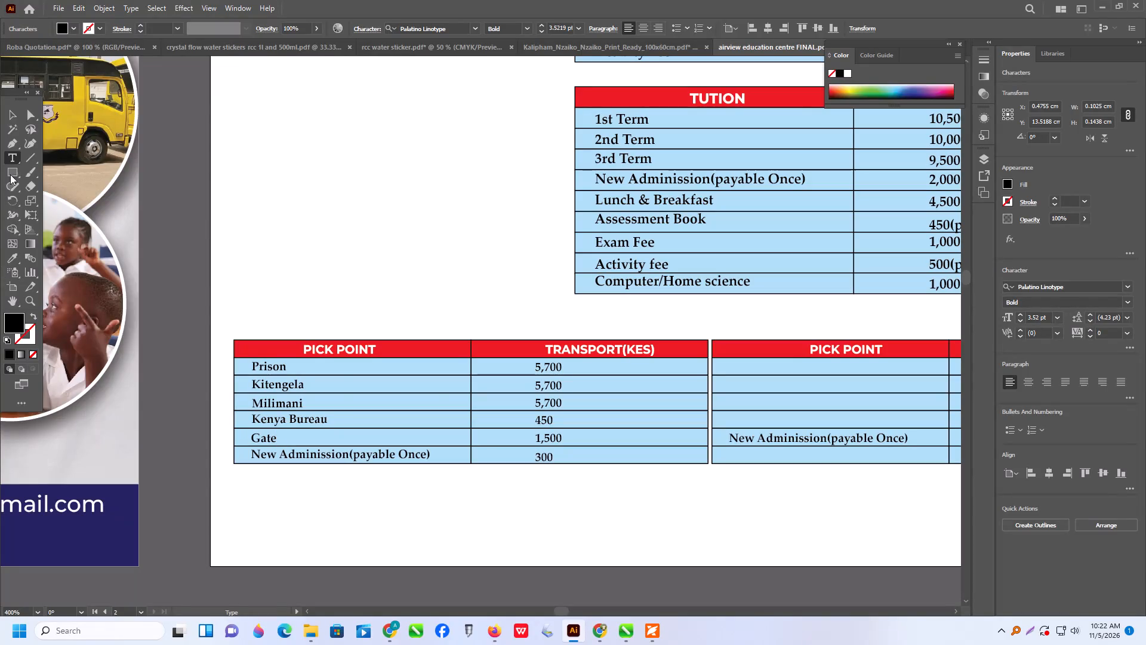
Delete the sixth row, cells and text, across both columns of the two bottom tables.
click(14, 112)
drag(206, 457, 350, 484)
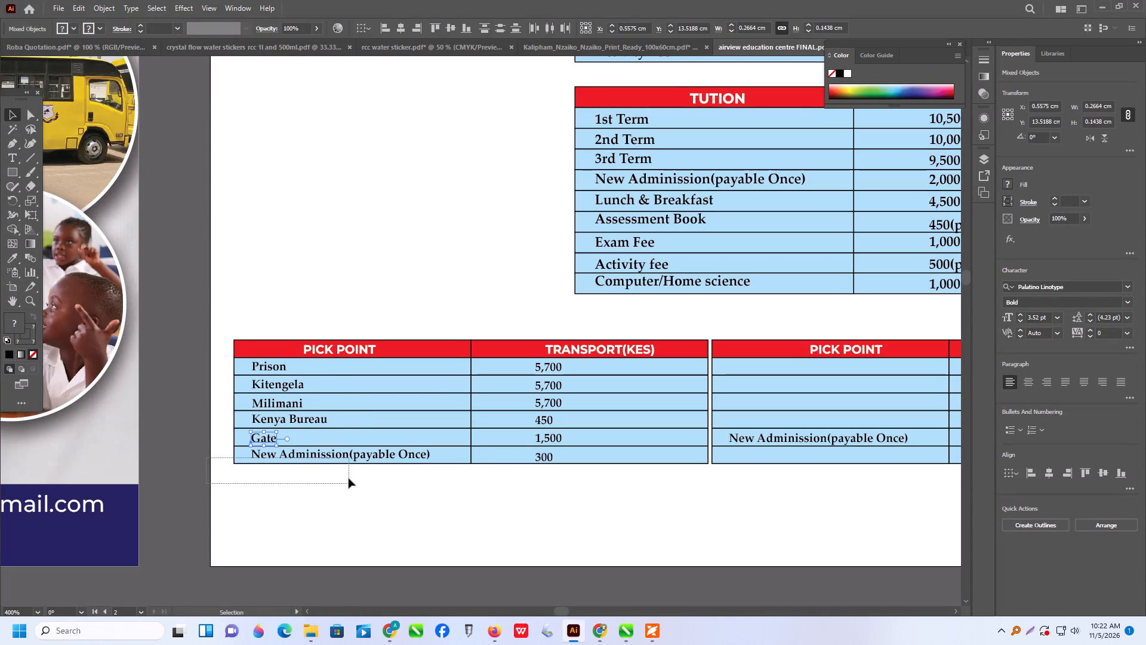
key(Delete)
drag(410, 462, 680, 488)
key(Delete)
drag(683, 461, 795, 474)
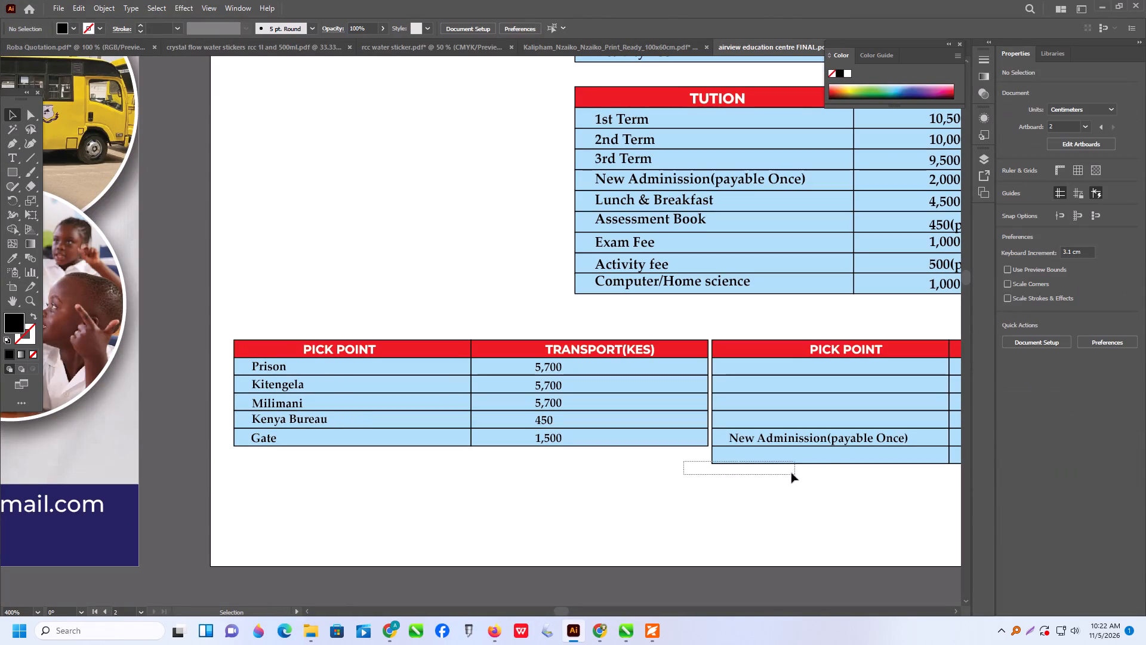
key(Delete)
alt+scroll(394, 497, down, 1)
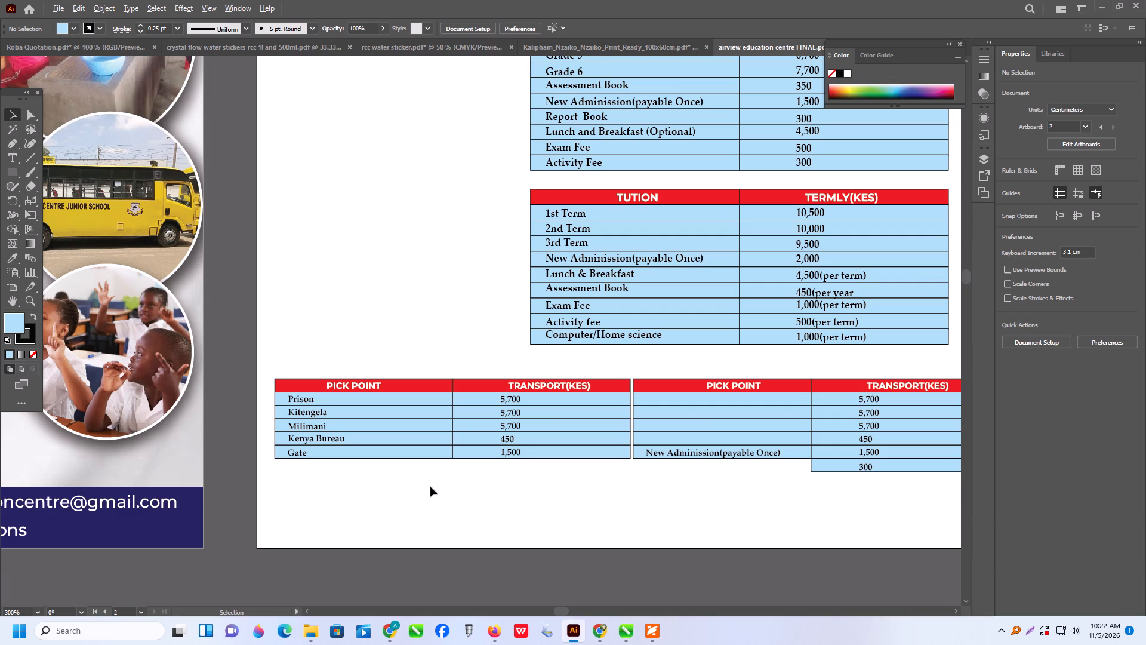
drag(784, 471, 886, 480)
key(Delete)
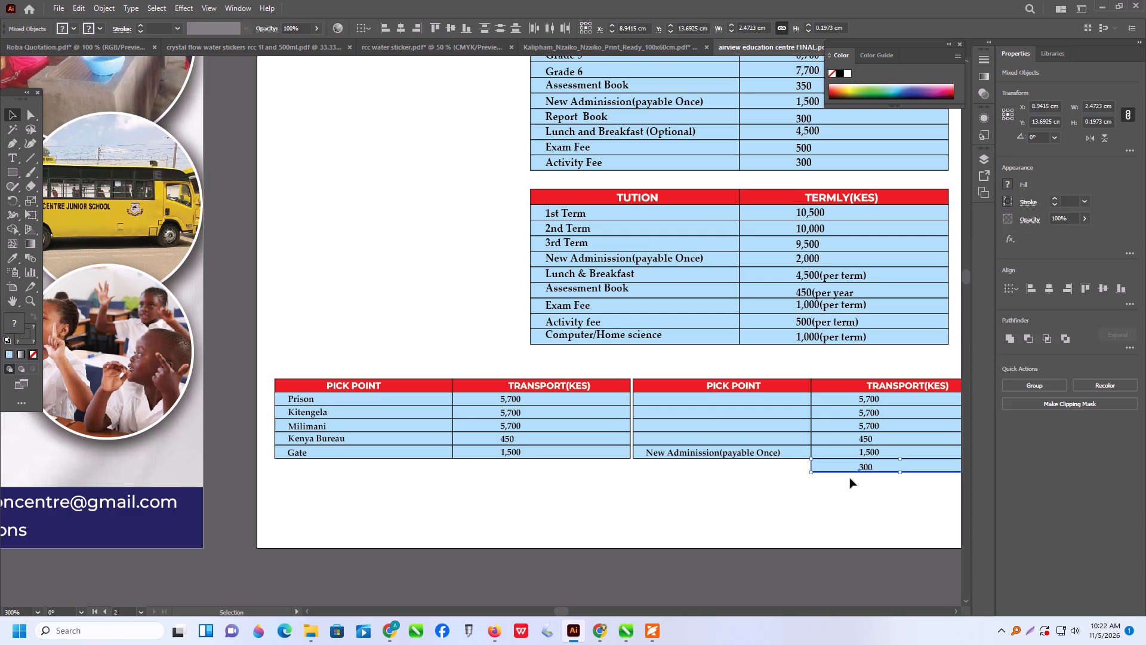
Set the TRANSPORT(KES) fee in the Prison row of the first bottom table to 4000.
scroll(800, 491, up, 5)
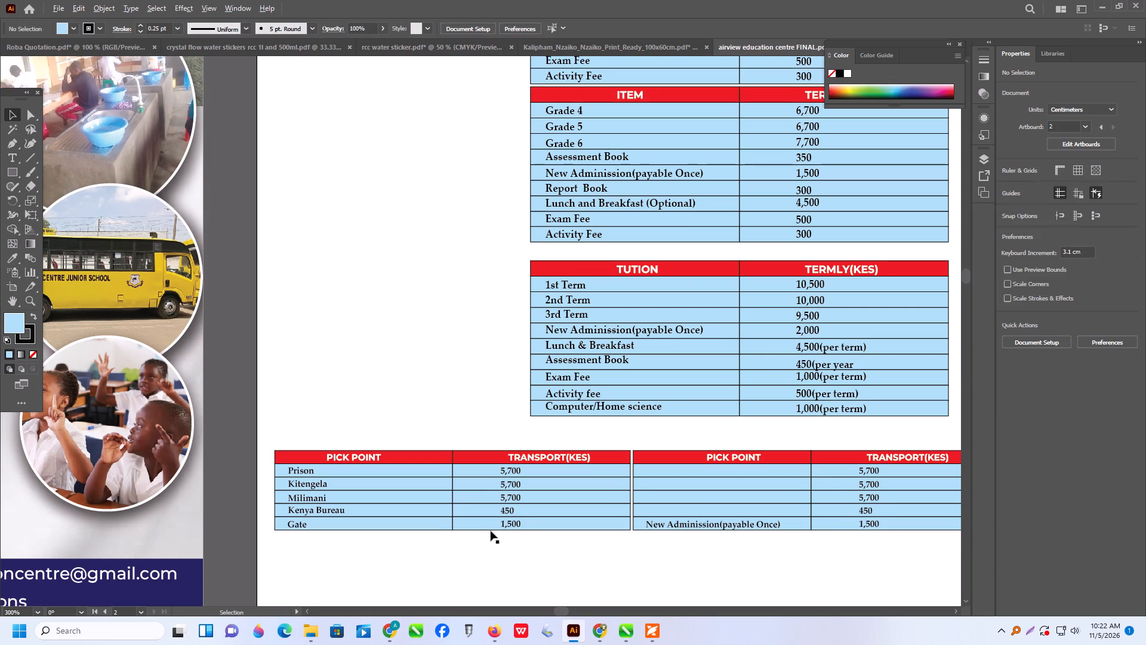
alt+scroll(491, 531, up, 2)
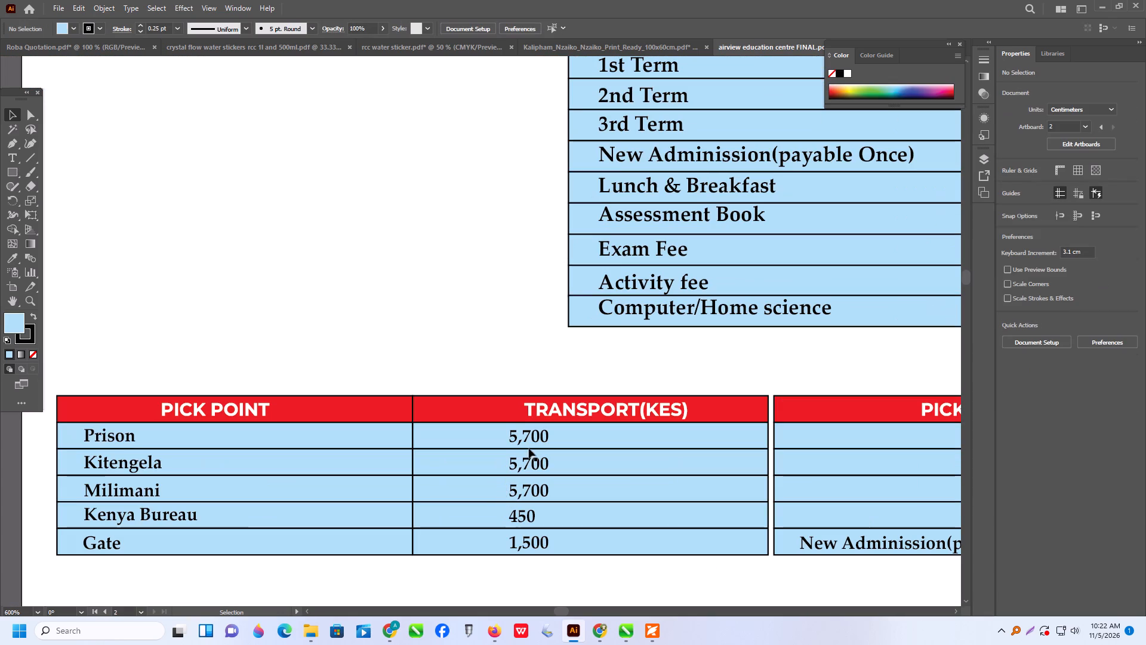
triple_click(532, 434)
click(532, 434)
double_click(532, 434)
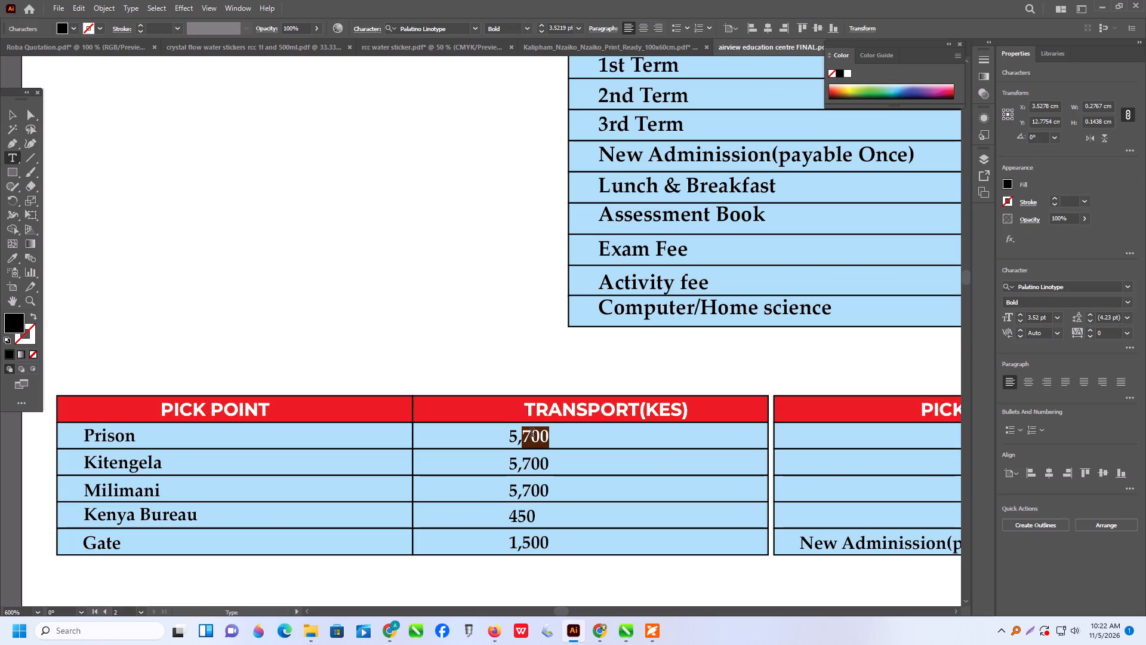
drag(510, 441, 559, 444)
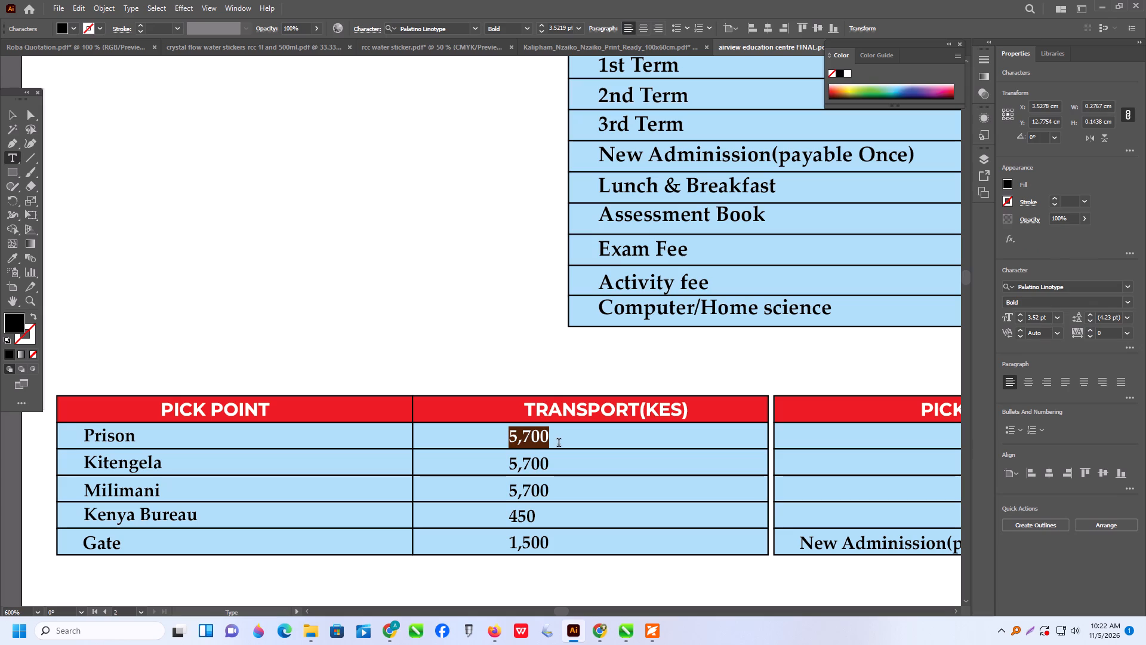
text(4000)
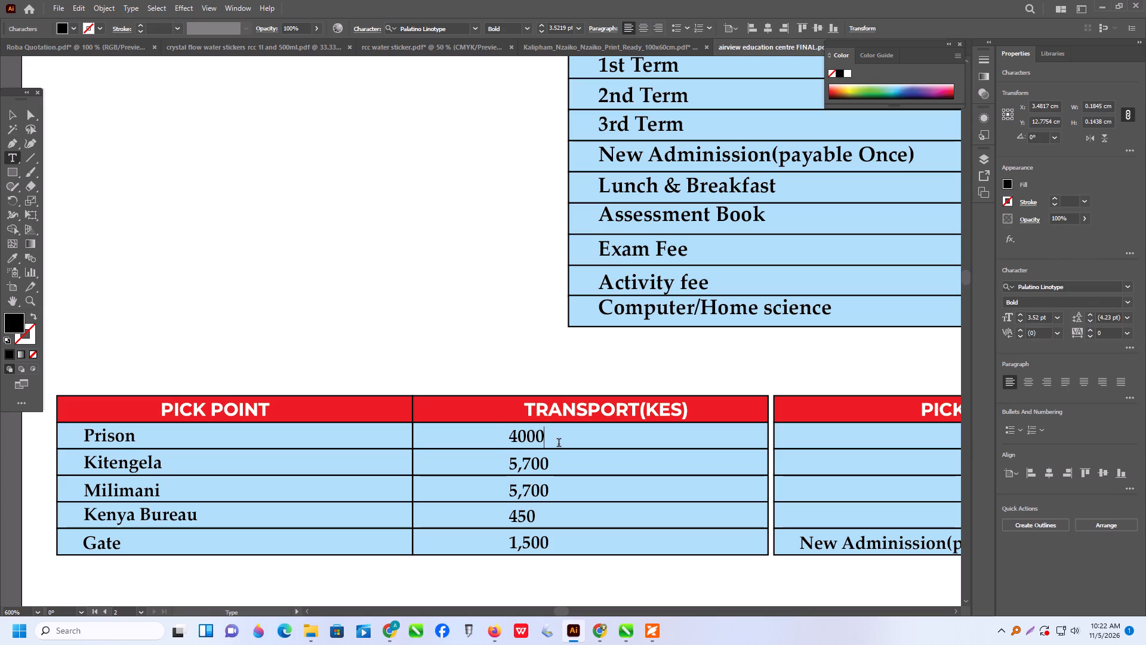
Set the TRANSPORT(KES) fees for Kitengela, Milimani and Kenya Bureau in the first bottom table to 4500 each.
drag(512, 465, 604, 475)
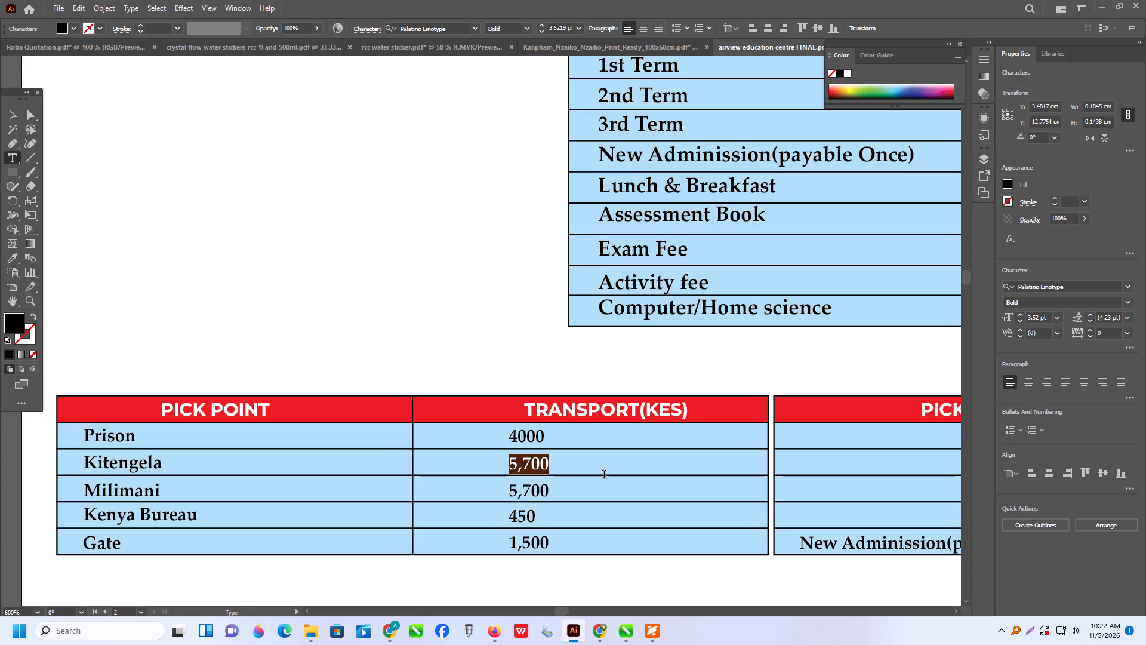
drag(604, 475, 614, 475)
text(4500)
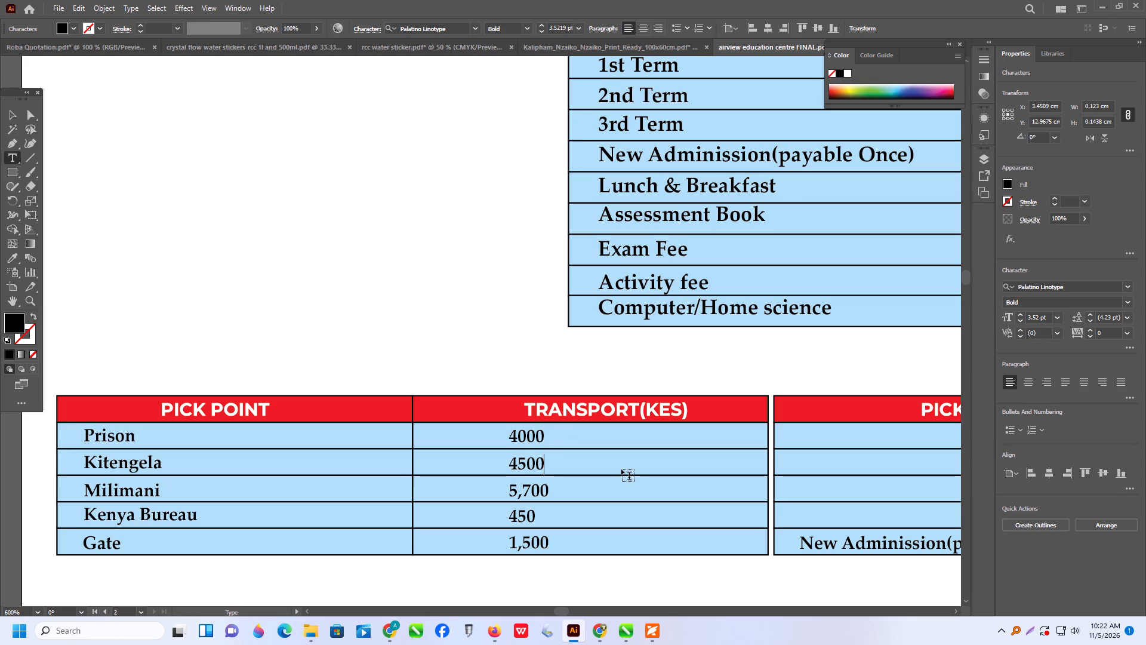
drag(511, 491, 585, 505)
text(4500)
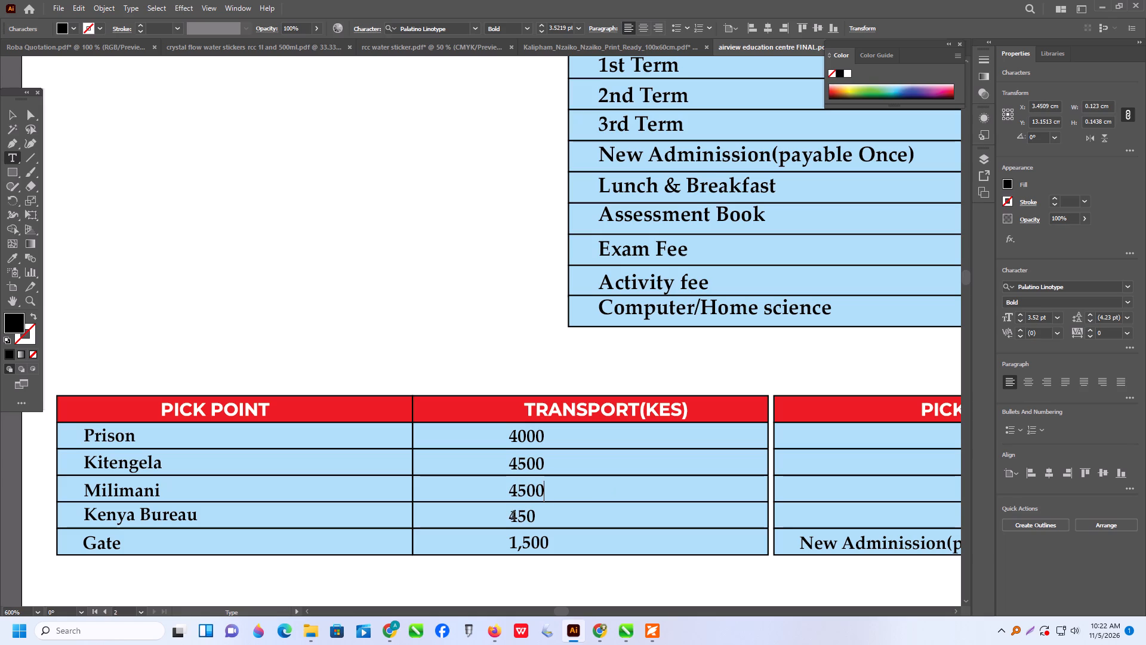
click(532, 520)
key(0)
Set the TRANSPORT(KES) fee in the Gate row of the first bottom table to 4000.
drag(531, 545, 480, 537)
text(400)
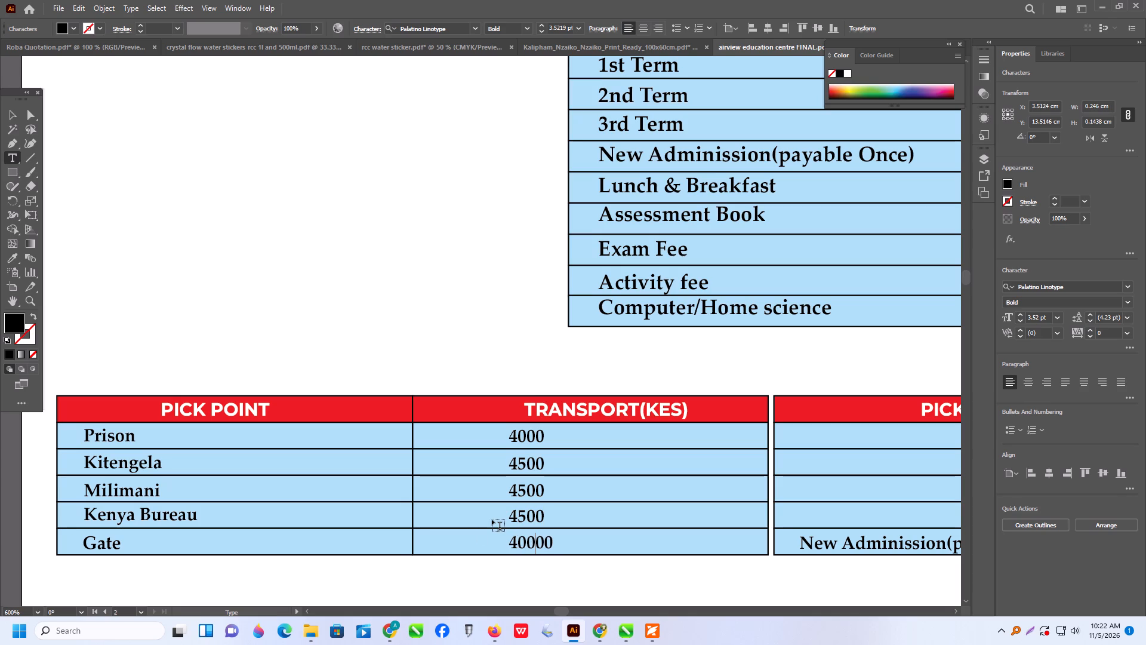
key(BackSpace)
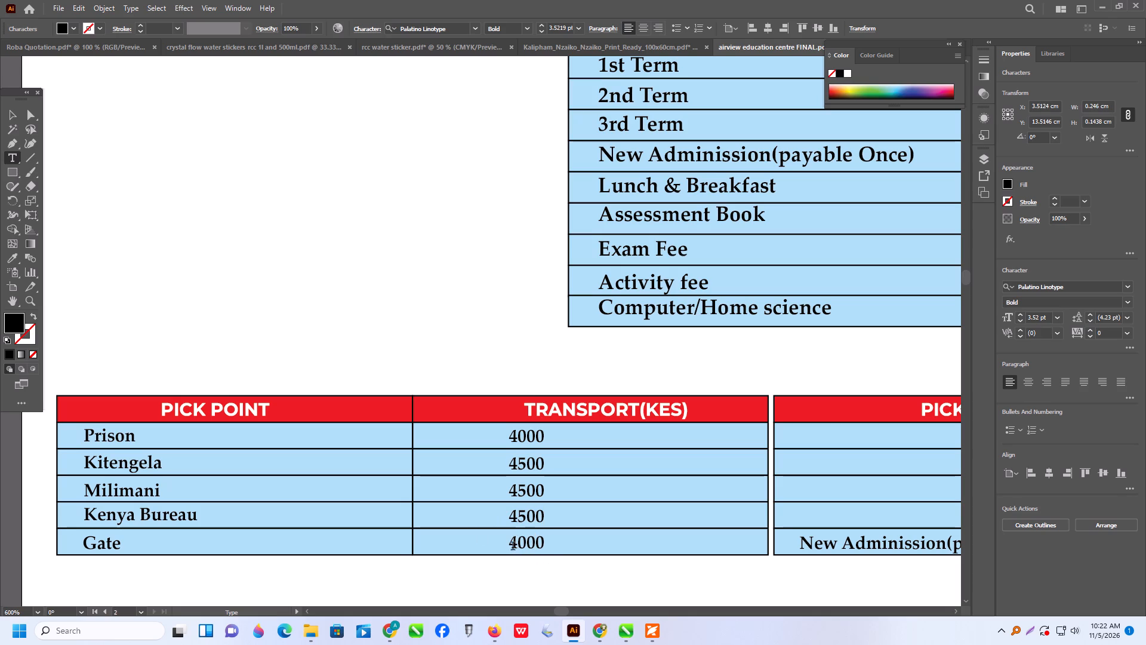
Add thousands commas to all five transport fees in the first bottom table, giving 4,000 for Prison and Gate and 4,500 for the rest.
click(516, 552)
key(comma)
click(518, 515)
key(comma)
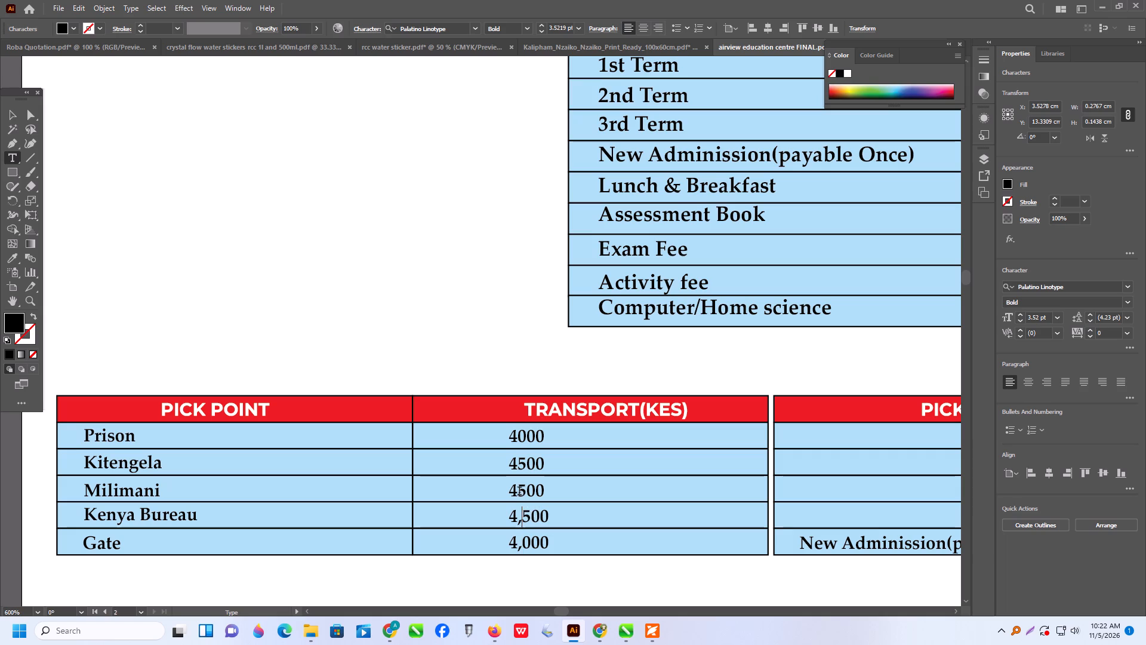
click(519, 492)
key(comma)
click(519, 463)
key(comma)
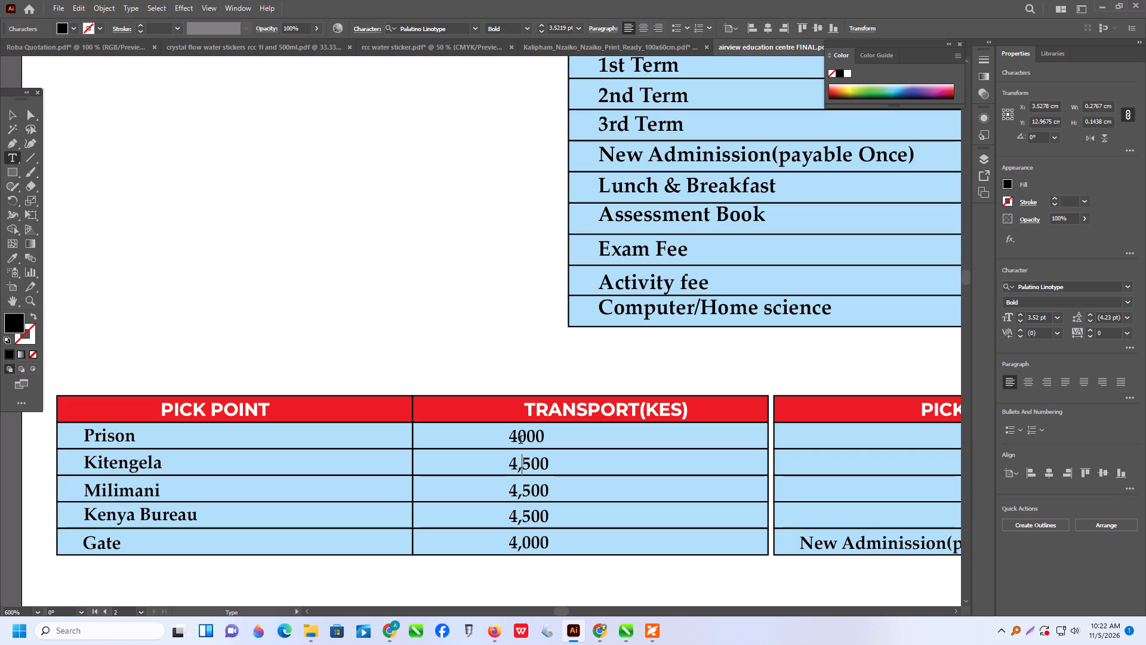
click(520, 441)
key(comma)
scroll(530, 474, up, 1)
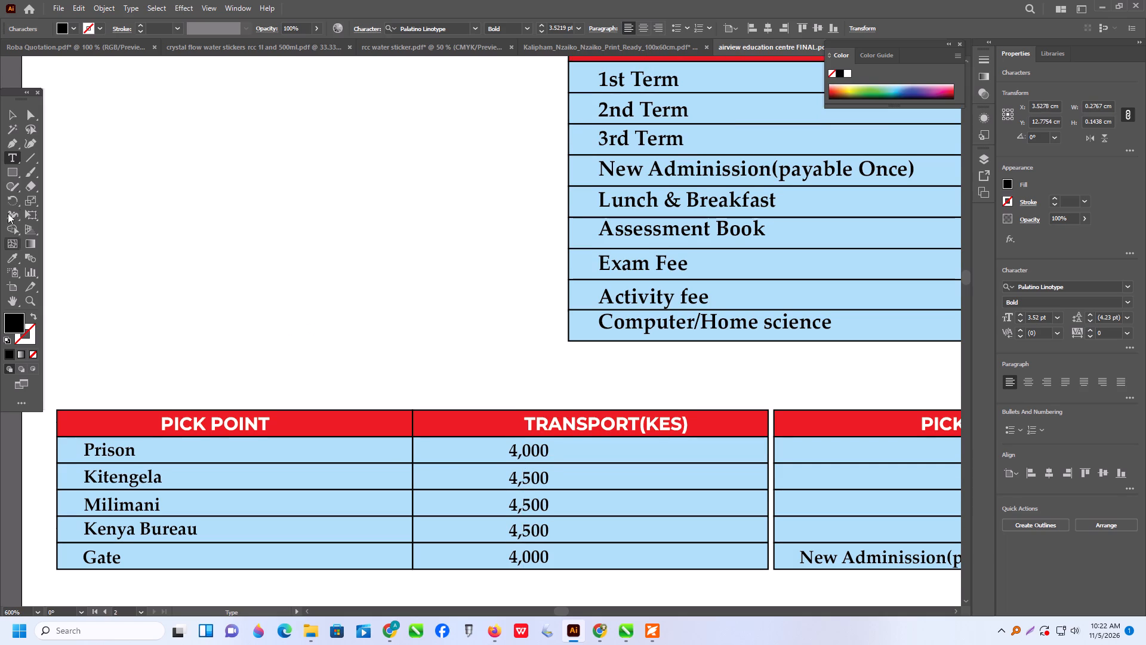
click(11, 118)
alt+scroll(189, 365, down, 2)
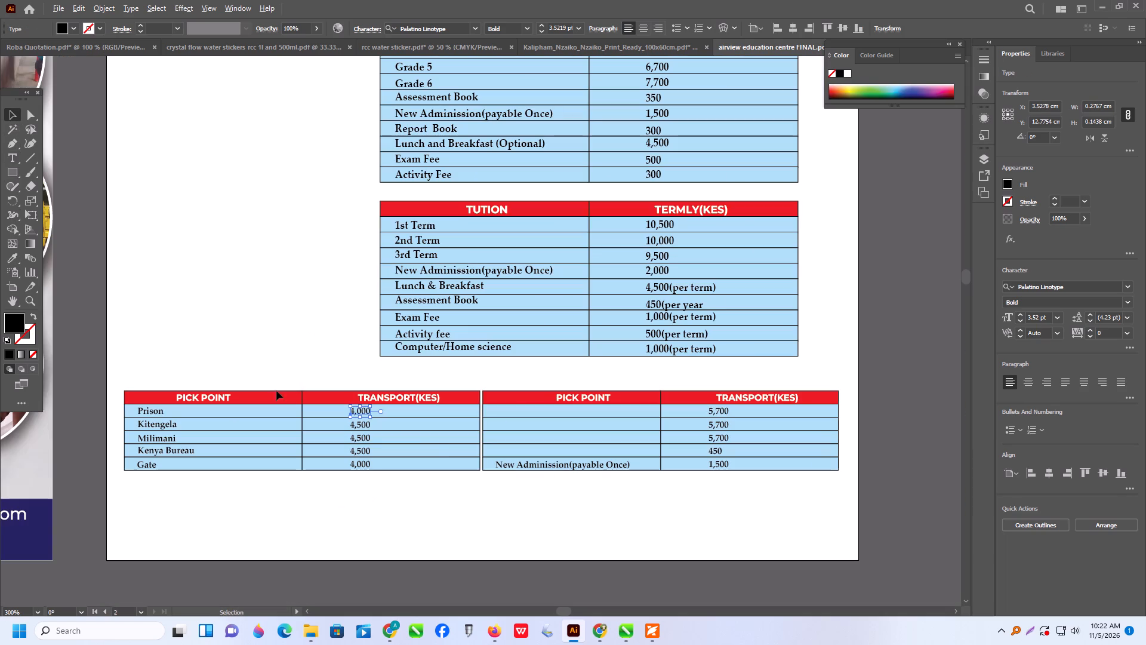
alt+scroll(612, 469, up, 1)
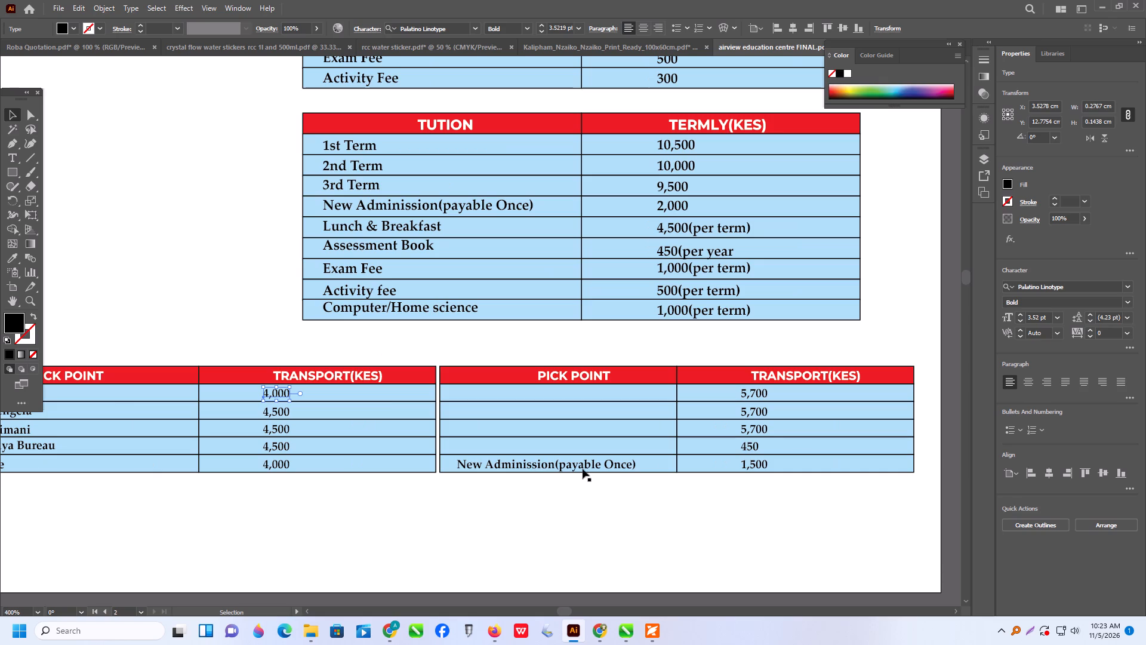
Delete the New Adminission(payable Once) text from the last PICK POINT row of the second bottom table.
click(577, 465)
key(Delete)
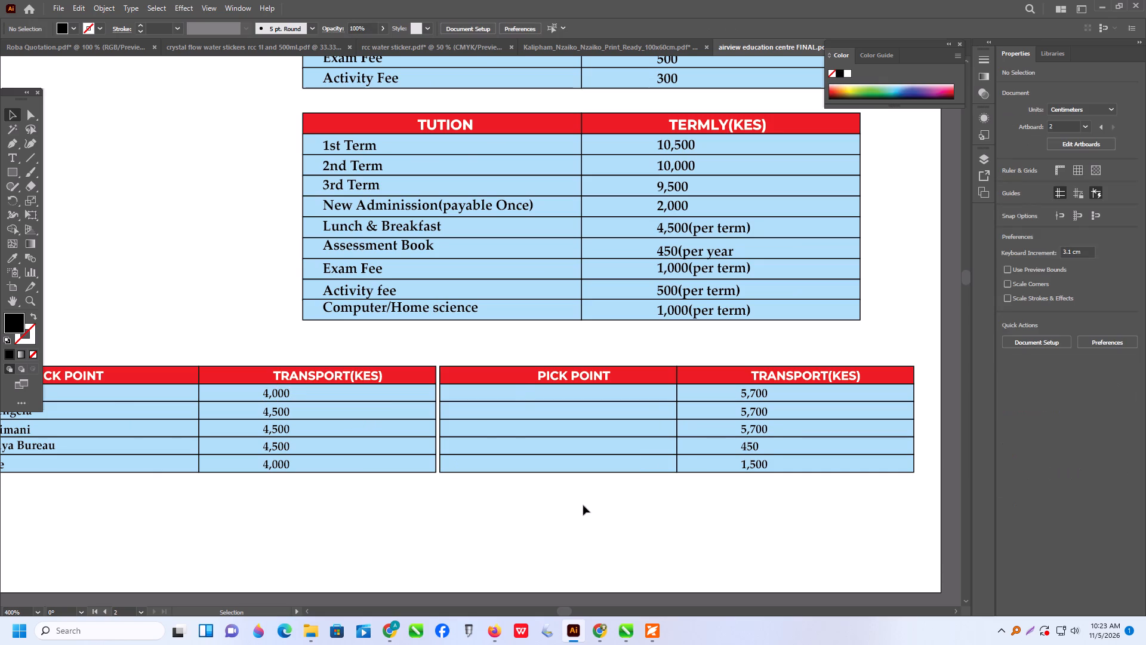
click(583, 505)
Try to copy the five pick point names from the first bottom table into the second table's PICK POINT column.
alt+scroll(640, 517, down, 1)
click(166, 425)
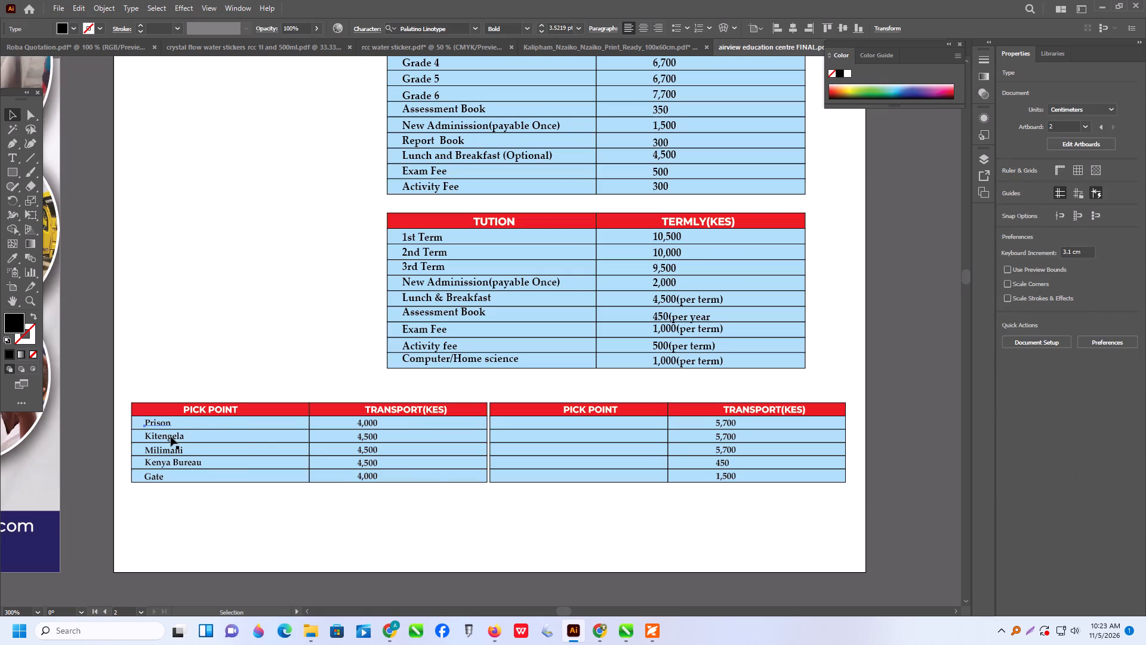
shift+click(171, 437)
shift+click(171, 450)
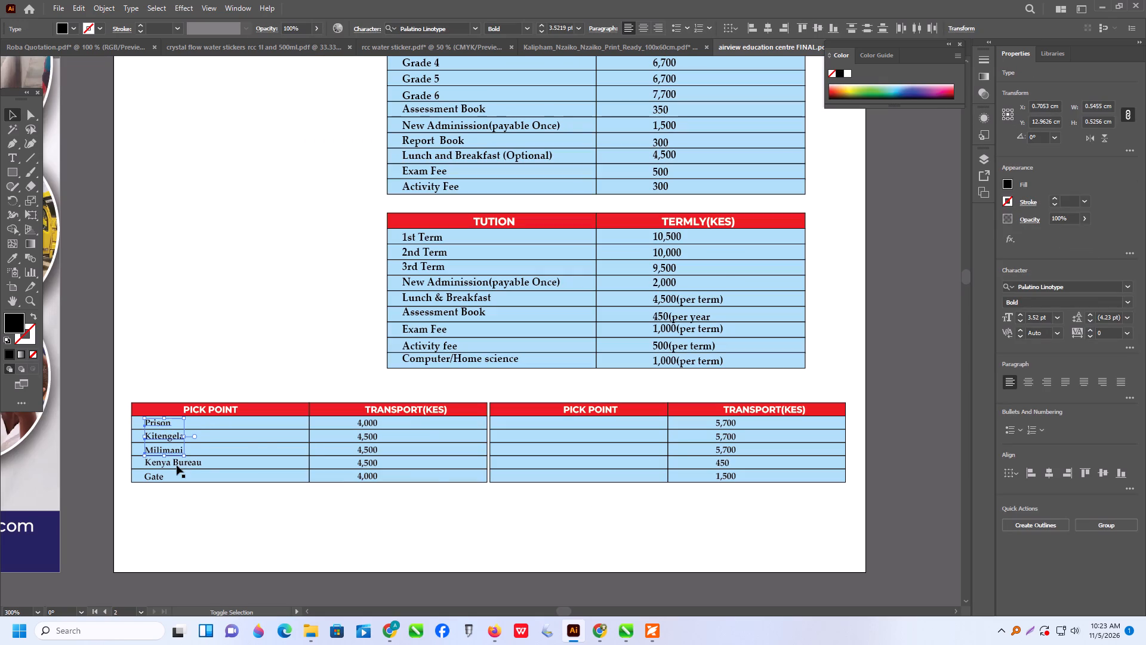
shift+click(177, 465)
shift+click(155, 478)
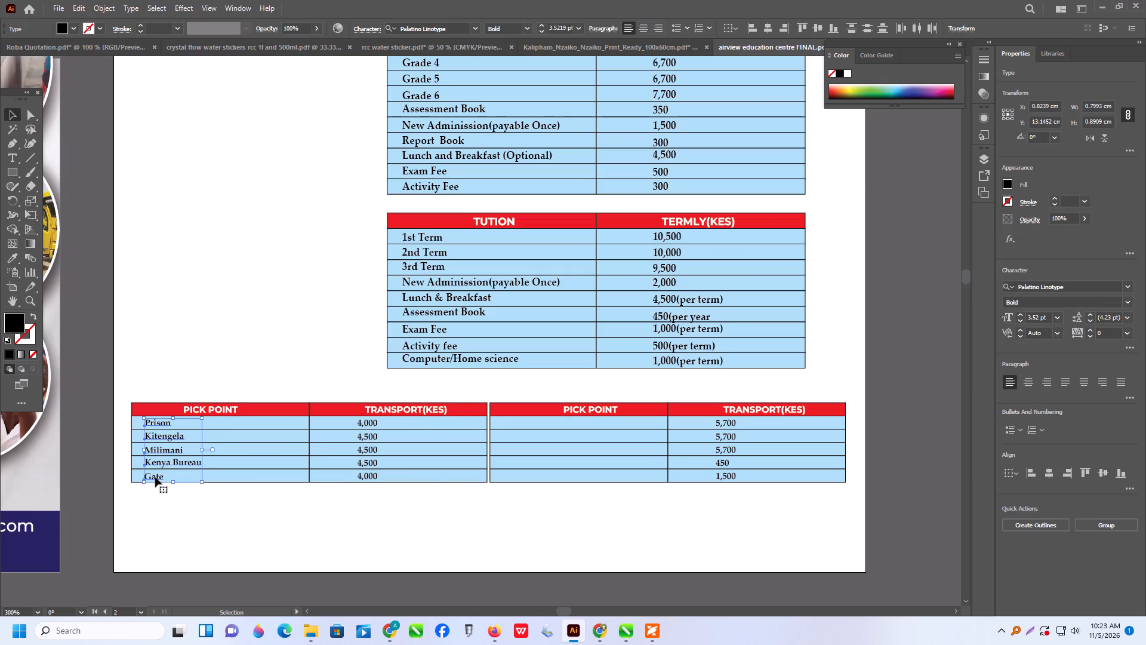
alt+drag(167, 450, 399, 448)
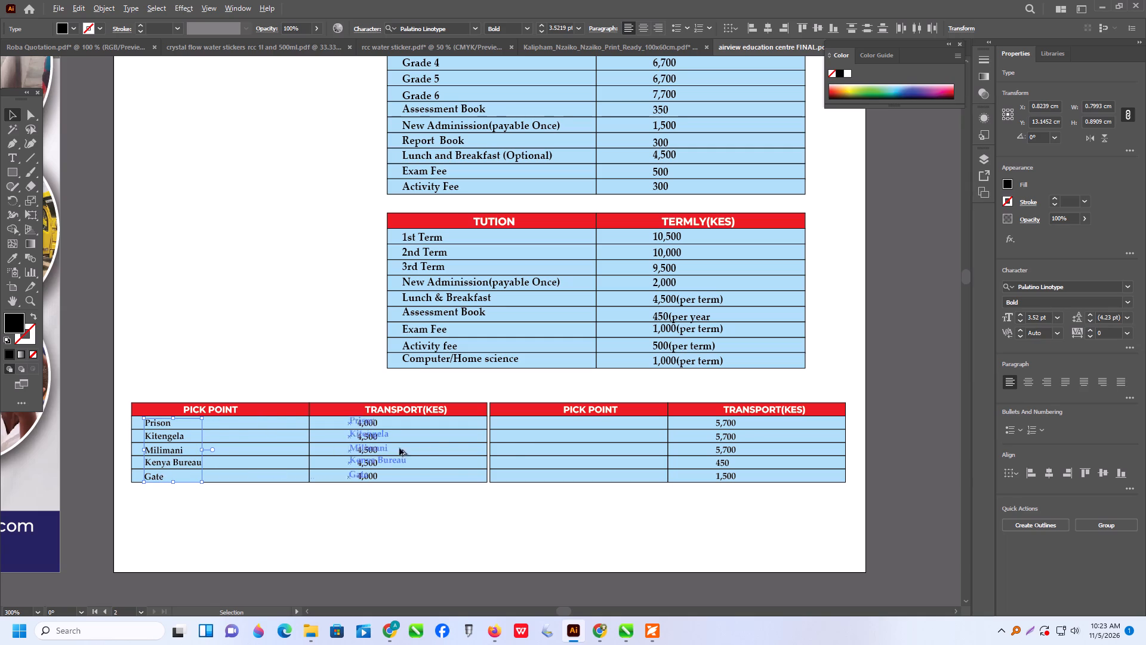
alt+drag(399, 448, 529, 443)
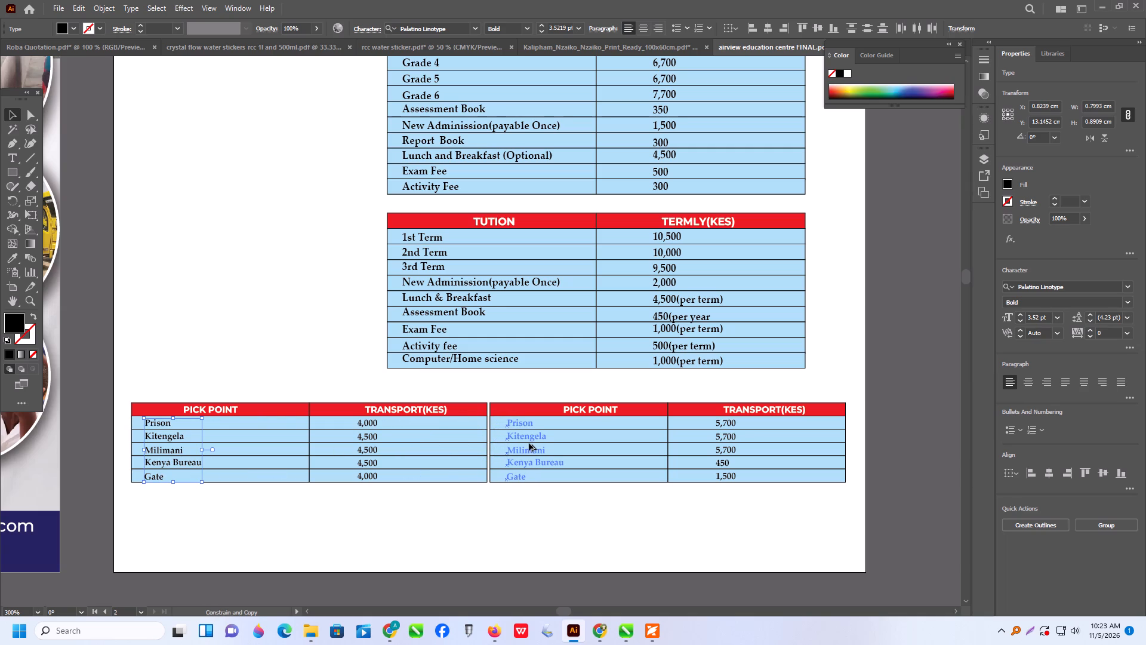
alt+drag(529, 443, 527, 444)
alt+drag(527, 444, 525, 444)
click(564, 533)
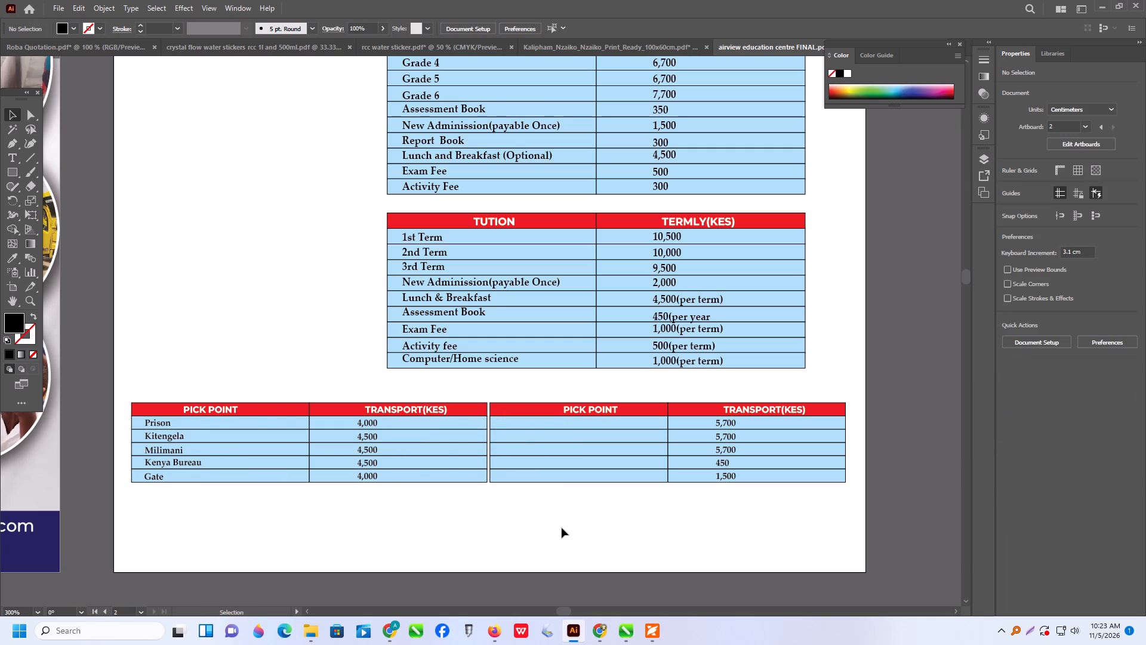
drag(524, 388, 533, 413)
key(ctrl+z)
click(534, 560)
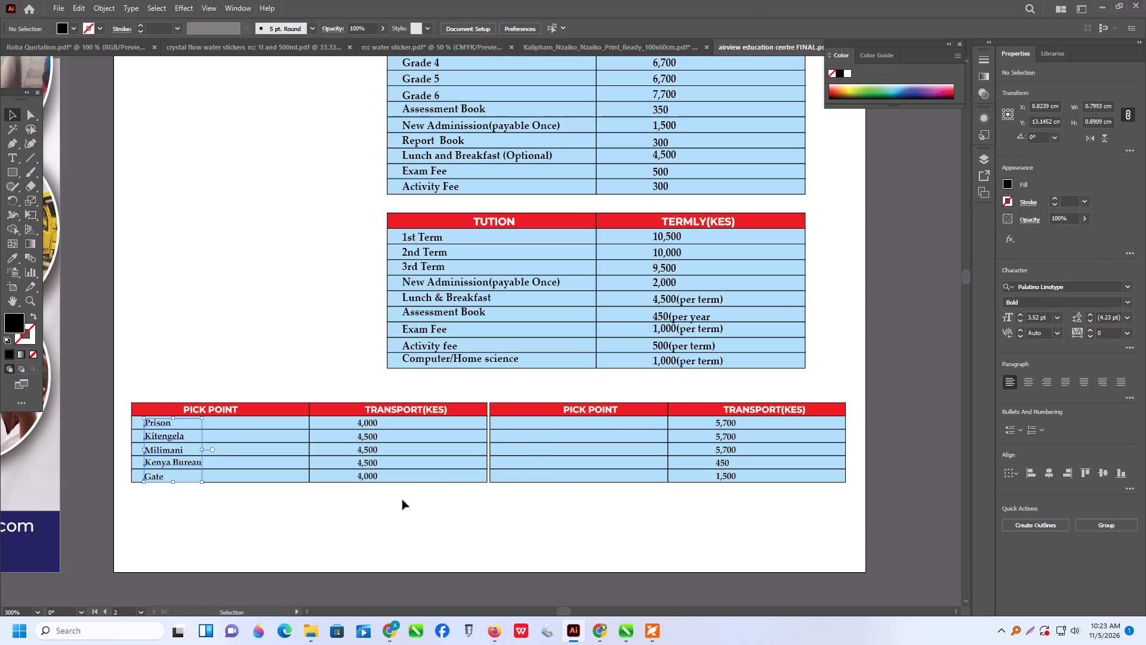
Copy the five pick point names, Prison through Gate, into the second bottom table's PICK POINT column and bring the copies to the front.
click(164, 425)
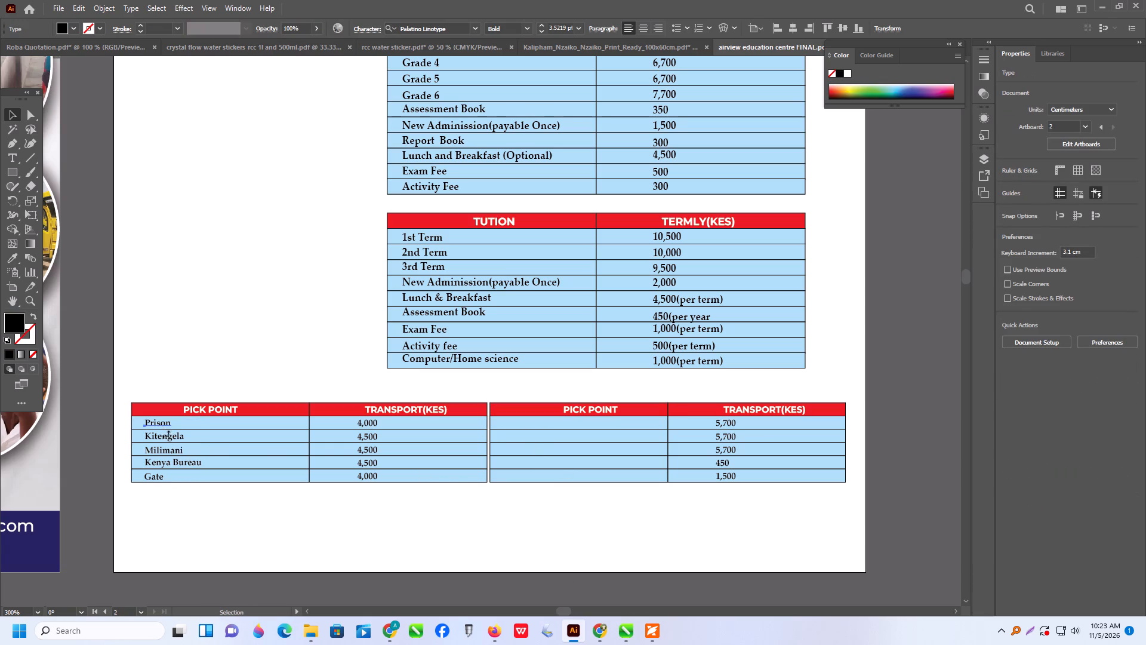
key(space)
key(space)
key(space)
key(space)
key(space)
key(space)
key(space)
key(space)
key(space)
key(space)
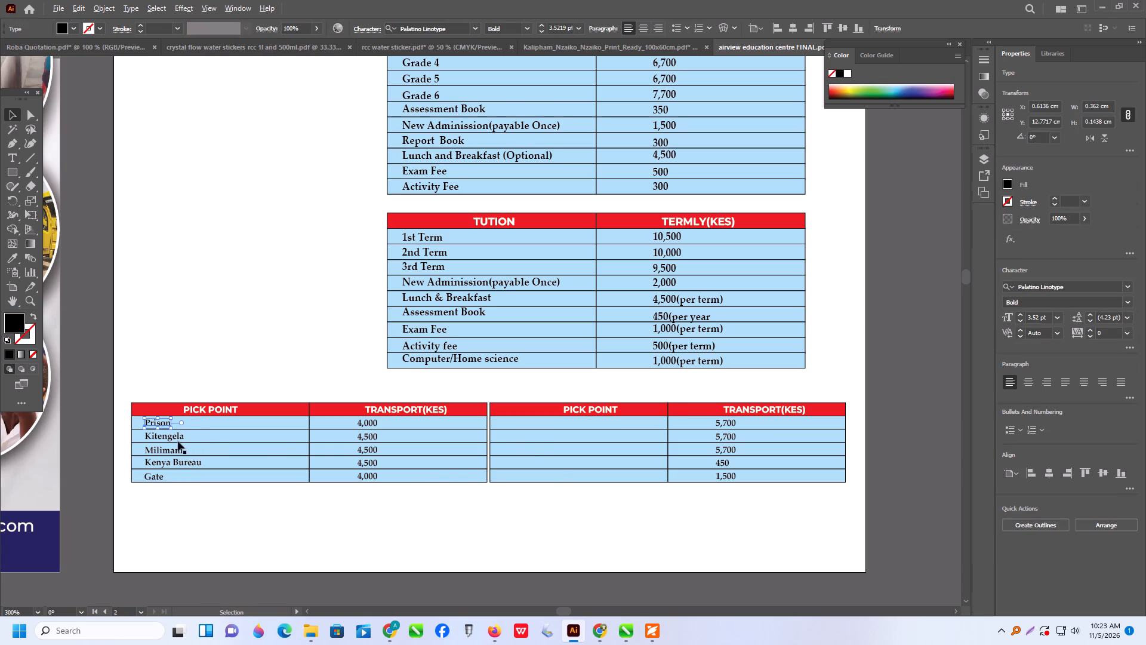
shift+click(177, 435)
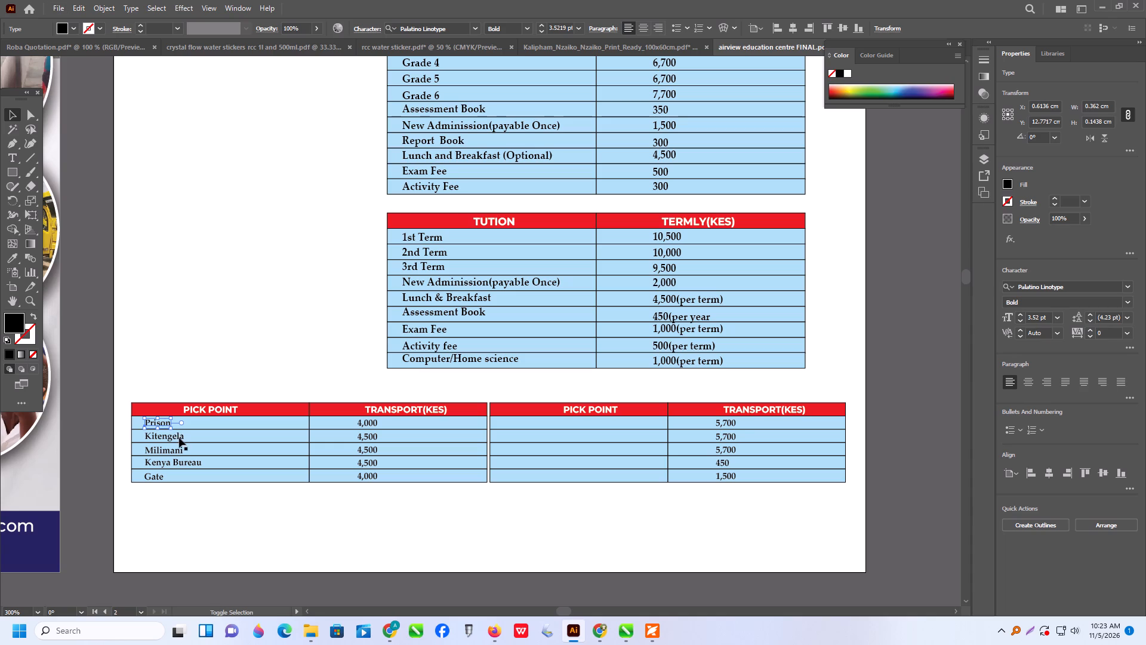
shift+click(179, 438)
shift+click(175, 450)
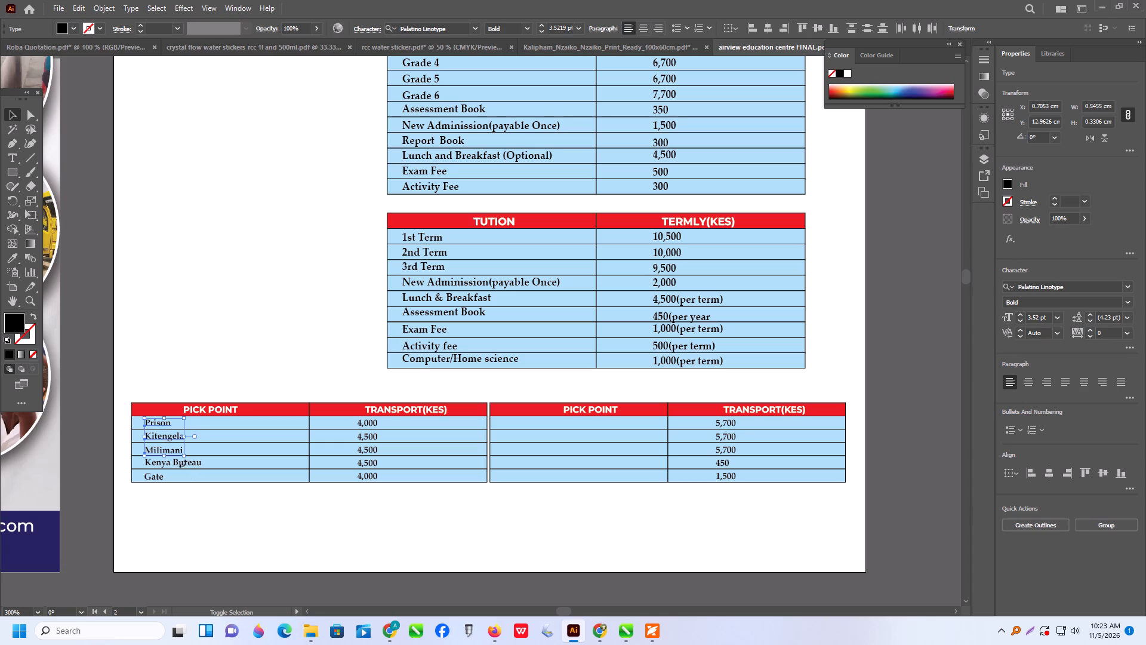
shift+click(193, 463)
shift+click(155, 478)
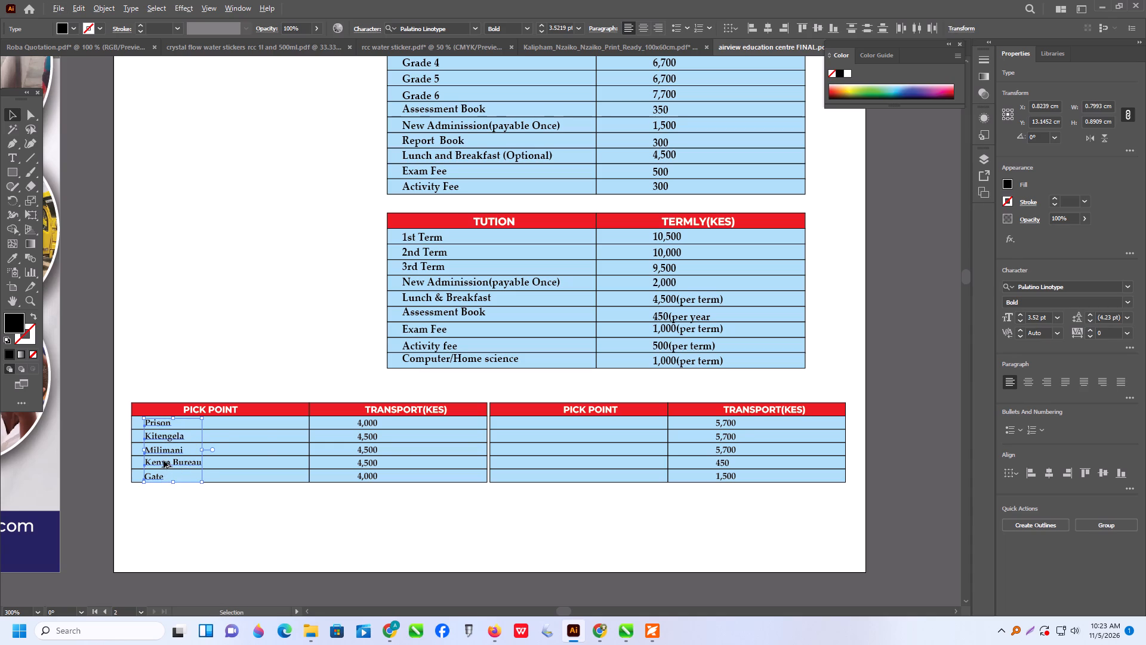
alt+drag(165, 461, 525, 461)
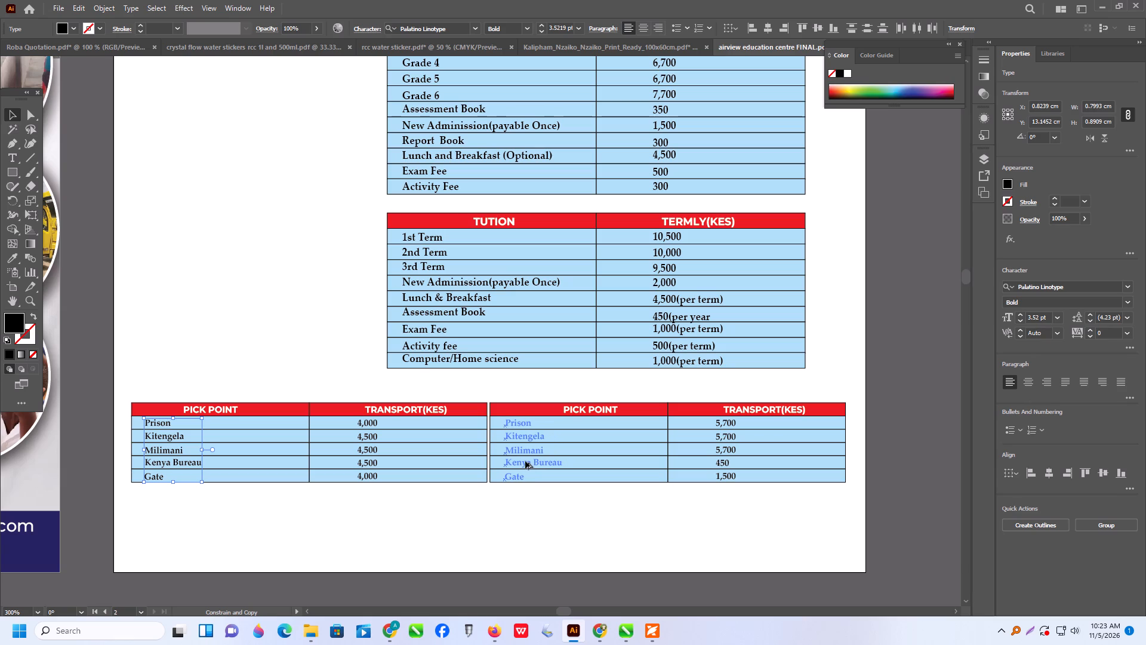
alt+drag(525, 461, 522, 460)
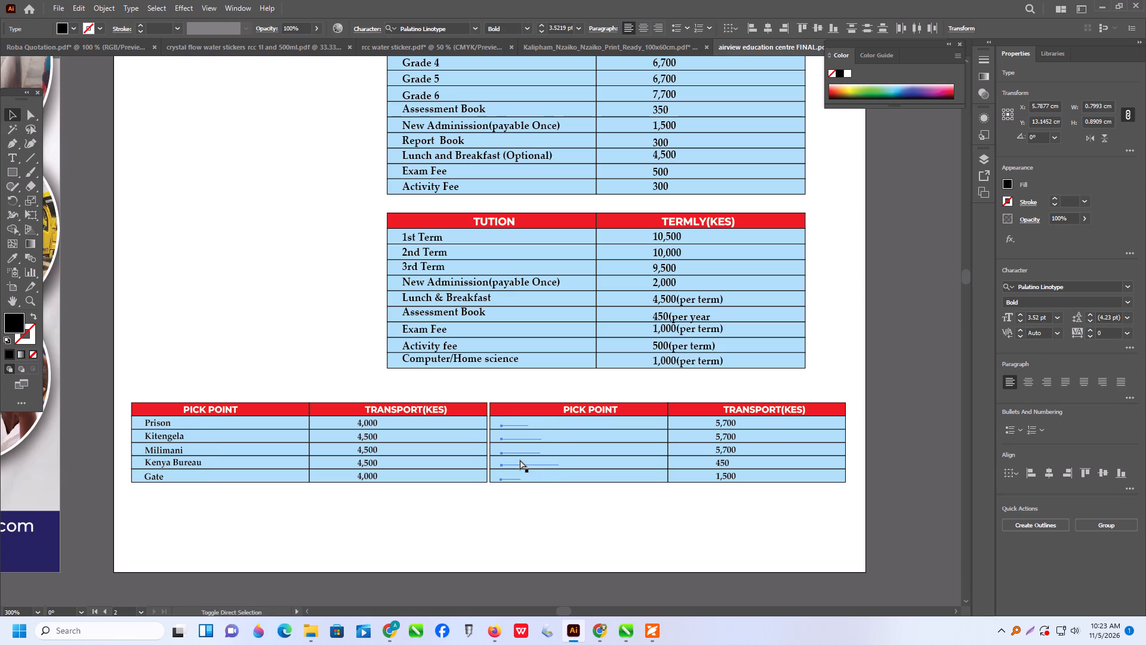
key(ctrl+shift+bracketright)
scroll(535, 490, down, 2)
click(551, 505)
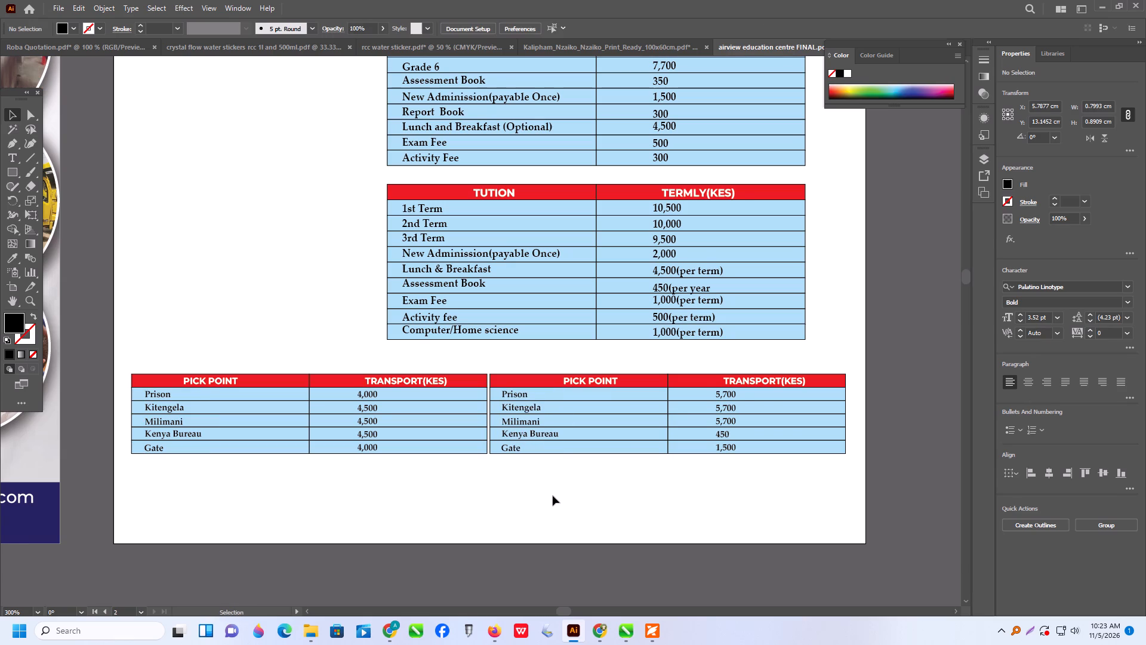
Change the pick point name Gate to Gates in the last row of the first bottom table.
triple_click(509, 394)
click(509, 394)
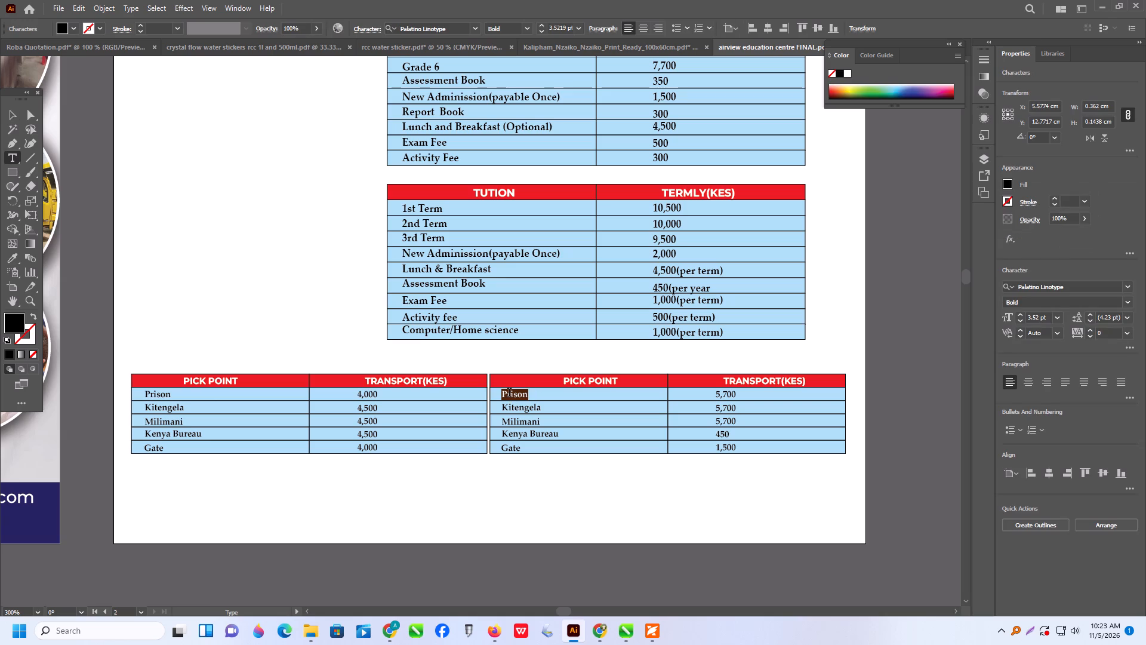
click(164, 452)
key(s)
Replace Prison in the first PICK POINT row of the second bottom table with Sifa Farm/Muigai/Chuna.
triple_click(520, 397)
double_click(520, 397)
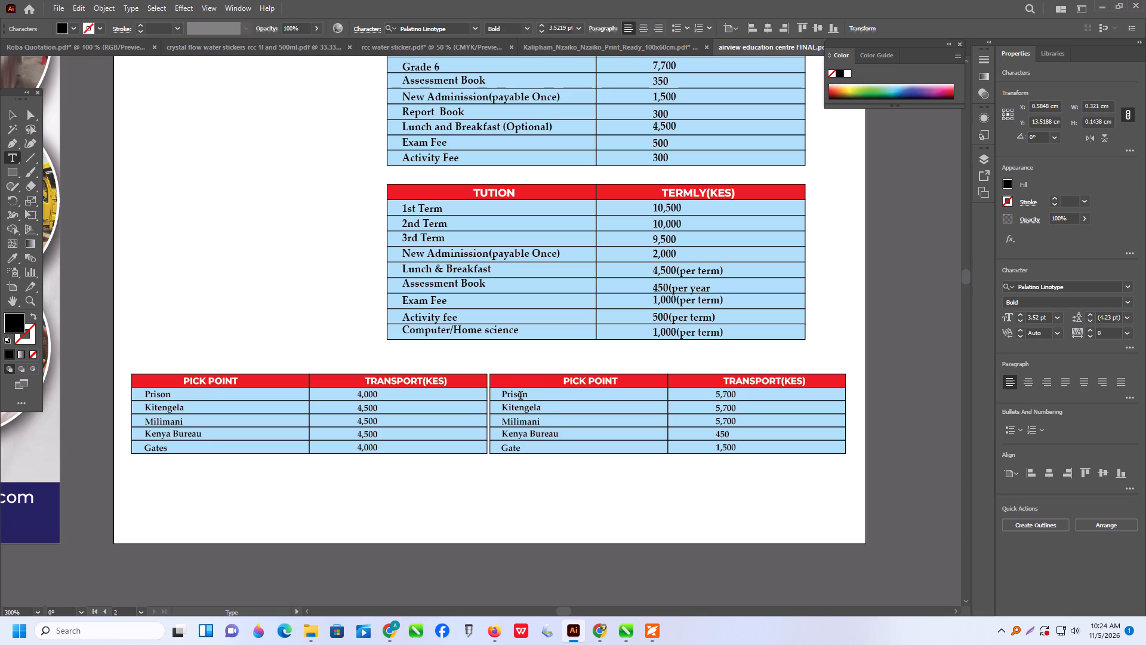
triple_click(520, 397)
triple_click(520, 397)
key(s)
text(ifa)
key(slash)
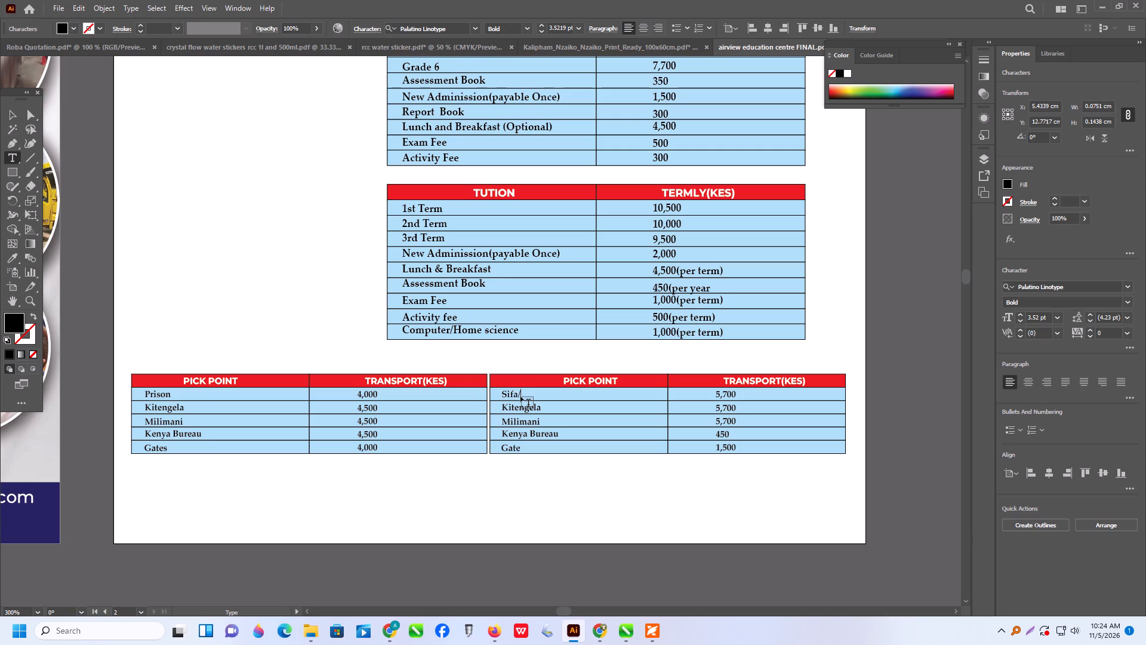
key(BackSpace)
key(space)
key(f)
text(arm/)
key(space)
key(BackSpace)
key(m)
text(ui)
text(gi)
key(BackSpace)
text(ai)
key(slash)
key(c)
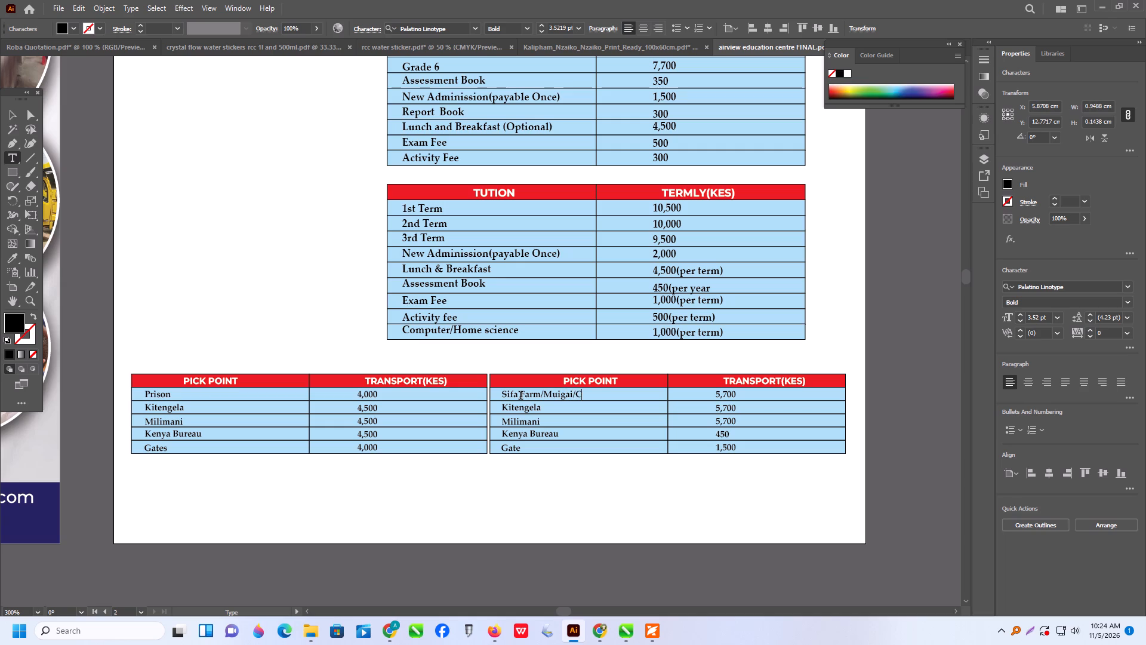
text(huma)
key(BackSpace)
key(BackSpace)
key(n)
key(a)
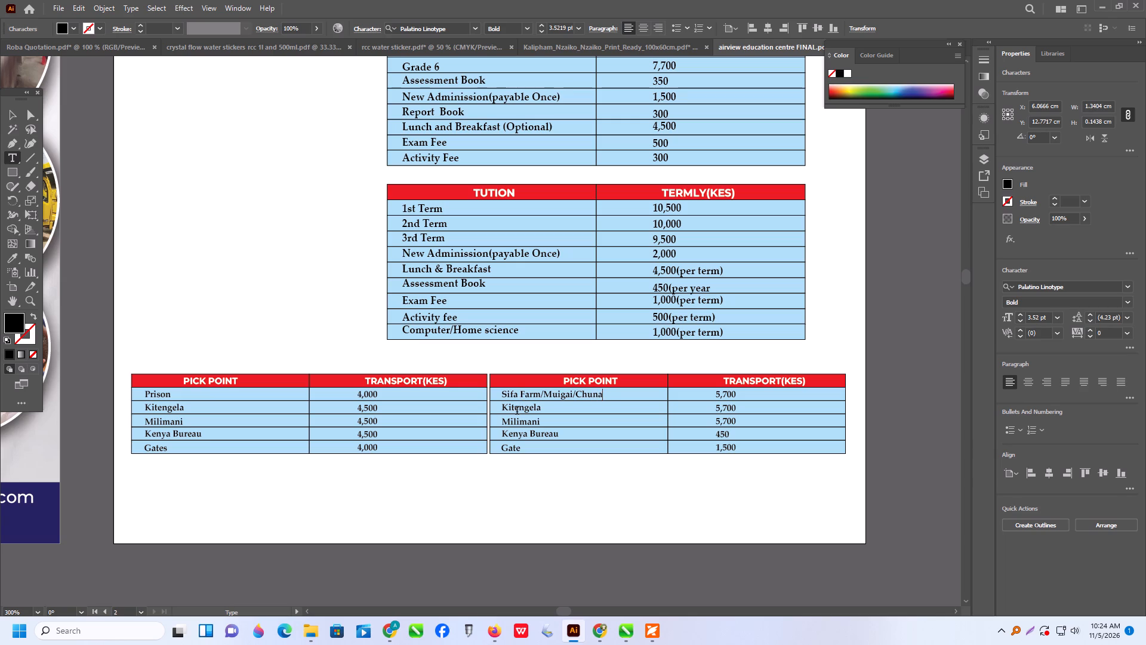
Replace Kitengela in the second PICK POINT row of the second bottom table with Noonkopir.
double_click(517, 411)
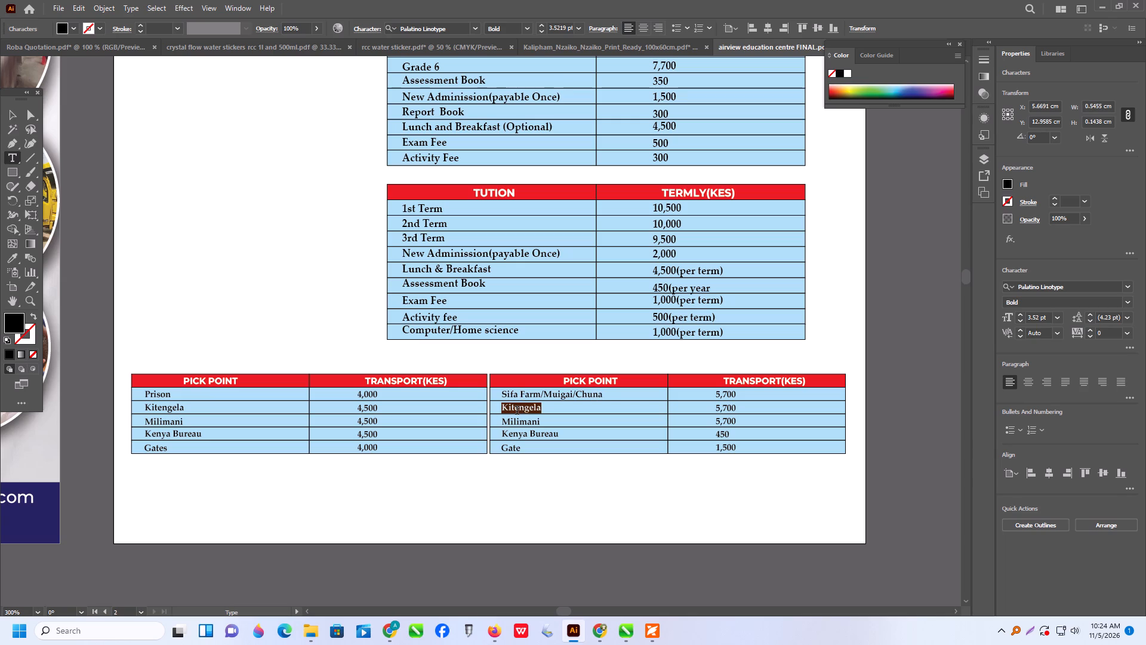
key(n)
text(oo)
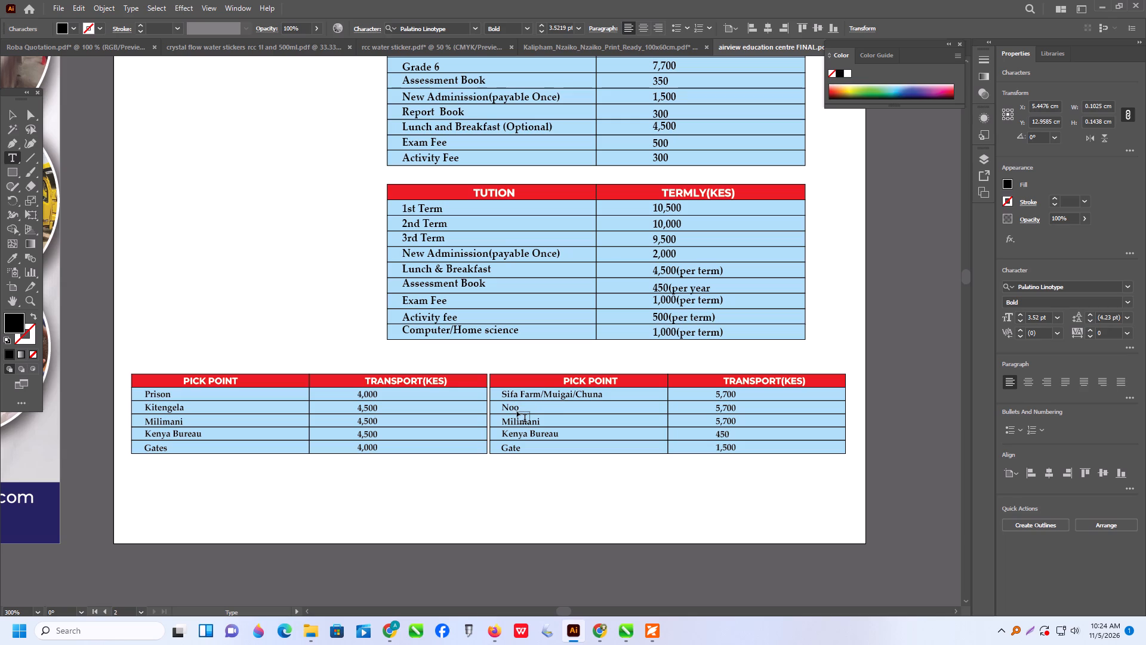
text(nko)
text(pir)
Move Muigai/Chuna out of the second bottom table's Sifa Farm row into the third row, replacing Milimani and dropping the slash after Sifa Farm.
triple_click(529, 424)
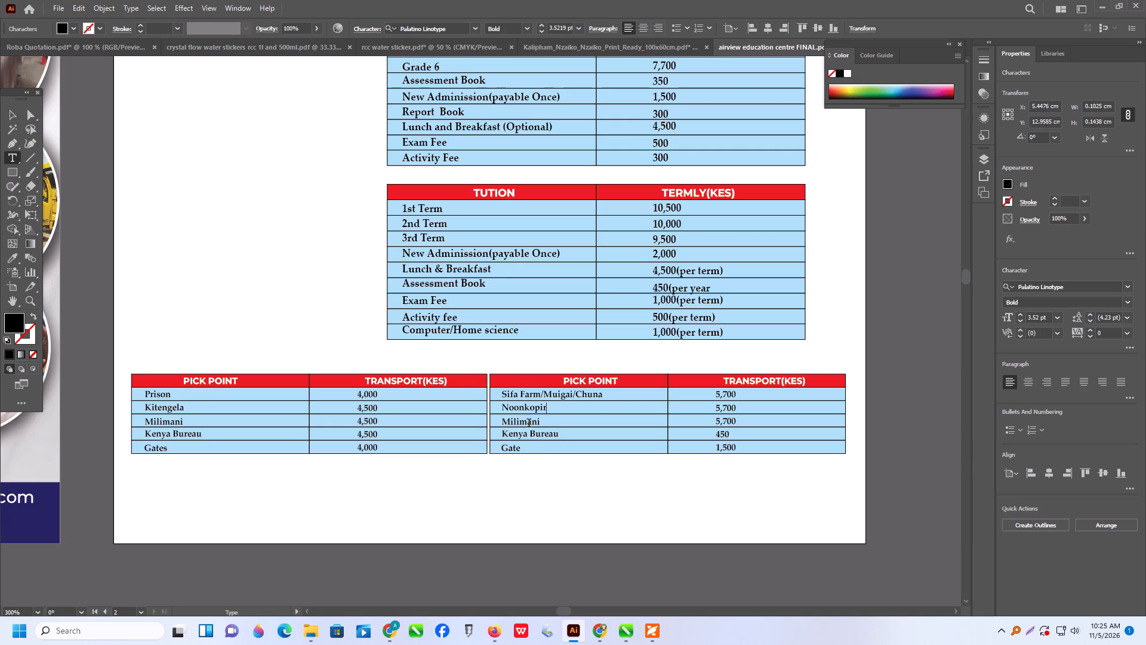
click(529, 424)
triple_click(529, 424)
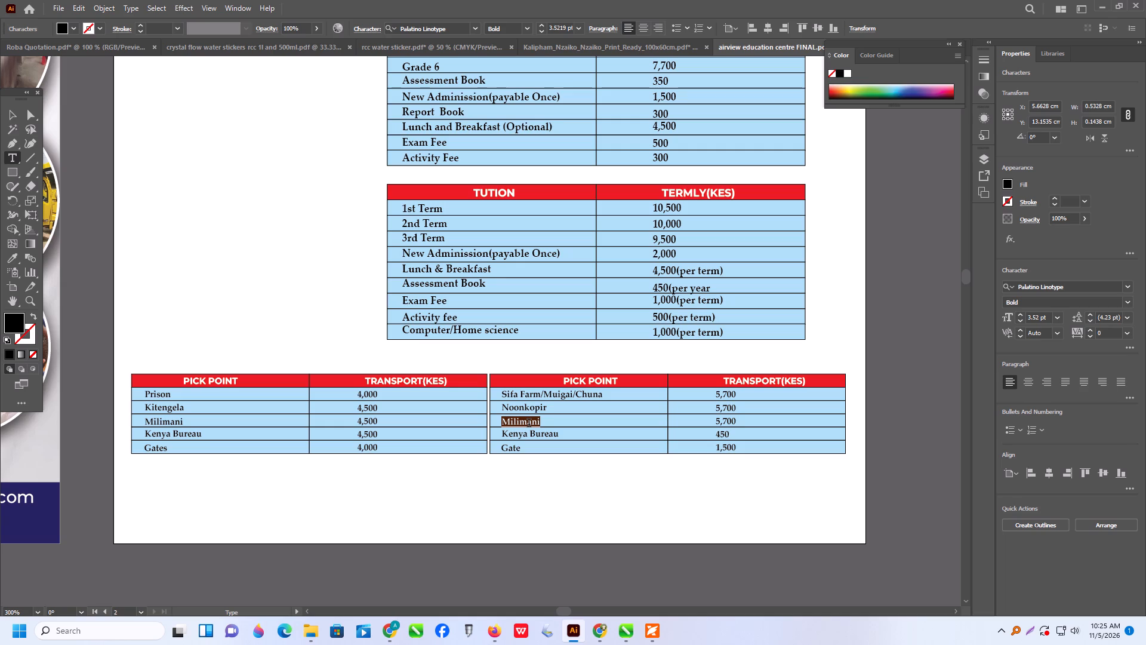
click(541, 396)
key(BackSpace)
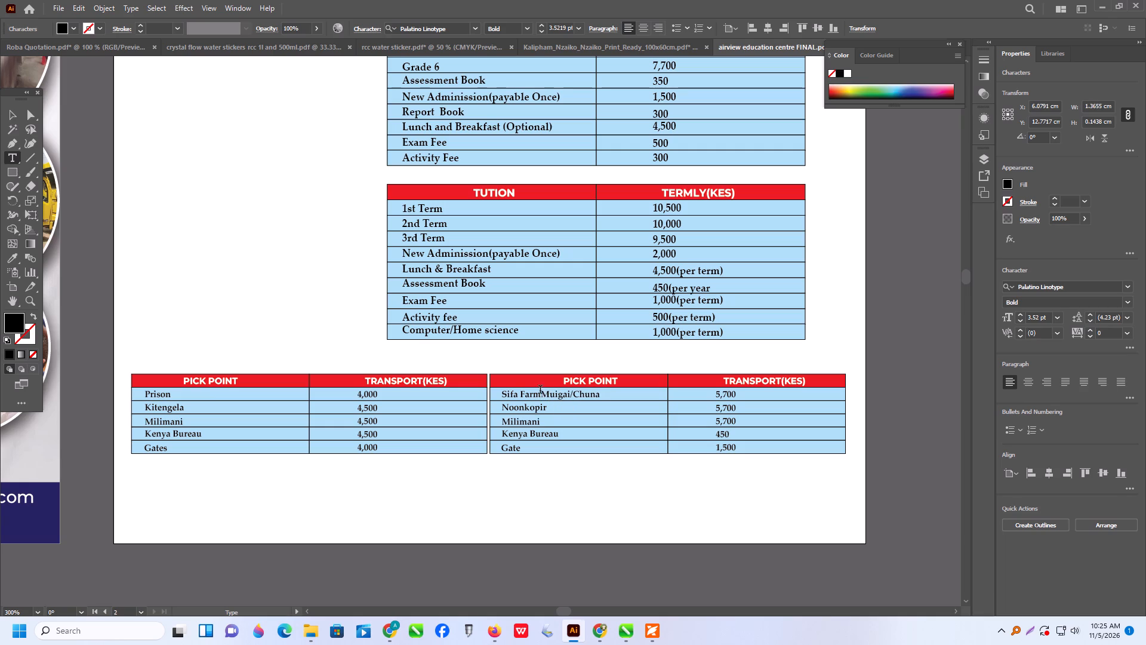
drag(541, 394, 624, 396)
key(ctrl+x)
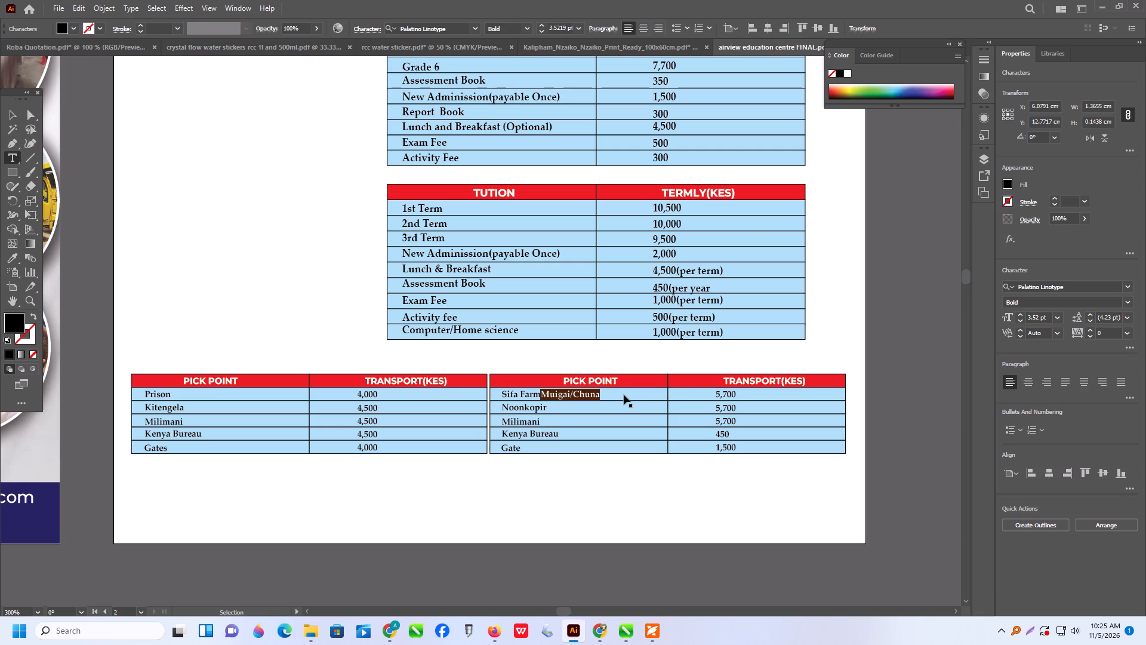
triple_click(519, 423)
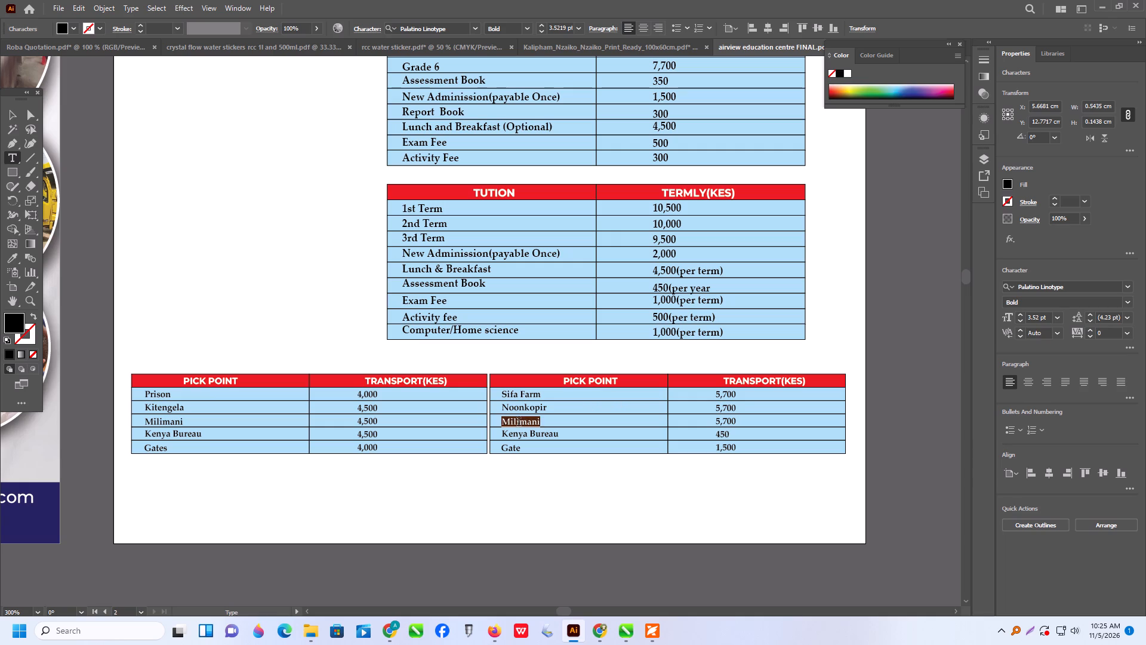
click(519, 423)
double_click(519, 423)
key(ctrl+v)
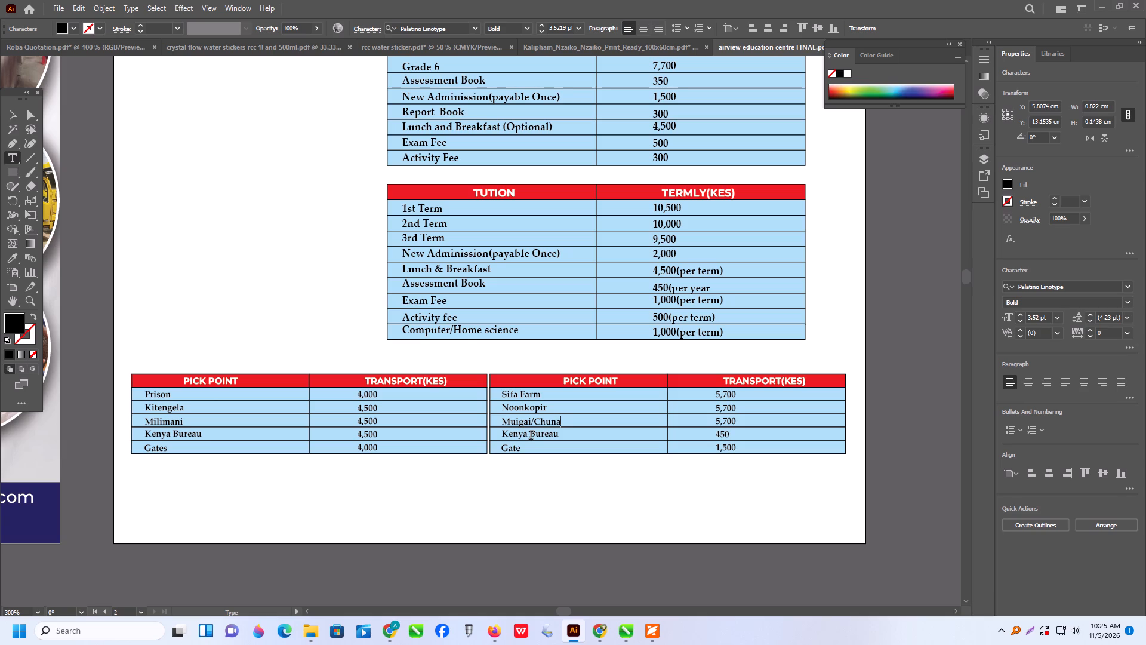
Replace Kenya Bureau in the fourth PICK POINT row of the second bottom table with Panai/Rontech/Monte Video.
click(531, 437)
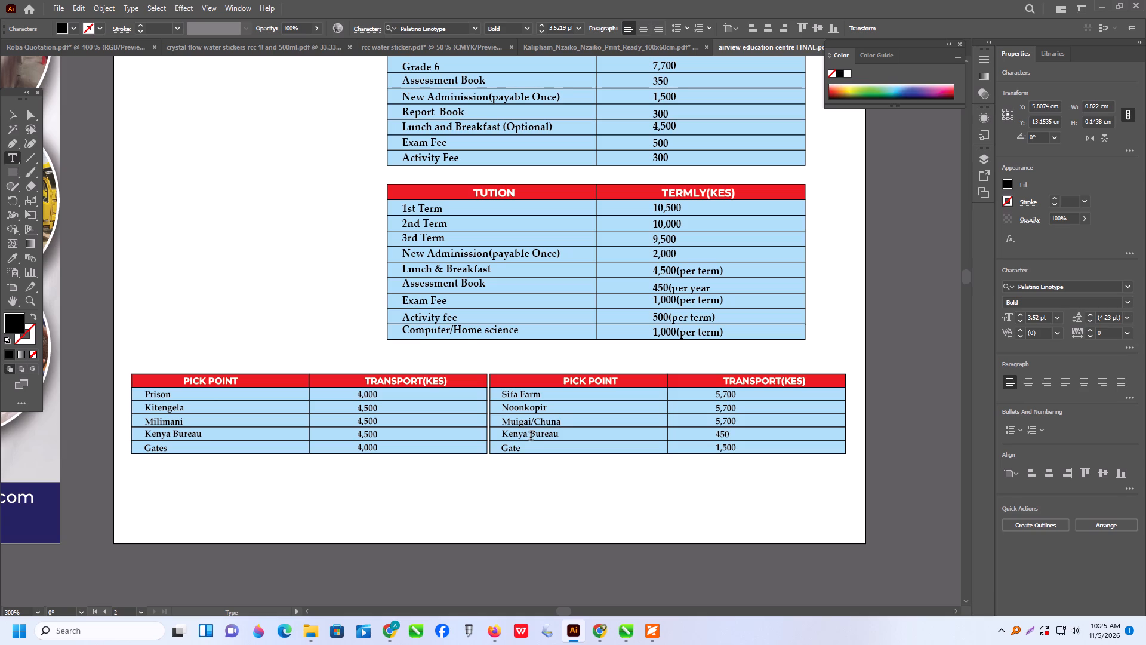
triple_click(531, 437)
double_click(531, 437)
key(ctrl+a)
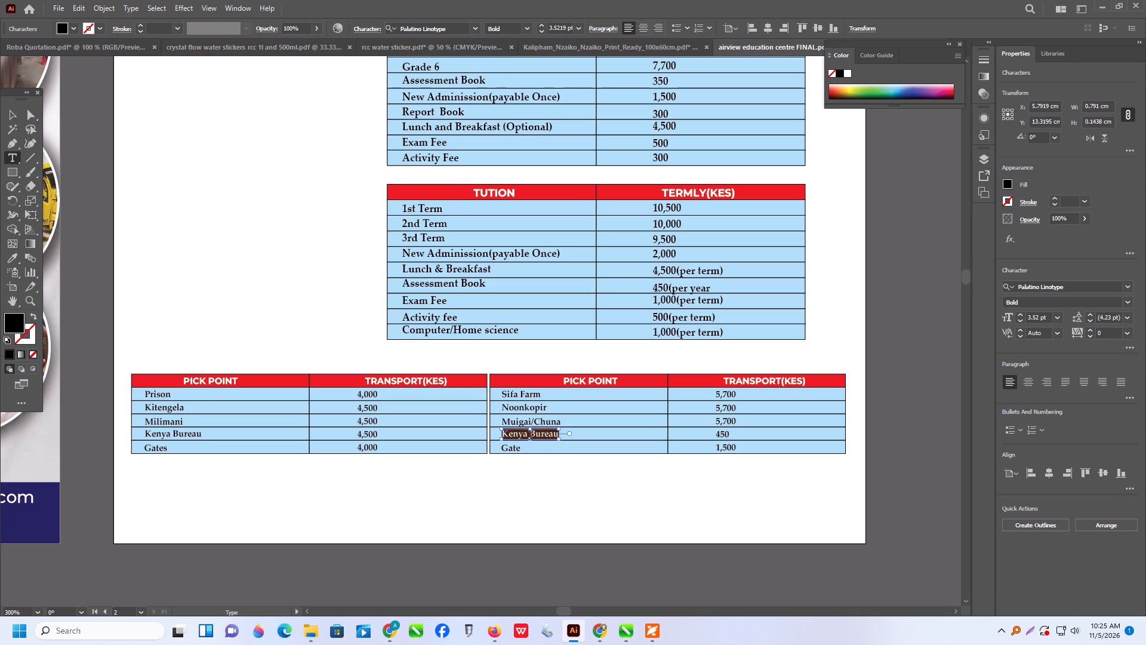
key(p)
text(anai)
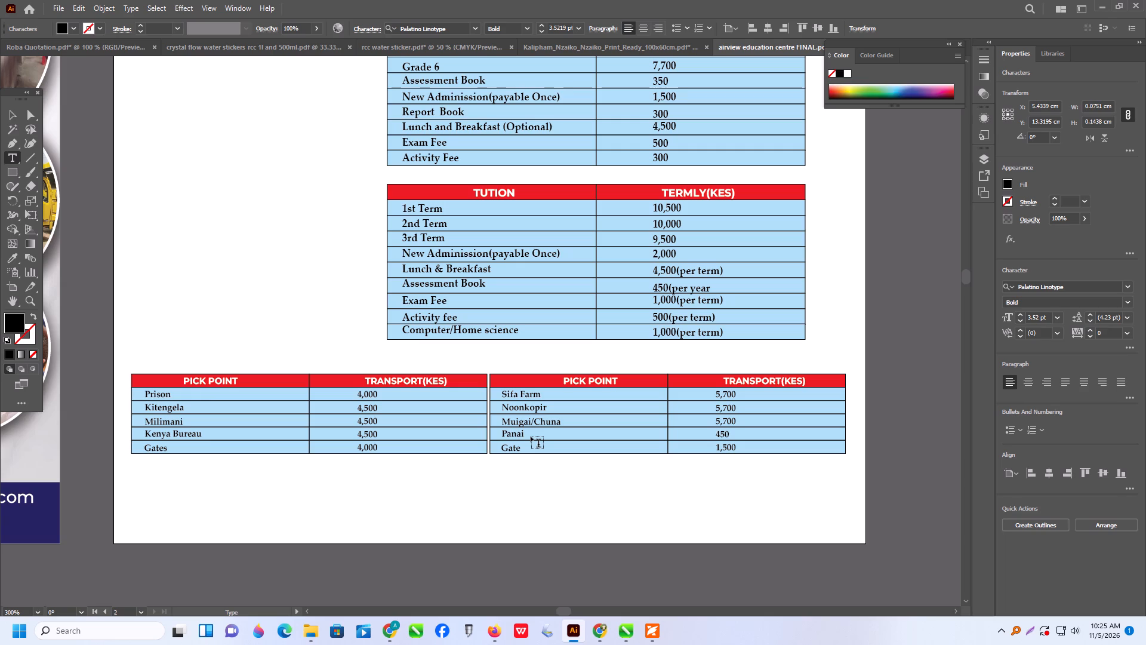
key(slash)
key(r)
key(slash)
key(m)
key(o)
text(nte)
key(space)
key(v)
text(ideo)
Replace Gate in the fifth PICK POINT row of the second bottom table with Kindercare/Tumaini court GATE 1.
triple_click(512, 451)
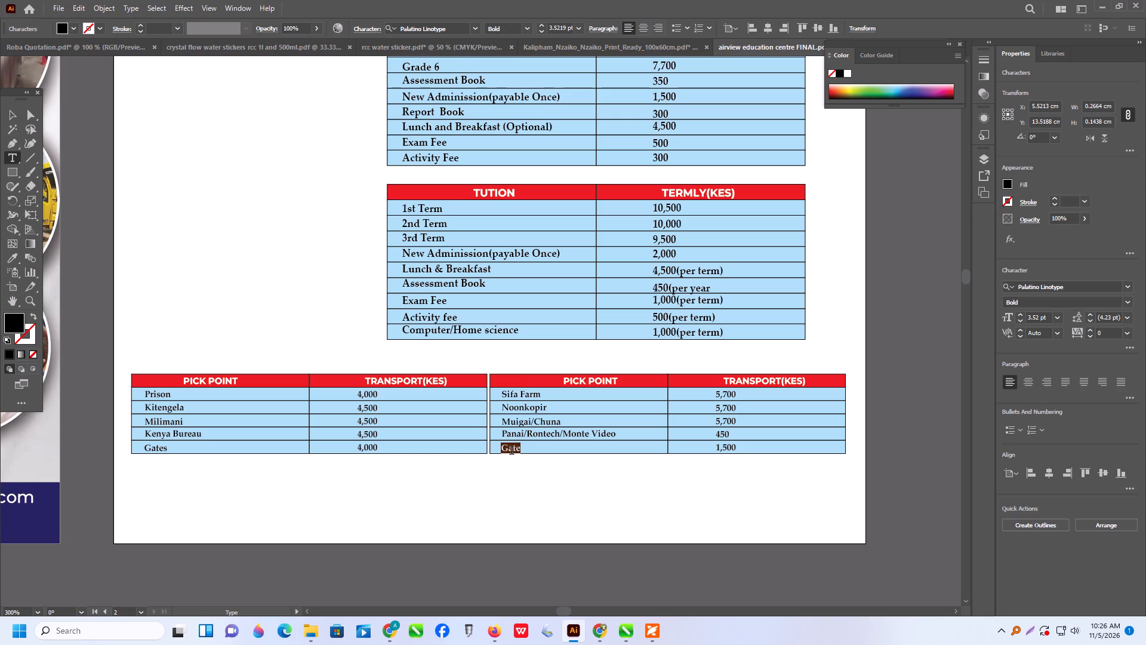
key(k)
text(nd)
key(e)
key(r)
text(csre)
key(BackSpace)
key(BackSpace)
key(BackSpace)
key(BackSpace)
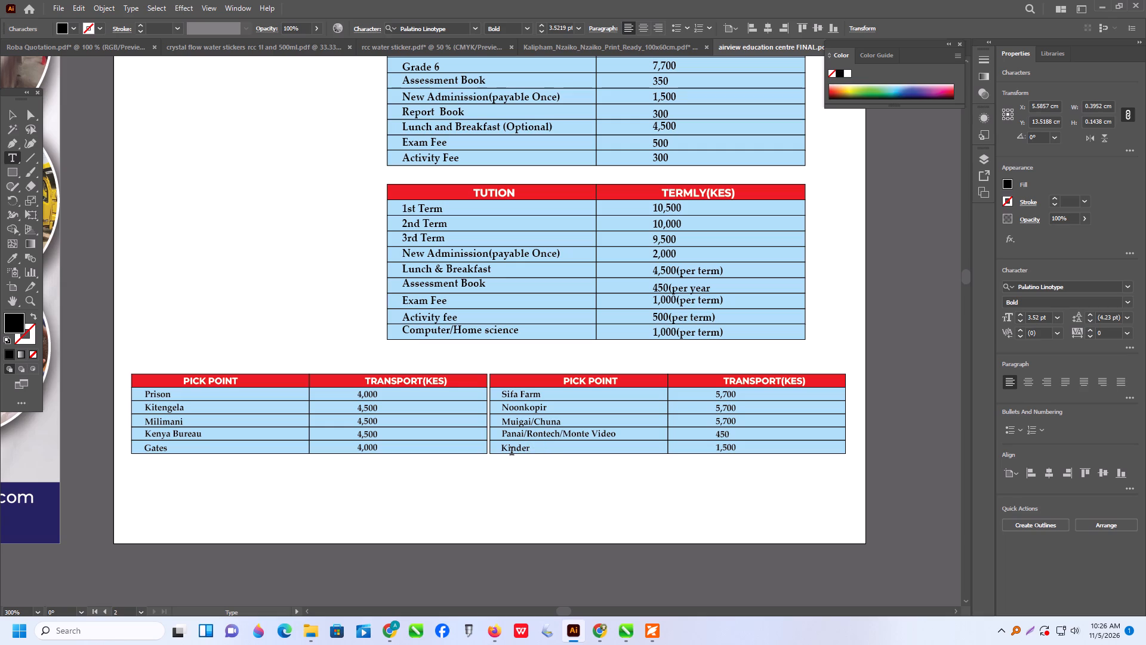
text(care)
key(space)
key(BackSpace)
key(t)
key(u)
text(ma)
text(inui)
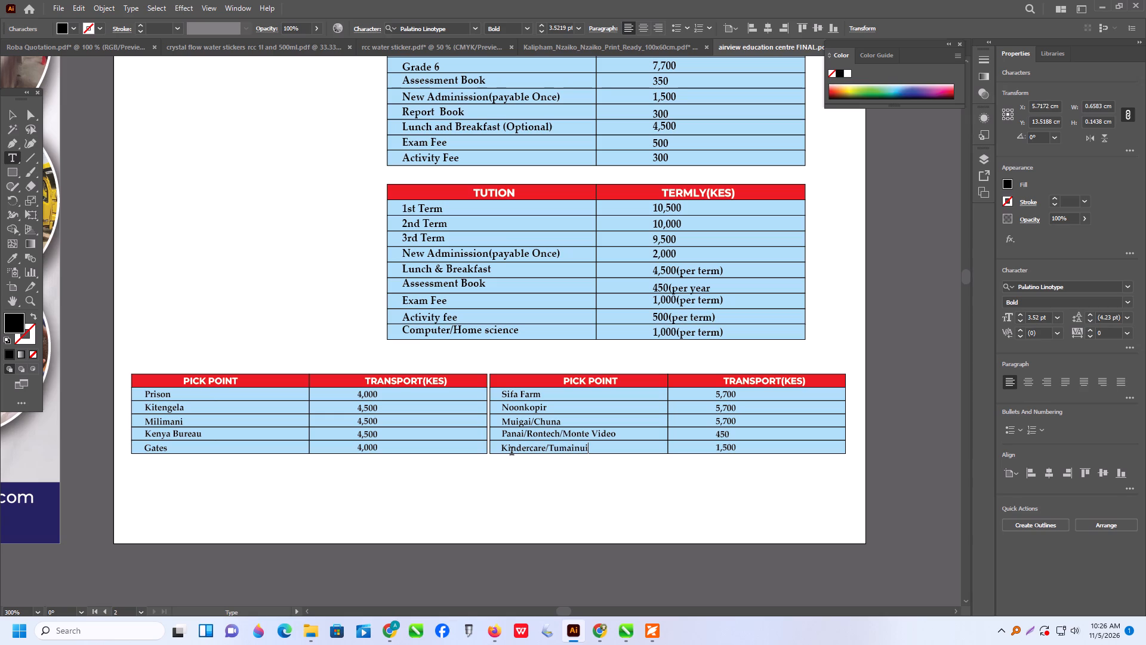
key(BackSpace)
key(BackSpace)
key(i)
key(slash)
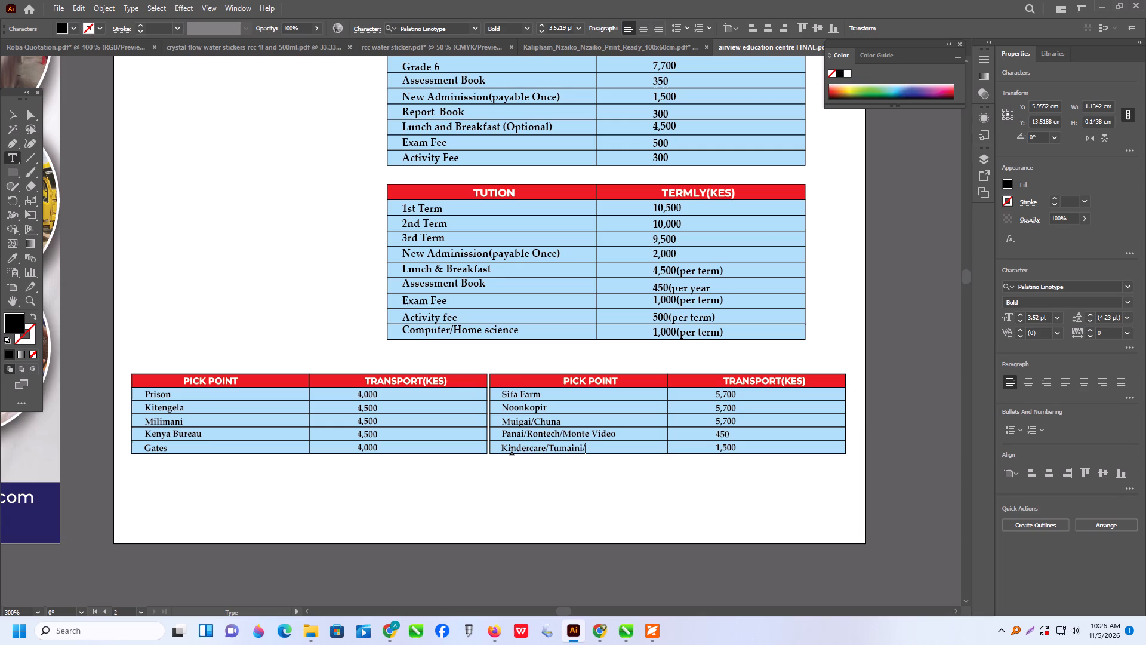
key(BackSpace)
key(BackSpace)
text(COURT)
key(BackSpace)
key(BackSpace)
key(BackSpace)
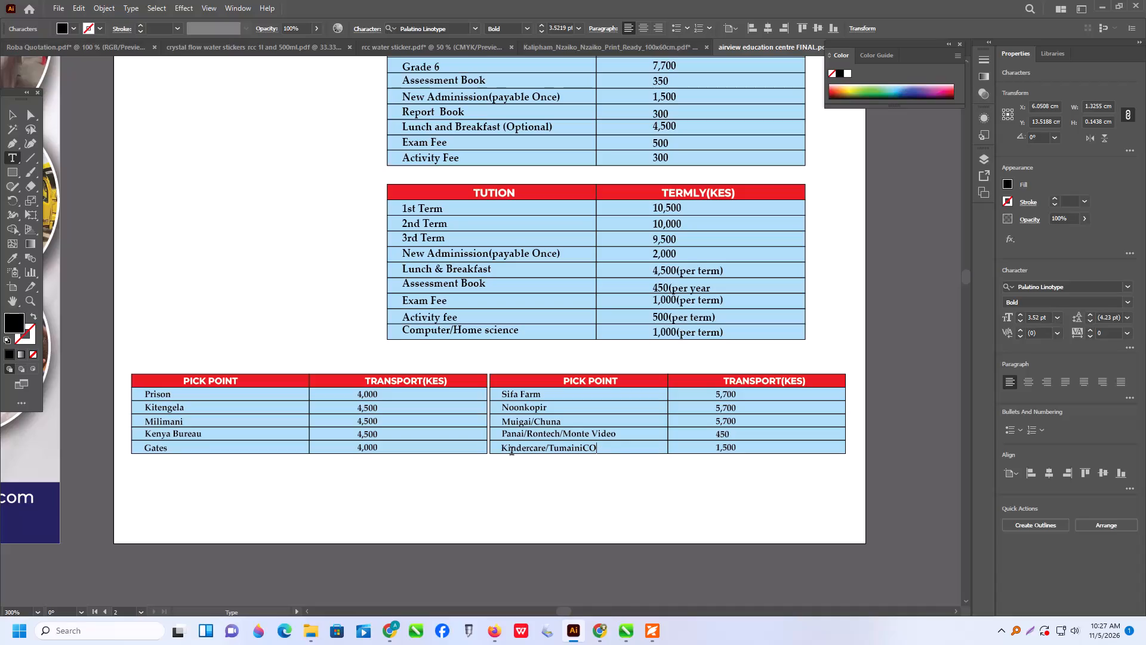
key(BackSpace)
key(BackSpace)
key(space)
key(c)
text(ourt)
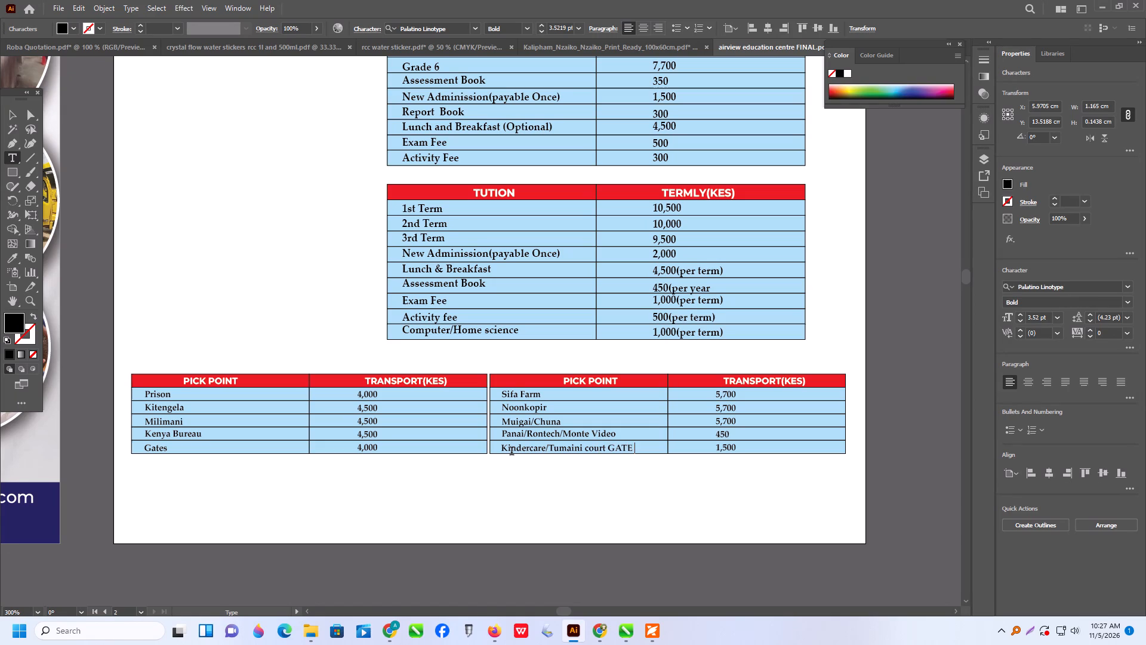
key(1)
Change the letters ATE in the Kindercare row to lowercase so the word reads Gate.
drag(617, 450, 631, 454)
click(130, 10)
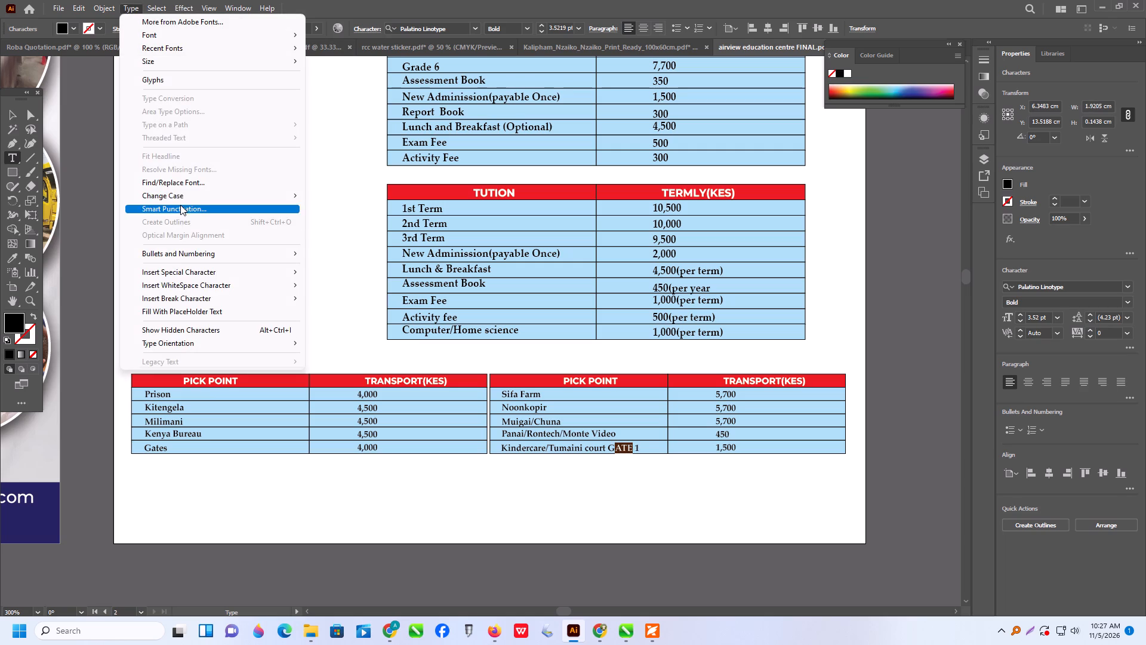
click(180, 199)
click(346, 207)
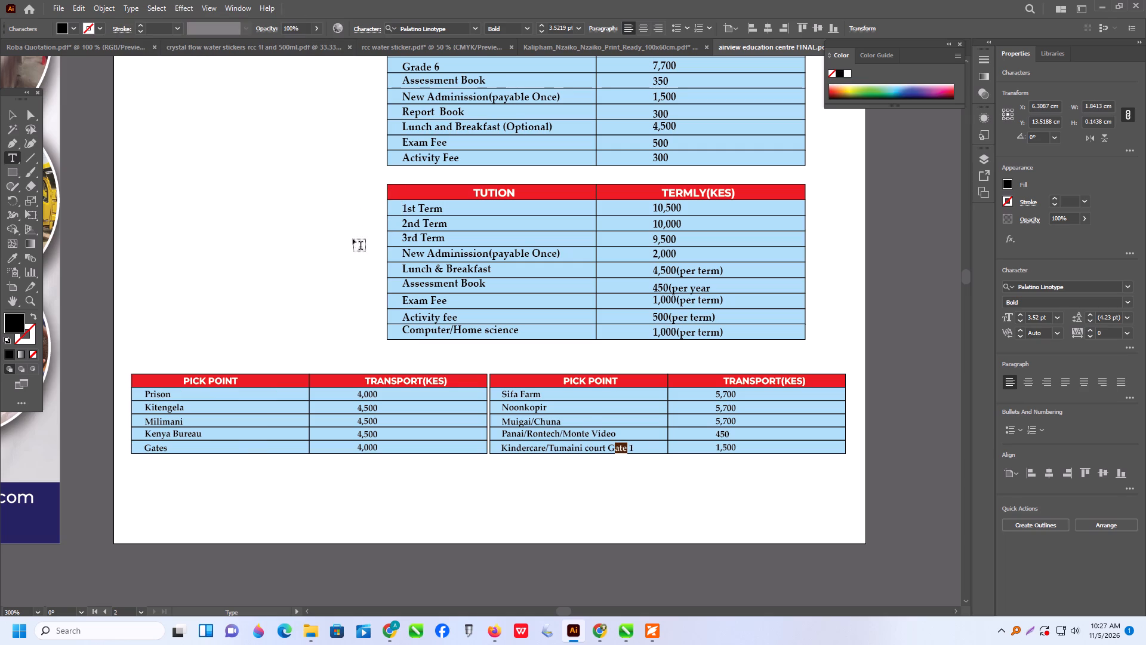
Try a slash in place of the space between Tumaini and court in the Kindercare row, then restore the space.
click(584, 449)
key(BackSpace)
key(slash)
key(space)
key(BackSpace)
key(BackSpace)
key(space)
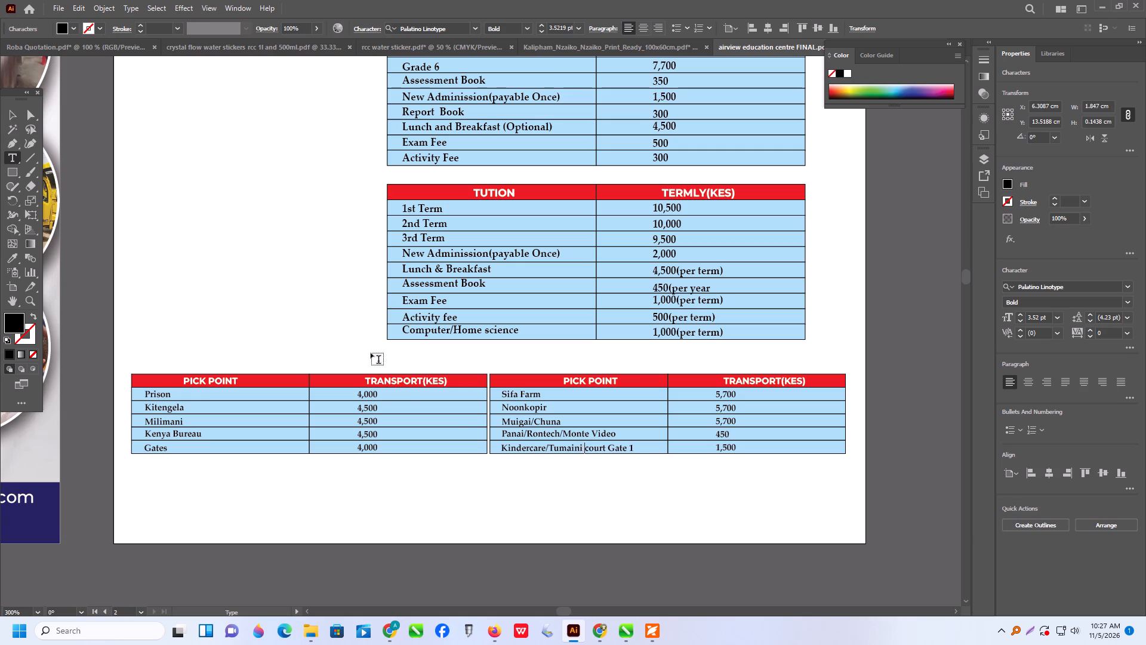
Capitalise the first letter of court in the Kindercare row so the entry reads Kindercare/Tumaini Court Gate 1.
drag(590, 450, 583, 451)
key(c)
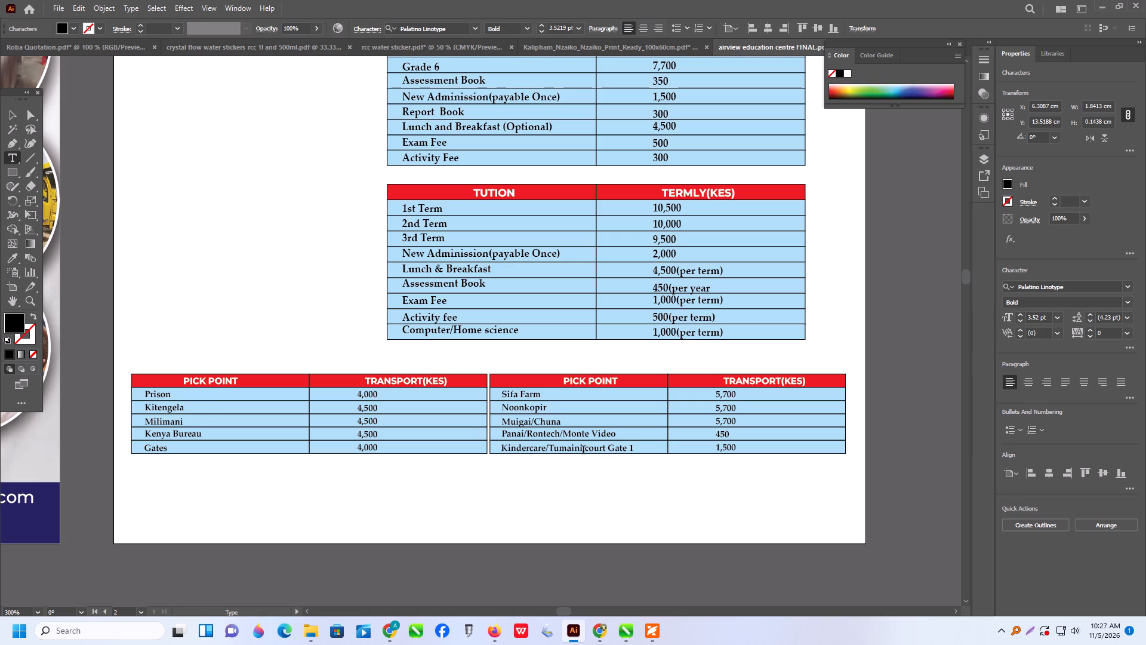
key(c)
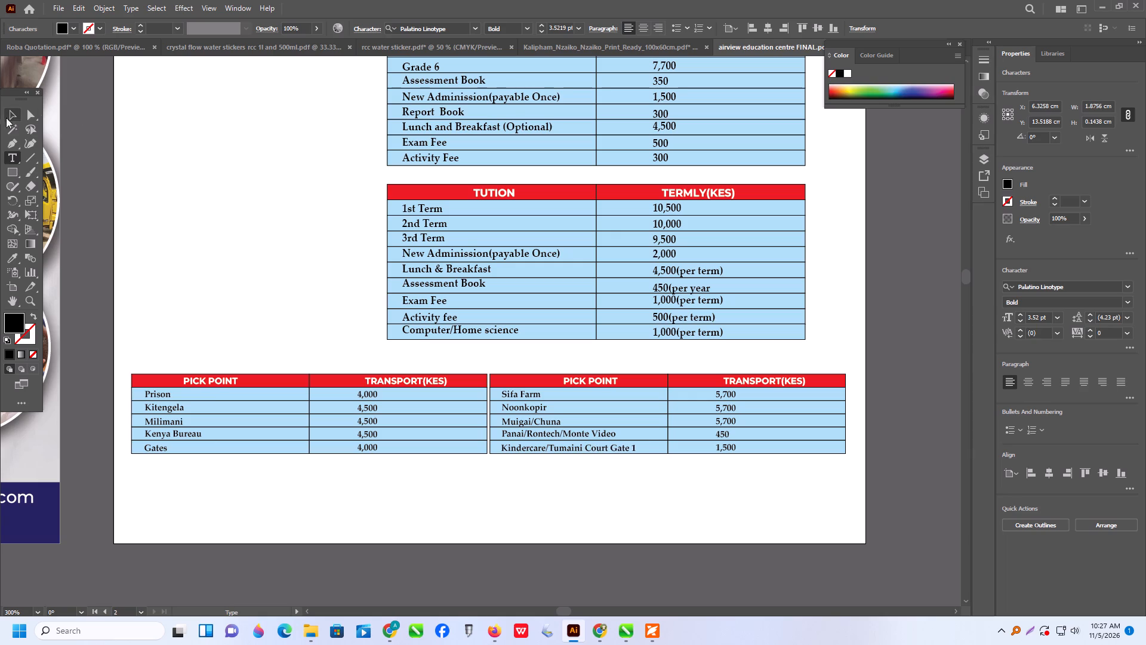
click(12, 113)
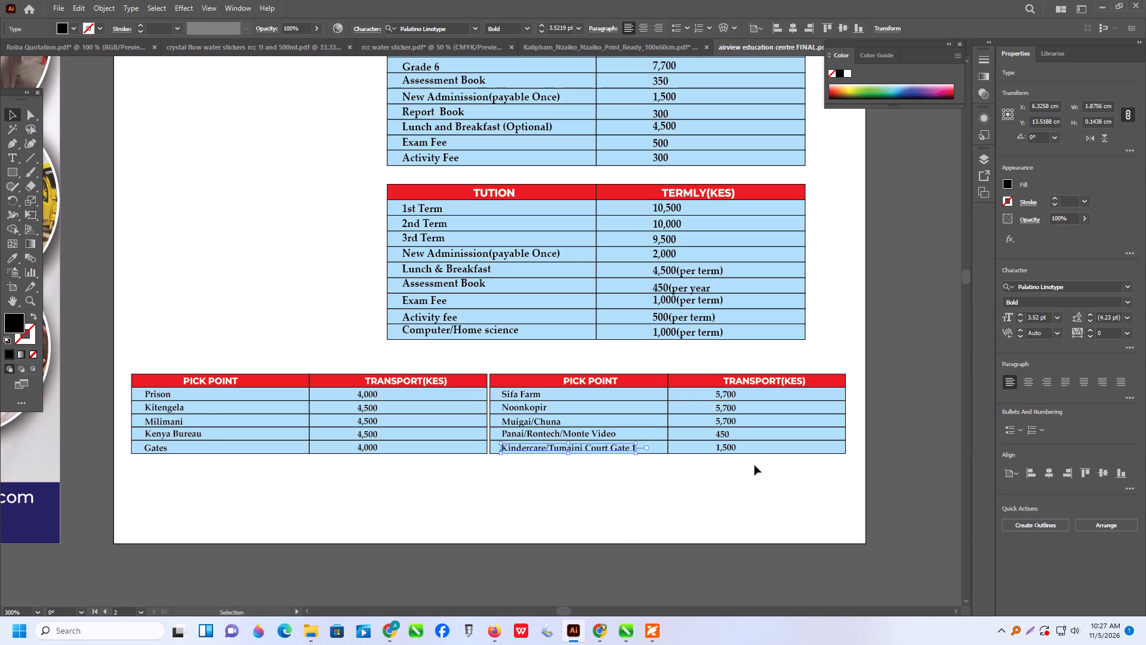
Set the Sifa Farm transport fee in the second bottom table to 5,000.
triple_click(723, 394)
drag(722, 398, 734, 400)
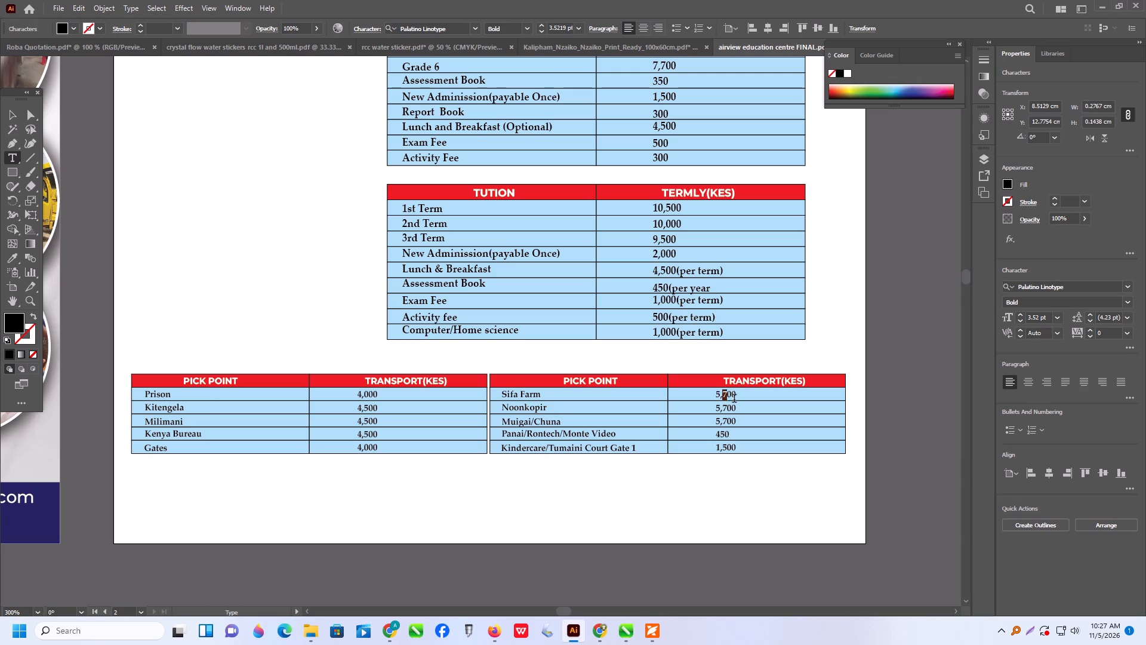
drag(734, 400, 741, 400)
text(00)
key(0)
Set the transport fees in the second bottom table to 4500 for Noonkopir and 5,000 for Muigai/Chuna.
drag(717, 410, 756, 414)
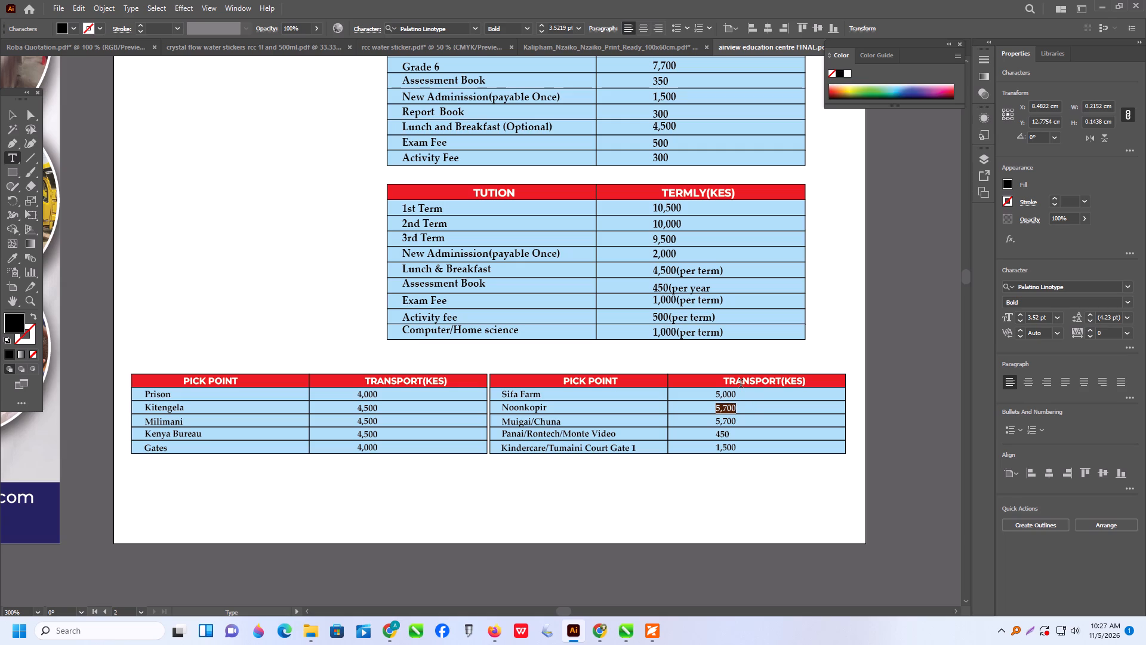
key(4)
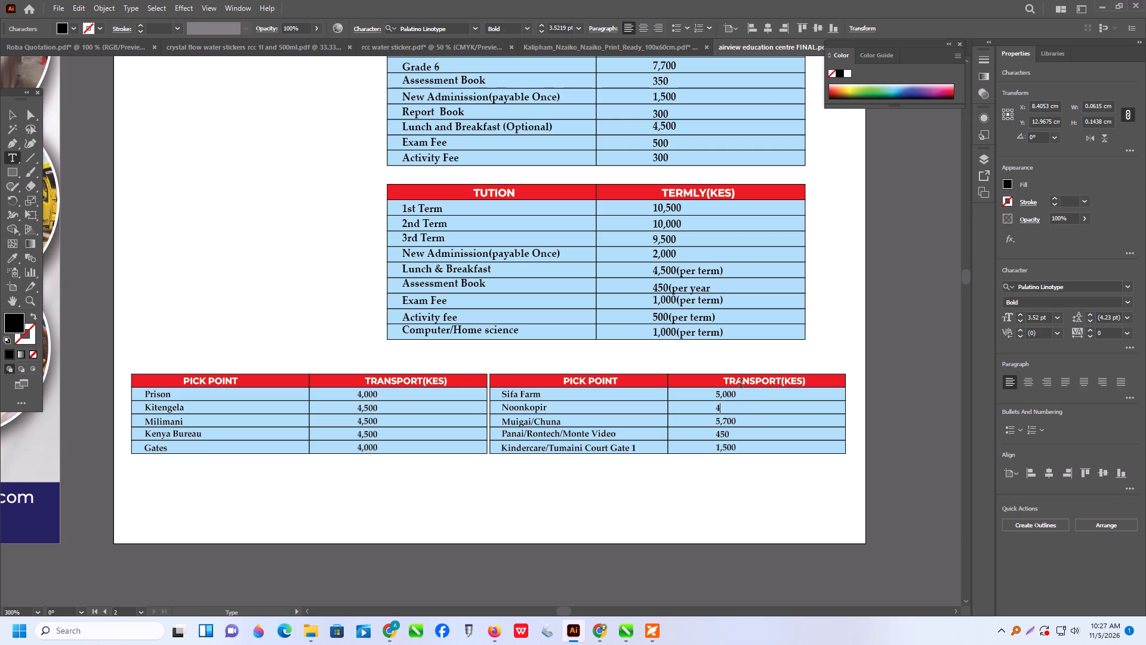
text(500)
drag(723, 422, 741, 425)
text(00)
key(0)
Set the transport fees to 4800 for Panai/Rontech/Monte Video and 4,500 for Kindercare/Tumaini Court Gate 1.
drag(722, 435, 738, 441)
drag(738, 441, 737, 441)
text(800)
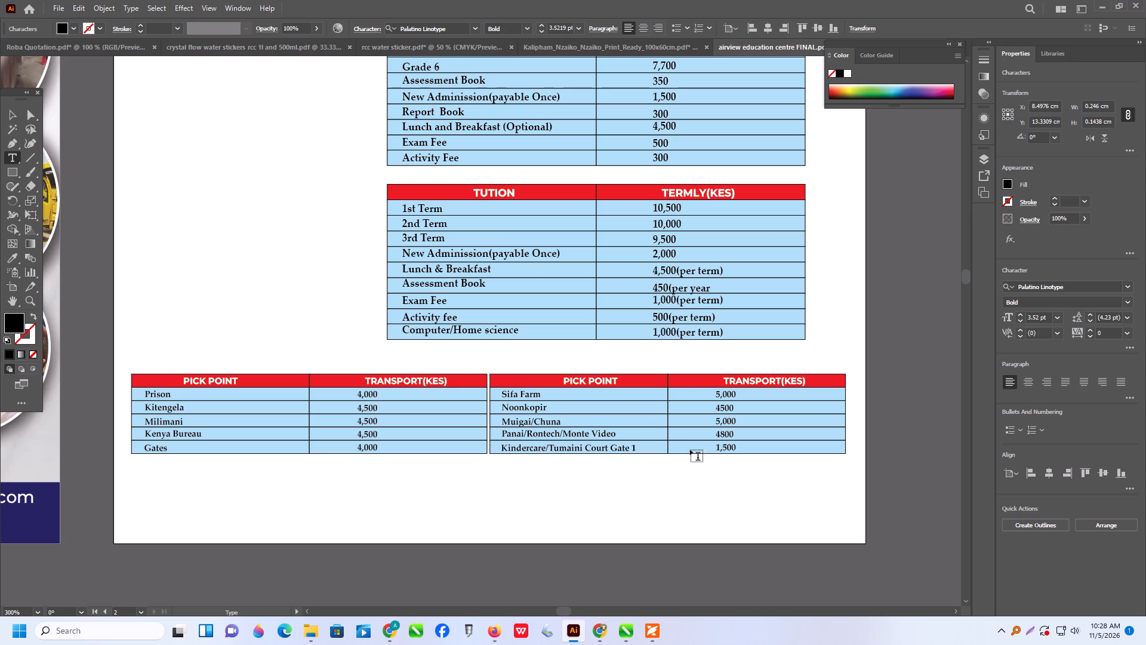
click(720, 450)
key(4)
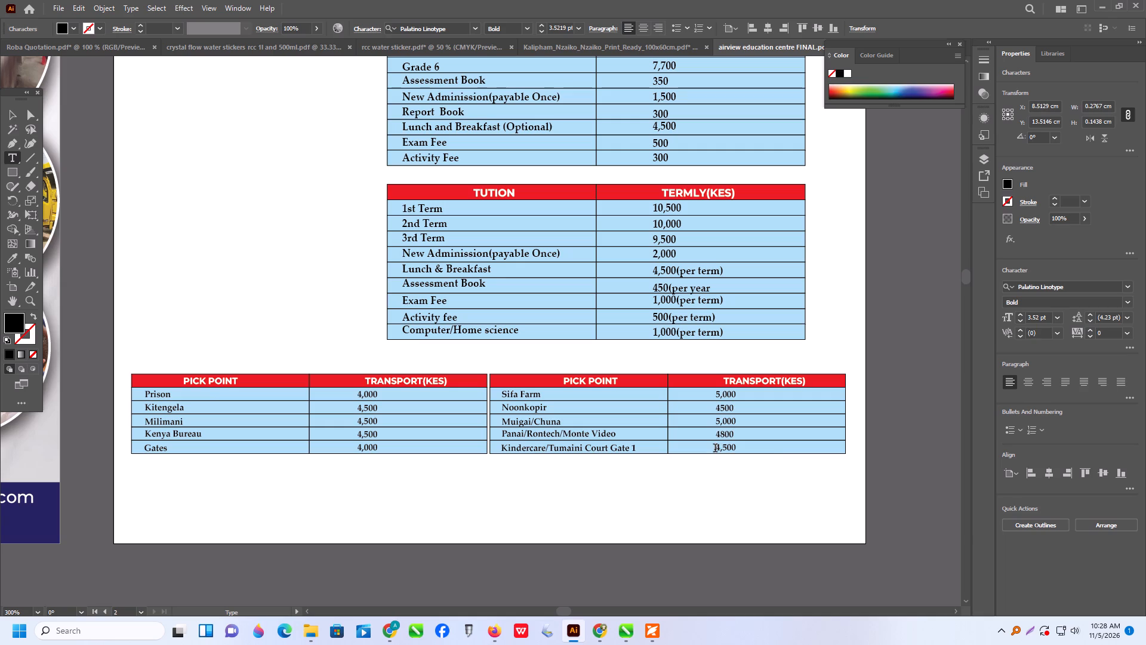
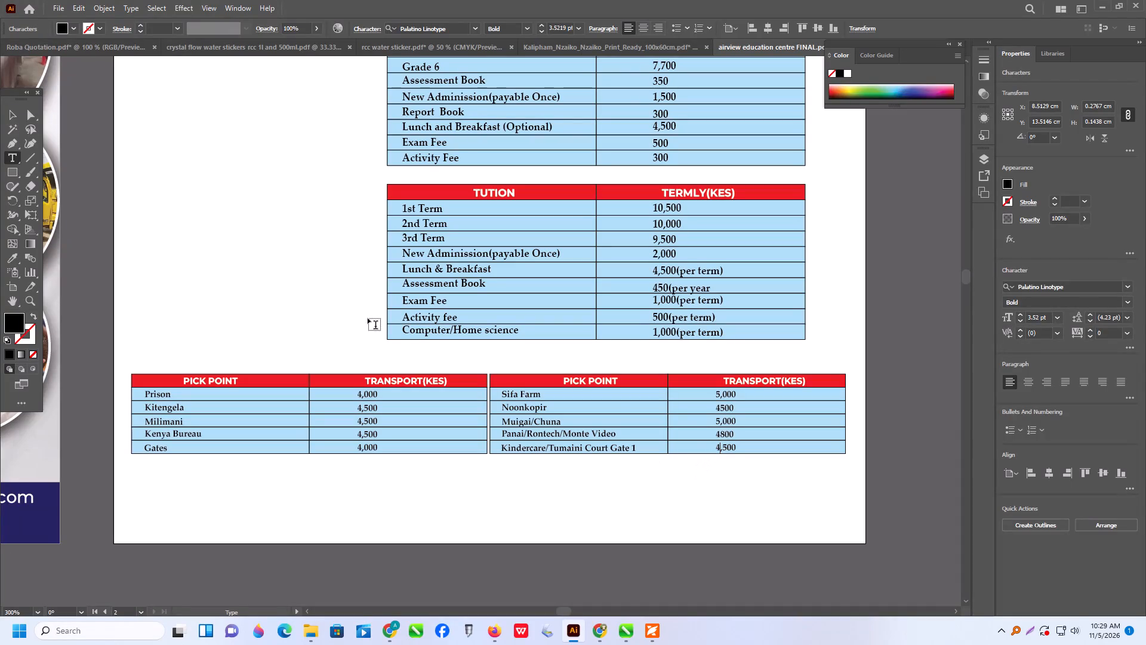
Add the thousands comma to the Panai/Rontech/Monte Video and Noonkopir transport amounts, making them 4,800 and 4,500.
alt+scroll(726, 419, up, 2)
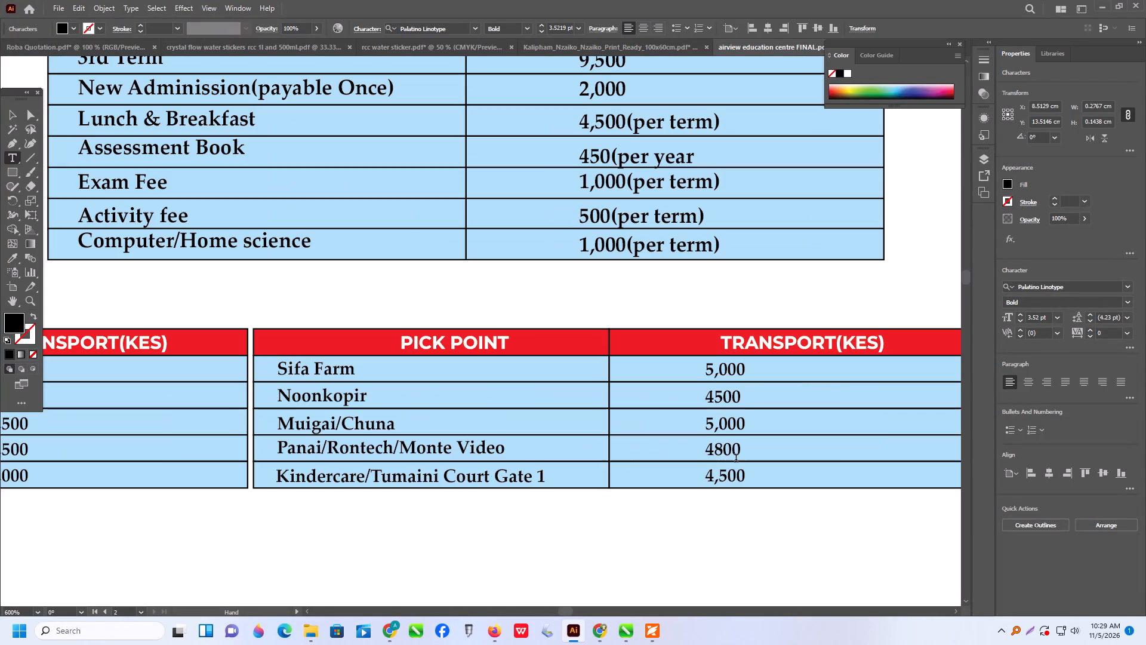
click(719, 457)
click(714, 454)
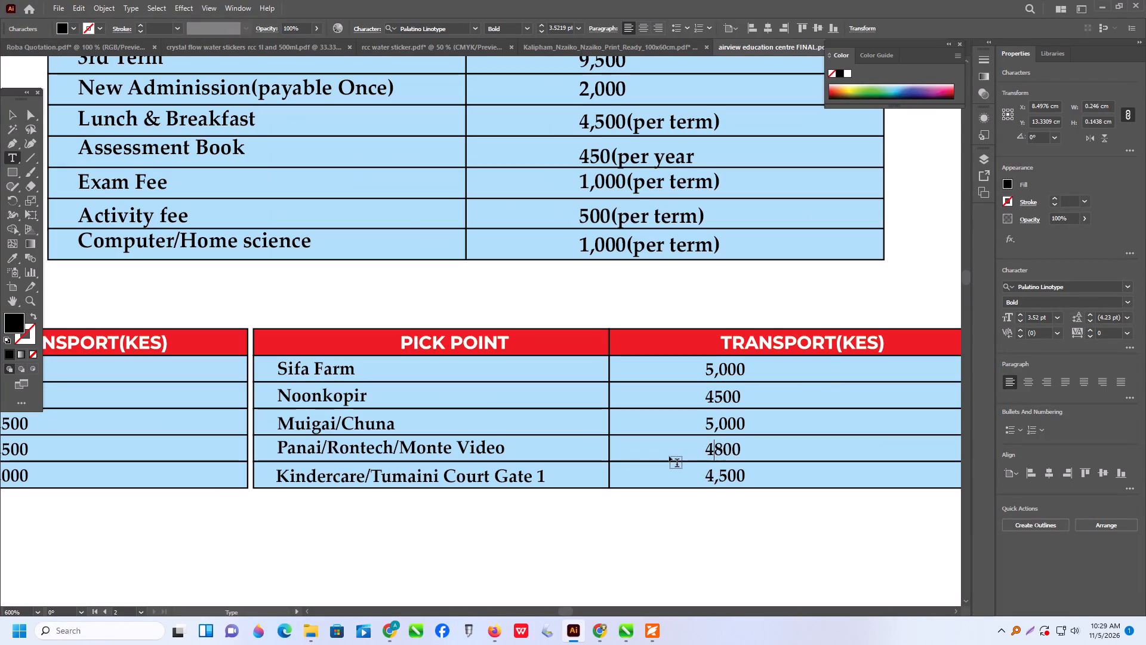
key(comma)
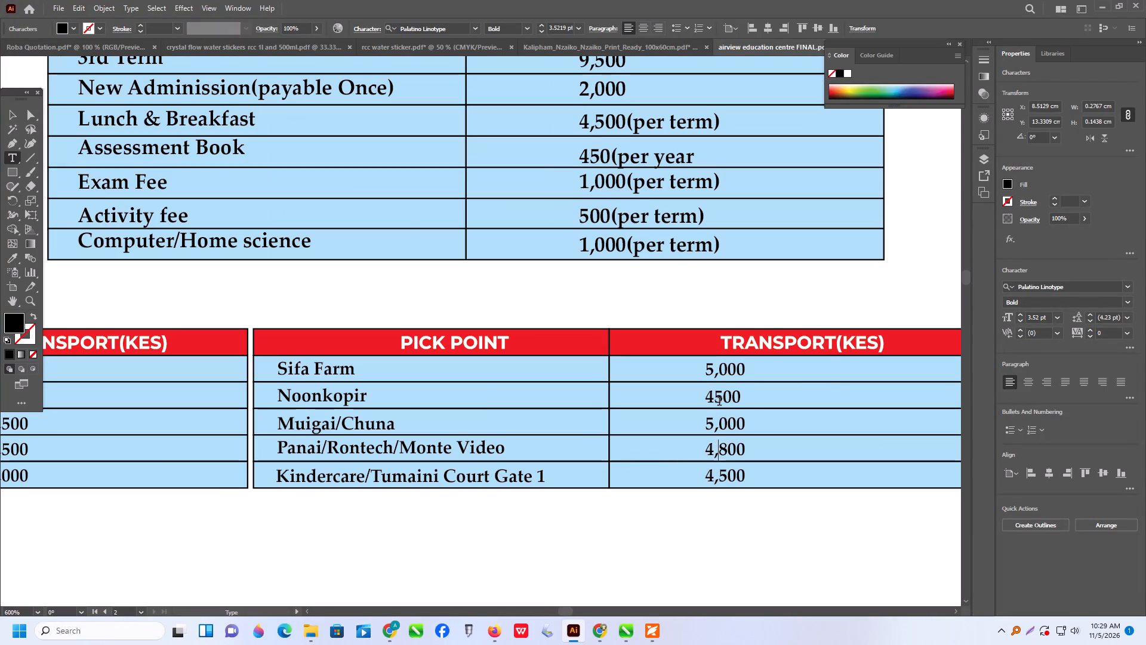
click(714, 401)
key(comma)
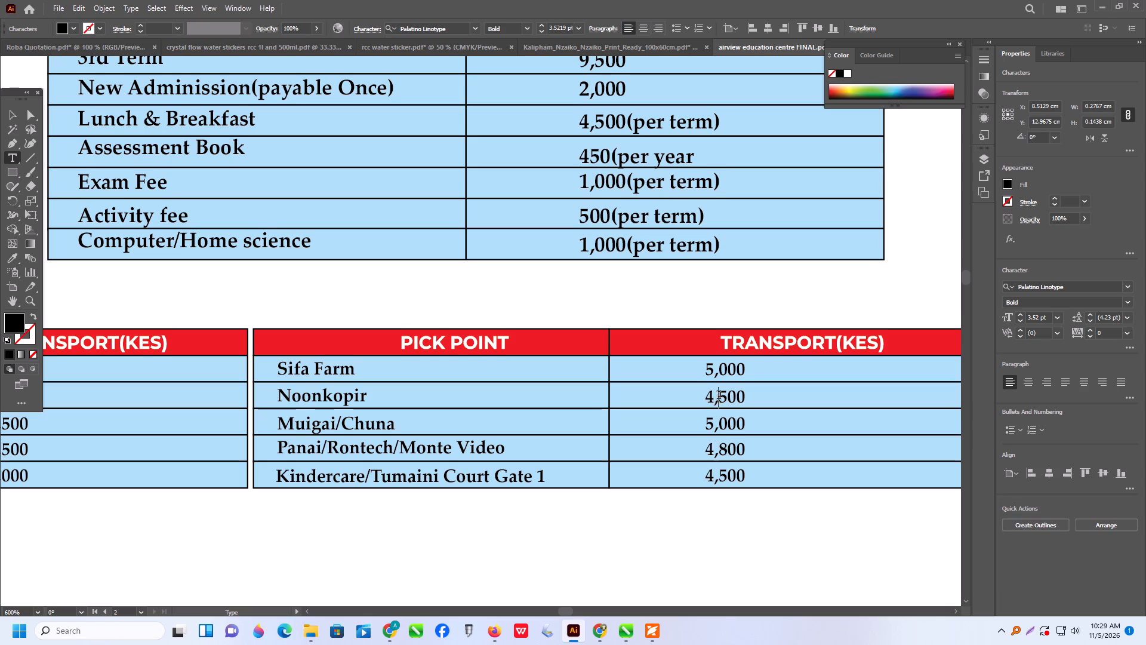
Left-align the five transport amounts from Sifa Farm to Kindercare, using the Kindercare 4,500 as key object.
scroll(717, 410, up, 2)
click(16, 118)
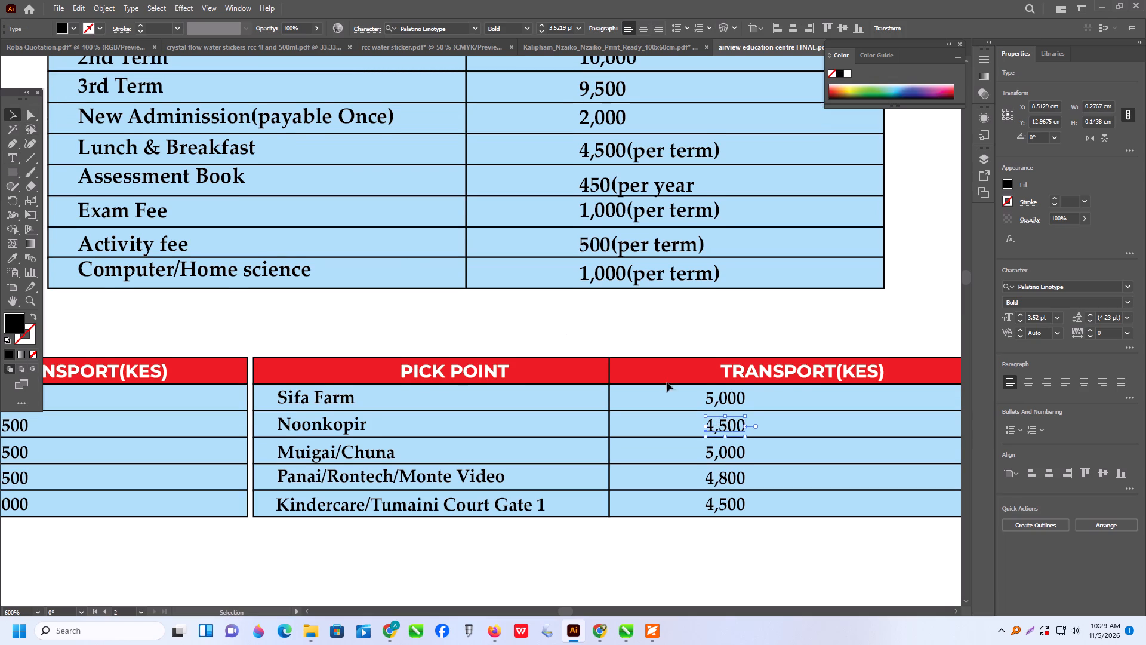
shift+click(734, 398)
shift+click(734, 451)
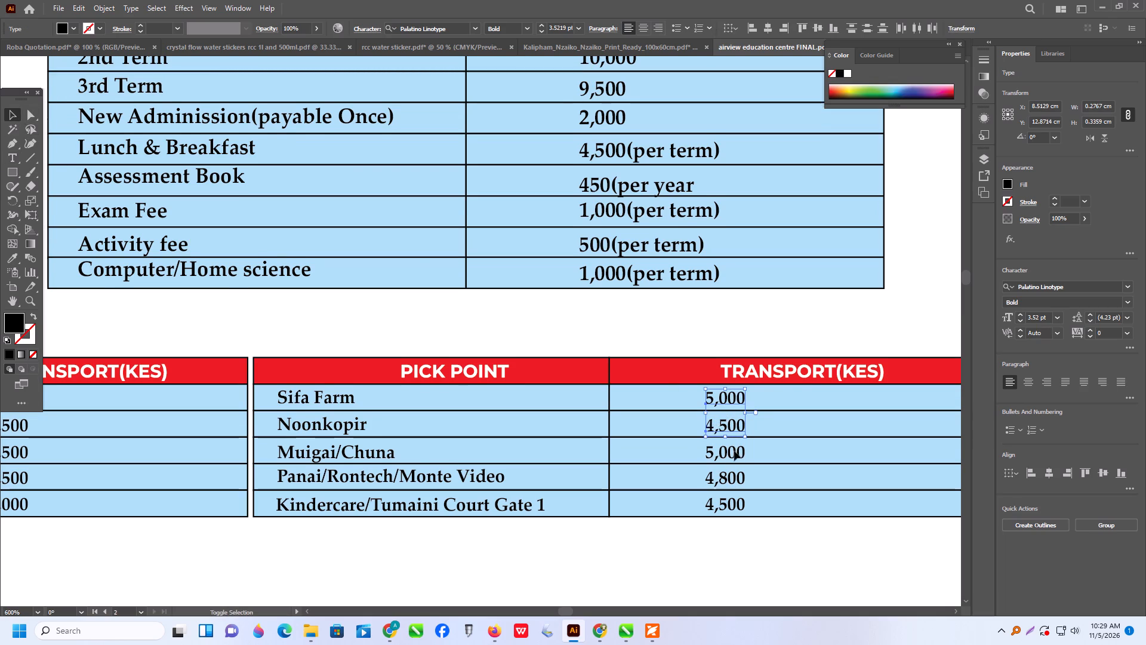
shift+click(737, 483)
shift+click(740, 509)
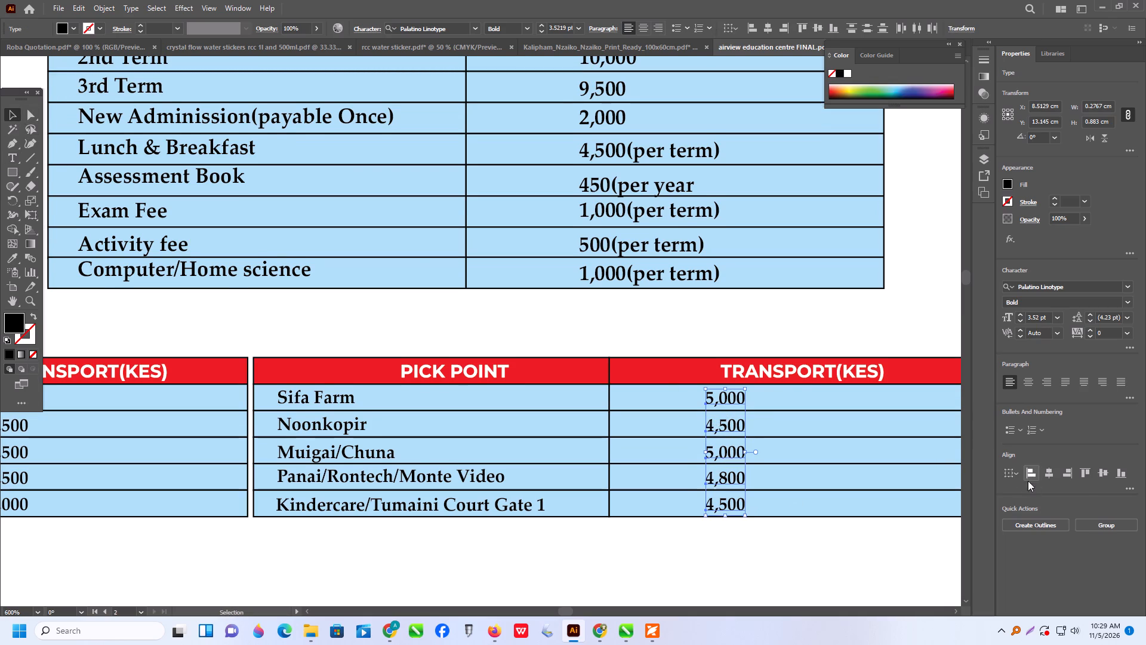
click(1015, 474)
click(1025, 499)
click(1026, 480)
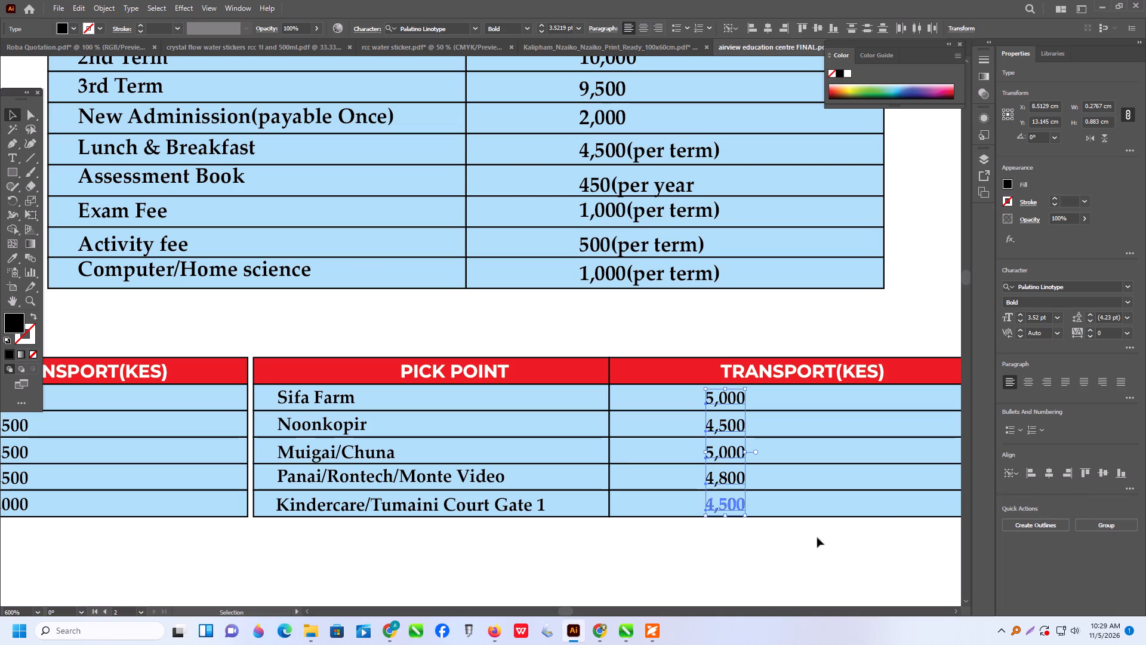
Left-align the five pick point names from Sifa Farm to Kindercare/Tumaini Court Gate 1, using Panai/Rontech/Monte Video as key object.
scroll(741, 542, up, 9)
scroll(659, 394, down, 7)
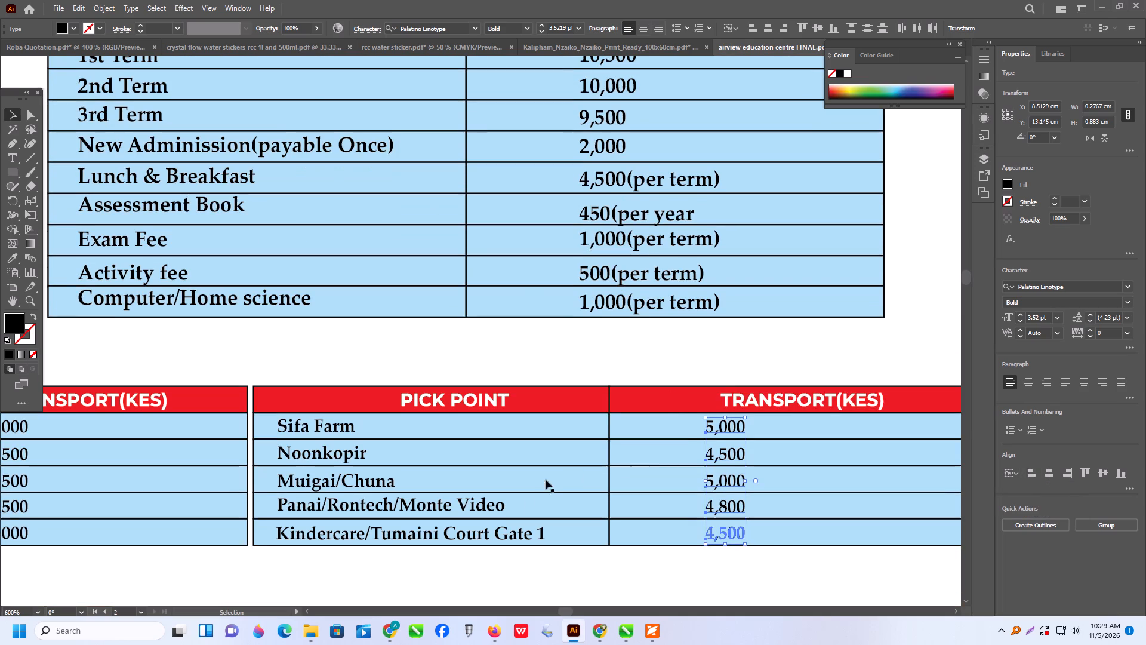
click(500, 533)
shift+click(483, 508)
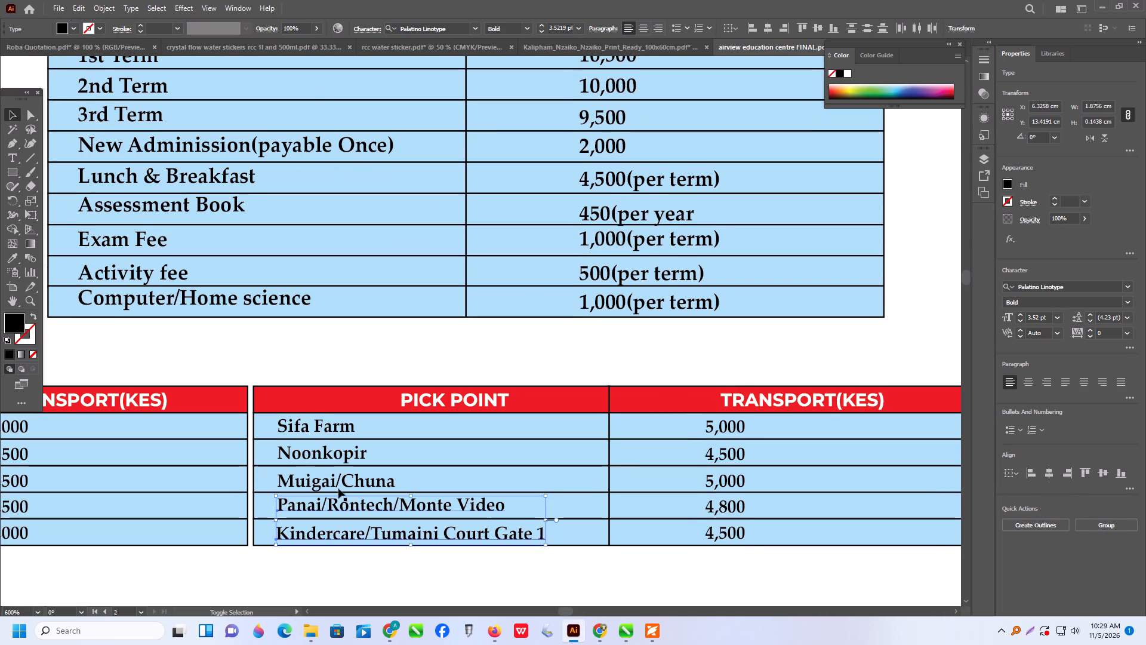
shift+click(341, 485)
shift+click(345, 457)
shift+click(341, 435)
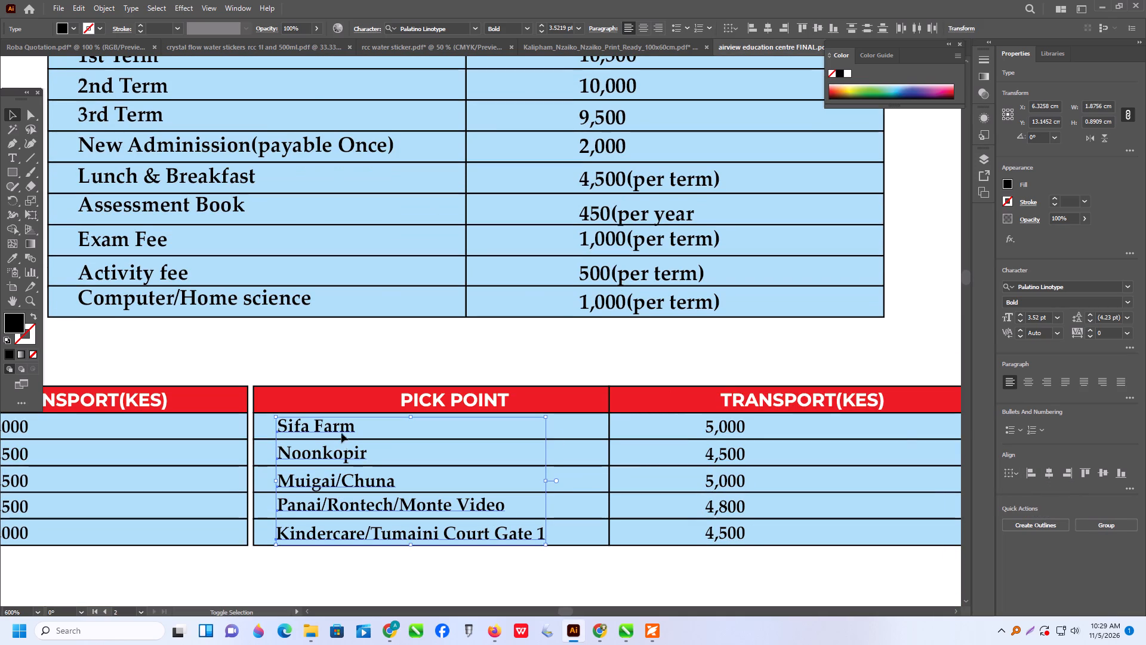
click(1008, 476)
click(1031, 502)
click(1029, 469)
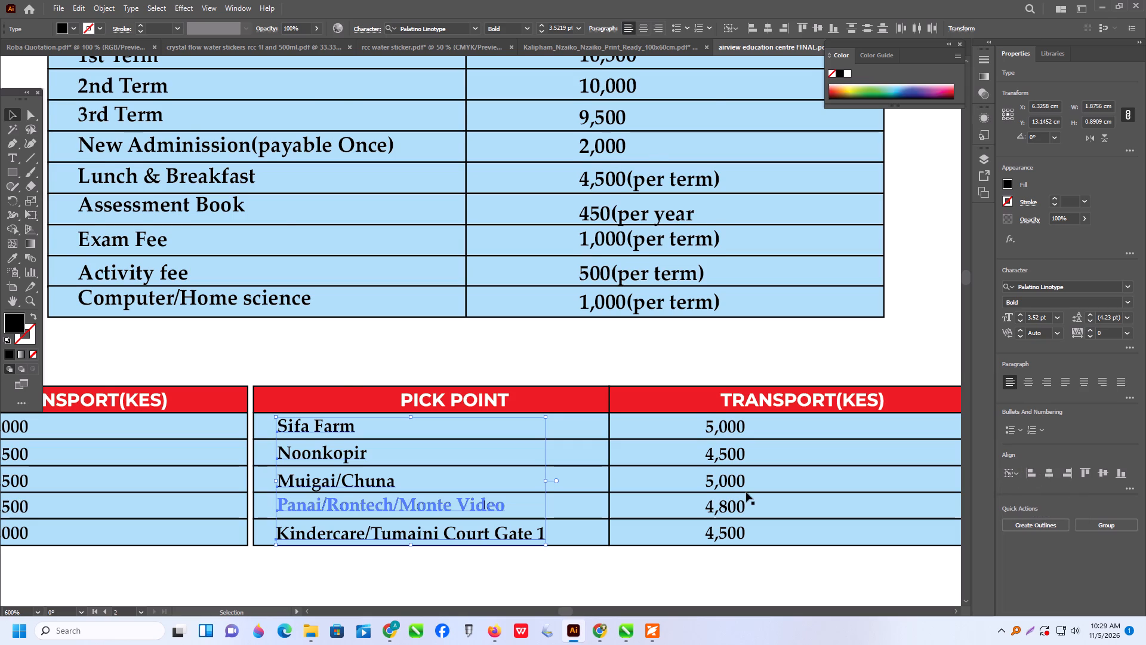
Left-align the five transport amounts from Prison to Gates, using the Gates 4,000 as key object.
scroll(746, 492, down, 6)
alt+scroll(749, 487, down, 2)
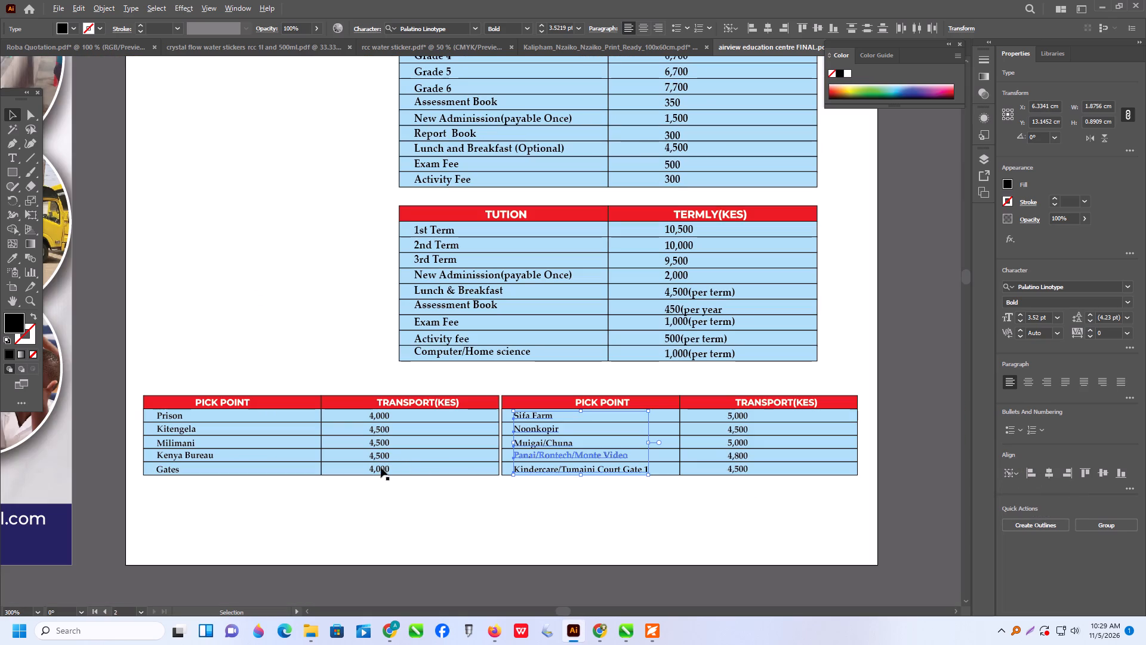
click(381, 468)
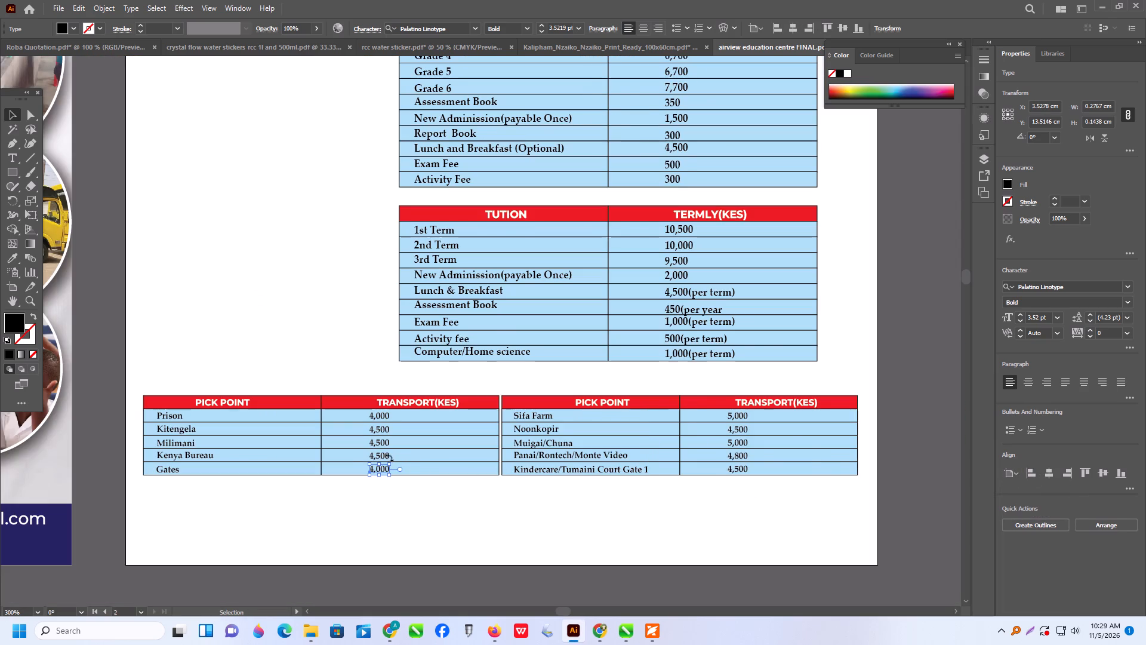
alt+scroll(380, 460, up, 2)
shift+click(387, 454)
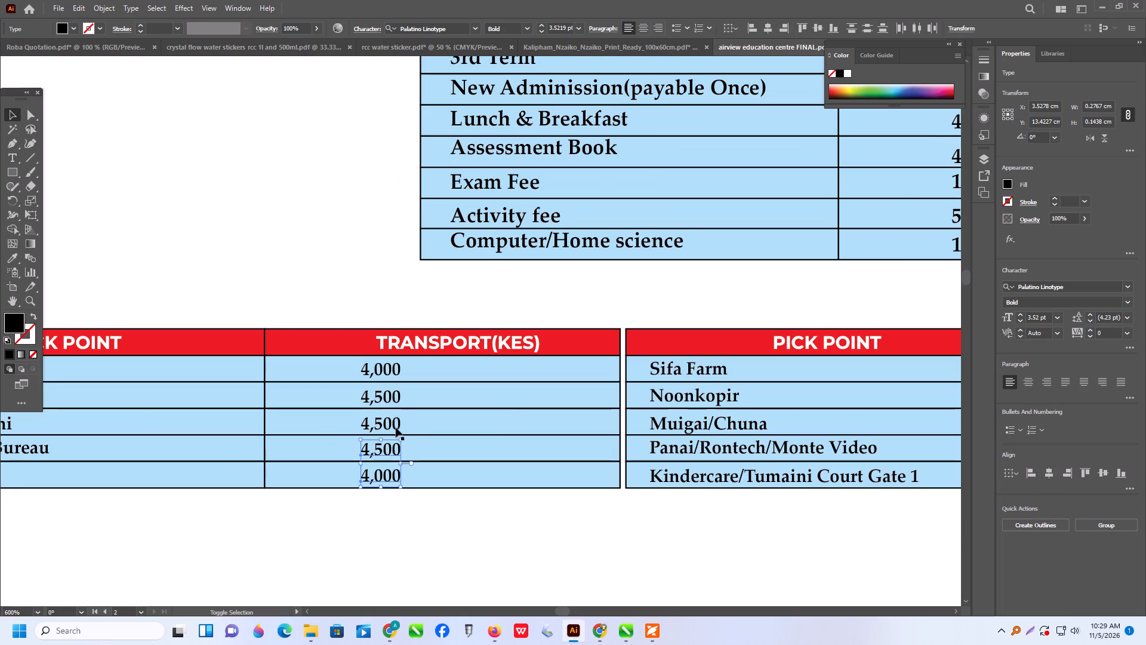
shift+click(395, 427)
shift+click(395, 400)
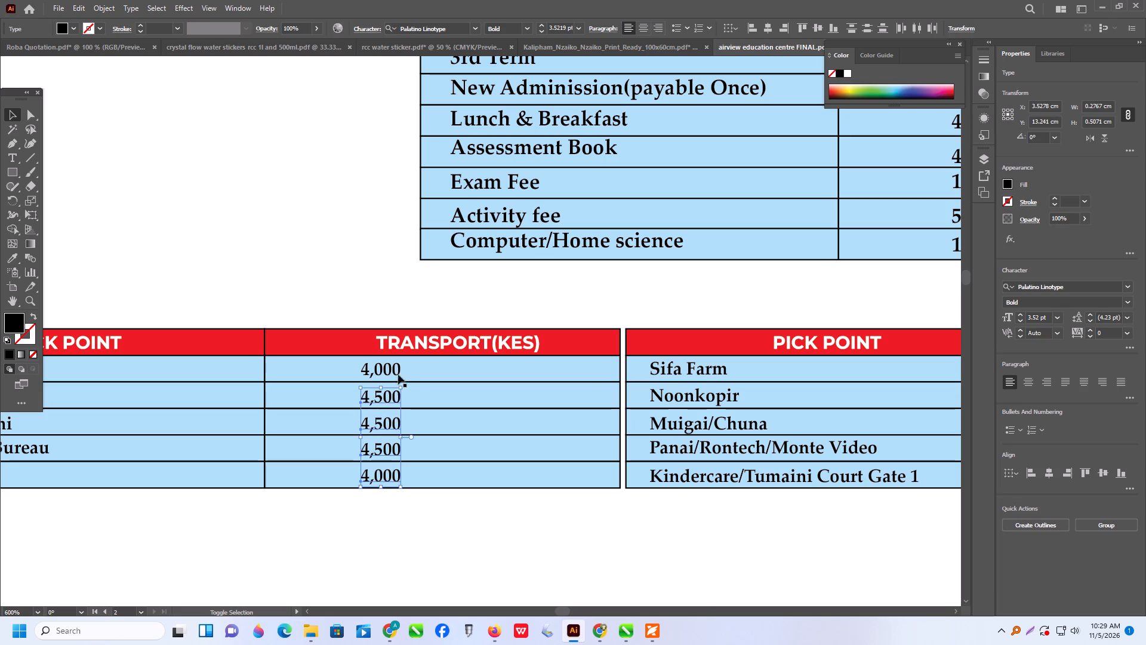
shift+click(398, 374)
click(1018, 471)
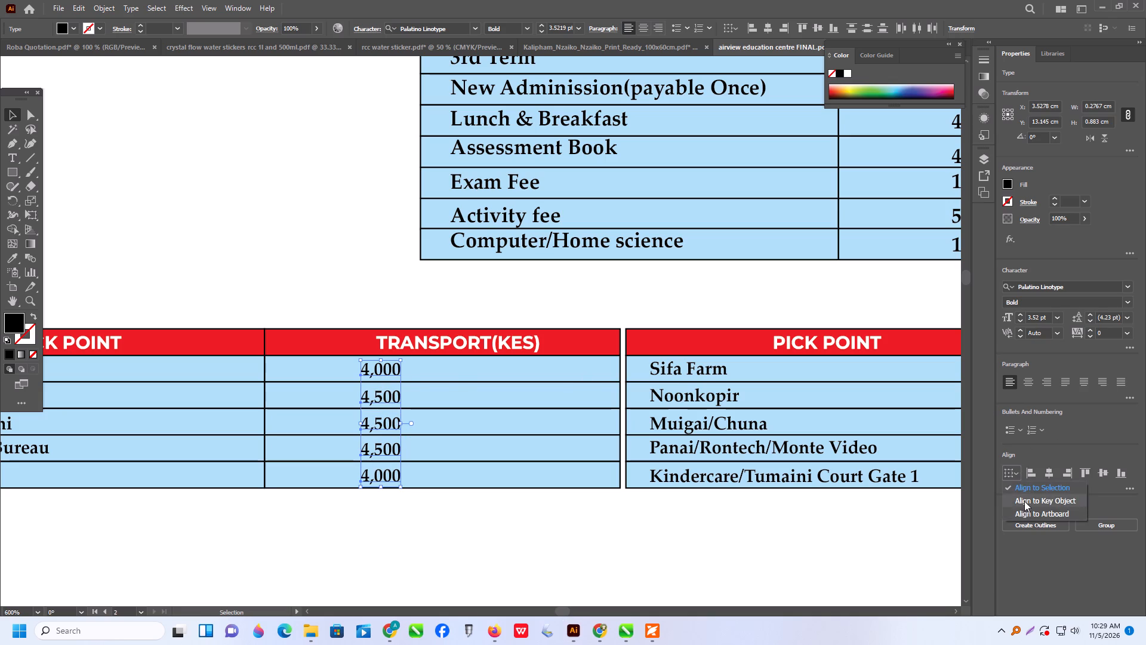
drag(1024, 501, 1025, 495)
click(1029, 465)
Left-align the five pick point names from Prison to Gates, using Kenya Bureau as key object.
scroll(552, 489, down, 2)
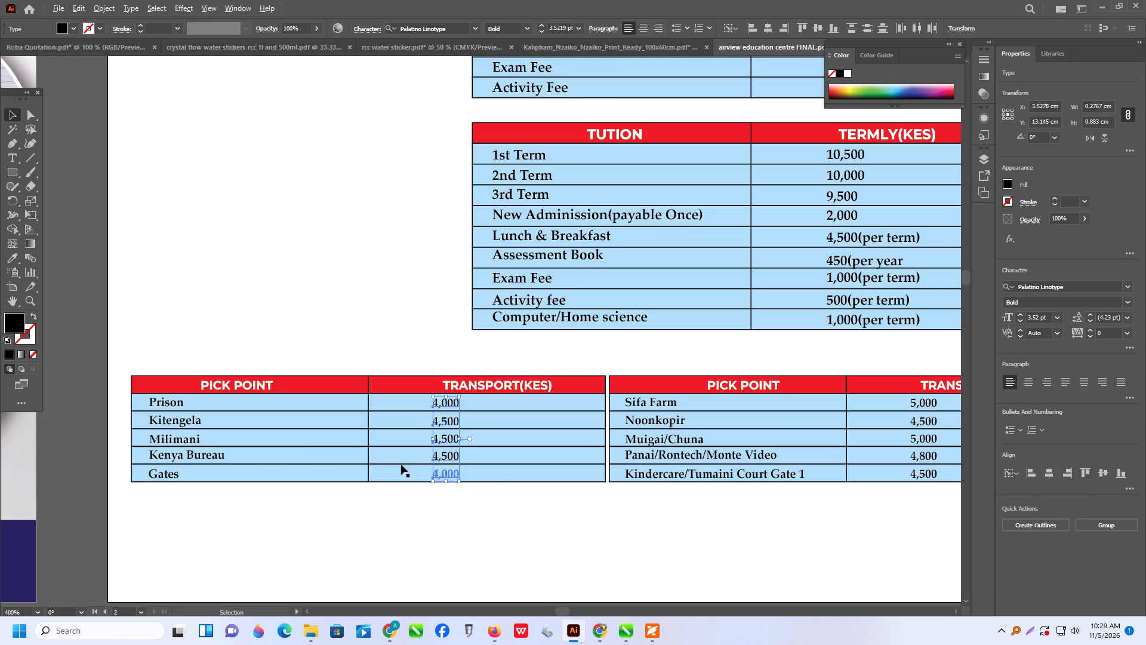
click(168, 475)
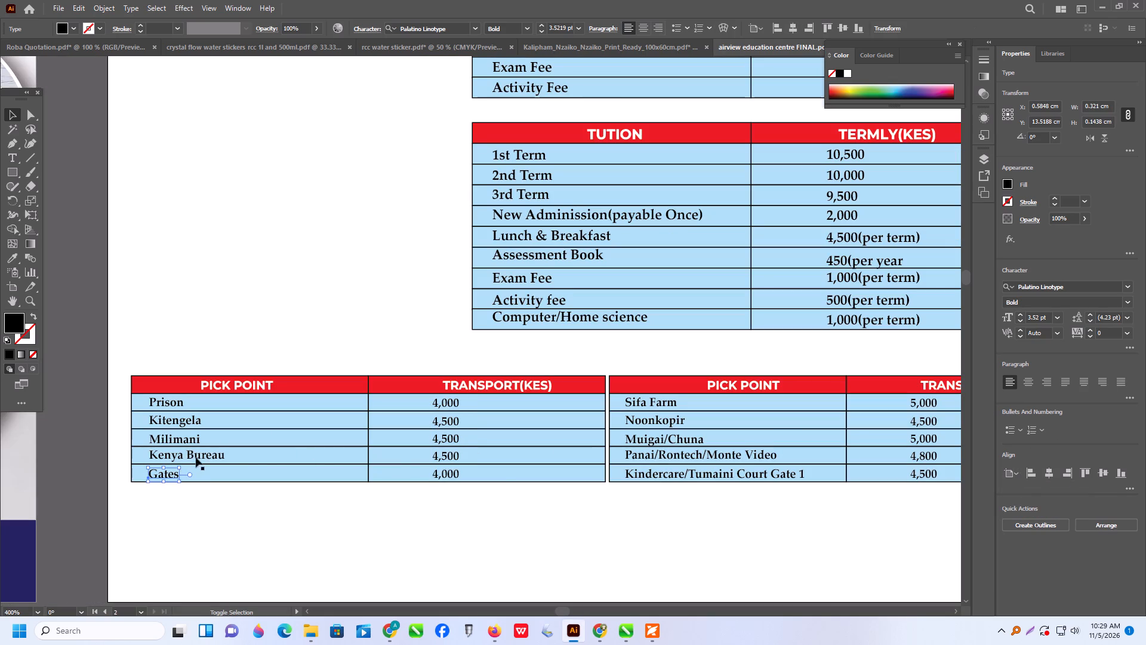
shift+click(196, 457)
shift+click(194, 440)
shift+click(190, 422)
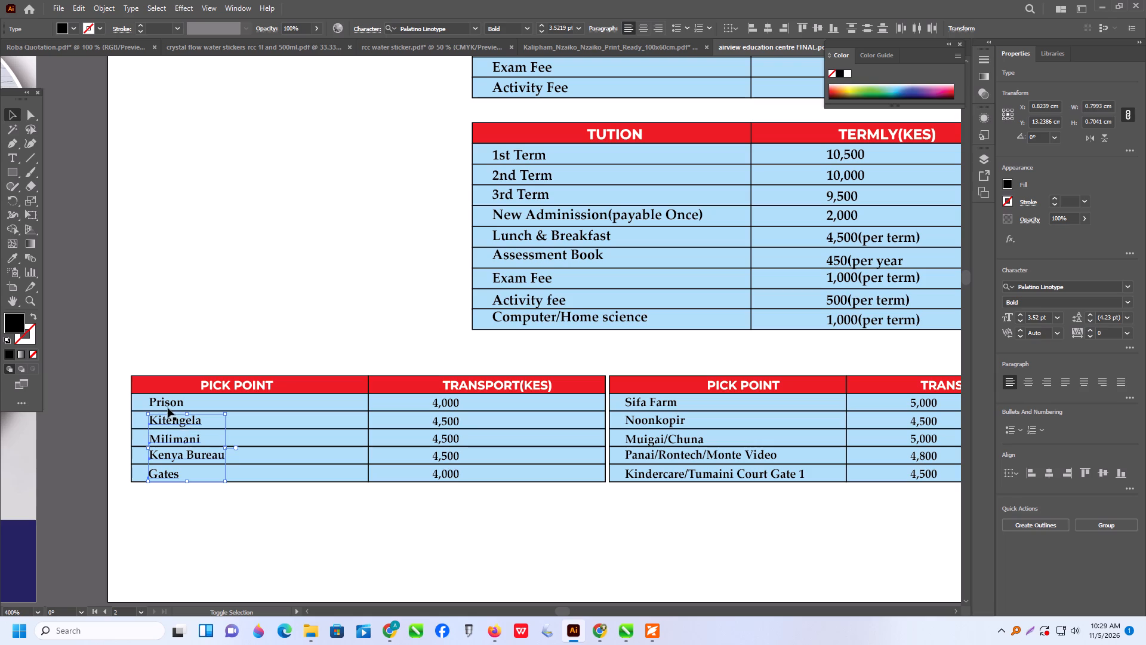
shift+click(171, 406)
click(1009, 471)
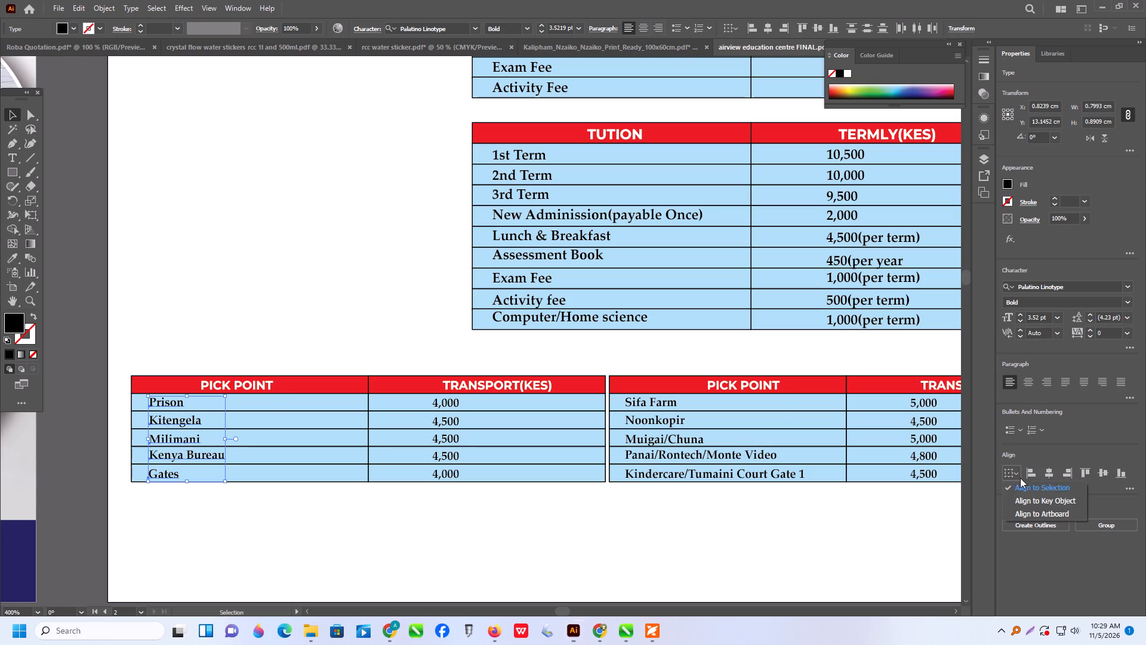
click(1024, 501)
click(1026, 472)
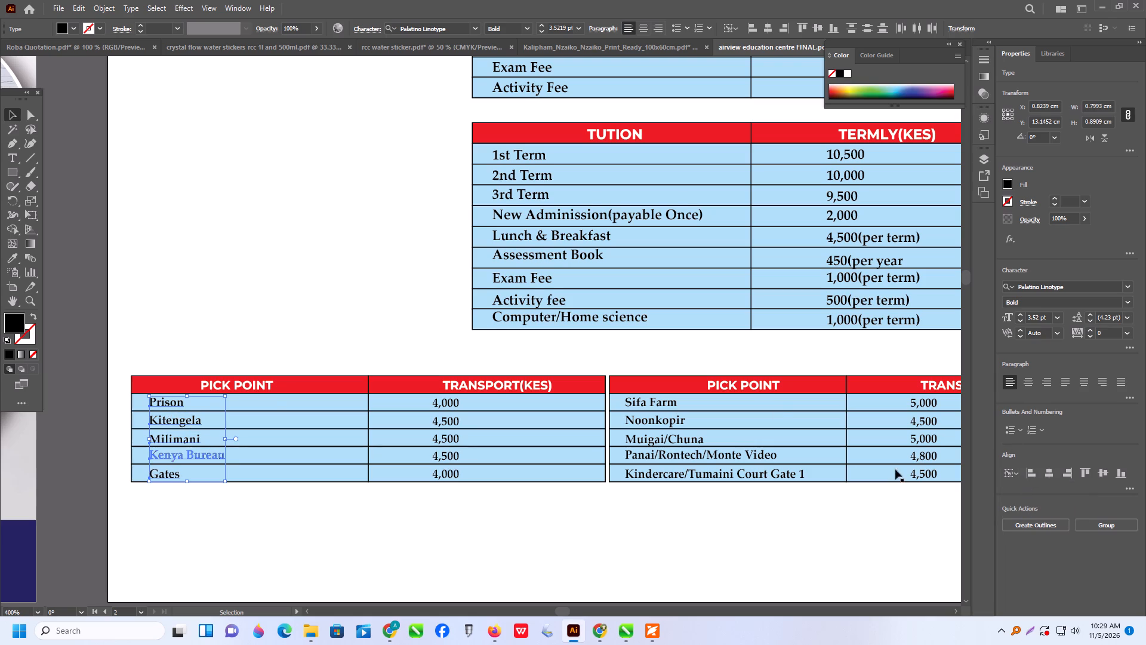
Cut the reference fees structure image placed beside the Fees Structure 2027 artboard.
scroll(530, 501, up, 6)
alt+scroll(240, 508, down, 2)
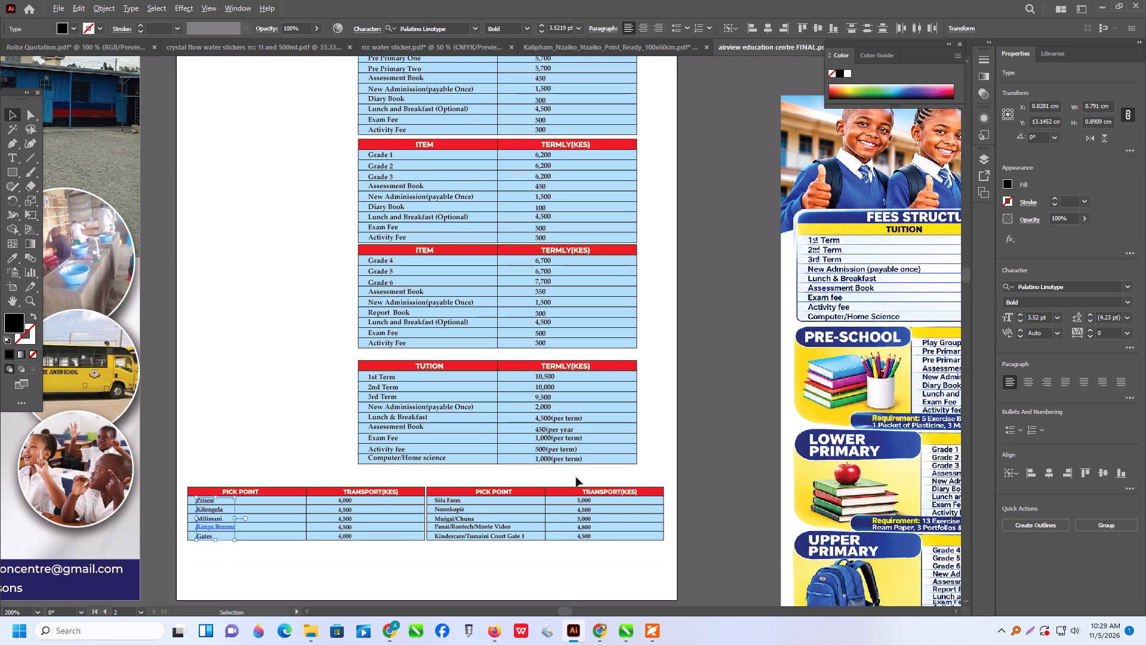
scroll(642, 480, up, 8)
click(951, 481)
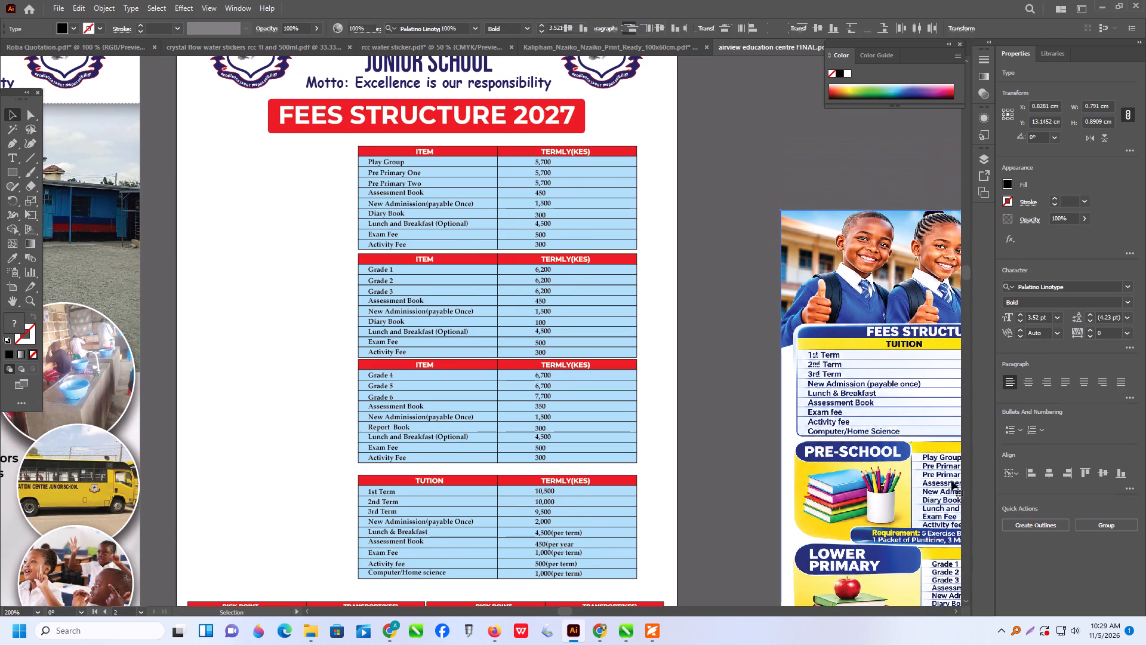
key(ctrl+x)
Review the layout and entries of the fee tables on the Fees Structure 2027 page.
scroll(754, 317, up, 7)
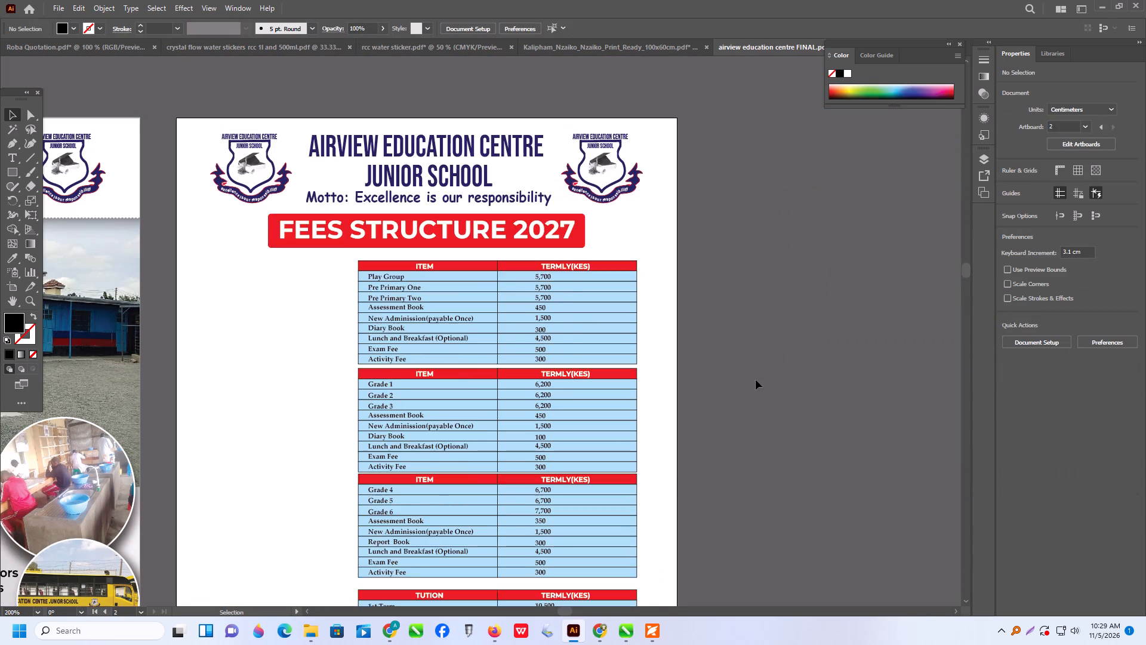
scroll(756, 380, up, 3)
alt+scroll(815, 407, down, 2)
scroll(822, 408, down, 8)
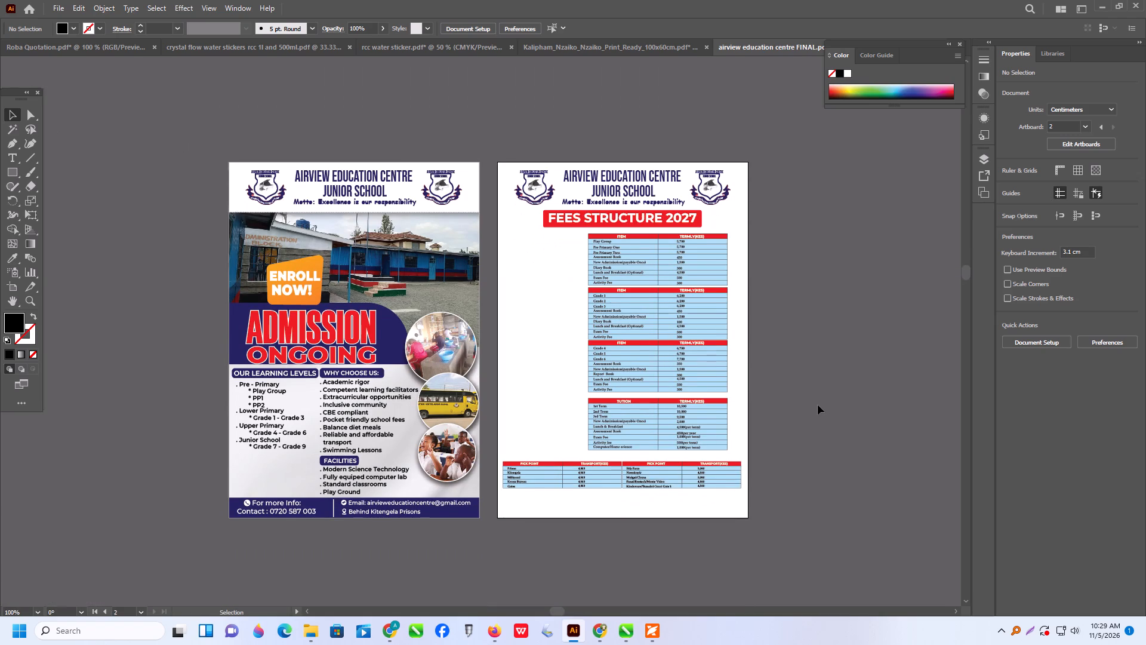
alt+scroll(747, 375, up, 2)
alt+scroll(517, 231, up, 2)
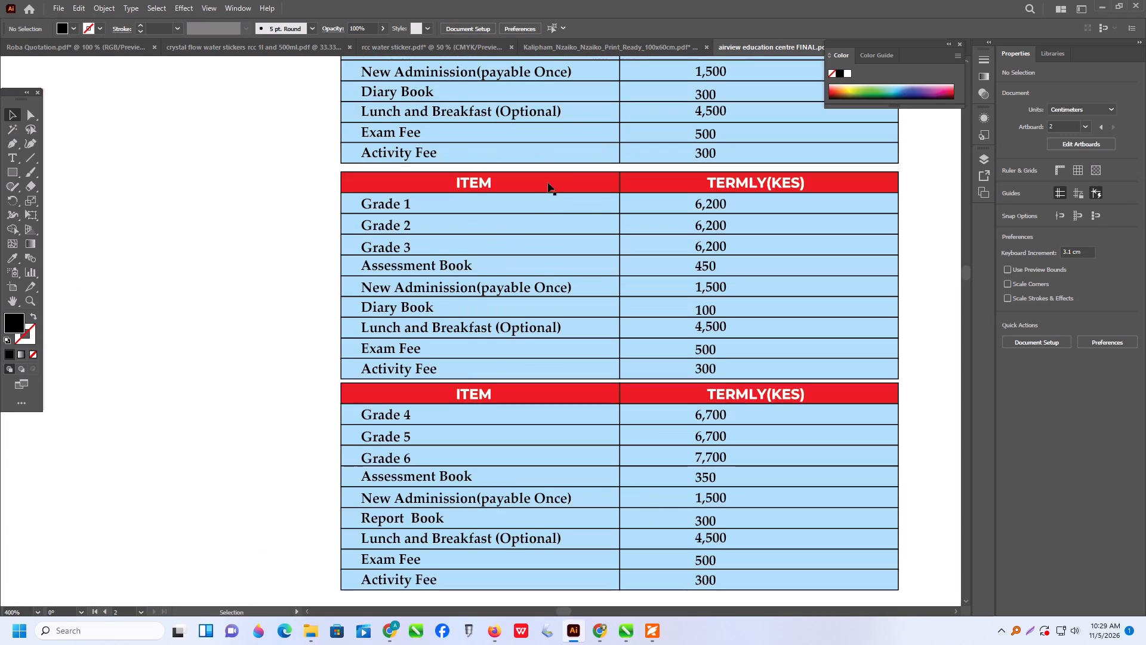
scroll(589, 208, up, 6)
scroll(664, 294, up, 2)
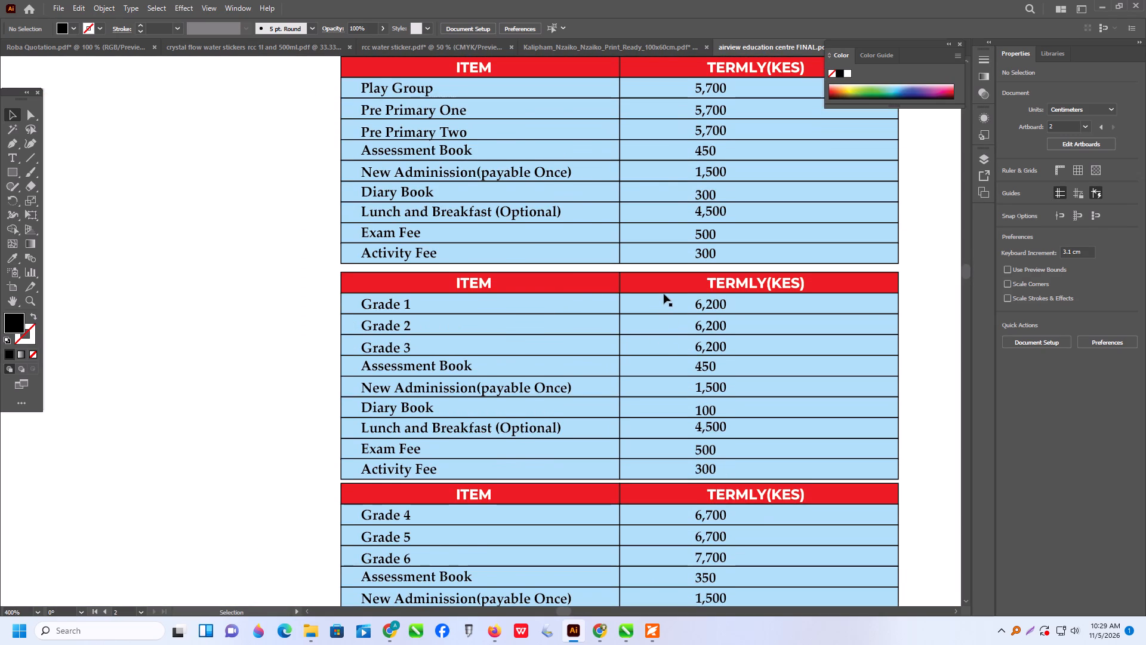
scroll(664, 294, down, 20)
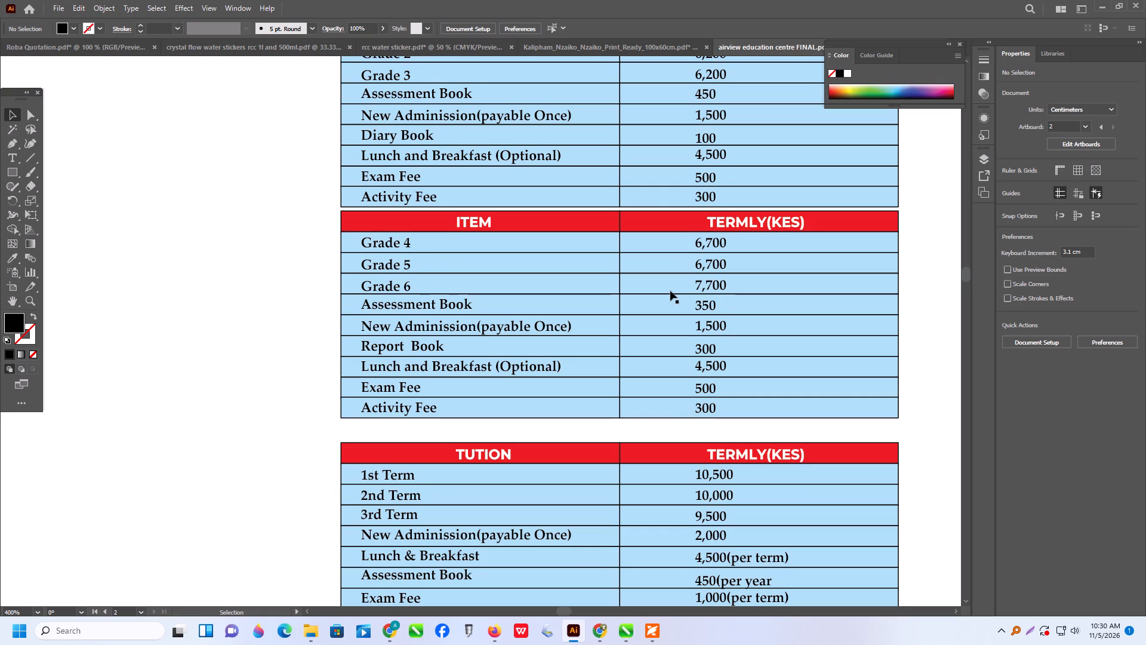
scroll(648, 232, up, 5)
scroll(685, 272, up, 3)
alt+scroll(726, 296, down, 2)
scroll(743, 282, up, 2)
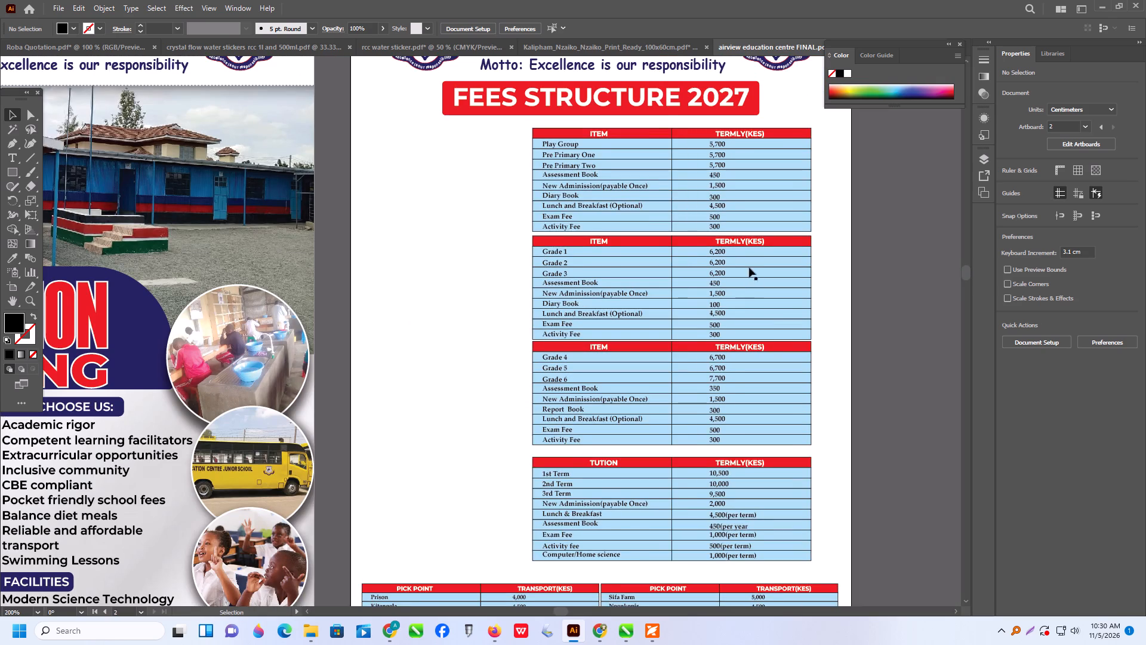
alt+scroll(747, 263, up, 1)
scroll(748, 267, up, 4)
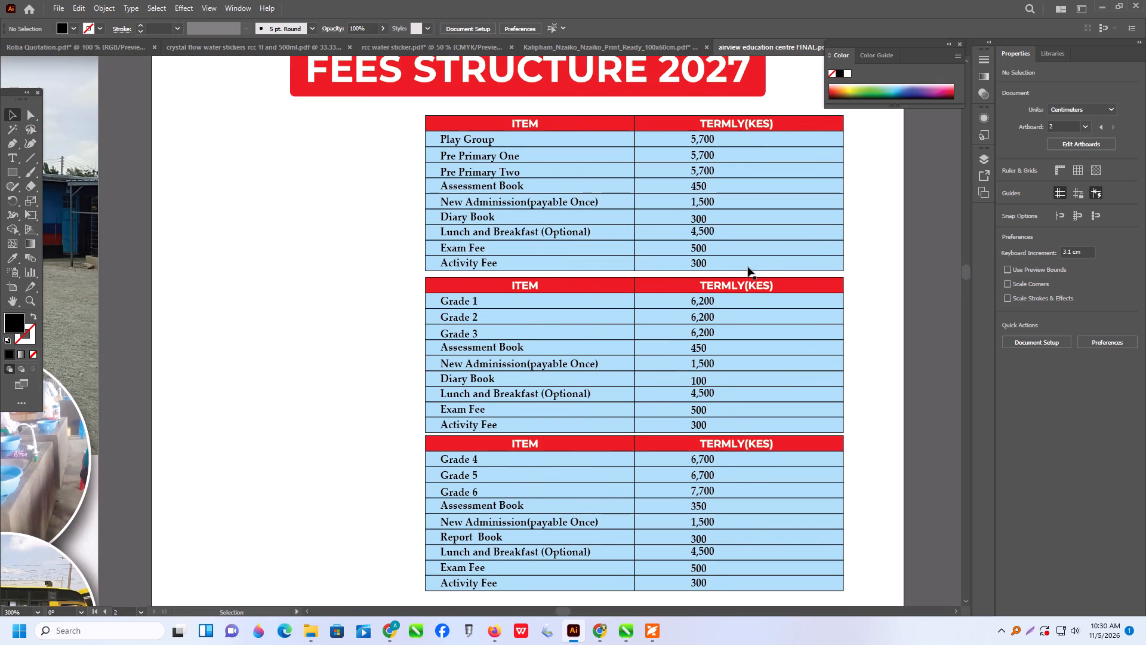
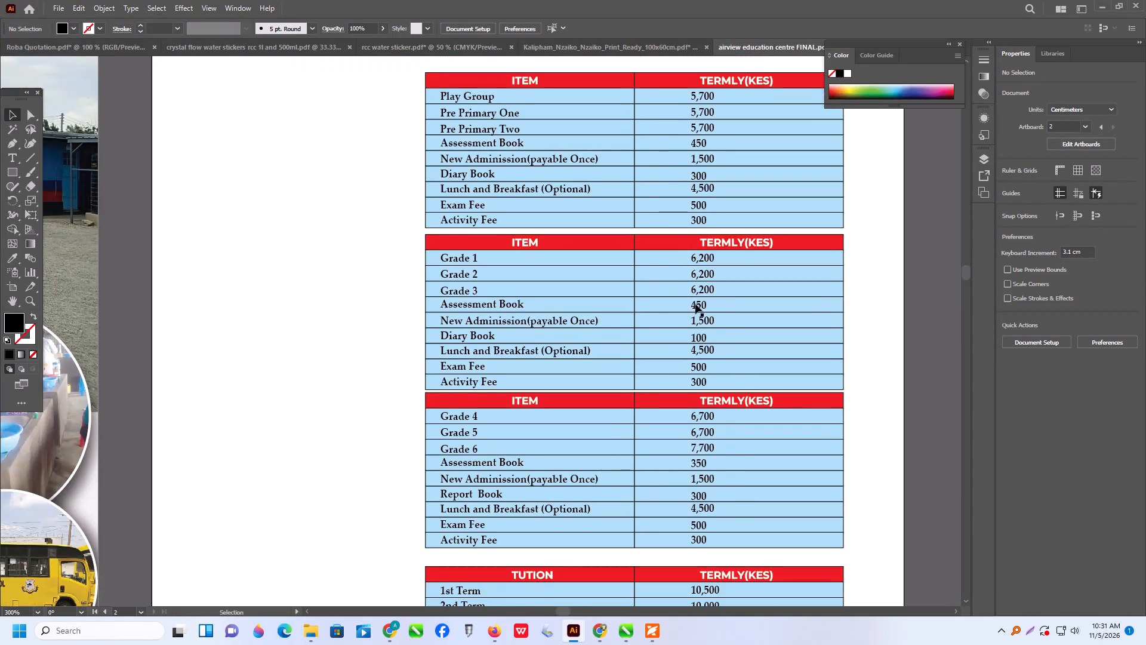
Examine the Fees Structure 2027 tables against the whole flyer layout, including the circular school photos on the admission page.
scroll(700, 320, down, 6)
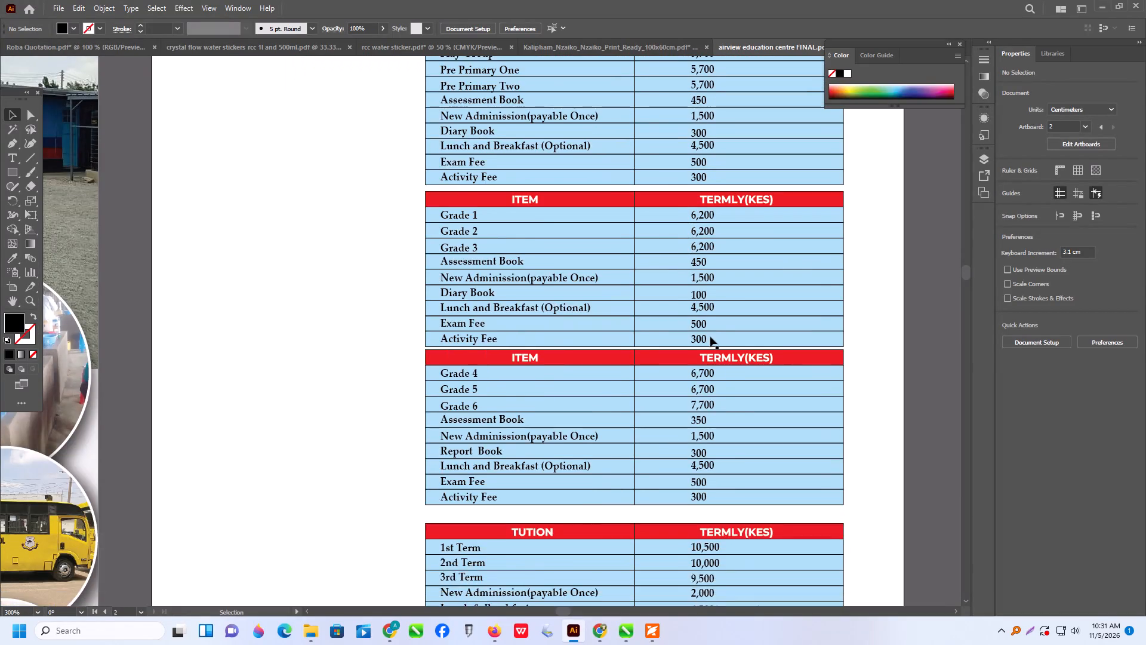
scroll(710, 337, down, 9)
alt+scroll(711, 339, down, 2)
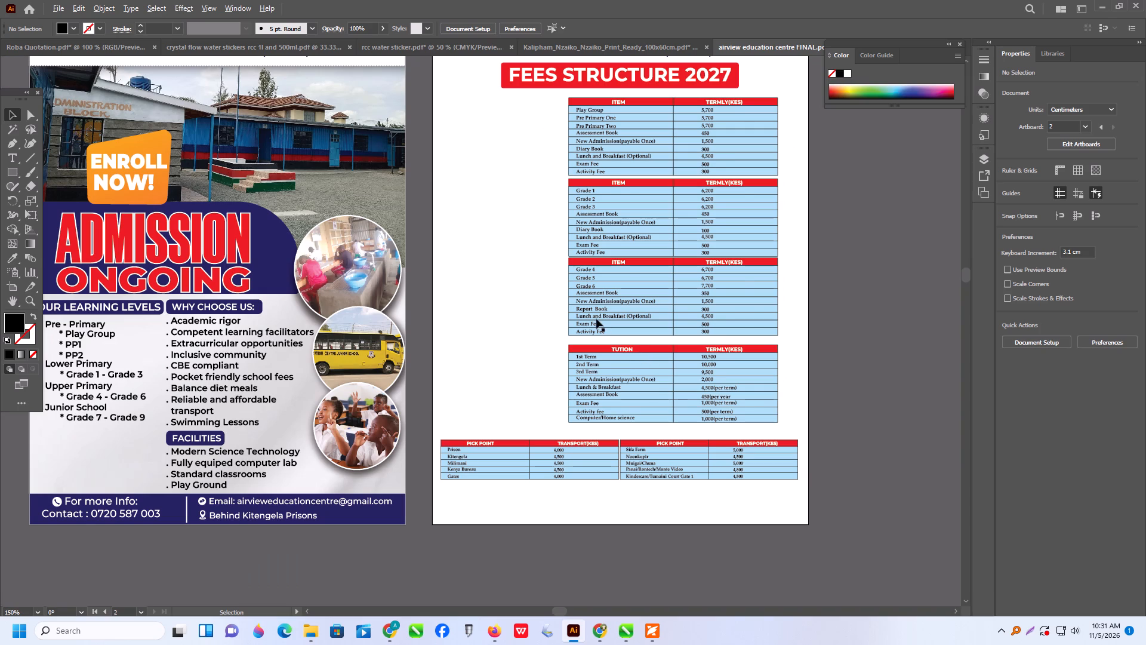
alt+scroll(596, 319, up, 3)
alt+scroll(700, 318, down, 2)
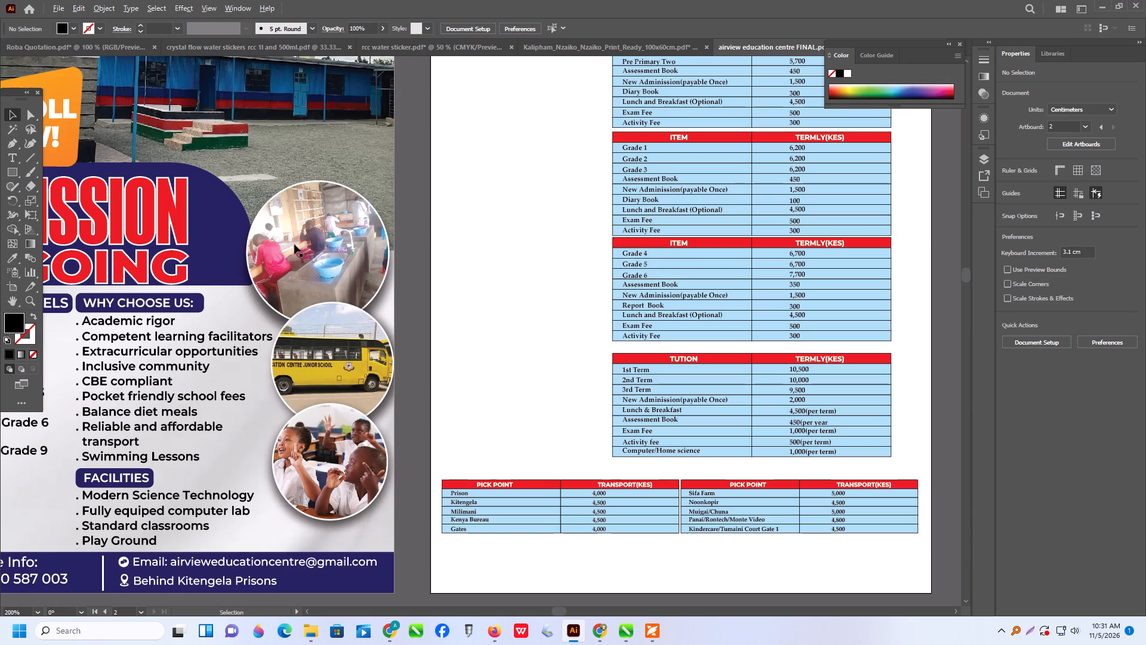
alt+scroll(272, 243, up, 3)
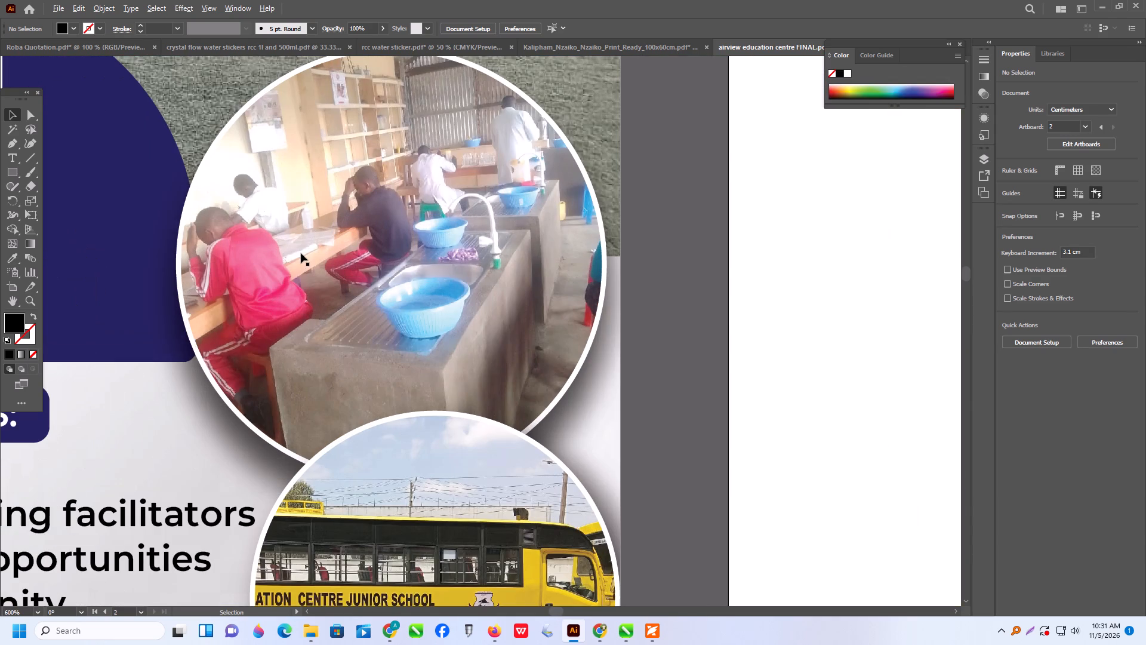
Isolate the science lab photo inside the nested clip groups of the upper circular frame on the admission page.
click(401, 254)
triple_click(396, 257)
triple_click(405, 253)
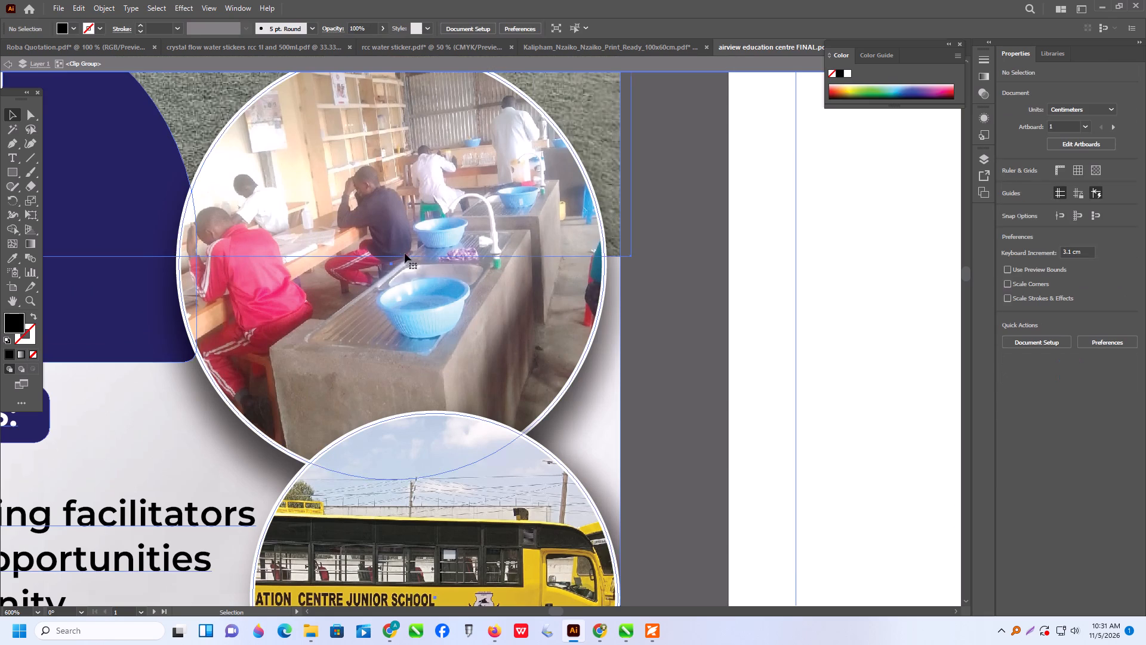
triple_click(407, 308)
double_click(408, 308)
triple_click(407, 301)
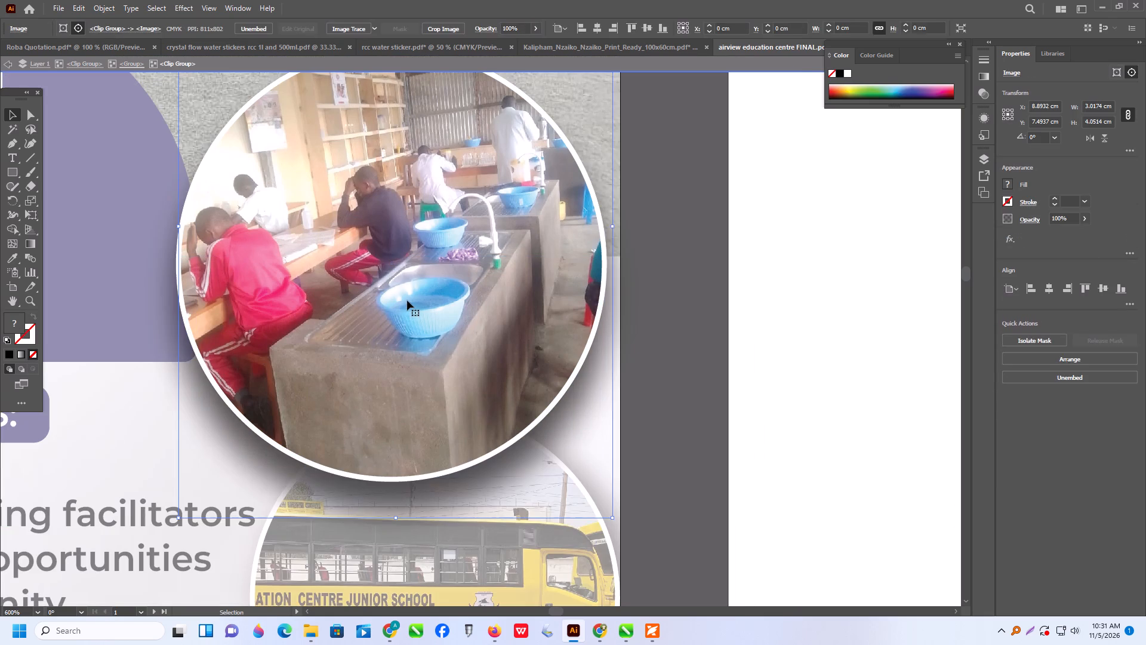
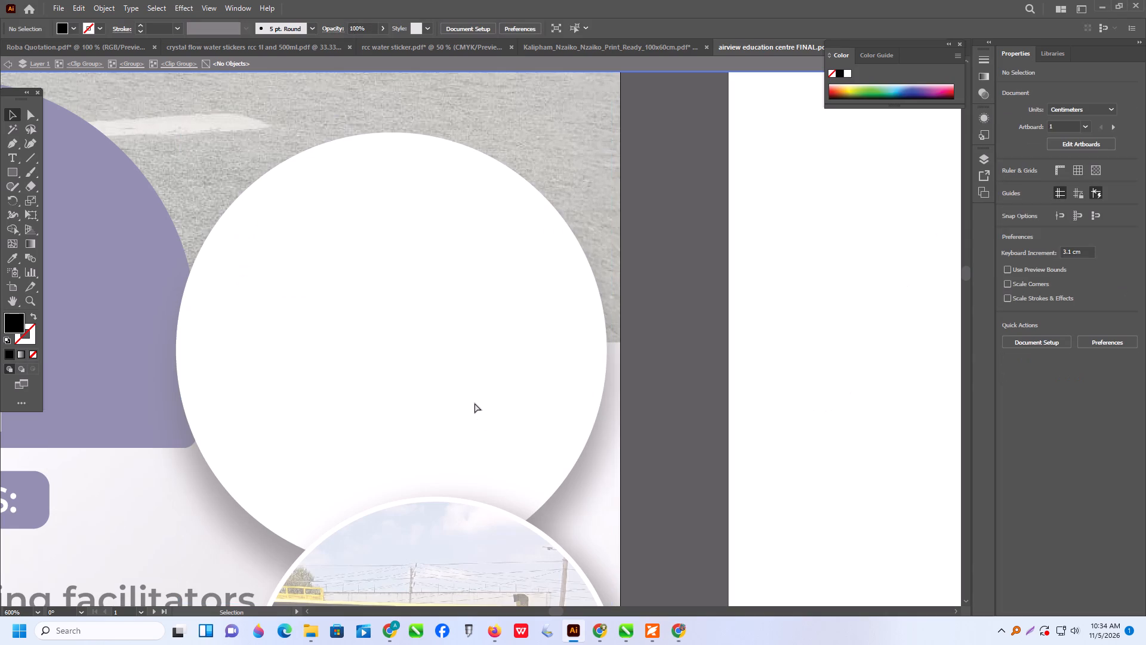
key(ctrl+v)
Scale the pasted laboratory image down to about 13 × 17.5 cm and move it over the flyer pages.
alt+scroll(477, 414, down, 3)
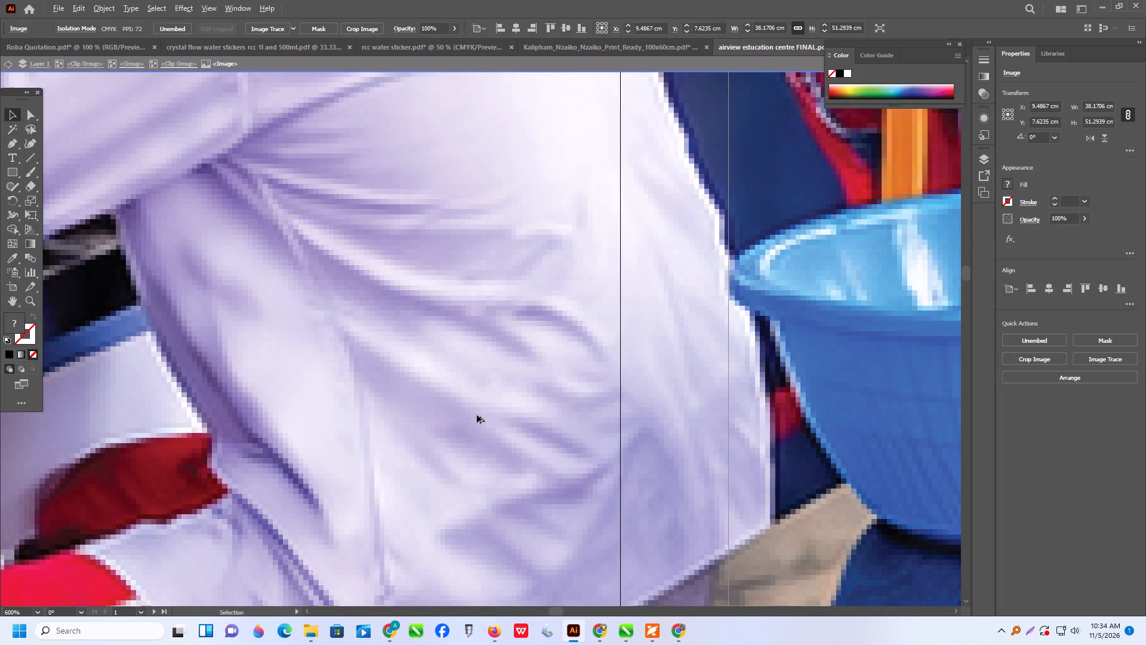
alt+scroll(477, 415, down, 4)
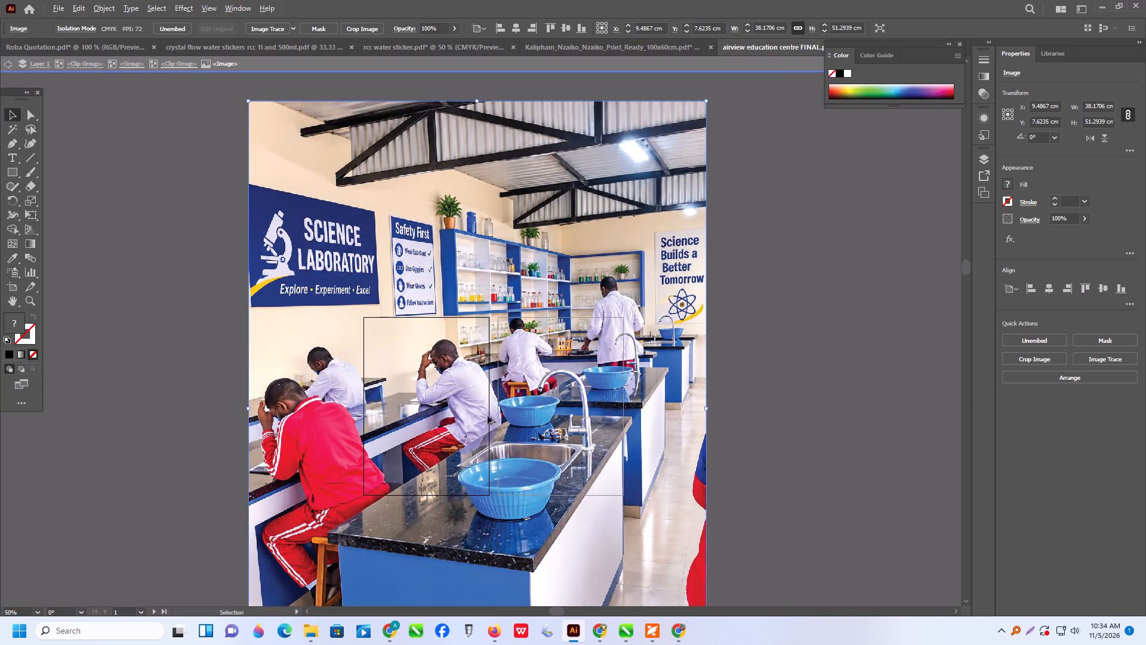
scroll(537, 338, down, 3)
alt+scroll(535, 358, down, 2)
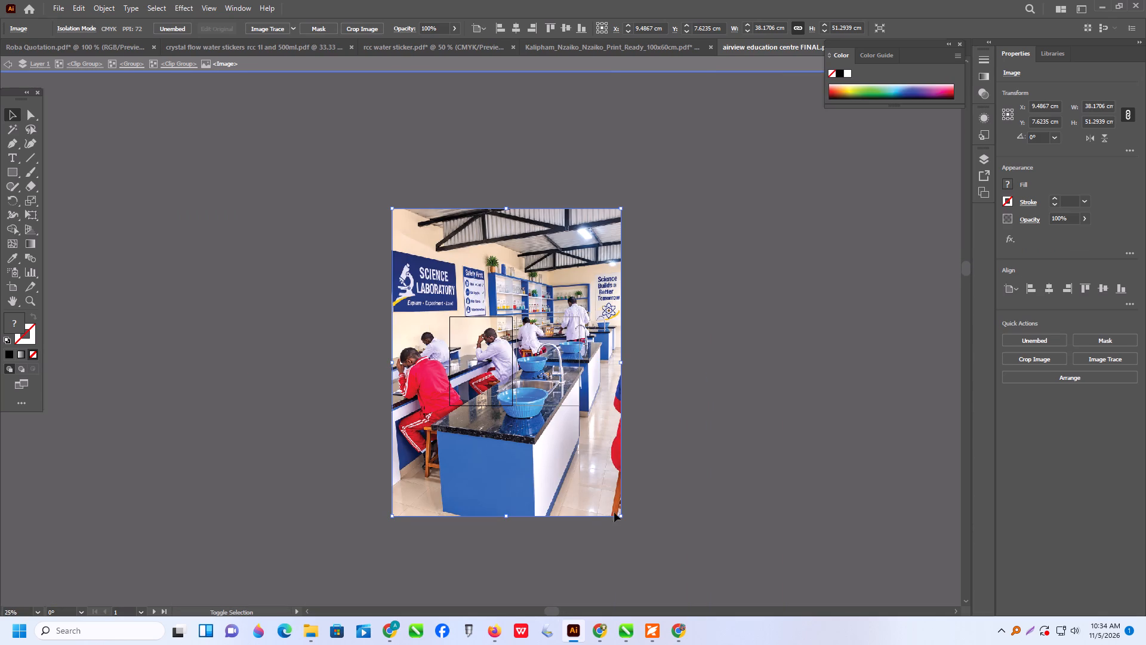
shift+drag(621, 514, 473, 314)
drag(432, 256, 433, 256)
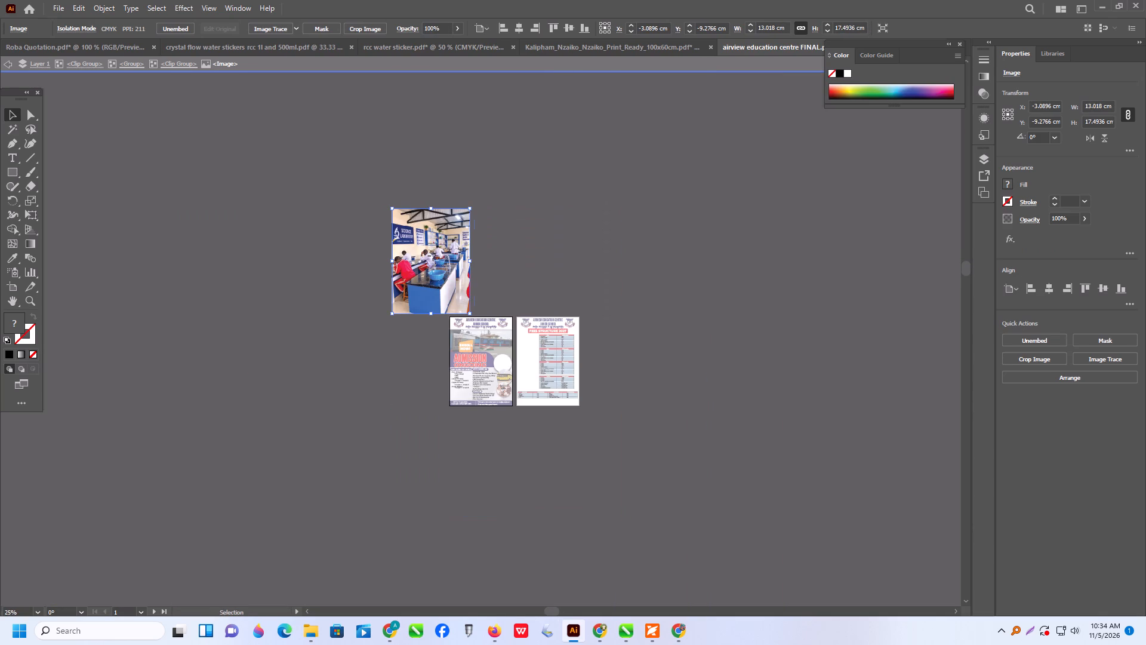
drag(433, 256, 510, 370)
Shrink the laboratory image to about 1.93 × 2.6 cm and place it over the empty white circle above the bus photo.
alt+scroll(497, 372, up, 4)
scroll(648, 468, down, 6)
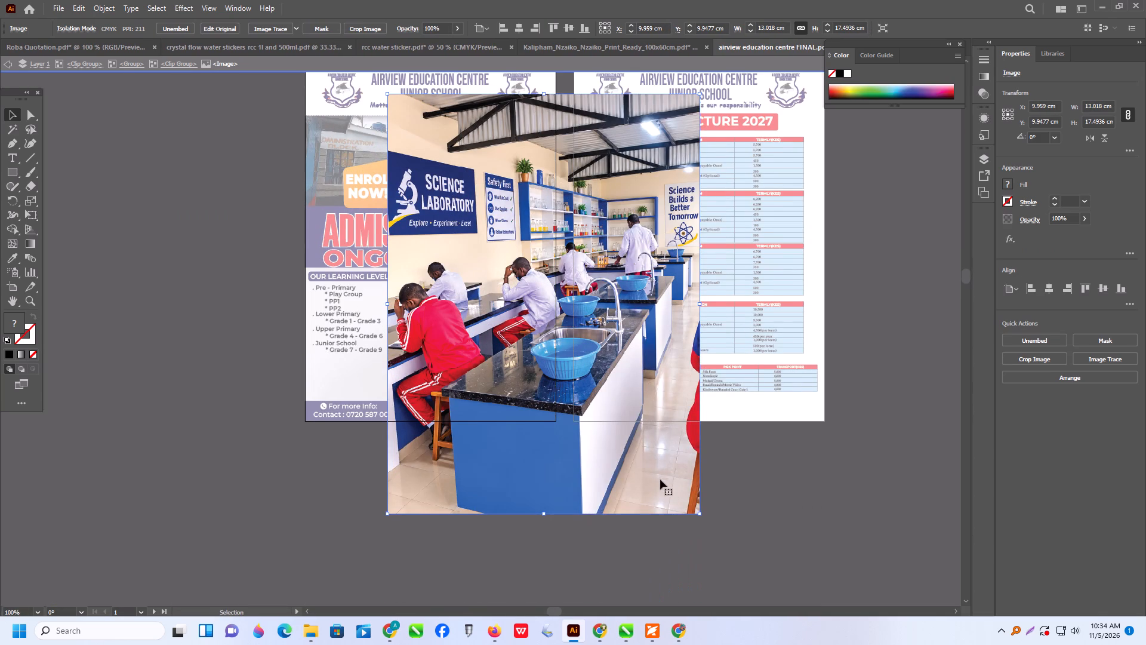
shift+drag(700, 515, 464, 278)
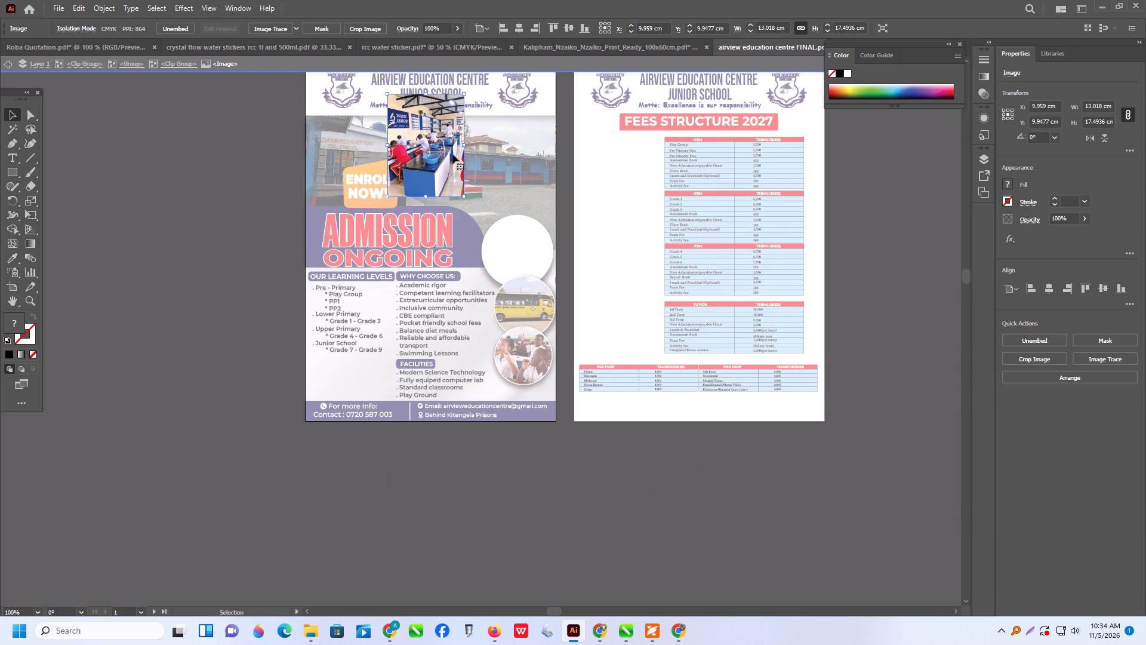
drag(443, 153, 536, 265)
alt+scroll(529, 265, up, 3)
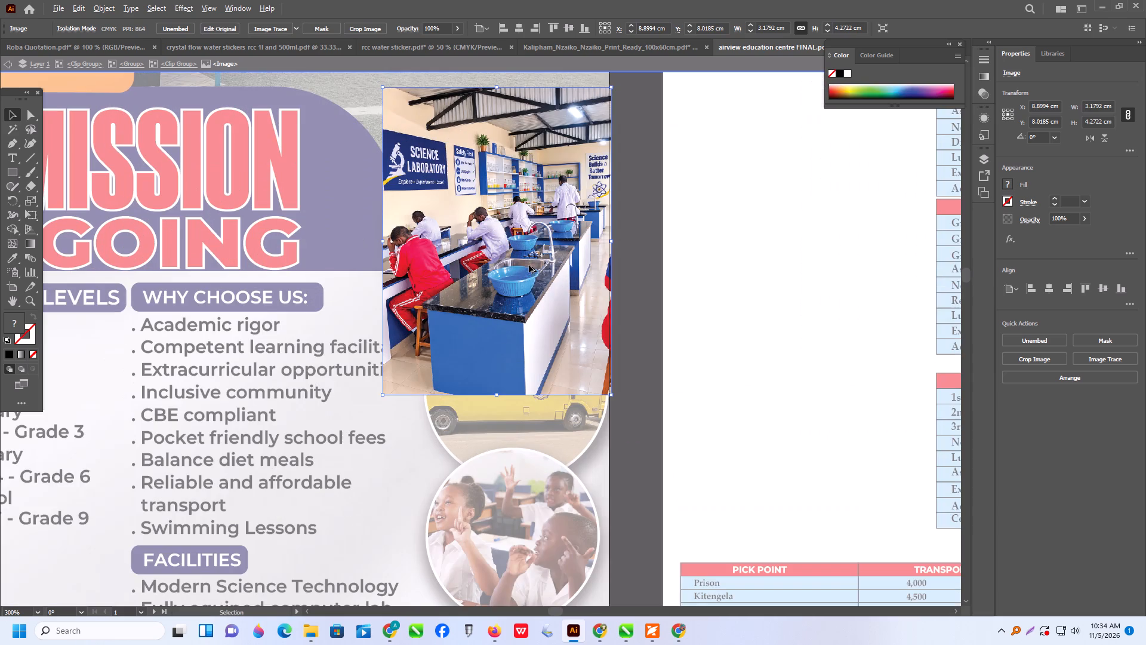
shift+drag(613, 397, 522, 300)
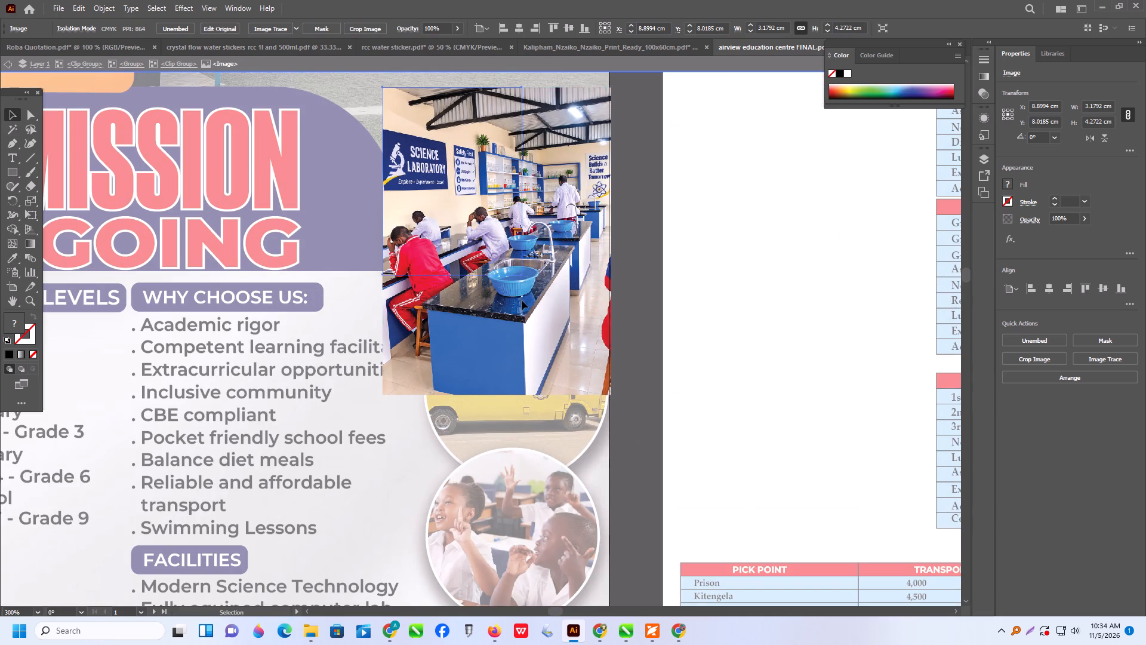
drag(472, 208, 515, 244)
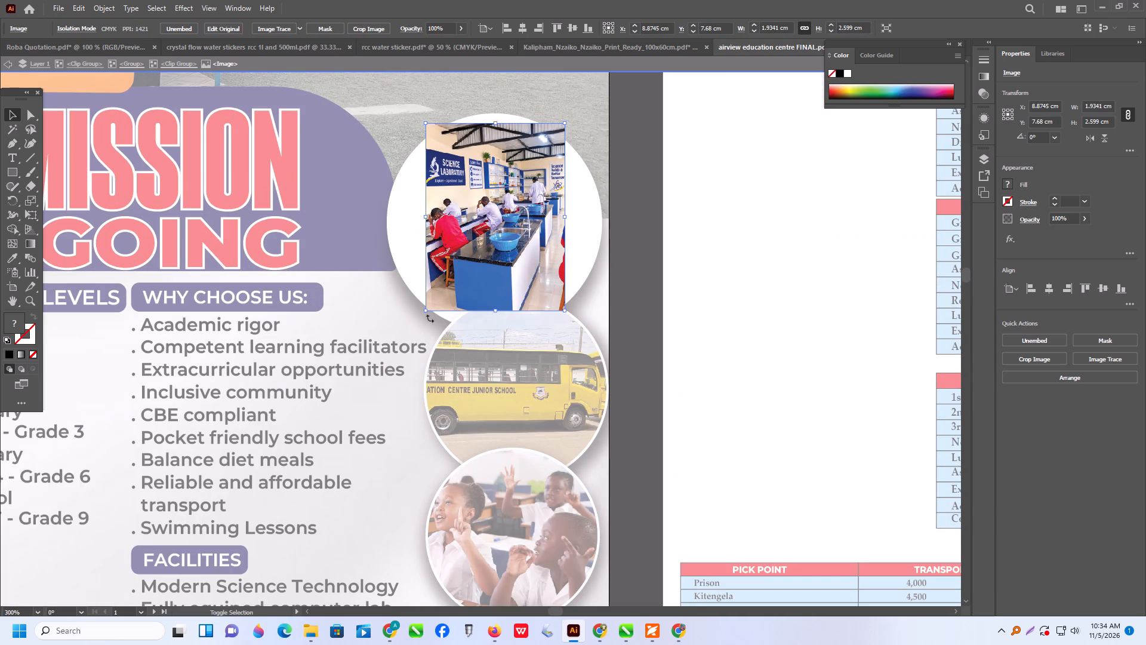
Enlarge the laboratory image to about 2.88 × 3.74 cm, position it to fill the circle, and exit isolation mode.
shift+drag(426, 311, 389, 400)
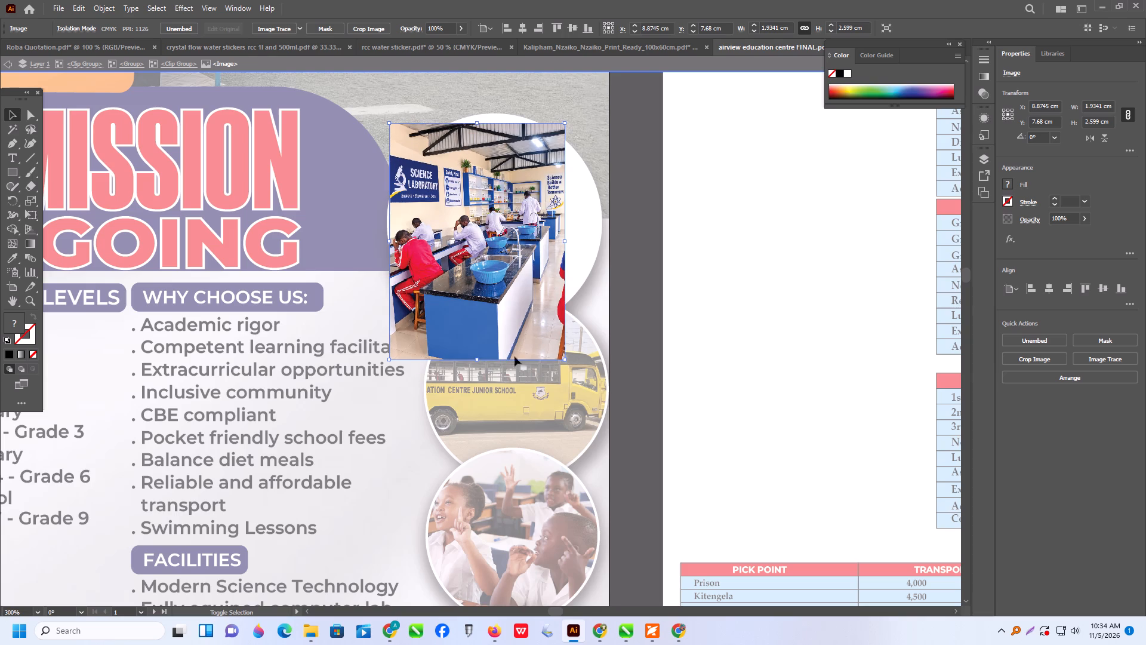
shift+drag(564, 363, 589, 405)
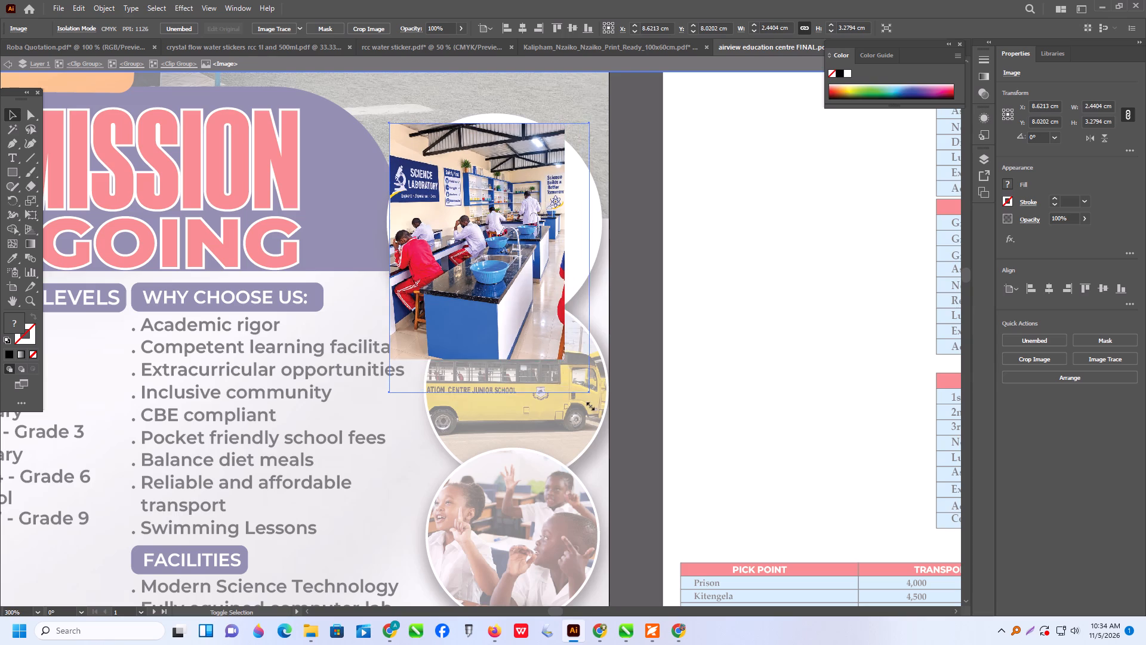
shift+drag(589, 405, 588, 404)
drag(521, 295, 532, 251)
drag(526, 263, 523, 263)
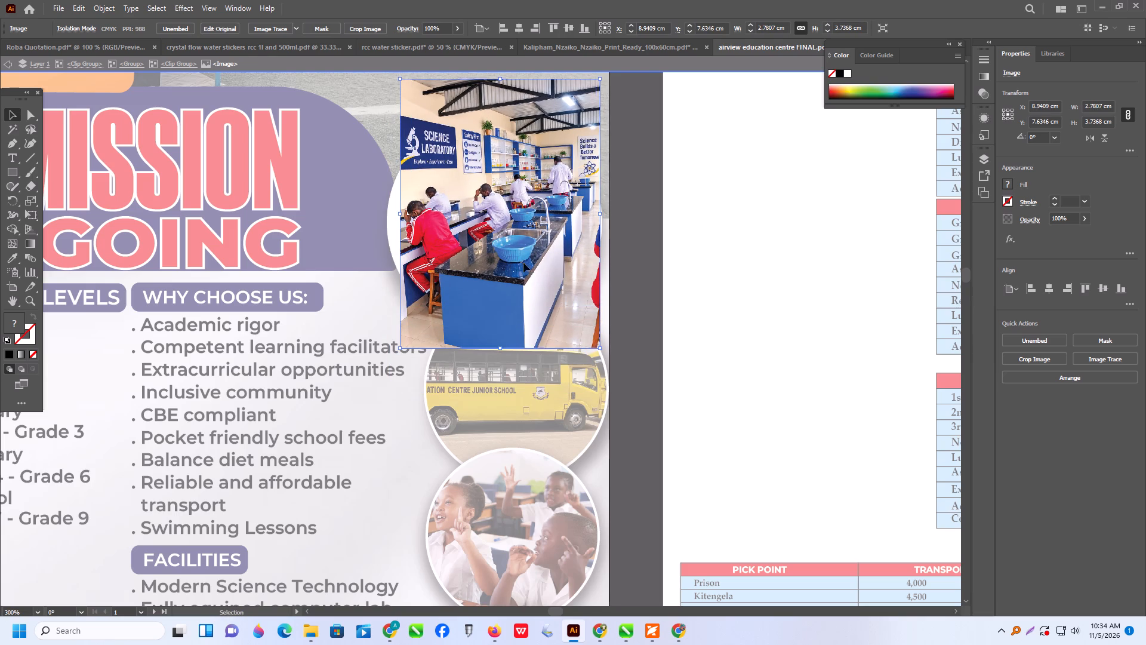
drag(523, 263, 513, 259)
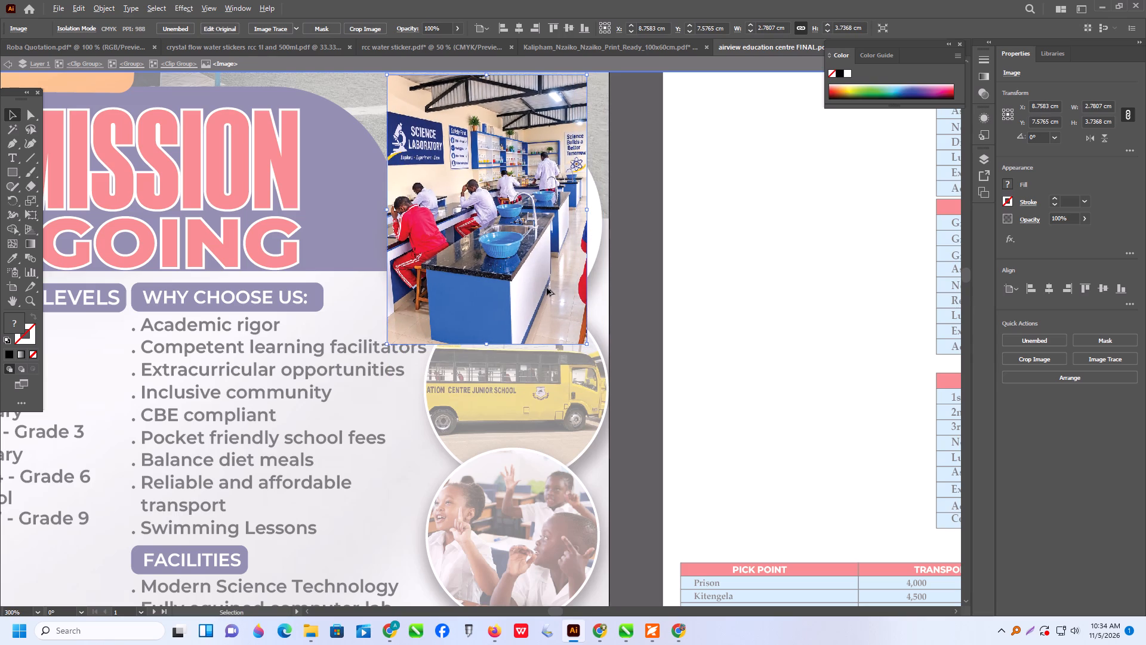
drag(543, 290, 548, 311)
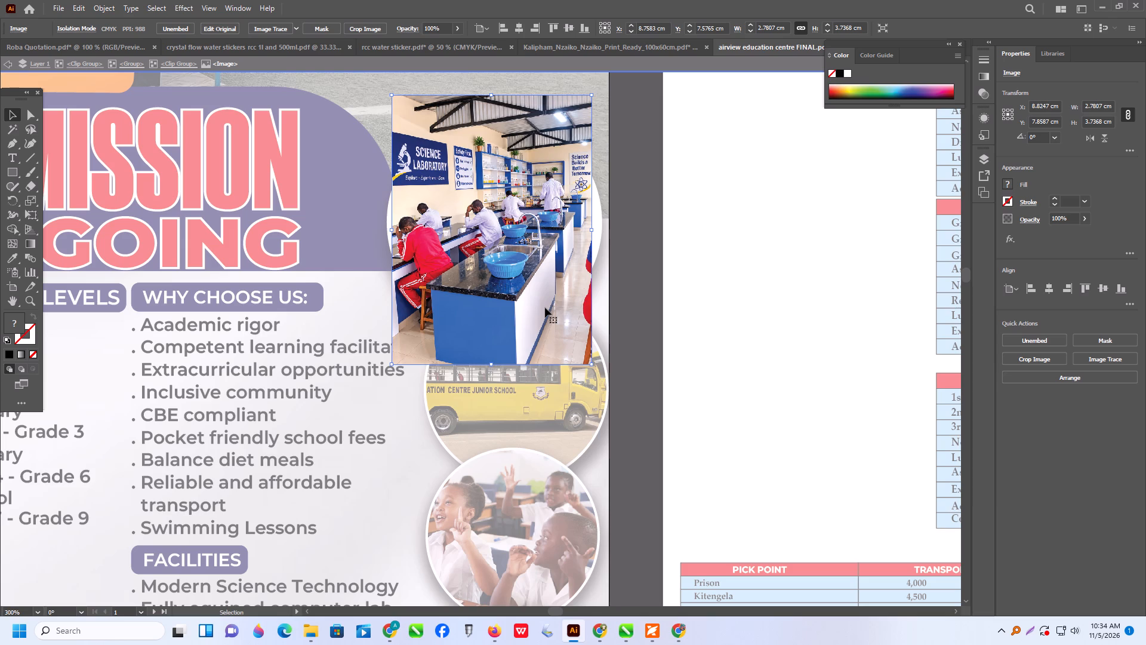
drag(390, 231, 384, 232)
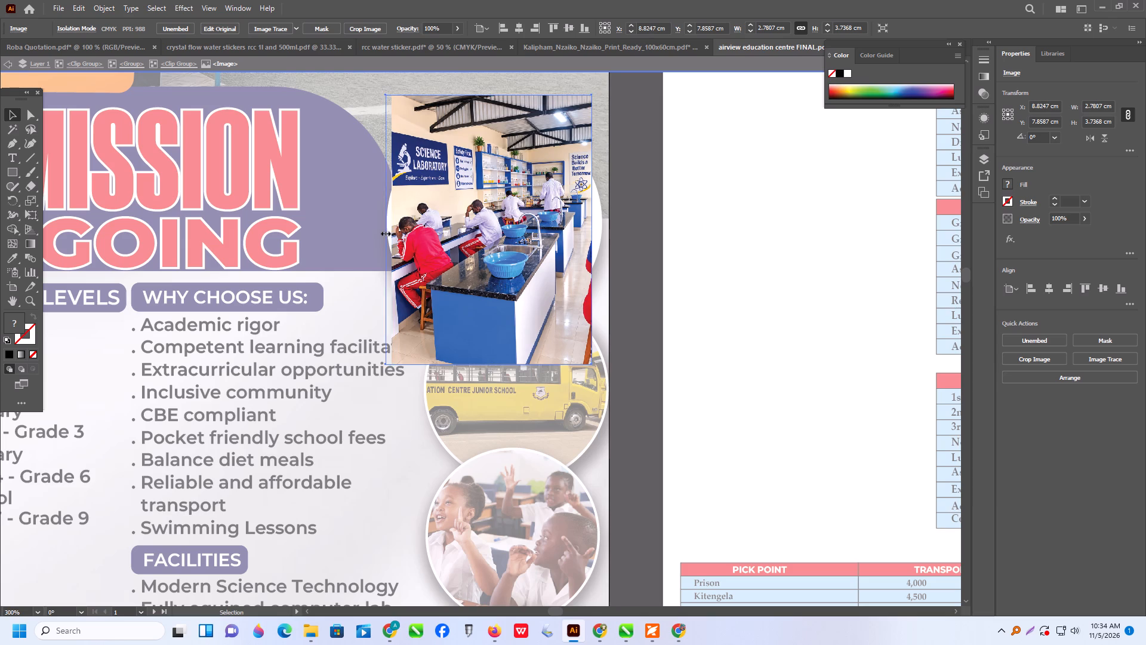
drag(384, 232, 384, 232)
drag(448, 193, 453, 213)
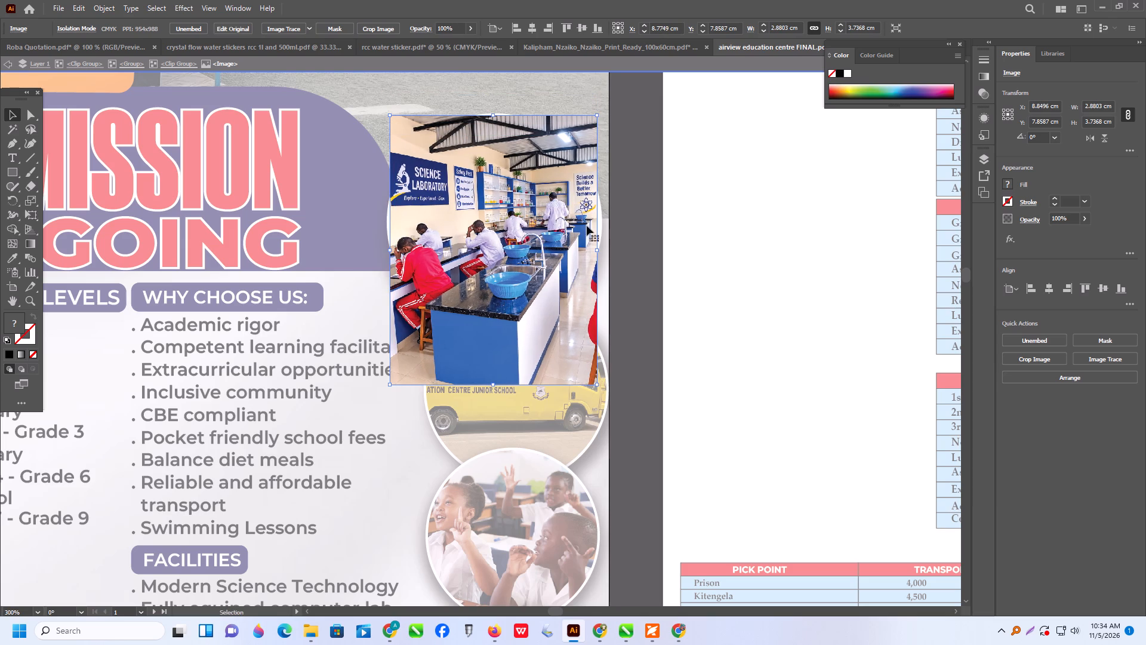
triple_click(636, 213)
double_click(636, 213)
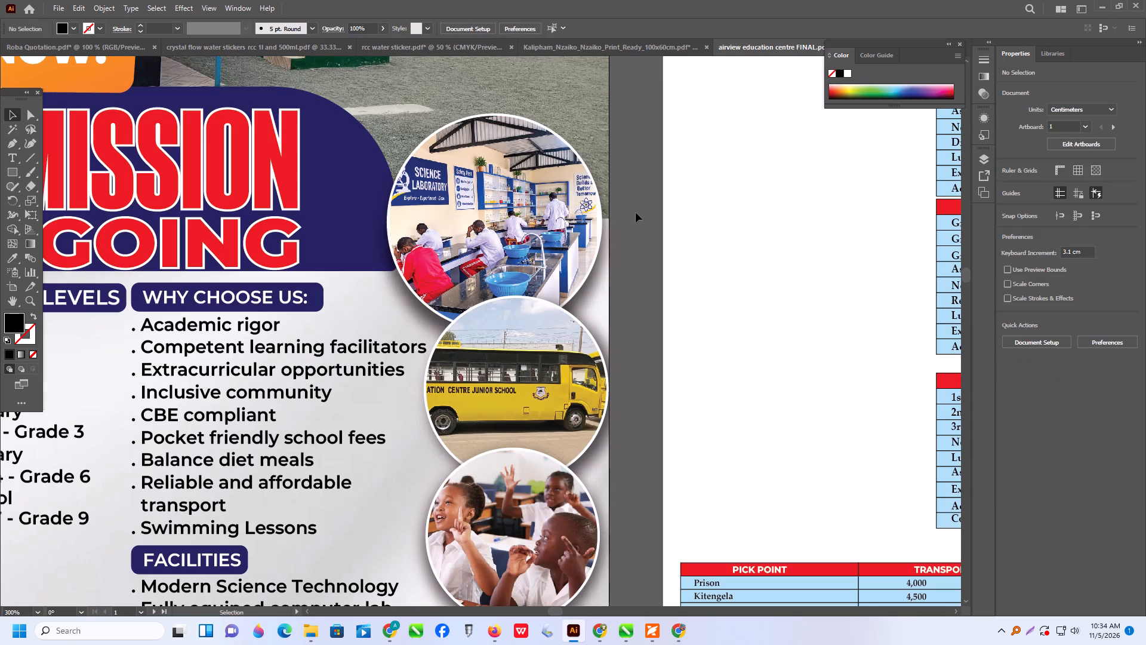
Bring the circular laboratory photo group to the front, so that it overlaps the school bus circle.
scroll(523, 235, down, 1)
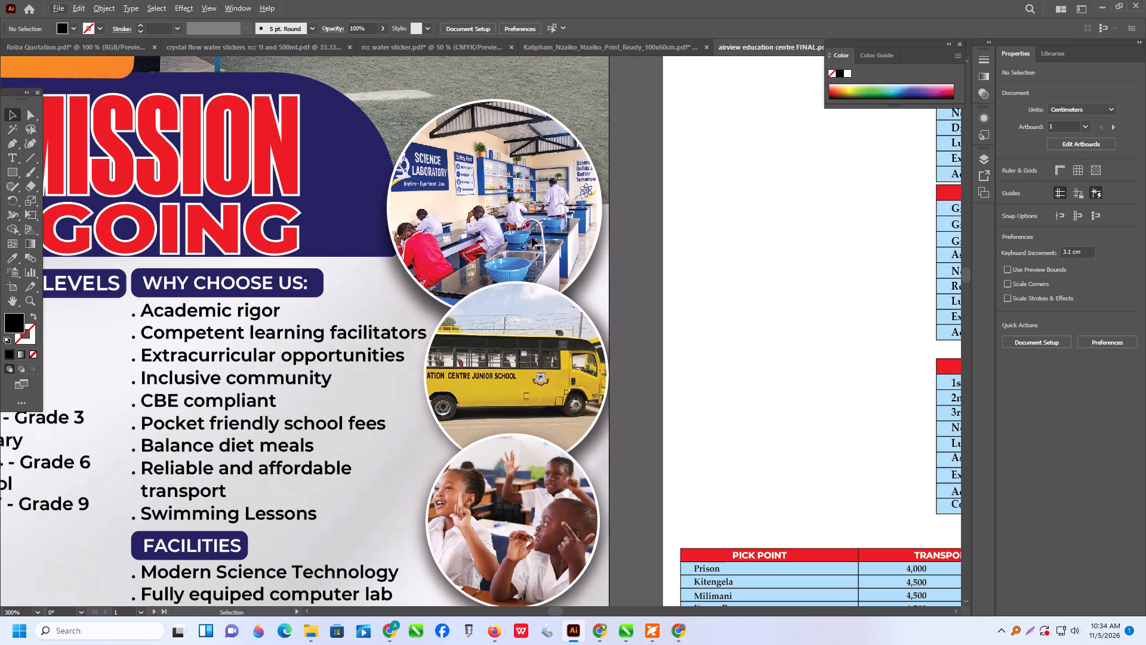
click(528, 189)
triple_click(528, 189)
triple_click(528, 189)
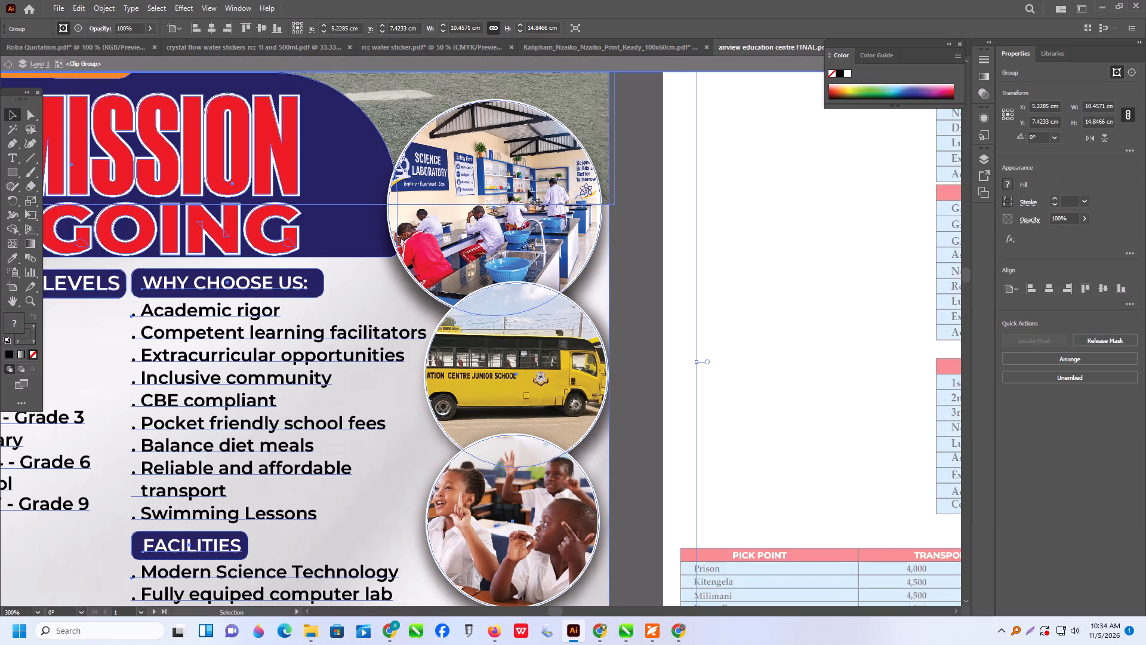
triple_click(528, 189)
double_click(528, 189)
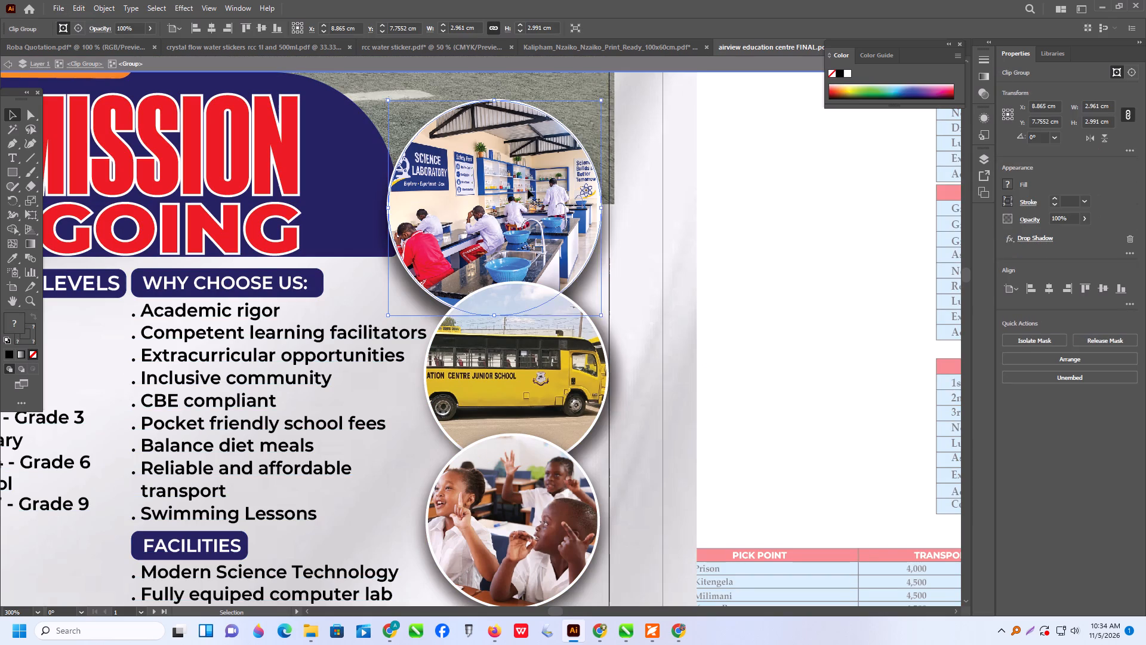
right_click(528, 189)
click(576, 412)
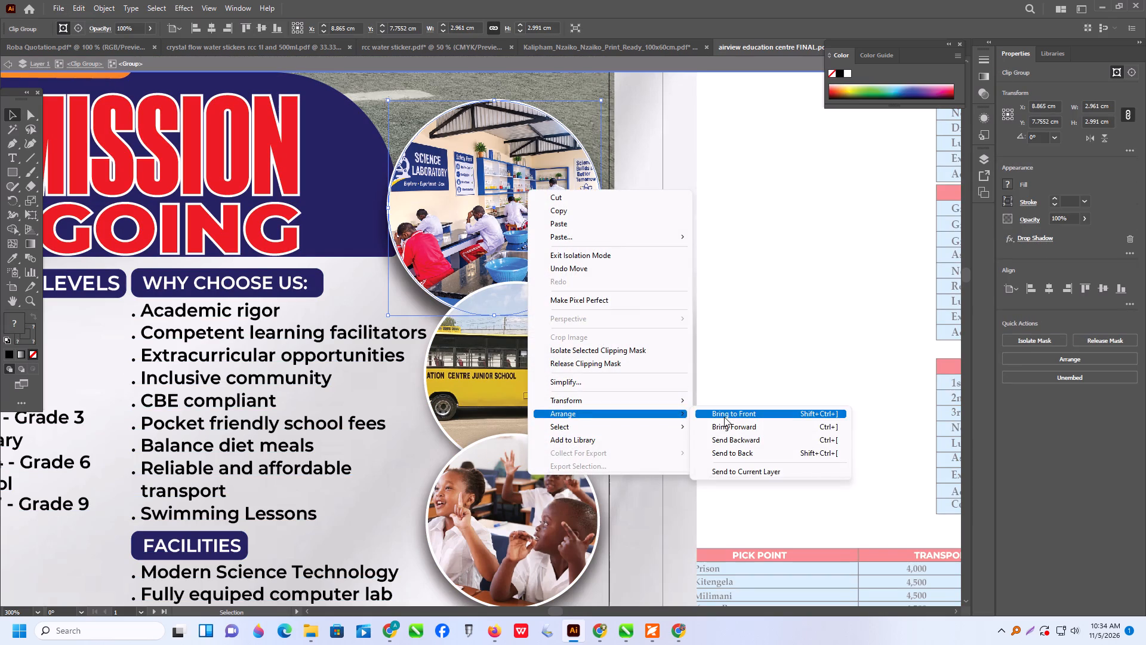
click(725, 416)
click(634, 314)
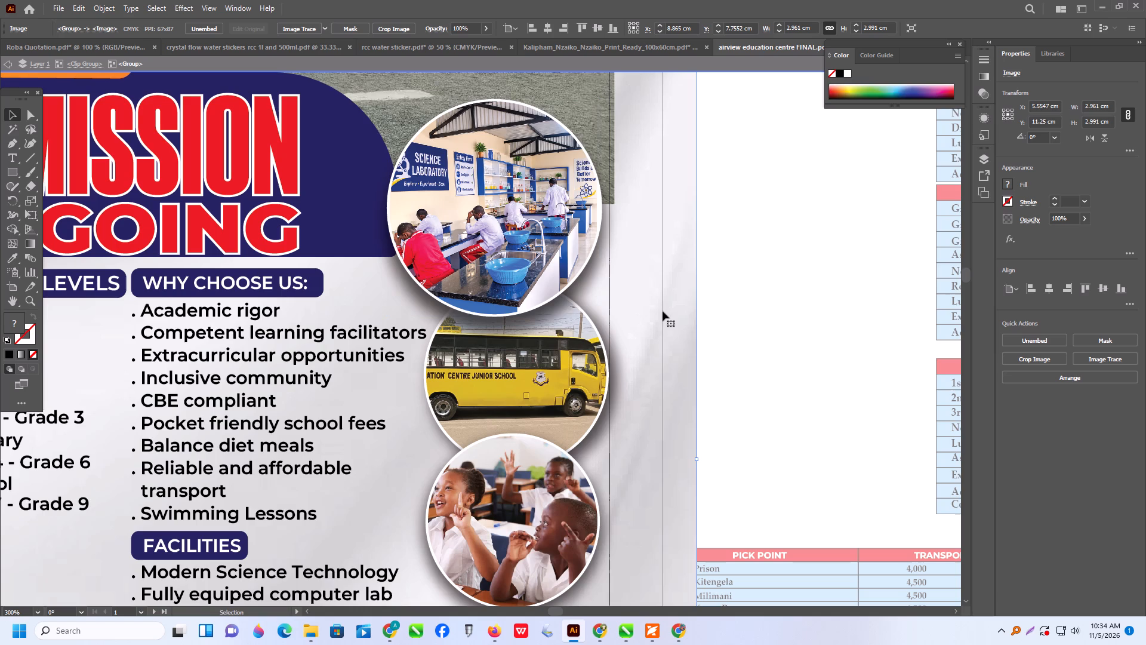
Refit the laboratory image inside its circular mask at about 2.95 × 3.63 cm, covering both side edges, and exit isolation mode.
triple_click(500, 225)
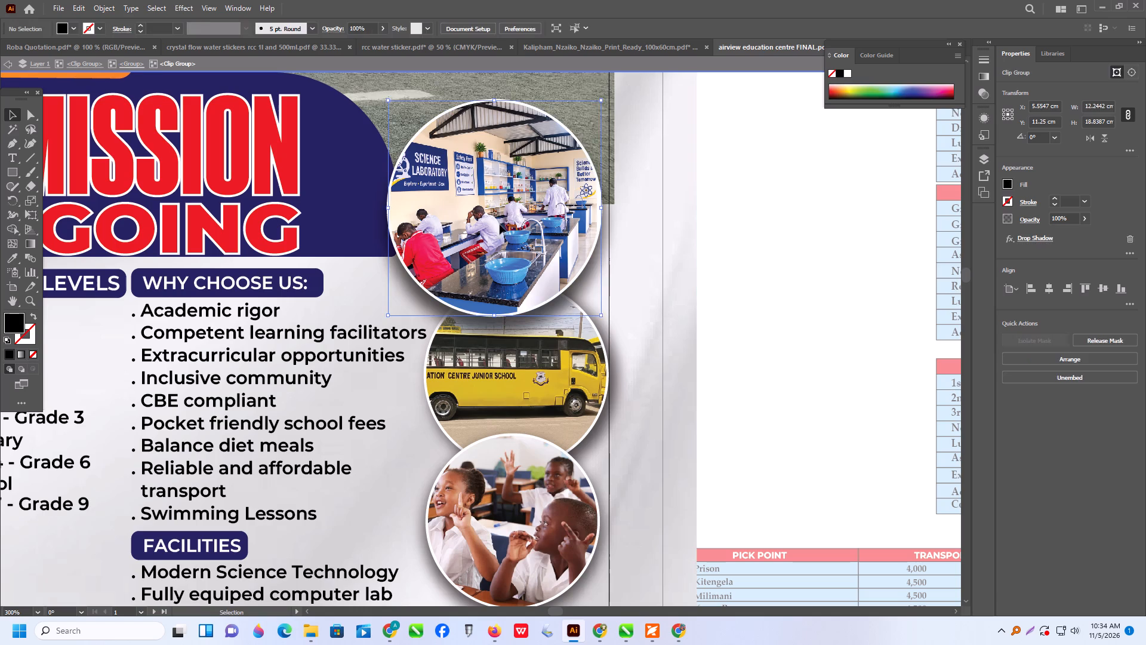
click(500, 225)
drag(500, 225, 505, 220)
drag(488, 234, 481, 234)
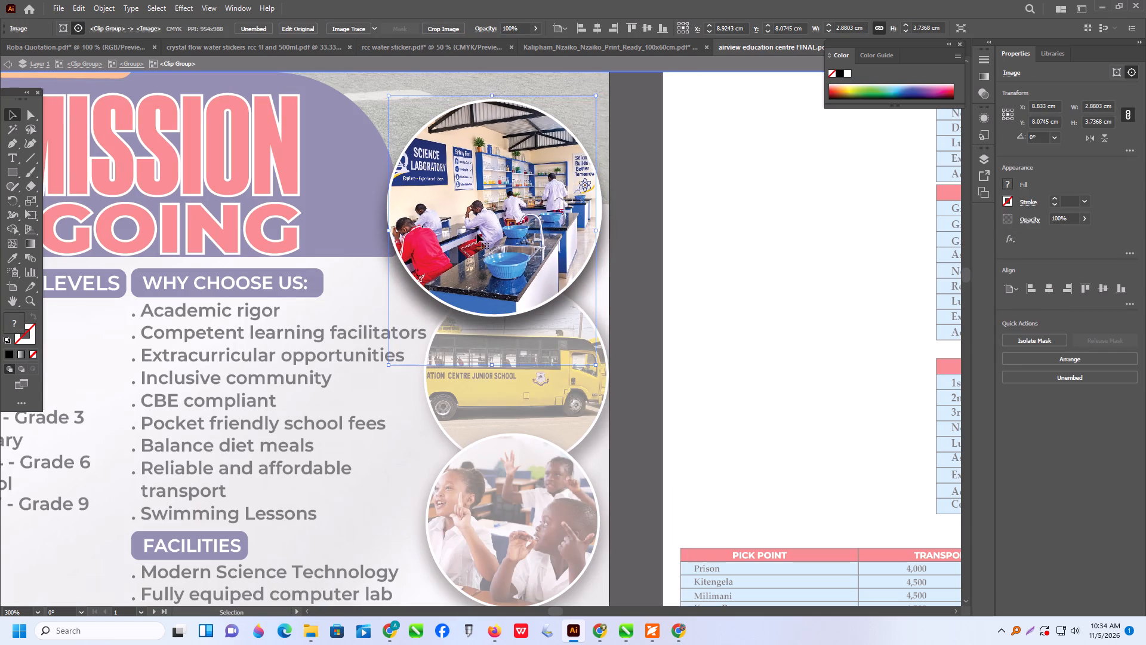
shift+drag(389, 365, 387, 361)
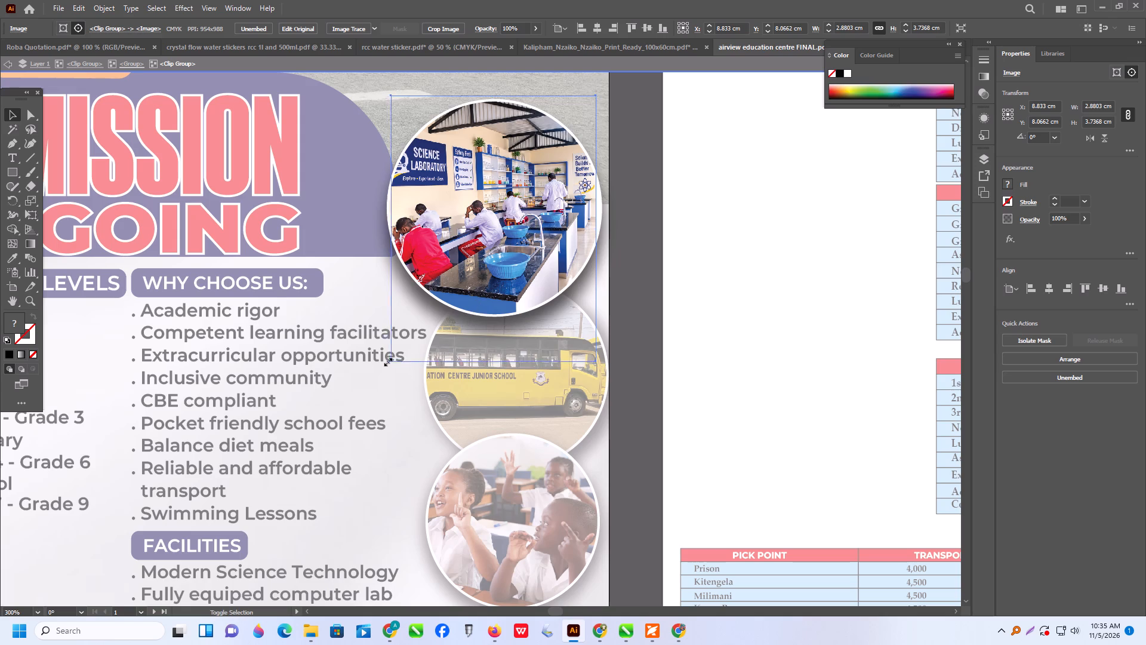
shift+drag(387, 361, 384, 357)
click(433, 254)
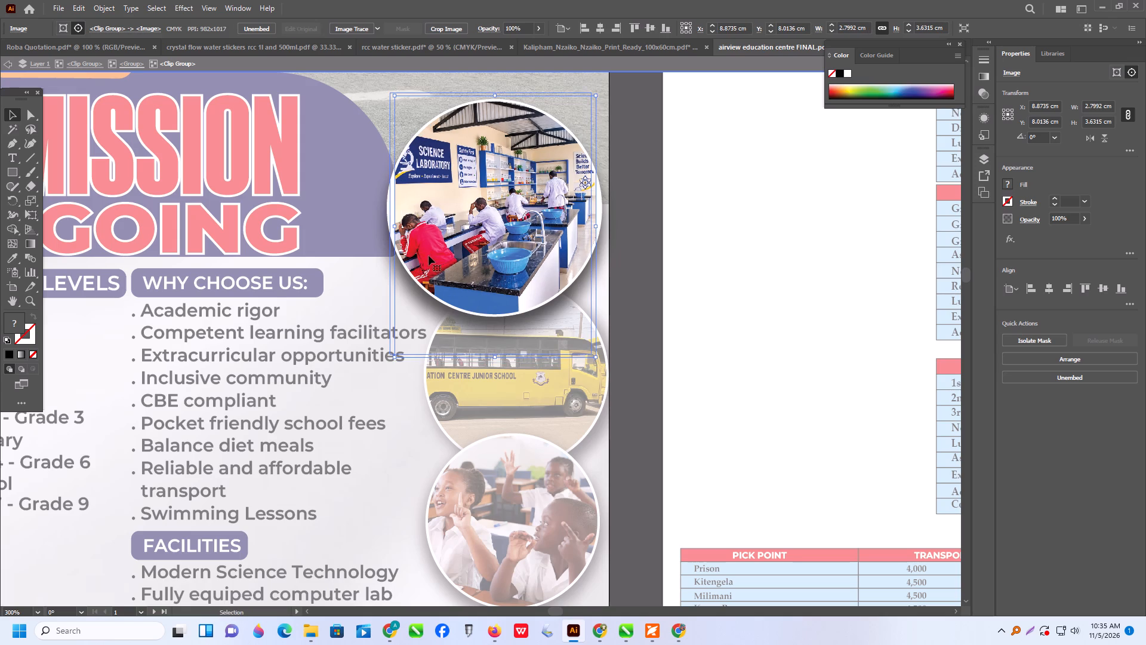
drag(590, 223, 594, 223)
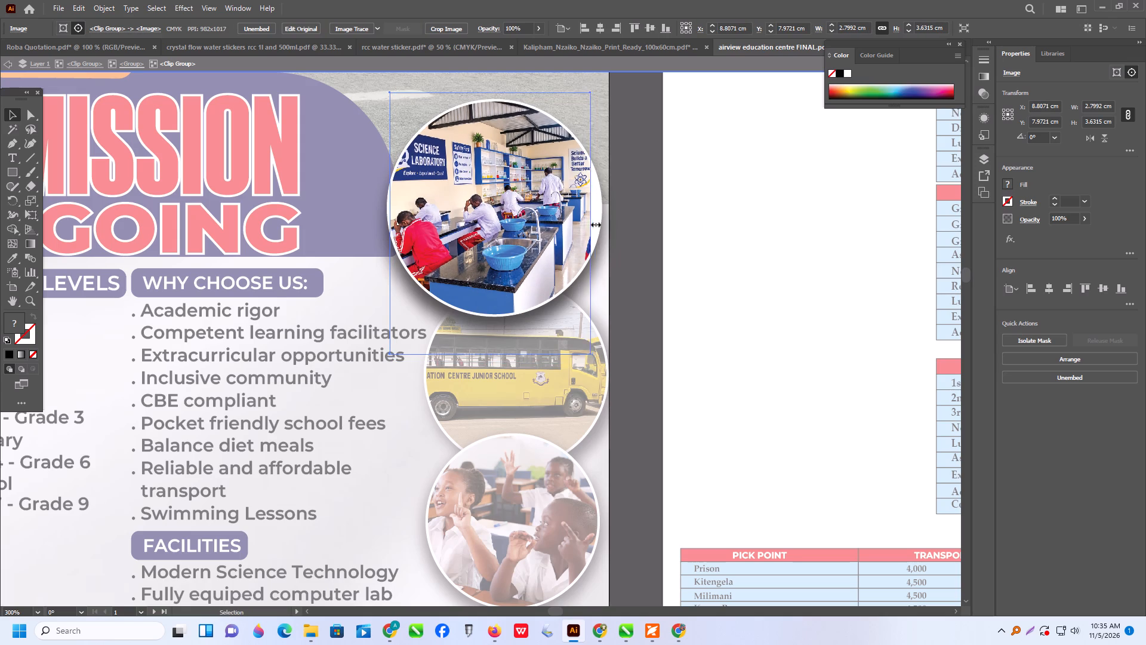
drag(594, 223, 603, 228)
triple_click(640, 279)
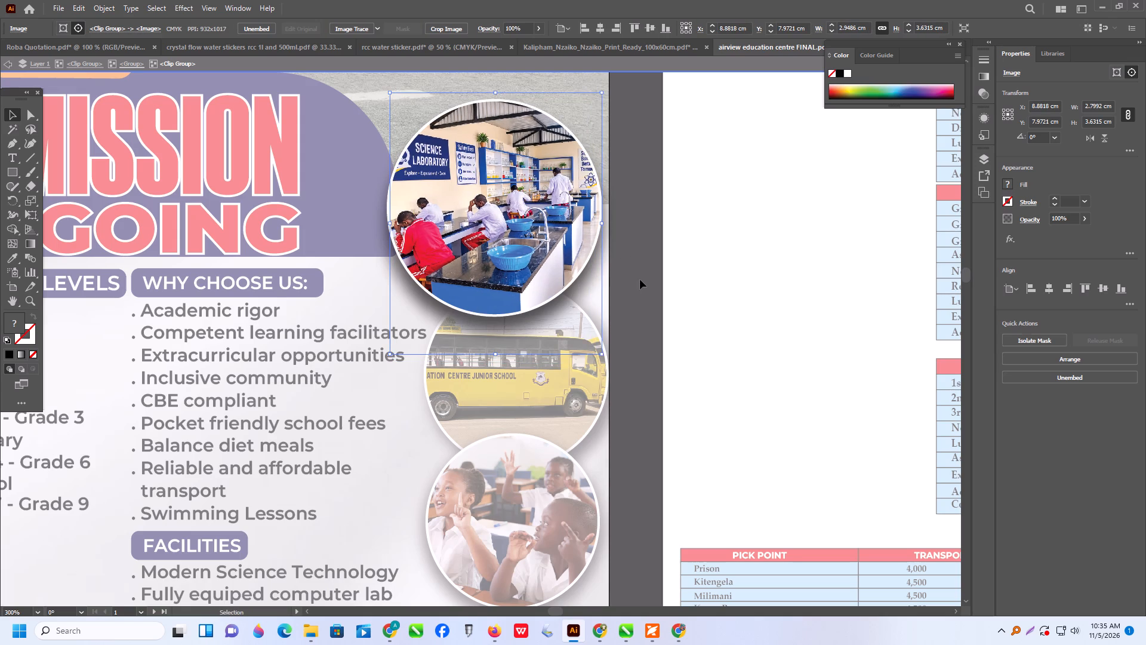
double_click(640, 279)
Examine the circular laboratory photo closely, checking its sharpness, how it fills the white ring, and how it sits in the flyer layout.
scroll(631, 279, down, 3)
alt+scroll(502, 253, up, 3)
scroll(501, 251, up, 14)
scroll(461, 392, up, 2)
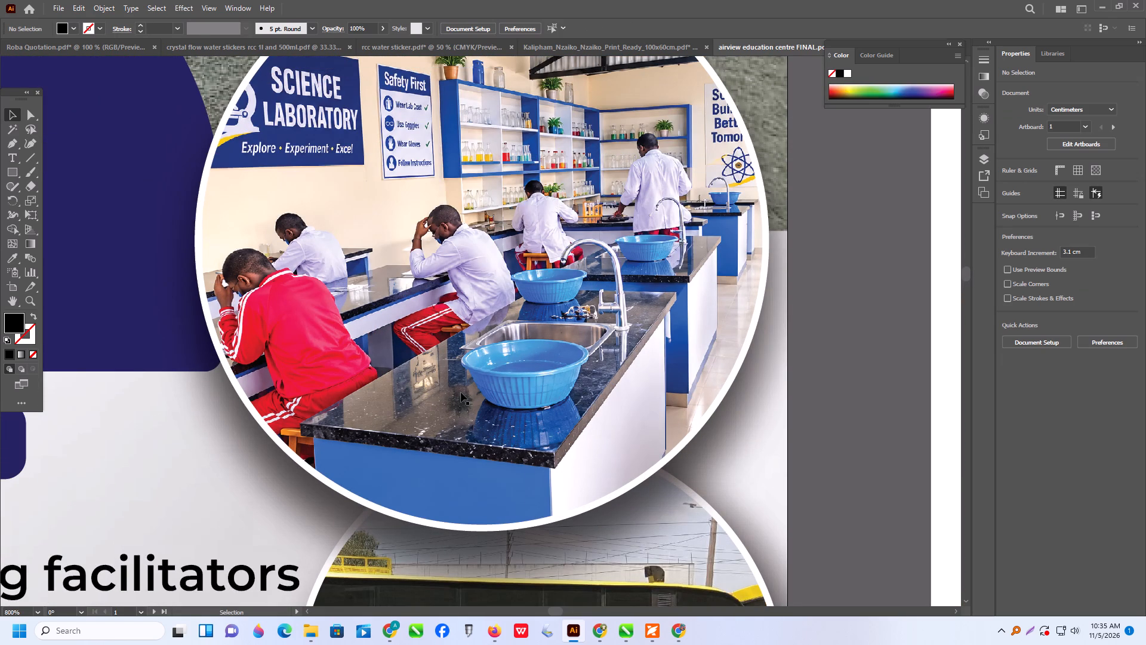
scroll(461, 392, up, 1)
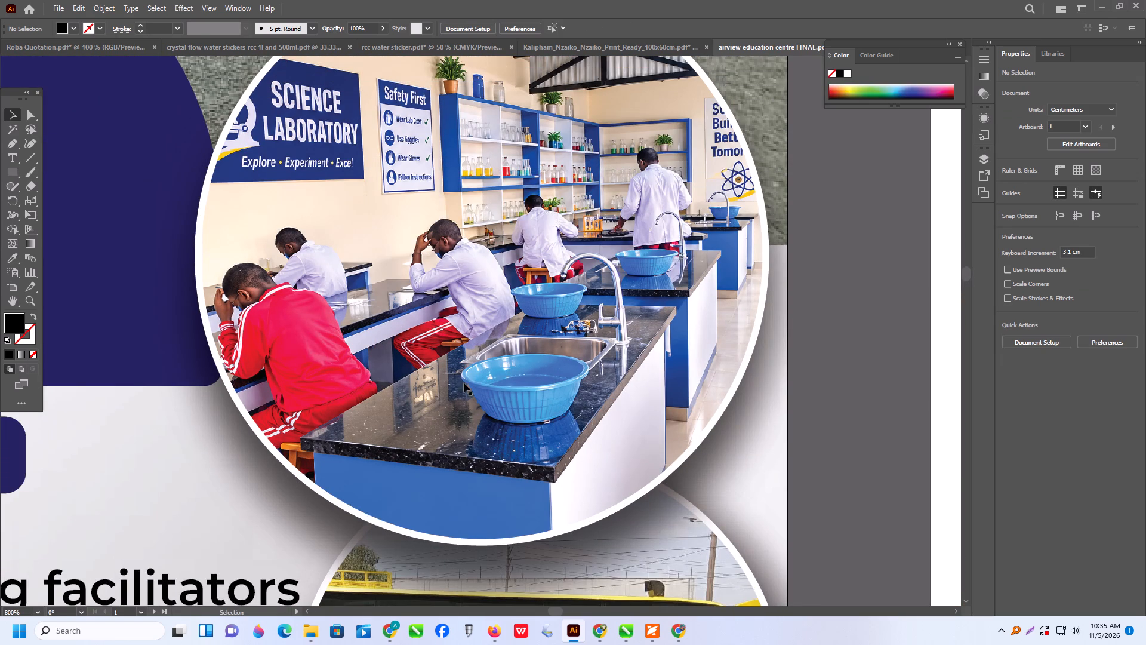
scroll(469, 379, up, 1)
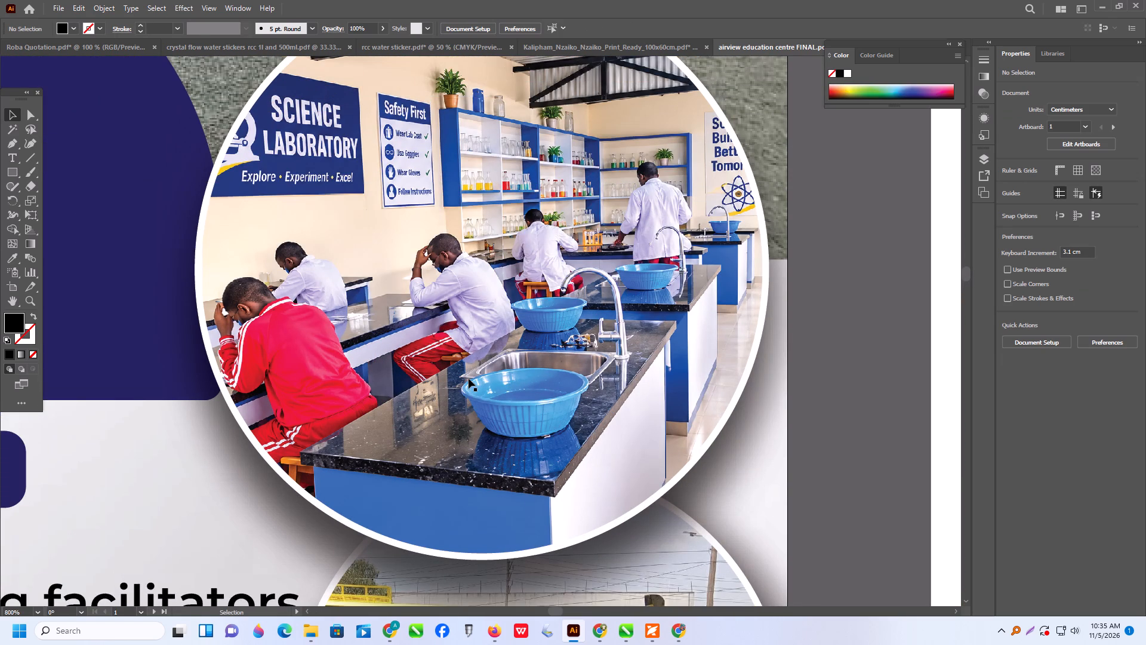
alt+scroll(479, 306, up, 1)
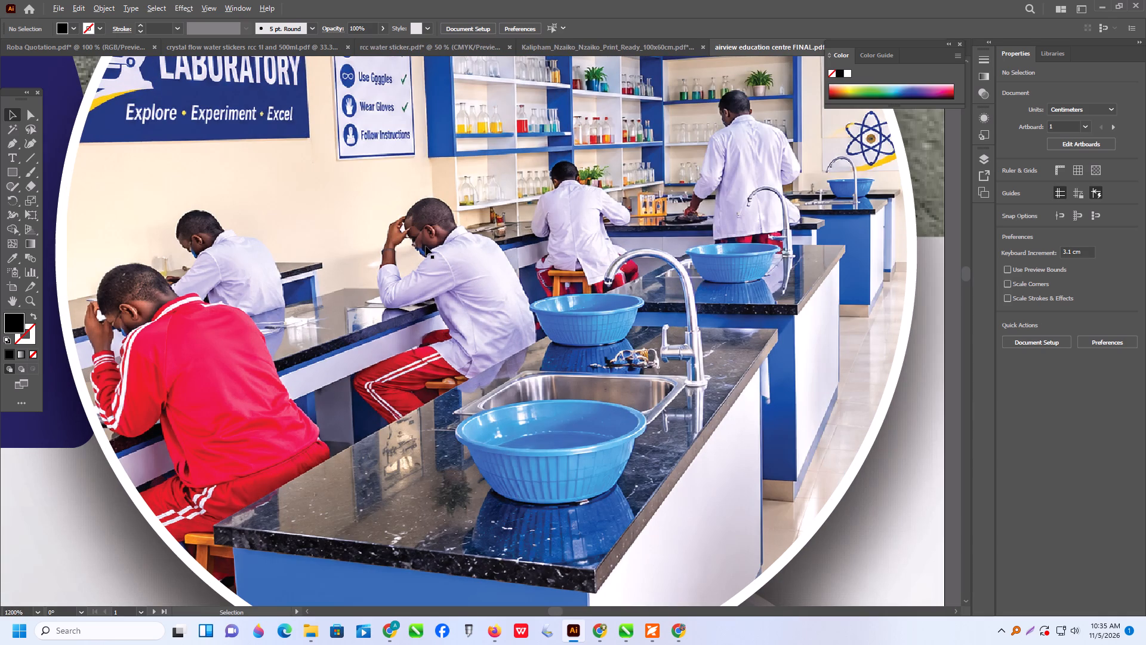
alt+scroll(427, 245, down, 2)
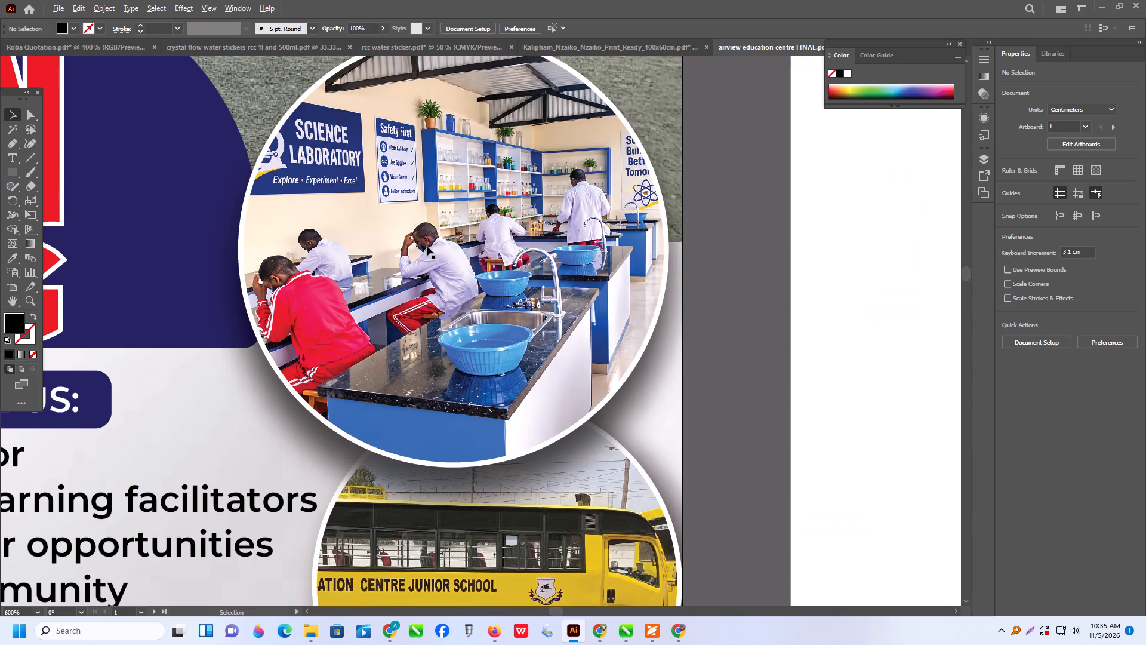
alt+scroll(427, 247, down, 3)
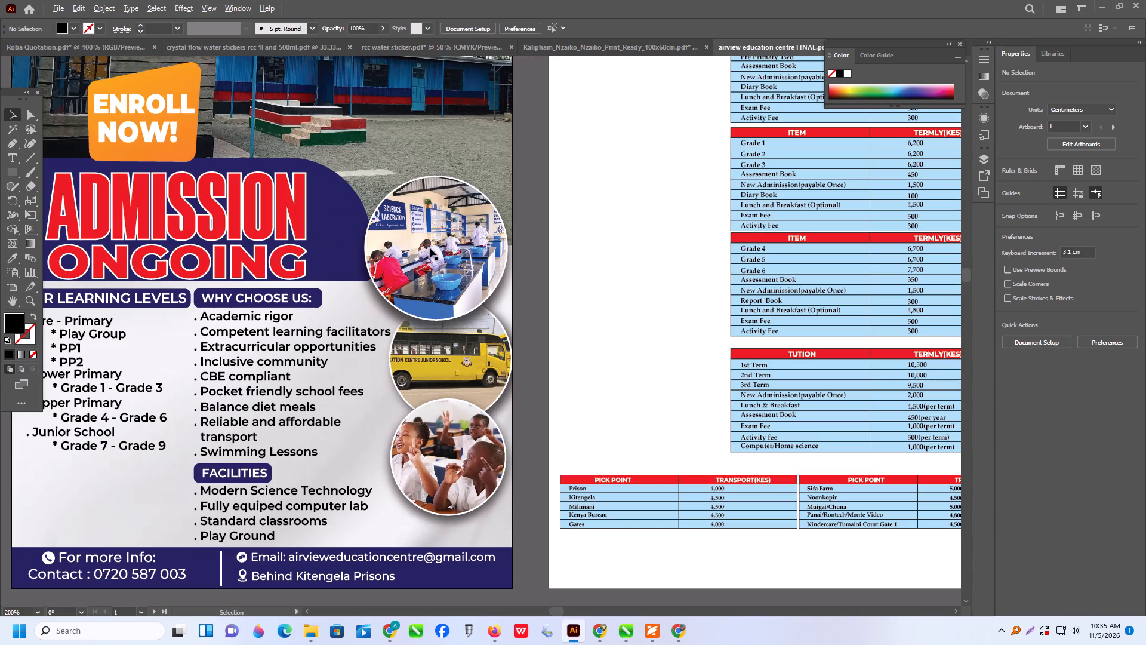
alt+scroll(435, 238, up, 2)
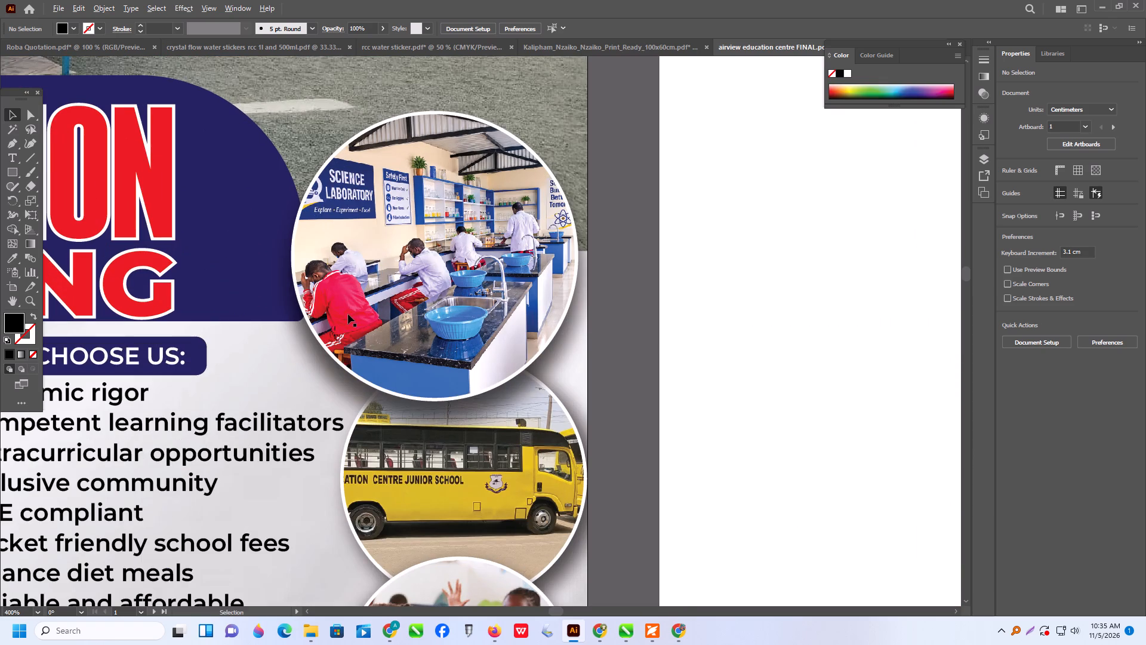
alt+scroll(348, 314, up, 2)
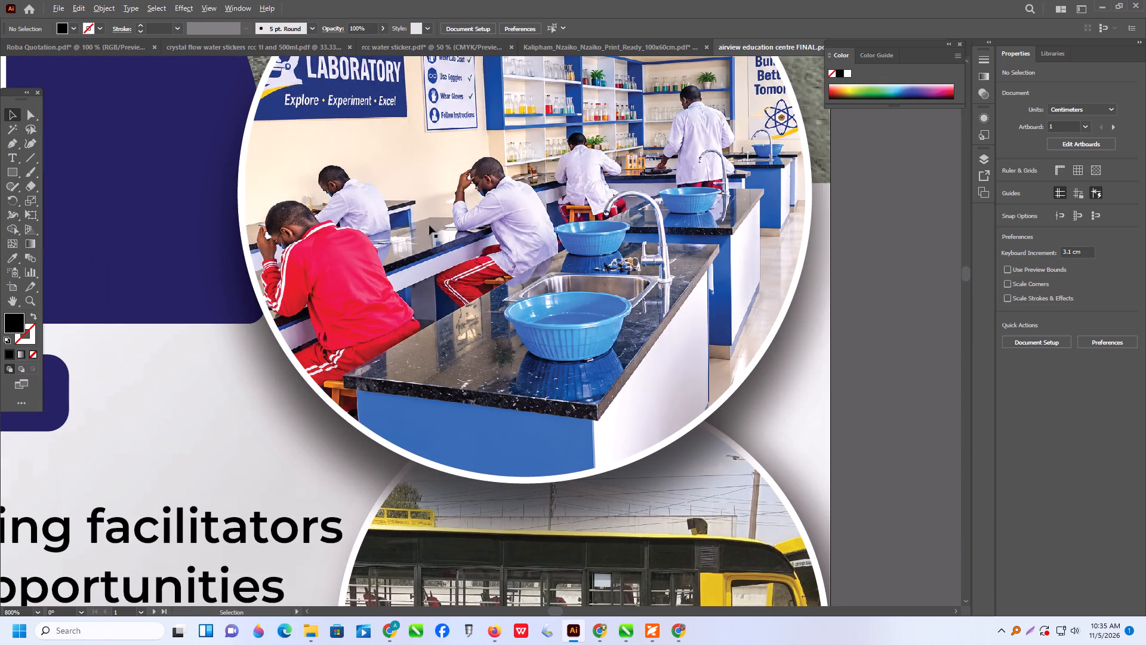
alt+scroll(429, 225, up, 1)
scroll(479, 288, up, 4)
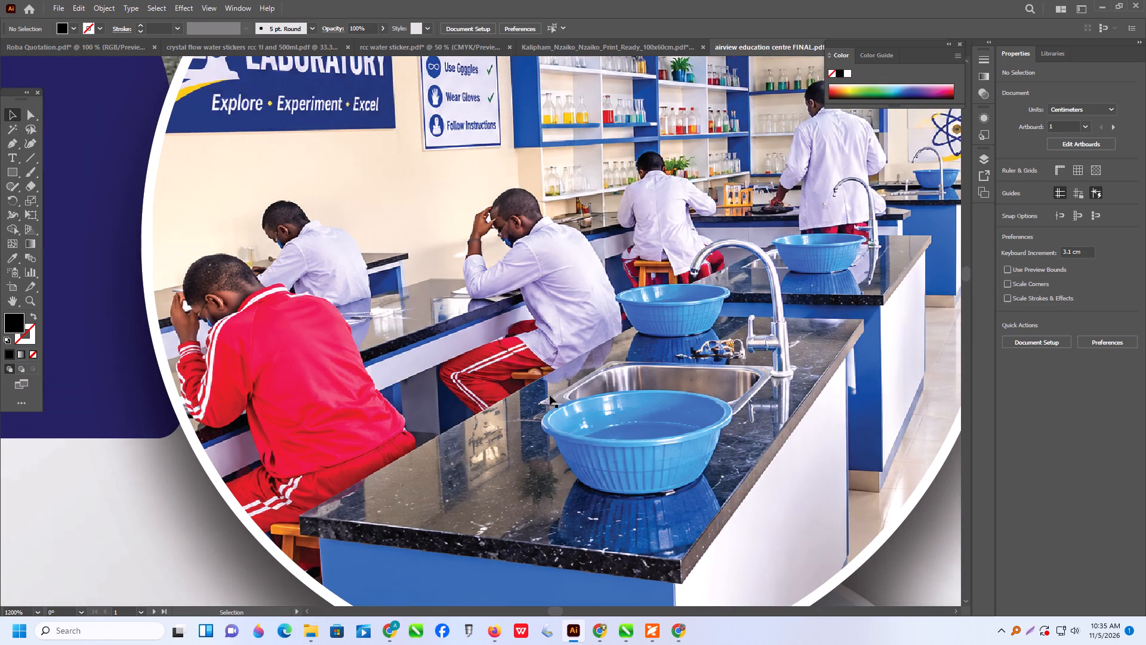
scroll(550, 395, up, 3)
alt+scroll(550, 396, down, 3)
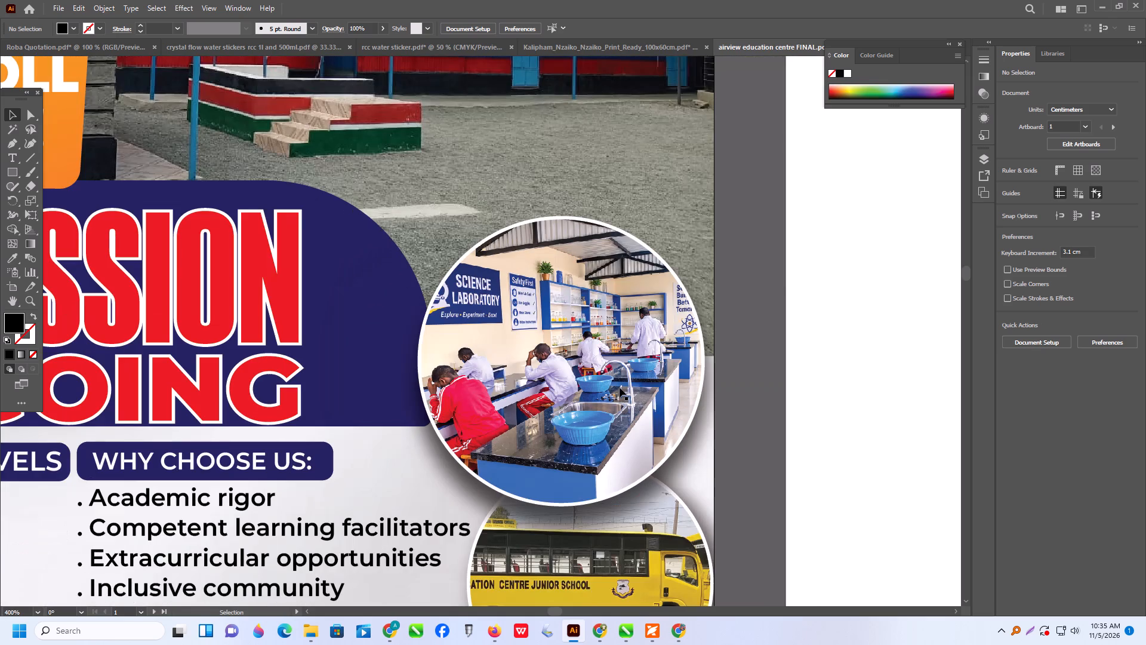
Examine the school bus and classroom photo circles below the laboratory photo, checking their overlaps and image quality.
scroll(617, 395, down, 4)
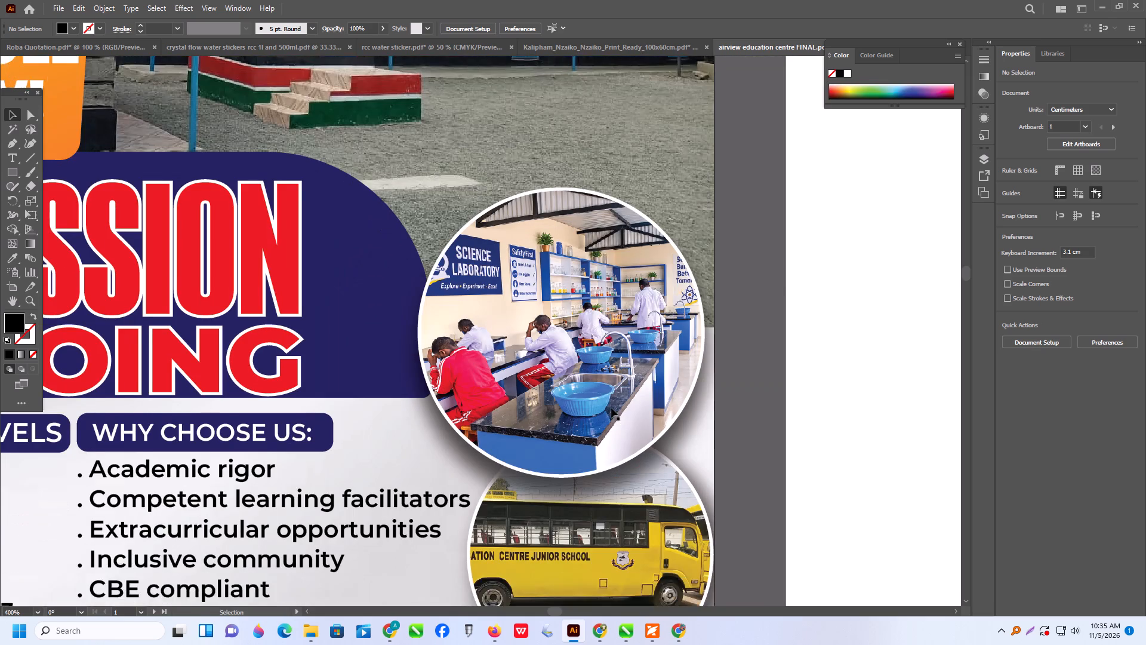
scroll(611, 408, down, 7)
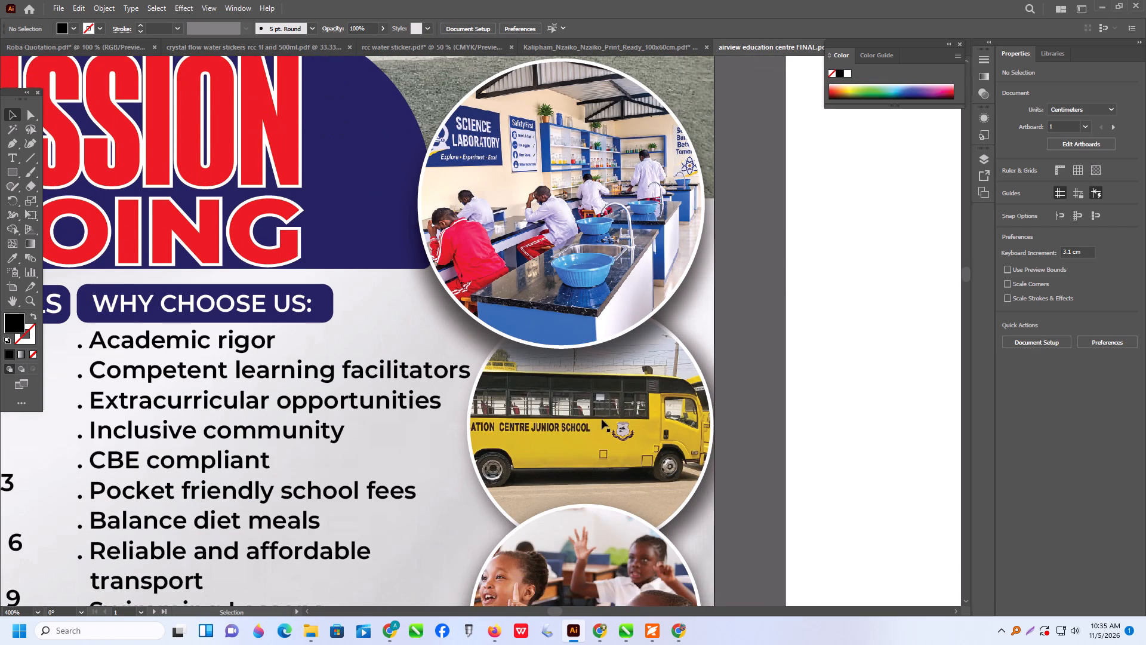
alt+scroll(652, 437, up, 1)
scroll(652, 434, down, 4)
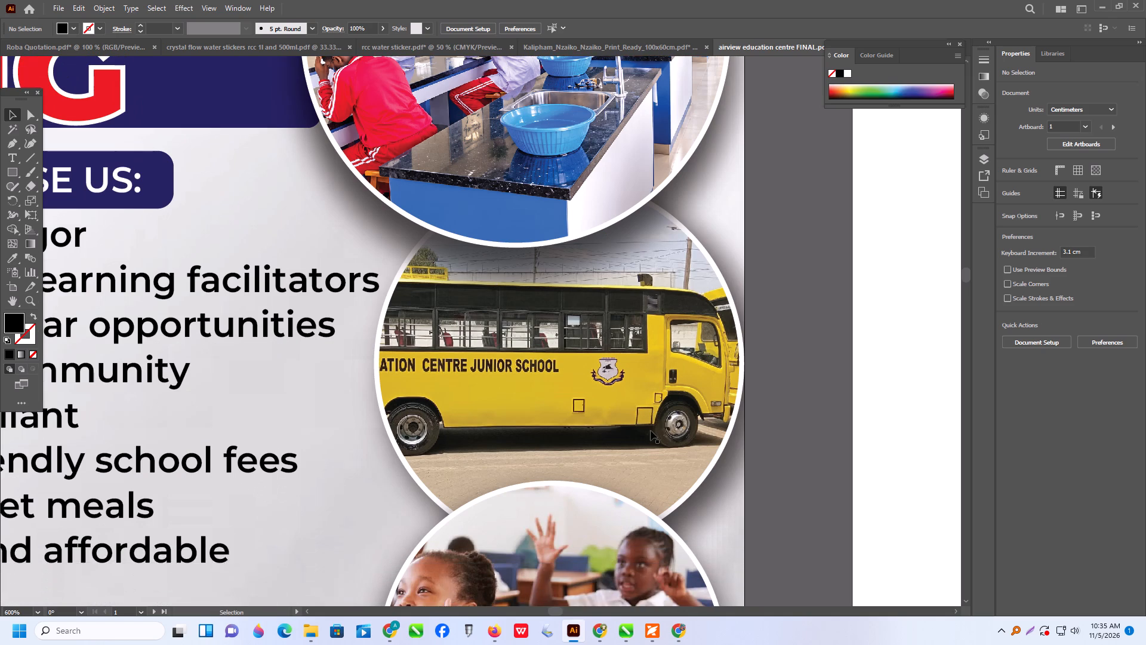
scroll(651, 431, down, 20)
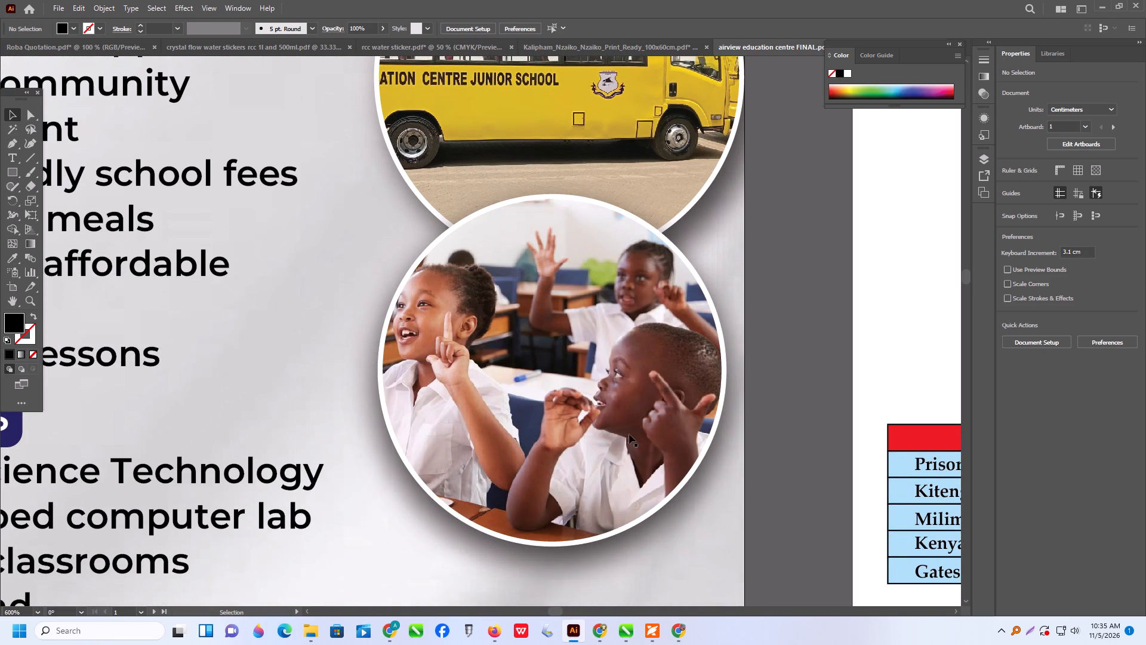
scroll(596, 518, up, 4)
alt+scroll(703, 558, down, 2)
scroll(698, 548, up, 2)
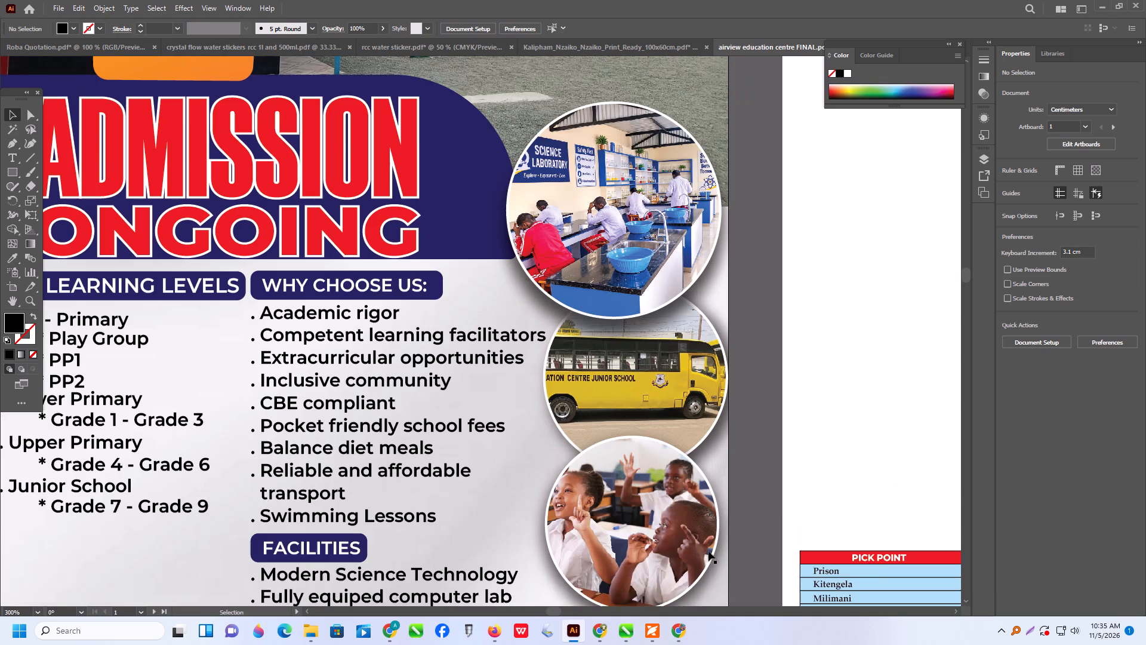
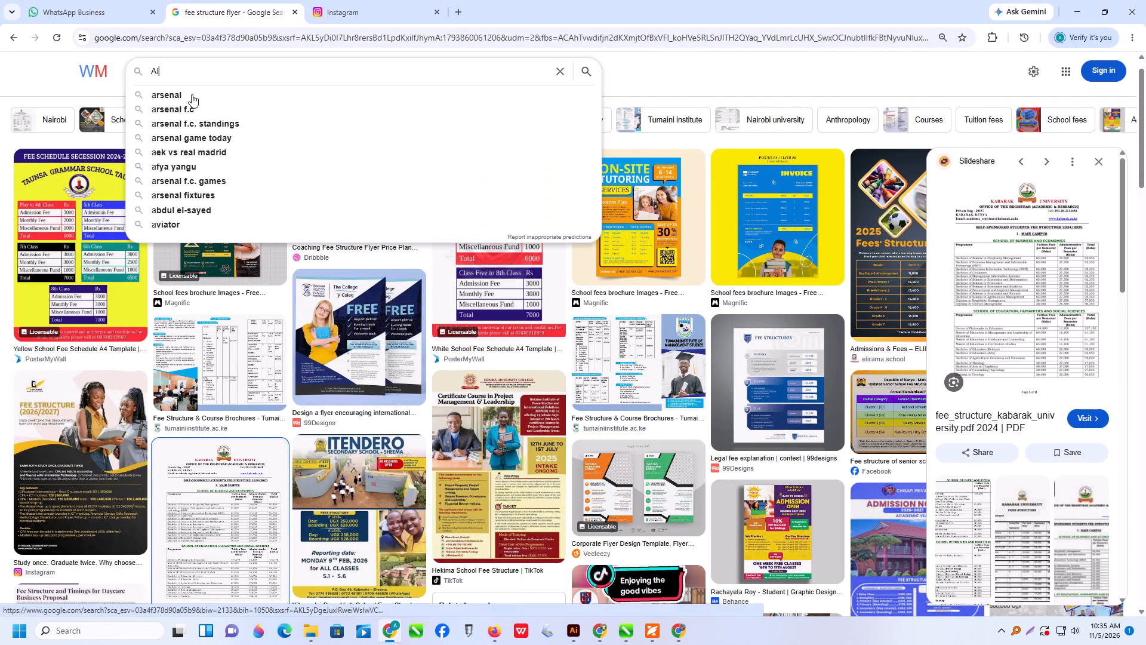
Search Google Images for AIRVIEW.
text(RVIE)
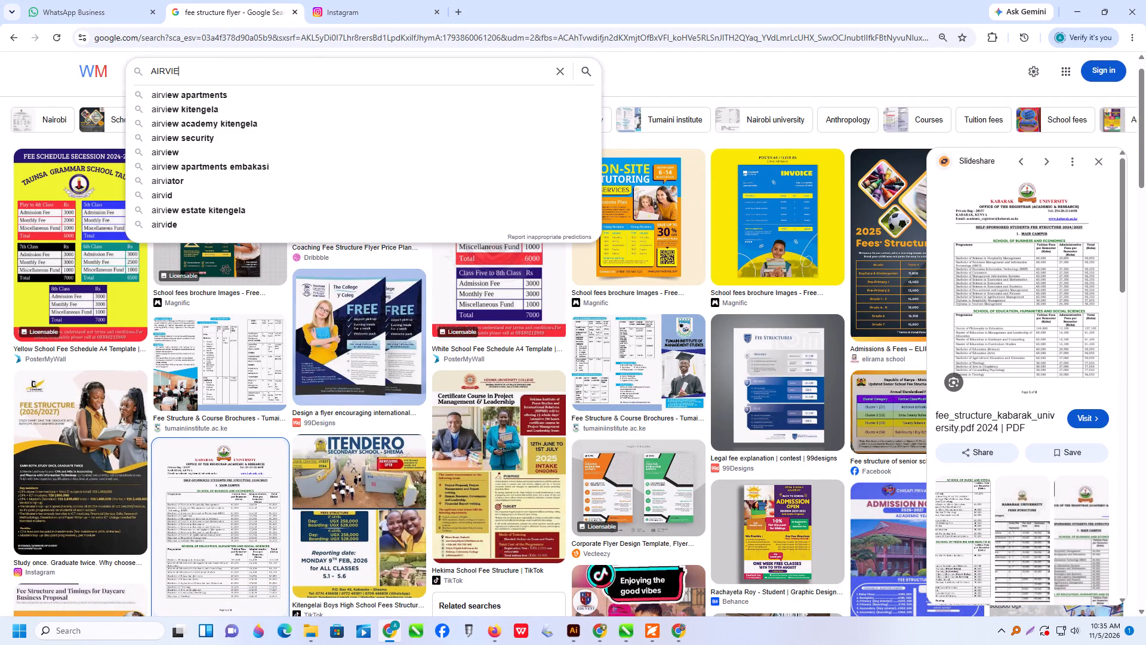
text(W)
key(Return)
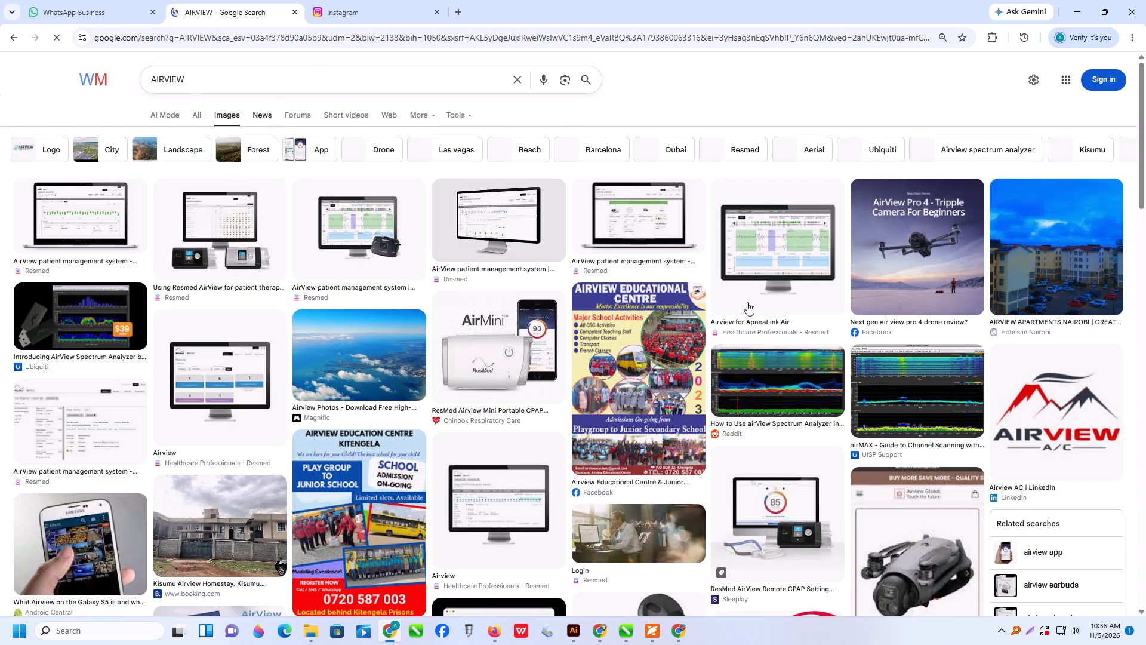
Examine the 2023 Airview Educational Centre poster, the pupils-beside-bus photo and the Kitengela admission flyer, along with their related images.
click(620, 363)
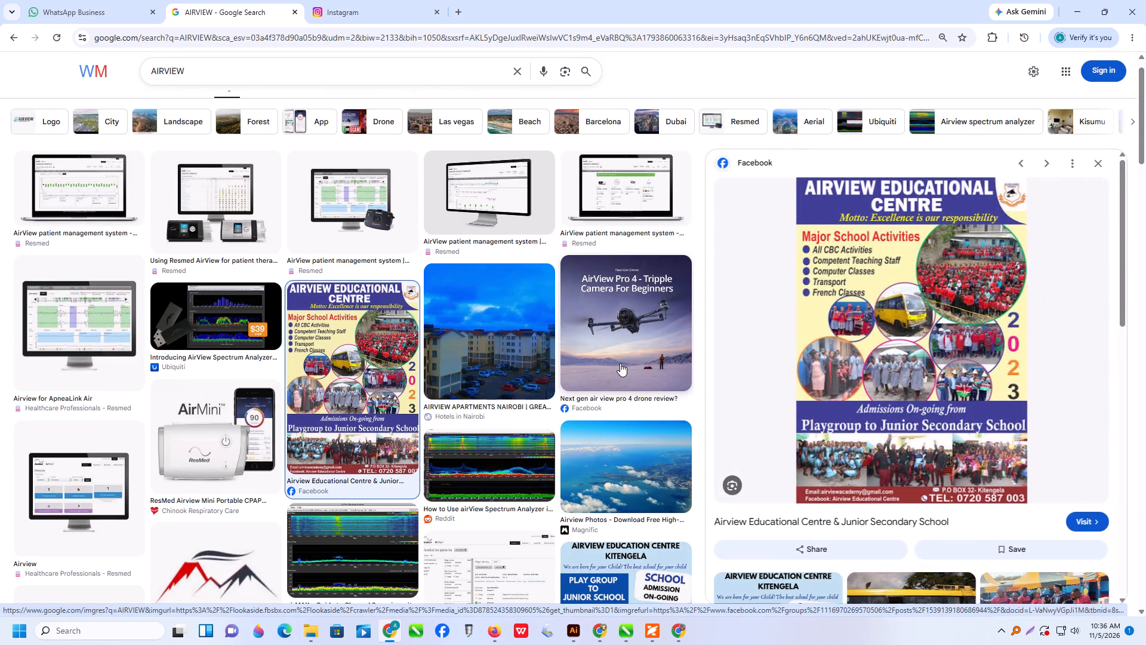
scroll(855, 407, down, 1)
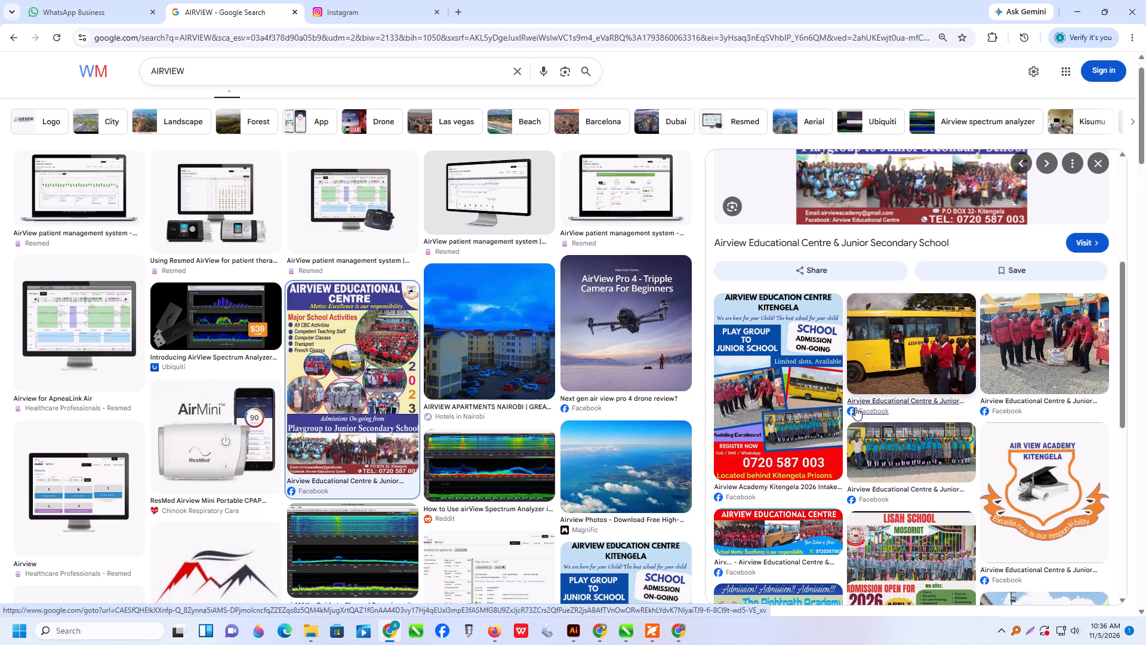
click(900, 455)
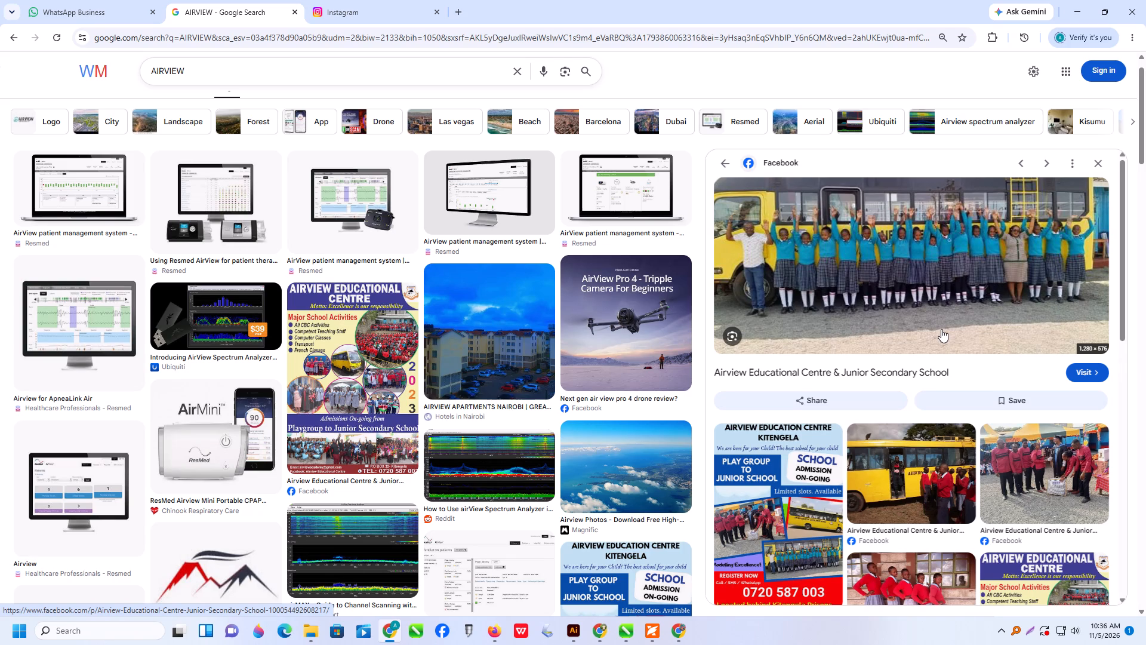
scroll(941, 329, down, 1)
click(805, 298)
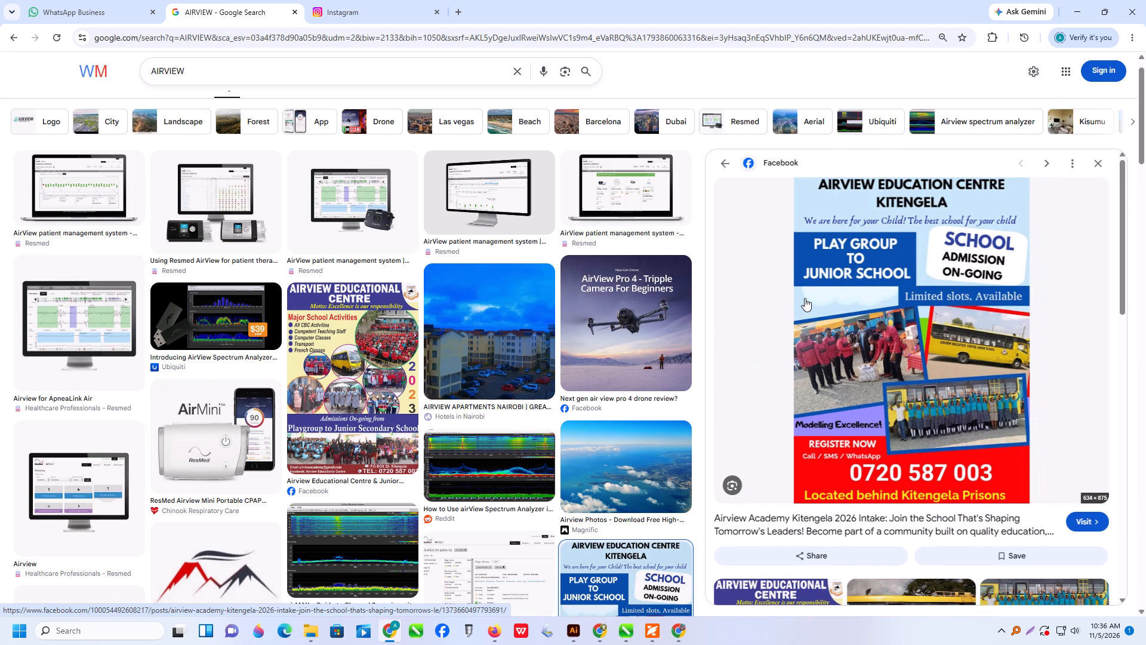
scroll(836, 329, down, 1)
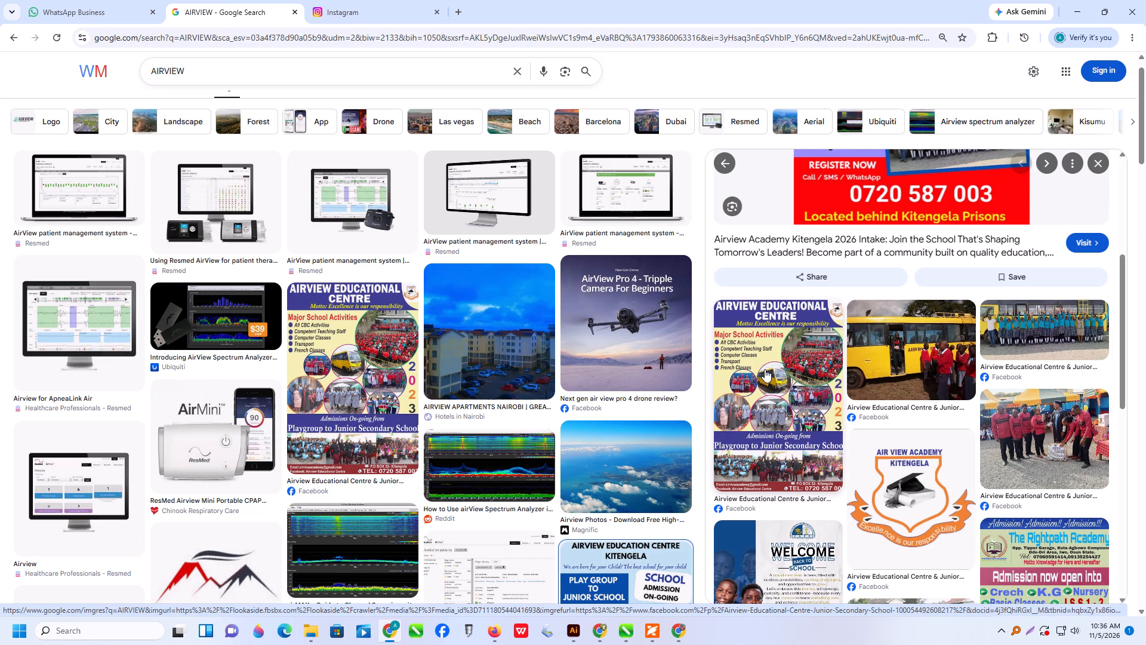
scroll(765, 369, down, 1)
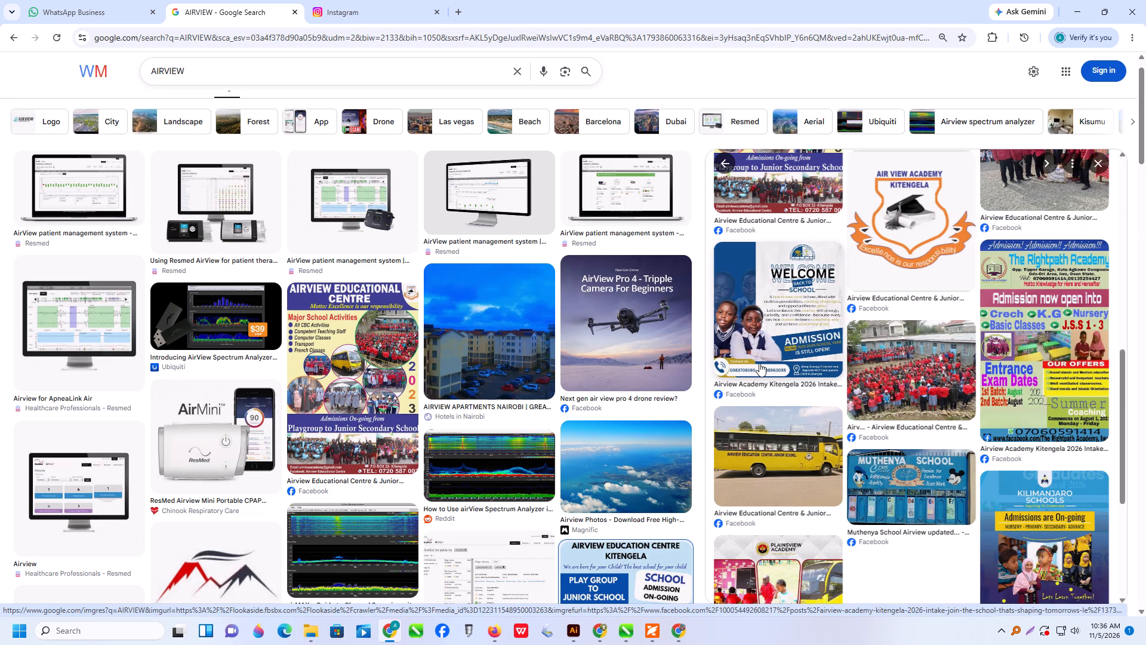
Examine the school's outdoor gift-presentation photo and the pupils-beside-bus photo, and look through their related images for usable school photos.
scroll(759, 363, up, 1)
click(1041, 446)
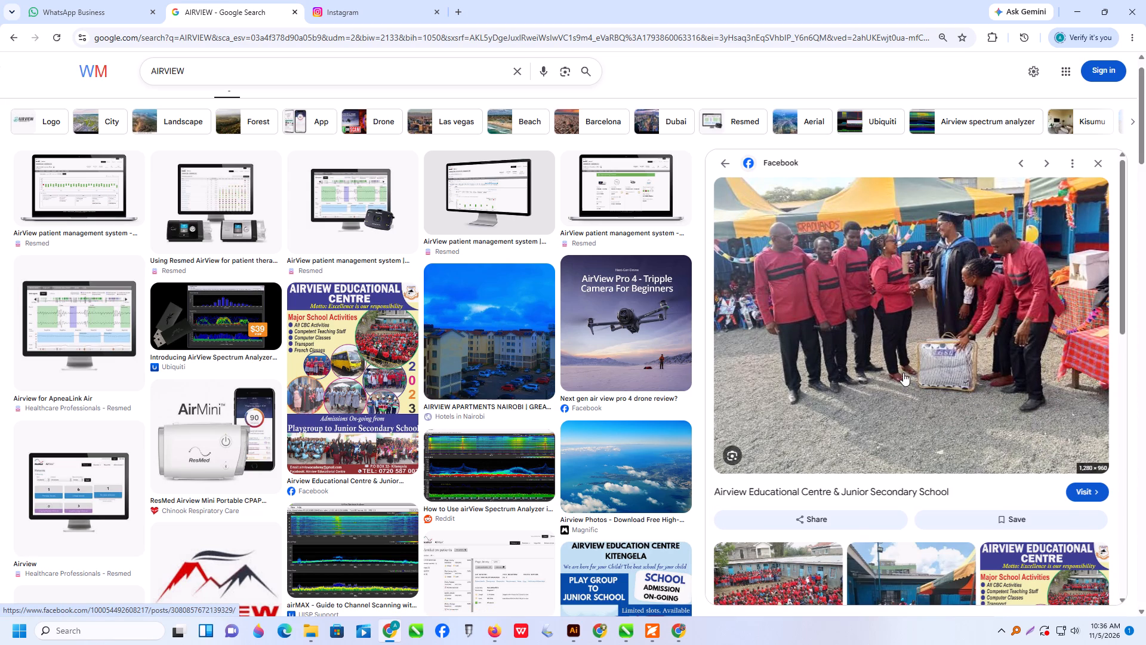
scroll(901, 370, down, 1)
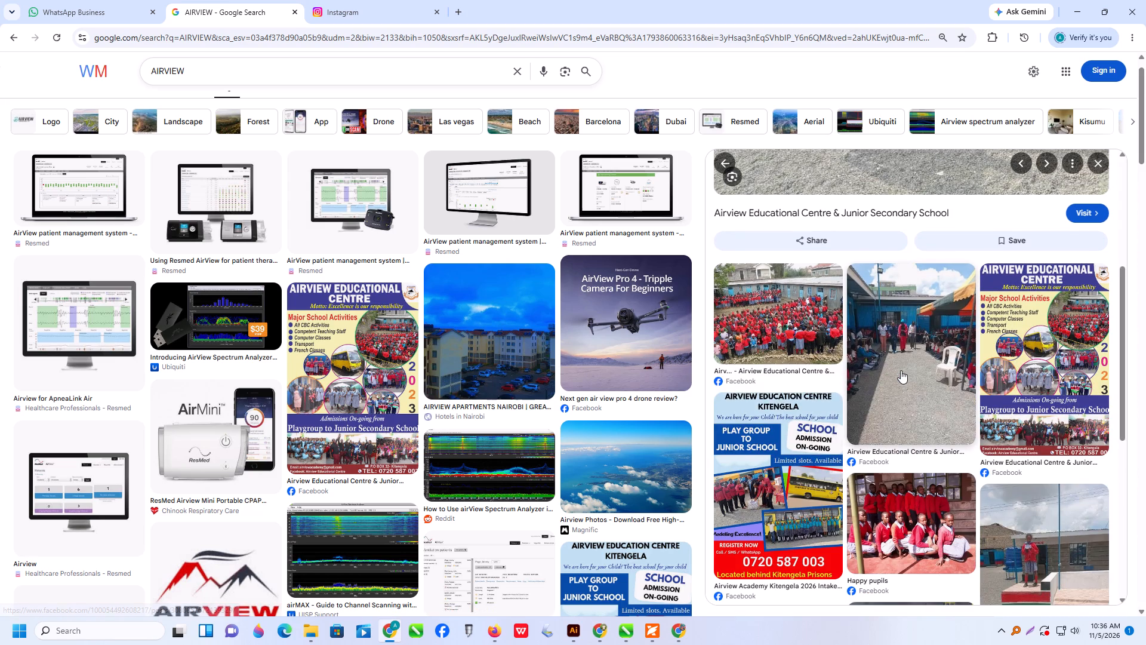
scroll(902, 370, up, 2)
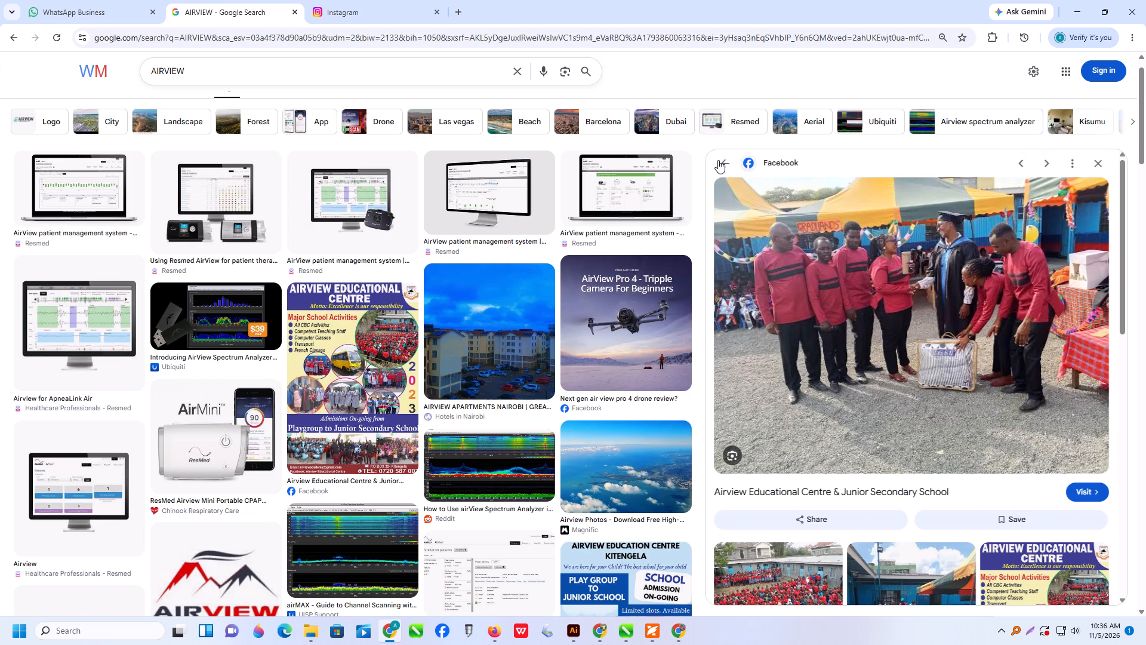
click(719, 160)
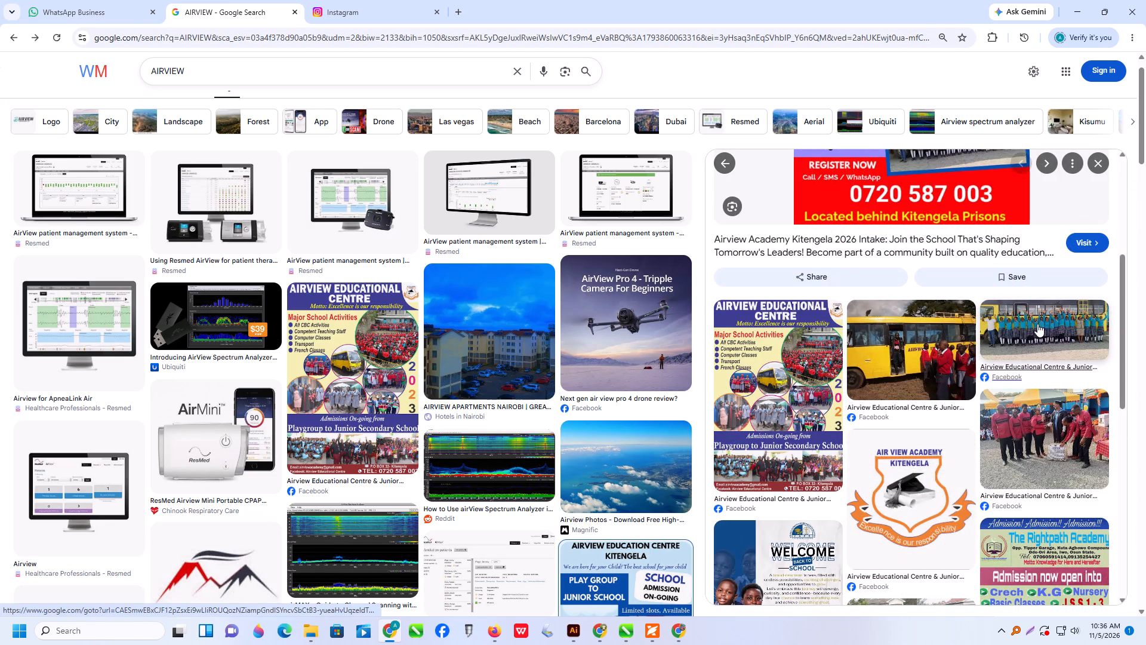
click(1037, 324)
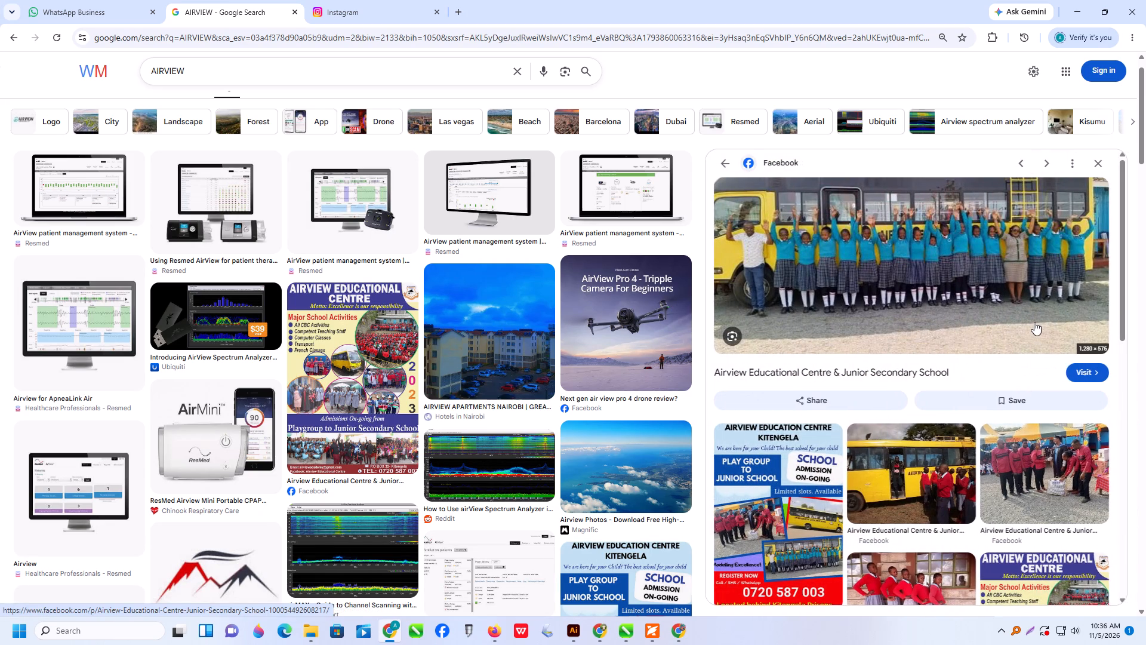
scroll(1034, 322, down, 1)
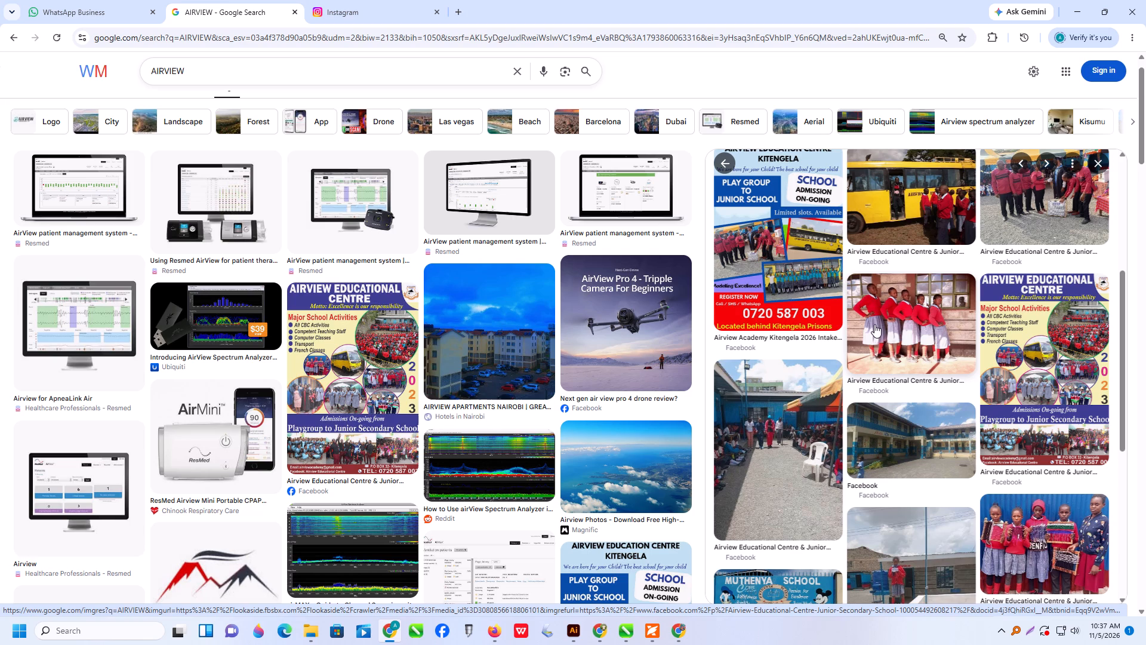
scroll(933, 327, up, 1)
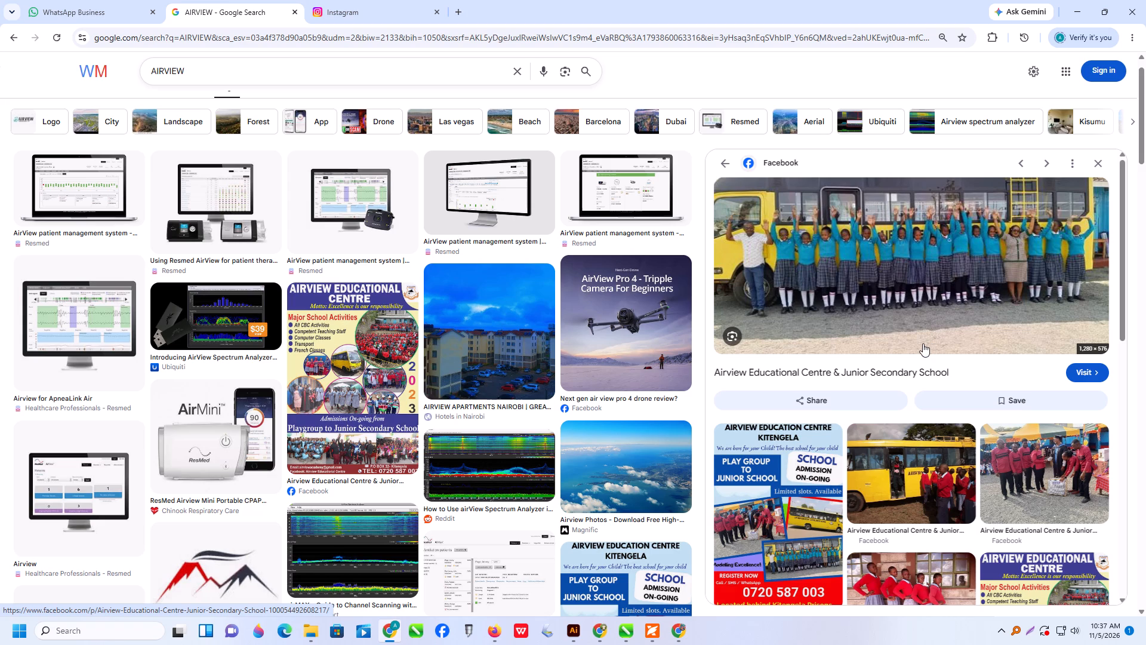
Reopen the 2023 Airview Educational Centre poster and look through its related school images.
click(387, 379)
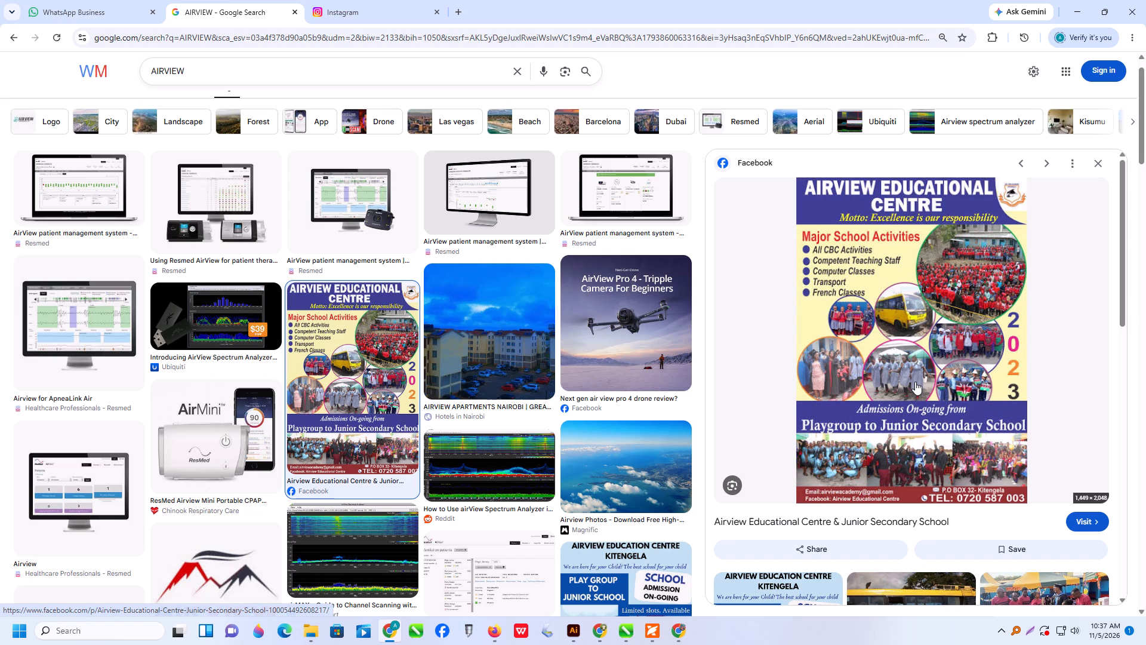
scroll(915, 382, down, 1)
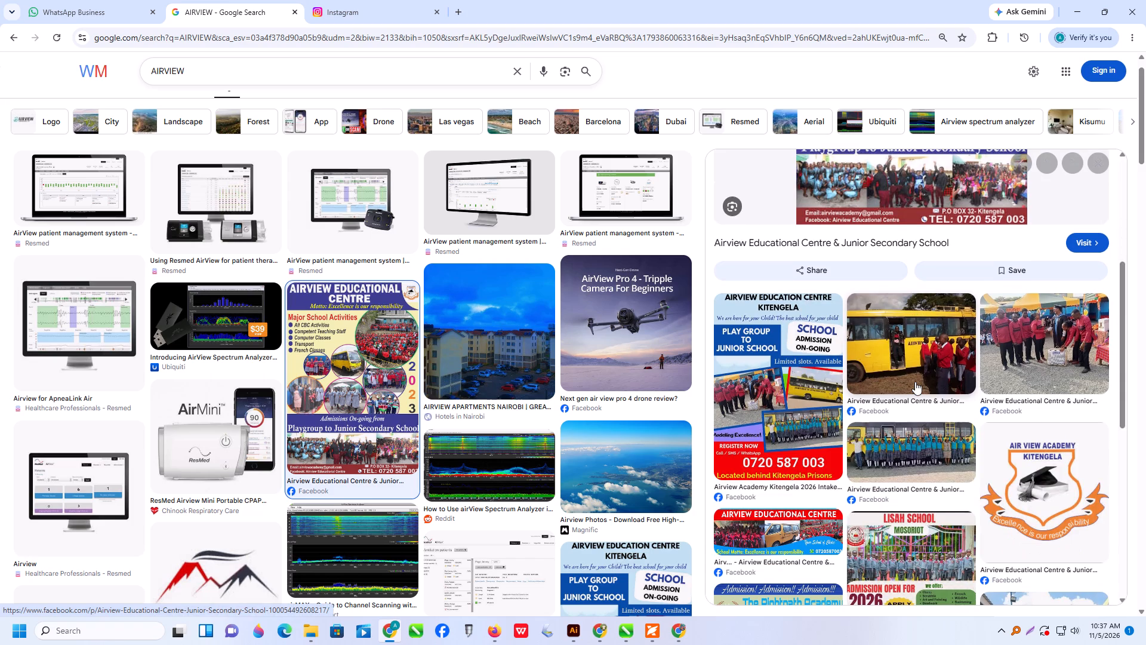
scroll(915, 382, down, 1)
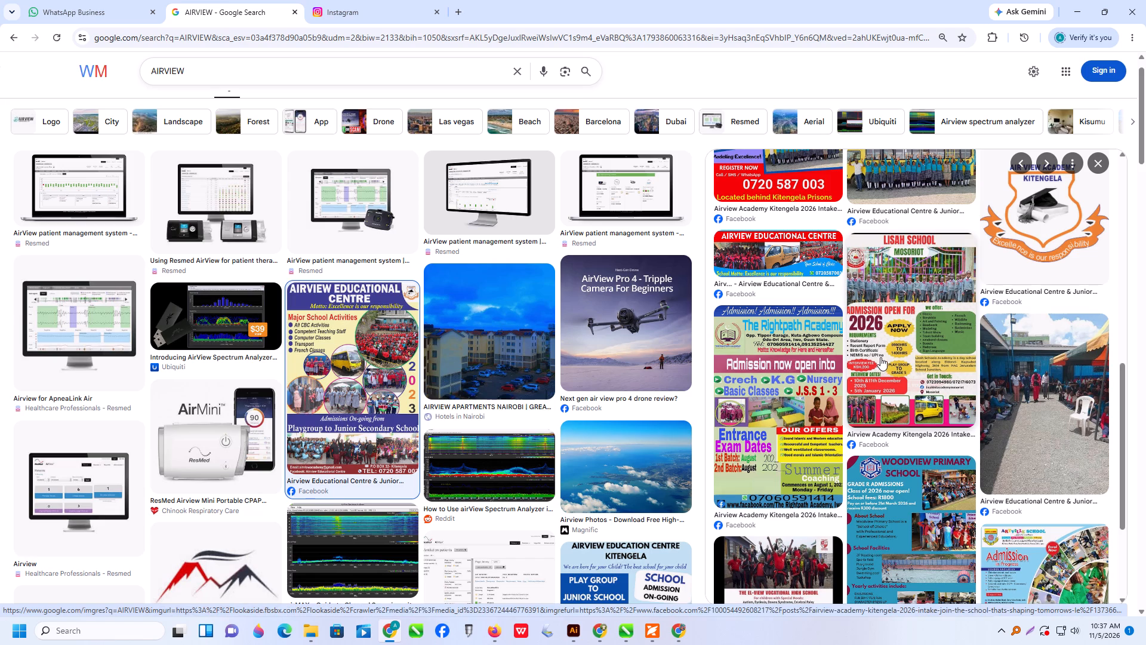
scroll(643, 306, up, 3)
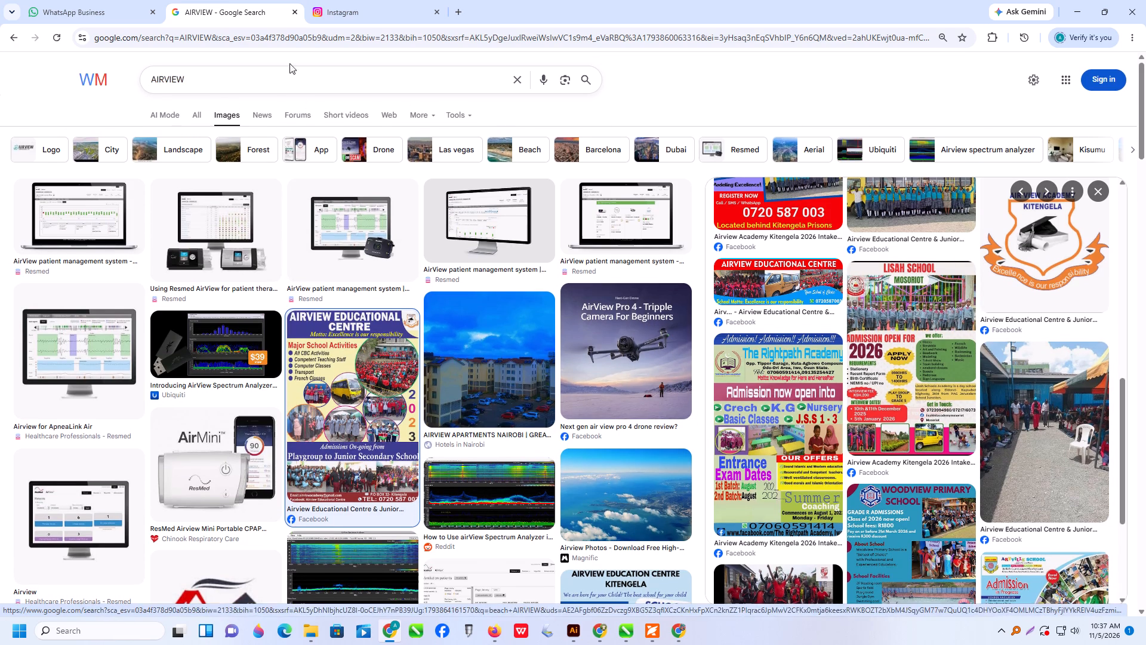
Search images for "airview kitengela" and look through the results for usable school photos.
click(251, 72)
key(space)
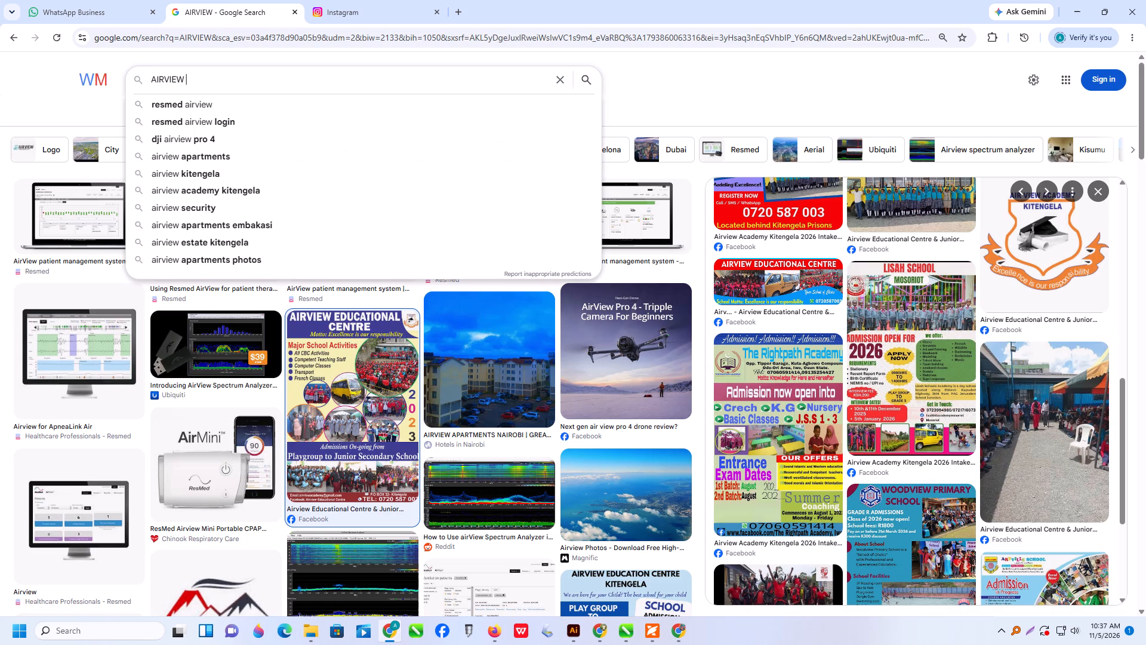
click(236, 121)
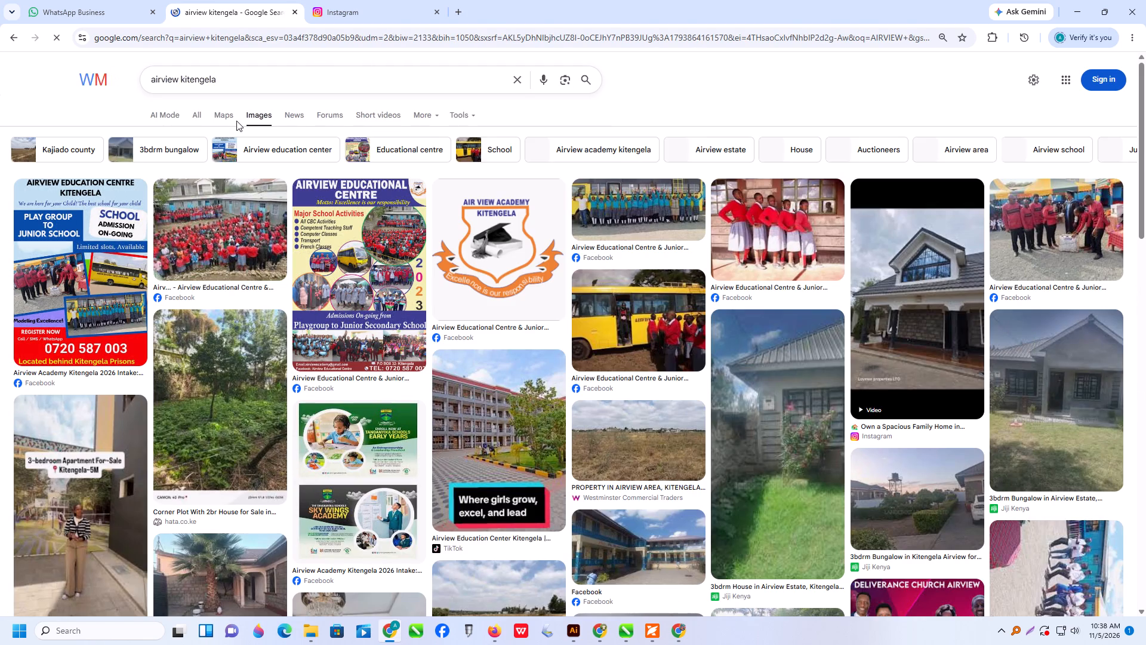
scroll(252, 158, down, 1)
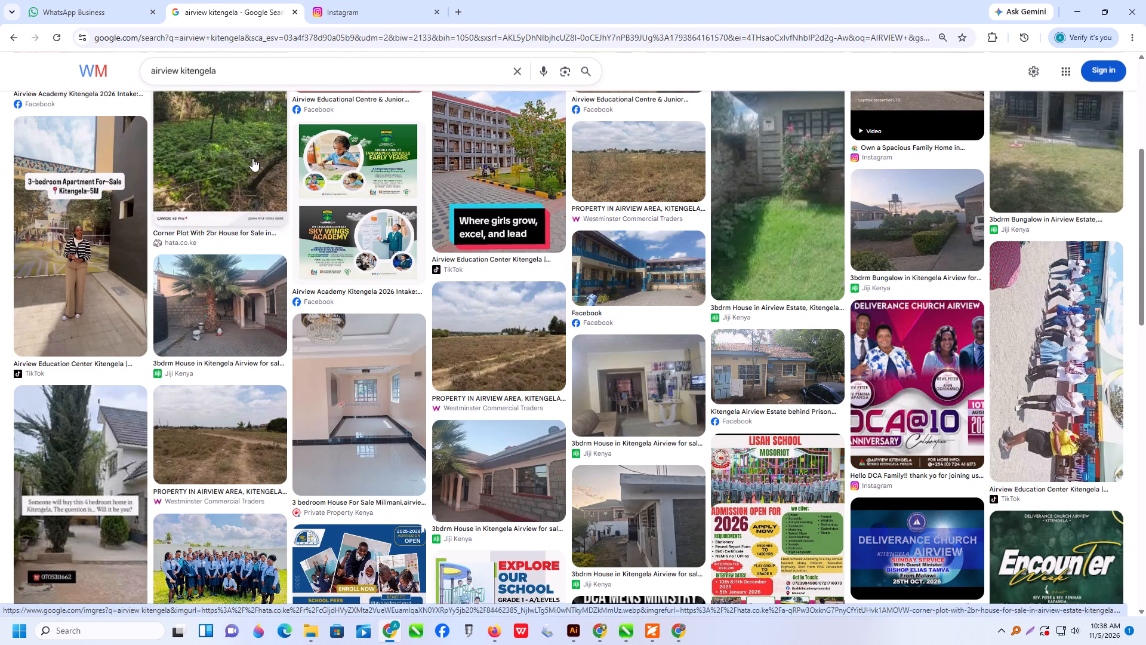
scroll(260, 163, up, 3)
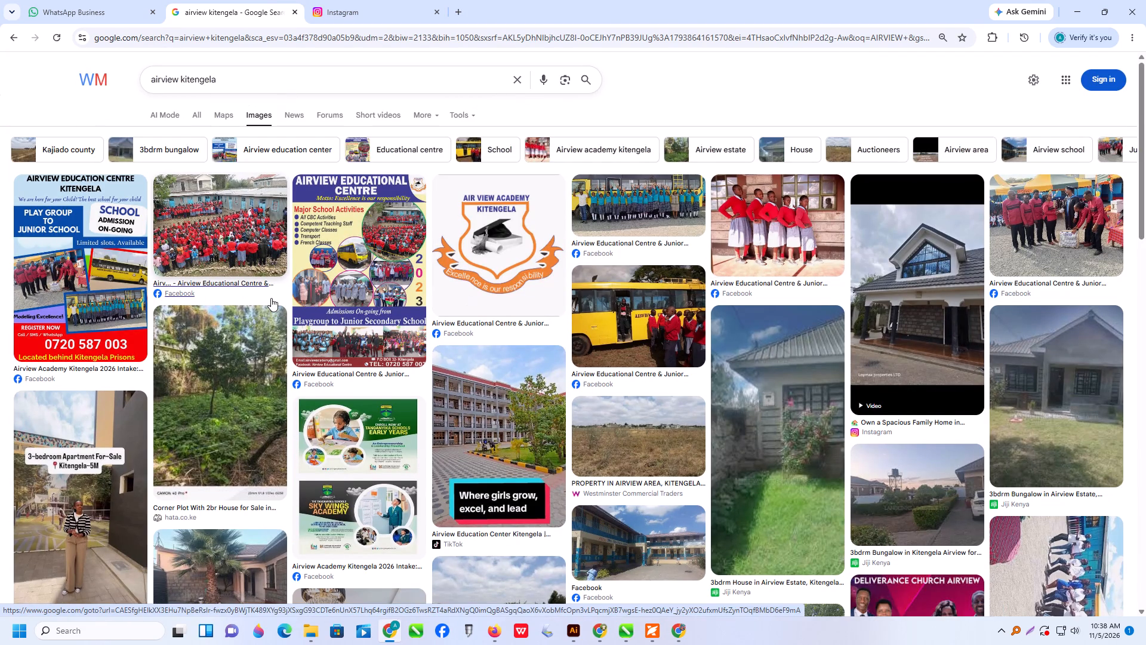
scroll(271, 298, down, 2)
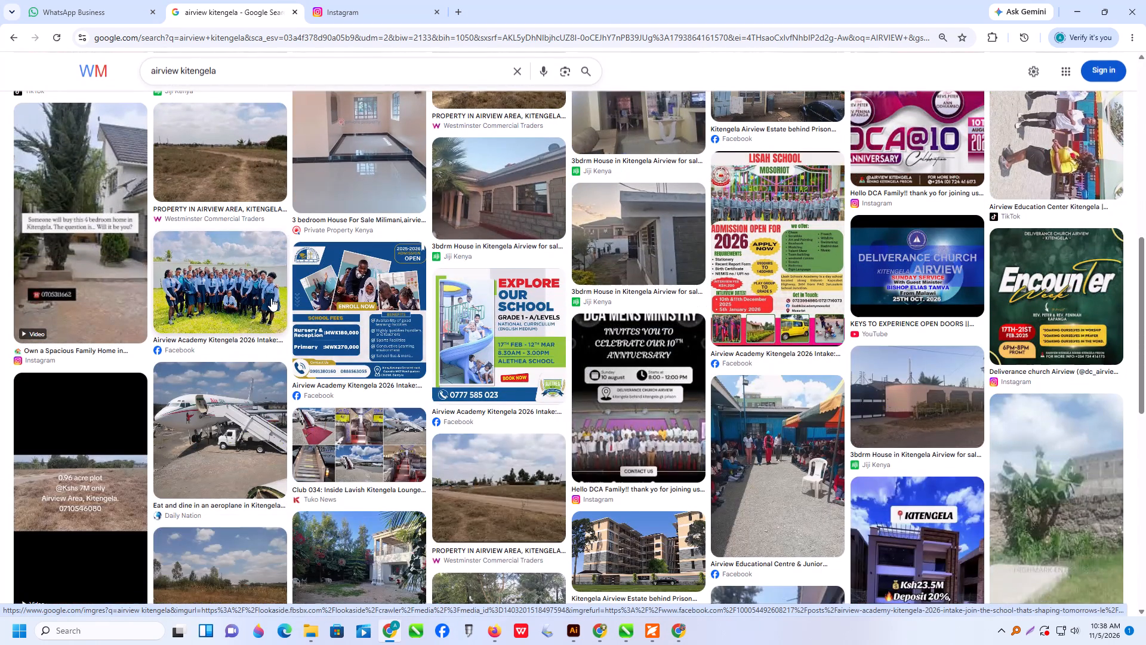
scroll(393, 264, up, 3)
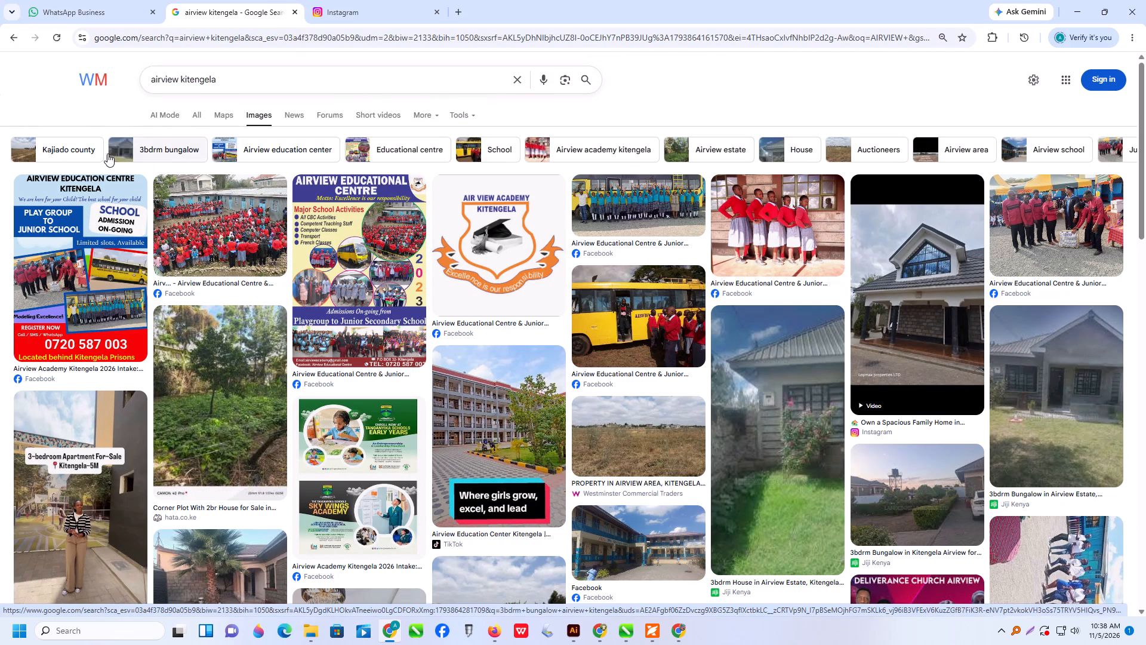
Return to the AIRVIEW image results and copy the photo of pupils with raised arms beside the yellow school bus.
click(15, 39)
scroll(952, 425, up, 2)
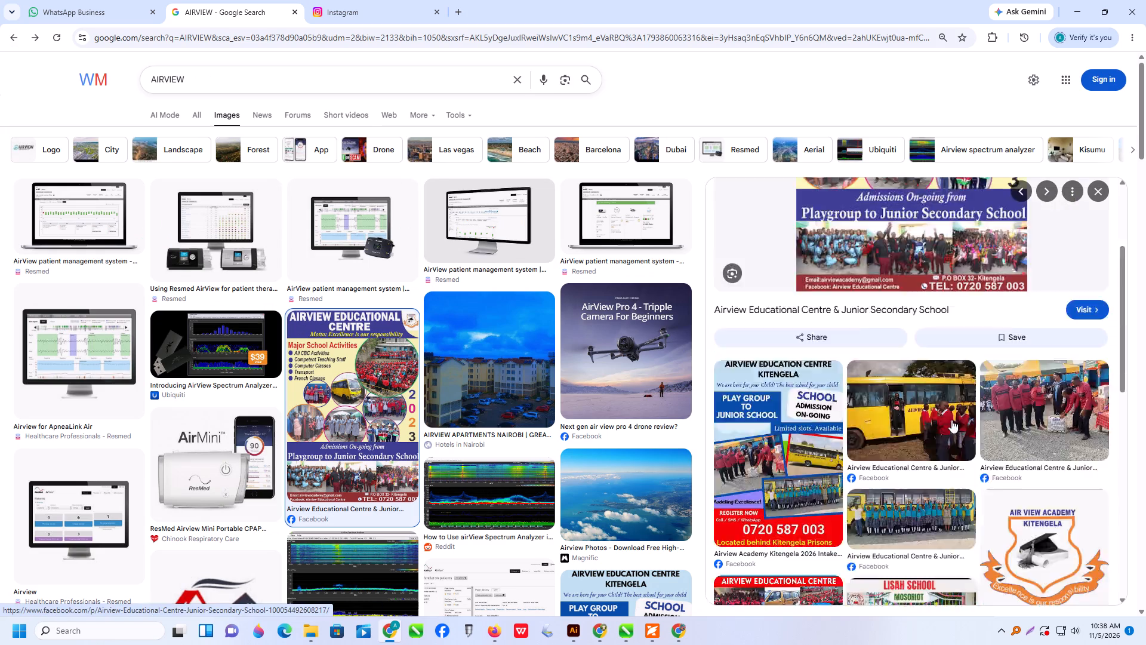
scroll(948, 429, down, 1)
click(922, 478)
right_click(881, 260)
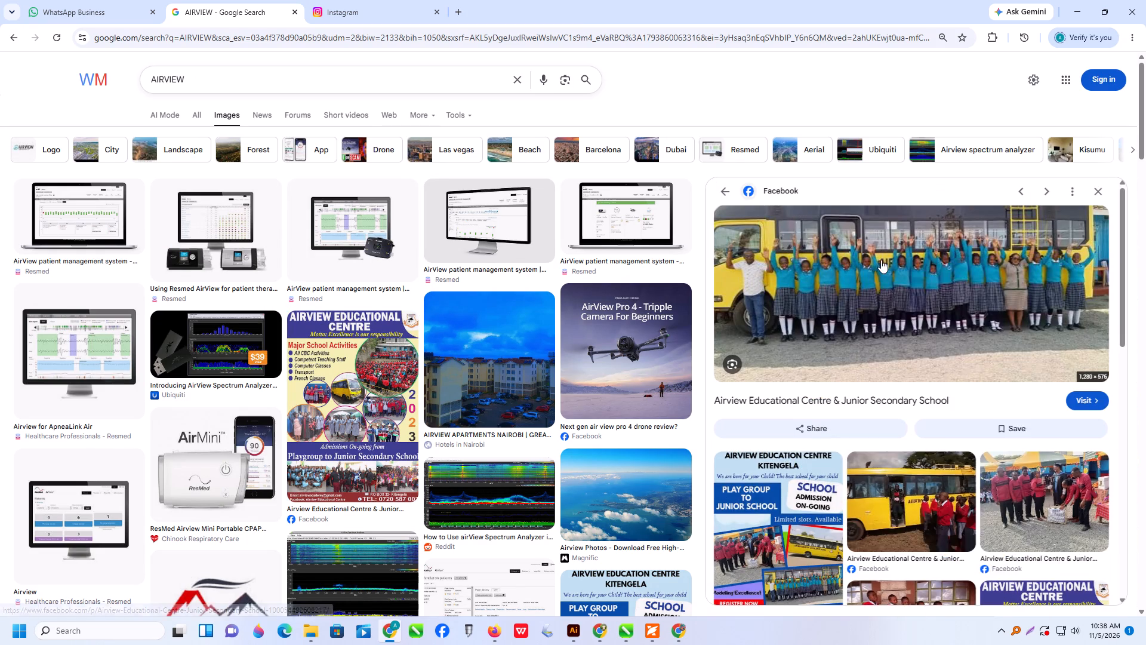
click(936, 463)
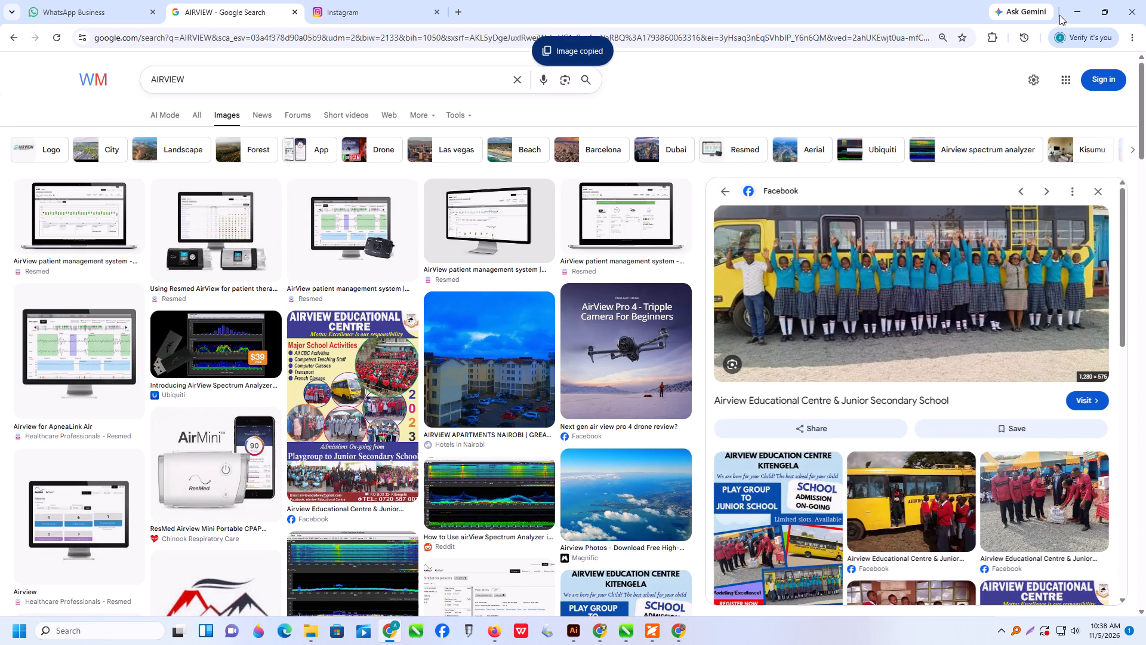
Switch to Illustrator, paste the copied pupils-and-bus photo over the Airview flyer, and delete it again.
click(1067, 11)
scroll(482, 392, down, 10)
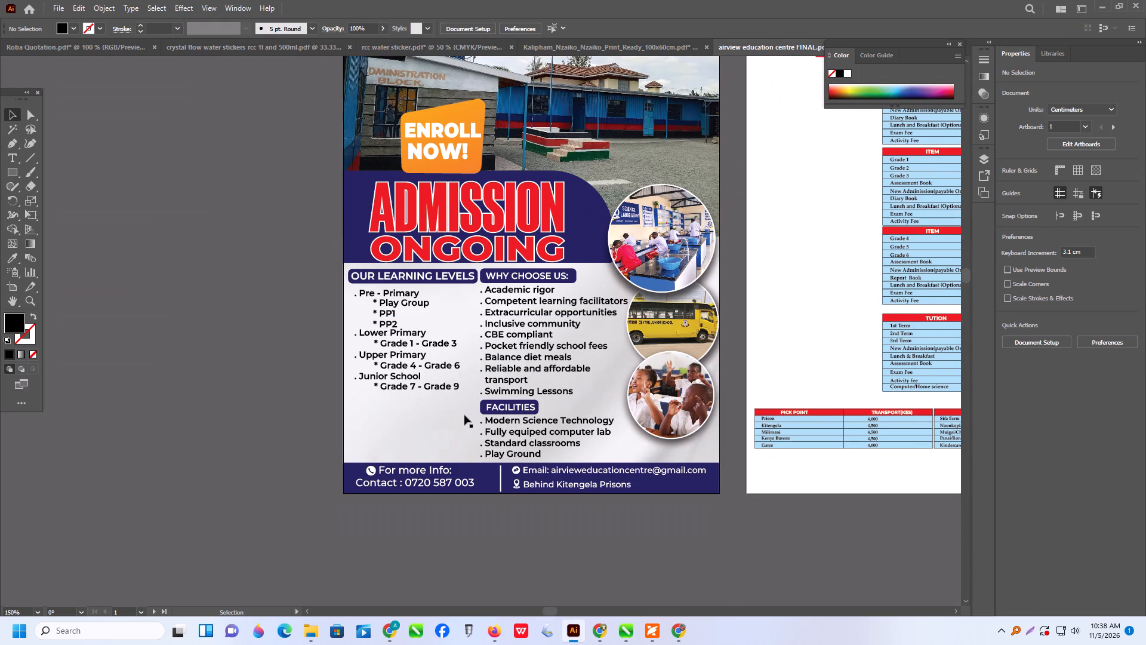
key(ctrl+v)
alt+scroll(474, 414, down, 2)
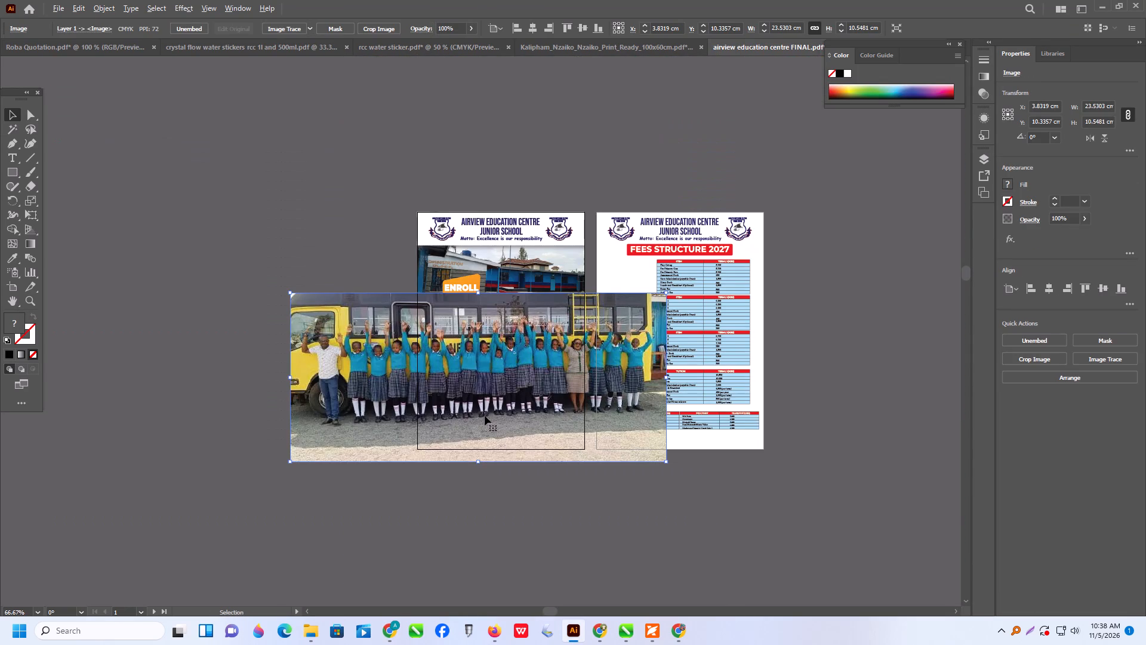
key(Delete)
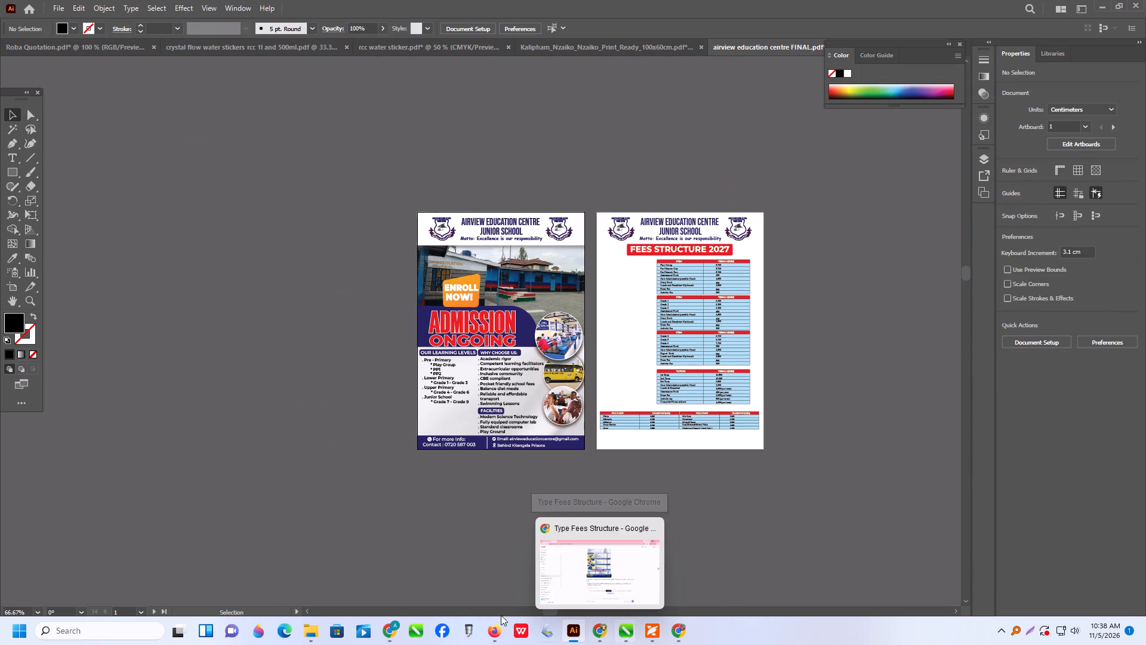
Switch to Chrome, replace the Instagram tab with a new one, search for "upscale image" and open iLoveIMG's upscaling tool.
click(385, 626)
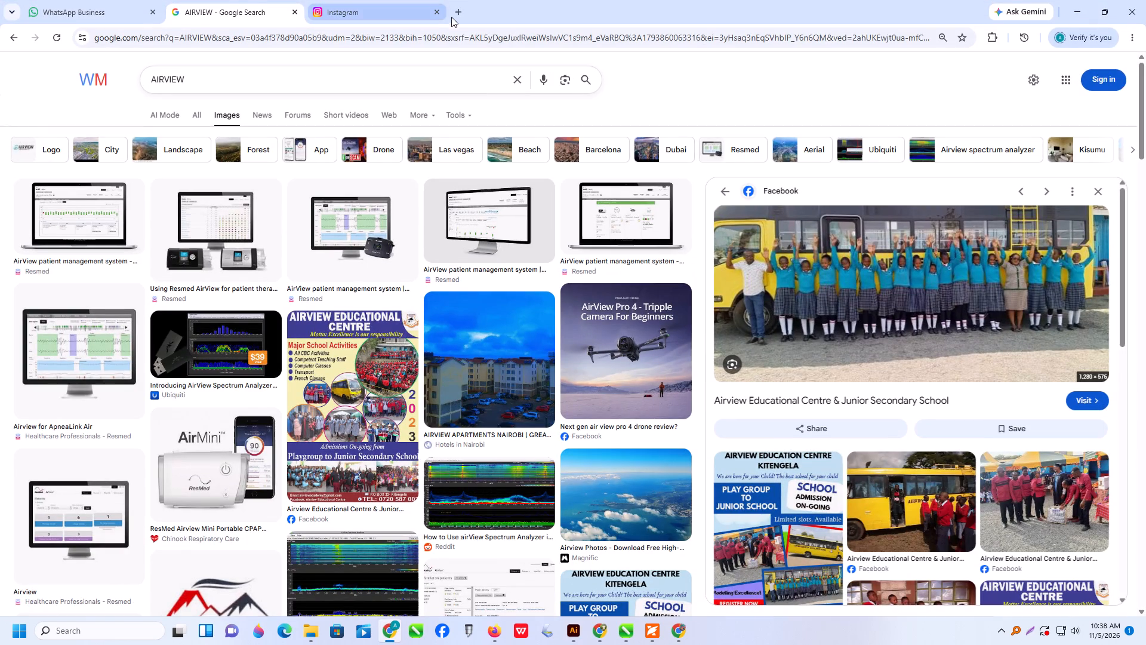
click(438, 10)
click(310, 10)
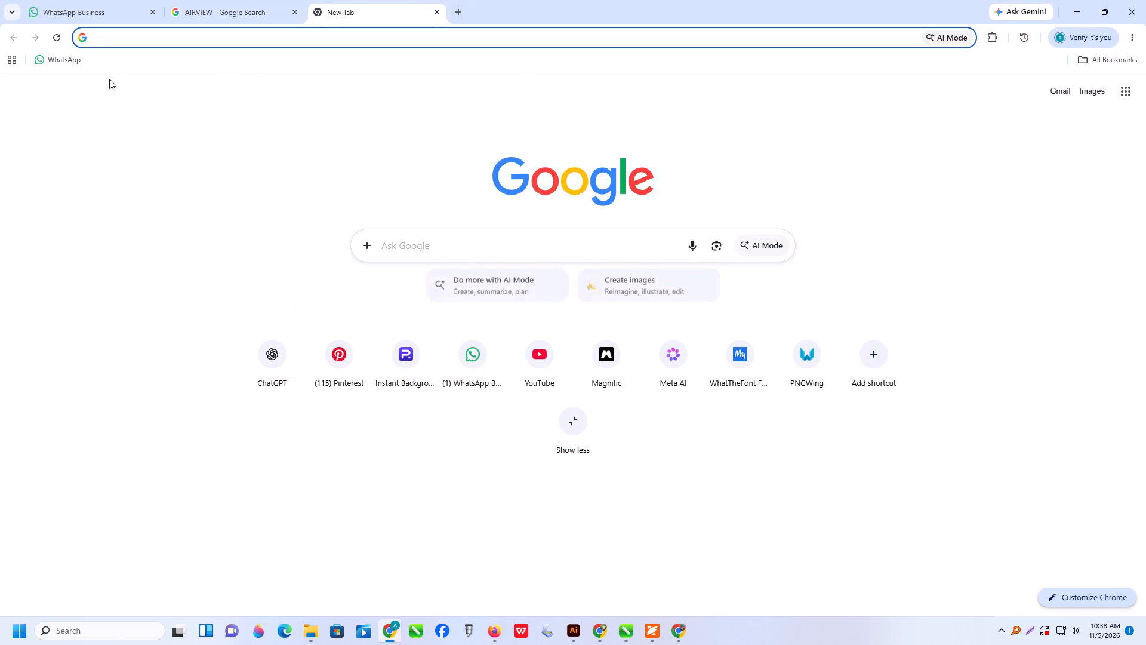
text(UPSC)
click(141, 84)
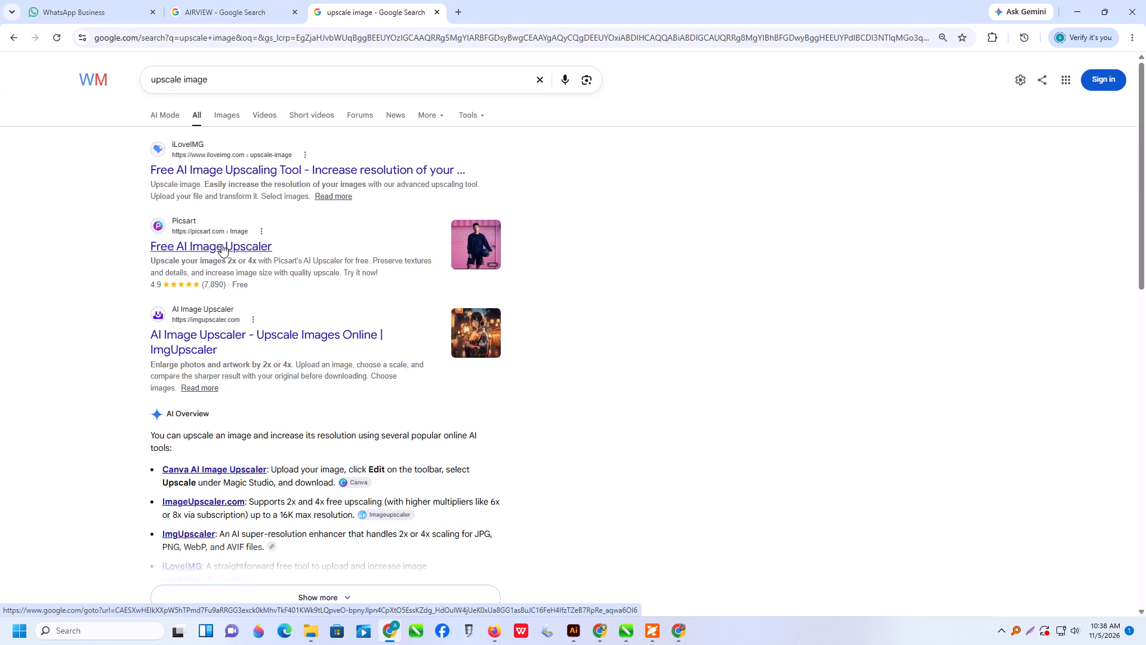
click(268, 165)
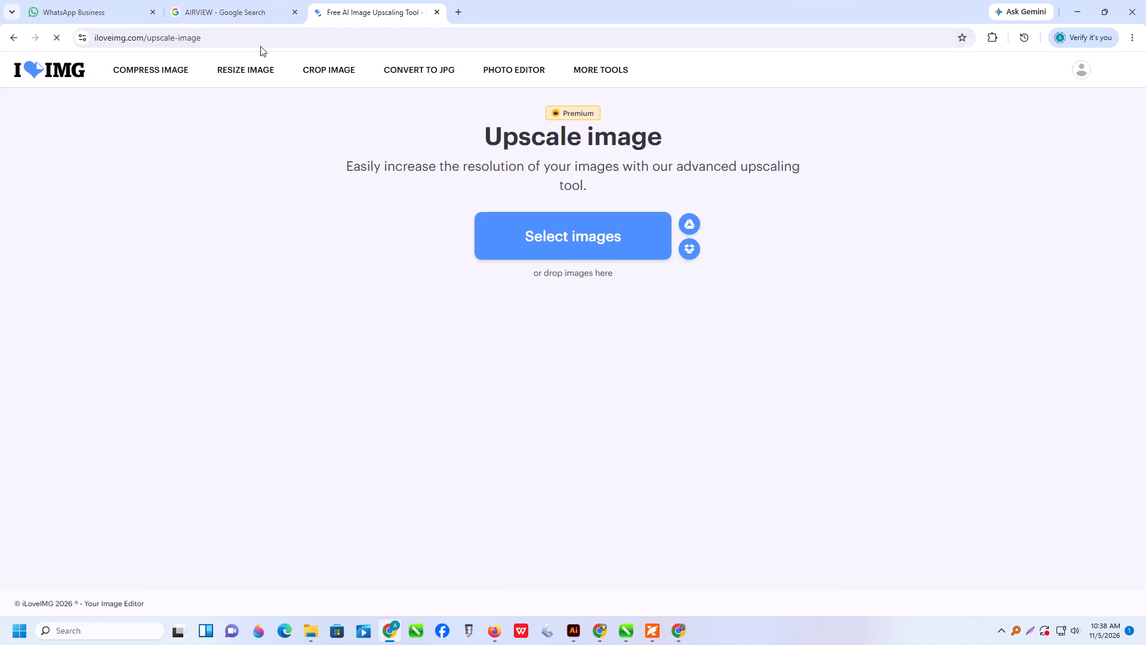
Transfer the pupils-and-bus photo from the AIRVIEW image results to the iLoveIMG upscaler page.
click(258, 13)
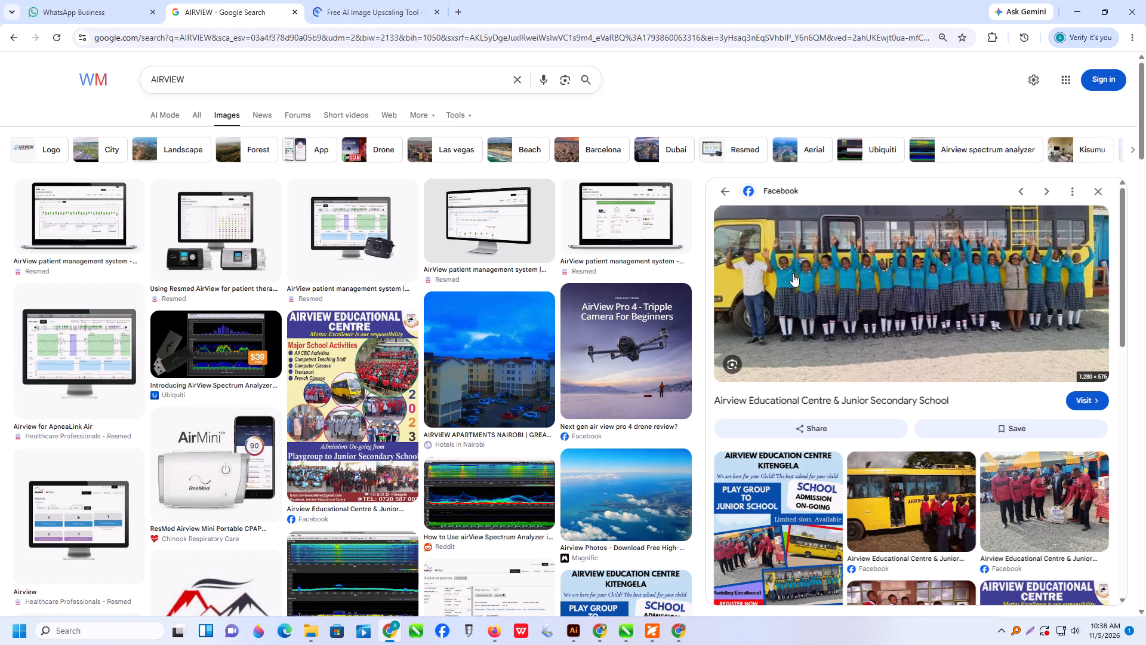
drag(834, 288, 356, 7)
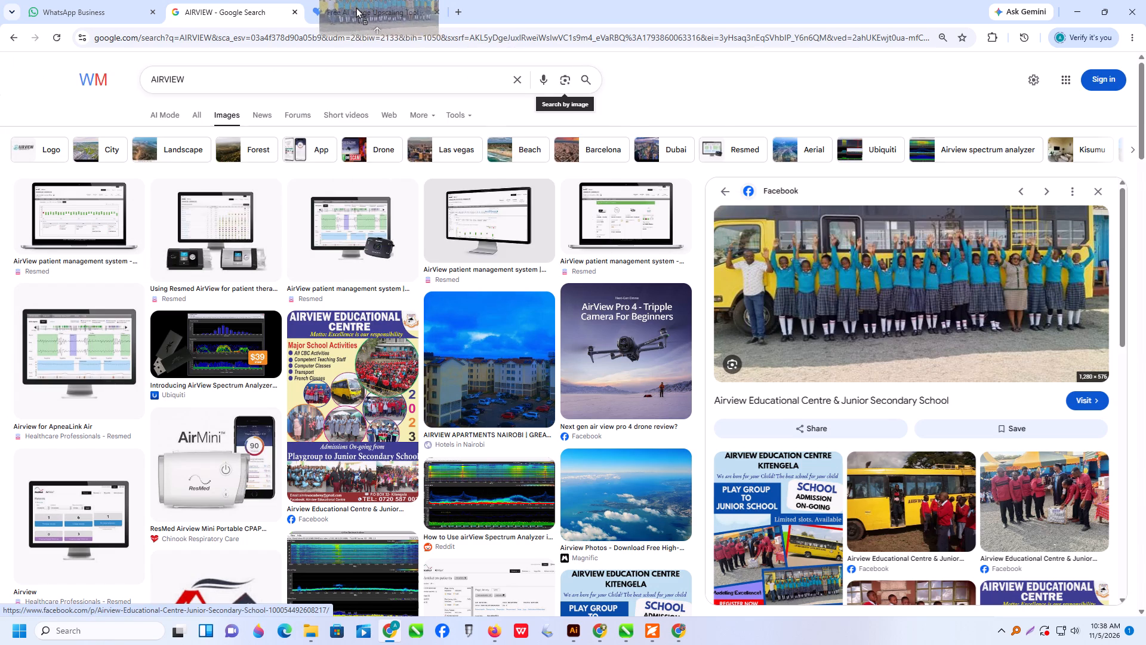
Try to drop the pupils-and-bus photo into the iLoveIMG upscaler, returning to the AIRVIEW image results to bring it over again.
drag(356, 7, 560, 228)
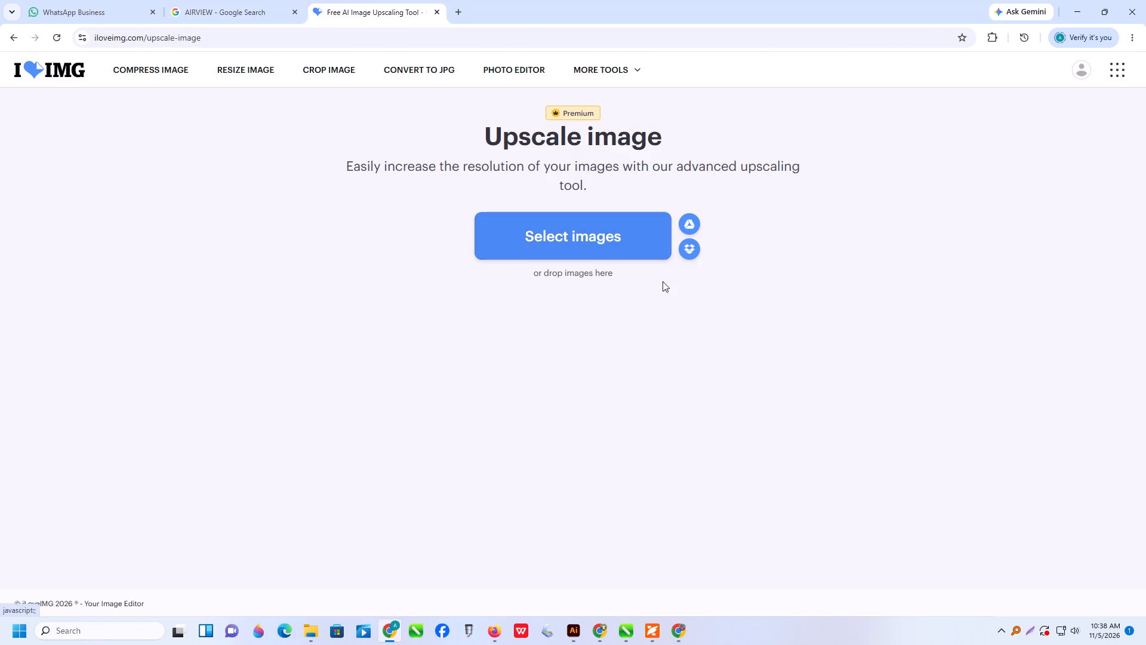
click(249, 16)
drag(880, 300, 393, 14)
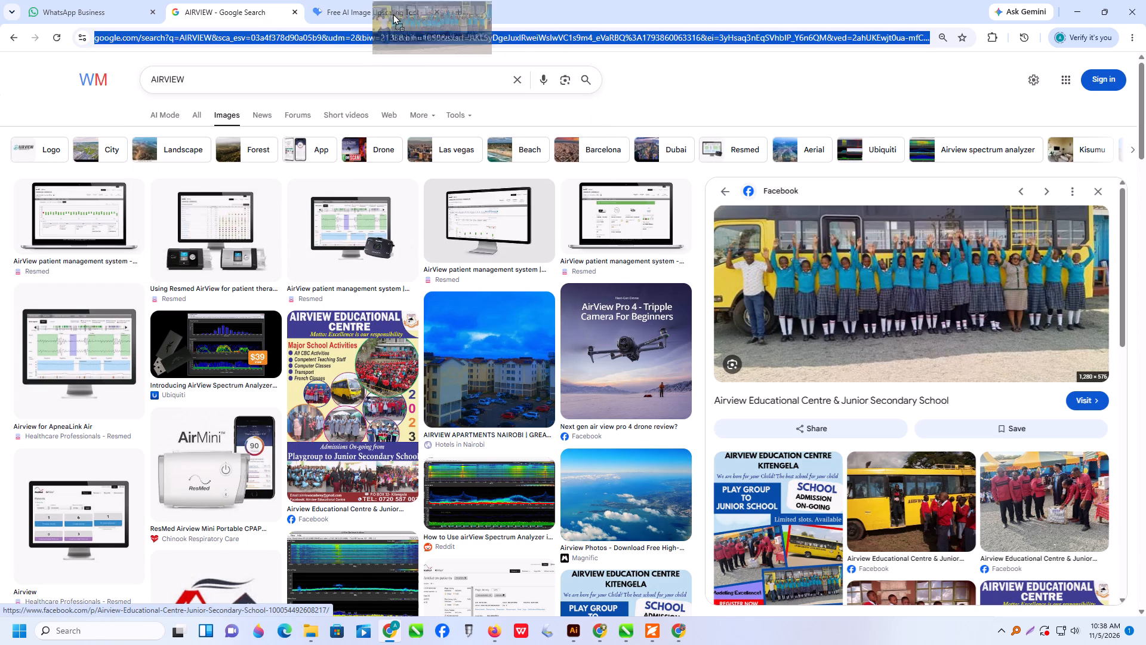
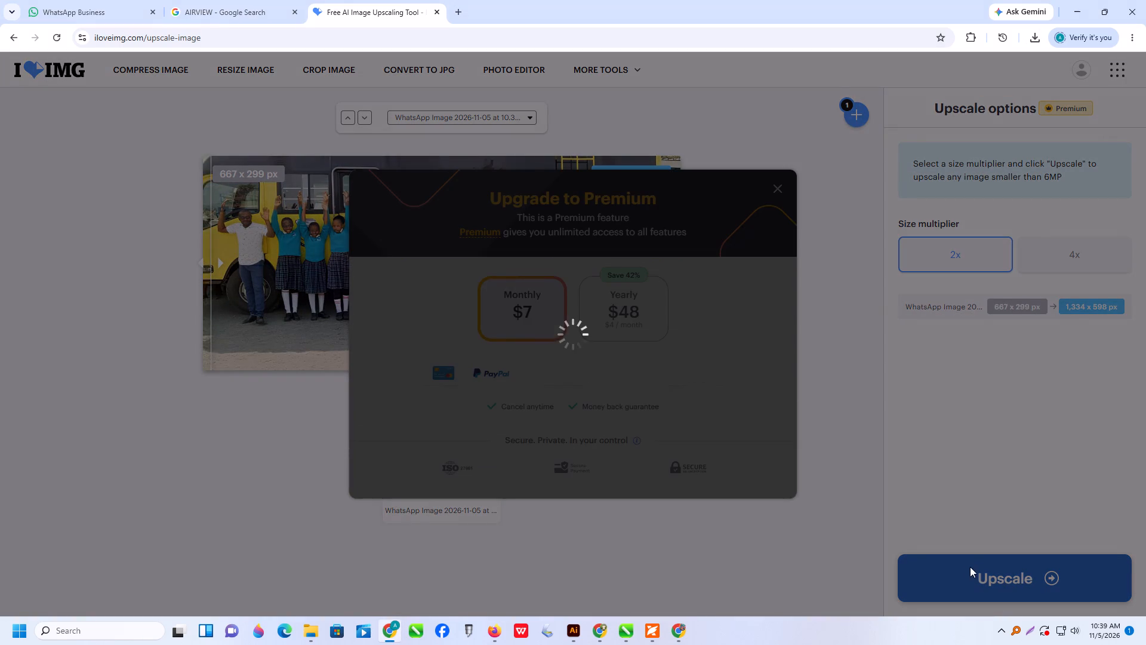
Dismiss the Premium upgrade offer and replace the iLoveIMG upscaler page with a new blank tab.
click(774, 140)
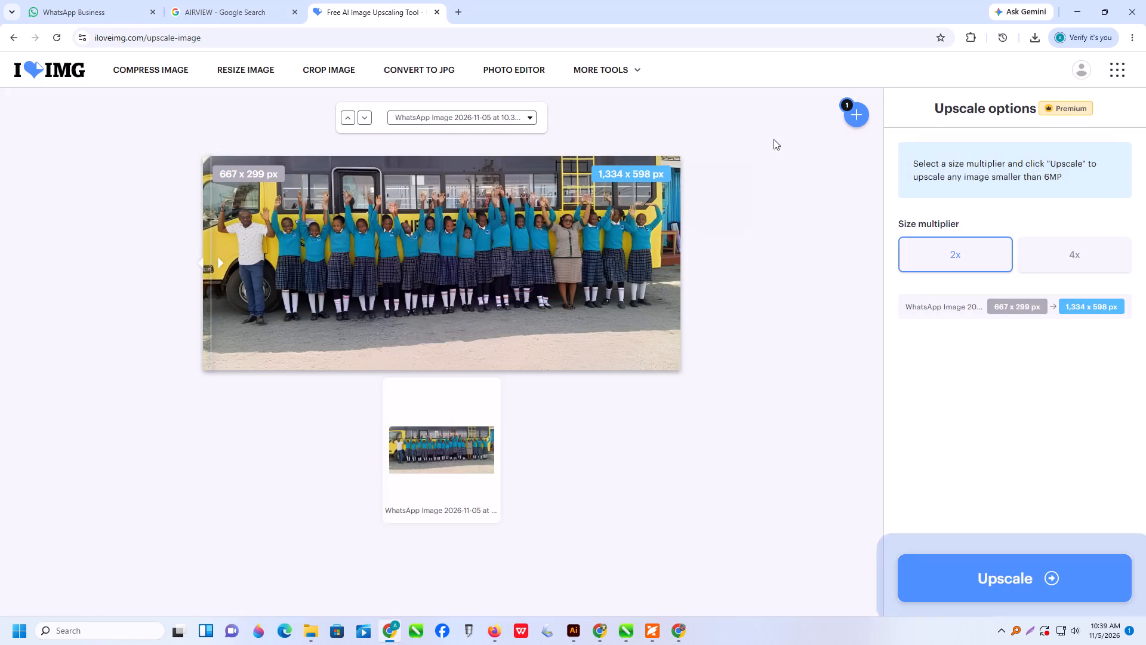
click(432, 10)
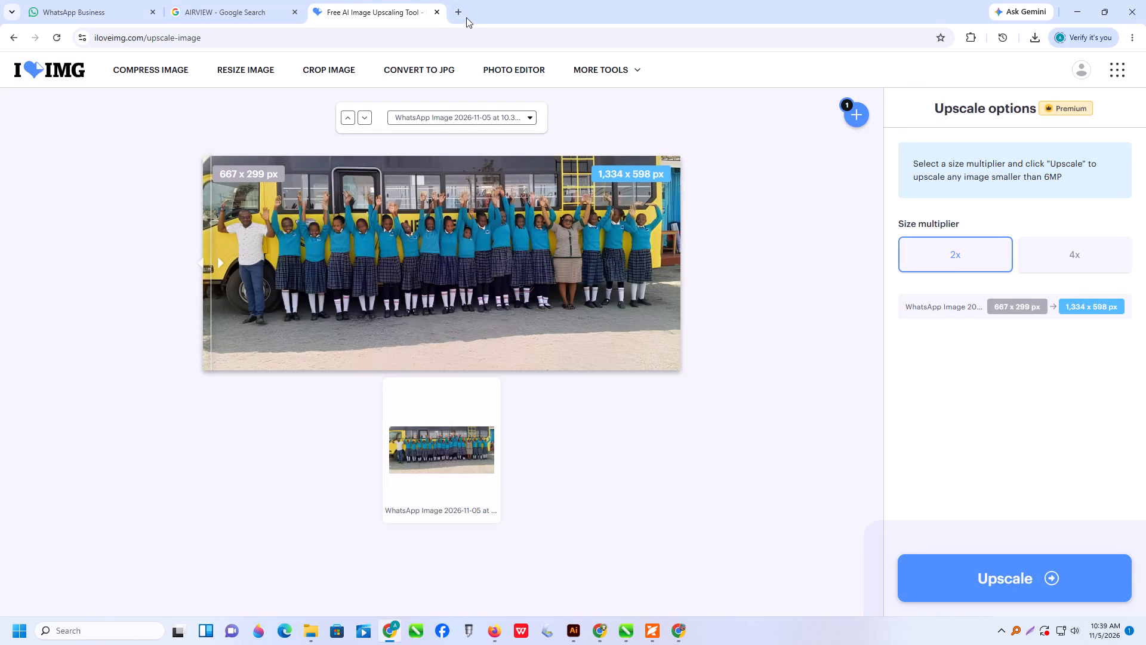
click(440, 9)
click(320, 11)
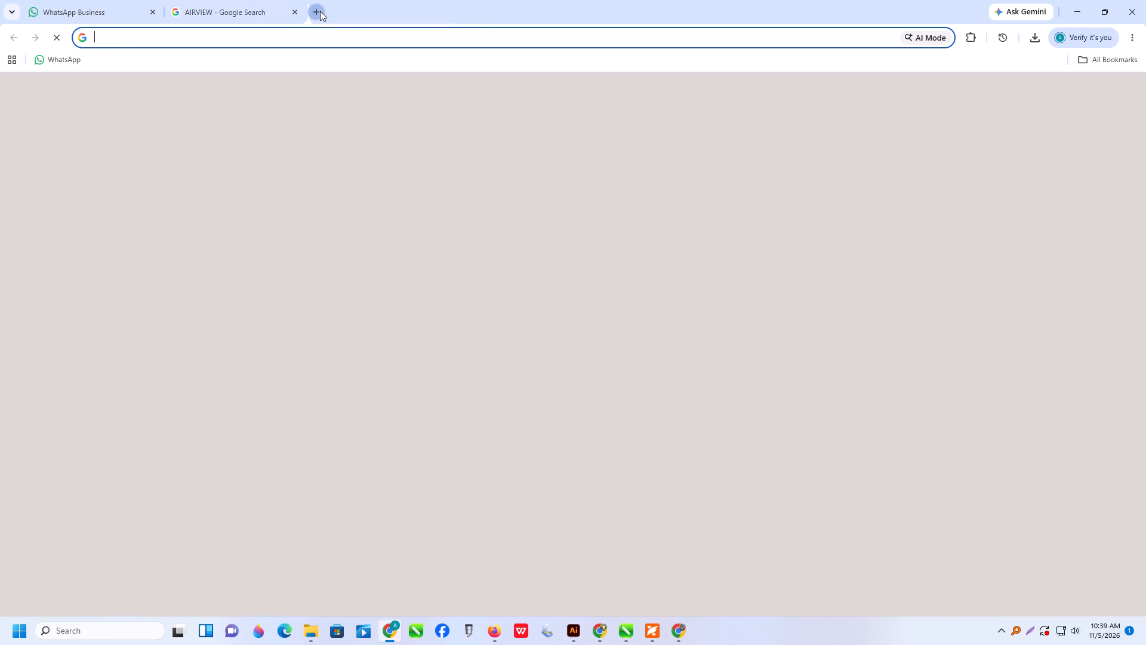
Search Google for "upscale", refine the search to "upscale image free", and open Picsart's Free AI Image Upscaler.
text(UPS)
click(137, 108)
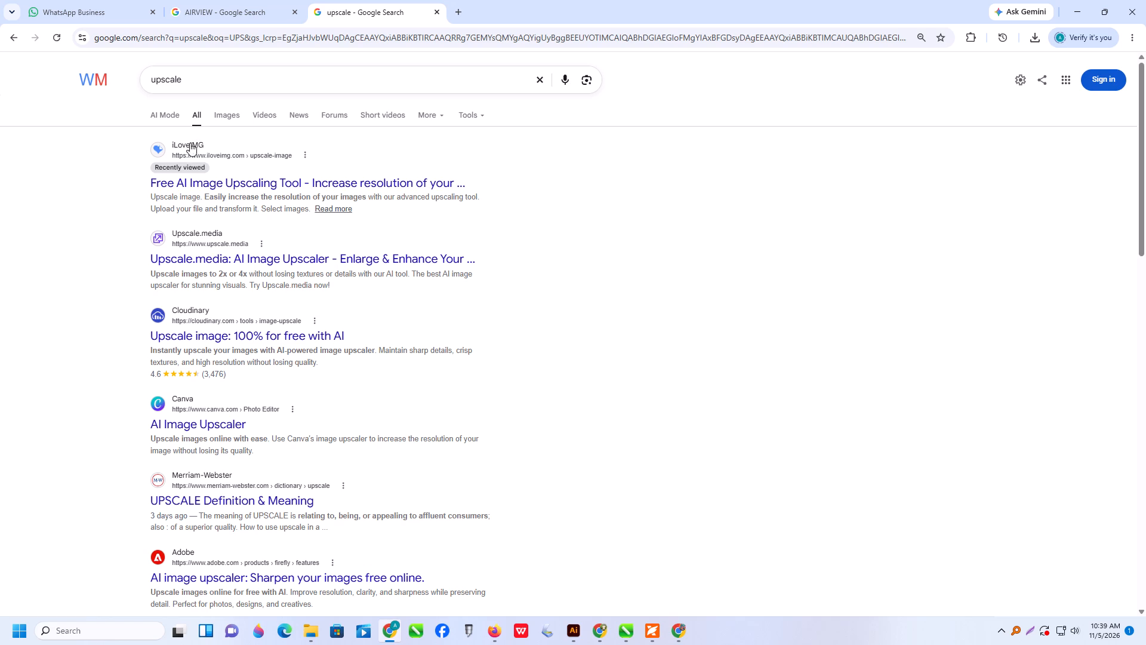
click(189, 83)
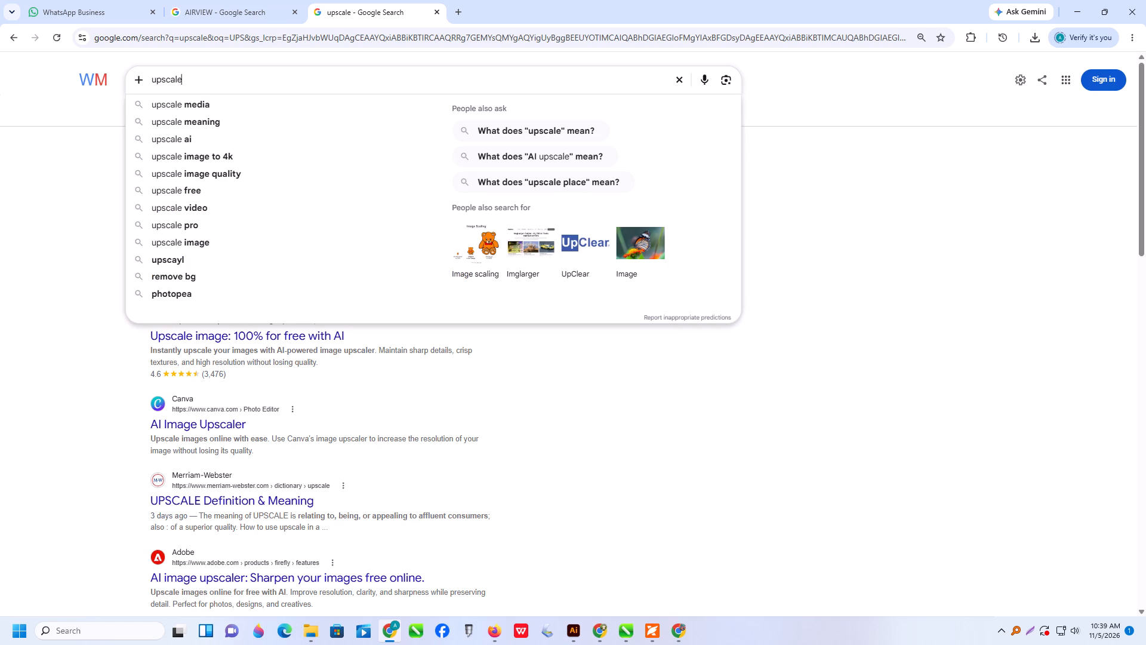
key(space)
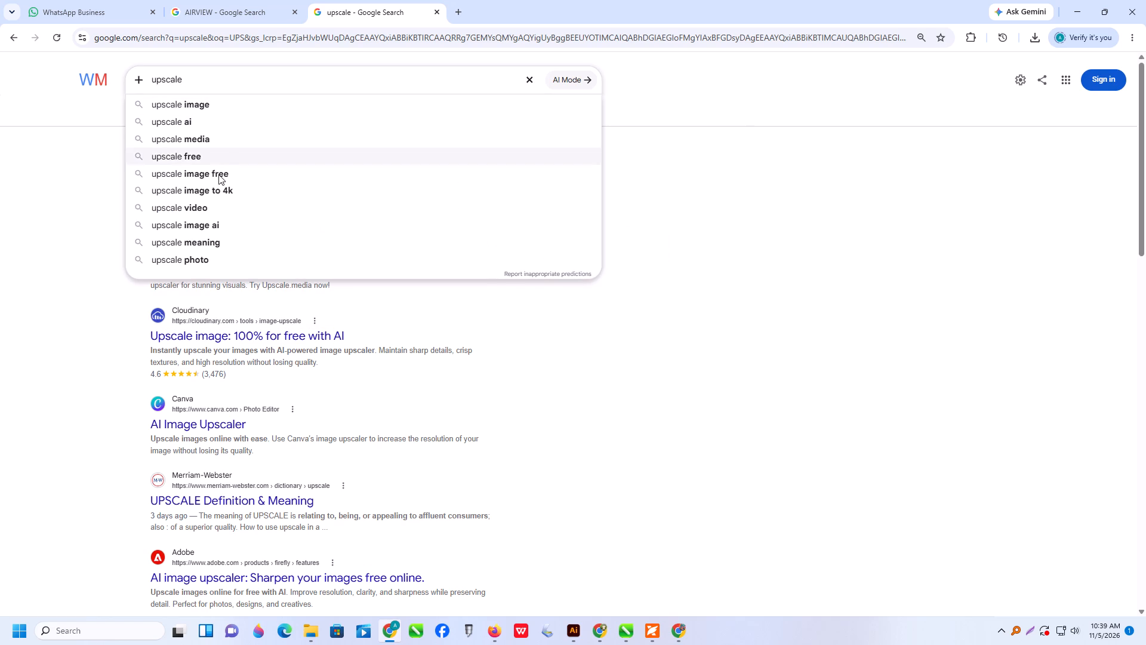
click(218, 174)
click(232, 262)
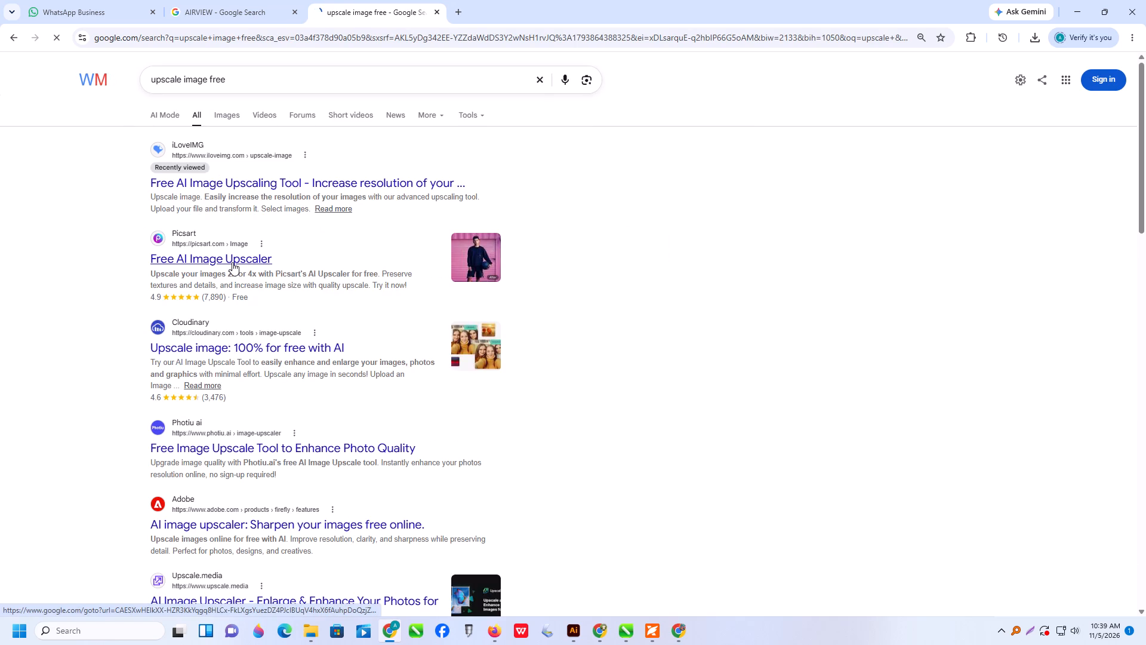
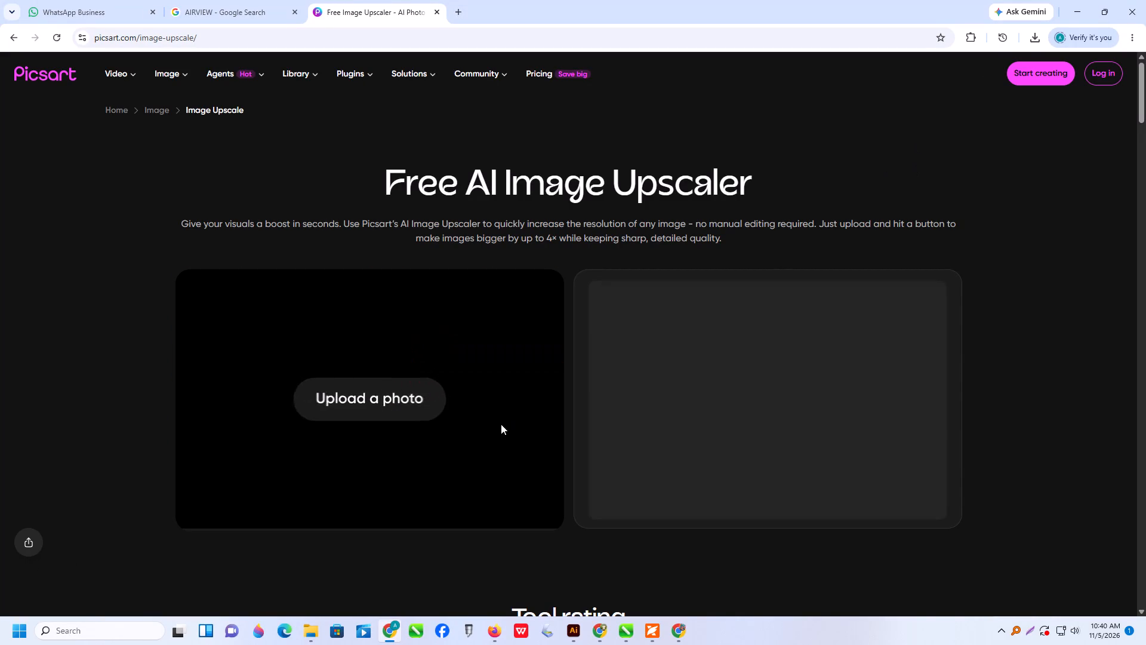
Add the recently downloaded WhatsApp Image JPEG, stamped 10.39.03 AM, from the download history to Picsart's AI Image Upscaler.
click(1033, 35)
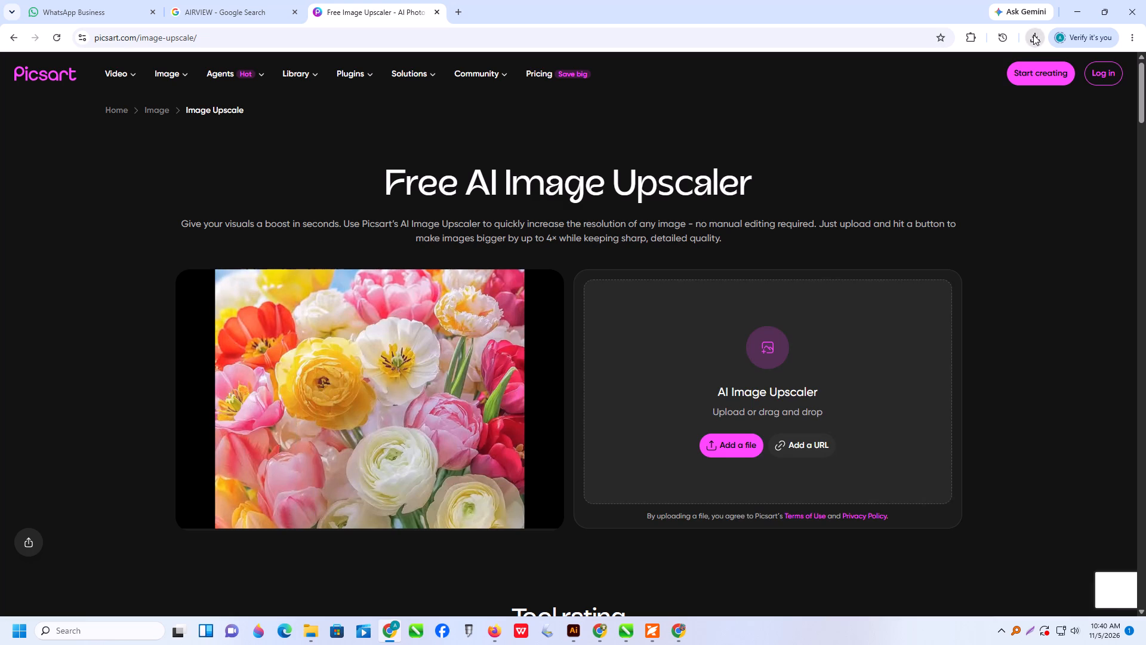
drag(930, 96, 772, 441)
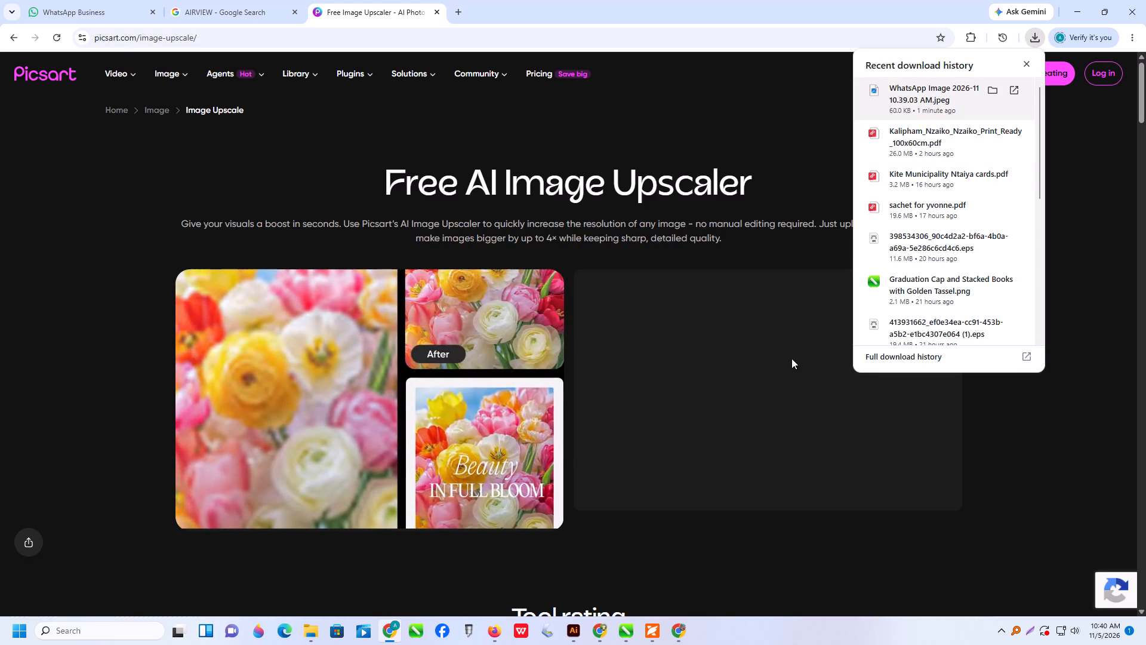
Upscale the downloaded WhatsApp school photo in Picsart's AI Image Upscaler and download the free low-res 1334 x 598 px version.
drag(911, 93, 725, 414)
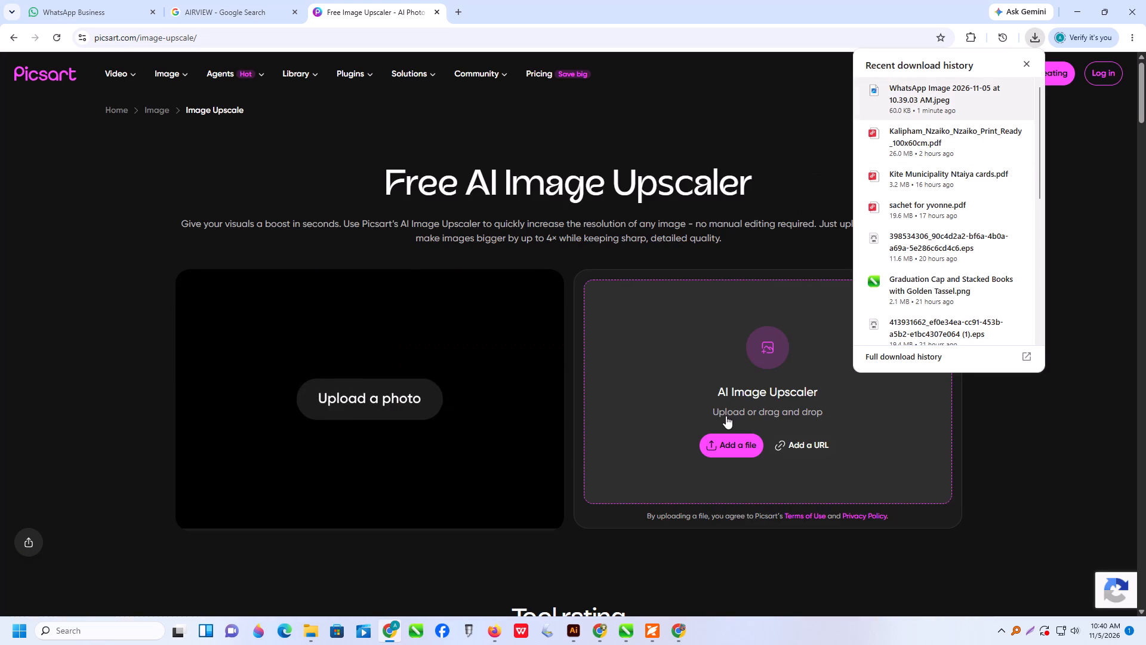
click(739, 443)
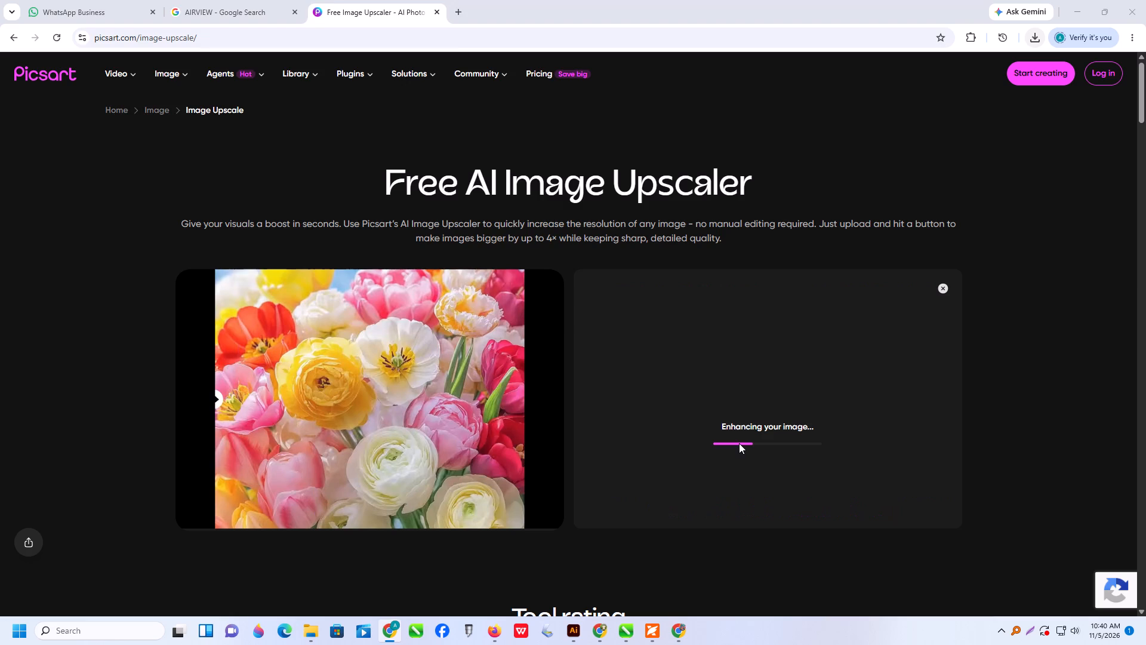
click(572, 4)
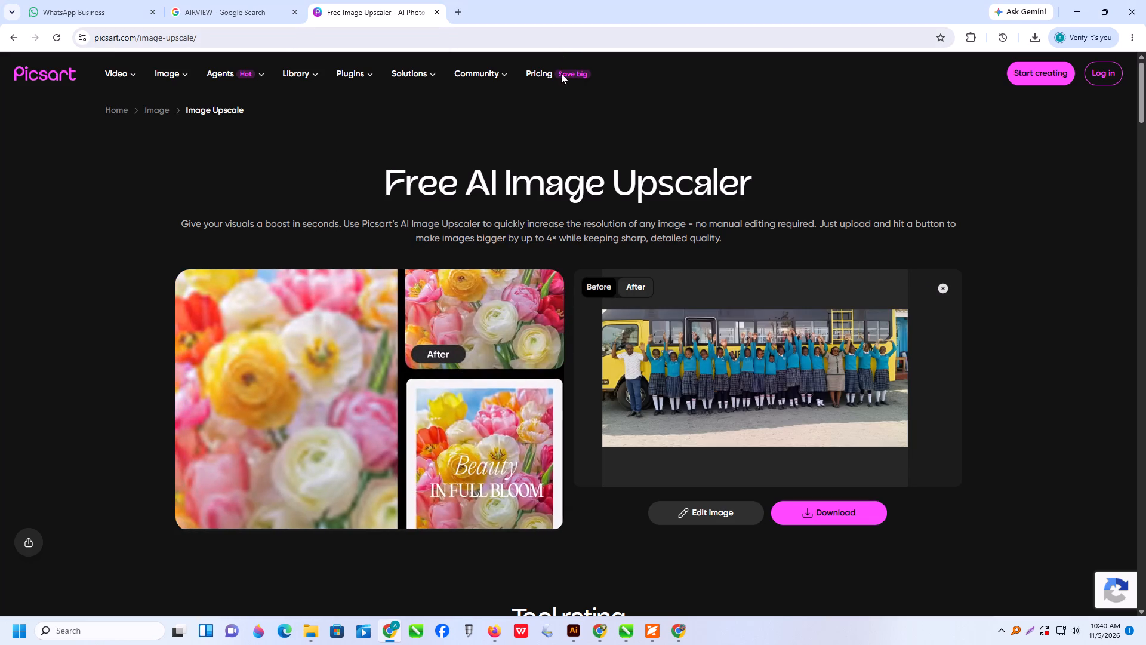
click(852, 523)
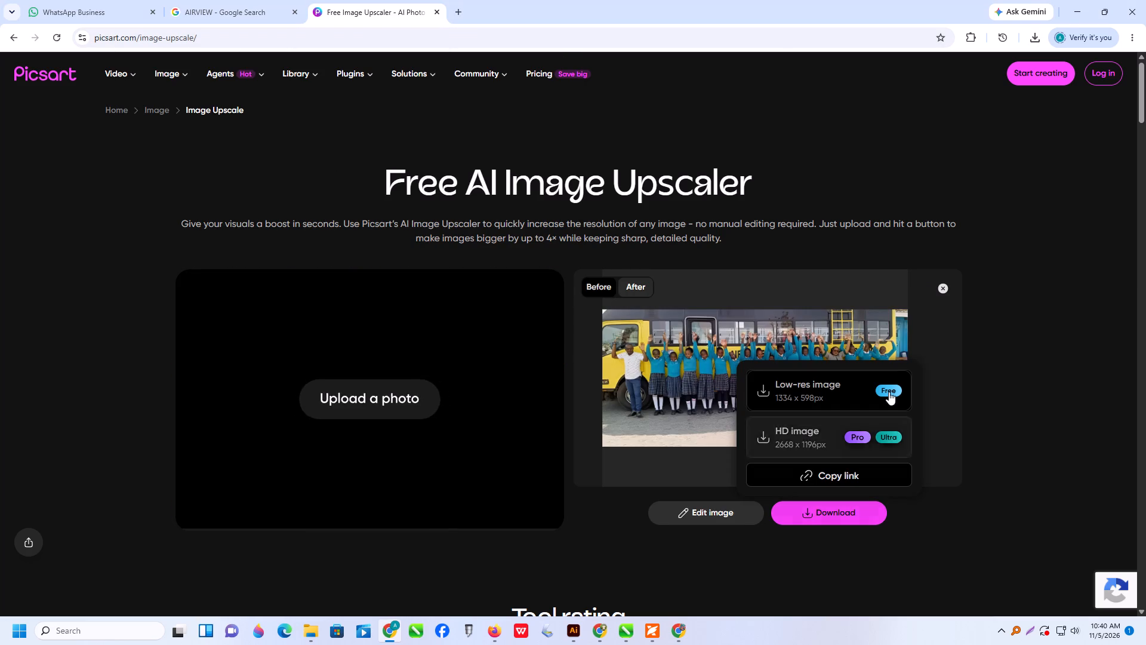
click(889, 391)
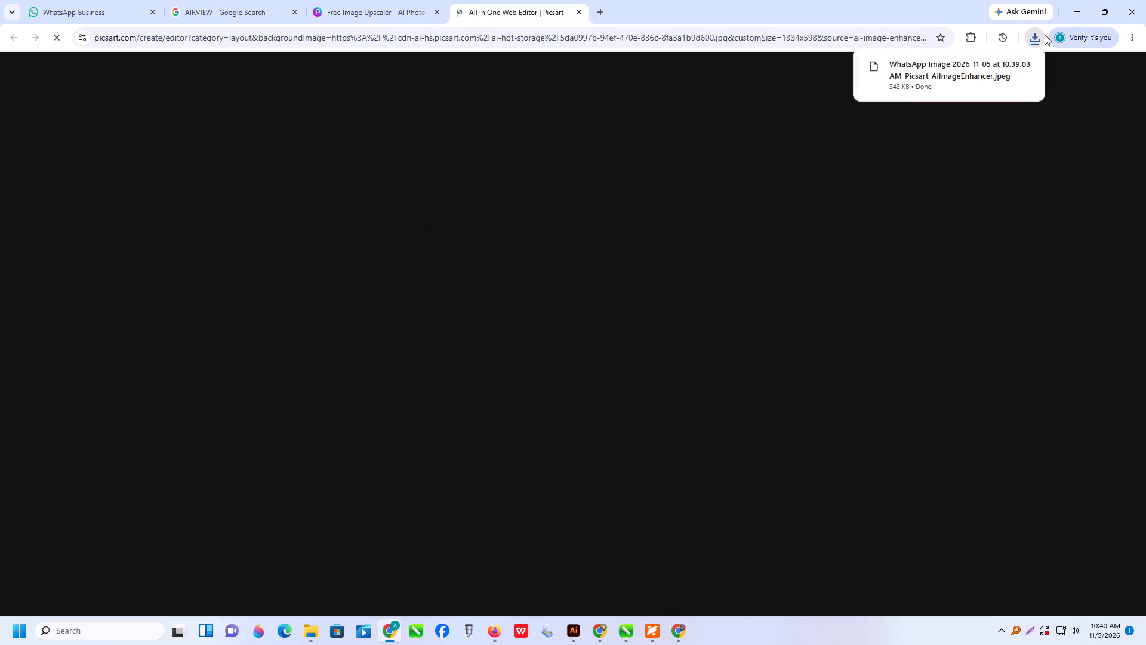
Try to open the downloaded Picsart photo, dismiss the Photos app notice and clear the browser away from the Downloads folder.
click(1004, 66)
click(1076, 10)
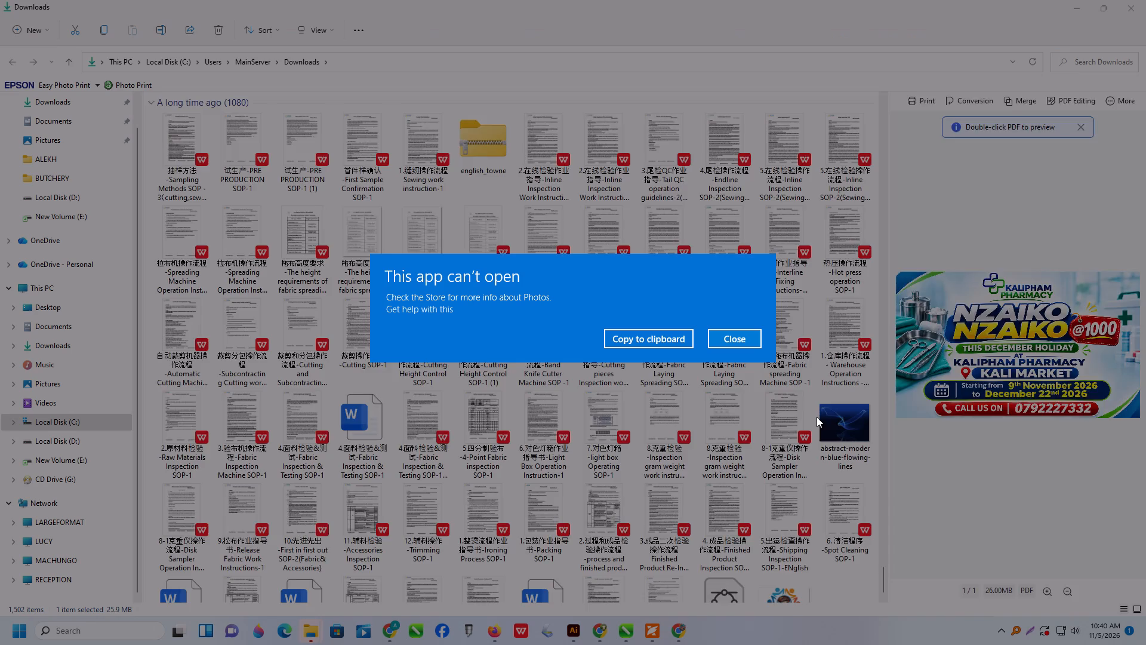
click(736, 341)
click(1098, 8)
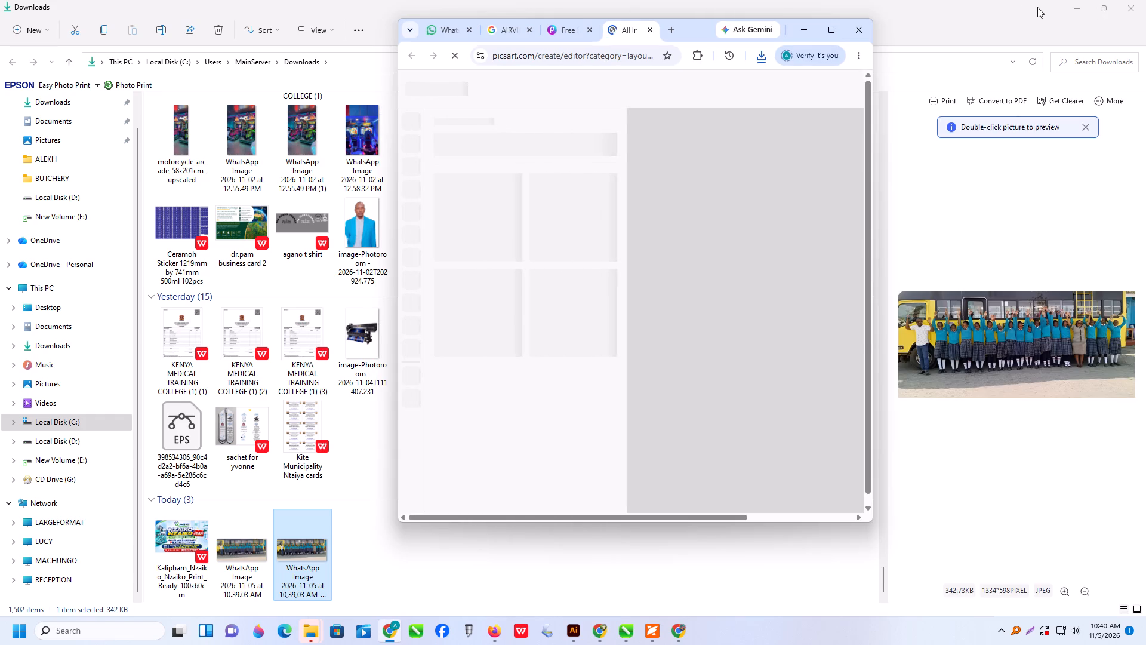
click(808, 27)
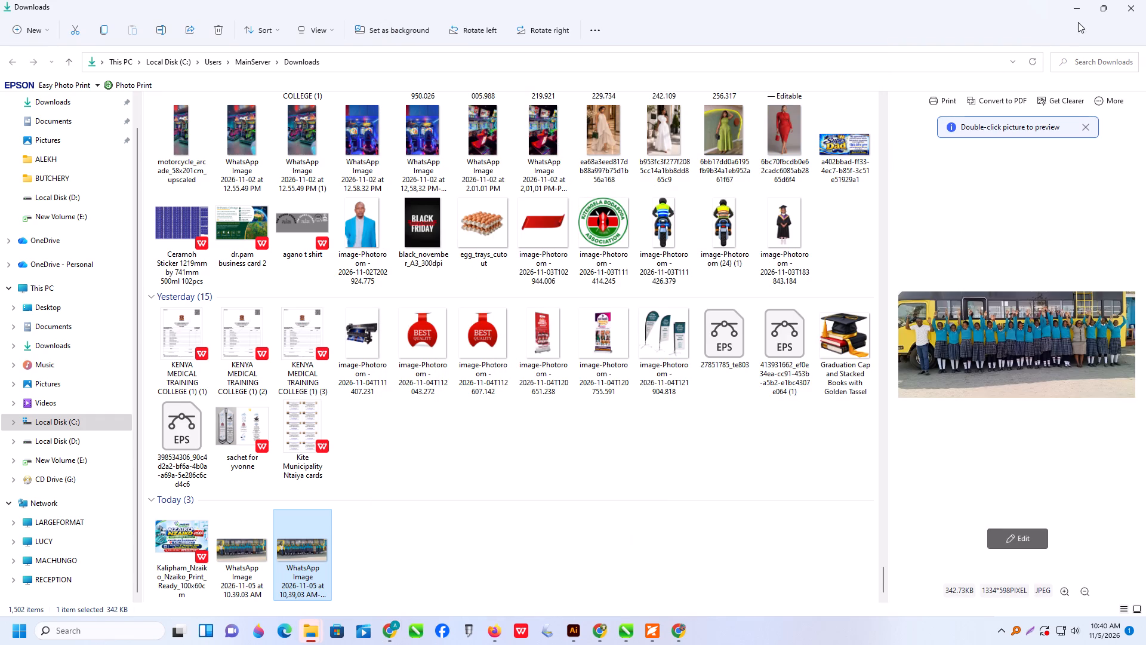
Look through the Downloads folder for the upscaled group photo, and put the folder window away.
click(1105, 7)
scroll(375, 456, down, 5)
scroll(371, 469, down, 18)
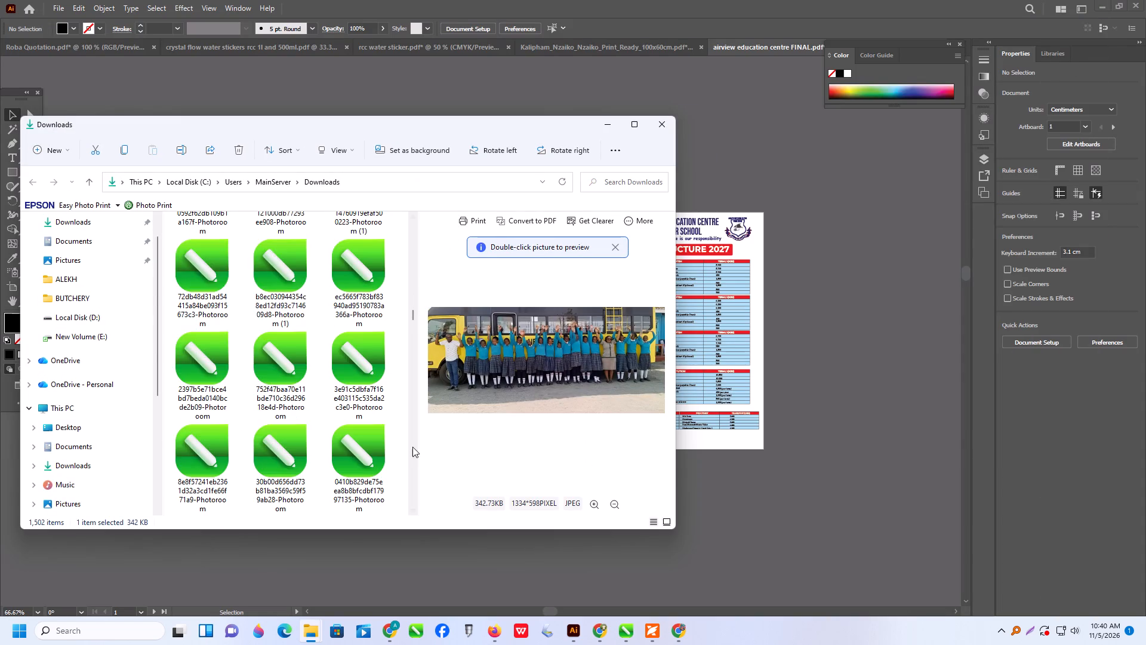
scroll(410, 328, down, 1)
scroll(410, 328, up, 10)
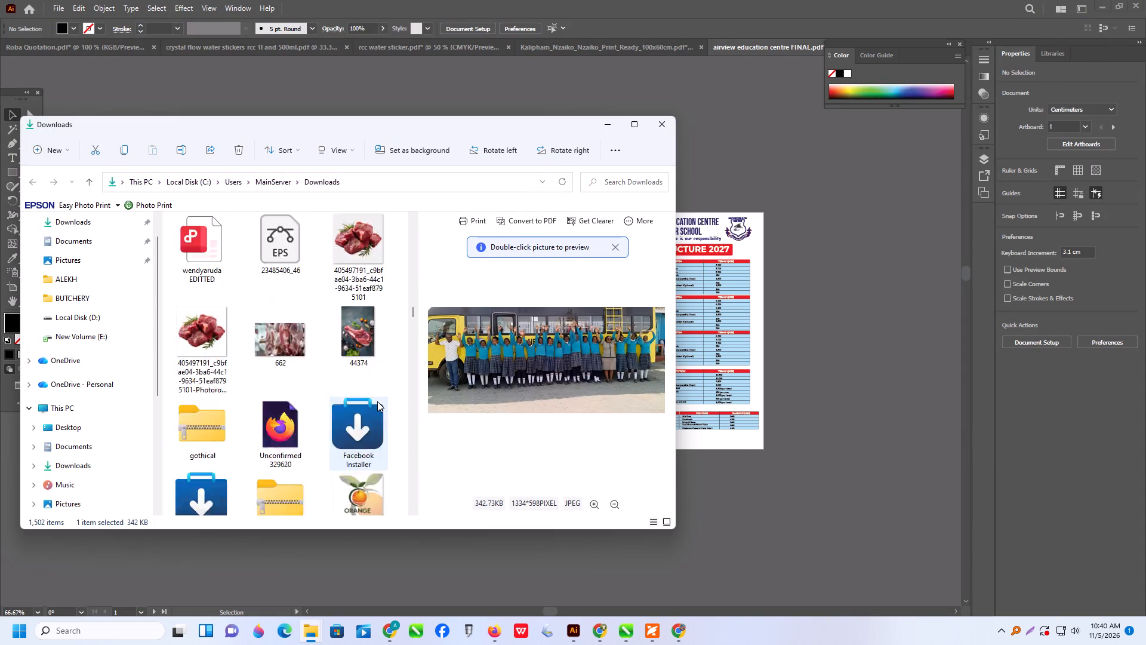
scroll(377, 401, up, 20)
scroll(326, 320, up, 10)
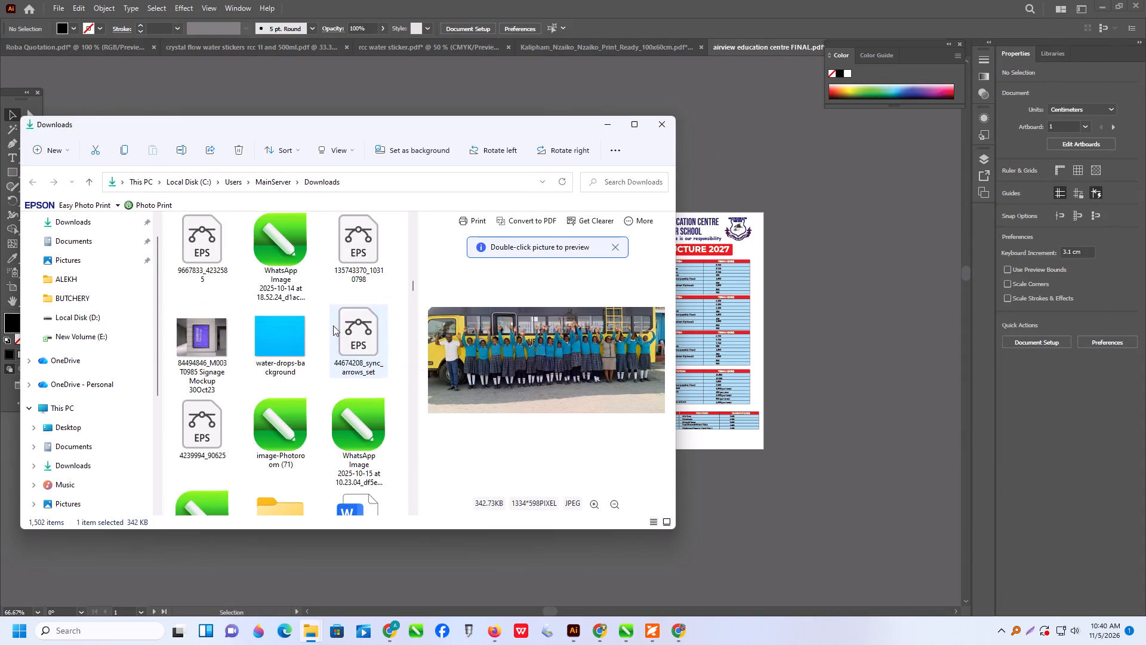
scroll(333, 325, up, 6)
right_click(283, 331)
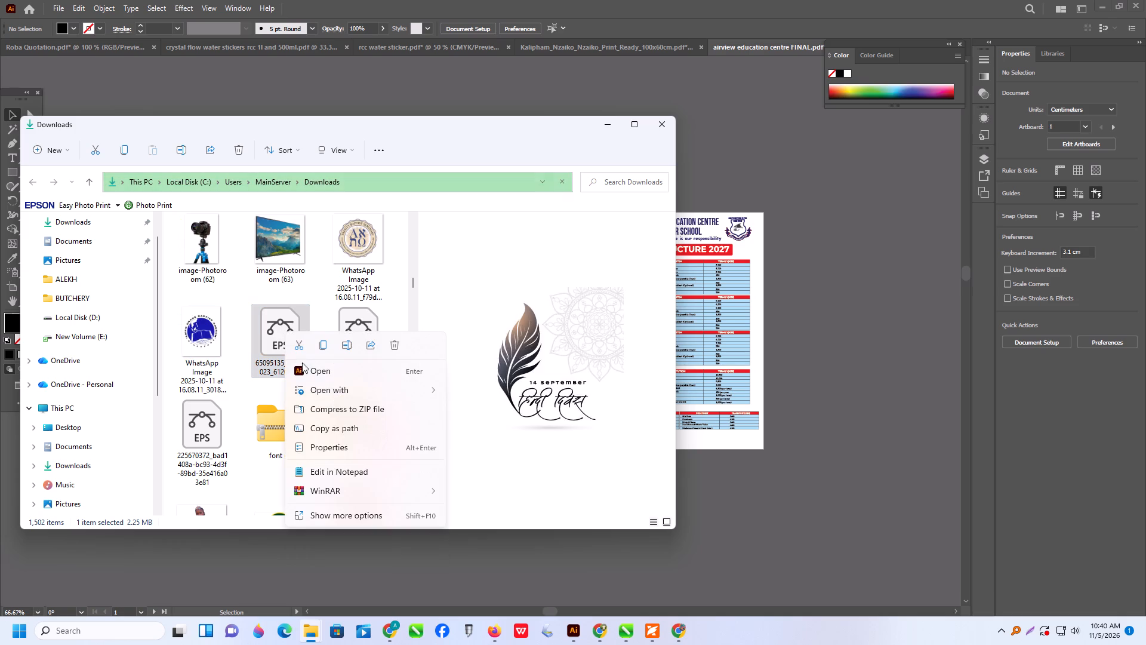
right_click(211, 303)
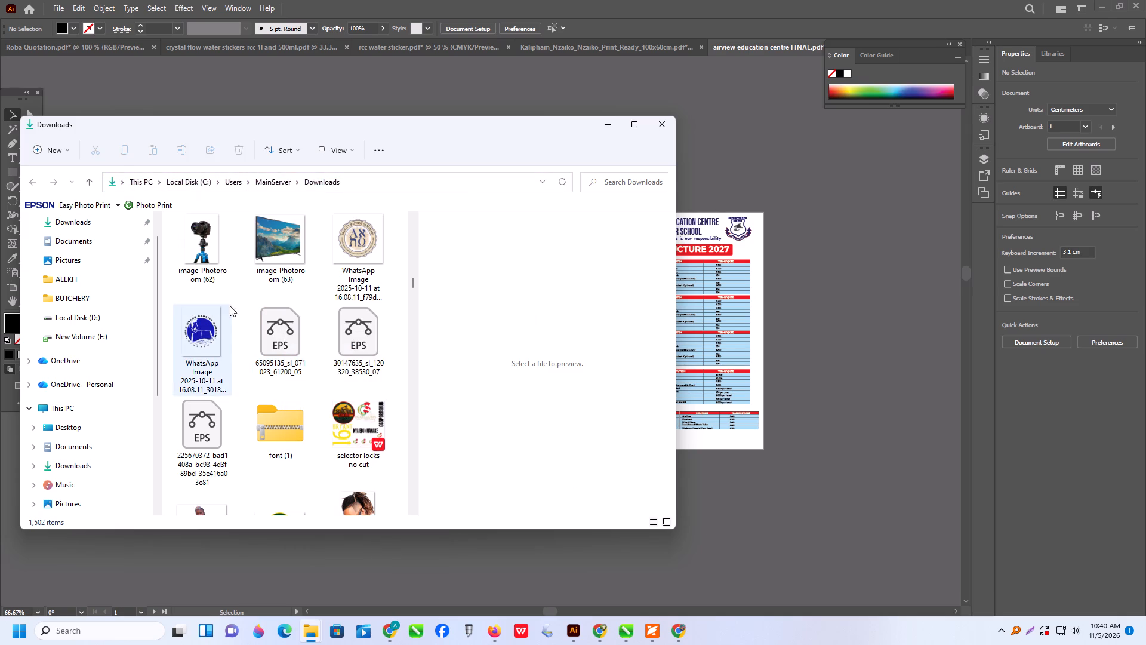
scroll(316, 321, up, 8)
scroll(225, 271, up, 4)
scroll(322, 268, up, 4)
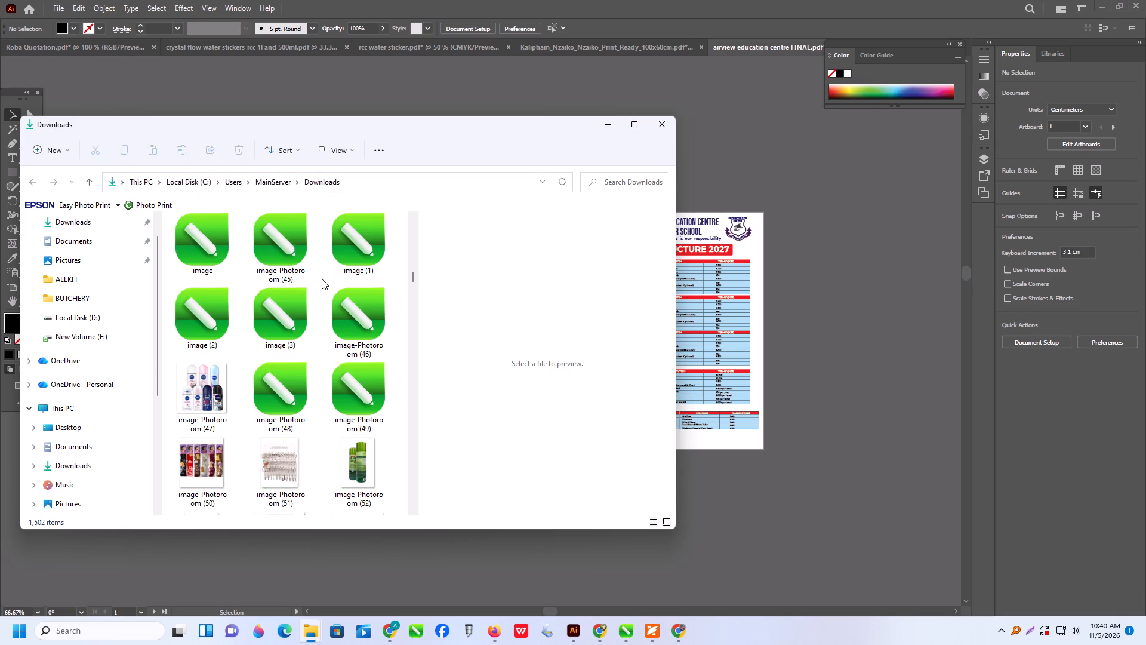
click(637, 128)
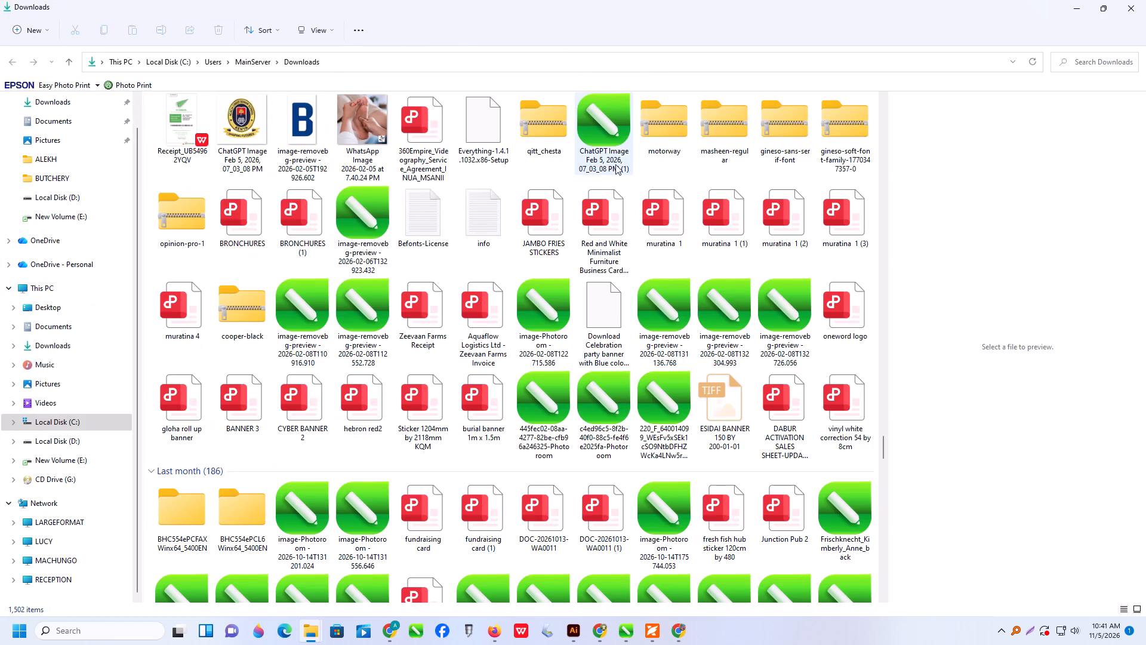
scroll(621, 250, down, 5)
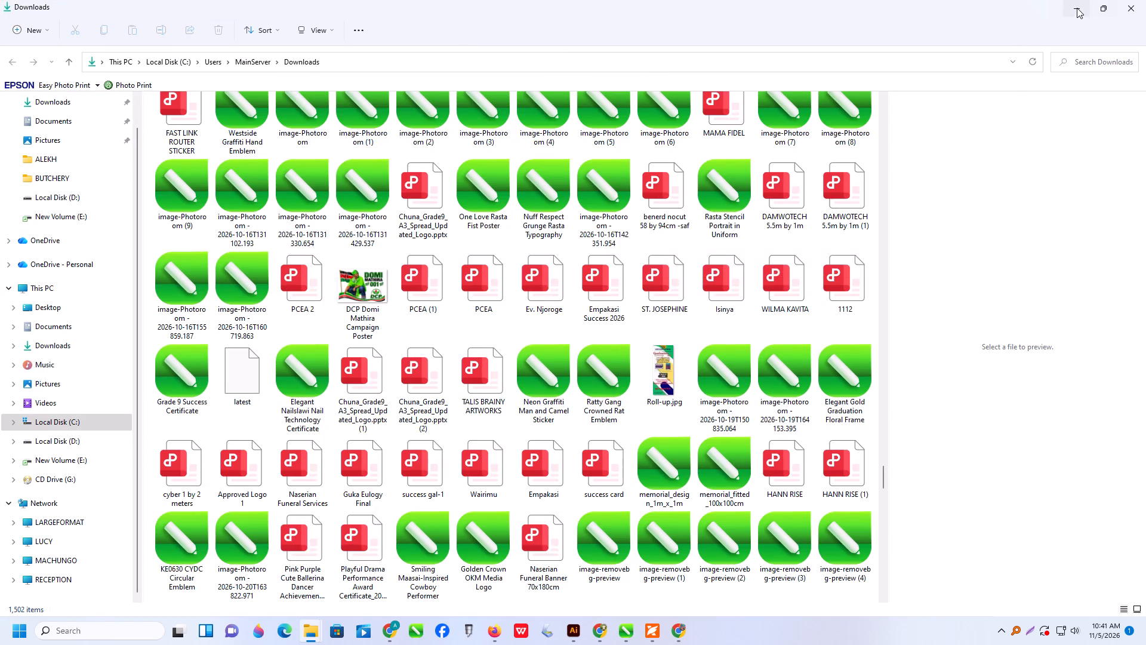
click(1077, 8)
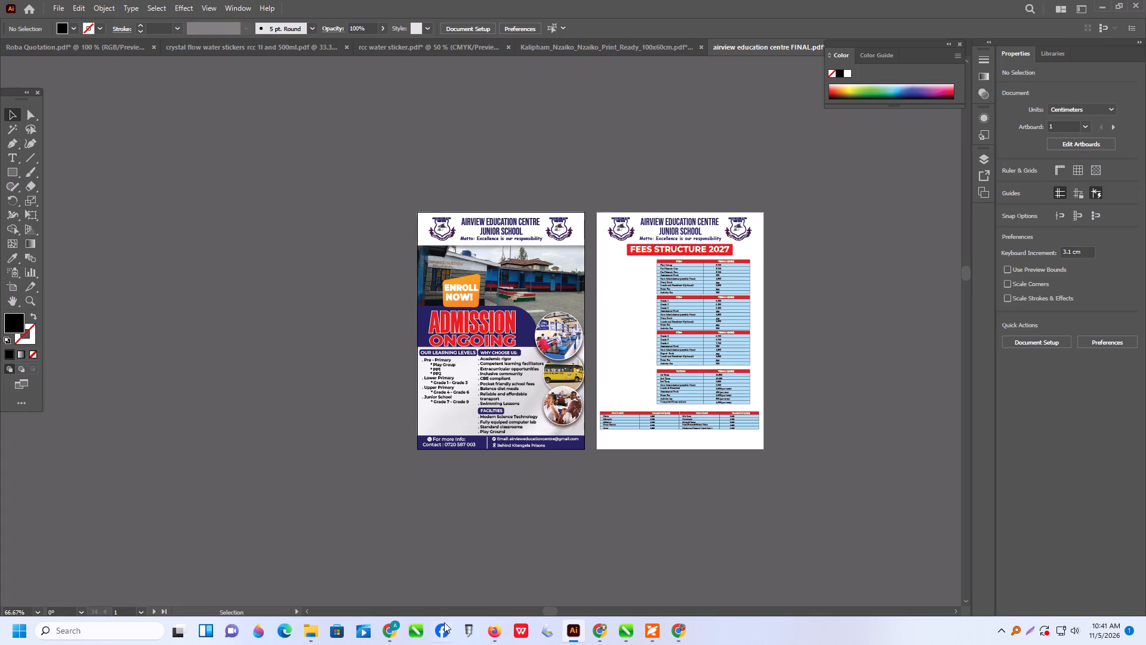
Dismiss the Picsart login prompt, show the upscaled photo in its download folder, and place it in the Illustrator flyer document.
click(405, 621)
click(389, 631)
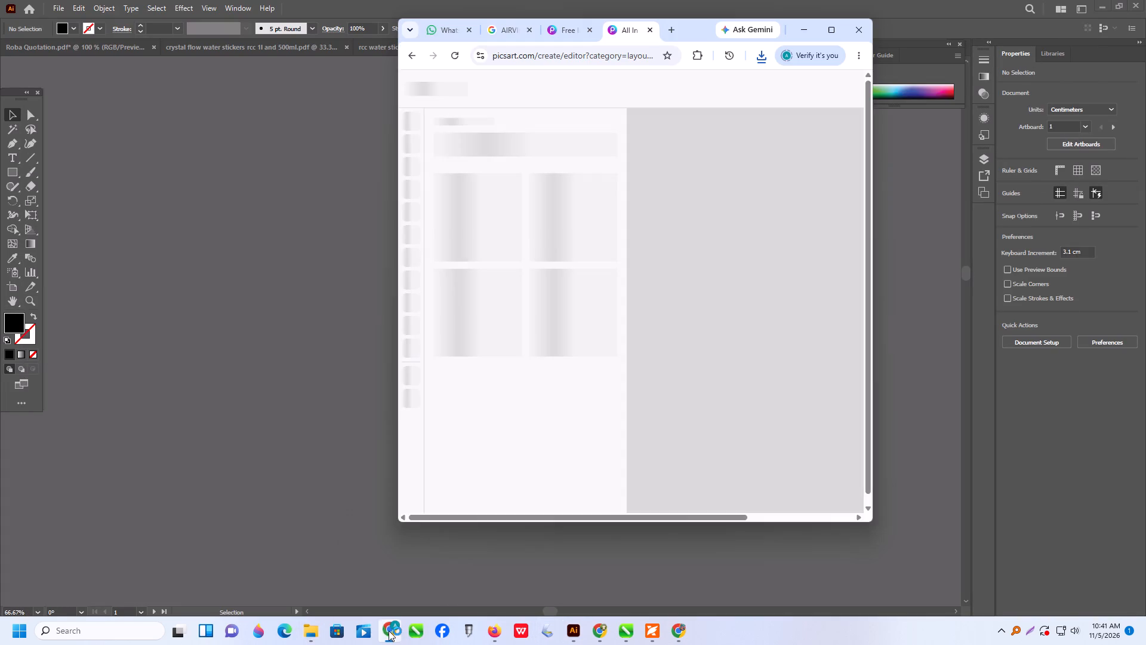
click(861, 155)
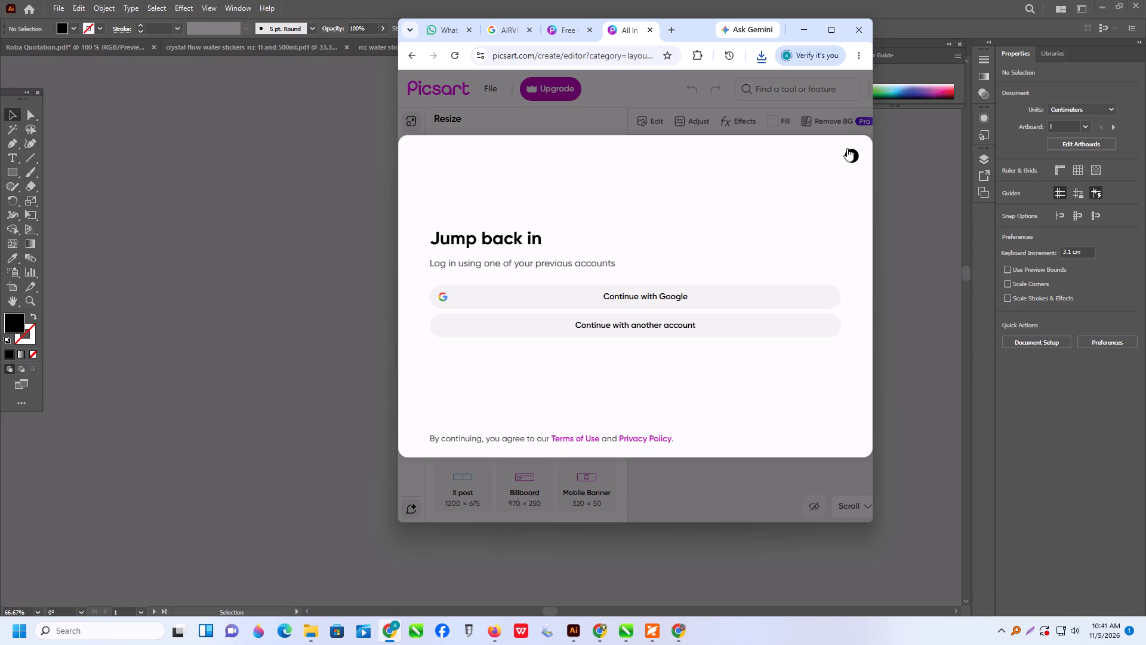
click(690, 296)
click(849, 150)
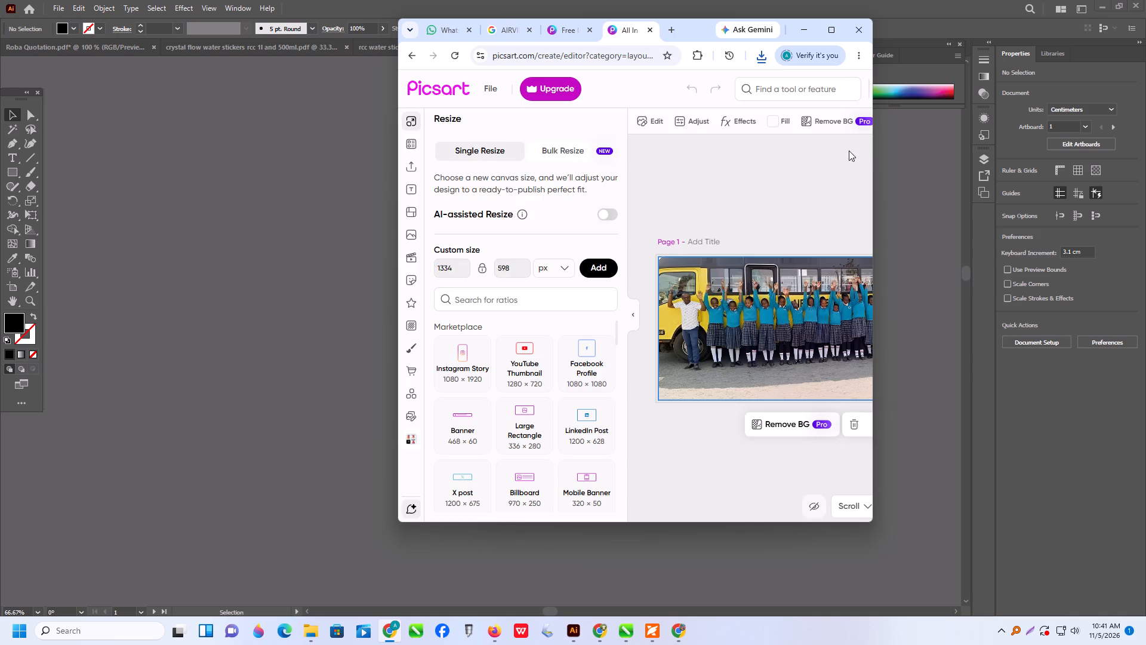
click(761, 57)
click(716, 114)
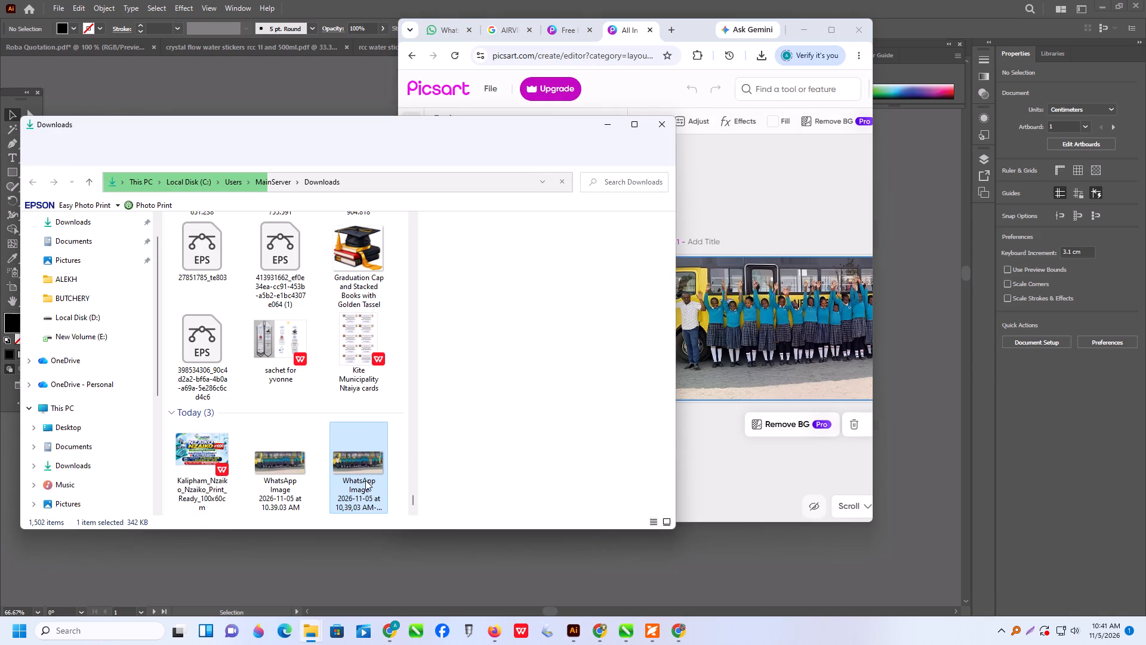
drag(361, 473, 692, 539)
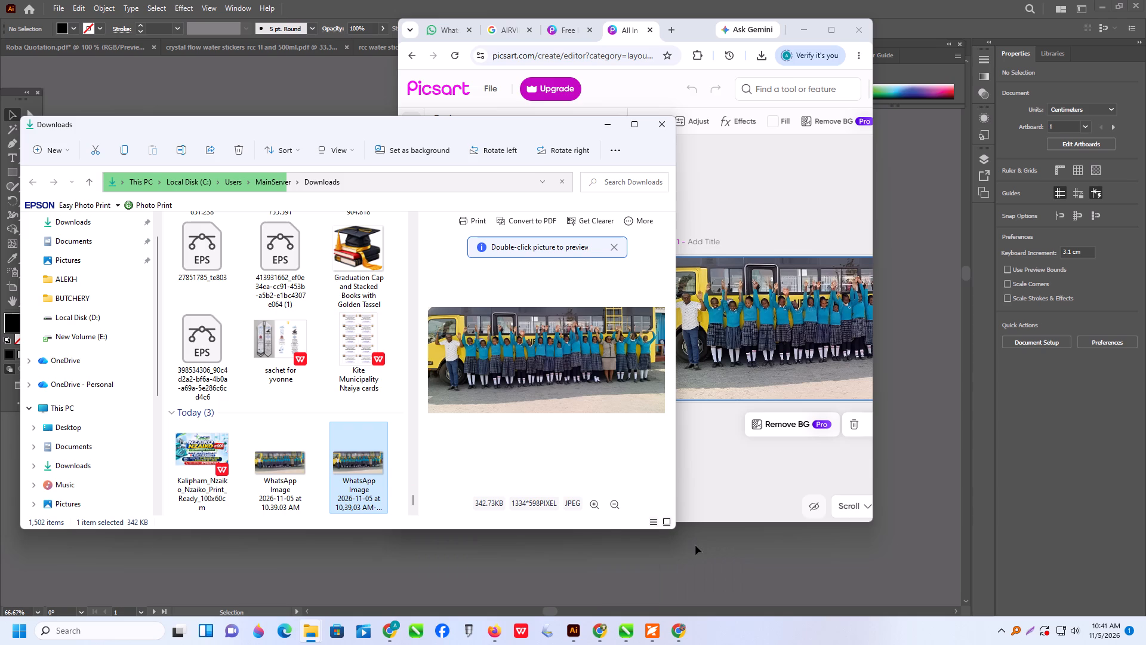
click(697, 551)
Scale the placed group photo down to about 8.74 × 3.92 cm and move it onto the pasteboard beside the admission page.
scroll(432, 451, down, 10)
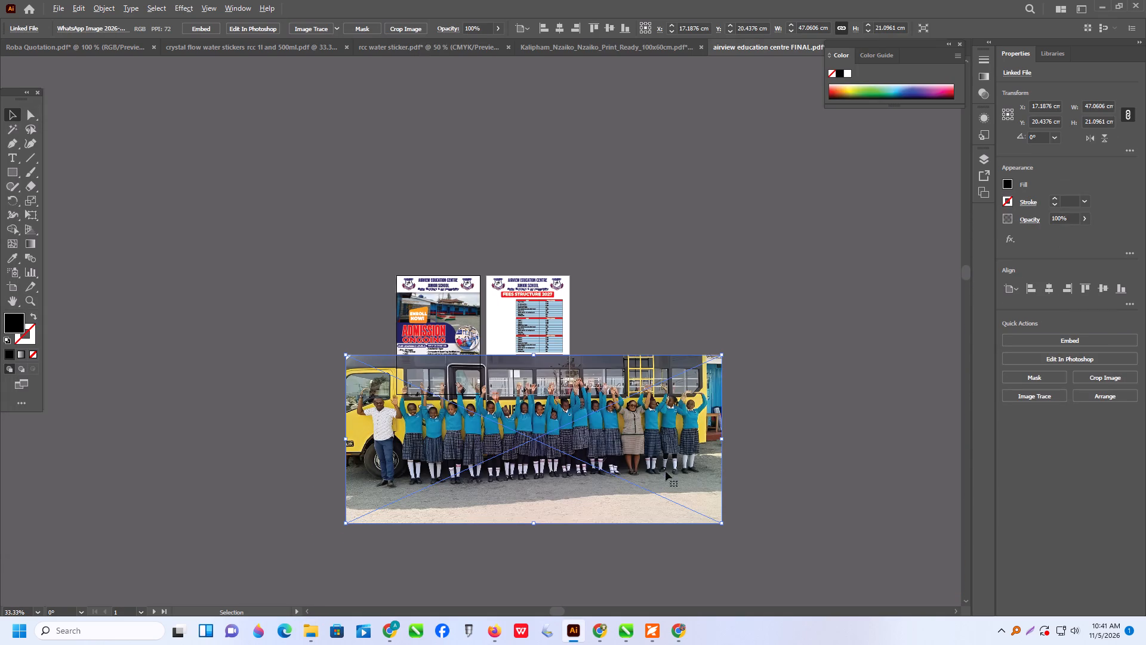
shift+drag(719, 523, 469, 489)
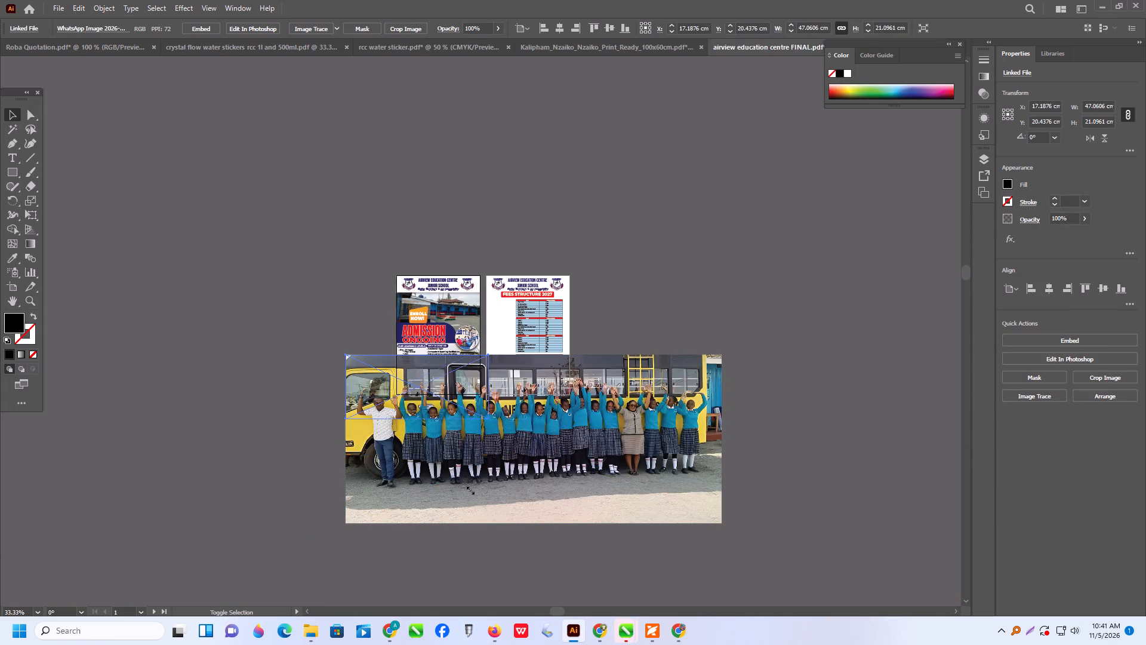
shift+drag(469, 489, 415, 482)
alt+scroll(390, 378, up, 3)
drag(376, 368, 245, 407)
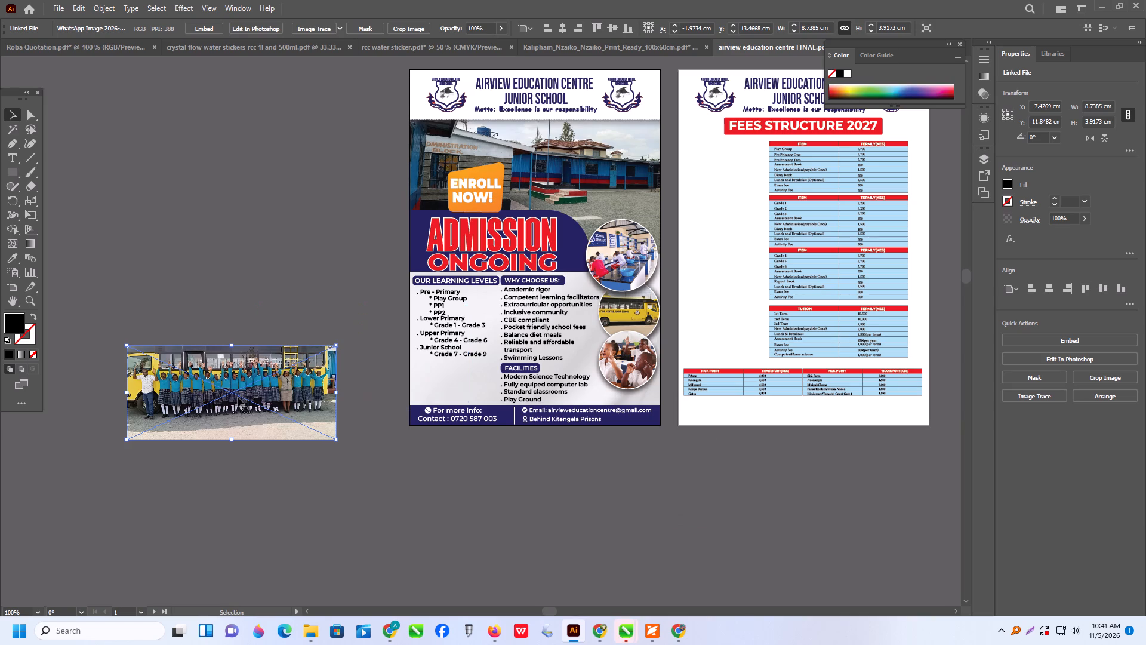
Crop the group photo with a clipping mask made from a rectangle about 8.05 × 3.15 cm drawn over it.
click(12, 173)
alt+scroll(165, 383, up, 1)
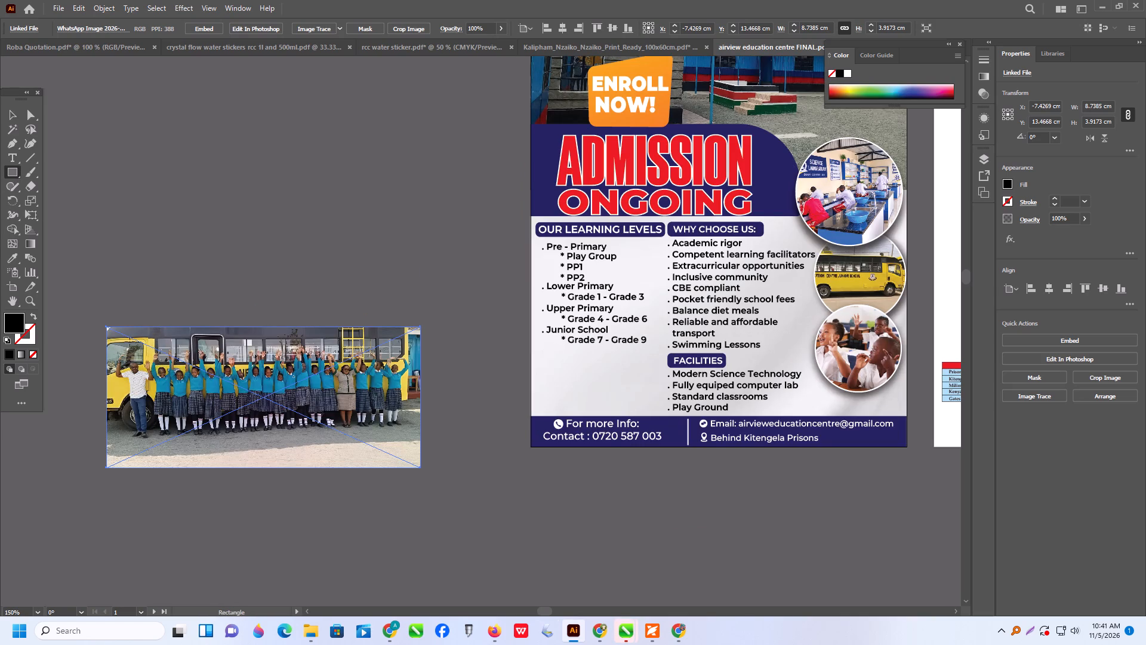
drag(121, 339, 412, 443)
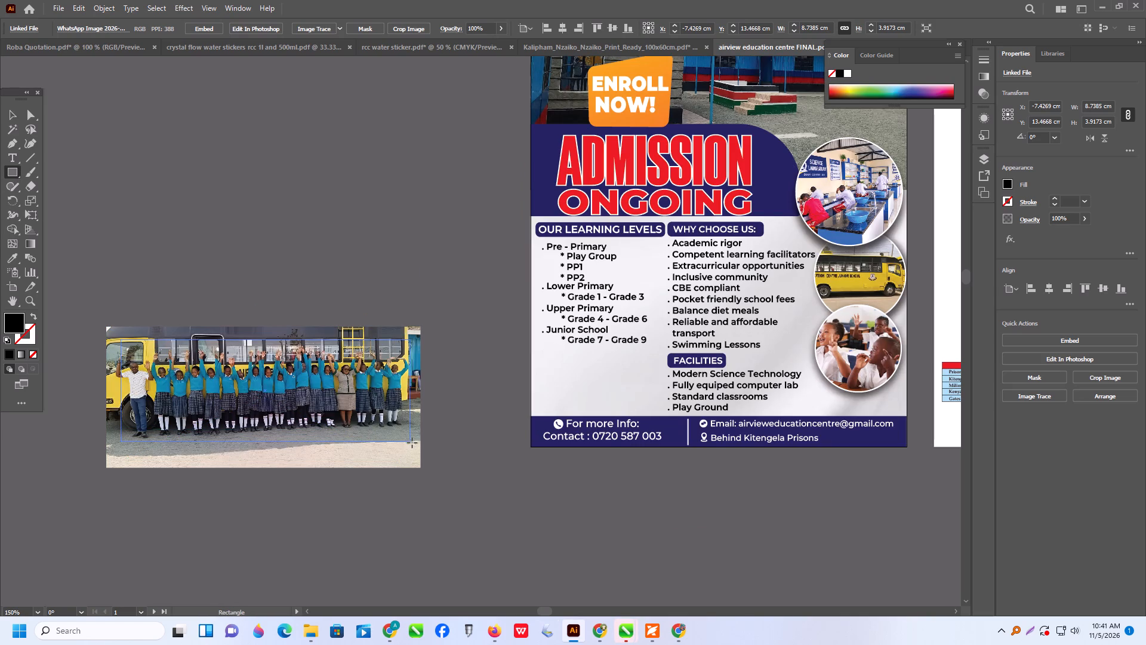
drag(412, 443, 410, 453)
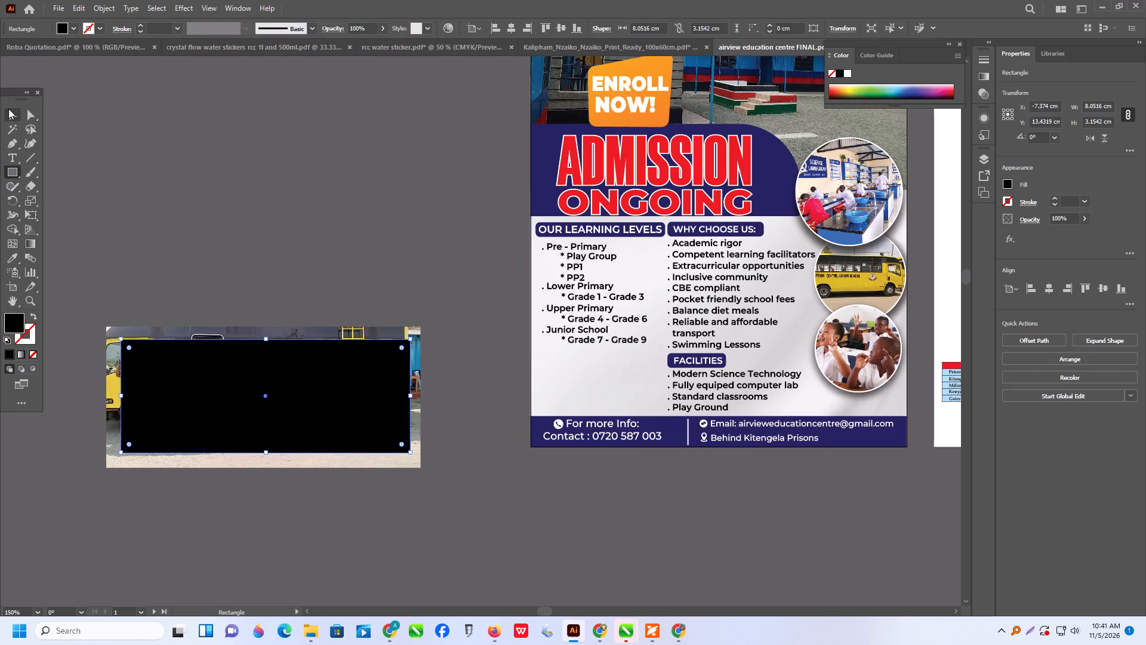
click(8, 109)
drag(161, 236, 251, 452)
right_click(248, 410)
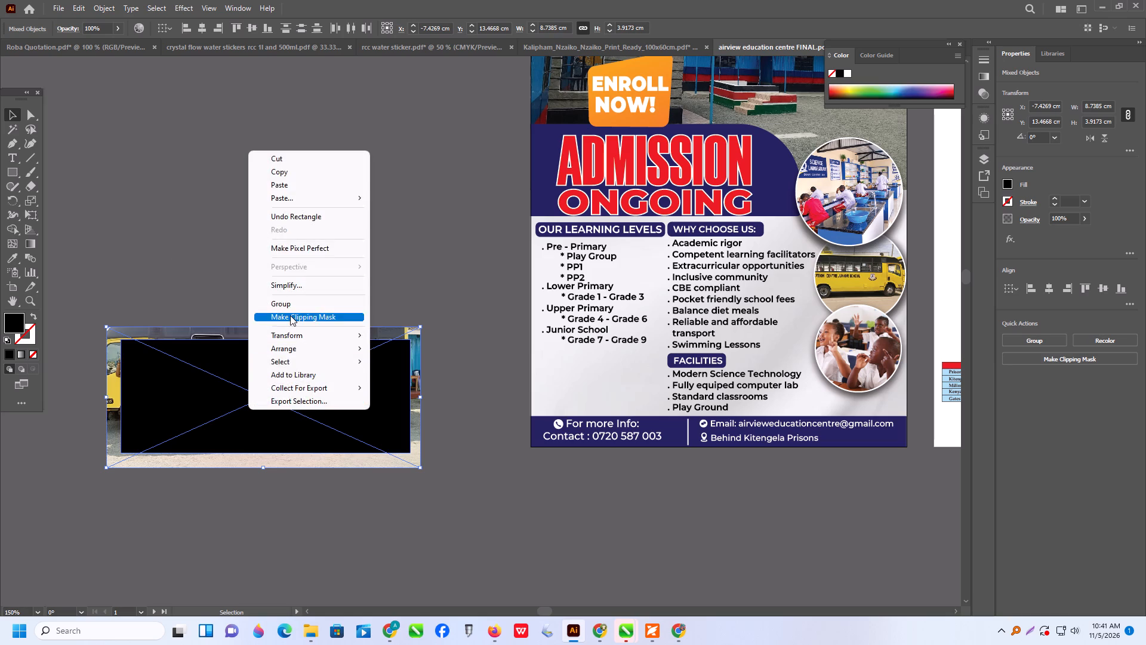
click(290, 315)
Round the corners of the clipped group photo.
ctrl+drag(130, 347, 135, 352)
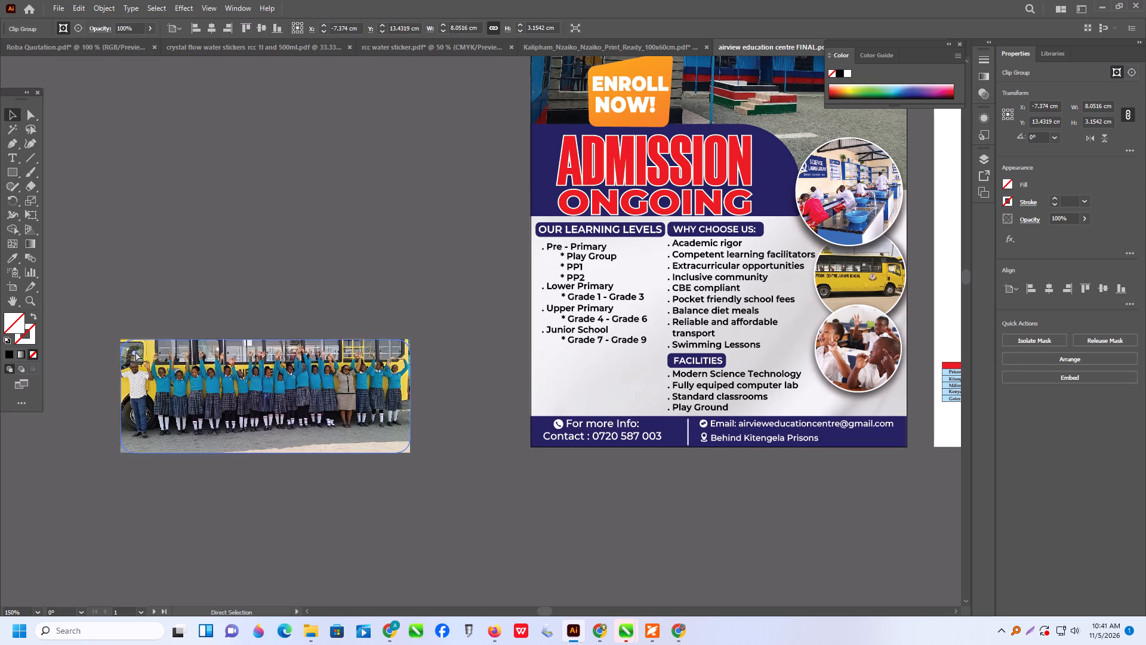
ctrl+drag(135, 352, 140, 355)
Shrink the clipped photo to about 3.49 × 1.37 cm and place it under the Junior School grades, above the contact footer.
drag(218, 401, 550, 397)
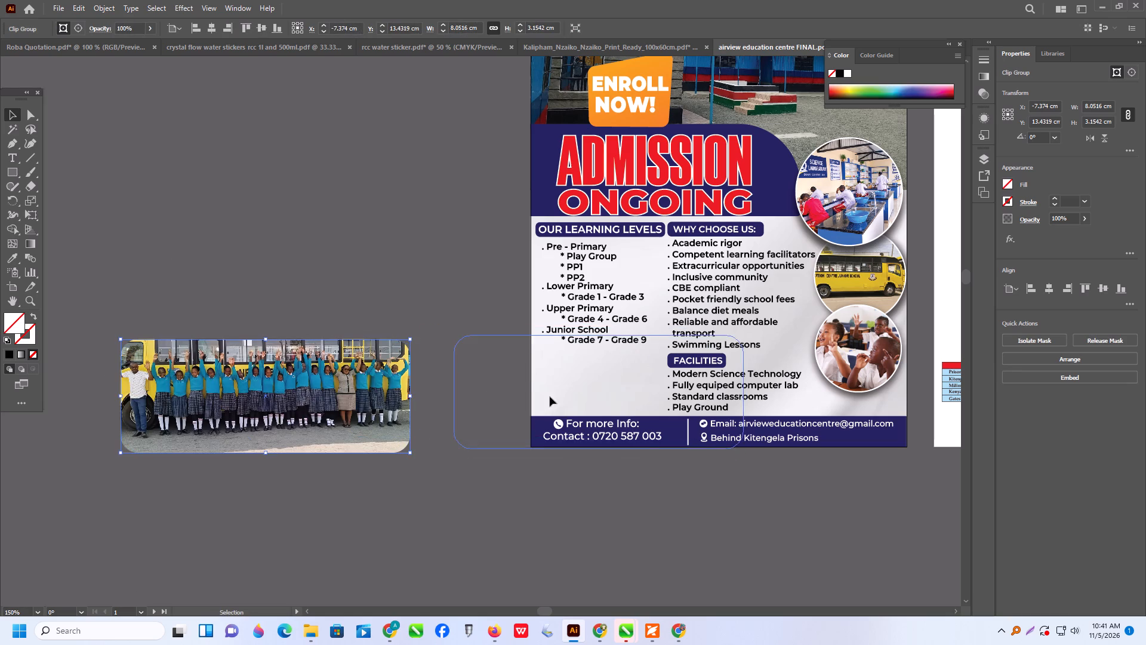
shift+drag(744, 448, 579, 417)
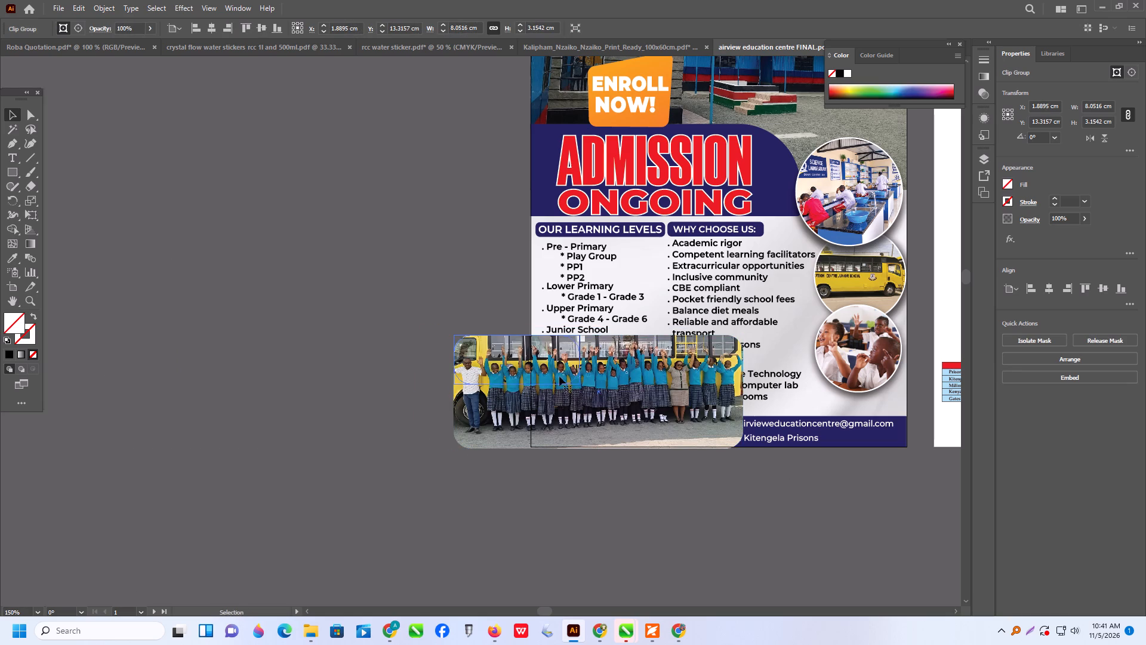
drag(532, 360, 609, 383)
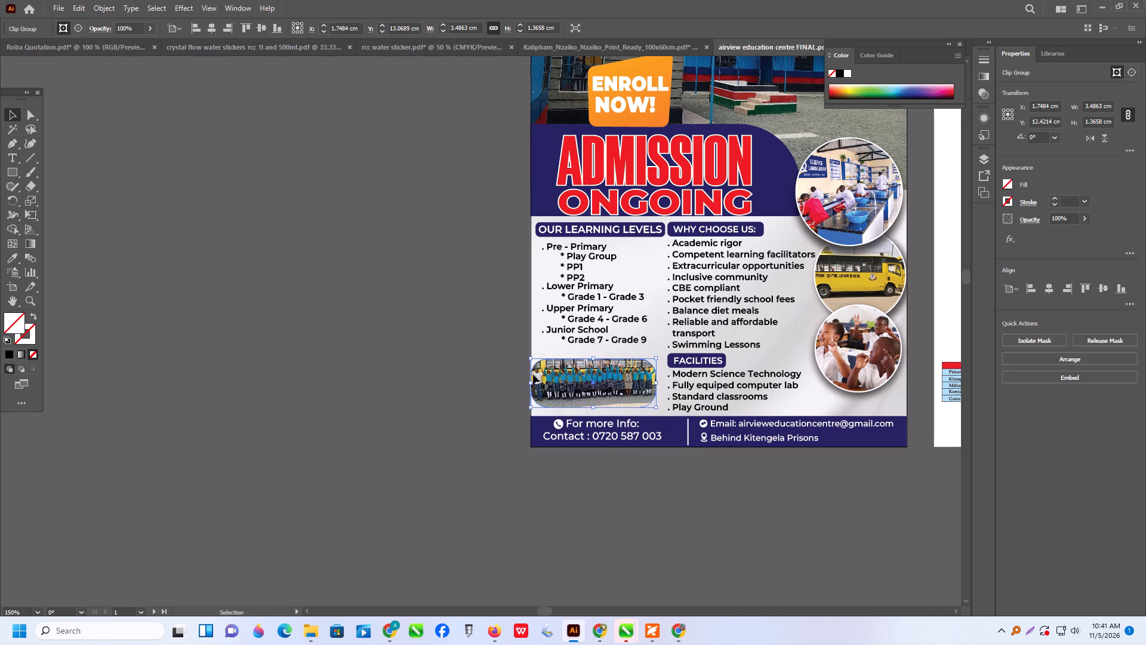
Reduce the corner rounding of the clipped group photo and reposition it at about X 1.91 cm, Y 13.12 cm.
alt+scroll(541, 380, up, 3)
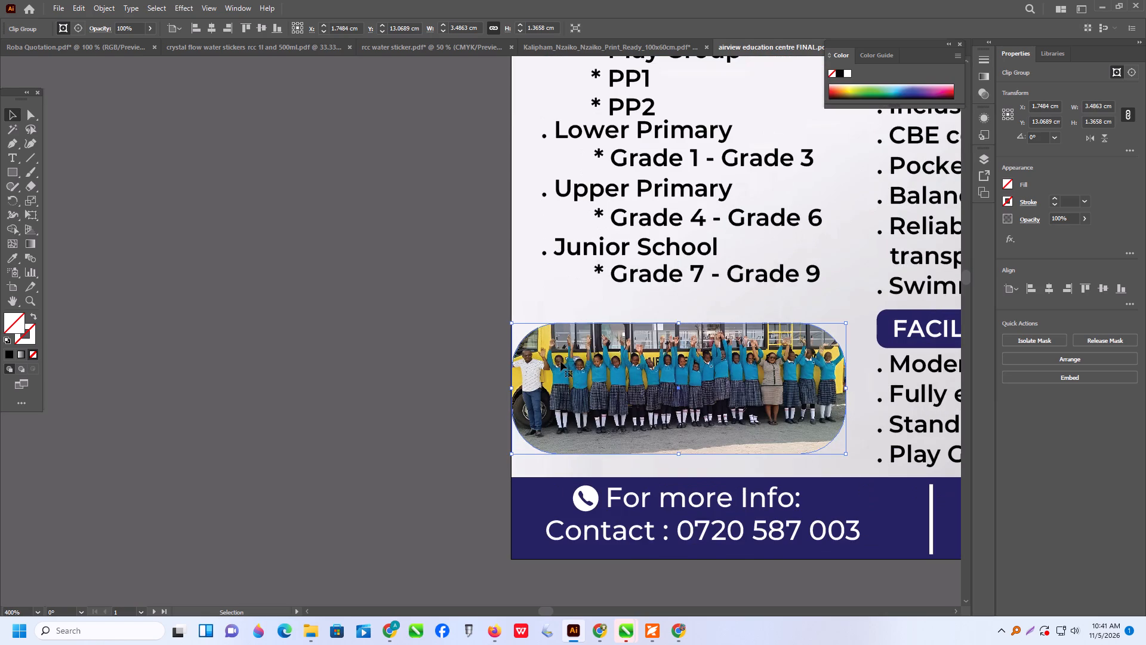
ctrl+drag(560, 367, 549, 361)
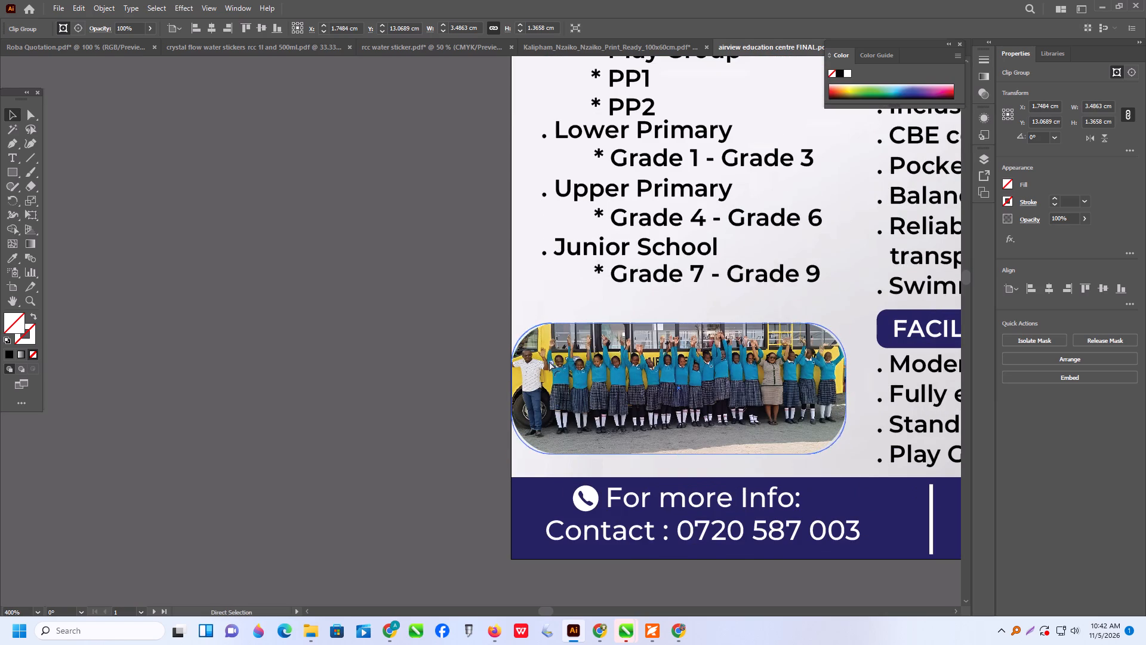
ctrl+drag(549, 361, 534, 340)
drag(625, 370, 640, 375)
Add a 1 pt black stroke around the clipped group photo.
click(1056, 195)
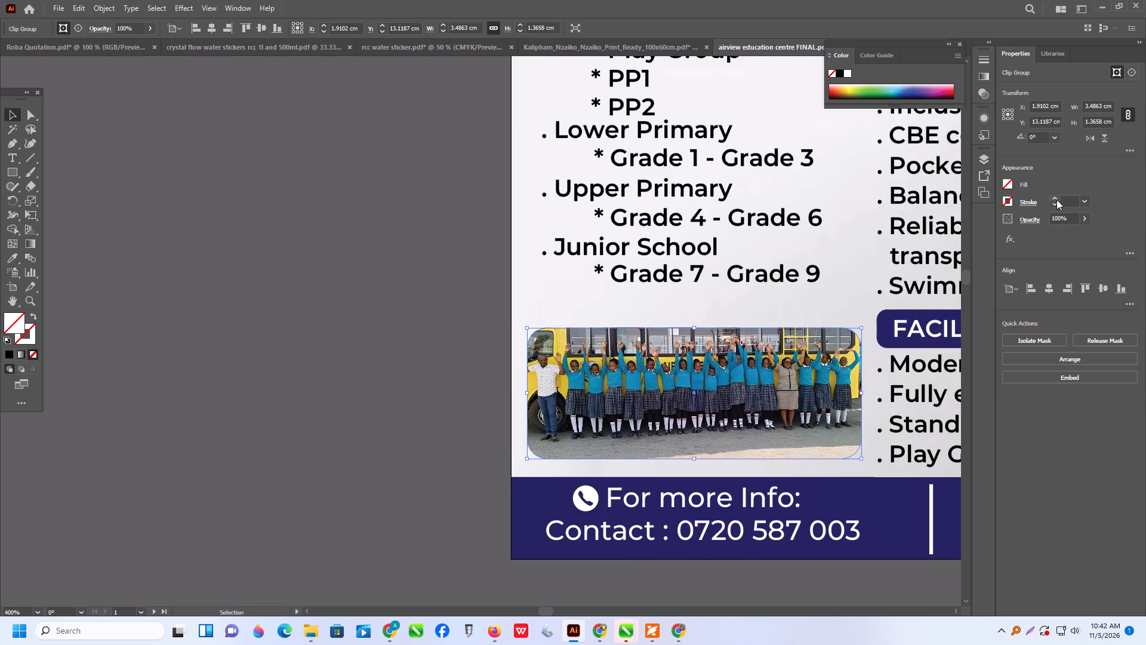
triple_click(1056, 199)
double_click(1056, 202)
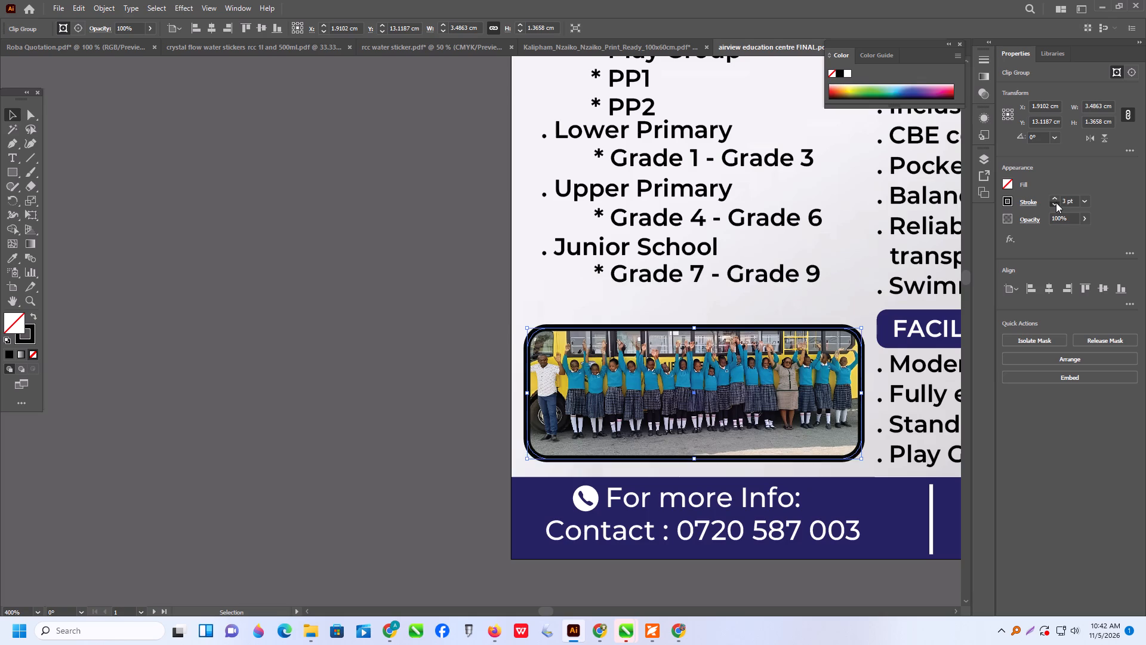
alt+scroll(305, 401, down, 2)
click(306, 401)
Move the outlined group photo up slightly, to about Y 13.08 cm, between the Junior School grades and the contact footer.
scroll(321, 419, up, 2)
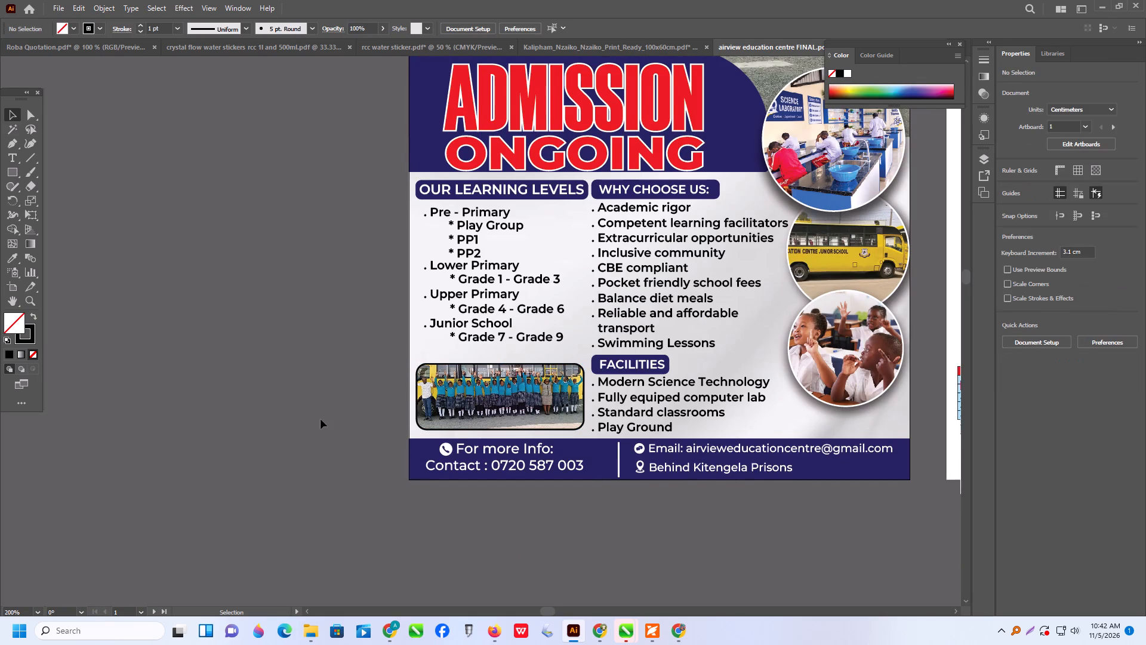
scroll(321, 419, up, 2)
alt+scroll(487, 478, up, 1)
click(494, 460)
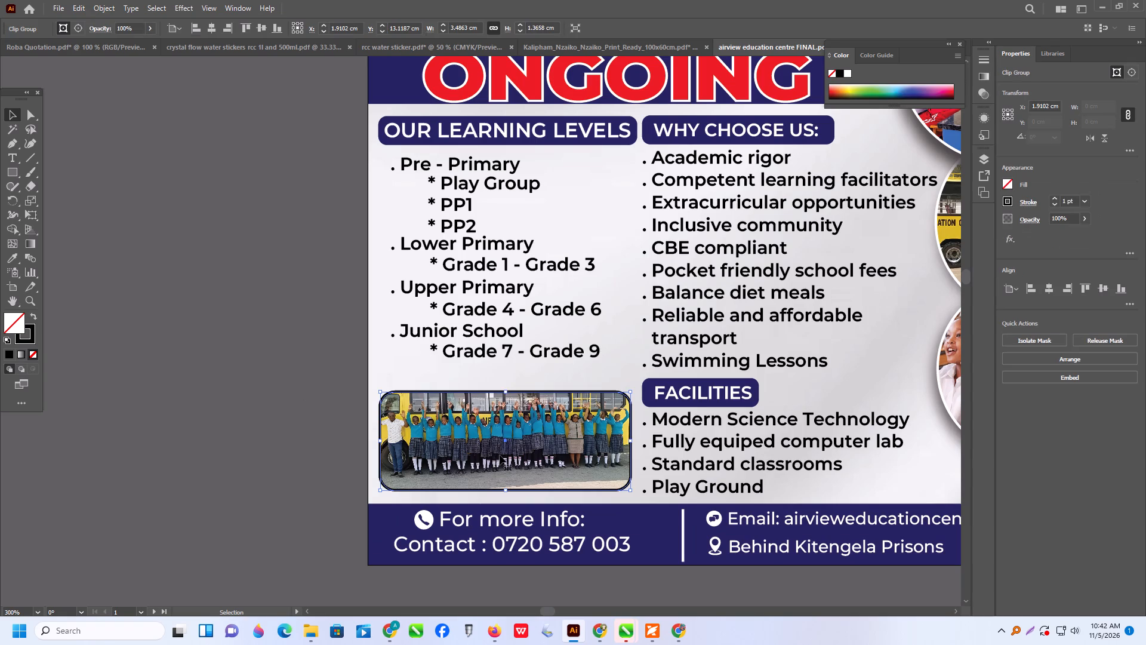
click(500, 455)
alt+scroll(327, 494, down, 1)
scroll(353, 490, up, 6)
alt+scroll(254, 486, down, 1)
scroll(648, 485, down, 2)
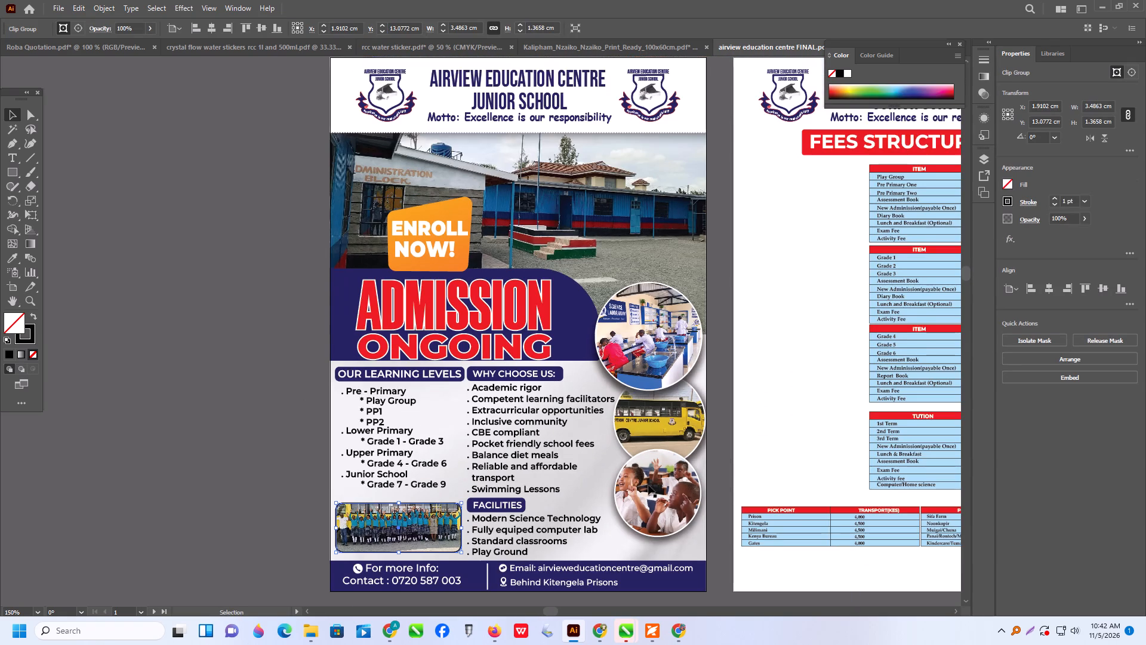
Isolate the classroom image inside the lowest circular photo frame and cut it out of the circle.
scroll(648, 485, down, 1)
scroll(637, 426, down, 6)
triple_click(654, 373)
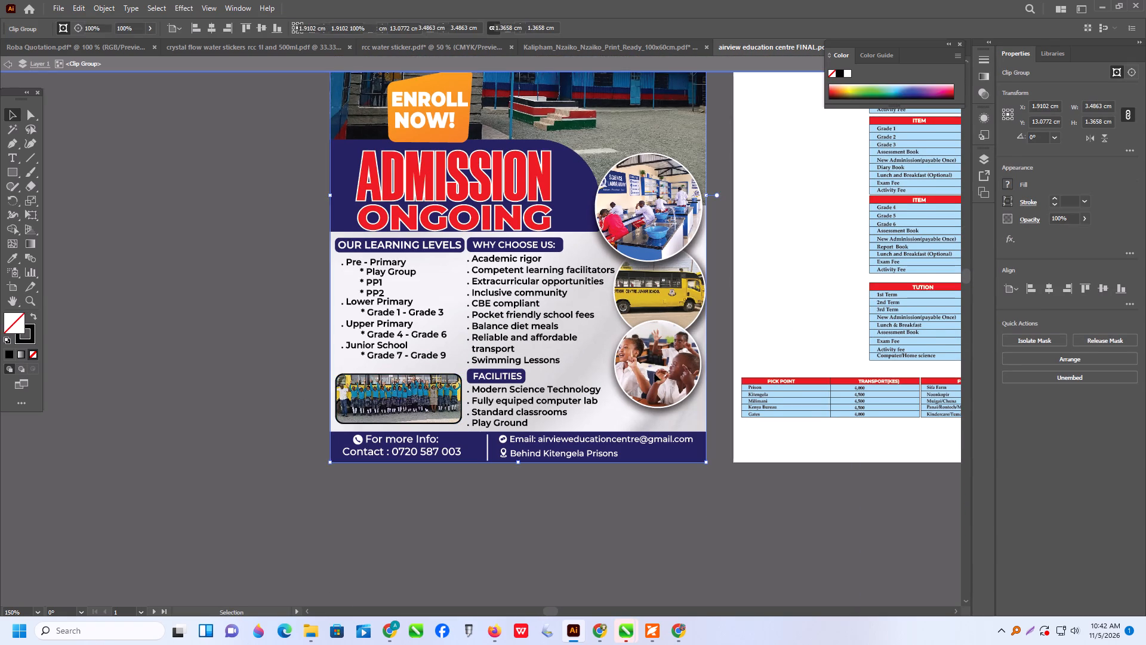
click(654, 373)
triple_click(660, 352)
double_click(660, 352)
triple_click(665, 367)
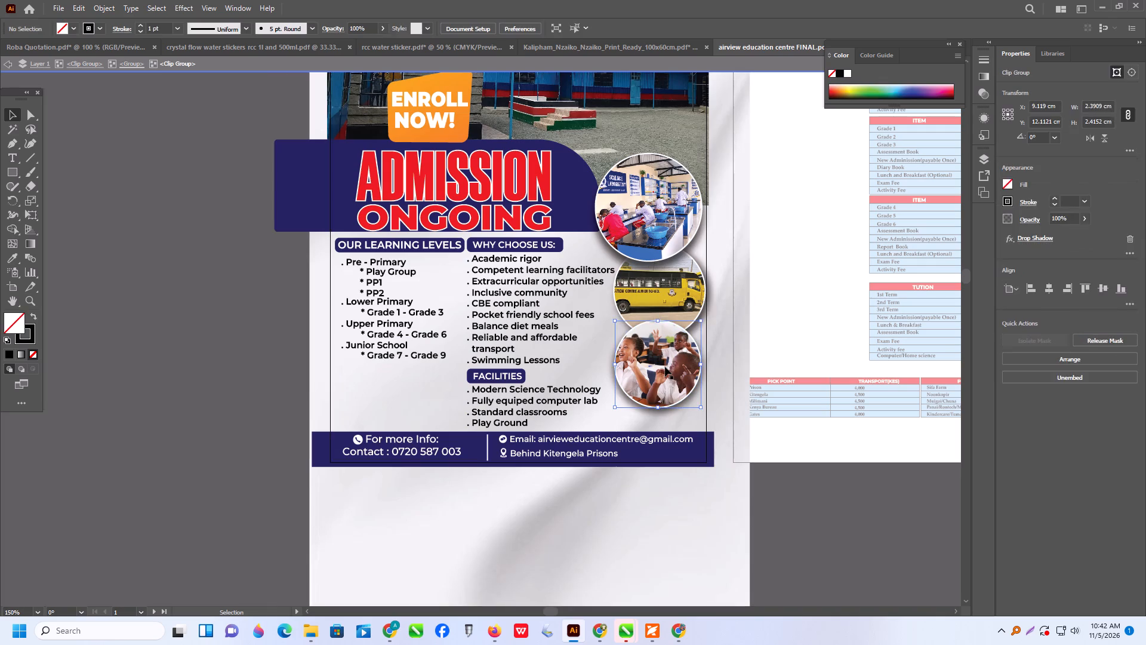
triple_click(665, 367)
click(665, 367)
triple_click(662, 361)
double_click(662, 361)
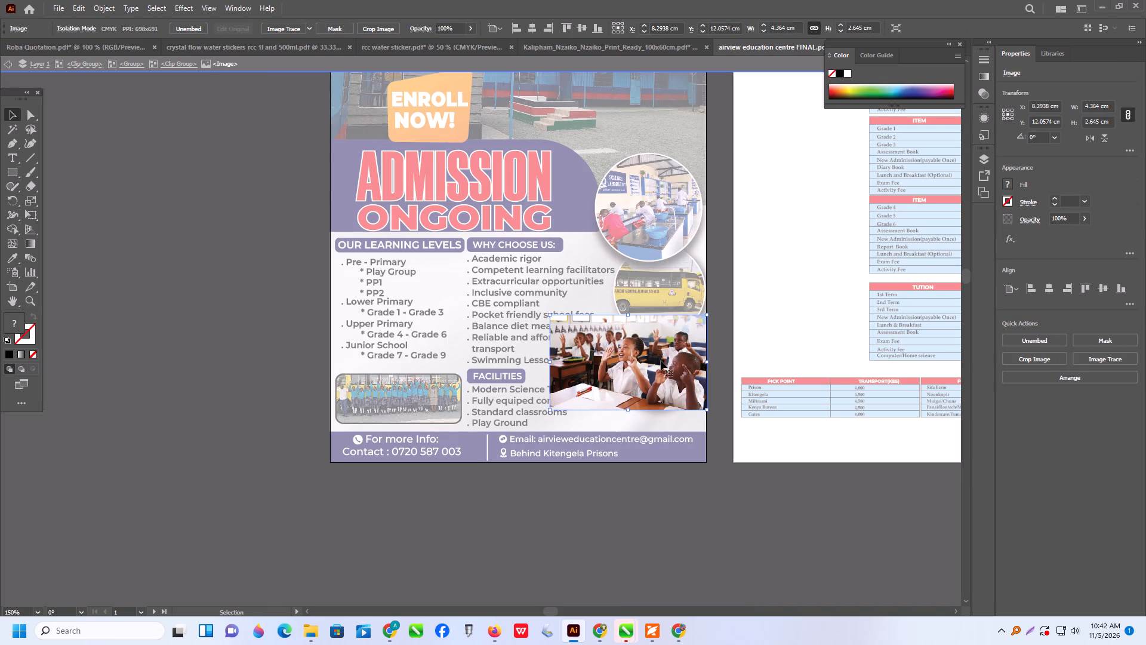
click(661, 361)
alt+scroll(661, 361, up, 4)
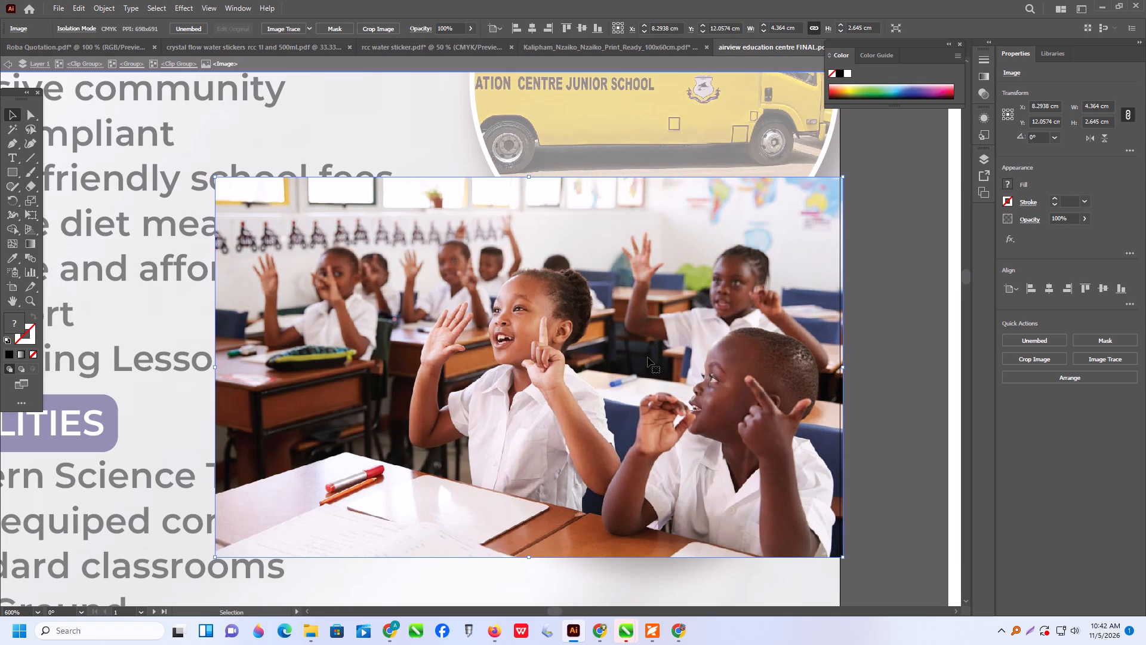
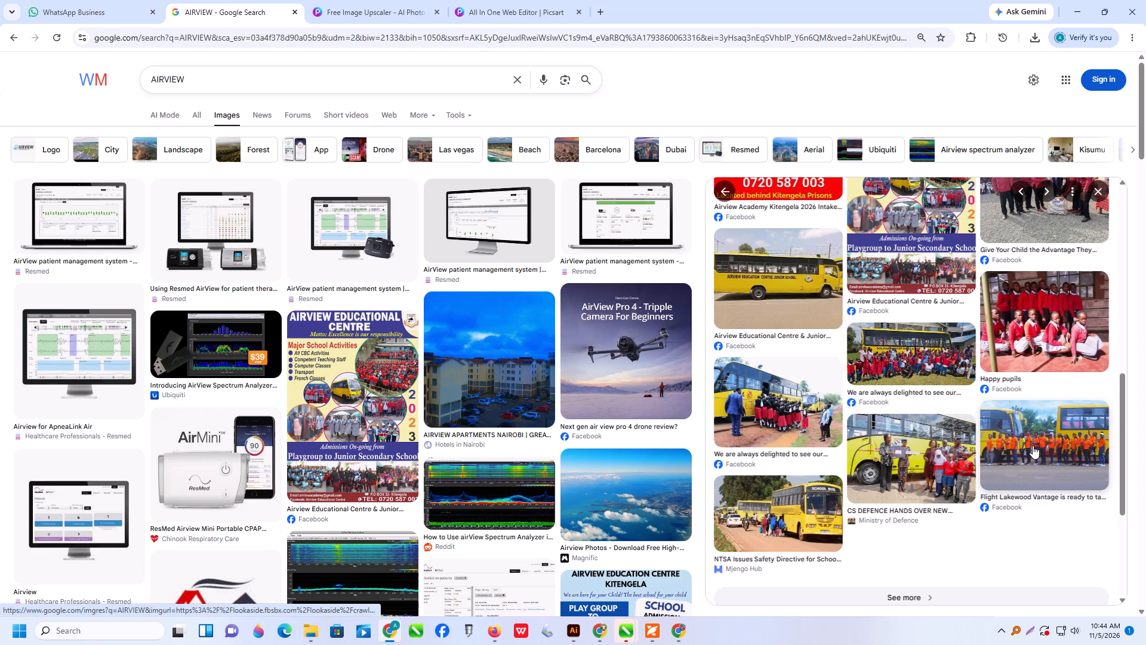
Look through the school bus photo and its related pictures in the AIRVIEW image results.
click(740, 423)
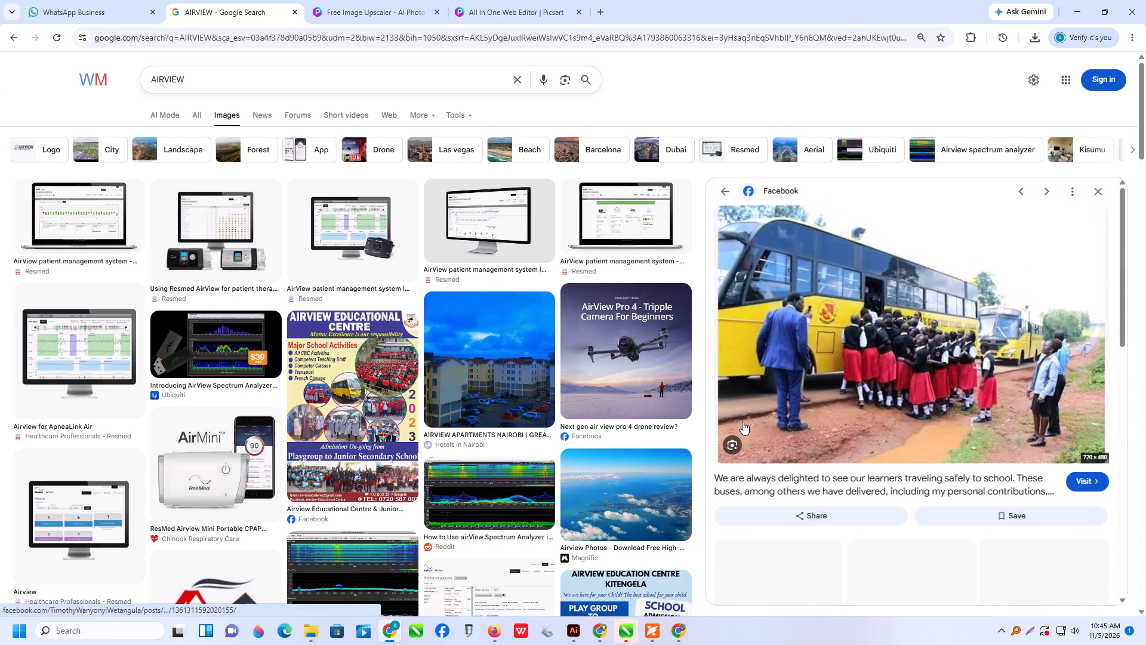
scroll(860, 401, down, 1)
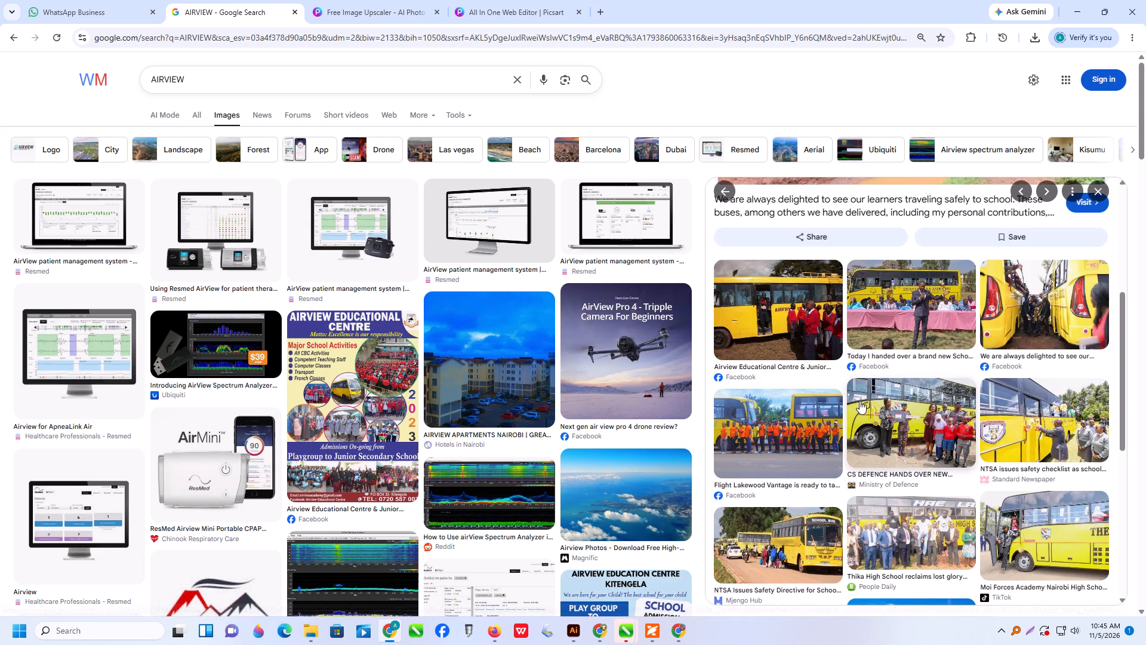
scroll(863, 379, down, 1)
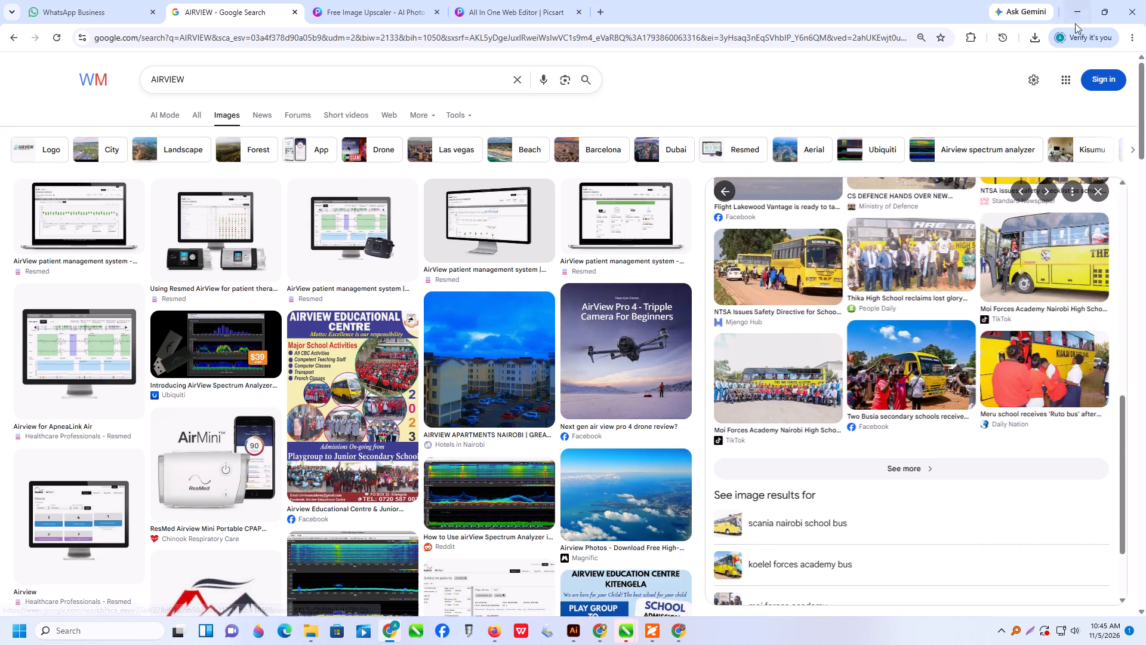
click(1079, 16)
In Illustrator, undo the removal of the classroom photo in the lowest circle and leave isolation mode.
scroll(732, 376, down, 1)
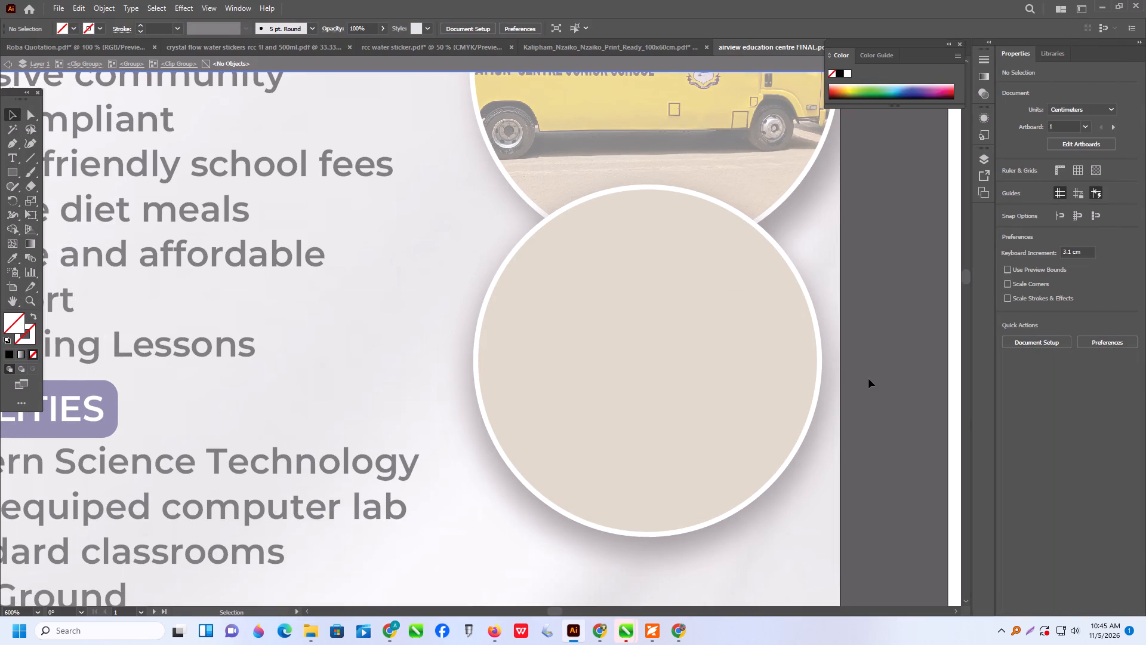
key(ctrl+z)
triple_click(880, 382)
double_click(880, 382)
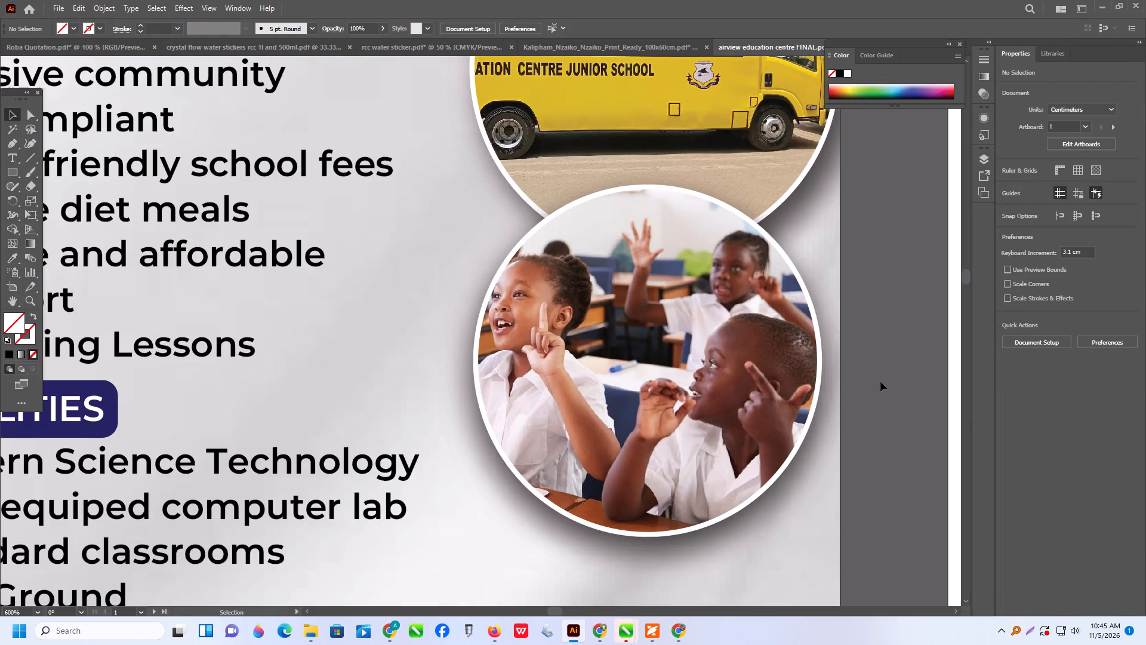
Review both flyer pages, examining the front page's text and photos and the fees structure page's tables.
alt+scroll(901, 414, down, 2)
scroll(575, 422, down, 1)
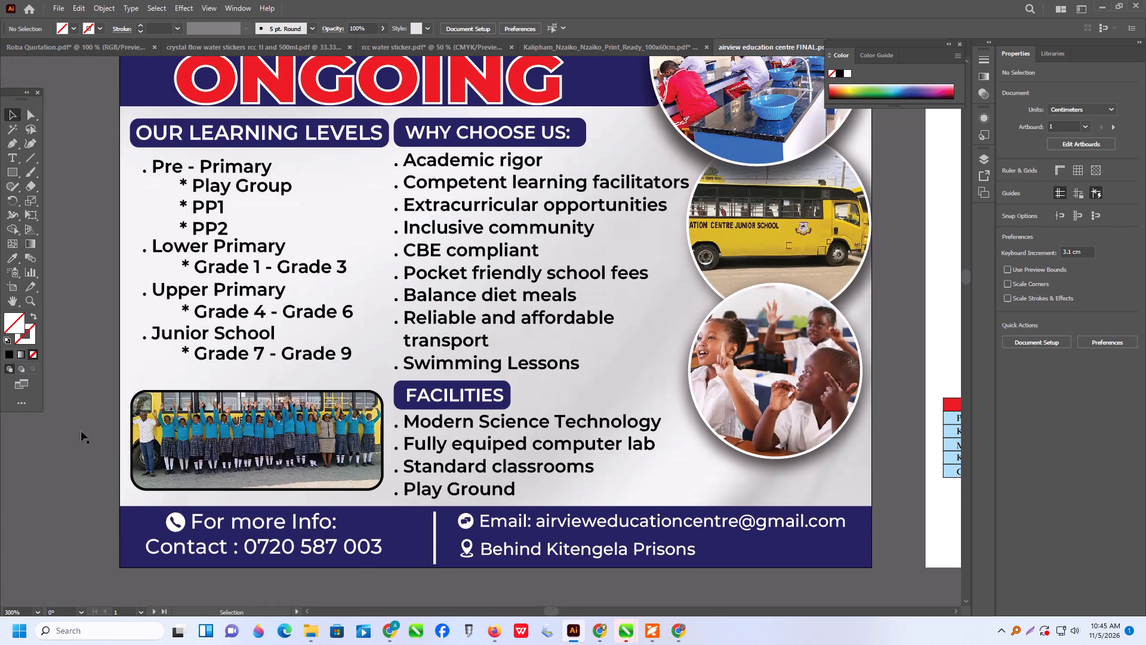
alt+scroll(198, 450, up, 2)
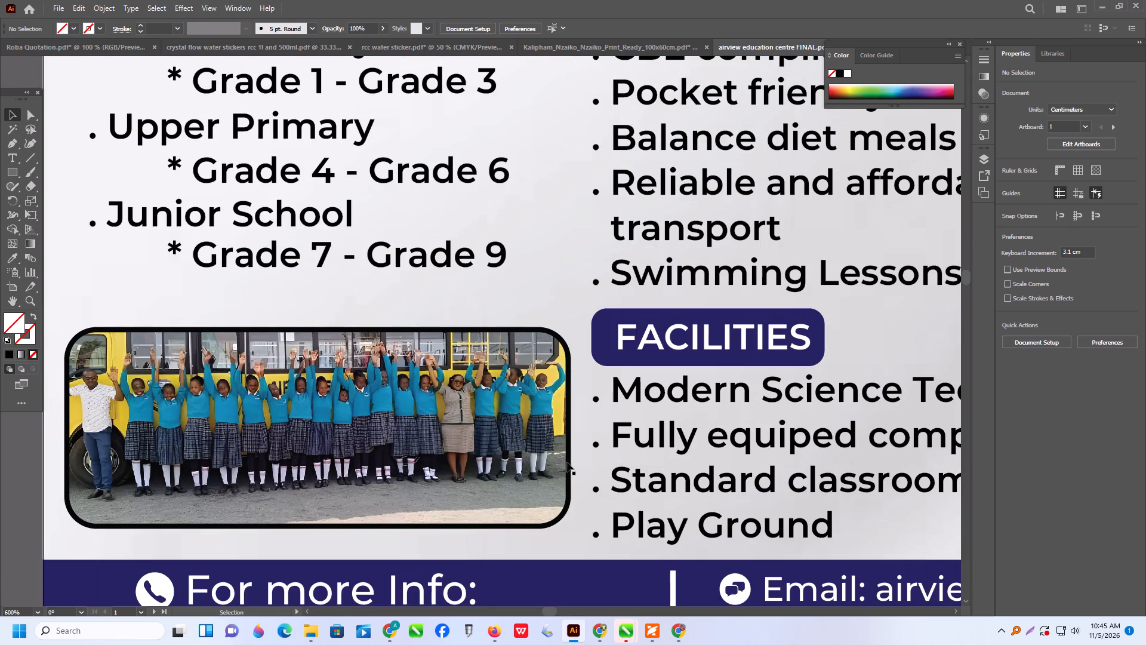
alt+scroll(455, 478, down, 1)
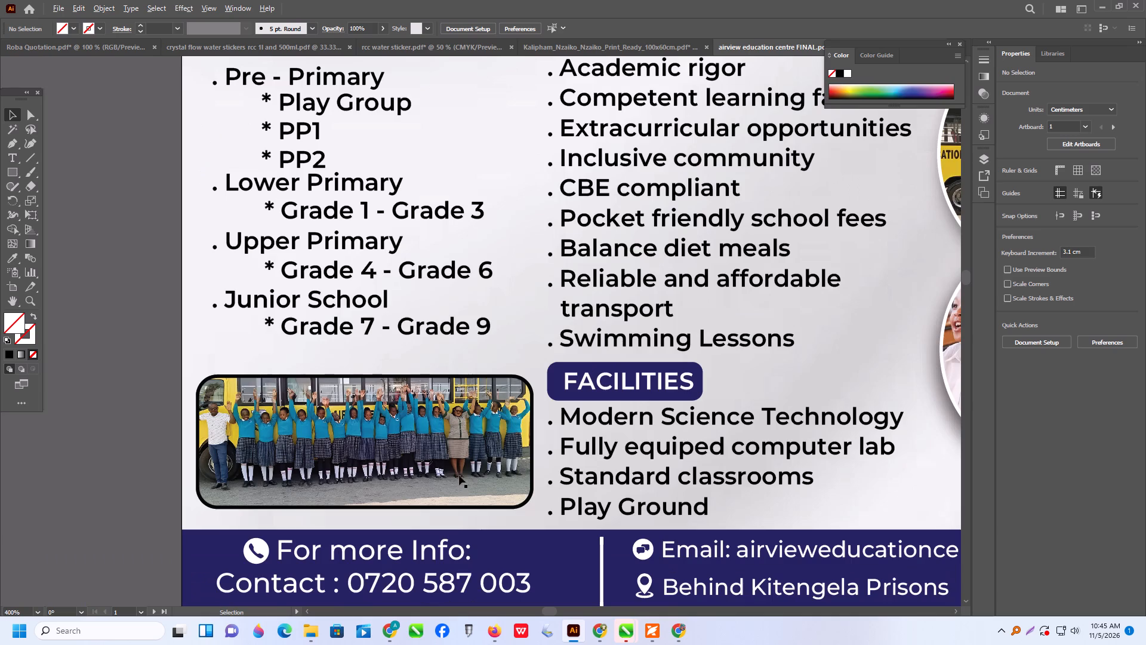
alt+scroll(465, 474, down, 1)
alt+scroll(539, 450, down, 1)
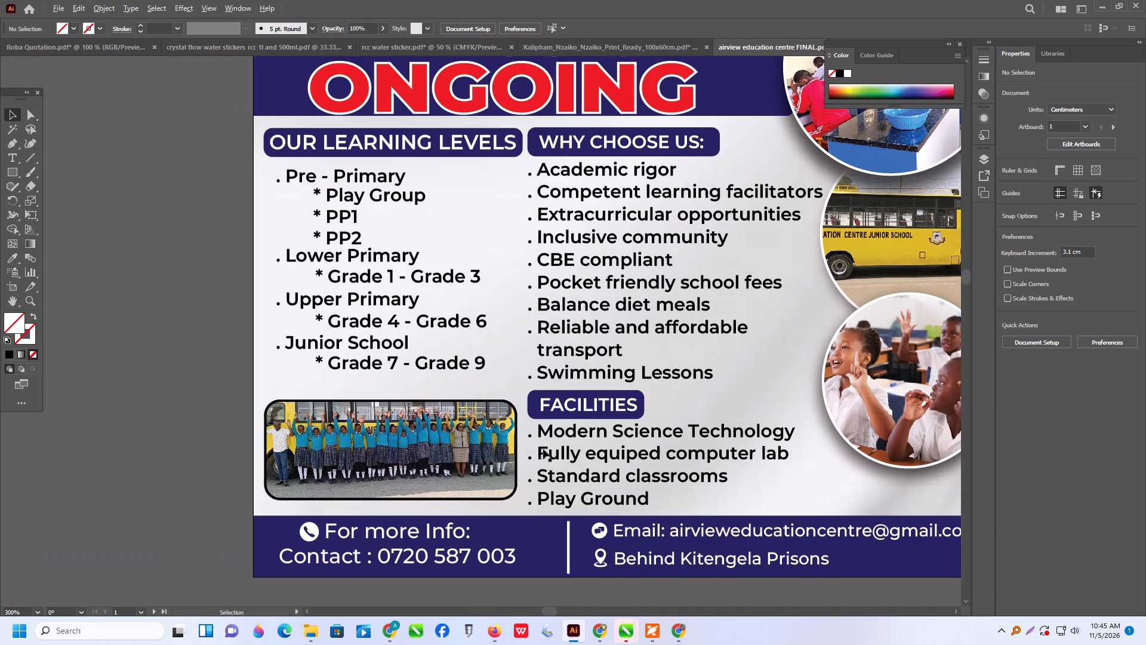
scroll(802, 420, up, 1)
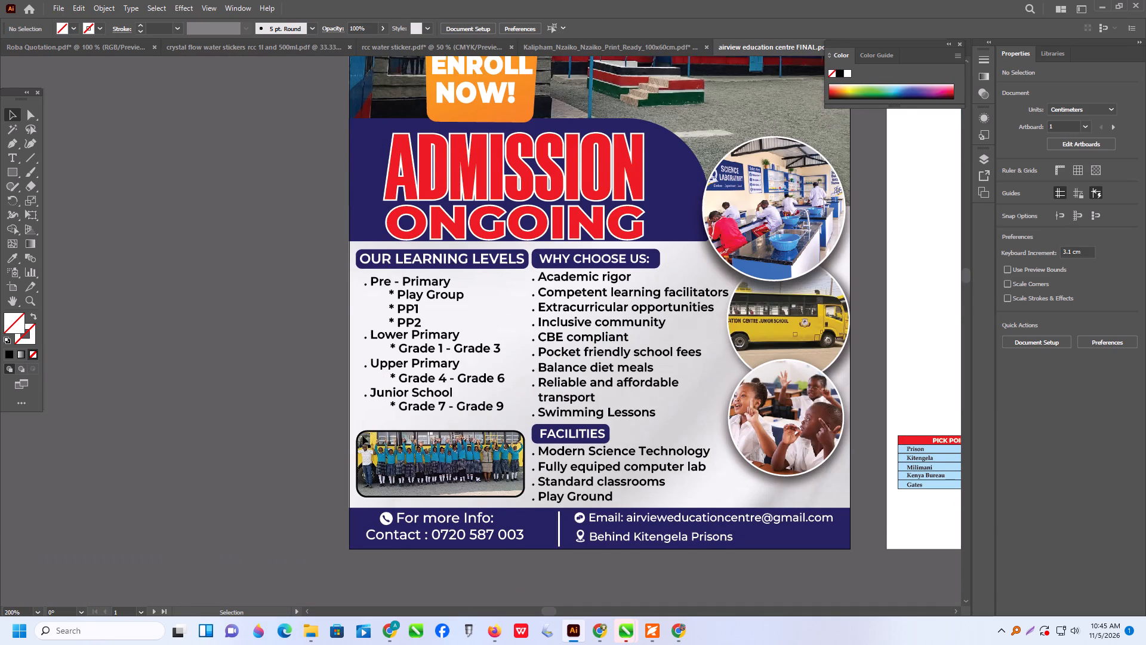
alt+scroll(361, 435, down, 2)
triple_click(239, 388)
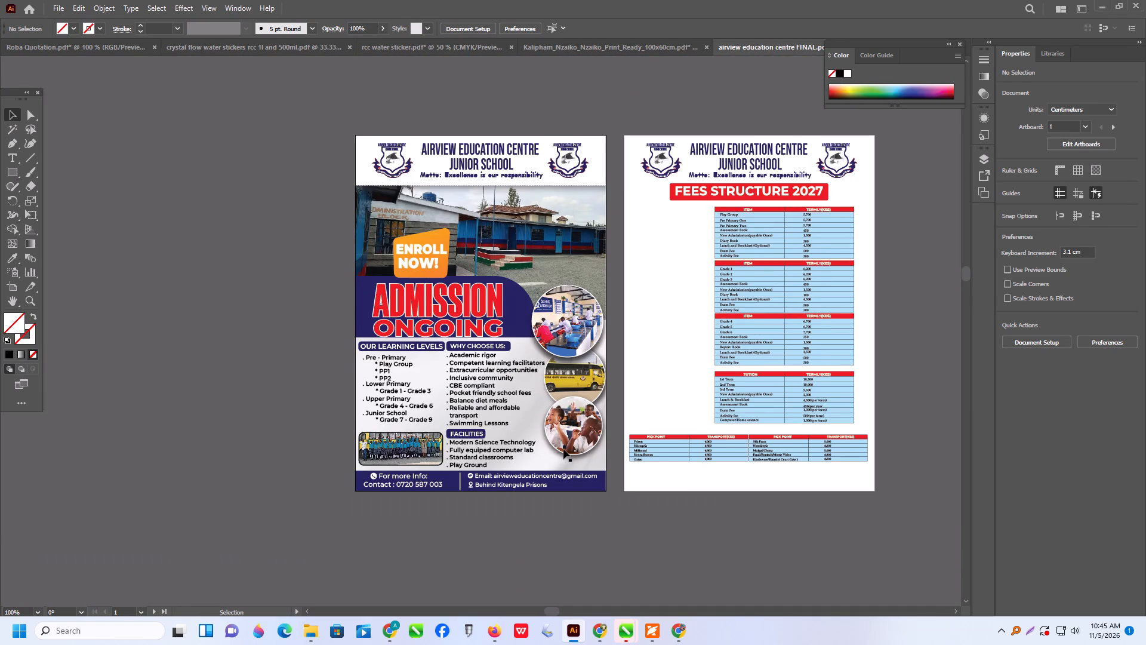
scroll(563, 449, up, 1)
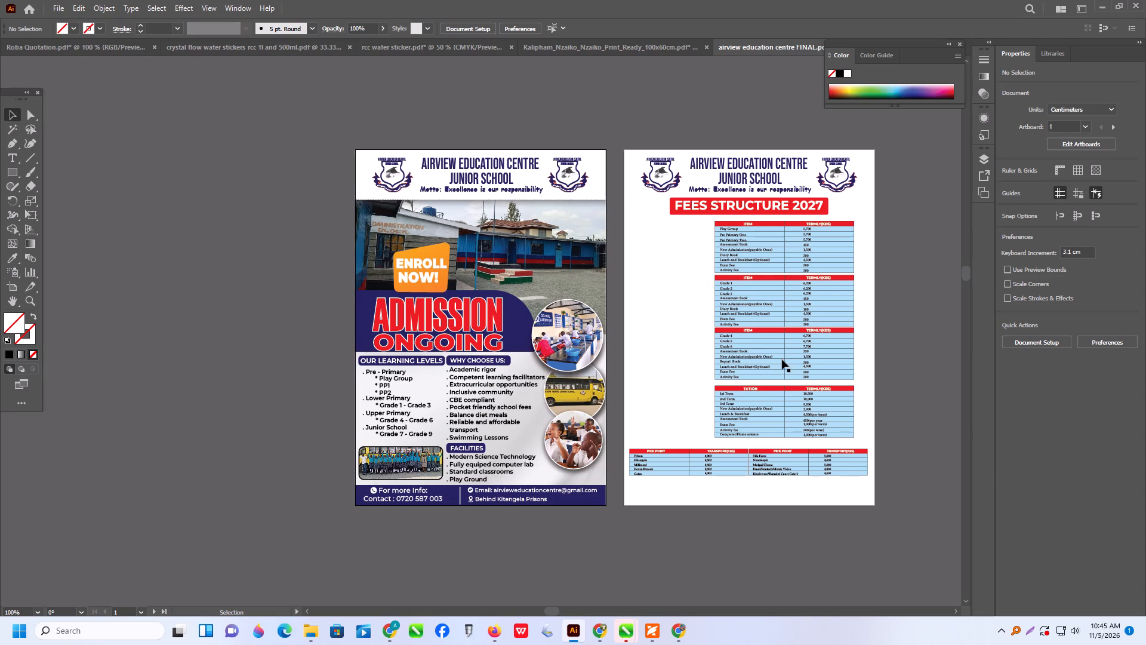
alt+scroll(805, 360, up, 1)
scroll(825, 500, down, 1)
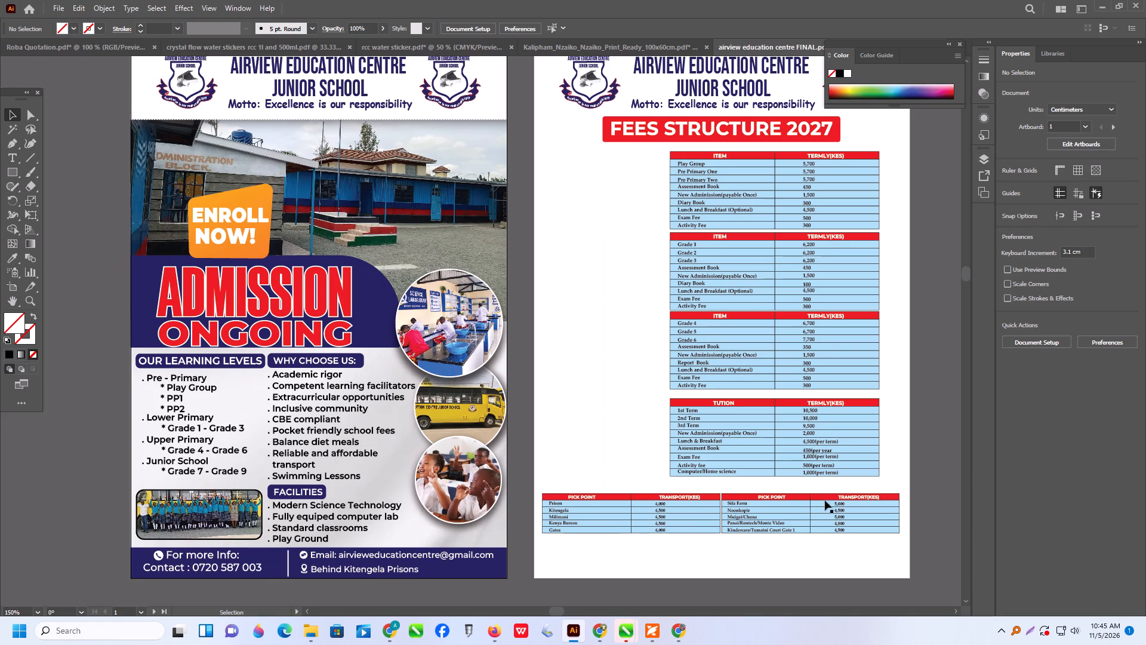
alt+scroll(543, 488, up, 1)
scroll(534, 486, down, 3)
alt+scroll(513, 481, down, 2)
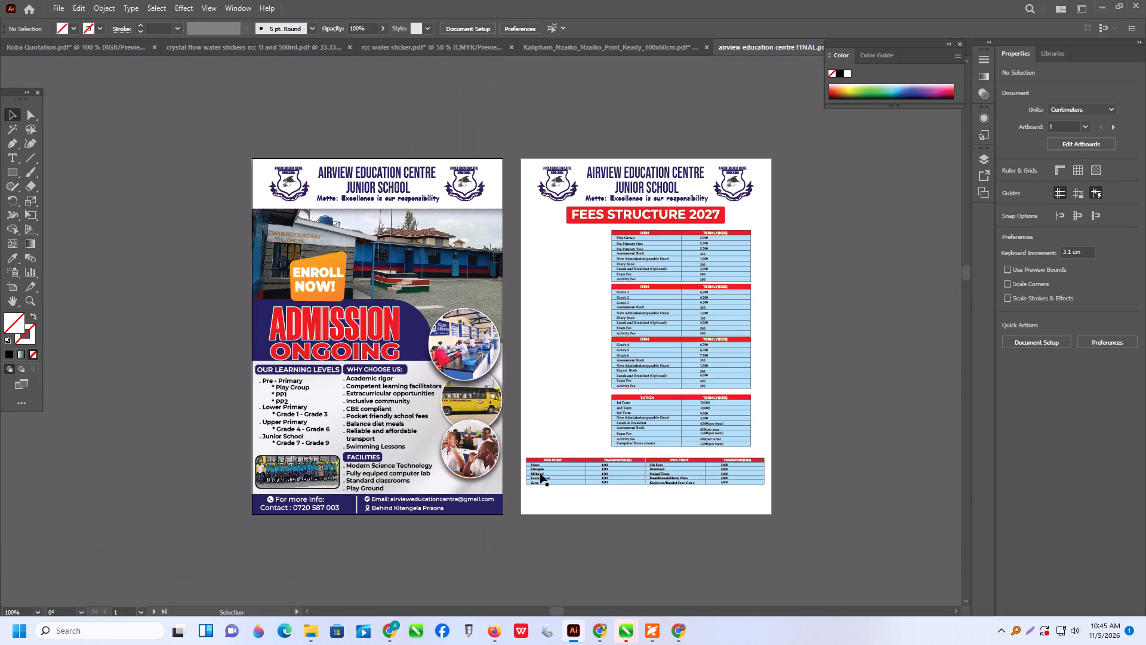
Group the two pick point transport tables at the bottom of the fees page and centre them horizontally on the artboard.
click(520, 454)
drag(783, 521, 821, 522)
alt+scroll(747, 503, up, 1)
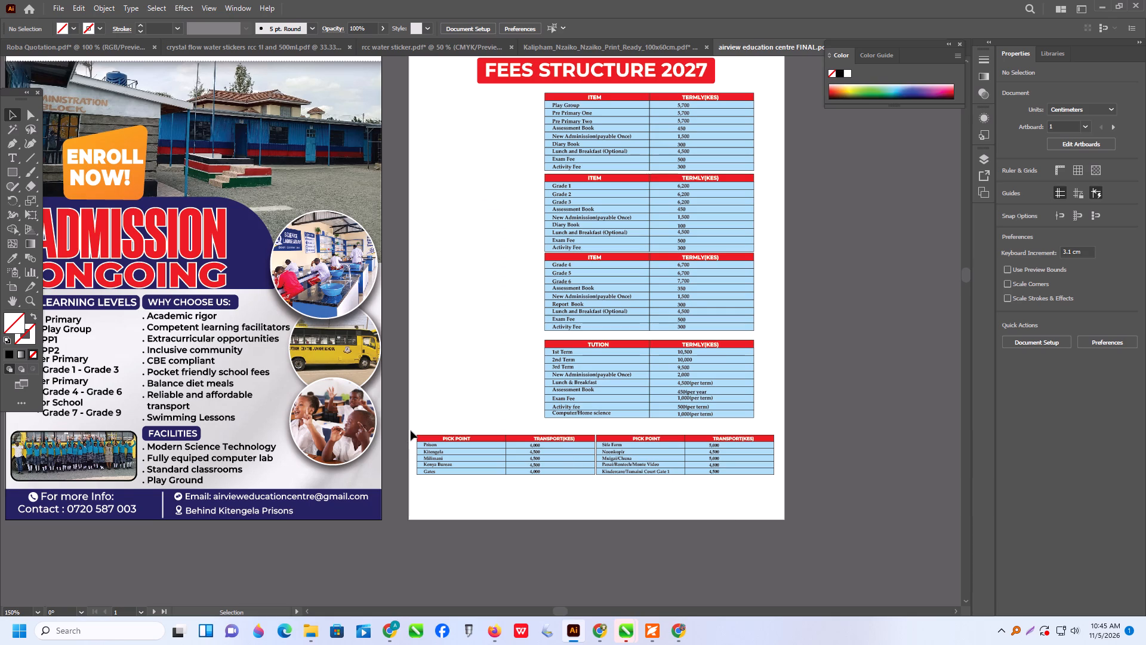
alt+scroll(441, 434, down, 1)
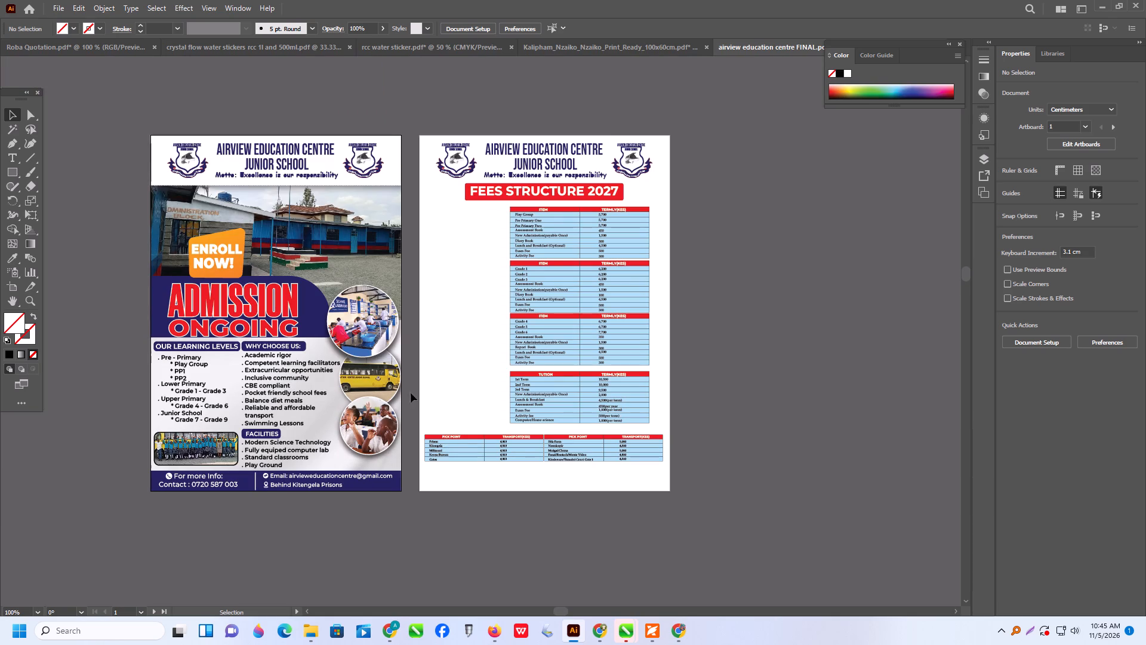
click(416, 428)
drag(420, 430, 591, 497)
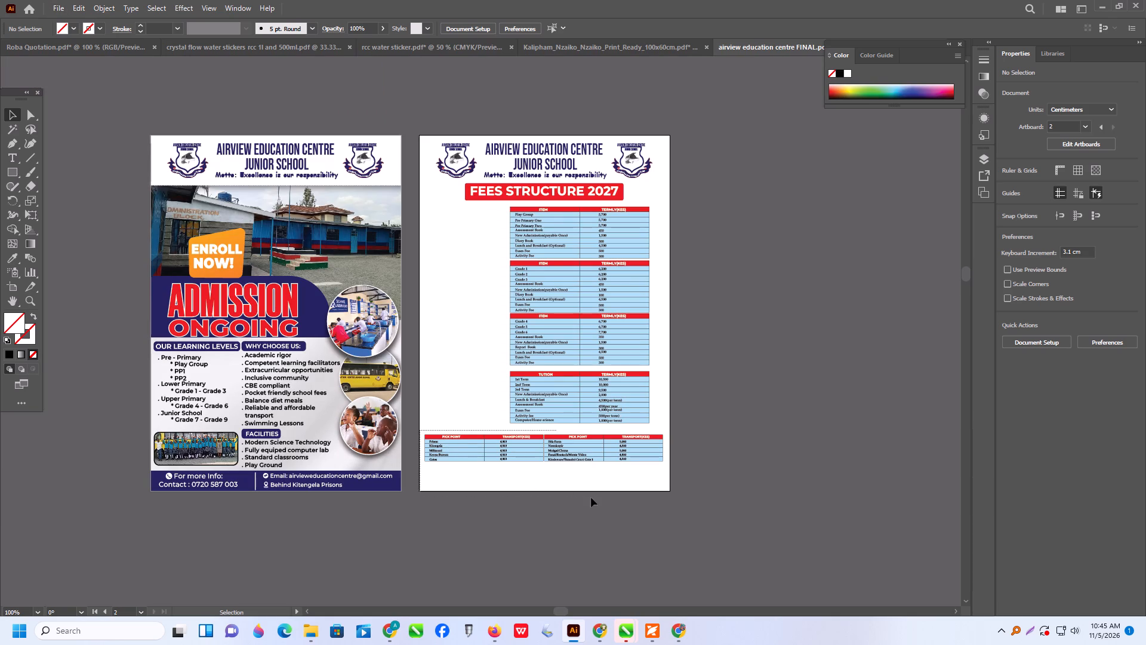
drag(591, 497, 683, 509)
click(683, 509)
alt+scroll(410, 368, up, 1)
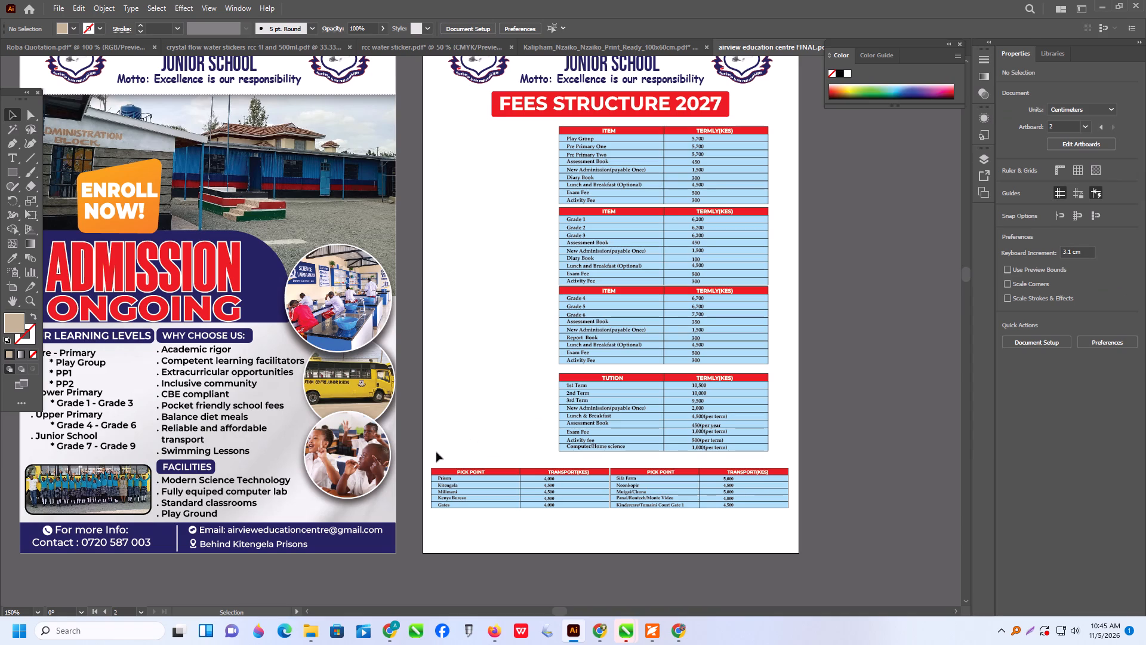
click(421, 455)
drag(422, 455, 830, 546)
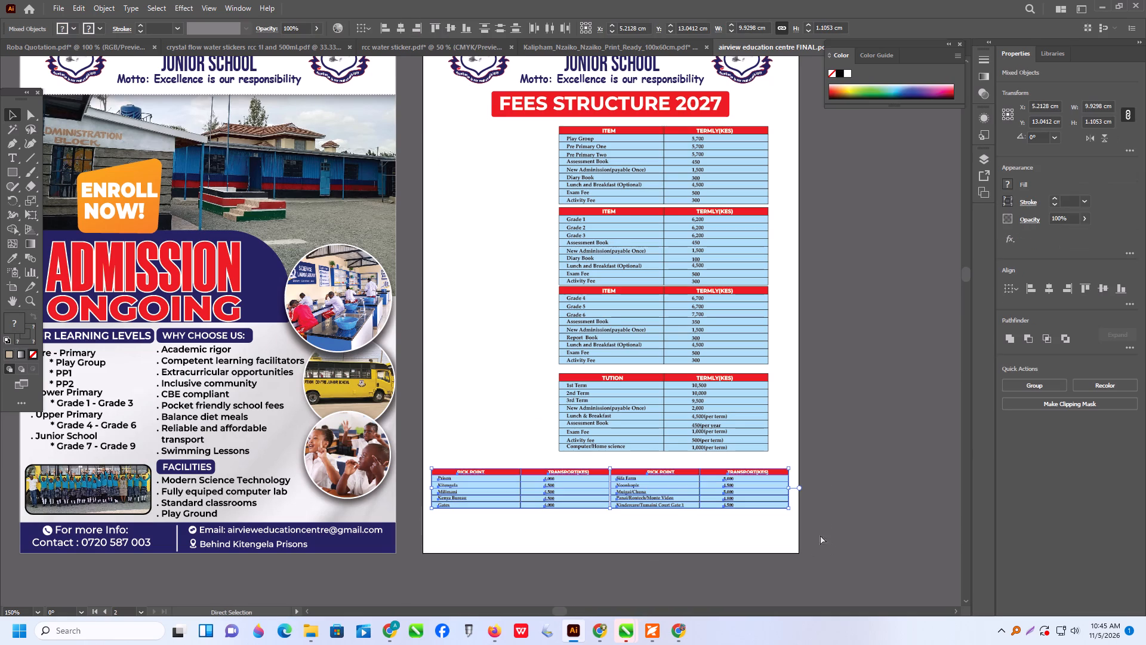
key(ctrl+g)
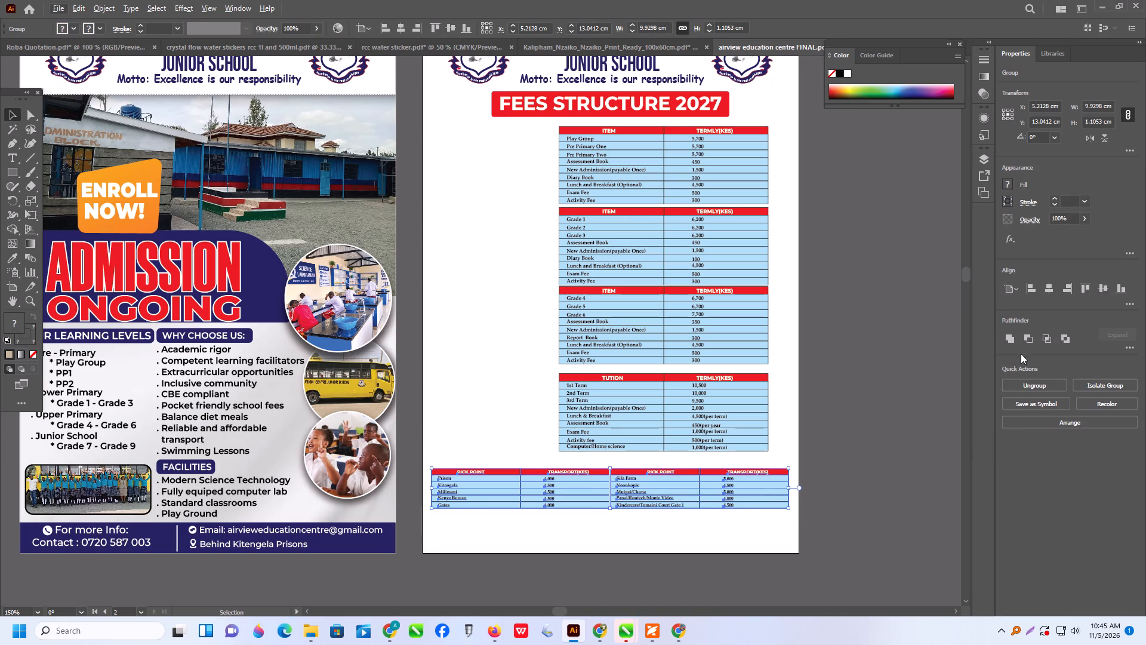
click(1050, 287)
click(892, 308)
alt+scroll(321, 416, down, 1)
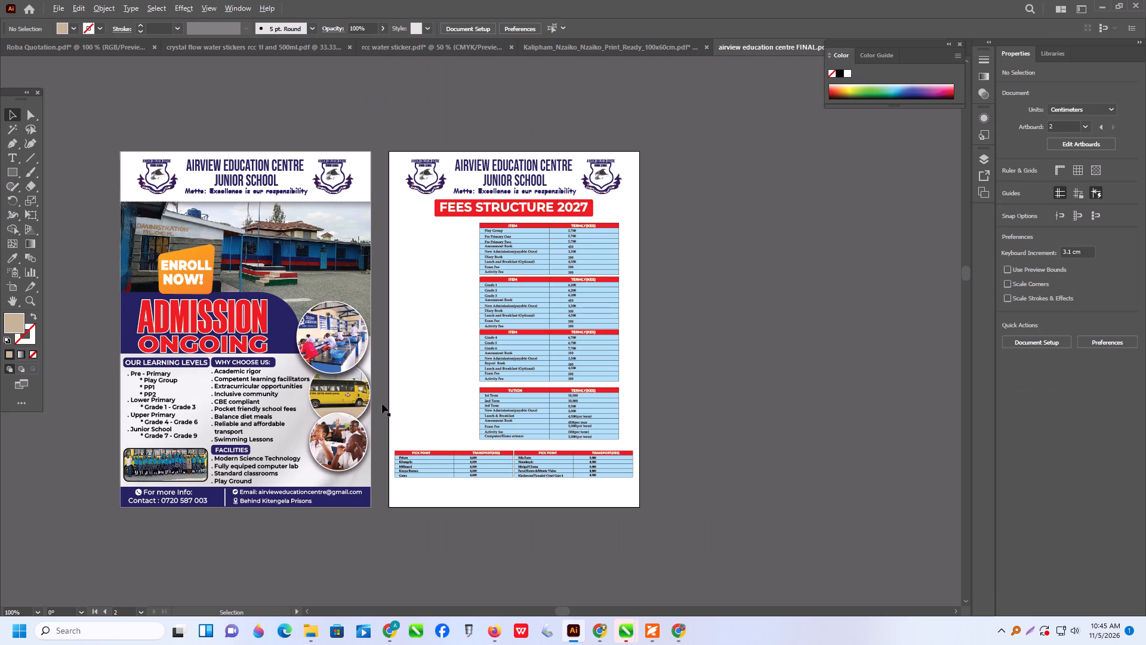
scroll(510, 371, up, 2)
alt+scroll(492, 368, up, 1)
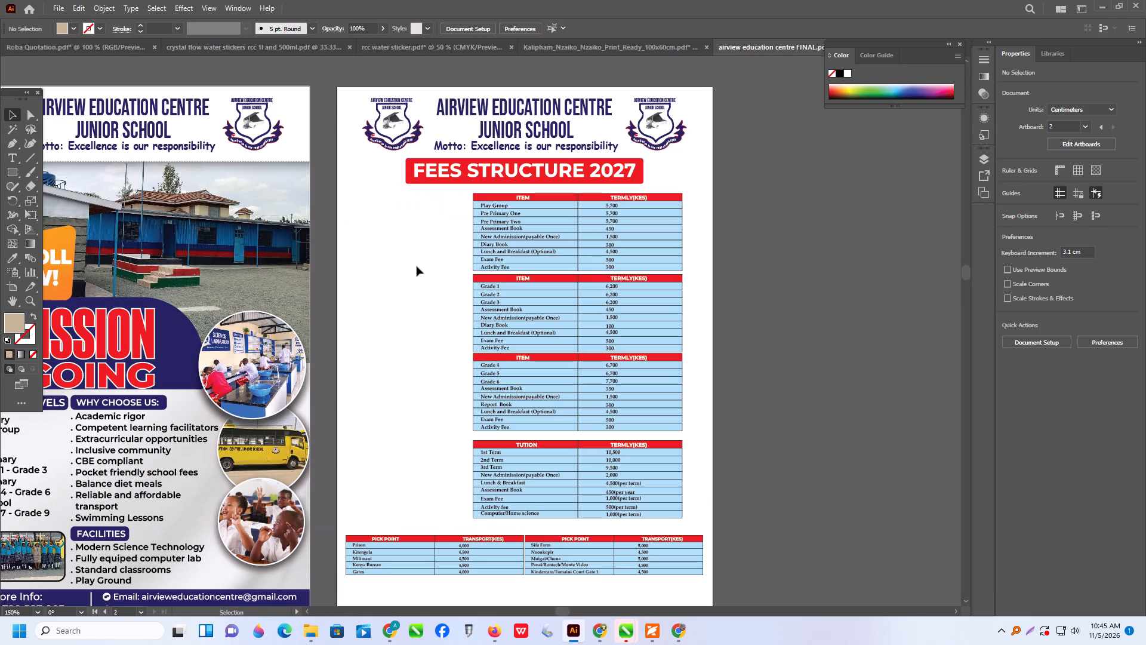
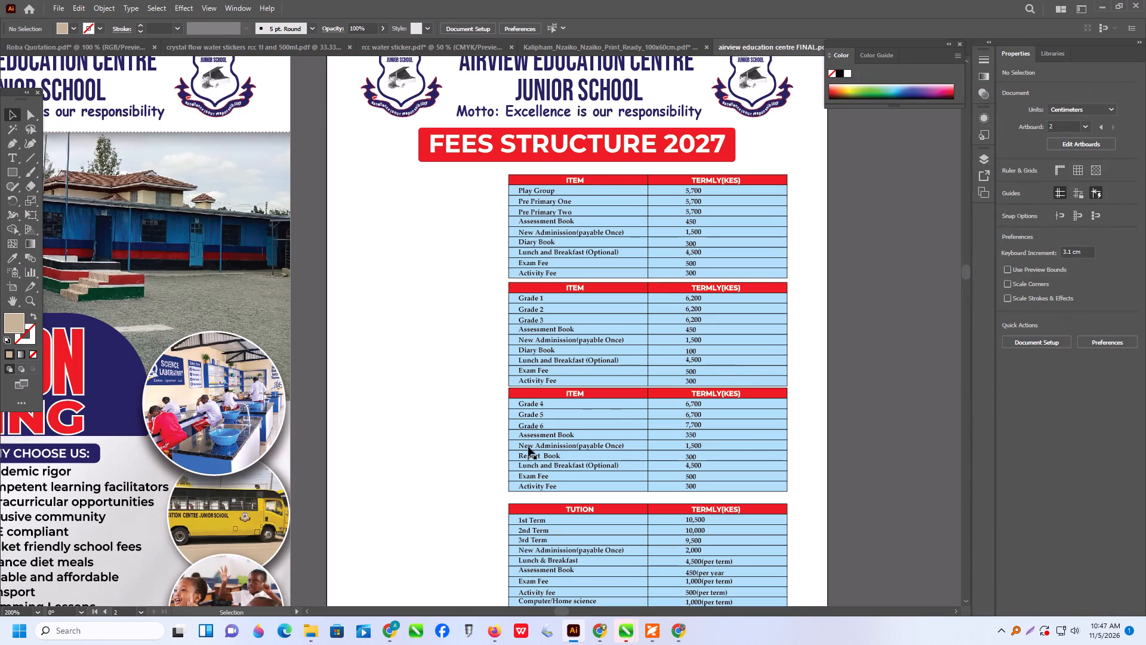
scroll(606, 424, down, 5)
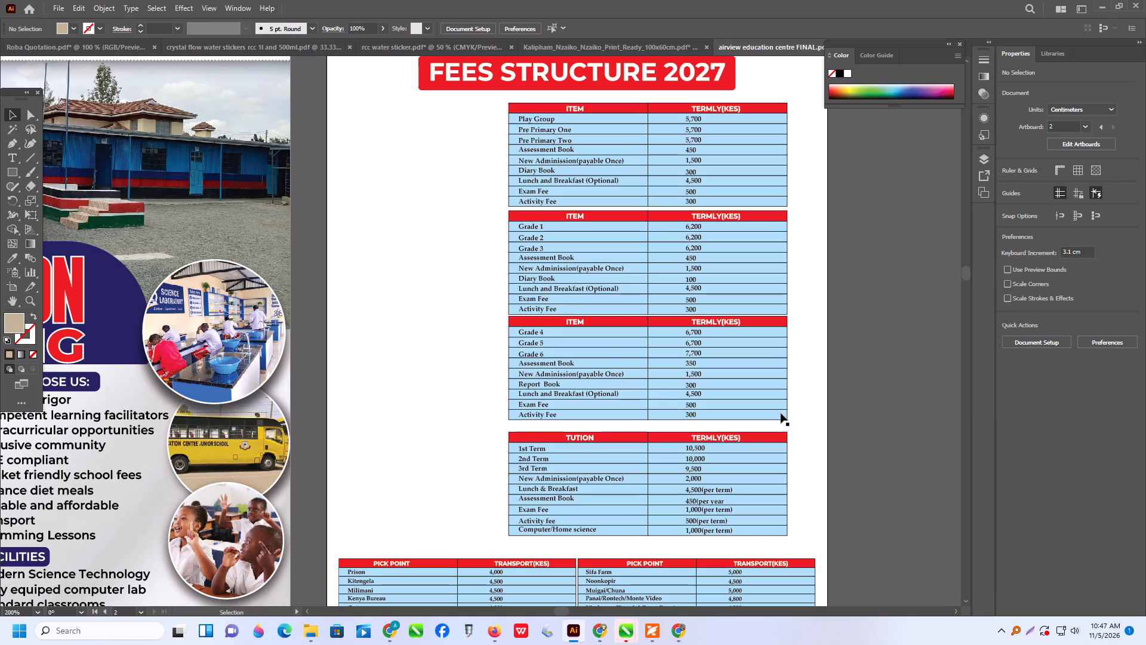
scroll(451, 468, up, 1)
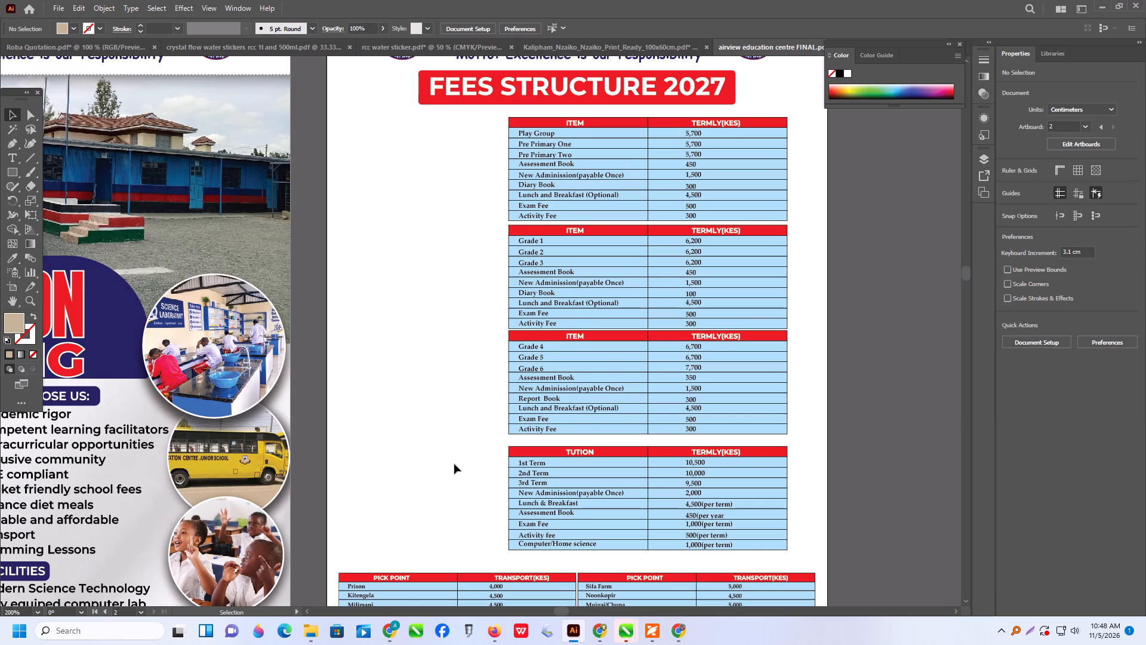
scroll(456, 460, down, 2)
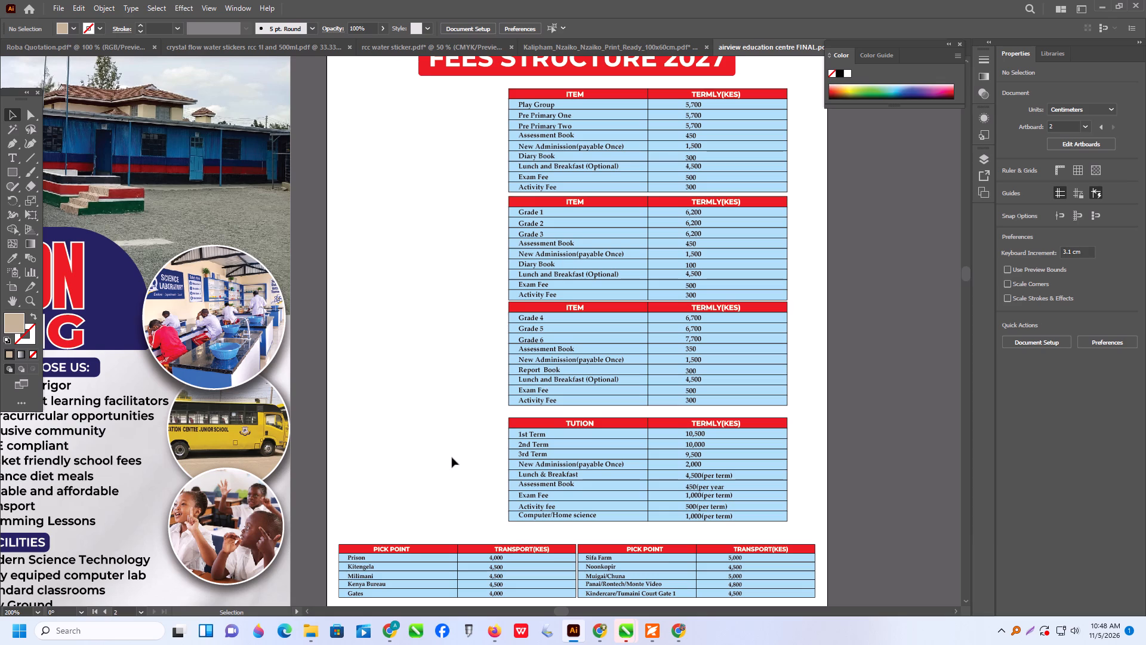
scroll(452, 457, down, 1)
scroll(452, 457, up, 3)
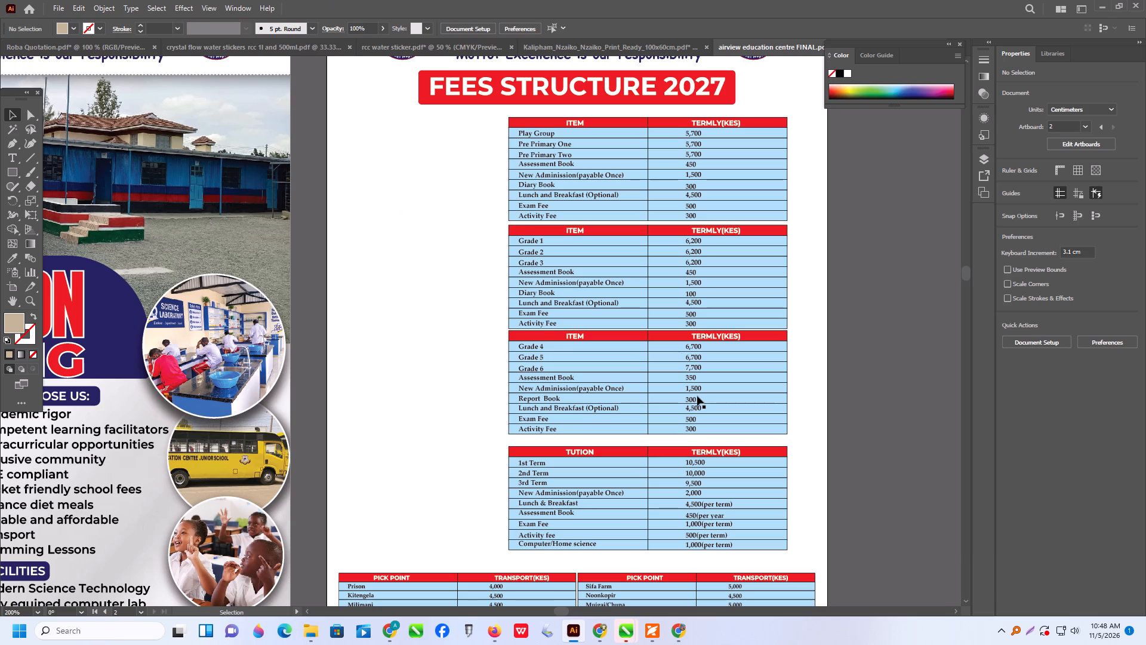
scroll(538, 428, up, 3)
scroll(475, 428, up, 1)
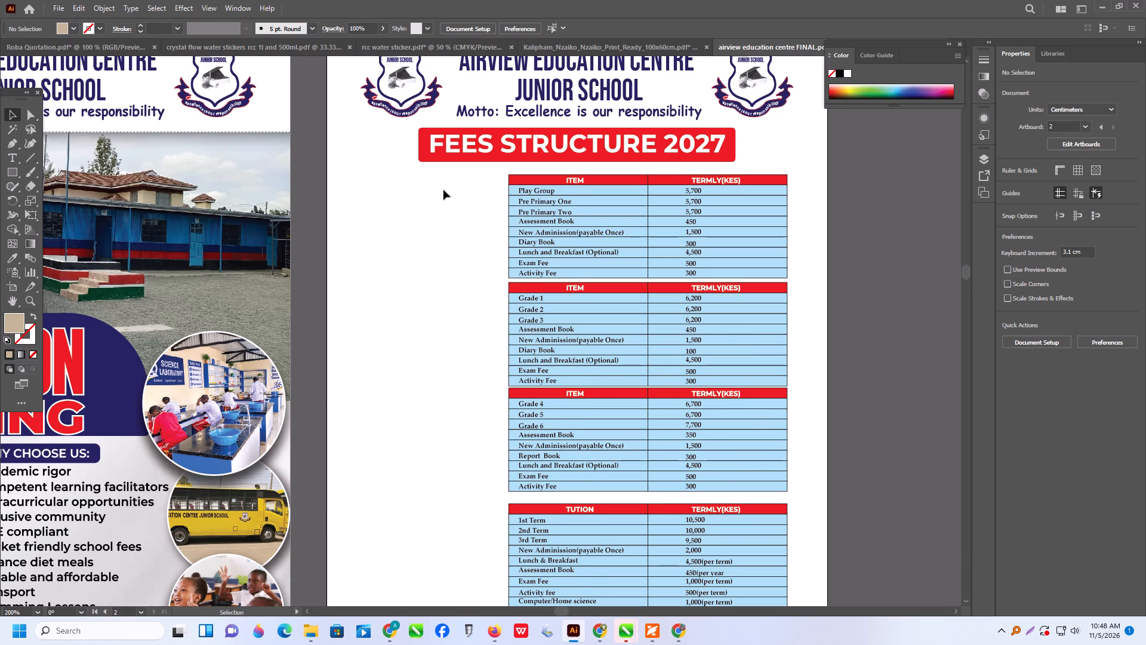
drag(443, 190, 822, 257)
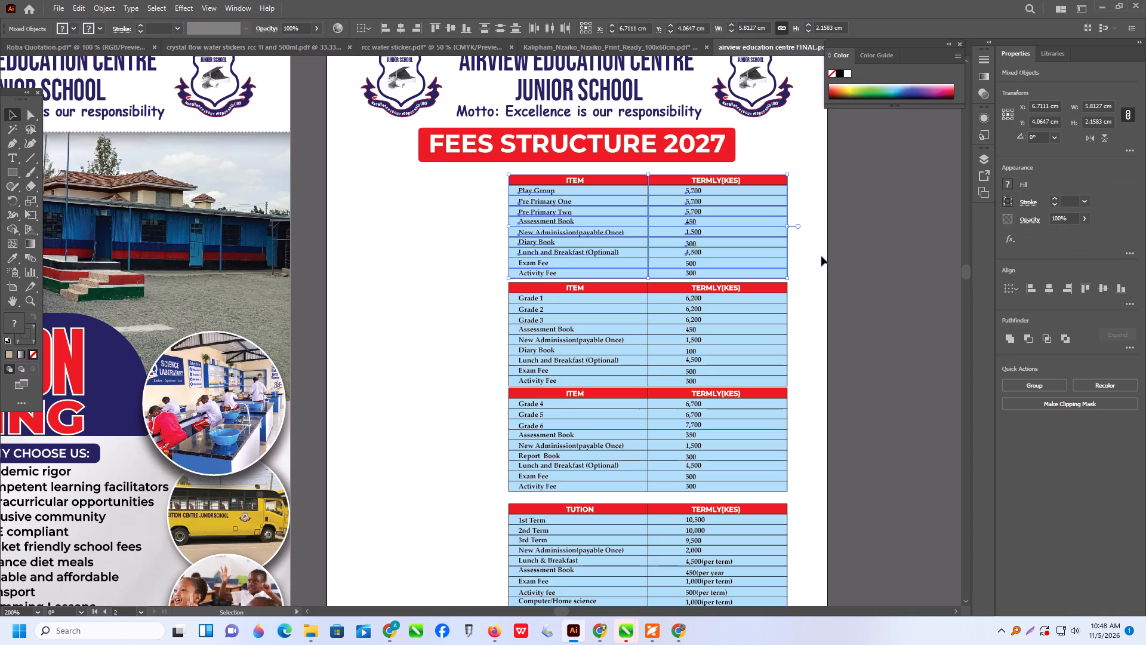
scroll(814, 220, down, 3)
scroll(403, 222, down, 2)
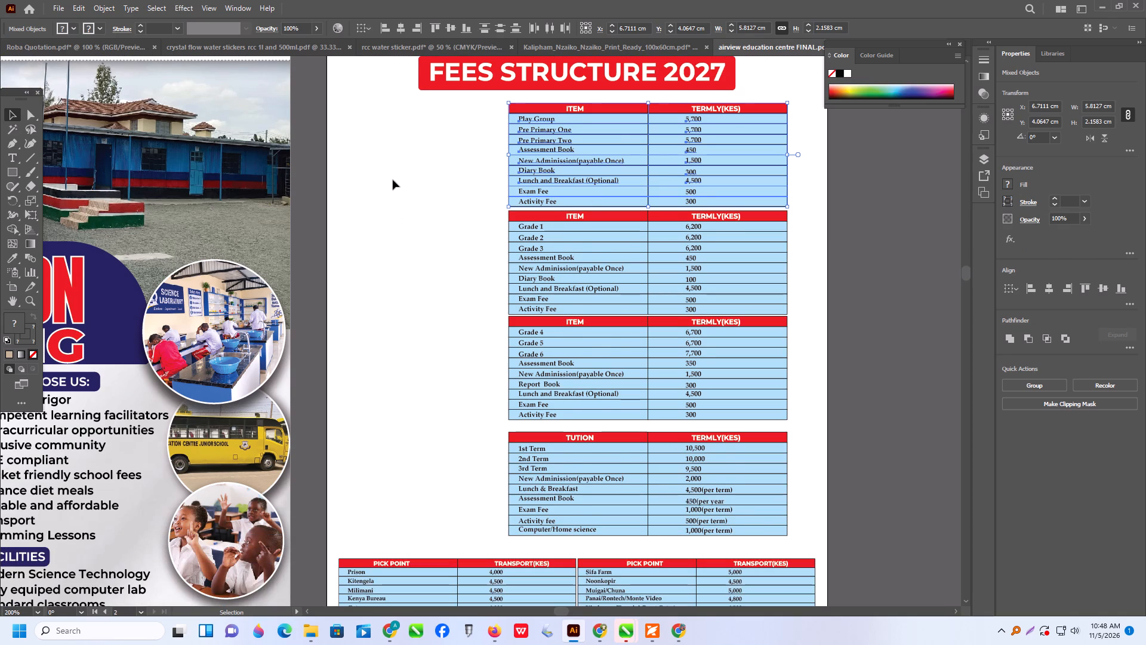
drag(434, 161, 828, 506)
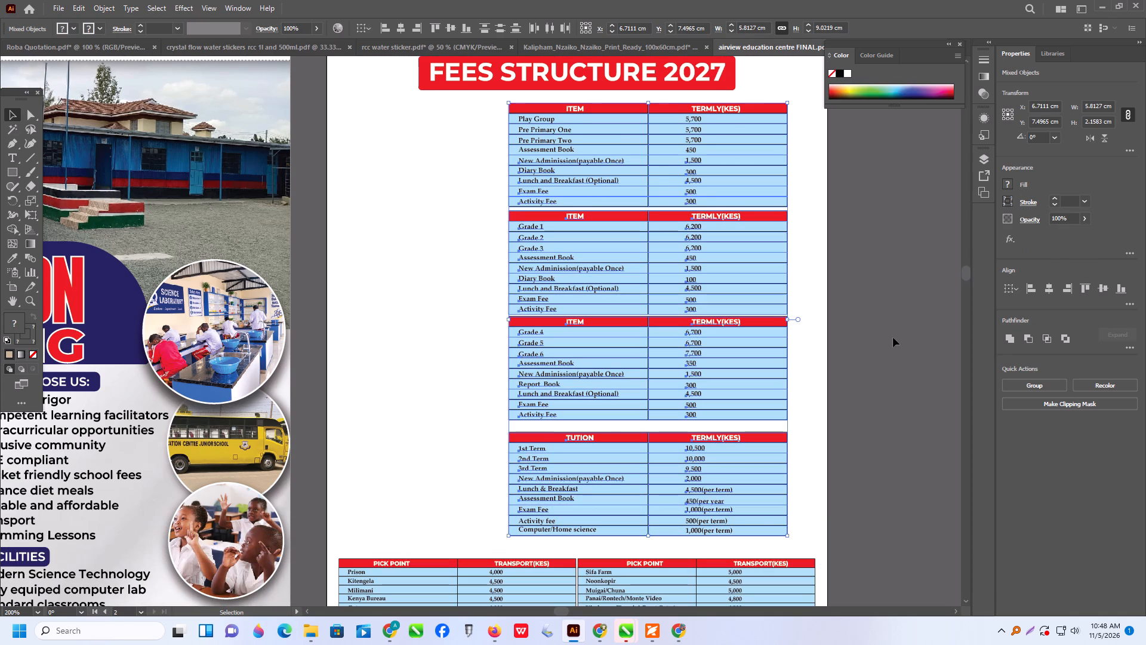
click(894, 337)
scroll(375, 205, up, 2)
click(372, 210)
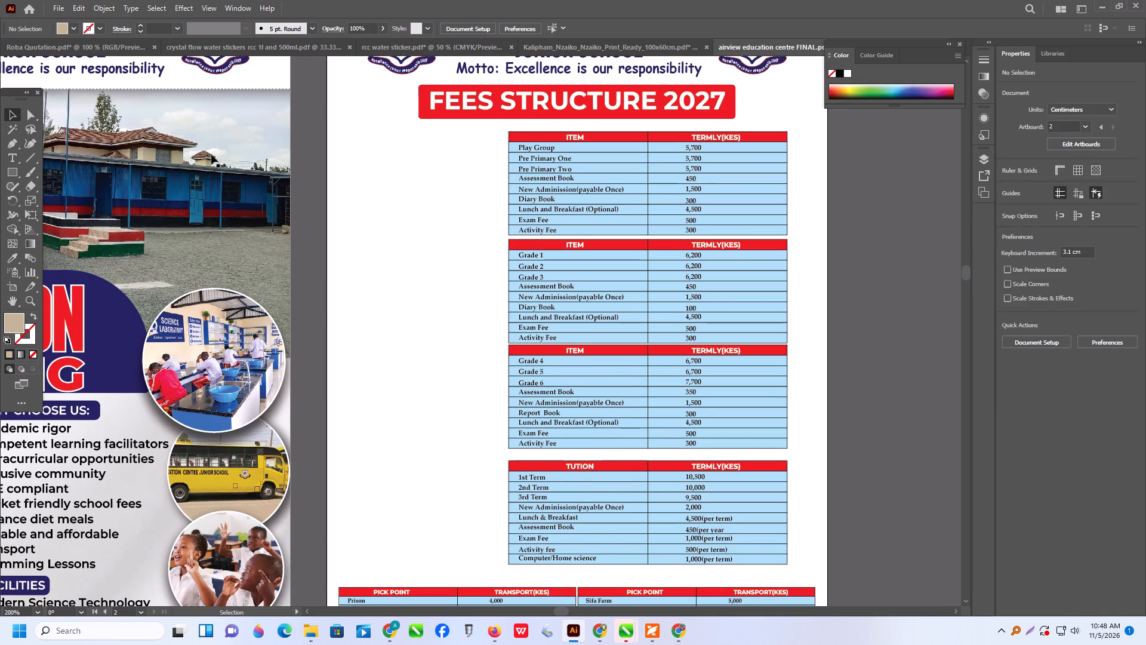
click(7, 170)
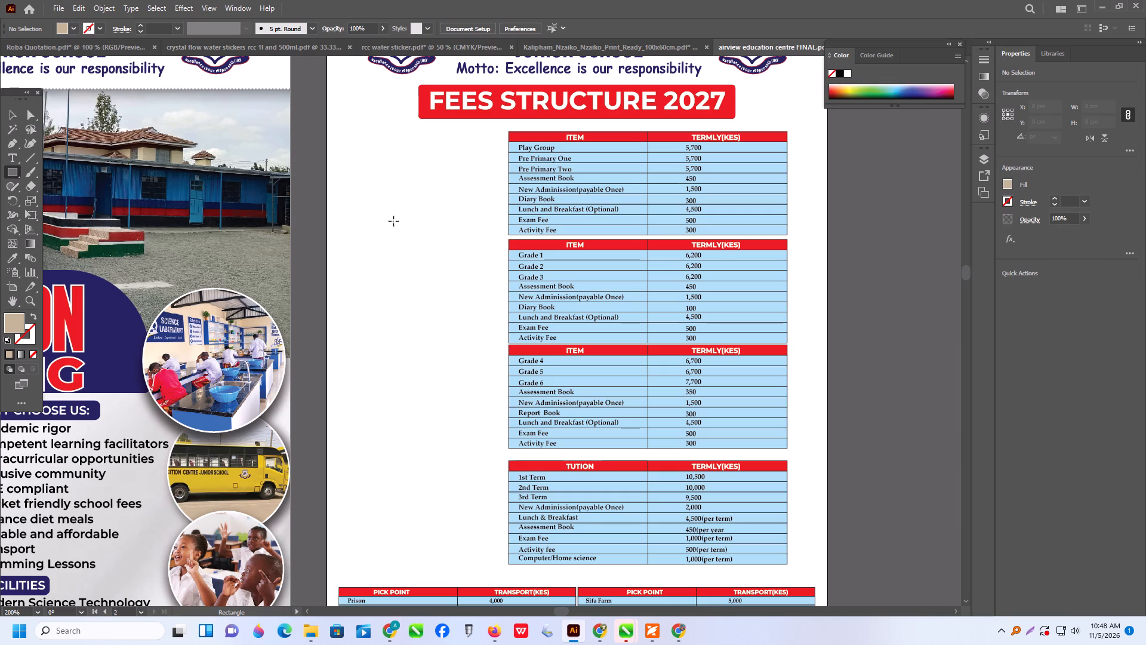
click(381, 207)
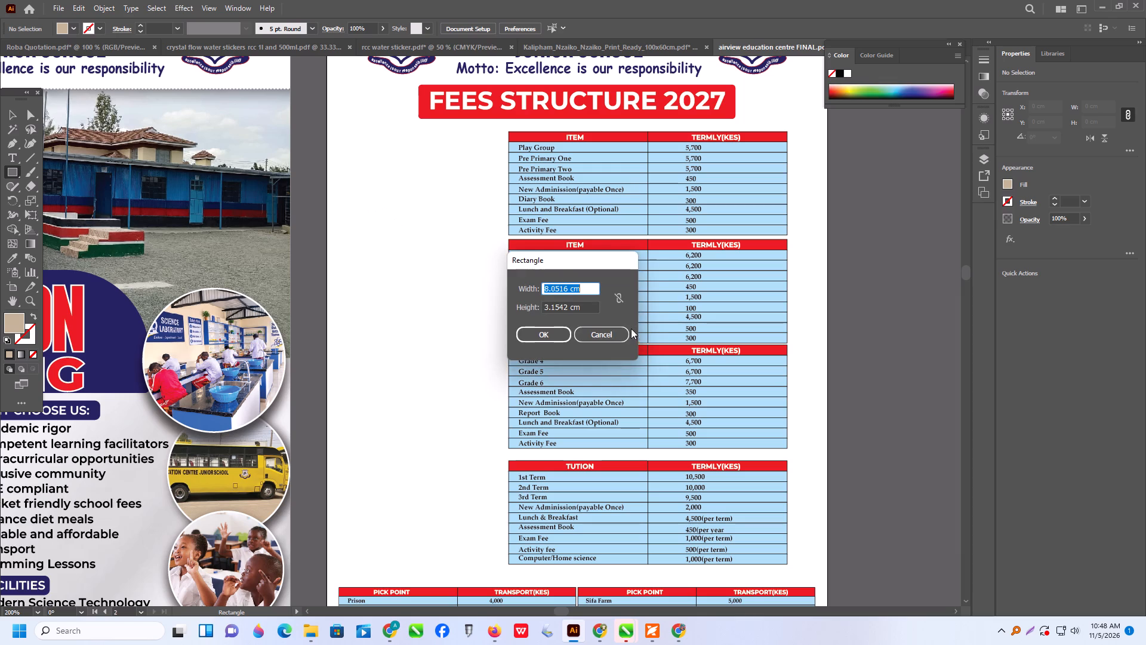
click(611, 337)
Add a text block in the blank space beside the fee tables with the lines PRE-SCHOOL and LOWER PRIMARY, and begin a third line with UP.
click(14, 152)
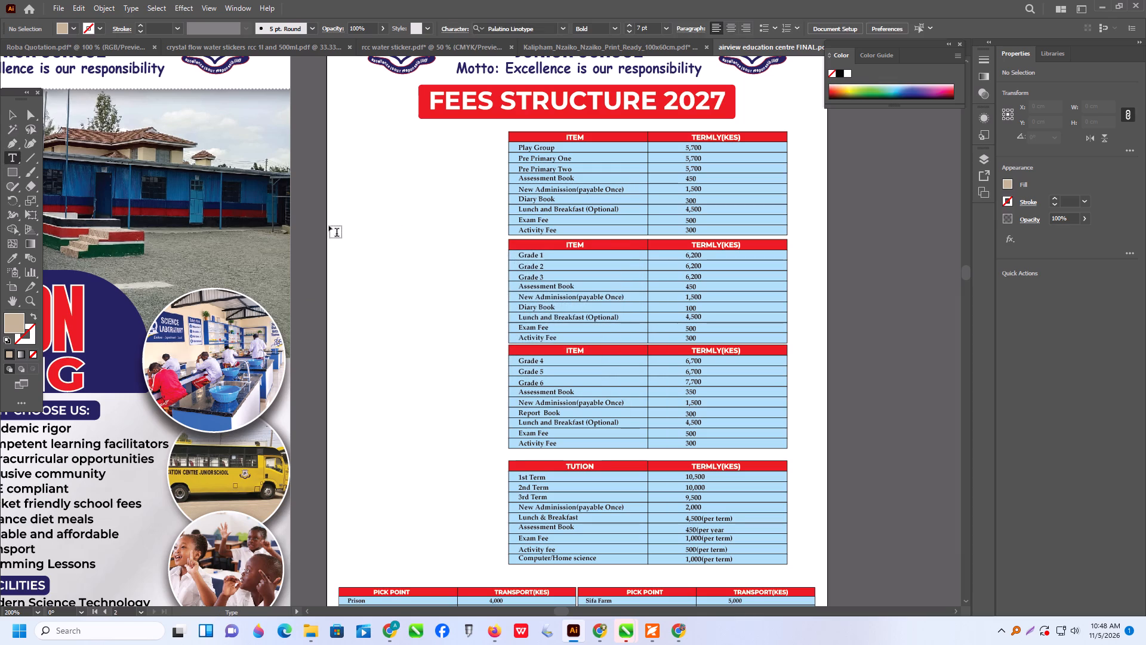
click(329, 226)
text(PRE)
text(-SCH)
text(OO)
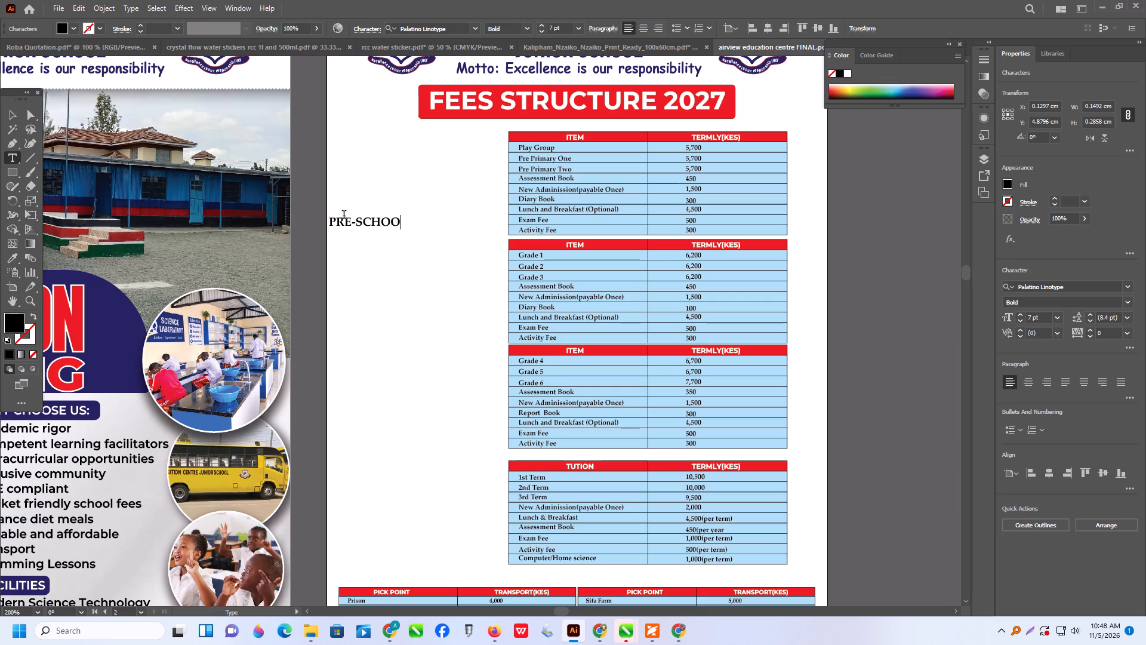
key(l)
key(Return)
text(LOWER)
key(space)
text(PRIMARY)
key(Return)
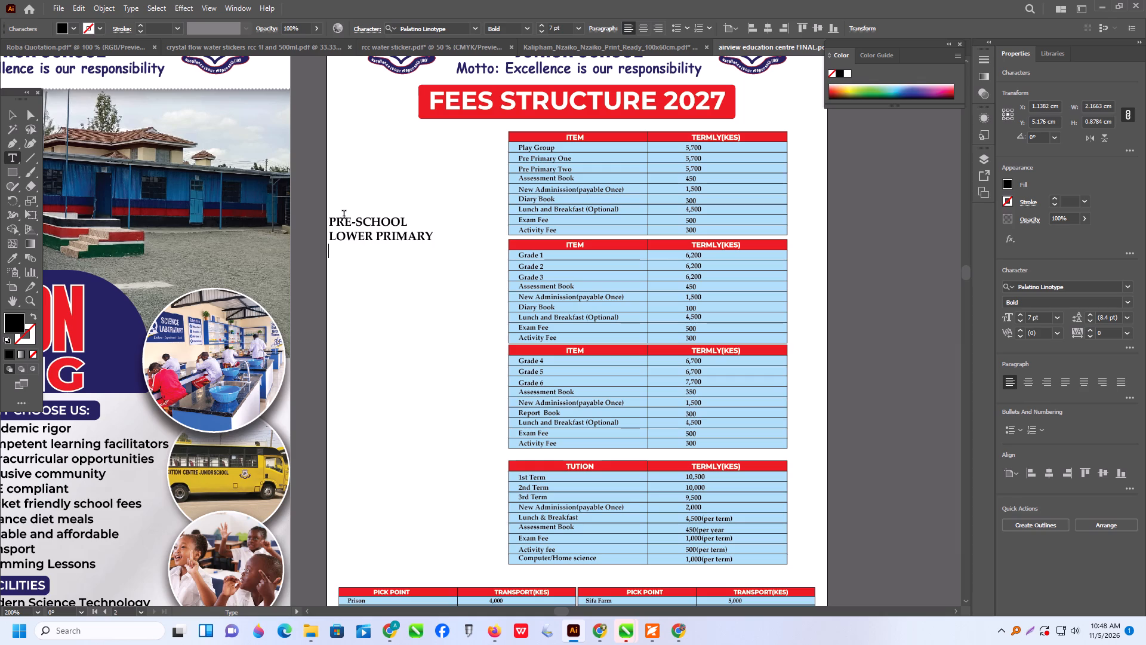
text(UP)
Complete the third line of the text block beside the fee tables as UPPER PRIMARY and finish text editing.
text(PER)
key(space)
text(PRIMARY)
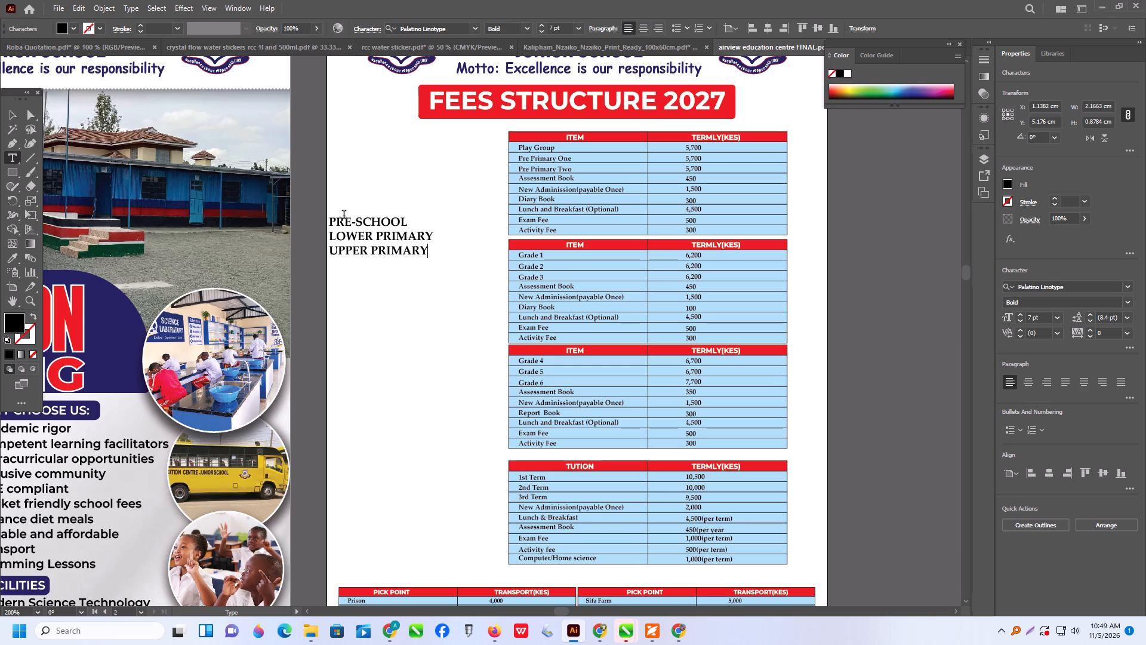
click(16, 115)
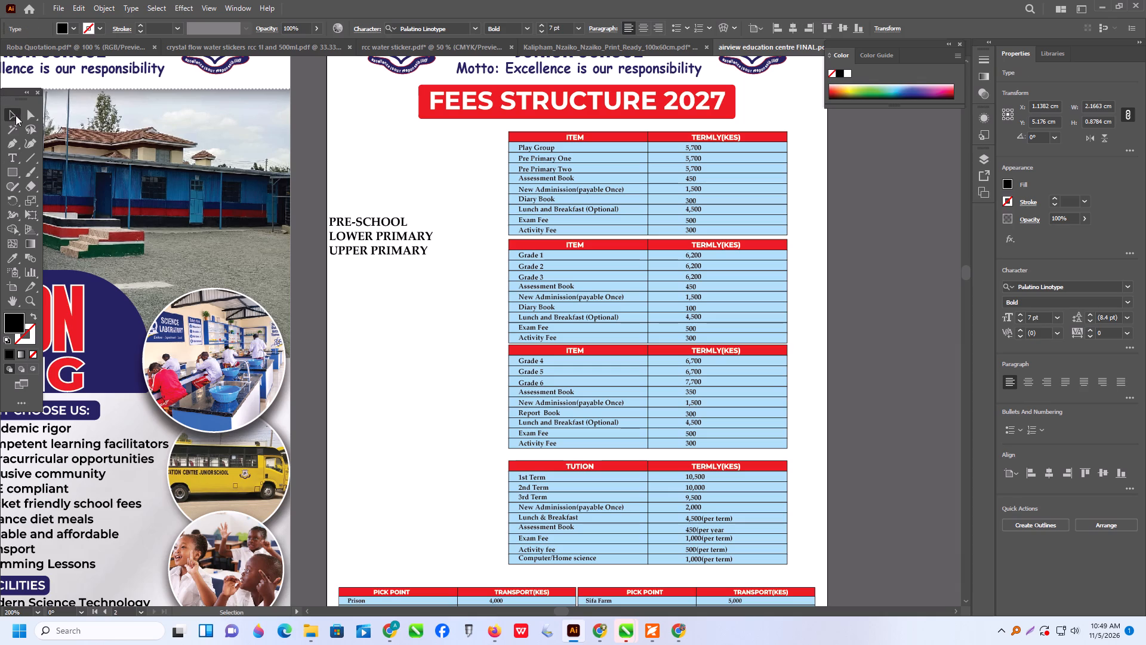
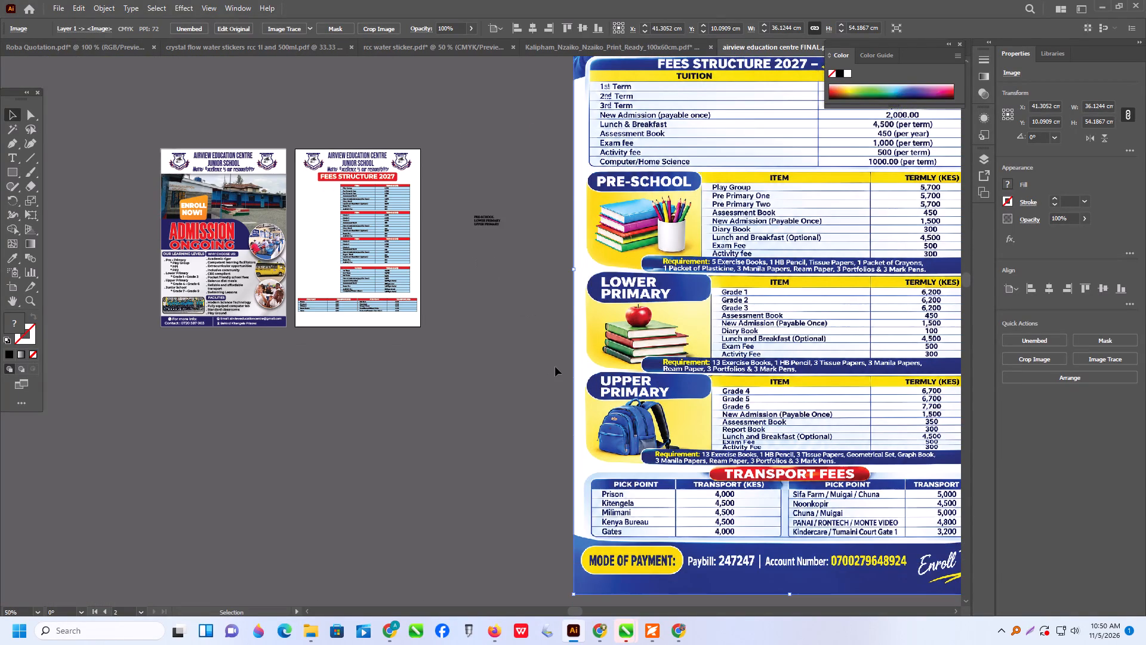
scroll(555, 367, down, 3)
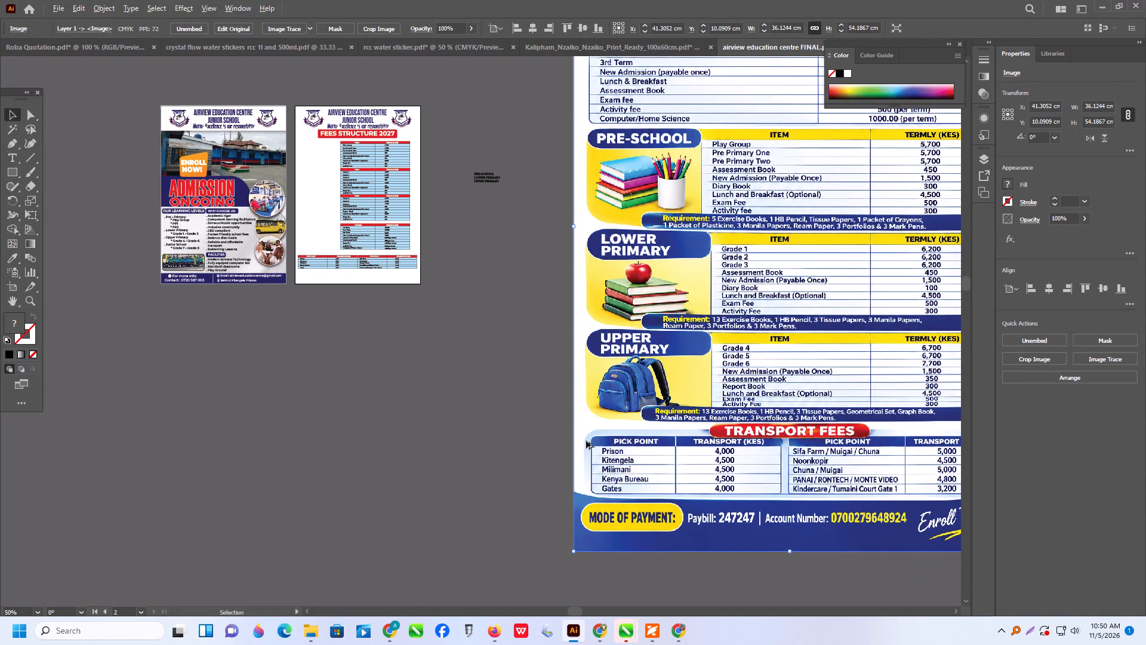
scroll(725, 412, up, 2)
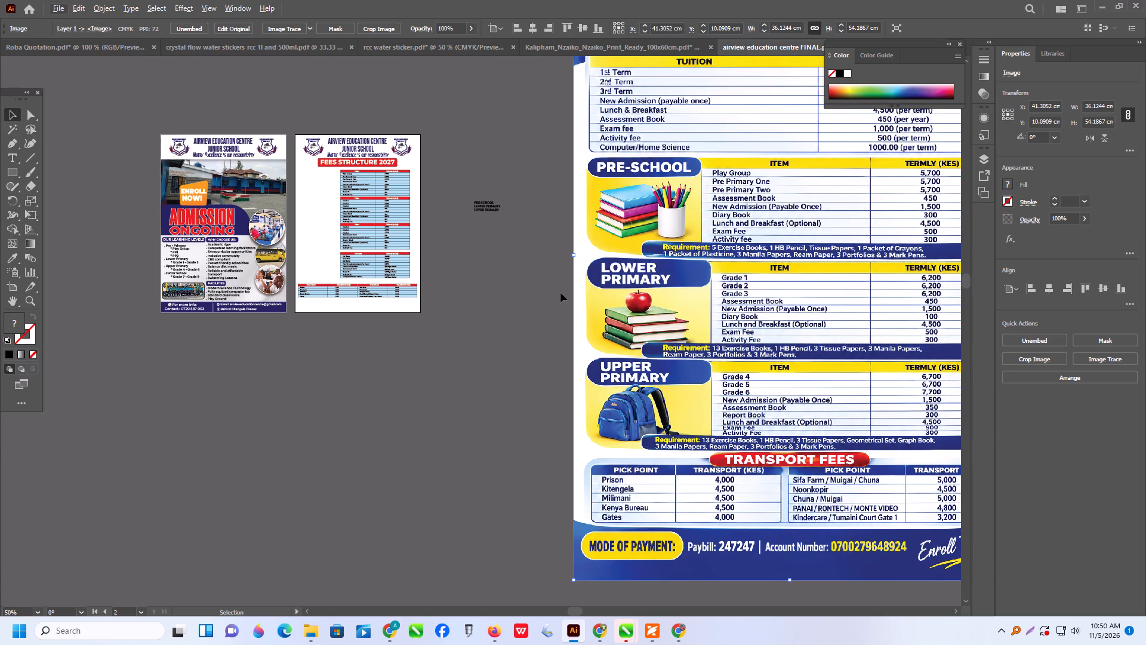
Draw a rectangle about 3.14 × 0.61 cm beside the Play Group fee table and fill it with navy sampled from the first page.
scroll(609, 310, up, 2)
scroll(746, 368, up, 5)
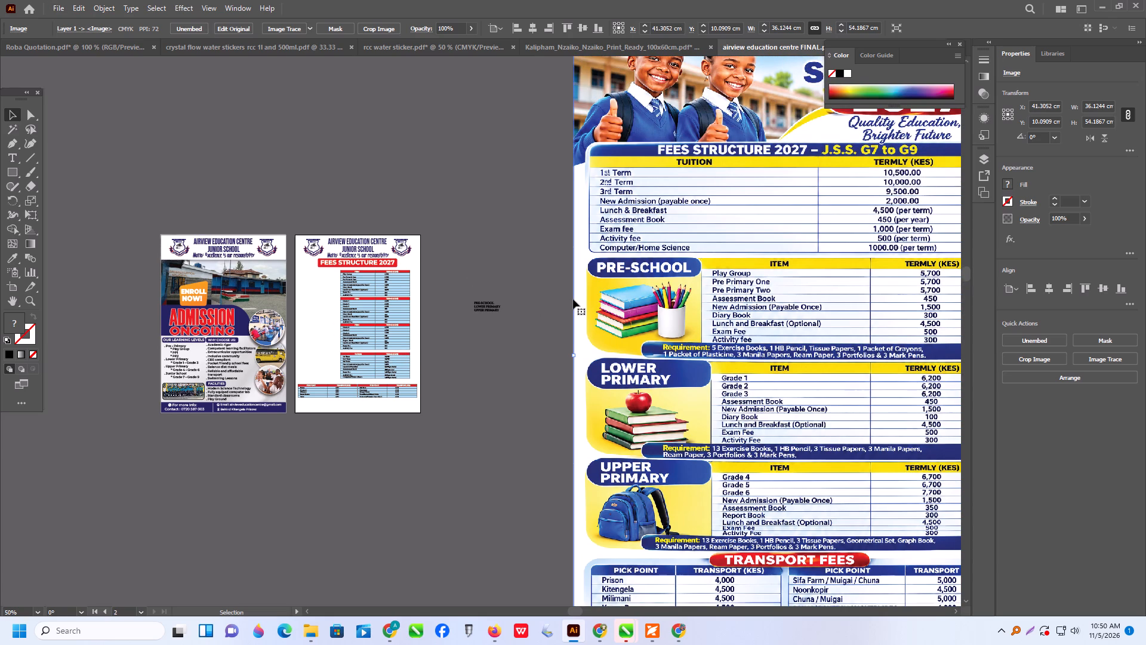
scroll(573, 299, down, 2)
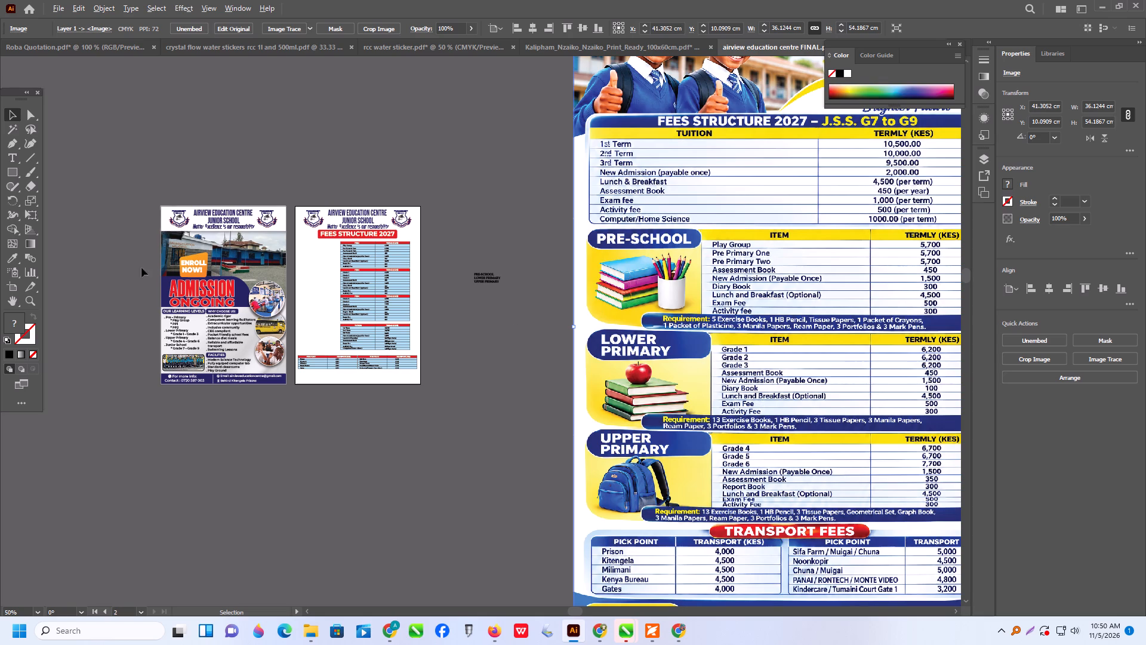
alt+scroll(371, 343, up, 1)
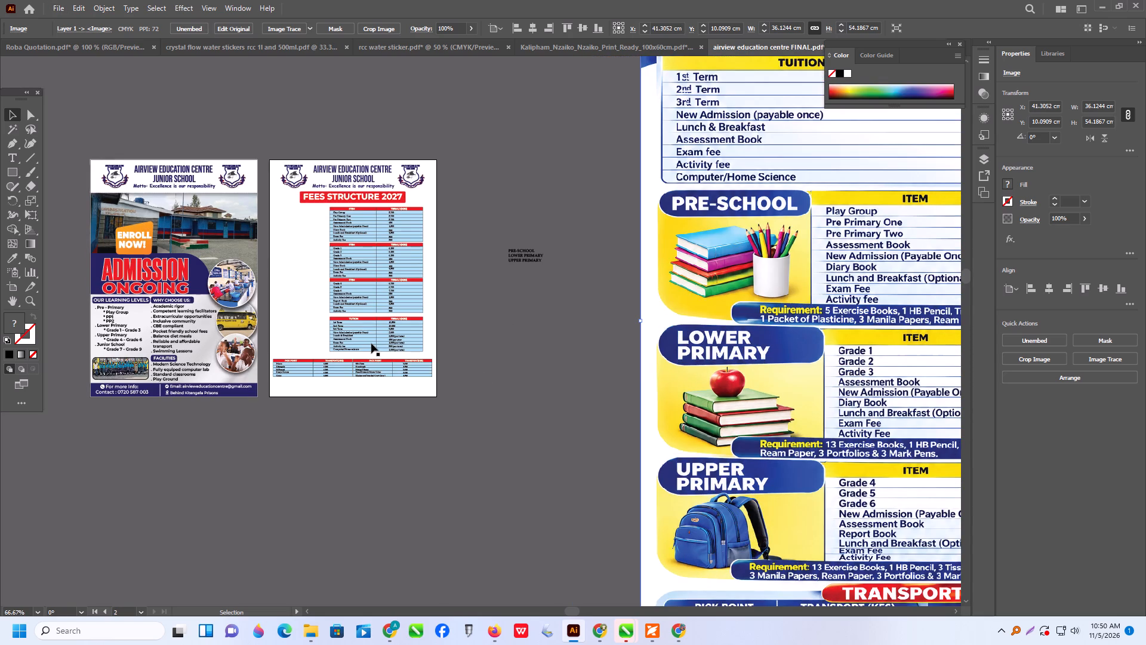
alt+scroll(284, 238, up, 1)
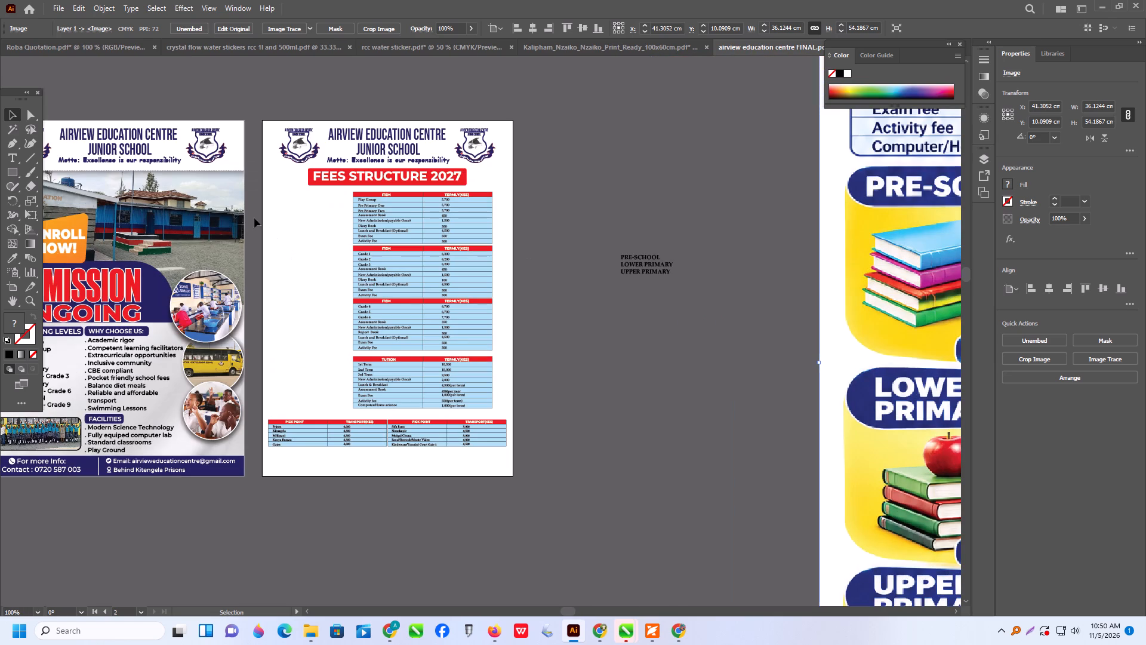
click(11, 176)
alt+scroll(283, 213, up, 1)
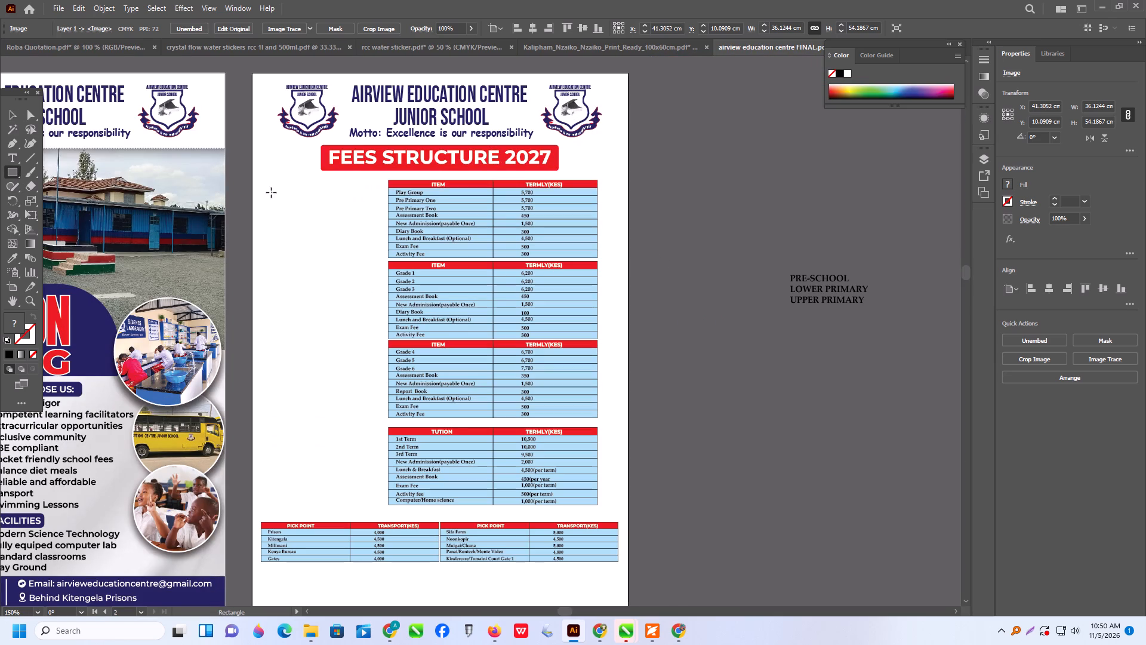
drag(270, 182, 383, 203)
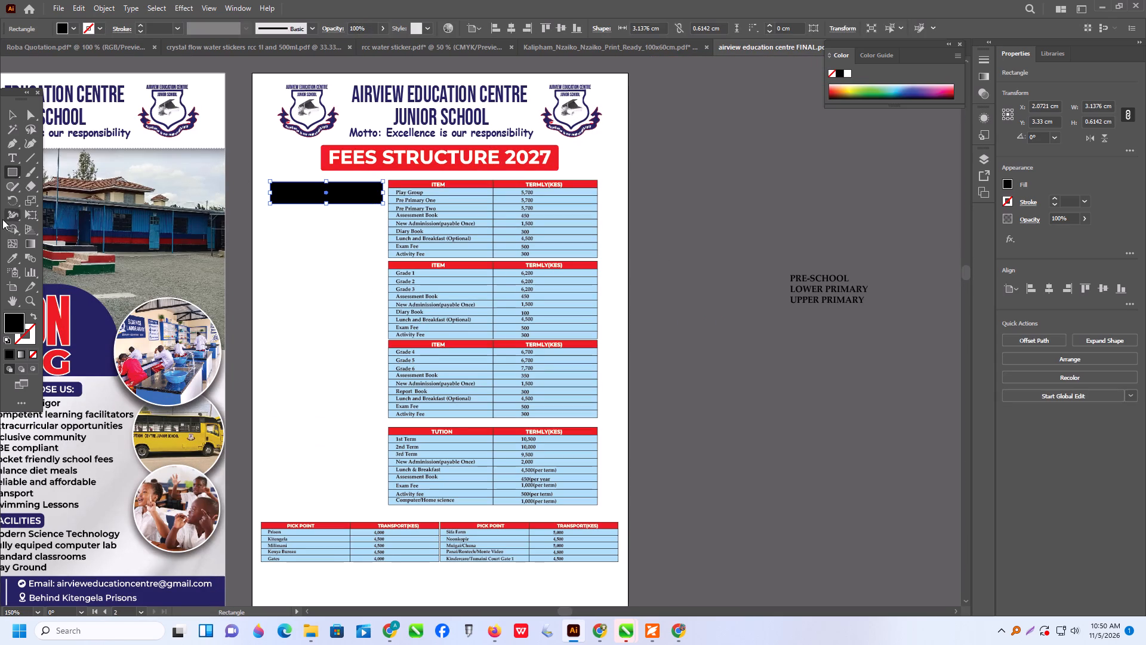
click(16, 257)
click(101, 341)
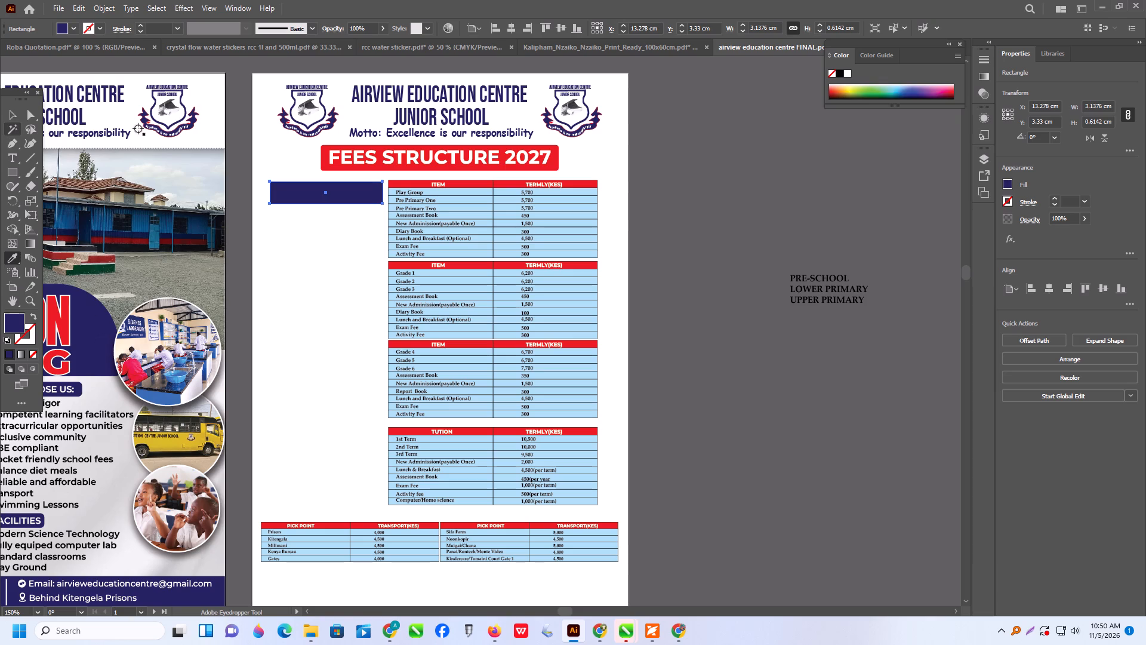
Shift the navy bar slightly up and toward the page's outer margin, and round its corners to about 0.07 cm.
click(12, 110)
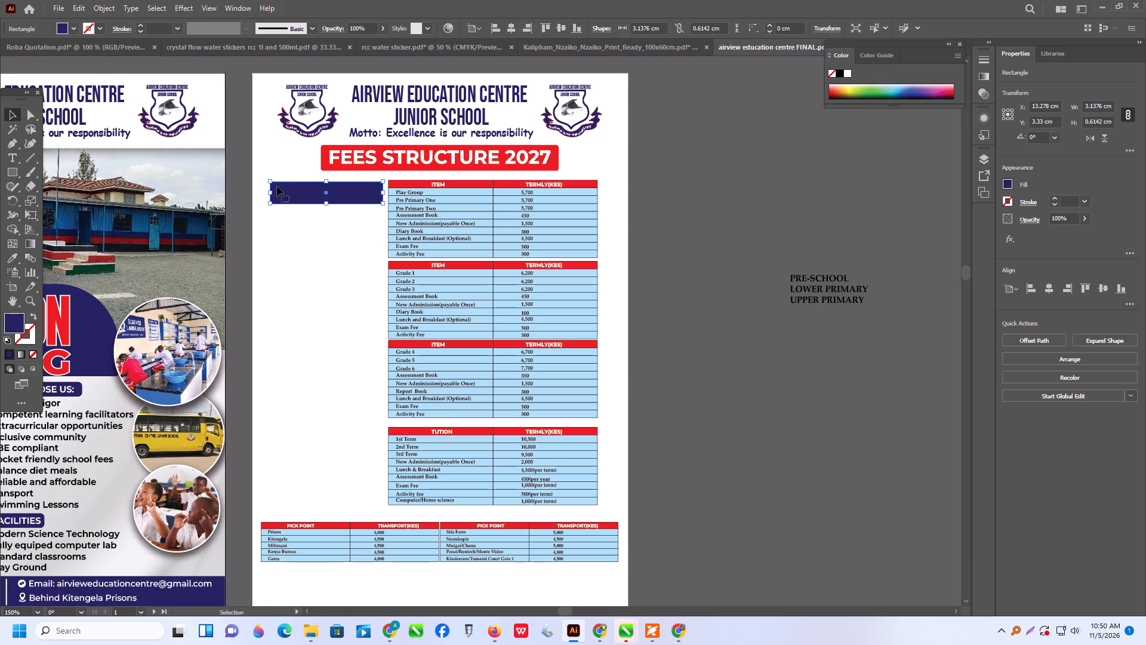
alt+scroll(308, 191, up, 1)
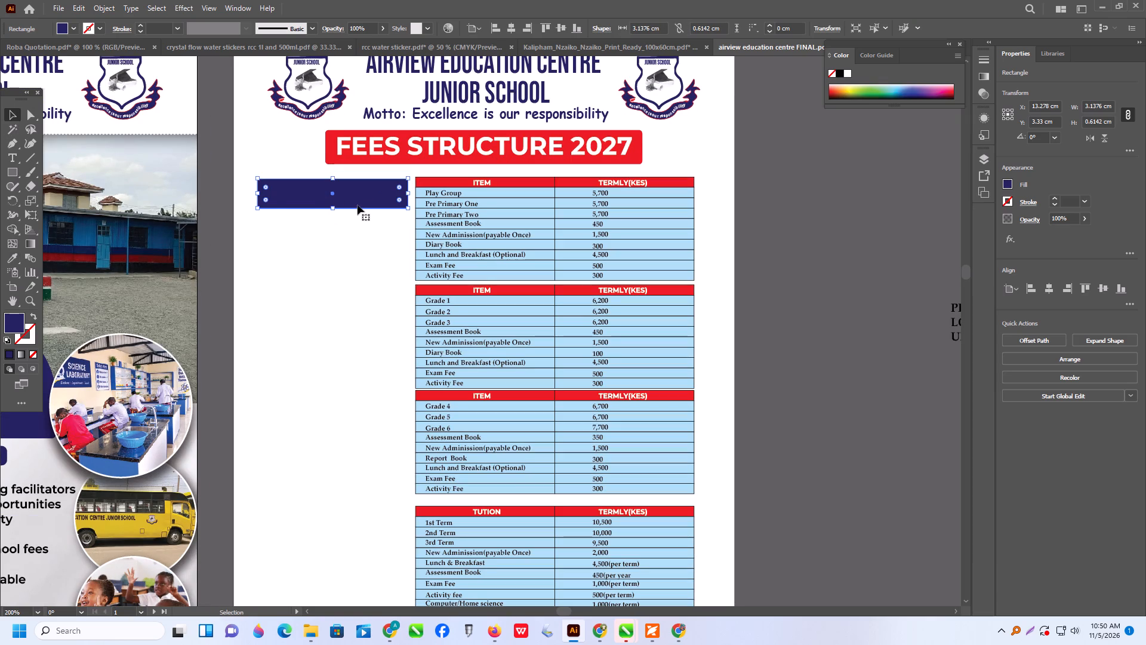
drag(358, 205, 349, 202)
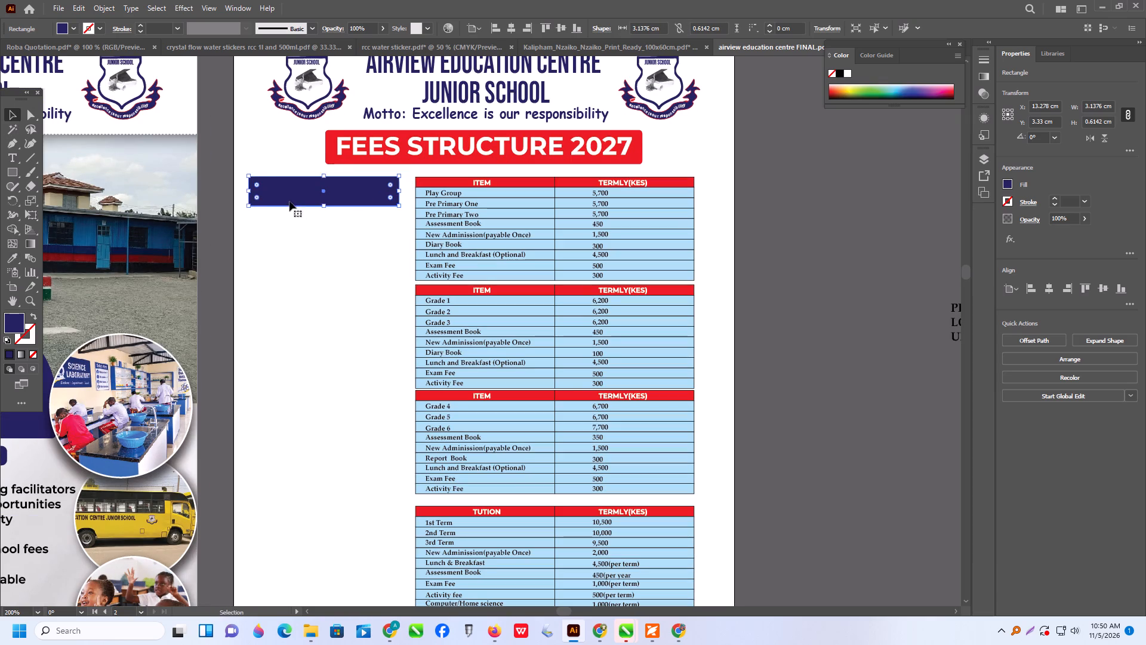
ctrl+click(255, 185)
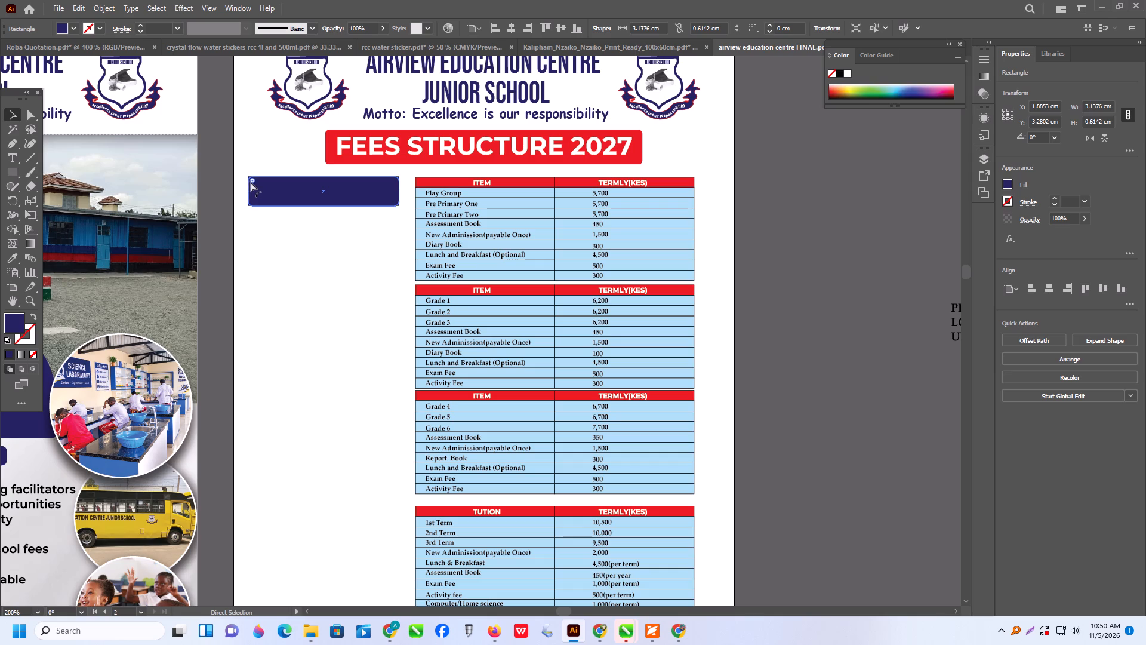
Duplicate the navy bar down the page, placing one copy beside each of the Grade 1, Grade 4 and Tuition tables.
alt+scroll(352, 193, down, 2)
scroll(352, 193, down, 6)
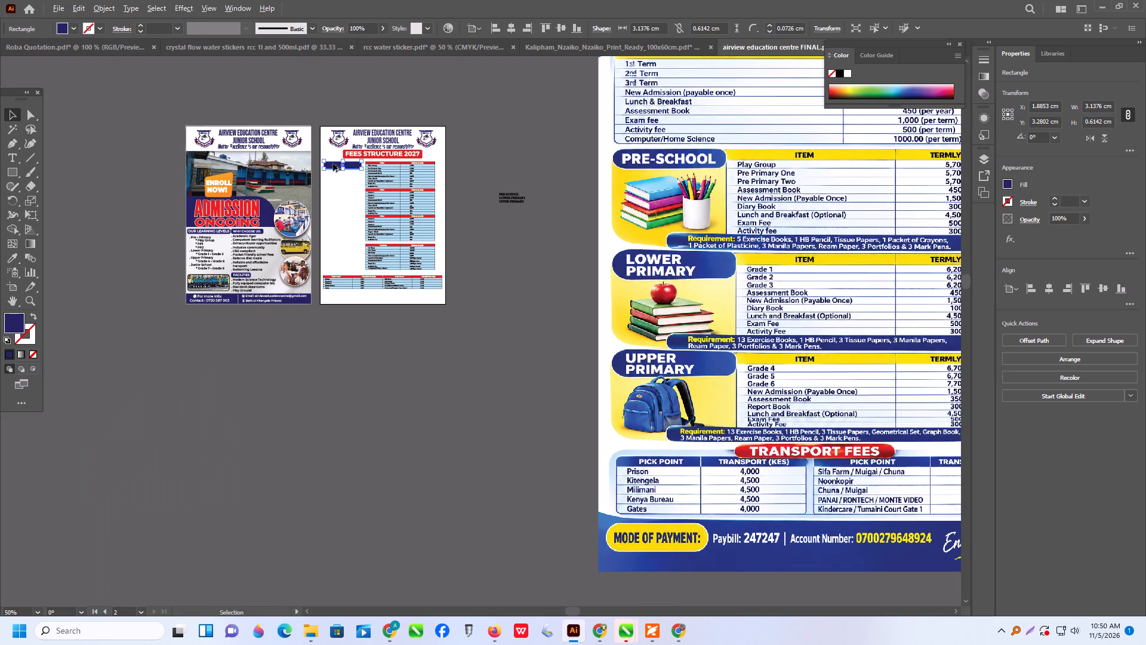
alt+drag(333, 164, 332, 189)
scroll(332, 189, down, 2)
alt+drag(333, 161, 331, 180)
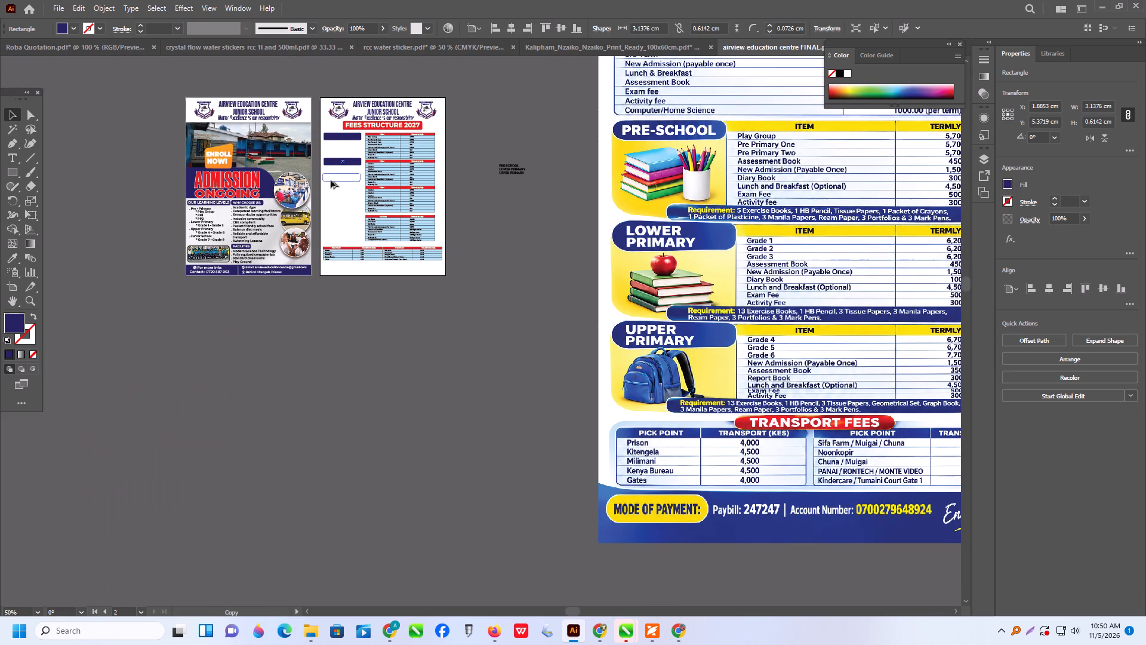
alt+drag(331, 180, 329, 188)
alt+shift+click(329, 188)
scroll(329, 188, down, 3)
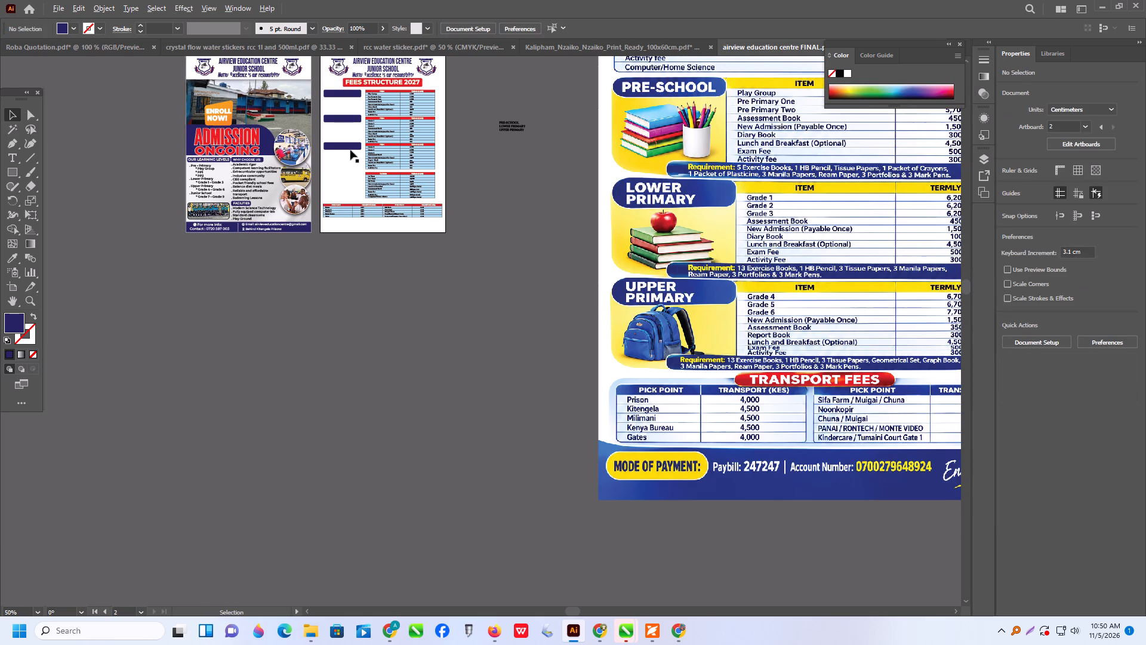
alt+drag(344, 148, 340, 175)
Align all four navy bars by their left edges.
shift+click(343, 144)
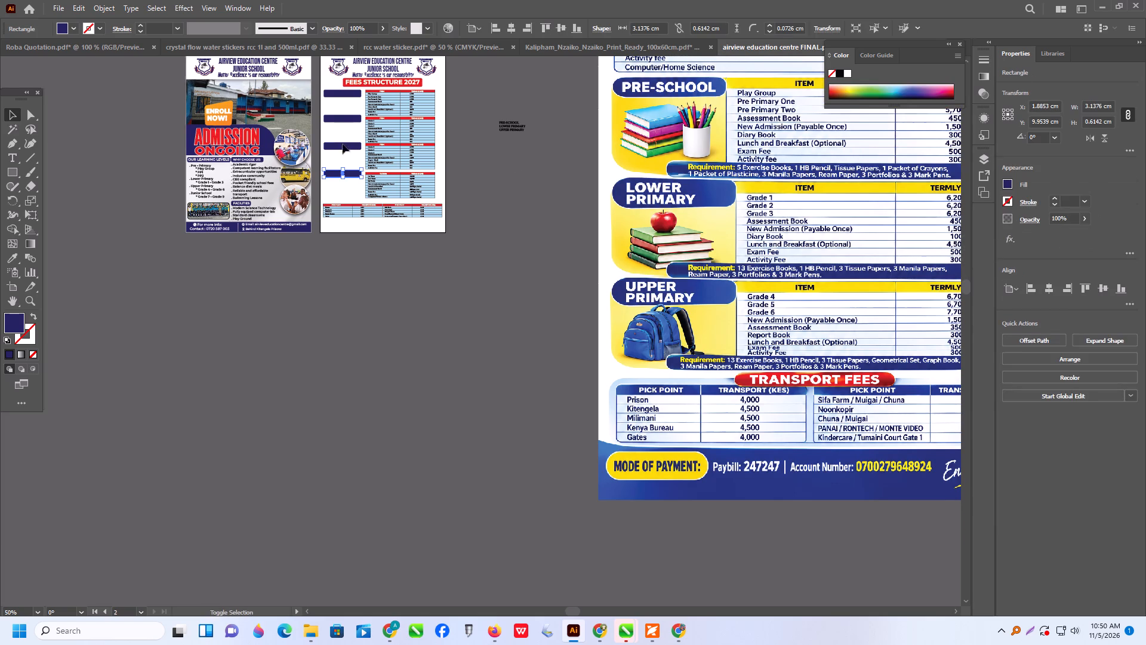
shift+click(347, 115)
shift+click(344, 89)
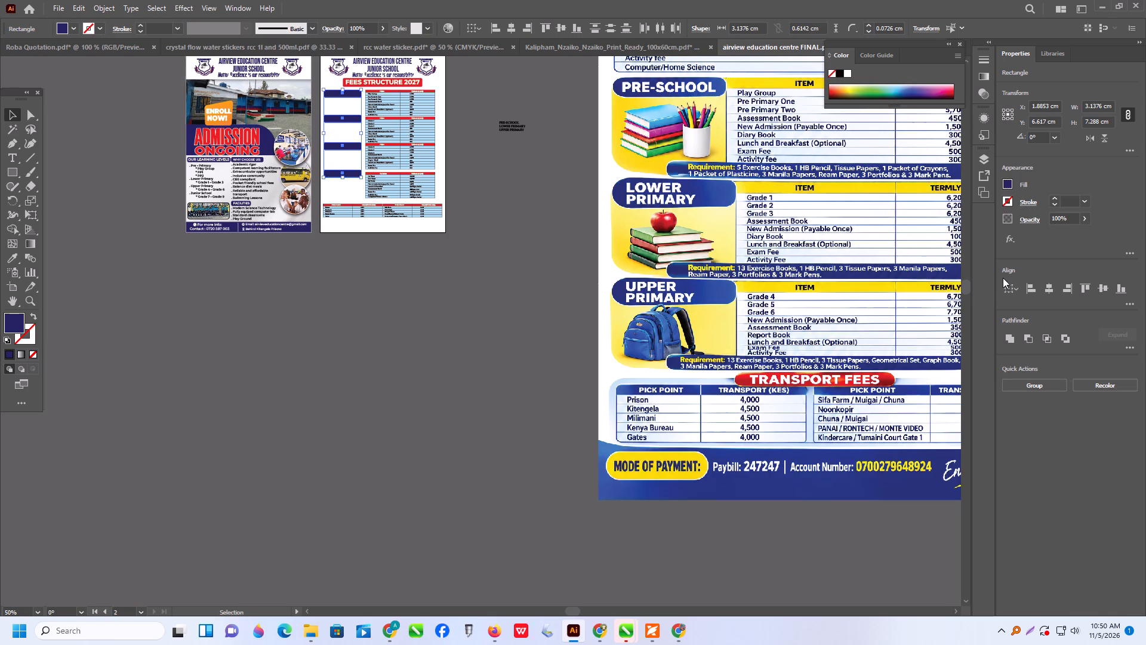
click(1006, 284)
click(1029, 312)
drag(1029, 312, 1031, 304)
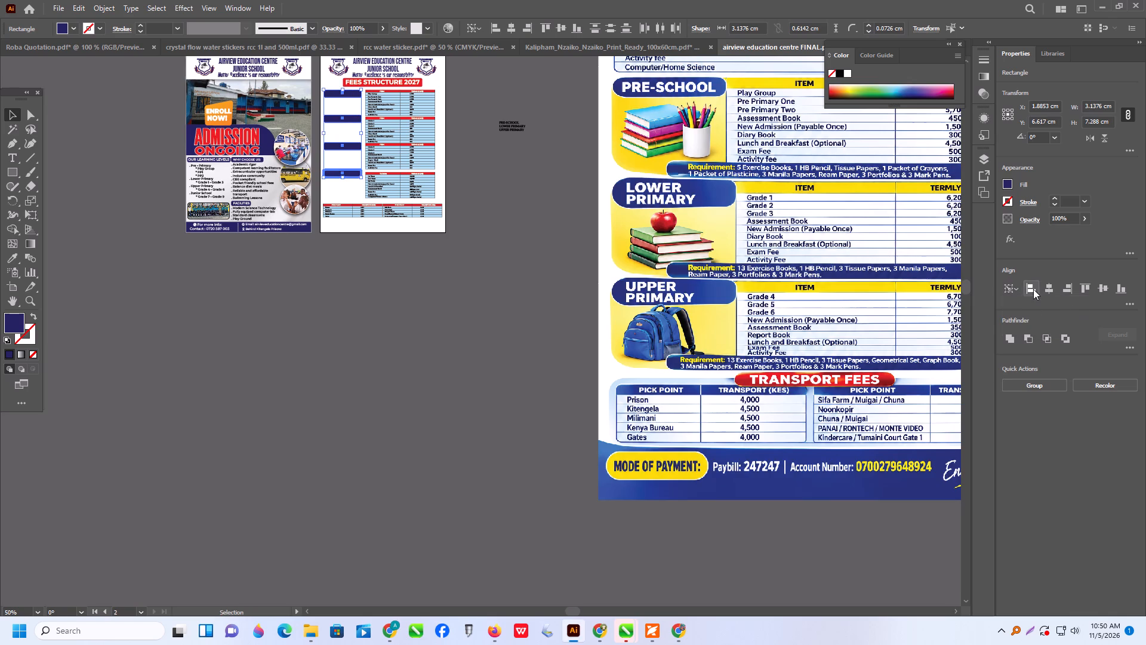
click(1033, 289)
click(468, 411)
Copy the PRE-SCHOOL line from the label text block and paste it as a separate text object in the blank space below.
scroll(482, 265, up, 5)
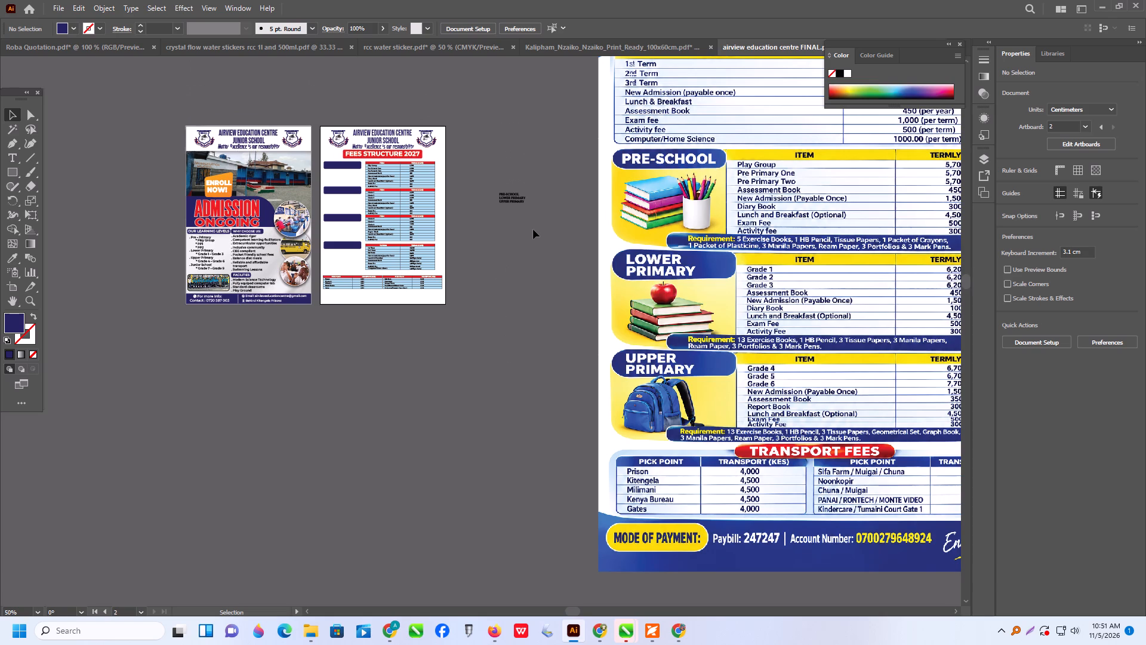
scroll(508, 211, up, 2)
alt+scroll(504, 207, up, 2)
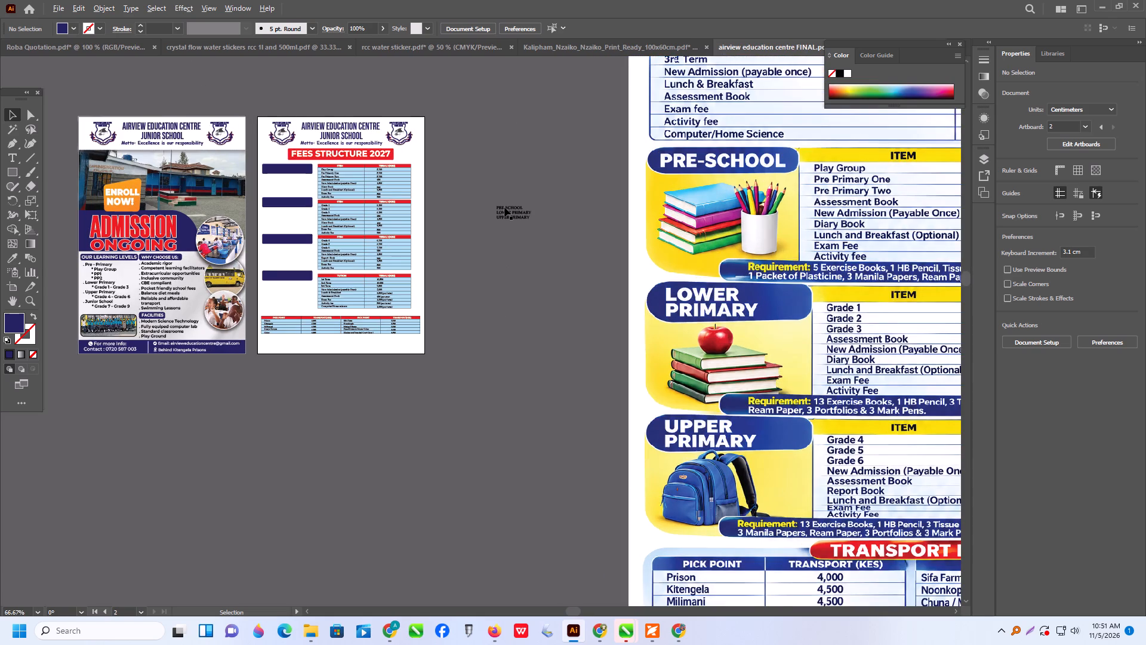
triple_click(504, 208)
double_click(504, 208)
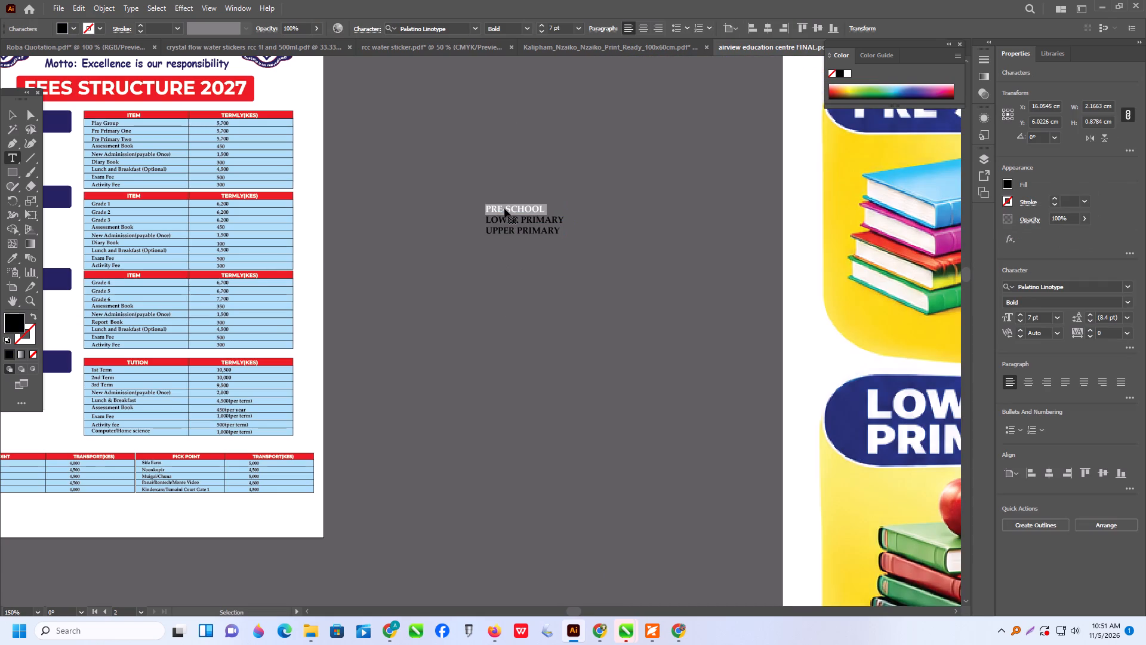
key(ctrl+c)
scroll(512, 290, down, 4)
alt+scroll(513, 279, down, 3)
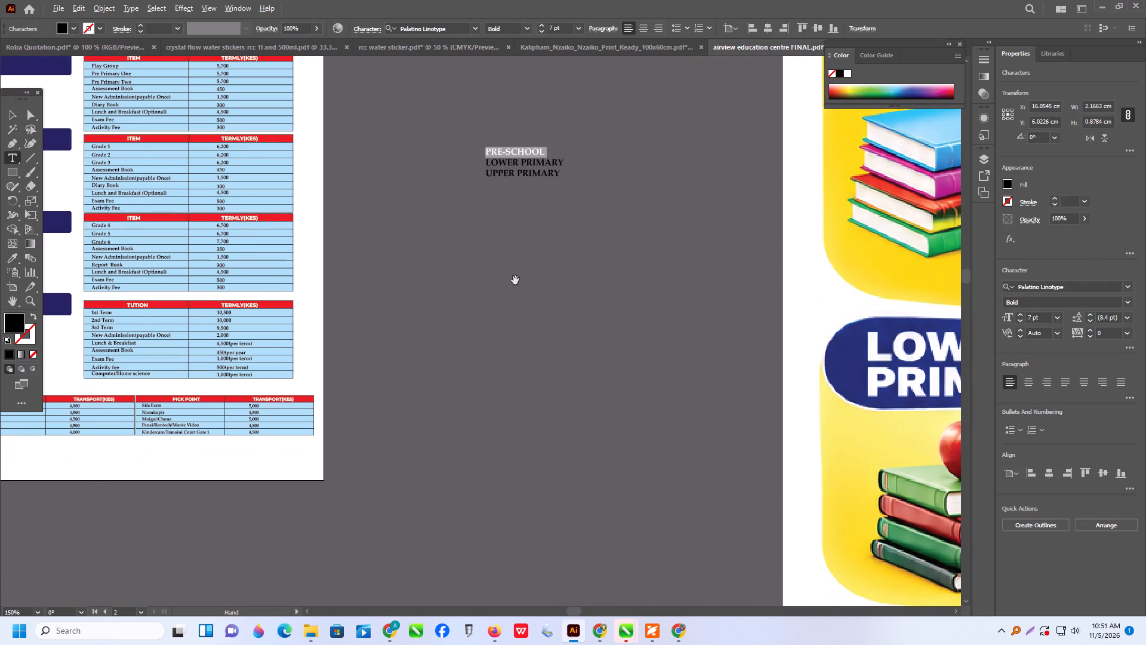
alt+scroll(515, 280, down, 1)
click(502, 290)
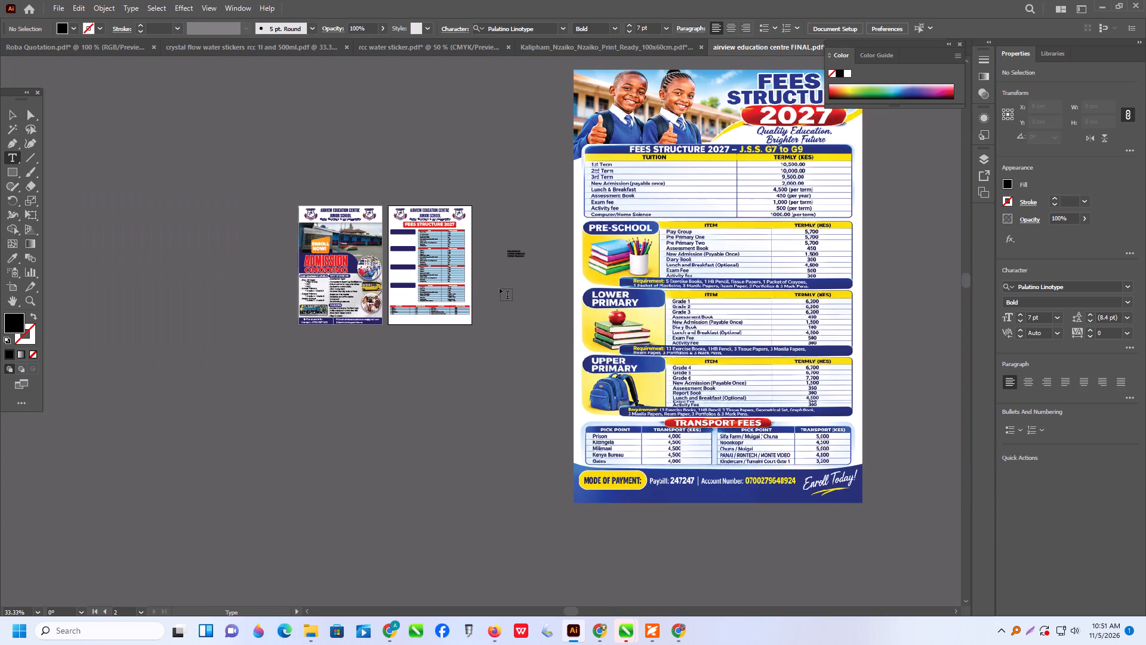
click(500, 288)
key(ctrl+v)
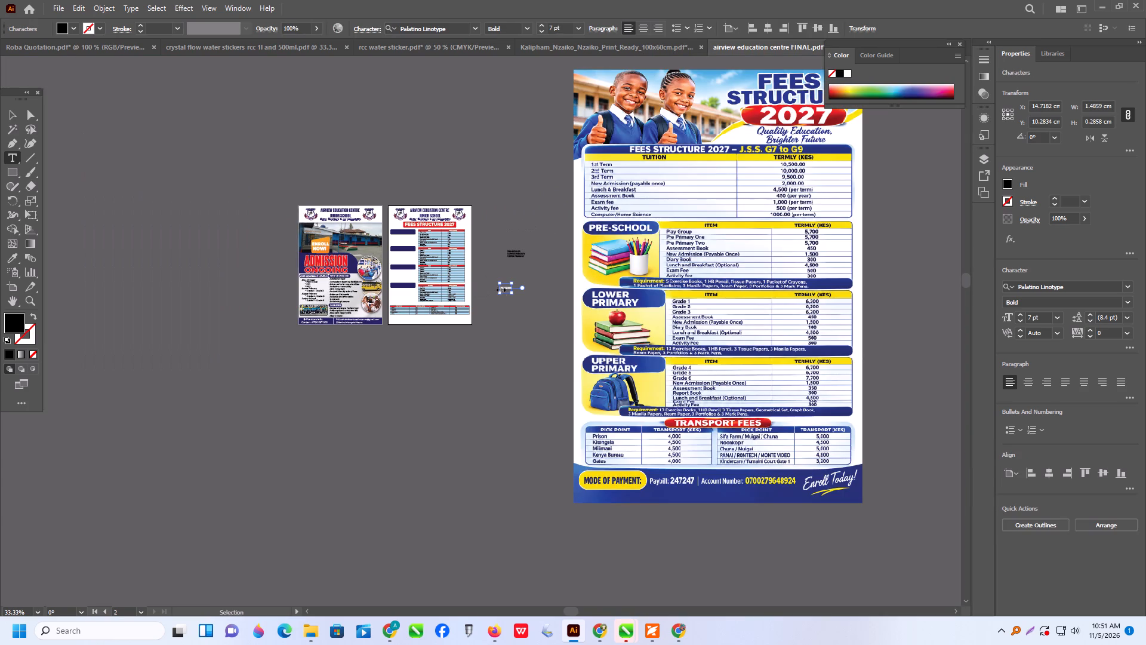
Enlarge the separate PRE-SCHOOL text to about 26.8 pt.
click(14, 114)
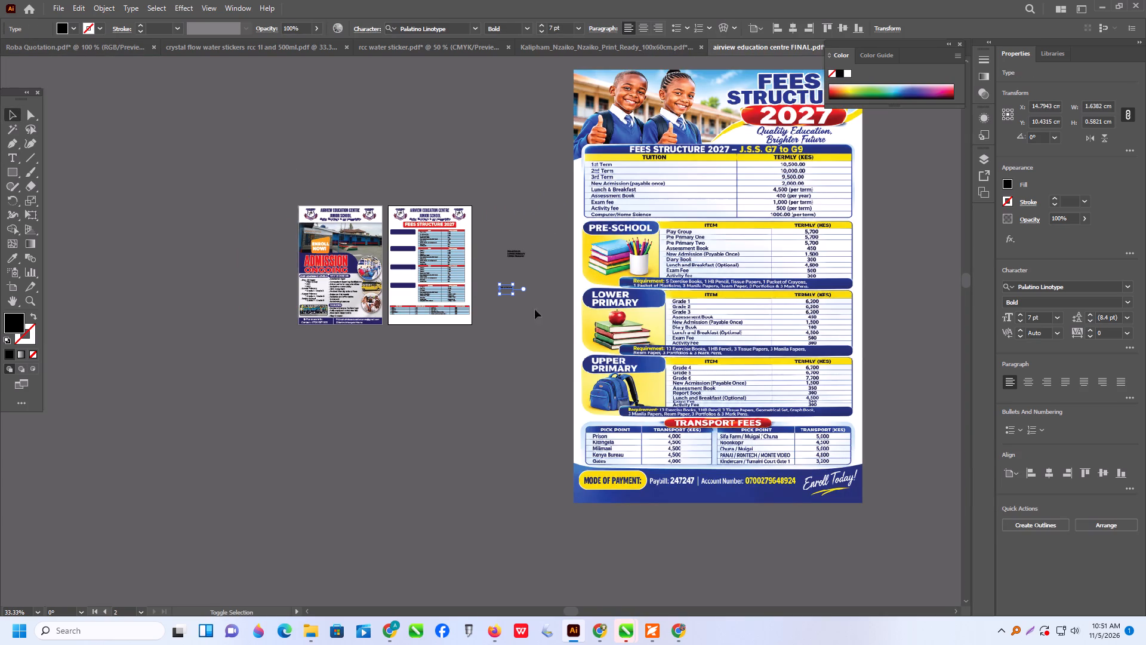
shift+drag(513, 296, 550, 330)
Remove the blank line after the enlarged PRE-SCHOOL text, restoring its final capital L.
alt+scroll(517, 297, up, 3)
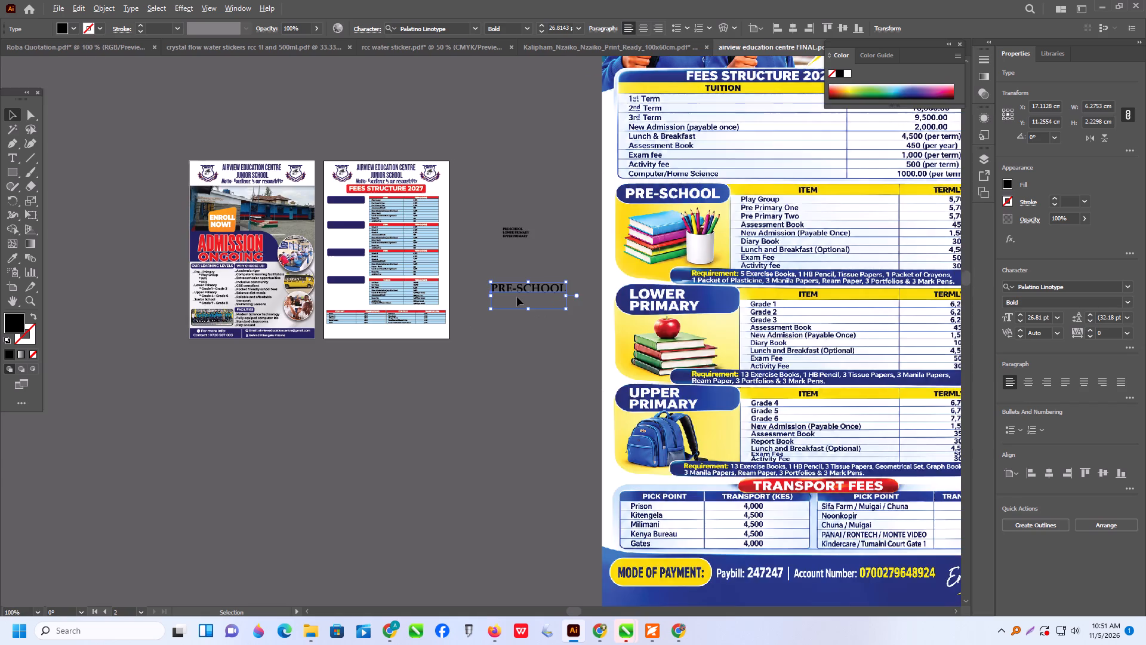
triple_click(610, 281)
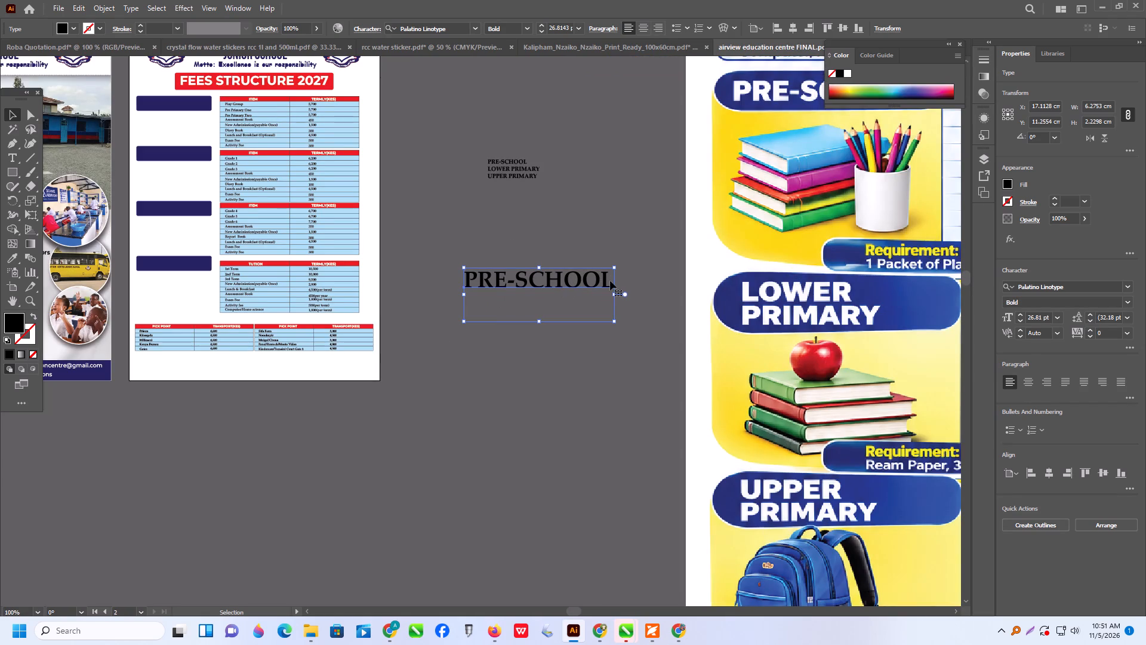
triple_click(603, 281)
click(603, 278)
drag(603, 278, 604, 278)
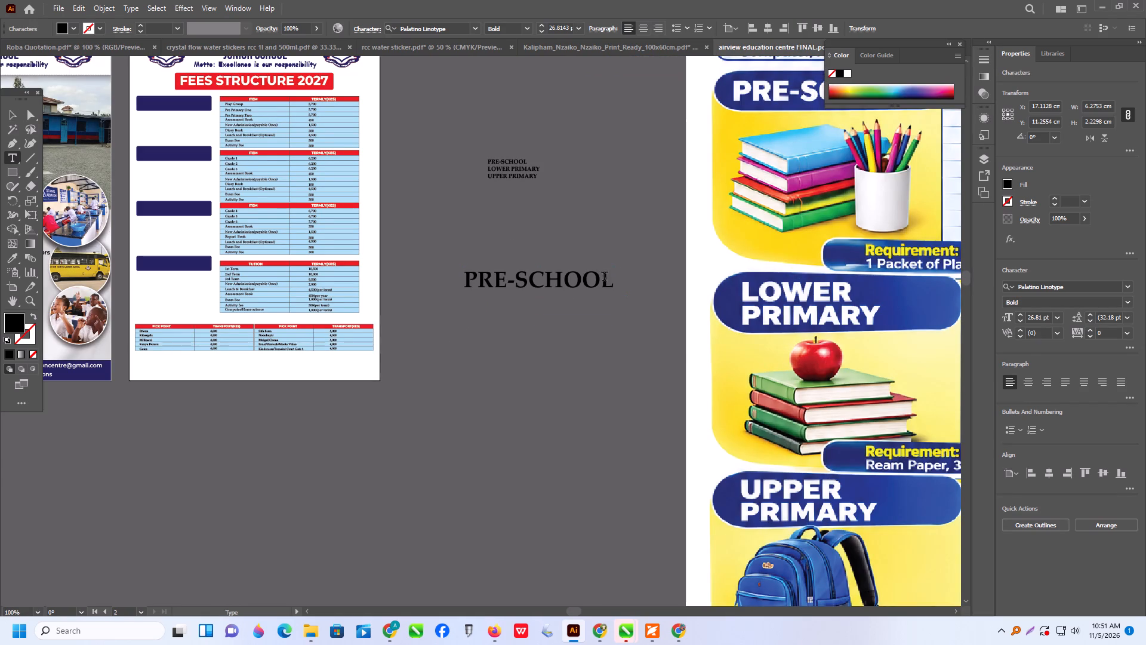
drag(604, 278, 683, 343)
key(BackSpace)
key(l)
key(BackSpace)
key(l)
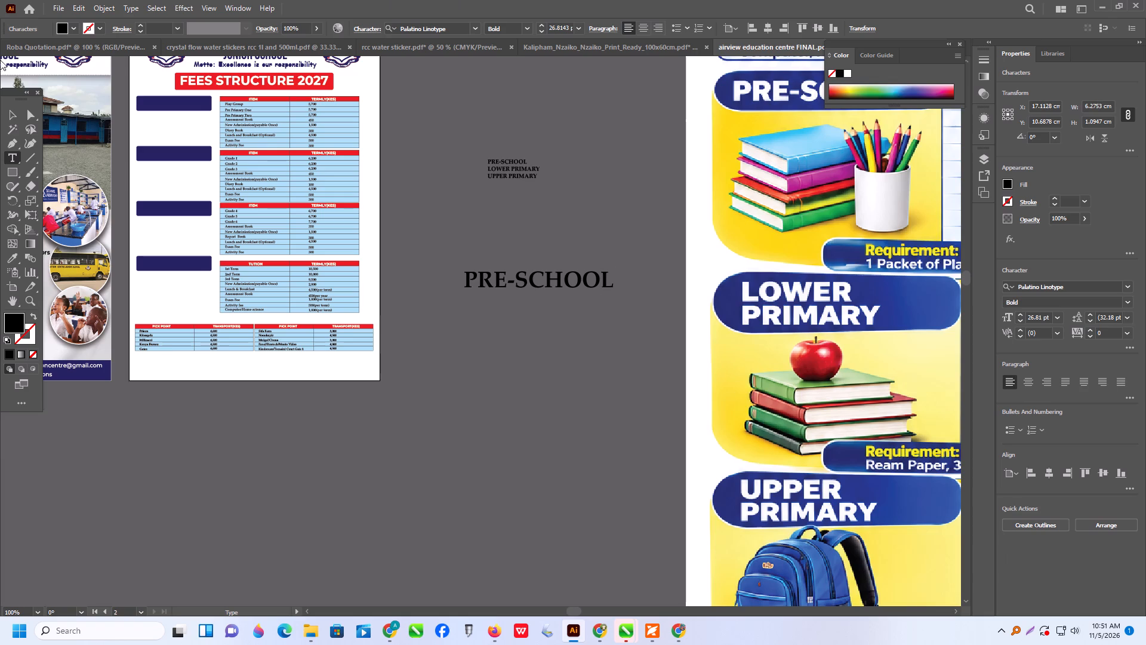
click(16, 109)
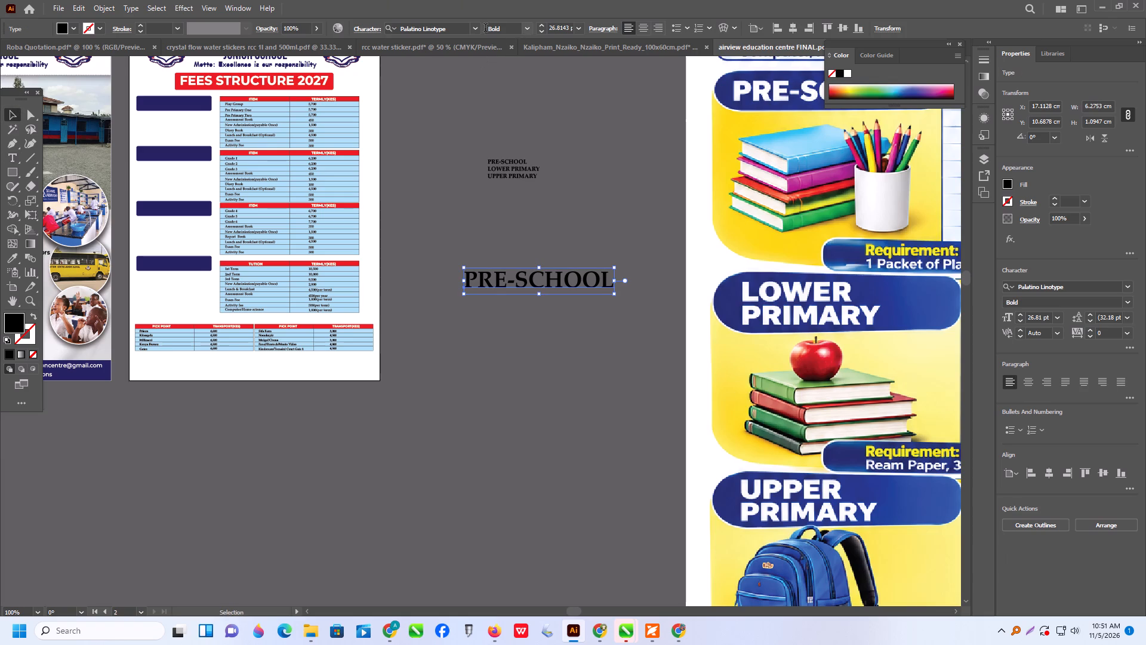
Change the enlarged PRE-SCHOOL text's font to Montserrat Bold.
click(483, 29)
click(479, 29)
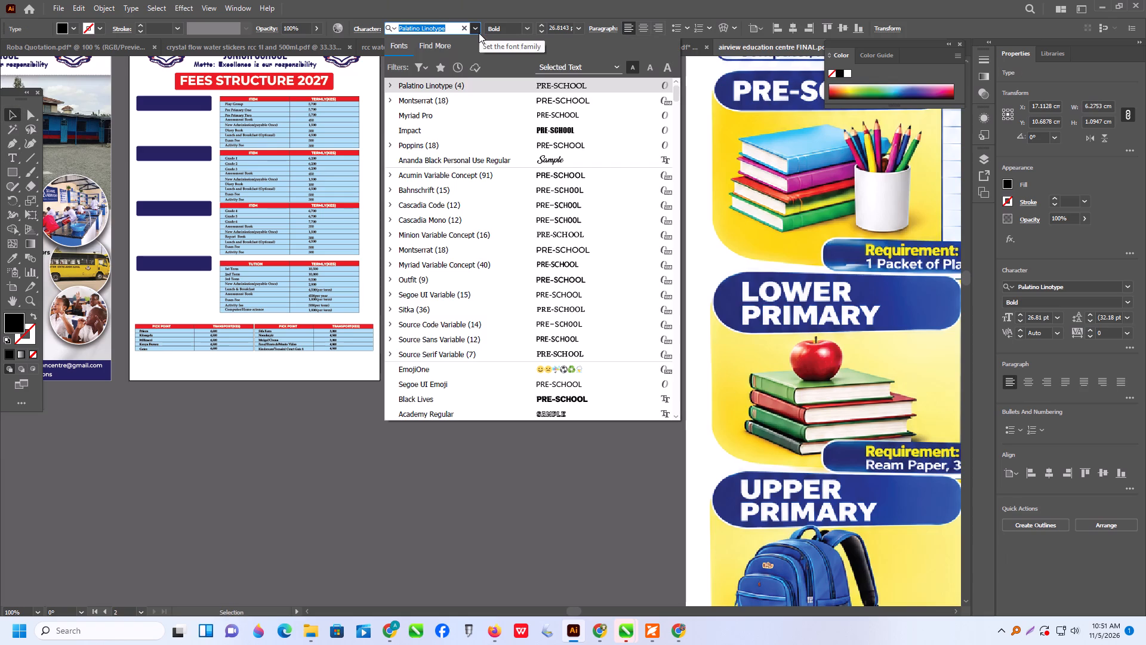
click(546, 94)
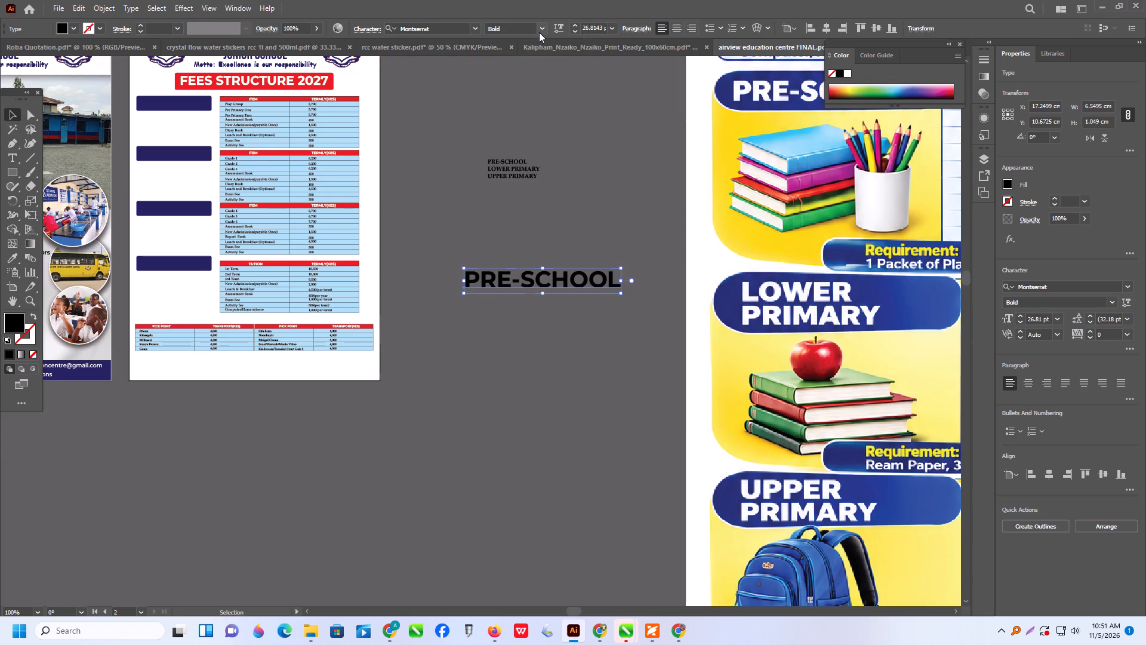
click(539, 32)
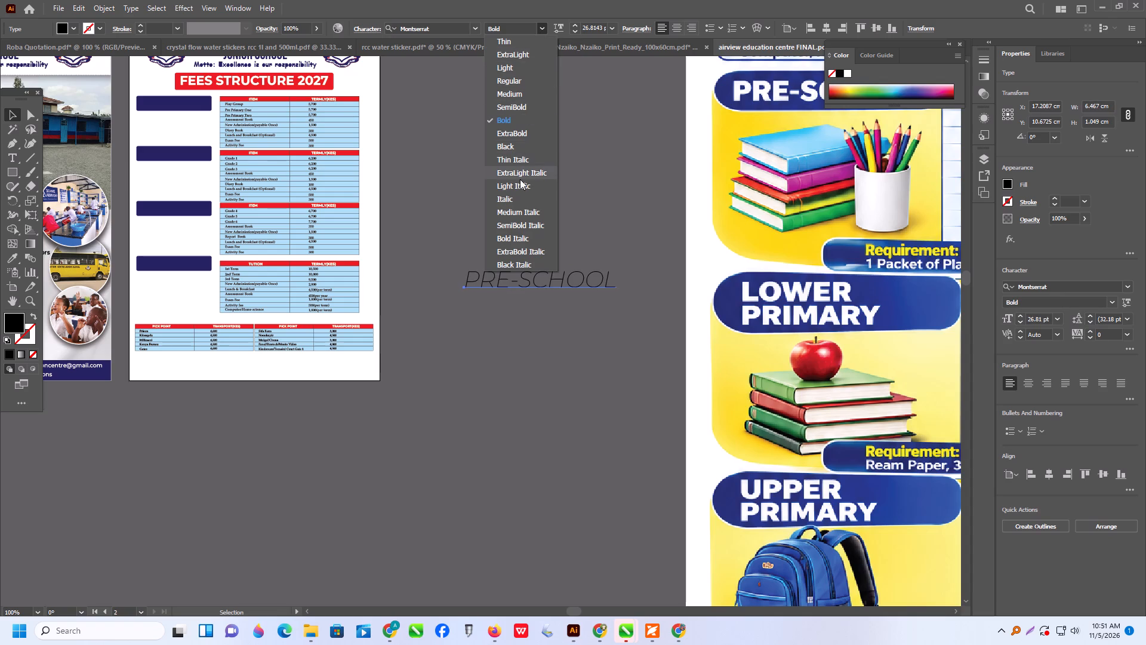
click(511, 118)
Move the PRE-SCHOOL text onto the first navy bar and scale it down to about 11 pt so it fits inside.
scroll(531, 301, up, 2)
drag(537, 315, 284, 196)
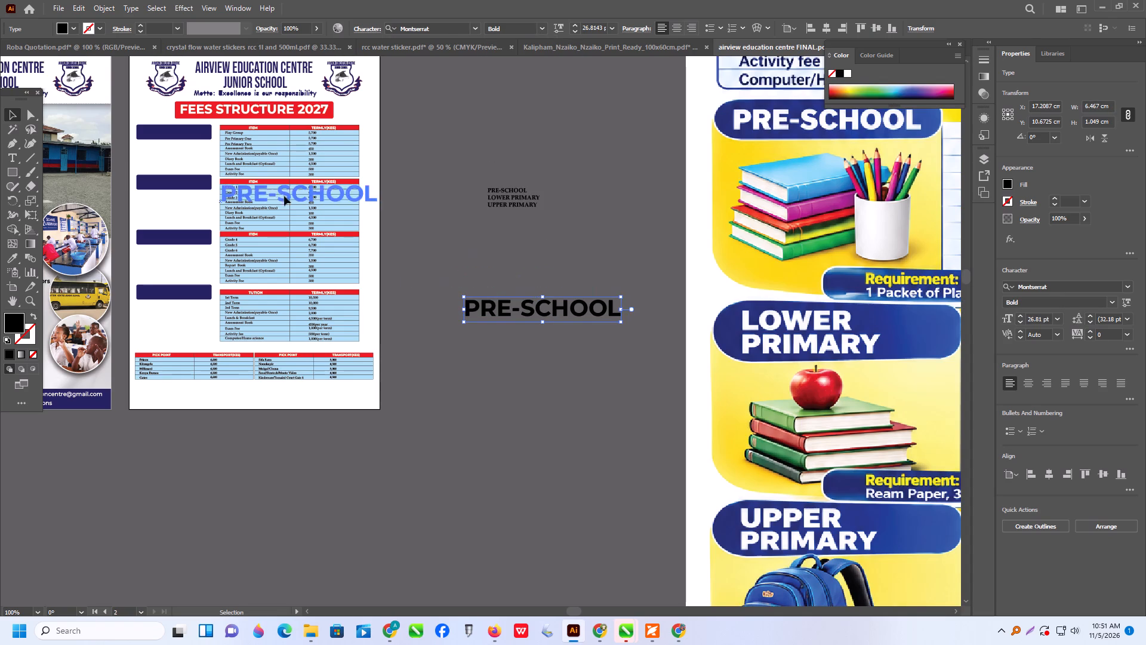
drag(284, 196, 218, 142)
alt+scroll(117, 122, up, 4)
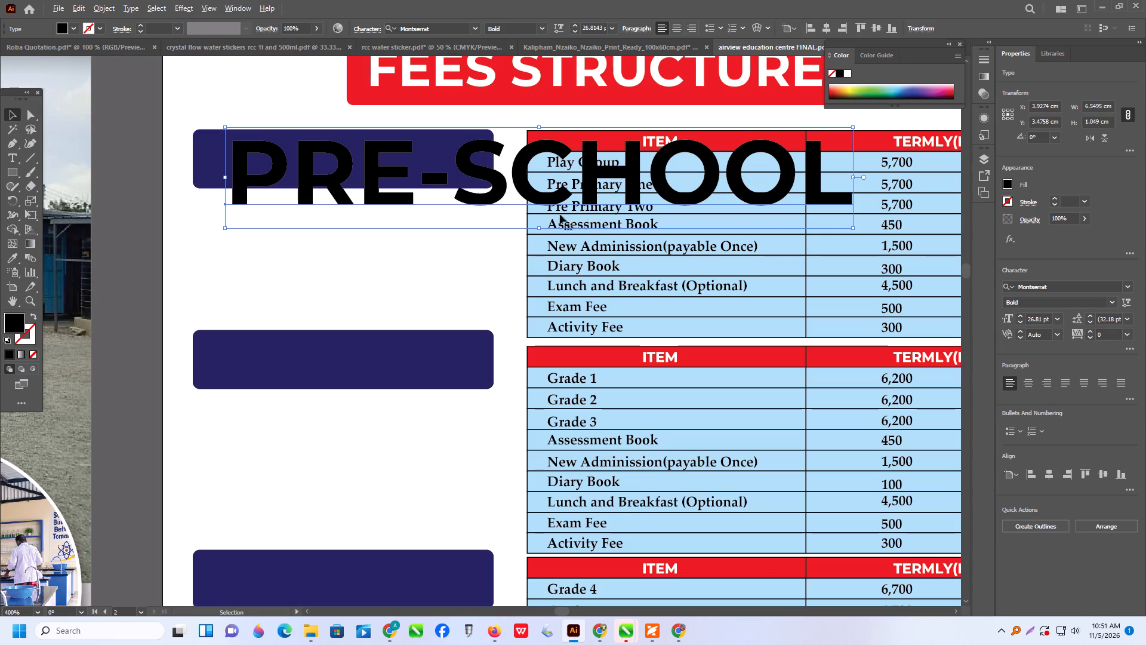
shift+drag(855, 231, 599, 208)
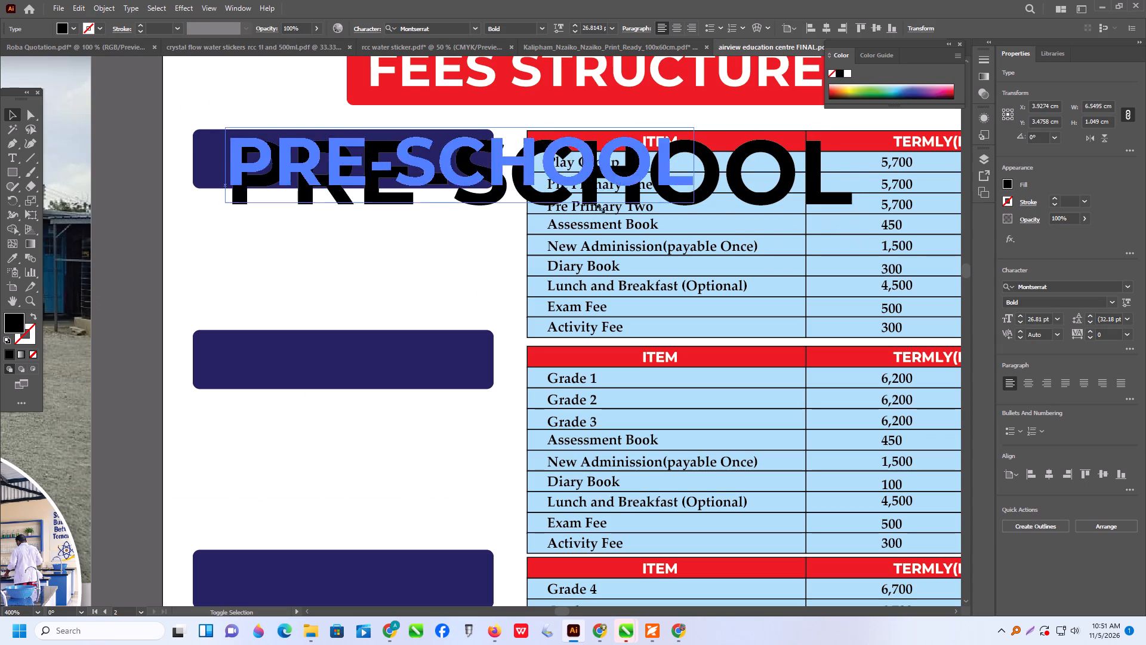
shift+drag(599, 208, 483, 201)
alt+scroll(433, 161, up, 2)
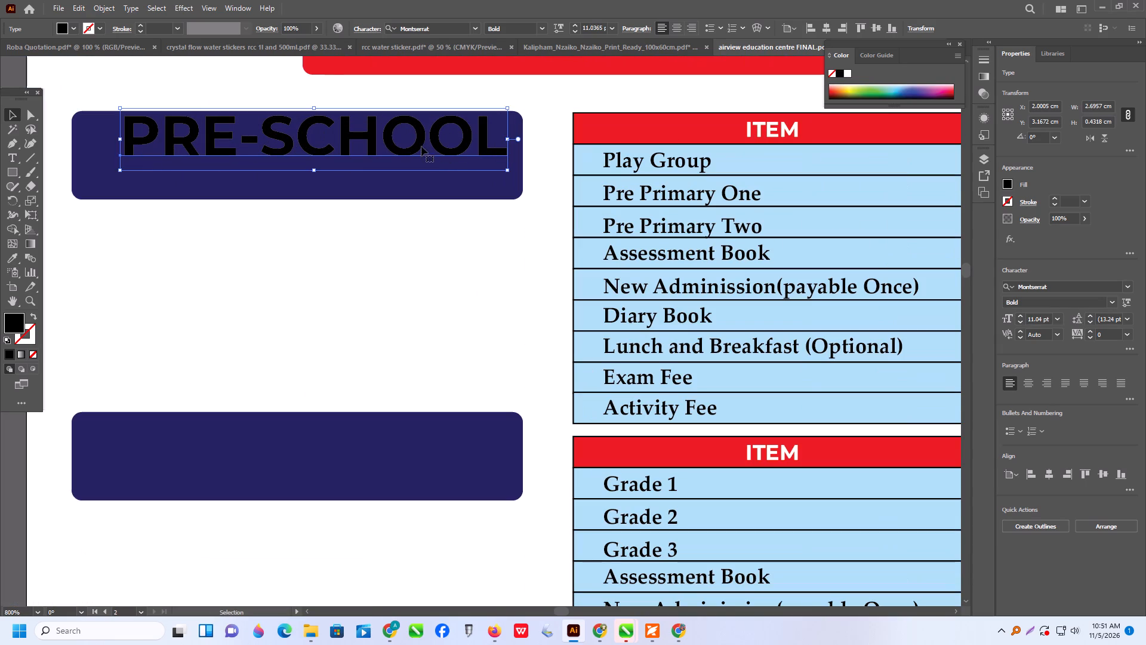
drag(398, 149, 393, 171)
alt+scroll(466, 183, down, 2)
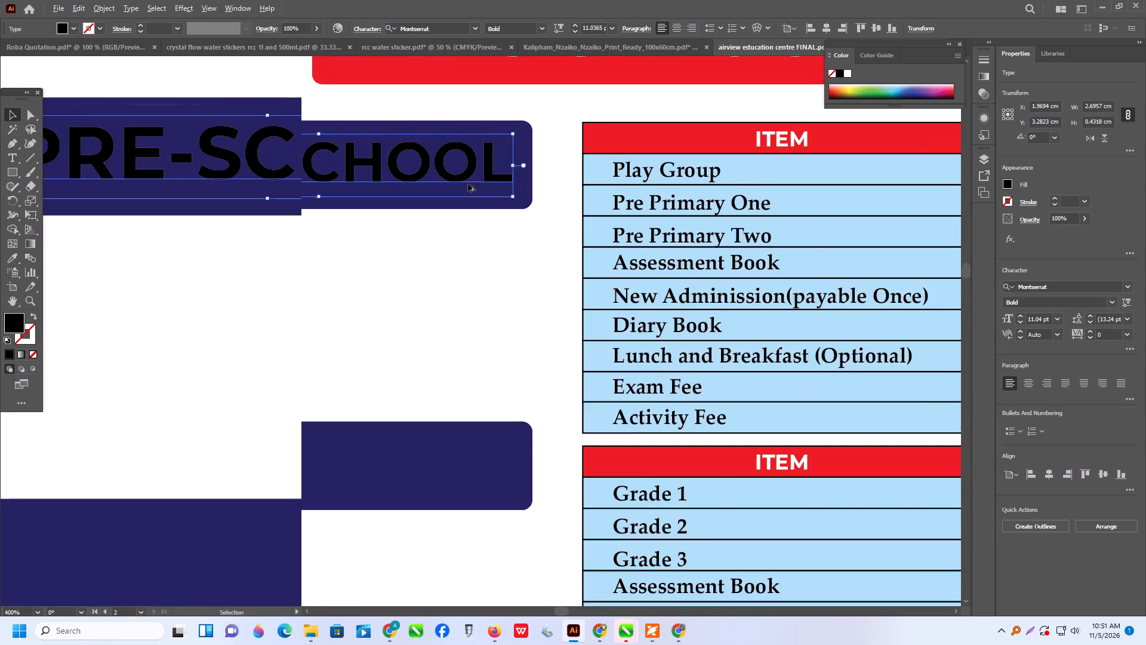
Fill the PRE-SCHOOL label with white and centre it on the first navy bar.
click(71, 29)
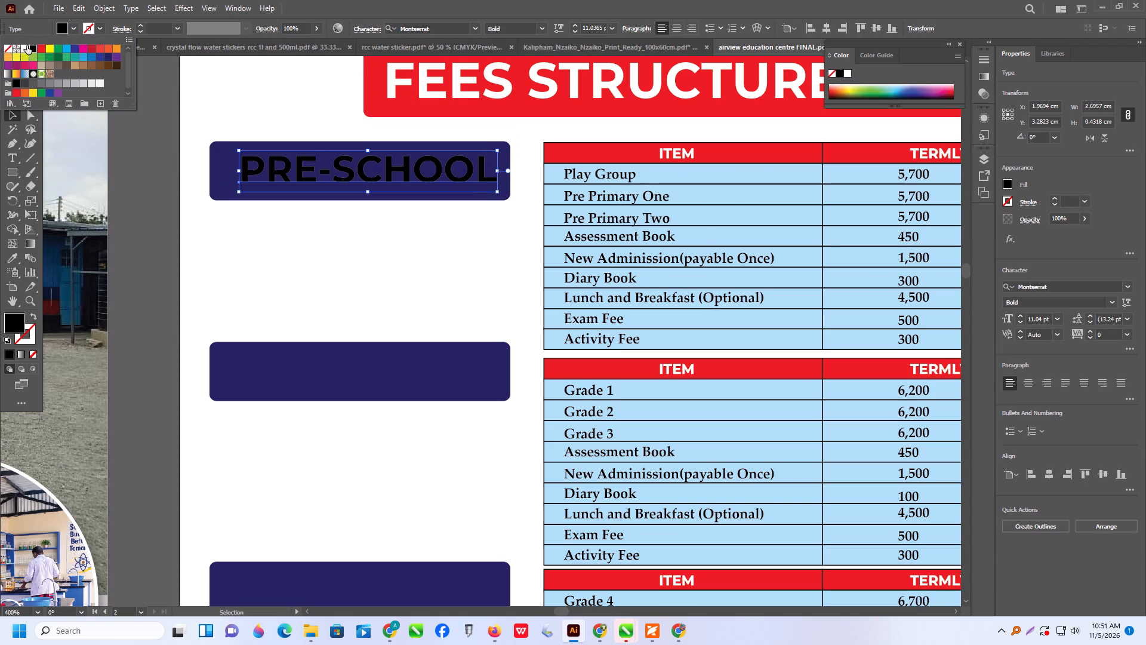
click(22, 47)
click(374, 214)
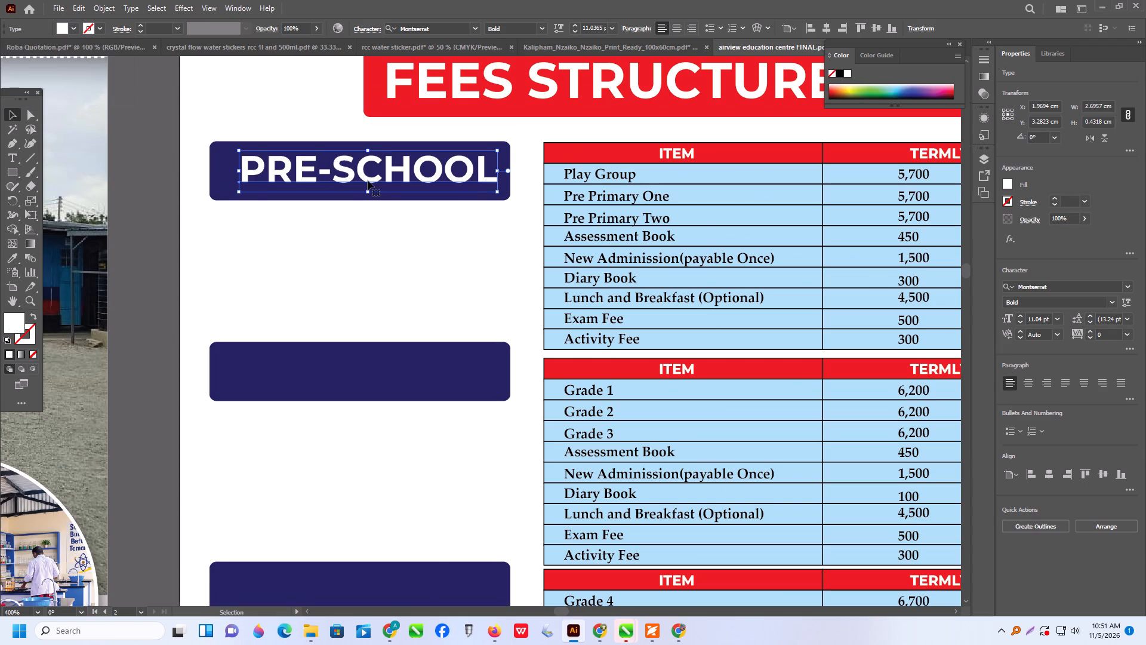
drag(368, 180, 357, 180)
alt+scroll(353, 186, down, 2)
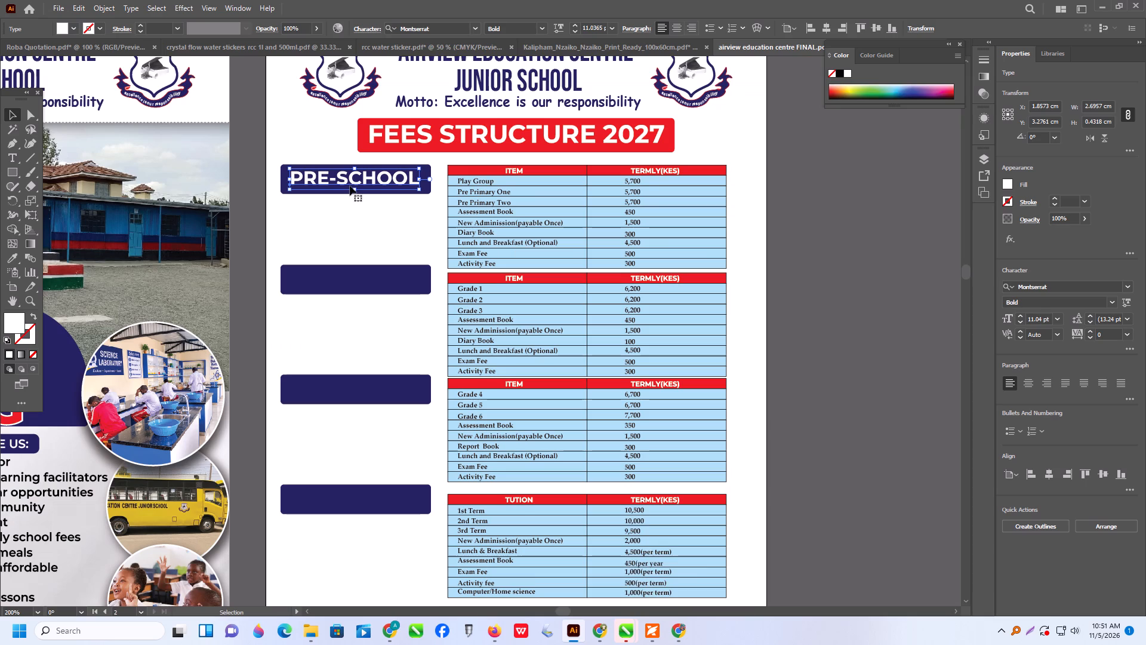
Copy the white PRE-SCHOOL label onto the second, third and fourth navy bars.
scroll(350, 186, down, 2)
alt+drag(351, 153, 348, 200)
alt+drag(348, 214, 349, 231)
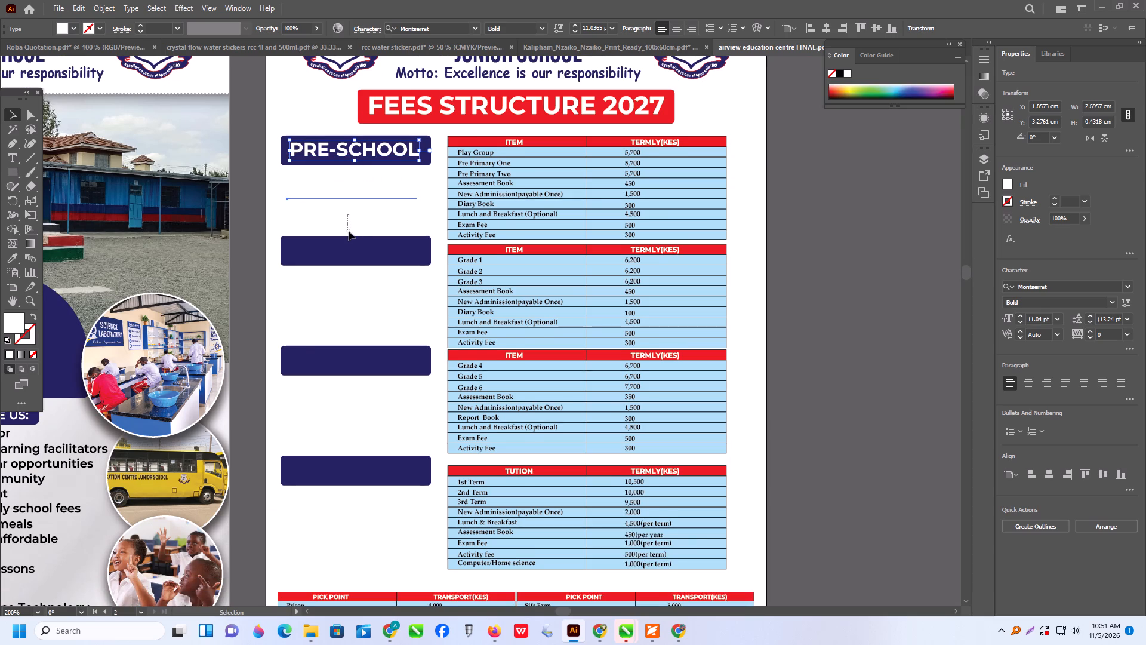
alt+drag(349, 231, 351, 233)
drag(360, 191, 360, 216)
drag(360, 217, 358, 251)
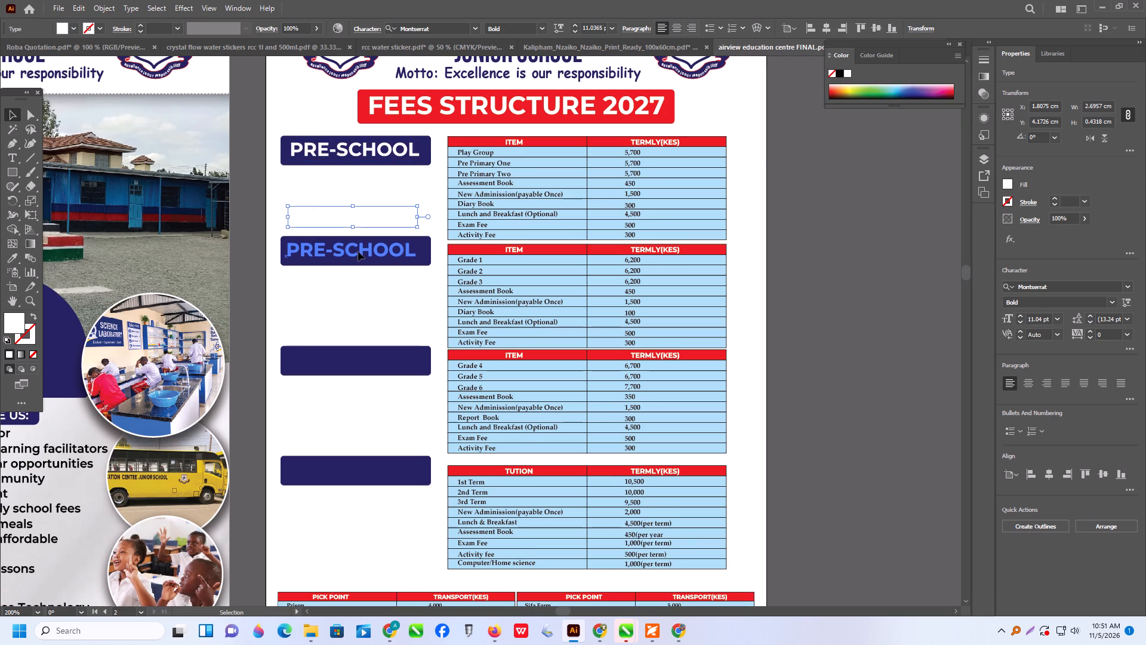
drag(358, 251, 363, 250)
scroll(356, 242, down, 5)
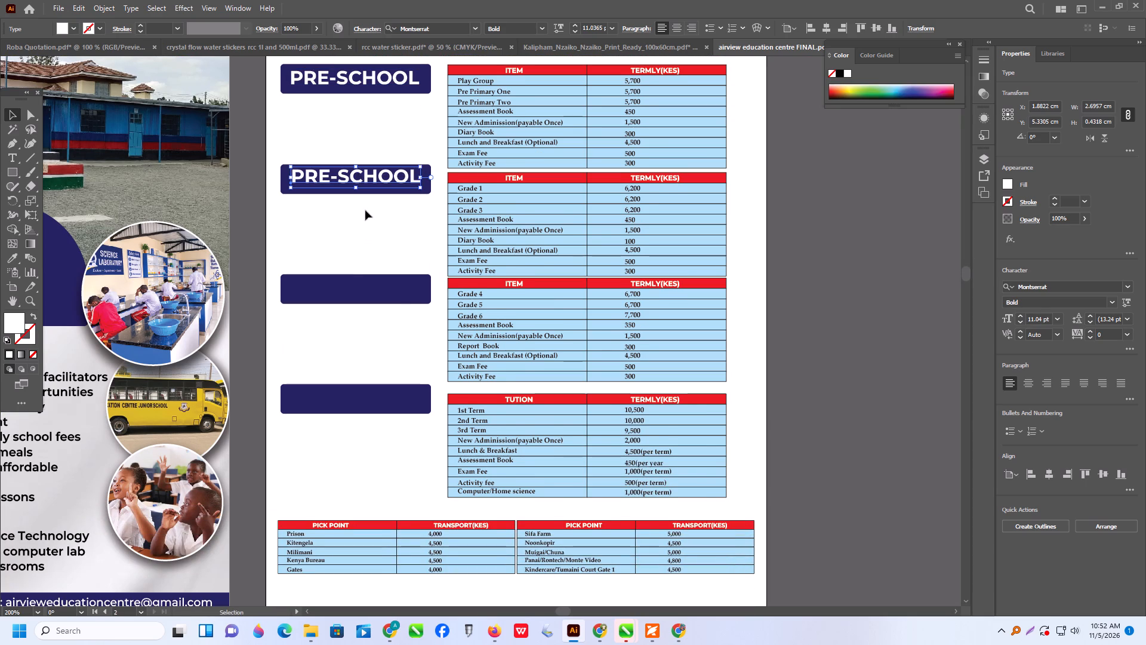
alt+drag(358, 183, 355, 295)
scroll(353, 295, down, 5)
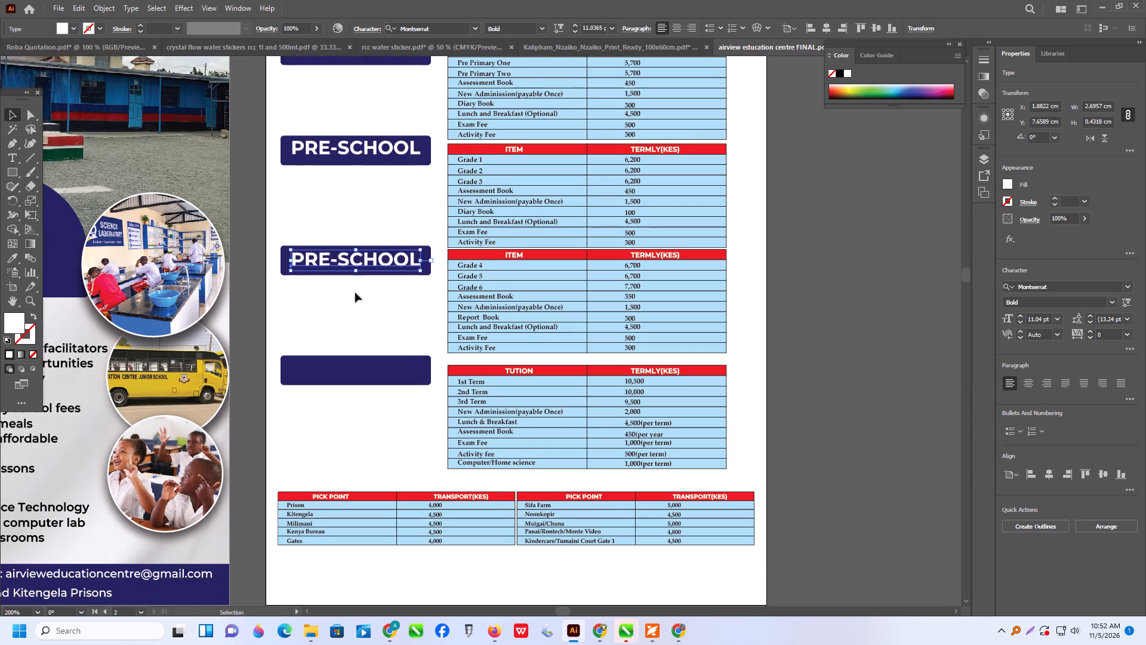
alt+drag(357, 225, 353, 315)
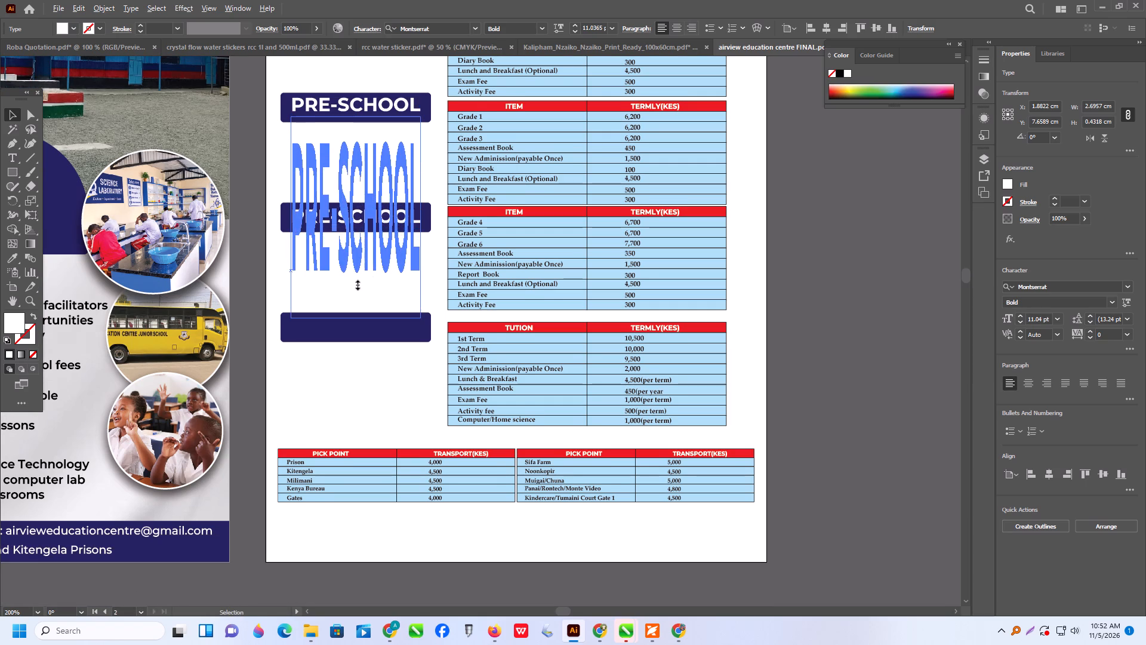
key(ctrl+z)
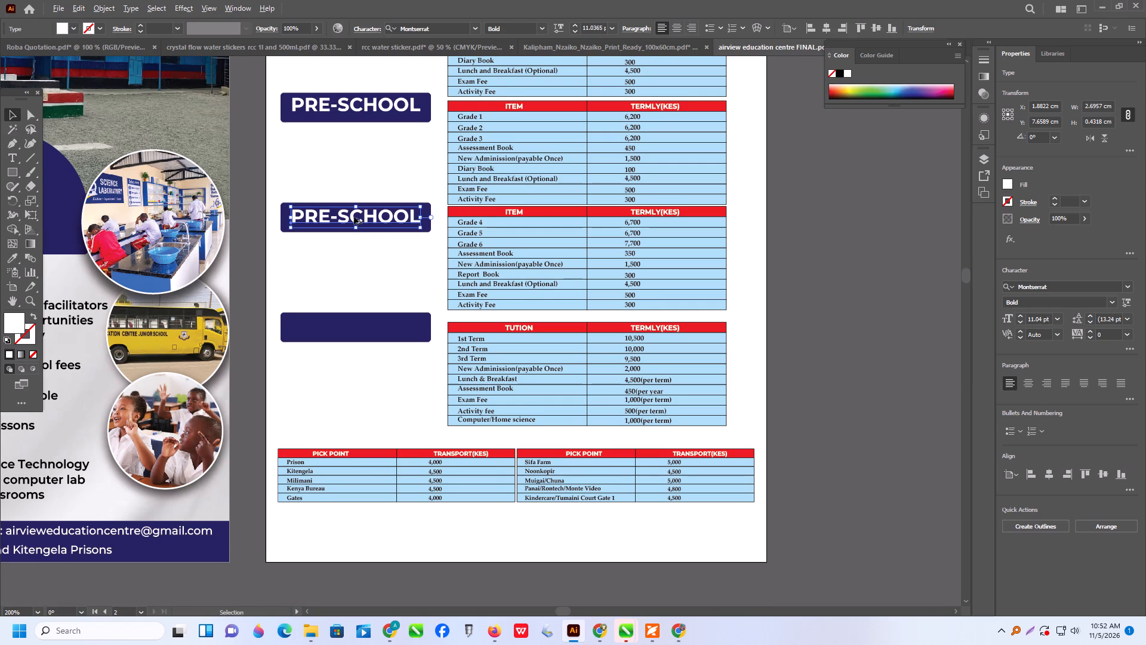
alt+drag(350, 218, 345, 326)
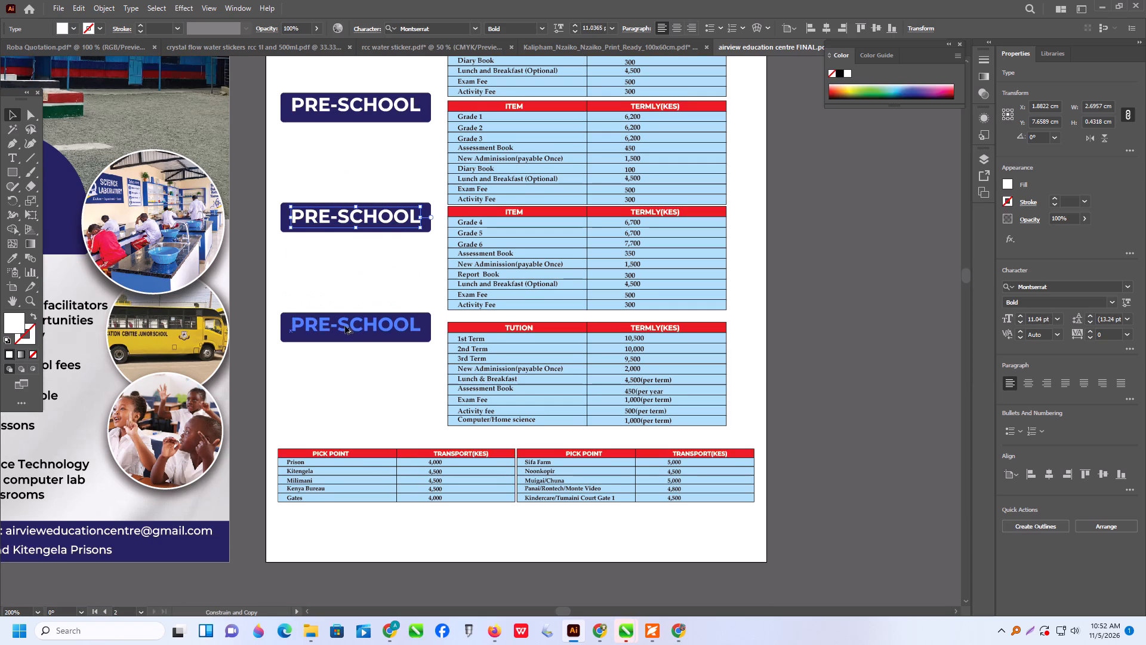
alt+drag(345, 326, 345, 327)
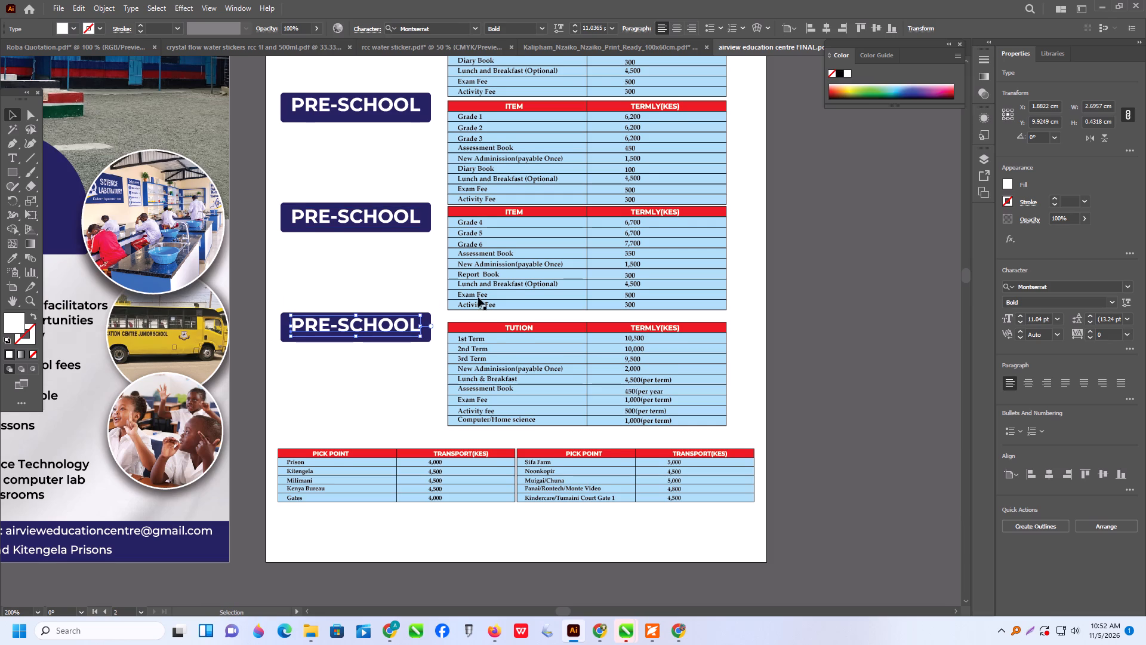
Replace the second bar's label with LOWER PRIMARY, split over two lines.
scroll(478, 297, up, 2)
scroll(581, 374, up, 2)
alt+scroll(695, 382, down, 1)
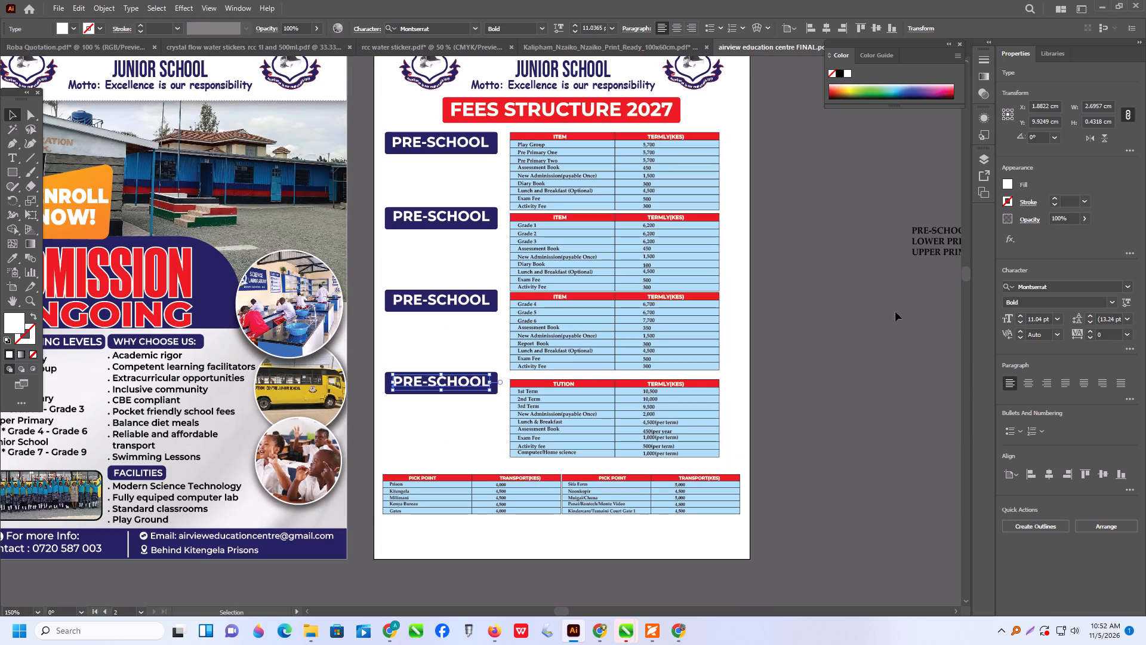
double_click(946, 234)
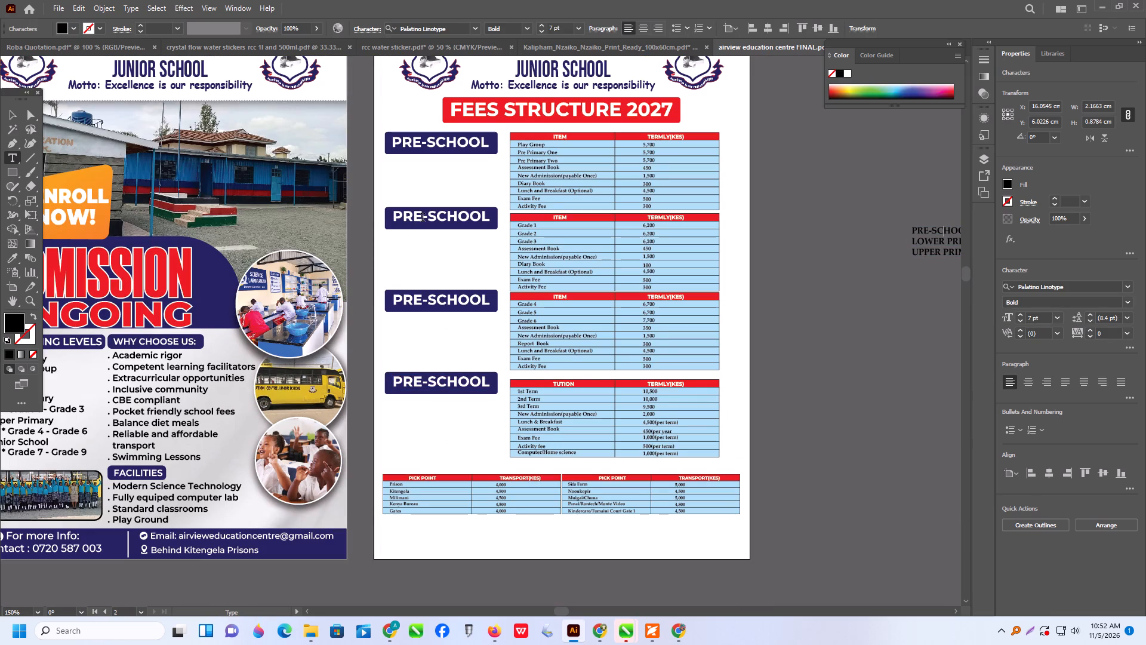
drag(423, 219, 390, 219)
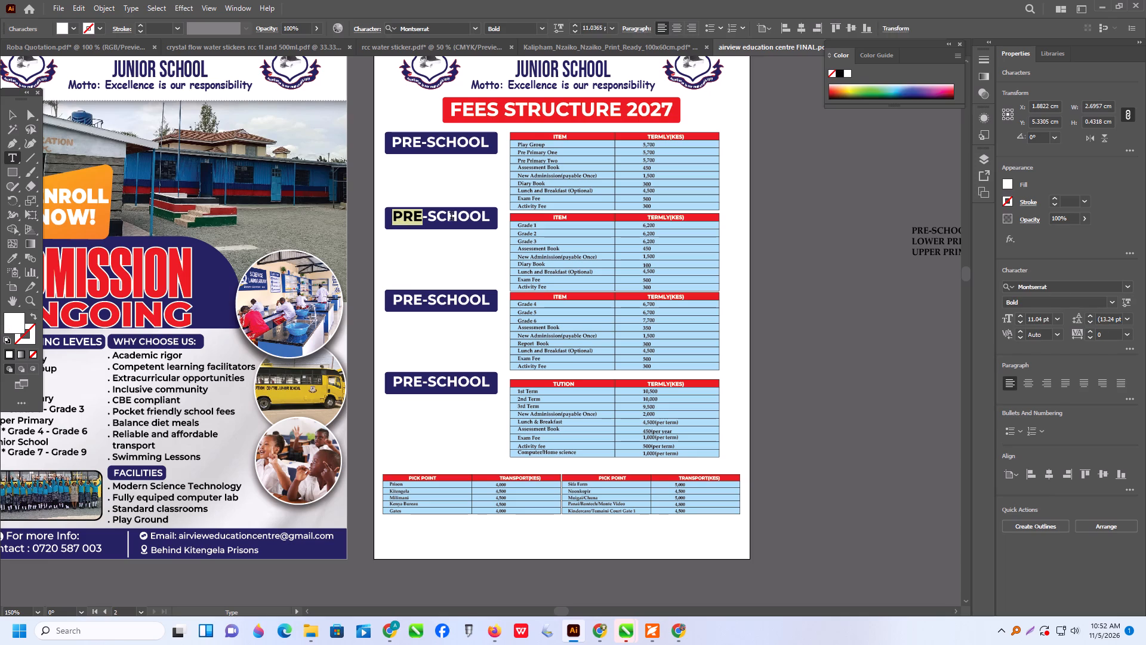
drag(486, 219, 402, 221)
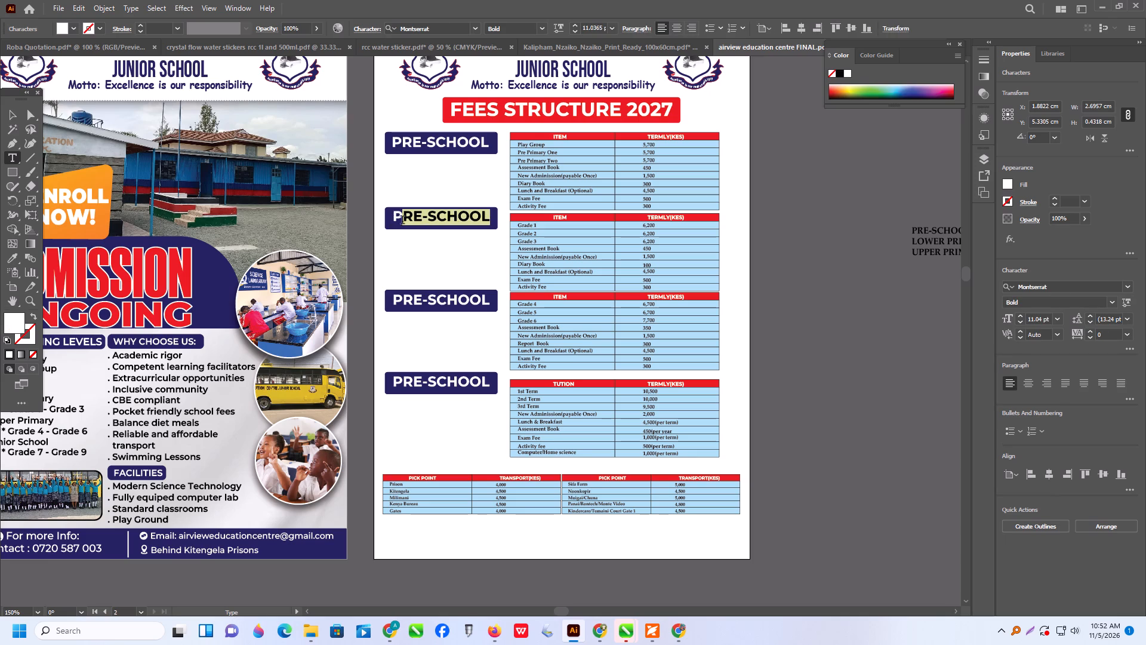
drag(402, 221, 379, 220)
text(LOWER)
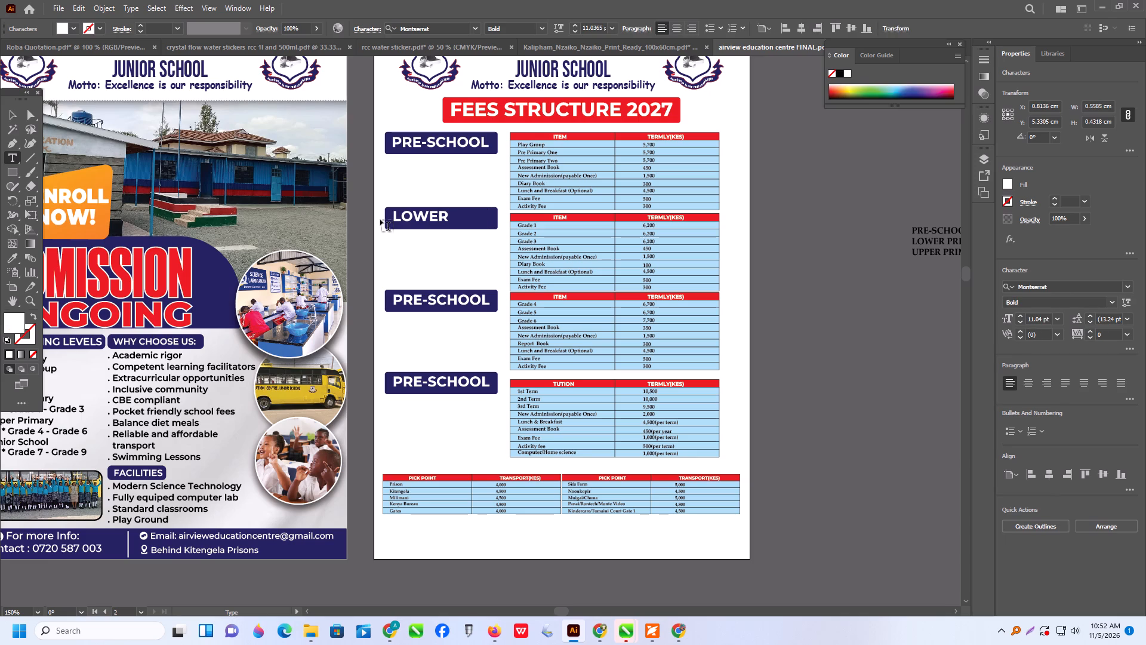
key(Return)
text(PRIMARY)
Centre-align the two-line LOWER PRIMARY text and move it to the horizontal middle of the second bar.
click(10, 115)
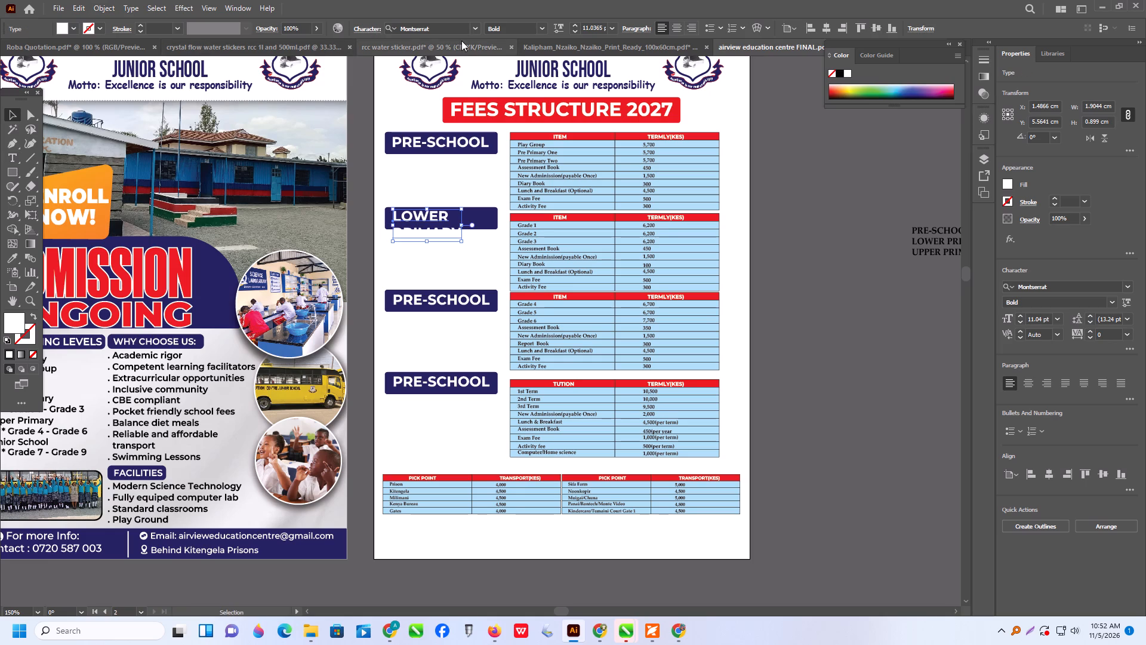
click(672, 32)
click(679, 27)
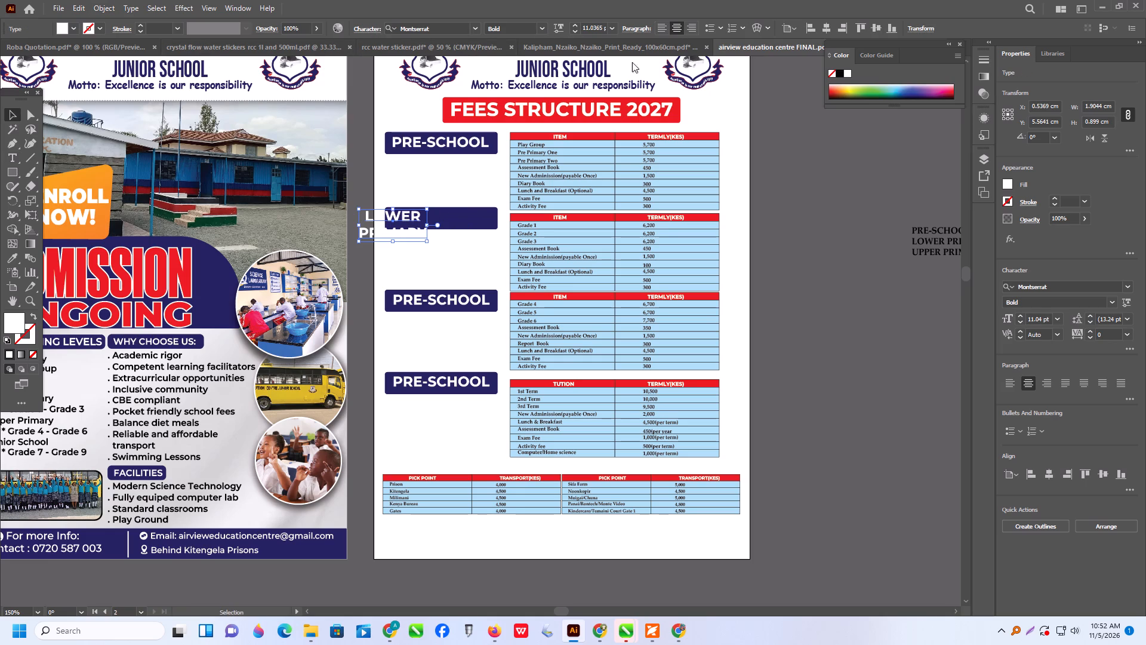
drag(405, 232, 452, 231)
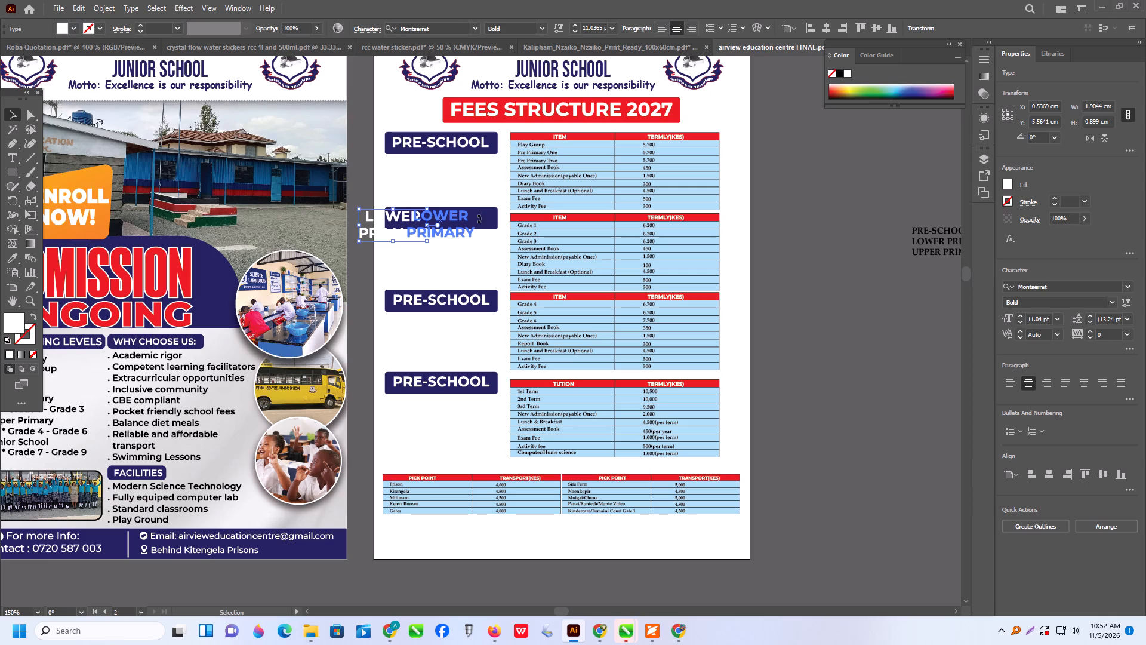
Extend the second navy bar downward to about 0.98 cm high so it holds both lines of LOWER PRIMARY.
click(485, 219)
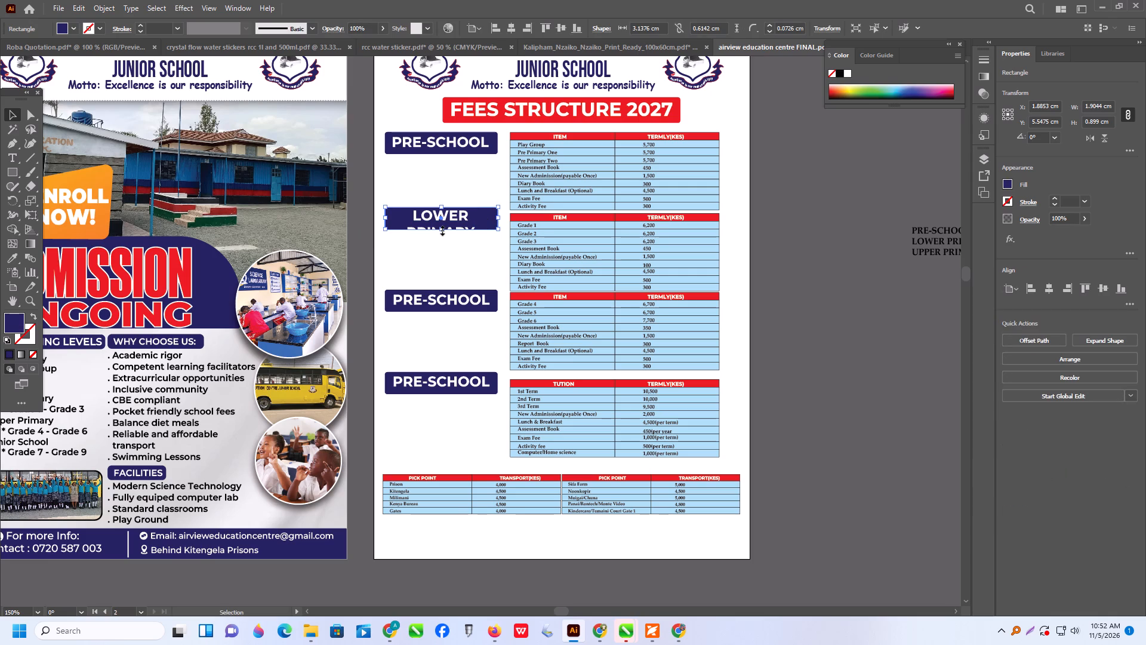
drag(441, 229, 442, 248)
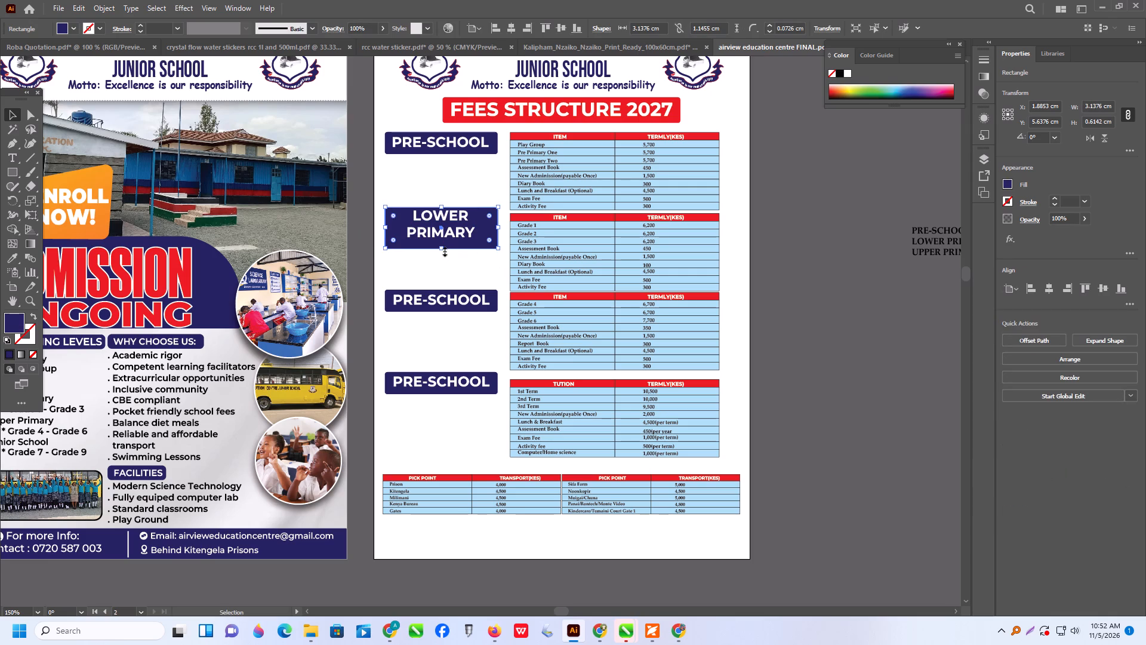
drag(441, 248, 444, 242)
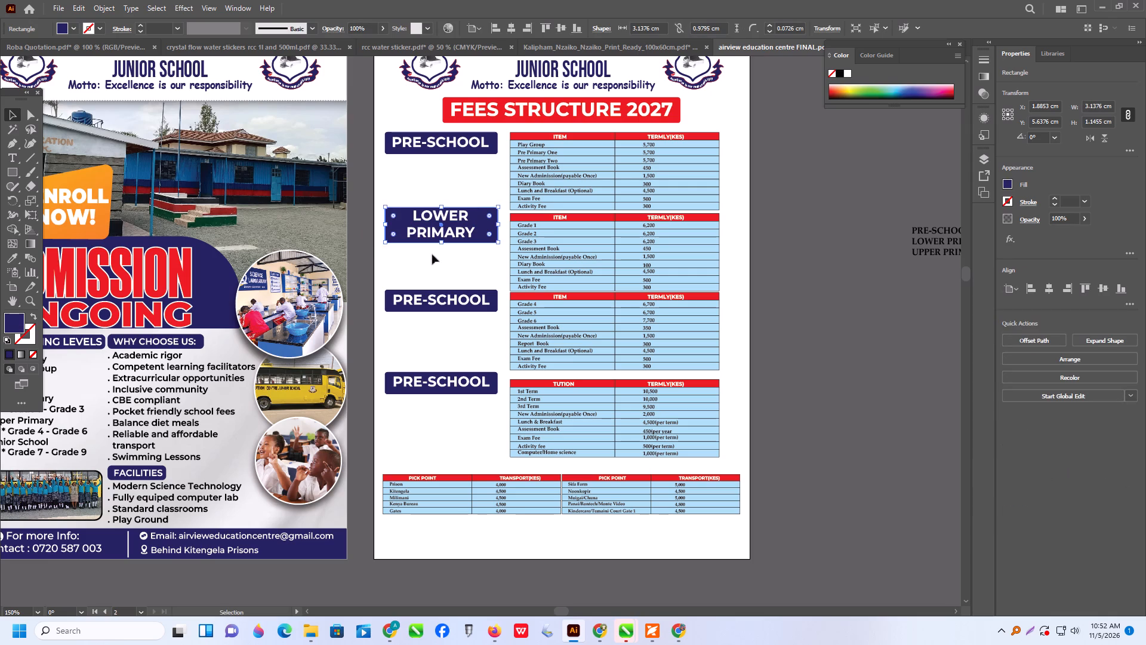
click(432, 264)
alt+scroll(451, 242, up, 2)
click(449, 224)
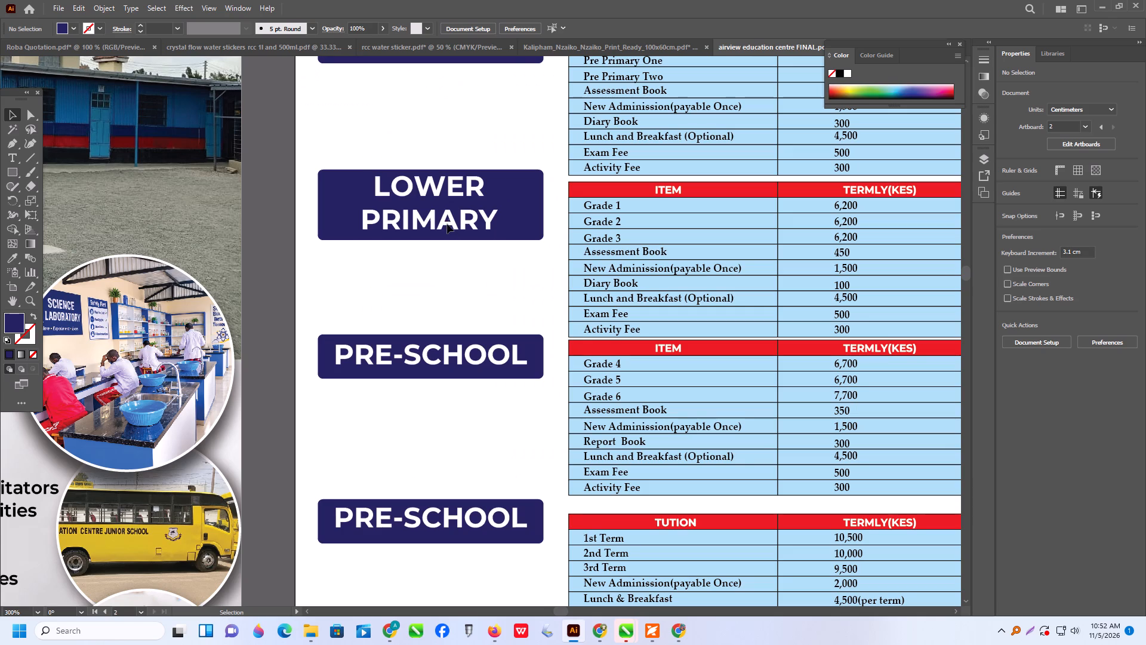
Delete the third navy bar together with its PRE-SCHOOL label beside the Grade 4 to Grade 6 table.
scroll(432, 319, down, 3)
scroll(377, 354, down, 4)
drag(380, 216, 419, 298)
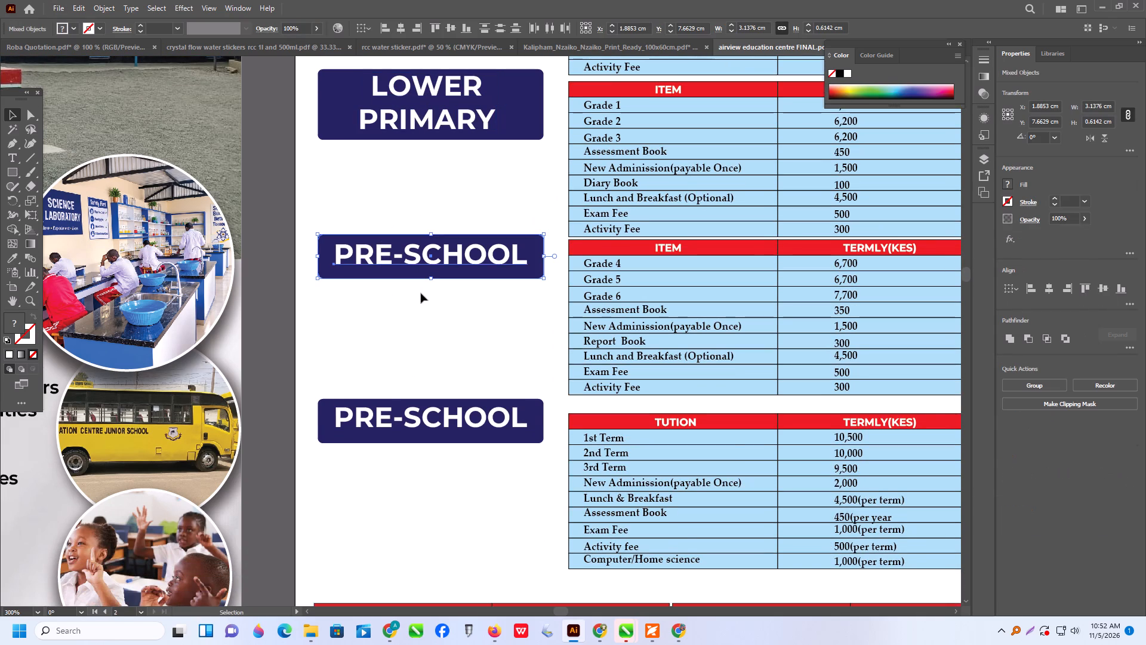
key(Delete)
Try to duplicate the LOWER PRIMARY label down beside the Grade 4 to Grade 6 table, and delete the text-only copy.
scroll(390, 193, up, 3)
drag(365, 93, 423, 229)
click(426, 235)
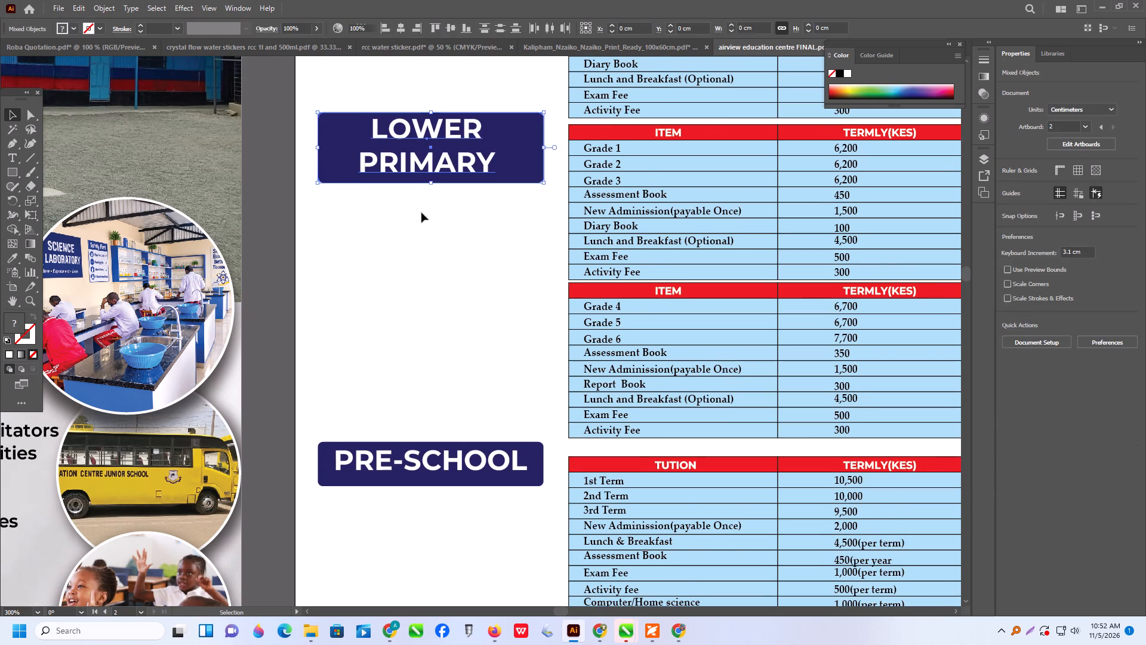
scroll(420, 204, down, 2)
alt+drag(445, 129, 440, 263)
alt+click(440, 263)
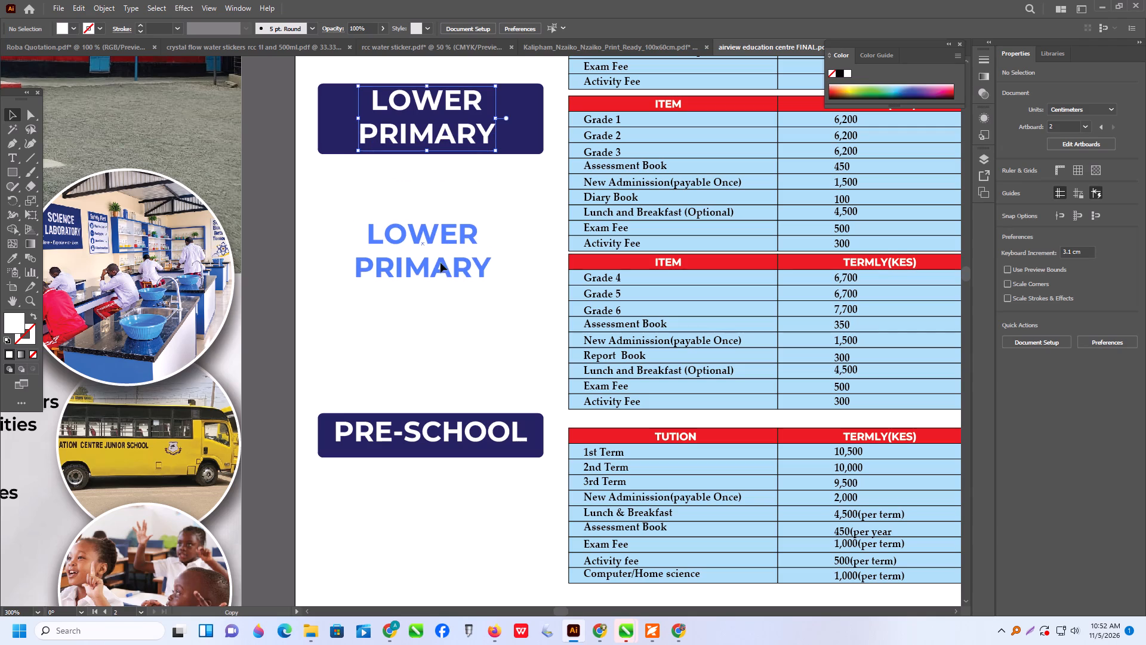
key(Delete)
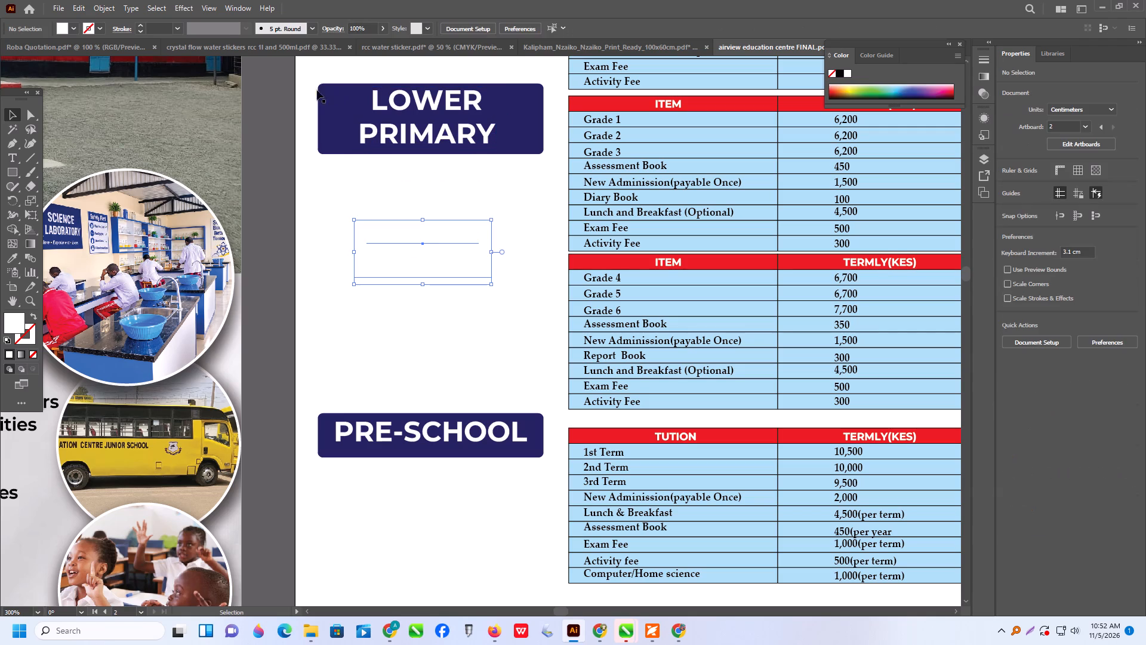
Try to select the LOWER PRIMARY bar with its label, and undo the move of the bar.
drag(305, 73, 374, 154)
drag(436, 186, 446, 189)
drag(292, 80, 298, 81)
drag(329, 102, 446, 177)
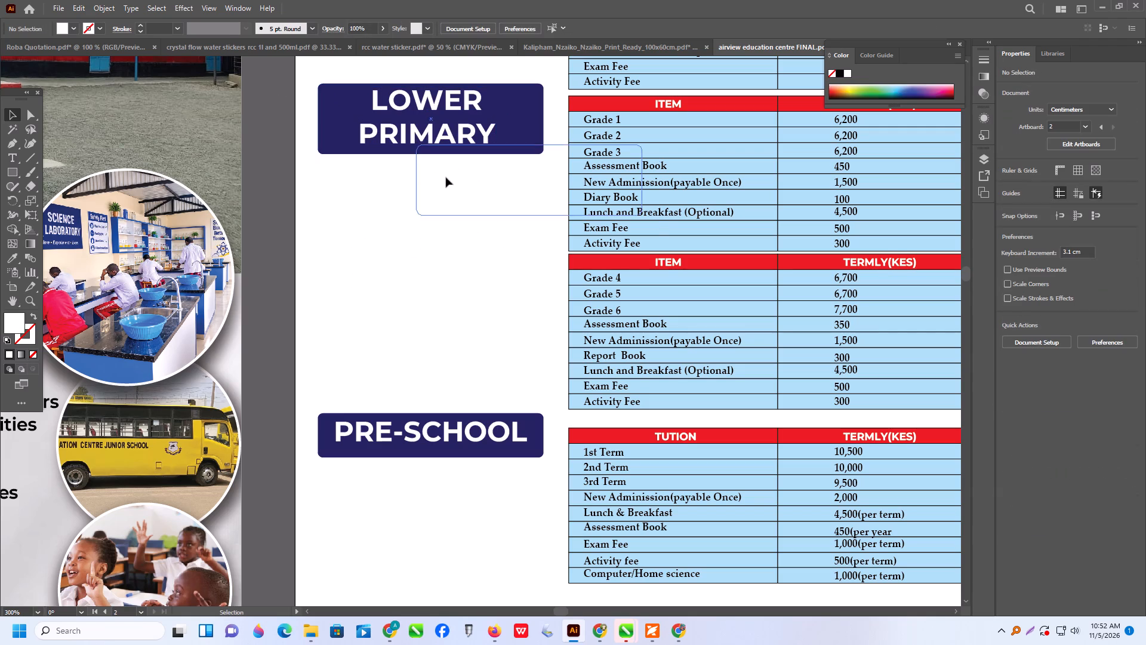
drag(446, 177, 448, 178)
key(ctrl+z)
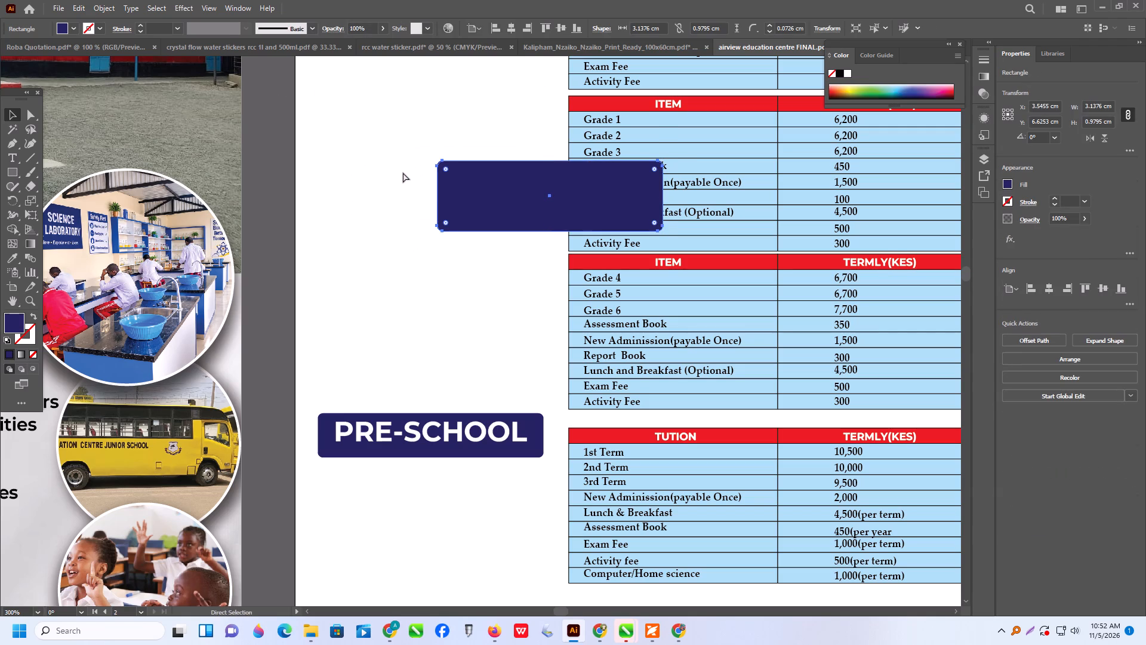
Duplicate the LOWER PRIMARY bar with its label straight down beside the Grade 4 to Grade 6 table, at Y about 7.9 cm.
shift+click(403, 133)
scroll(426, 133, down, 2)
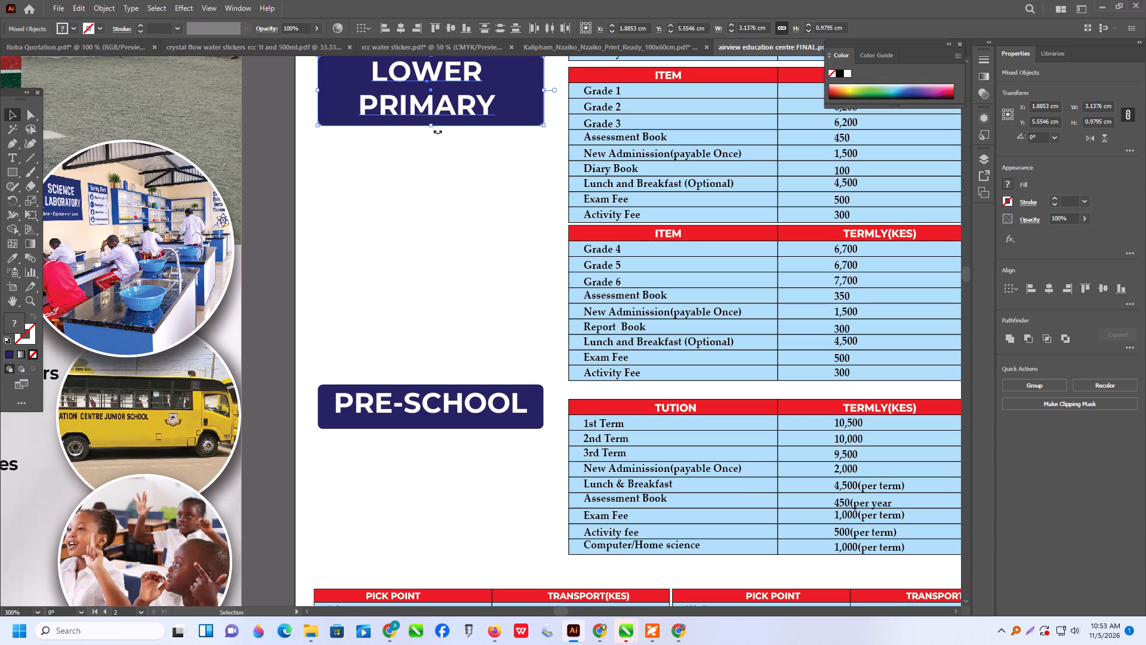
alt+drag(427, 110, 421, 269)
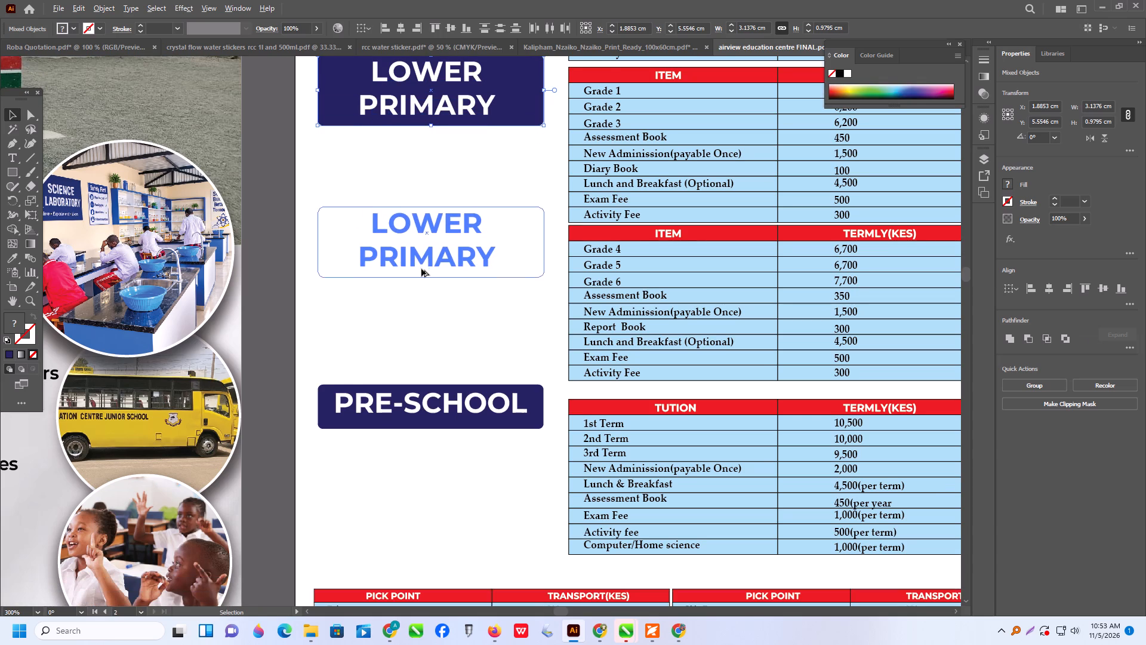
alt+drag(421, 269, 423, 278)
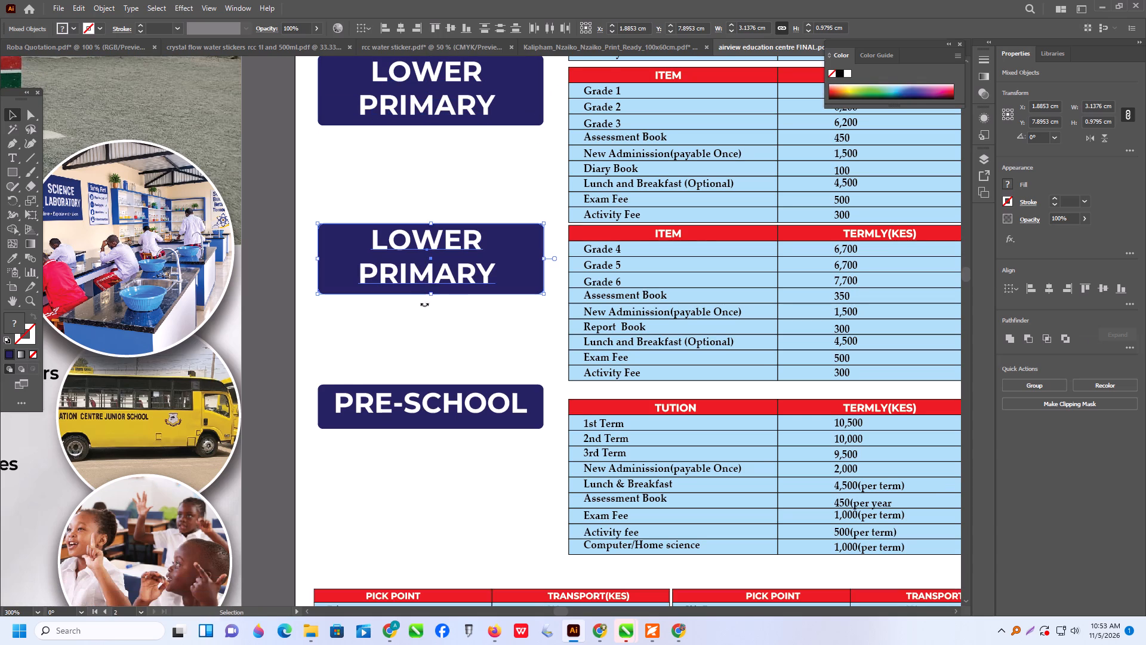
Change the duplicated label beside the Grade 4 to Grade 6 table to UPPER PRIMARY, split over two lines.
click(435, 322)
alt+scroll(433, 291, down, 2)
triple_click(429, 266)
double_click(429, 266)
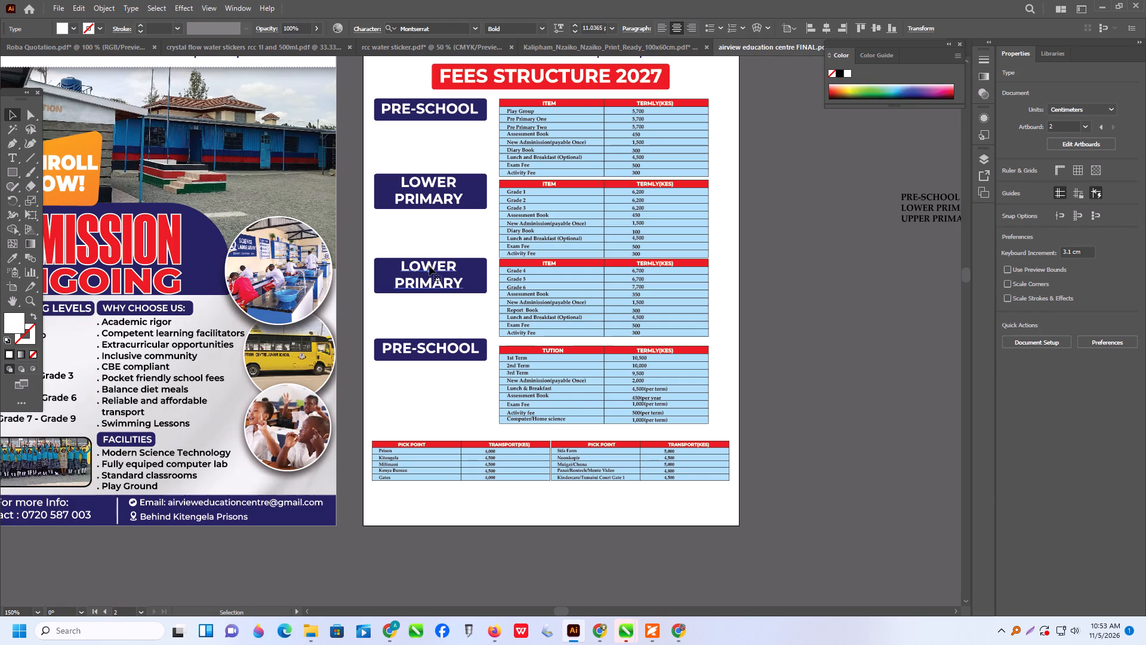
key(u)
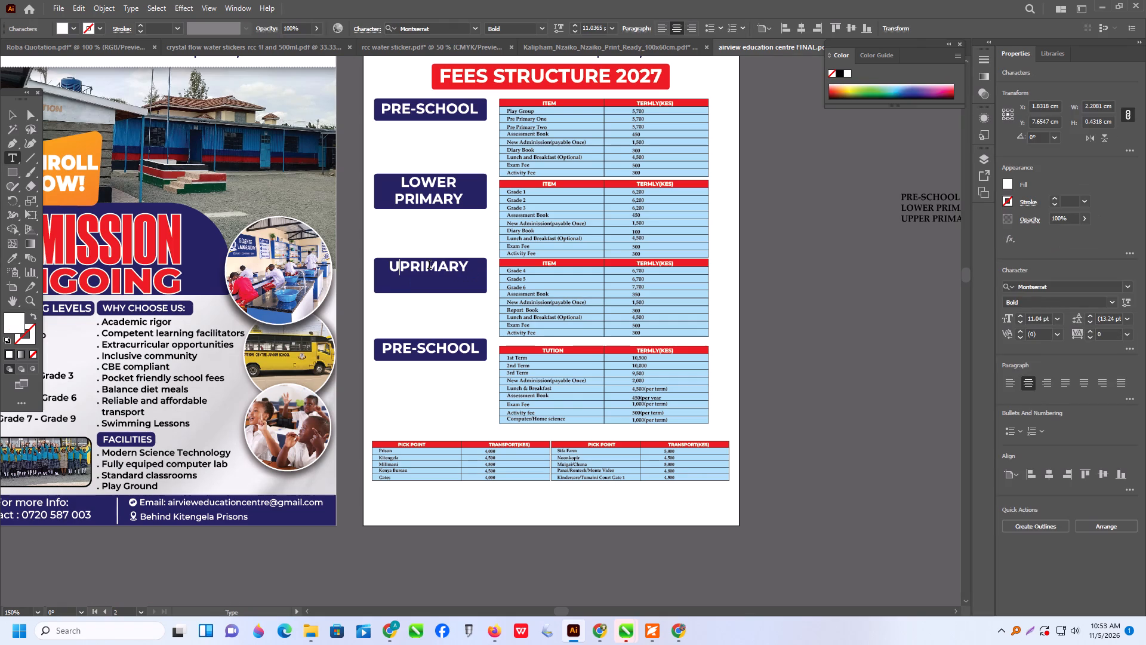
text(PPER)
key(Return)
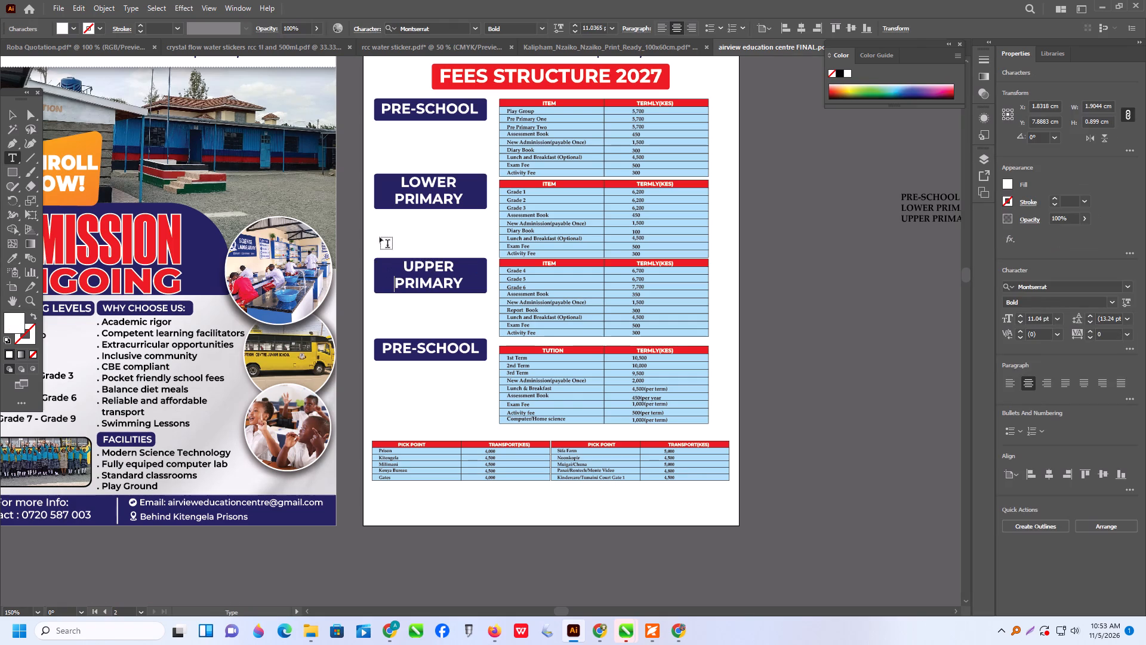
click(12, 115)
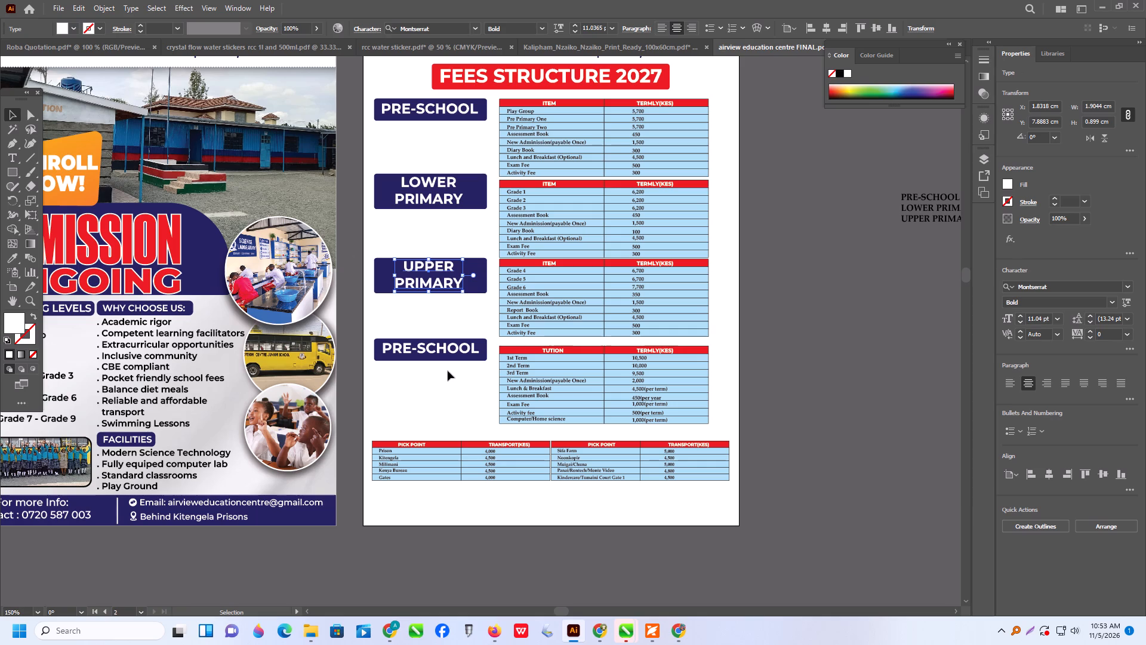
scroll(448, 371, up, 2)
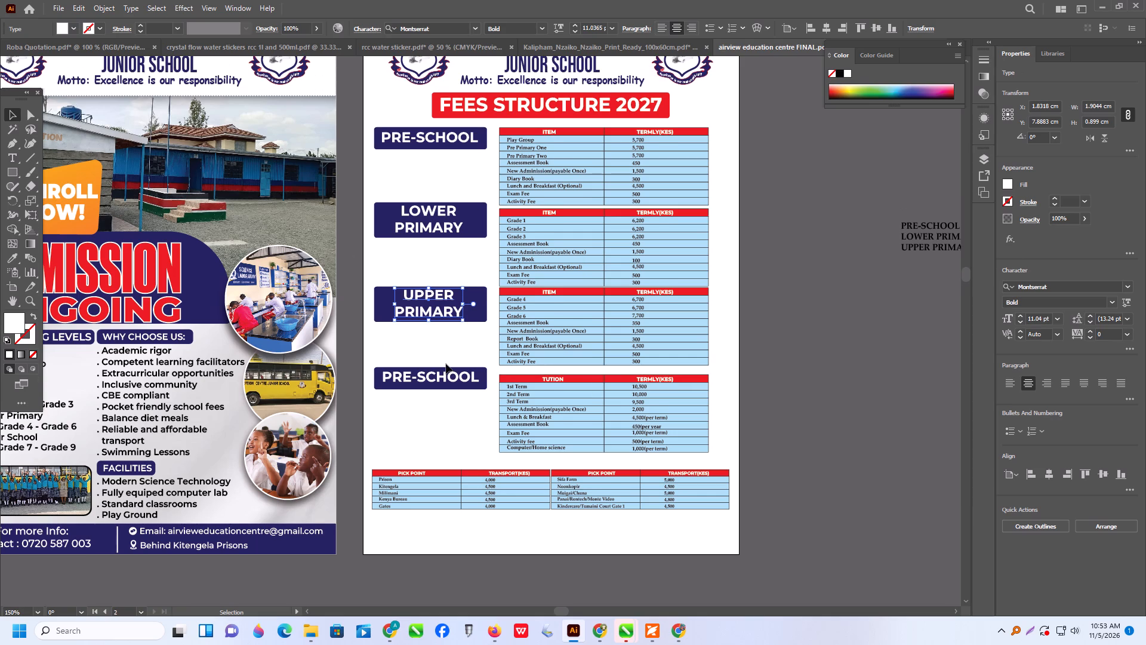
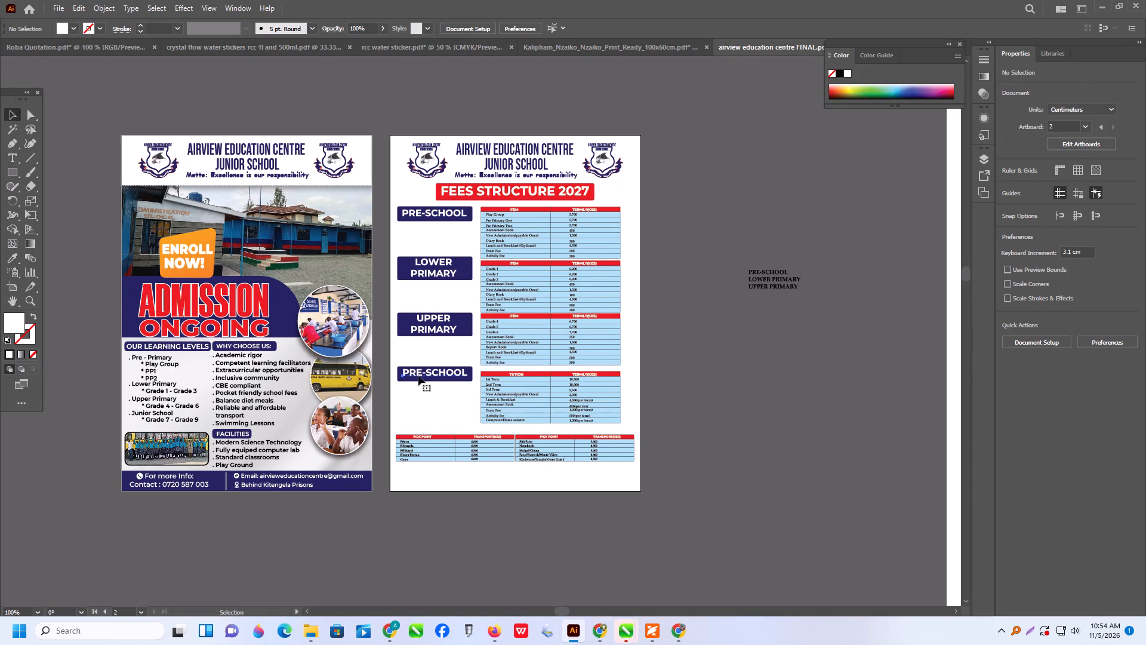
Change the label on the navy bar beside the Tution fee table to JUNIOR SECONDARY, split over two lines.
triple_click(418, 376)
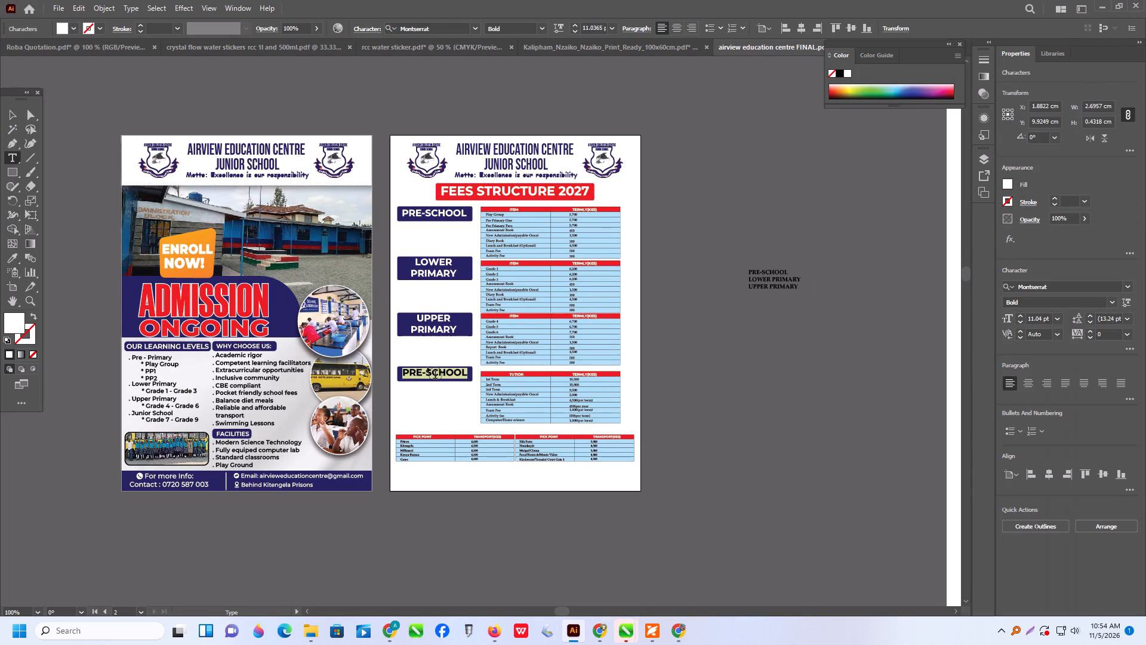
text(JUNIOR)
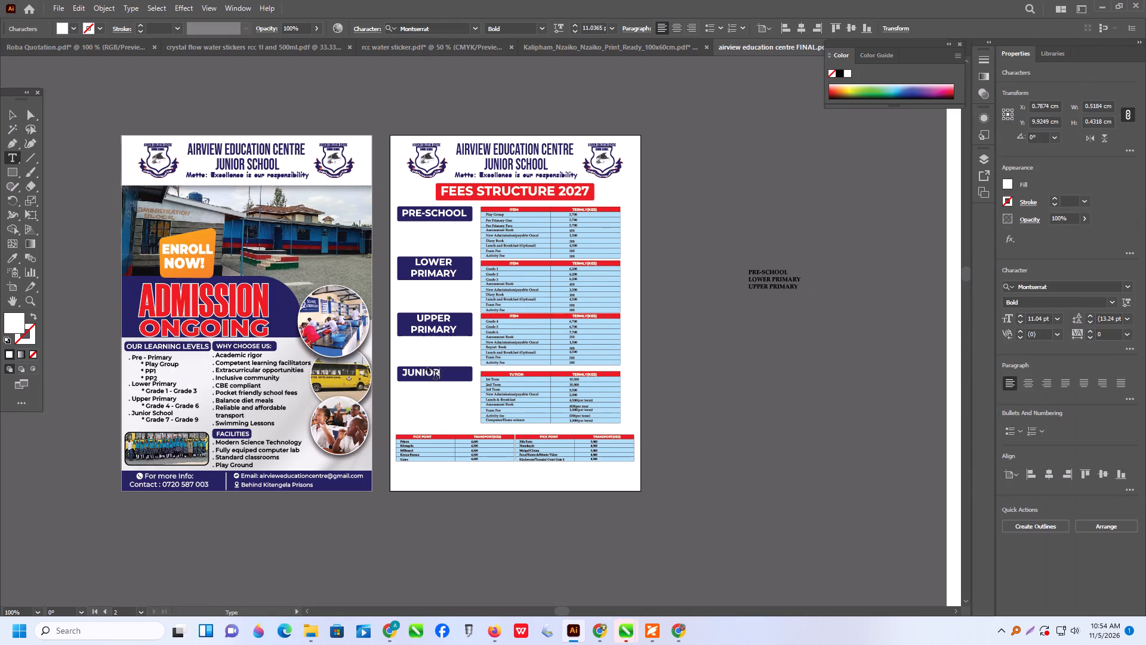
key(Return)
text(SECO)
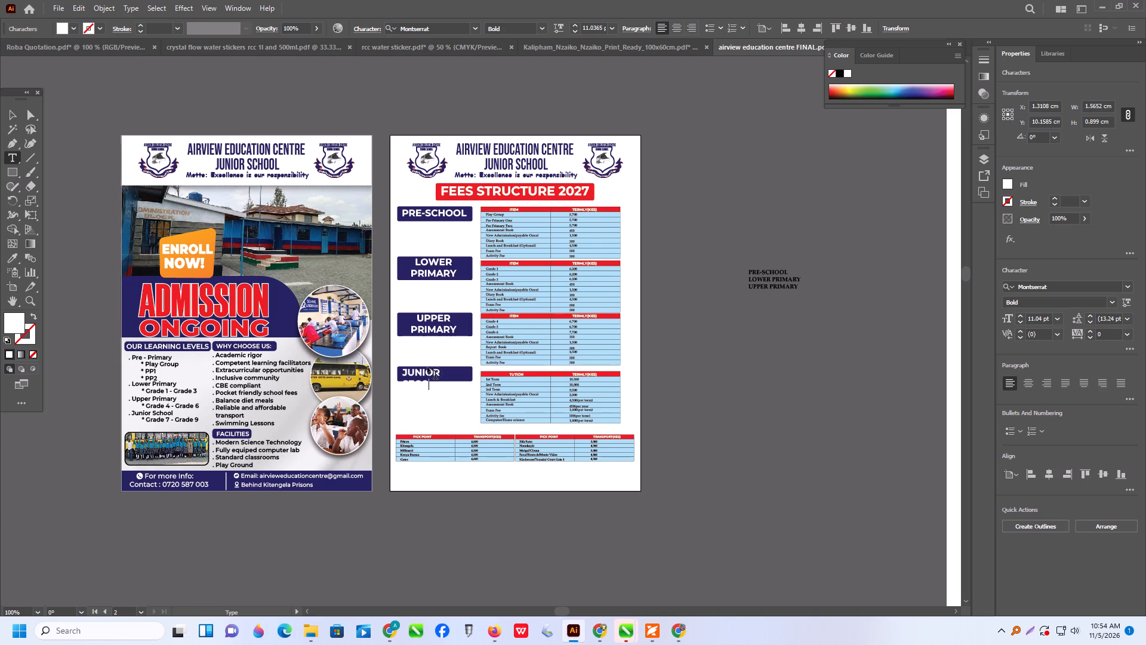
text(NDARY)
click(20, 118)
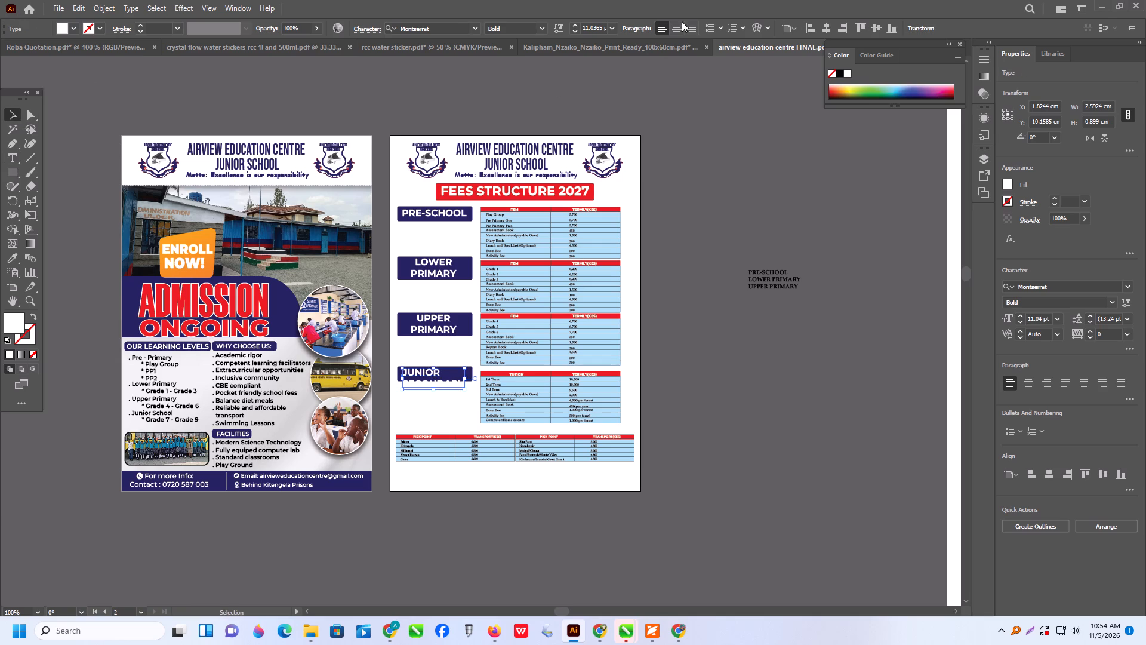
Centre-align the JUNIOR SECONDARY label and move it back over its navy bar, at X about 1.9 cm and Y about 10.3 cm.
click(679, 24)
click(753, 149)
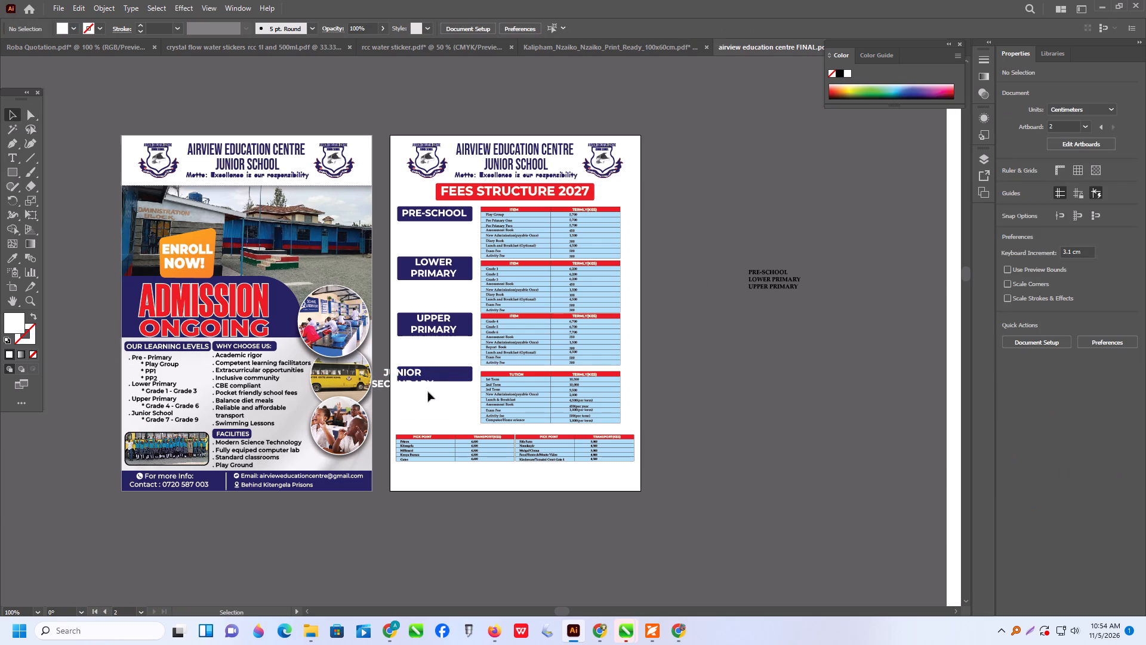
drag(423, 389, 448, 392)
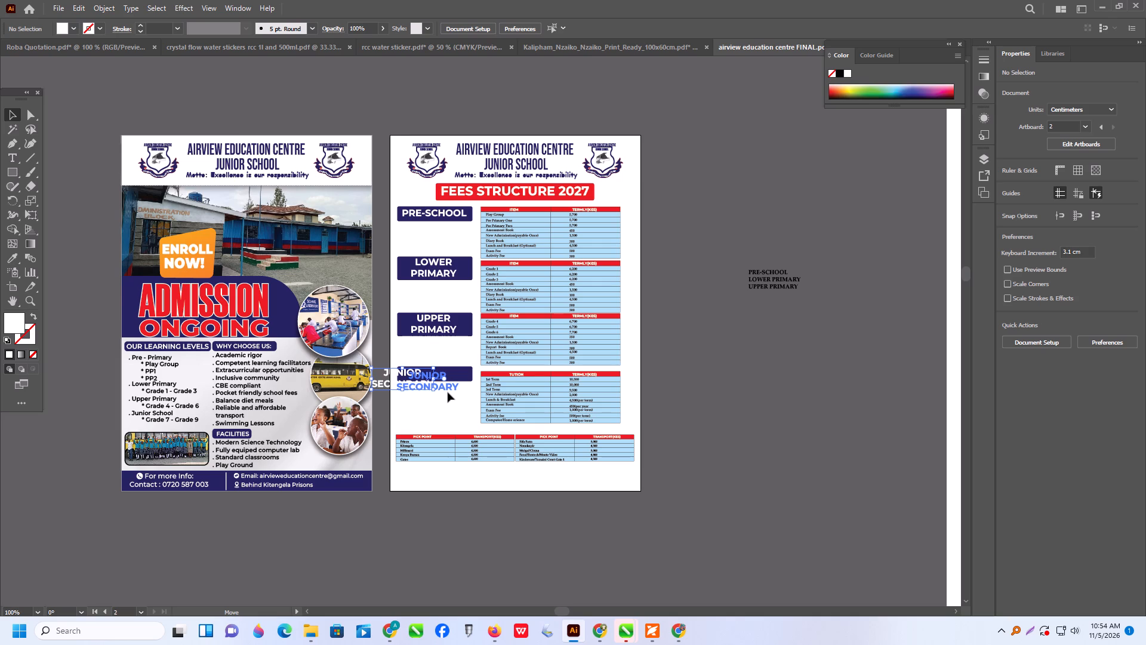
drag(448, 392, 454, 392)
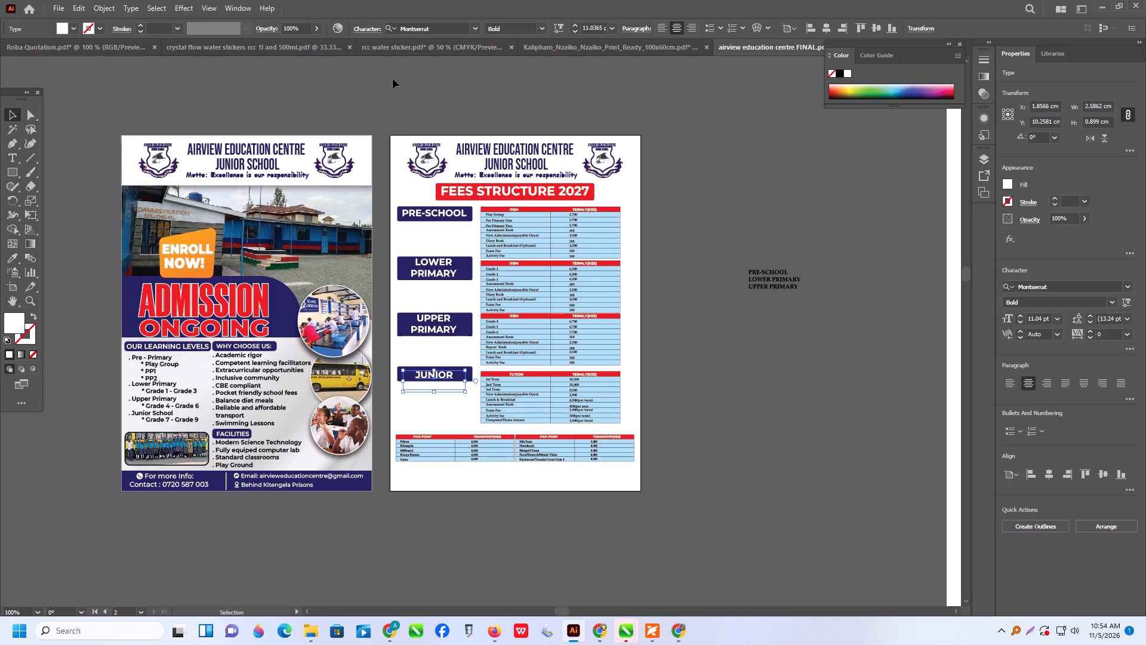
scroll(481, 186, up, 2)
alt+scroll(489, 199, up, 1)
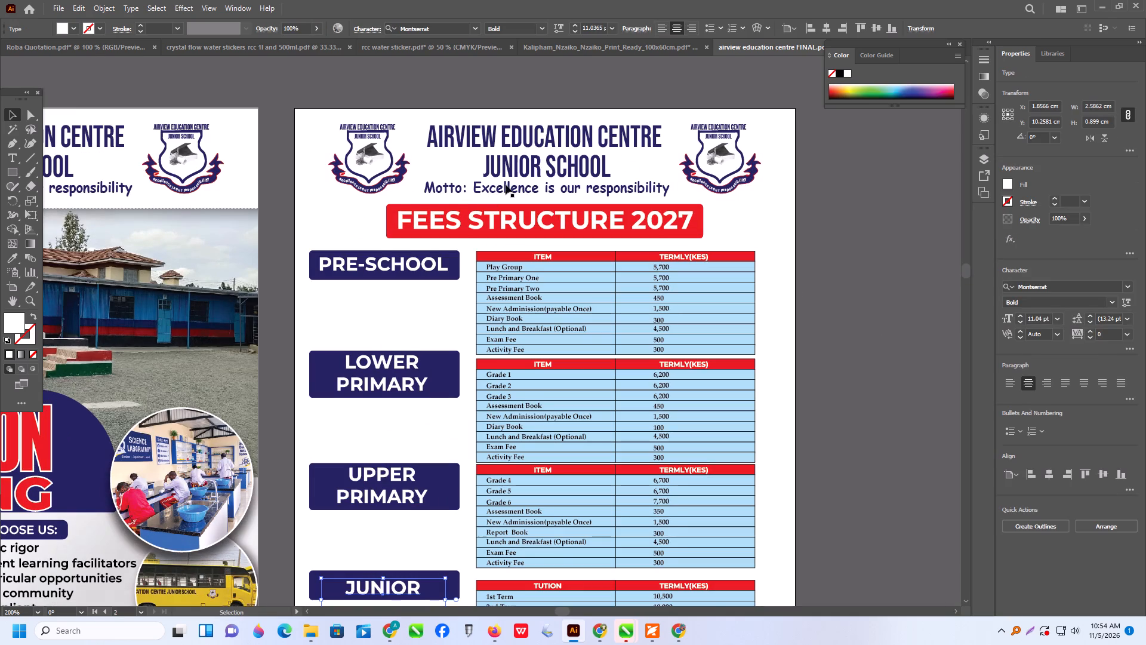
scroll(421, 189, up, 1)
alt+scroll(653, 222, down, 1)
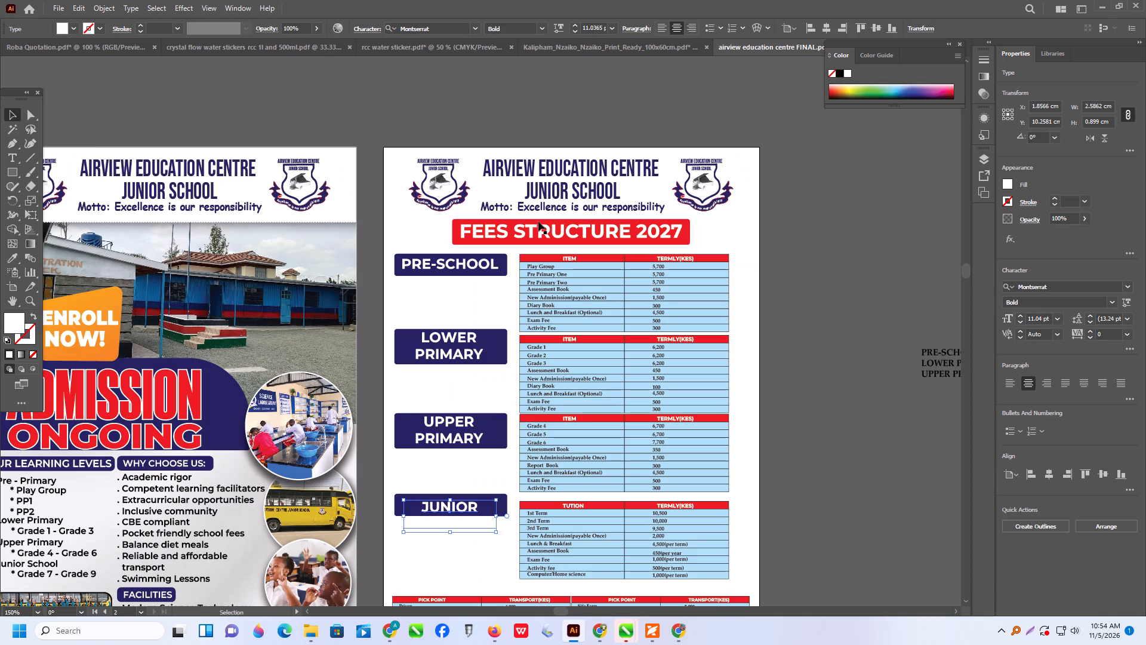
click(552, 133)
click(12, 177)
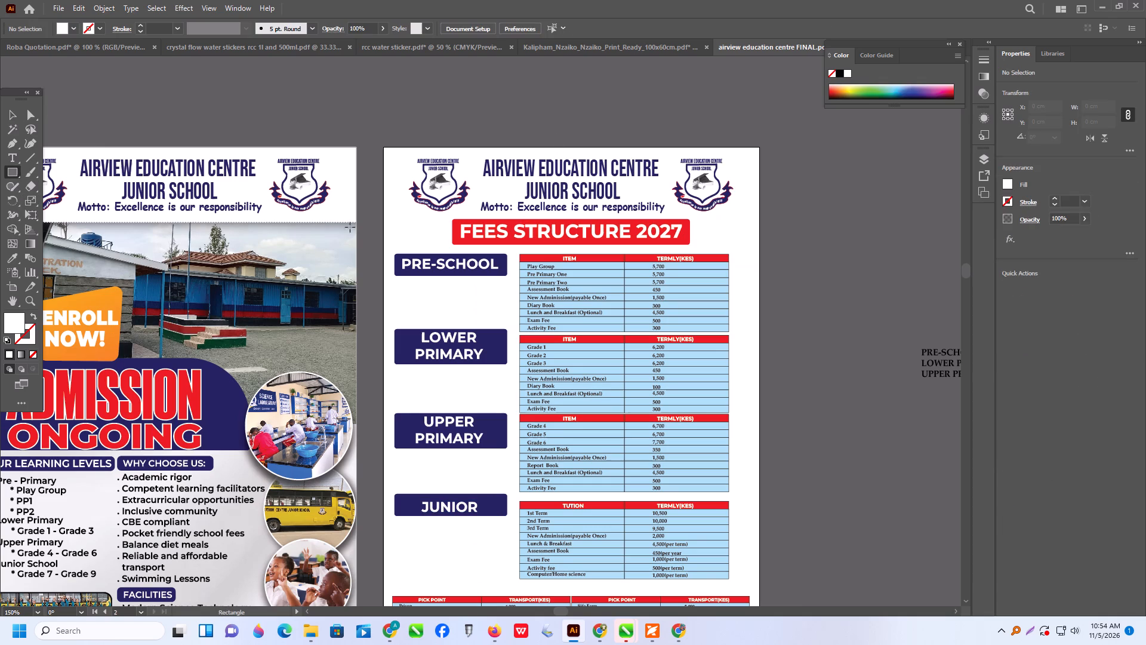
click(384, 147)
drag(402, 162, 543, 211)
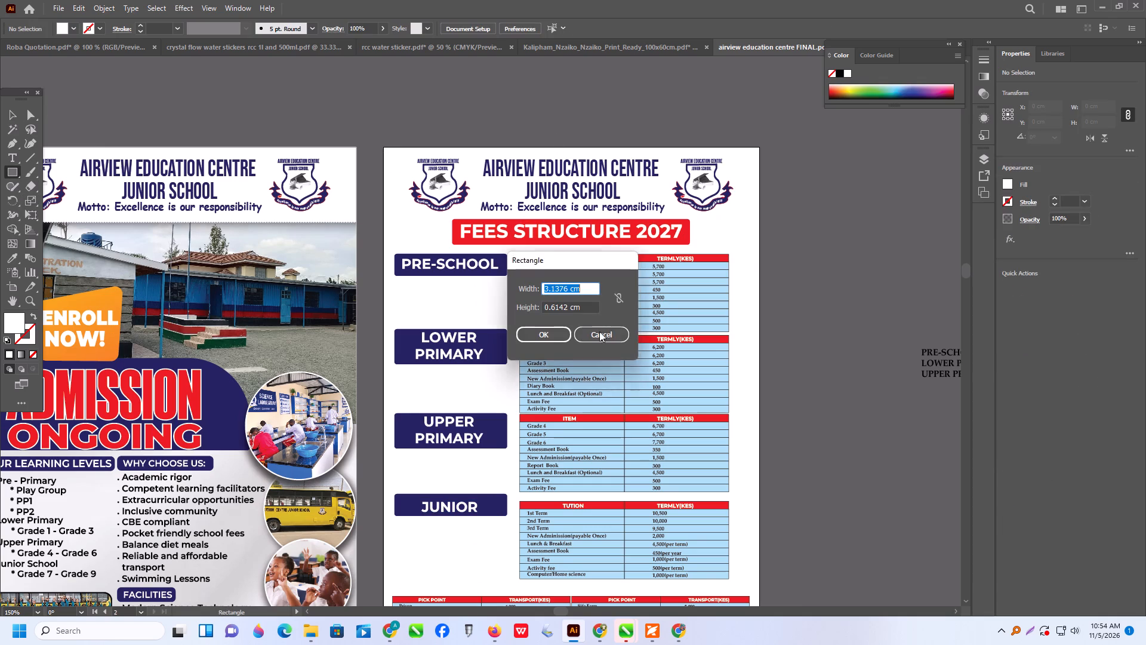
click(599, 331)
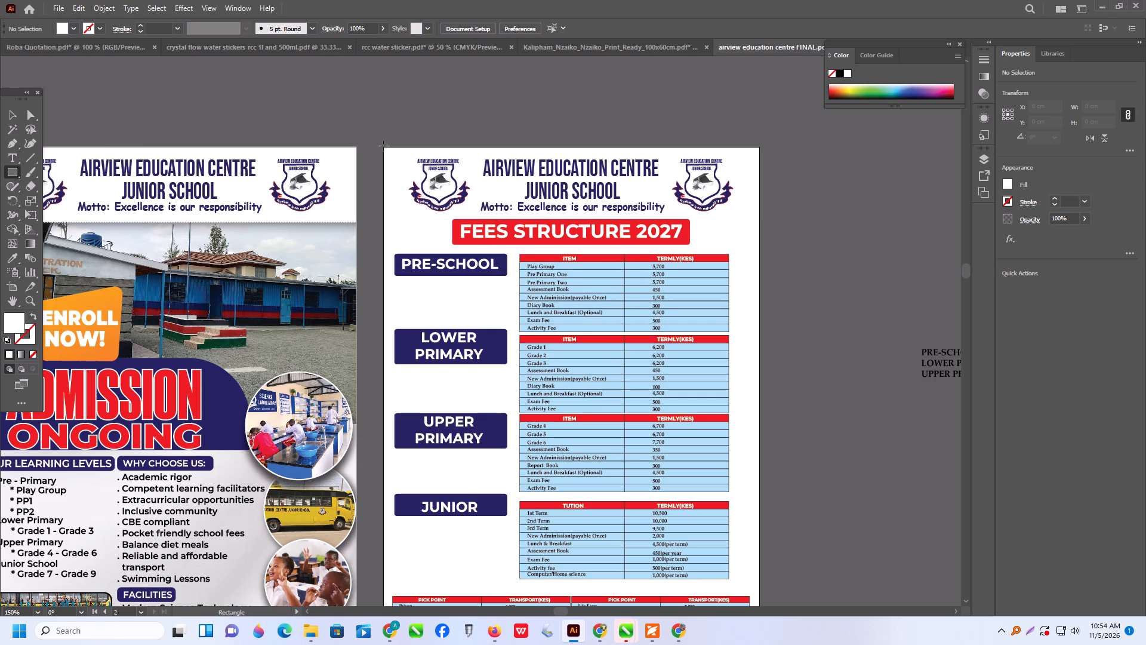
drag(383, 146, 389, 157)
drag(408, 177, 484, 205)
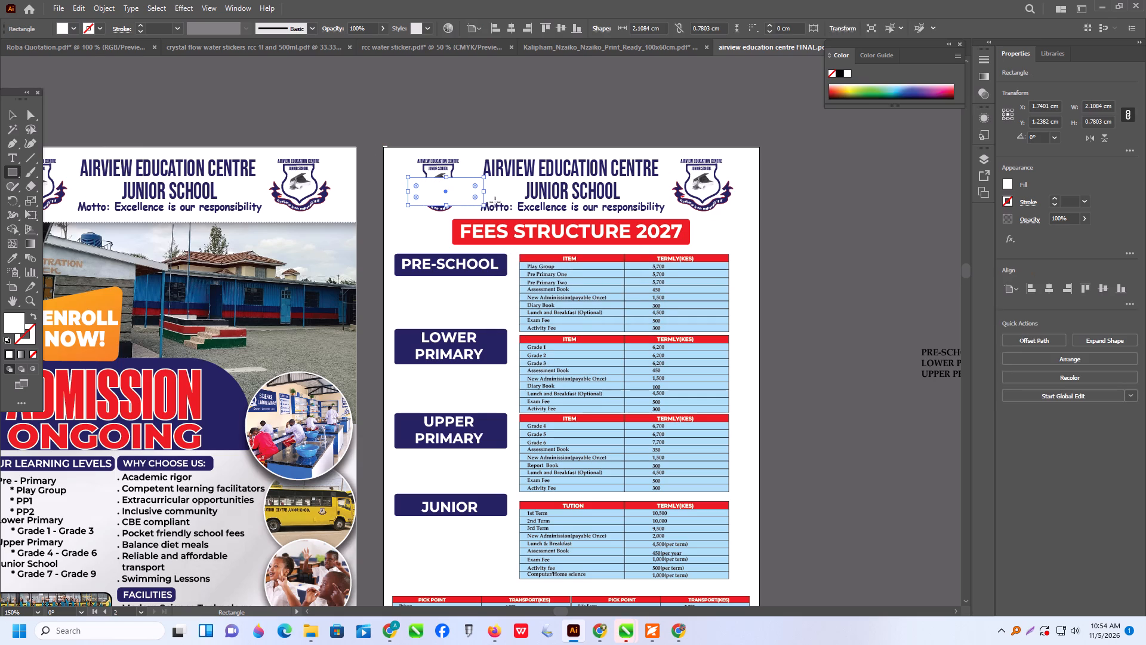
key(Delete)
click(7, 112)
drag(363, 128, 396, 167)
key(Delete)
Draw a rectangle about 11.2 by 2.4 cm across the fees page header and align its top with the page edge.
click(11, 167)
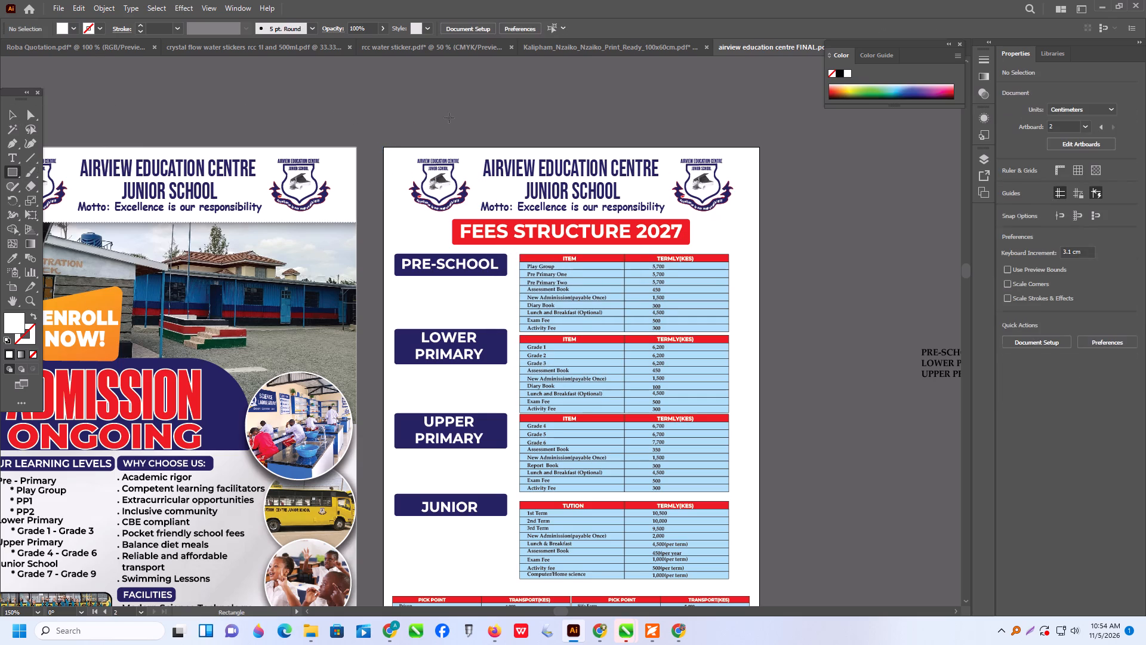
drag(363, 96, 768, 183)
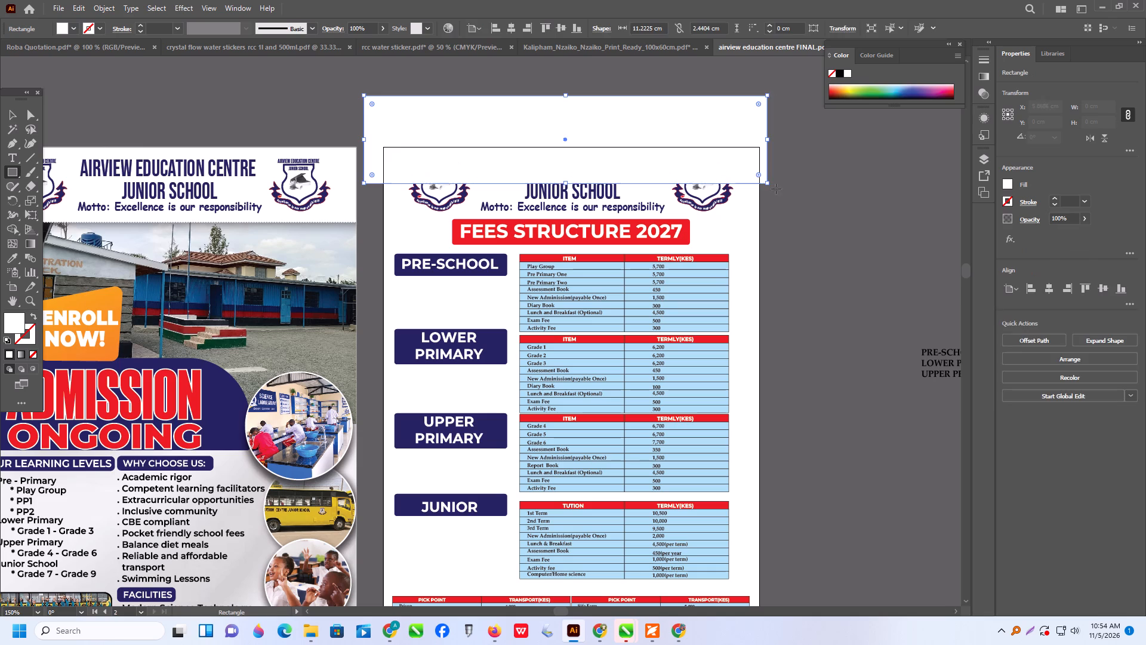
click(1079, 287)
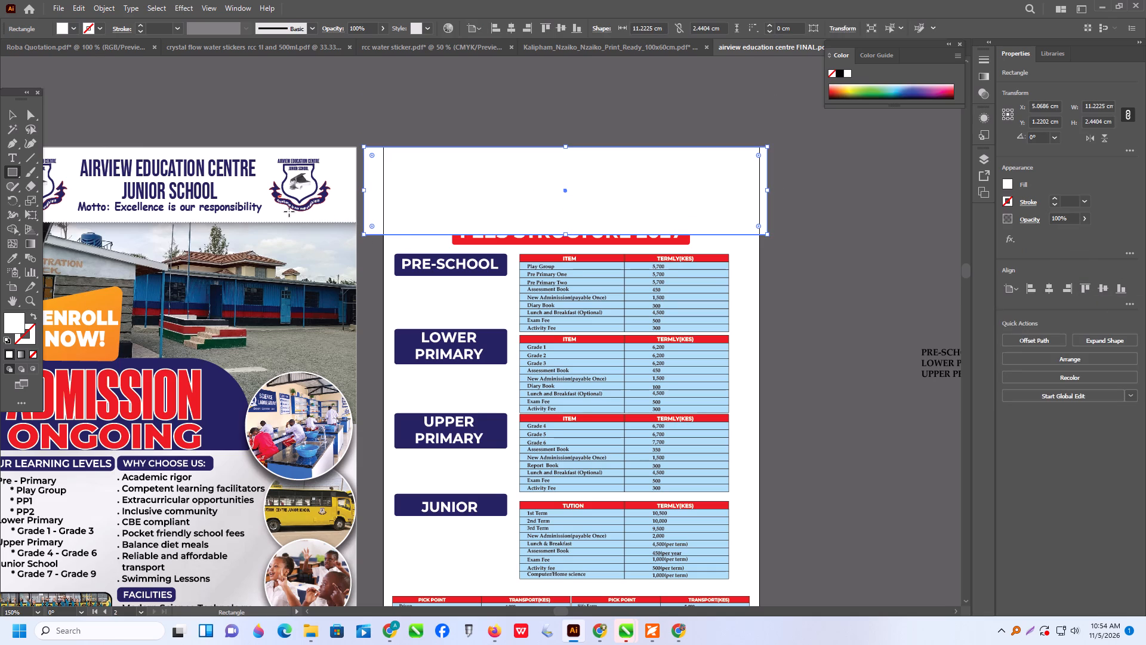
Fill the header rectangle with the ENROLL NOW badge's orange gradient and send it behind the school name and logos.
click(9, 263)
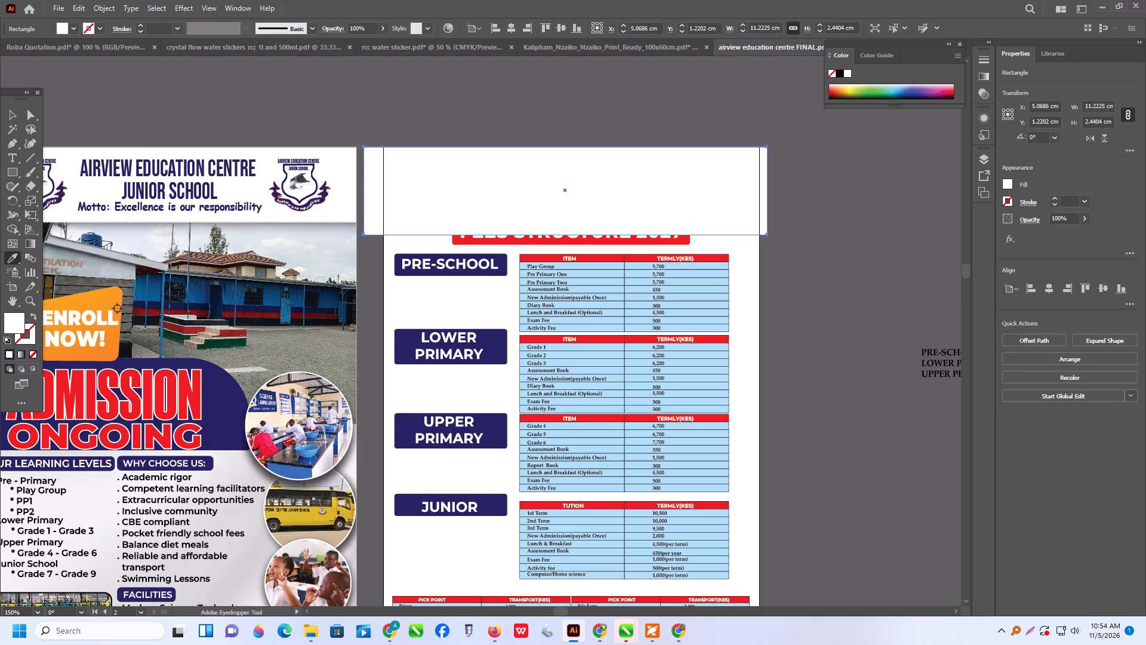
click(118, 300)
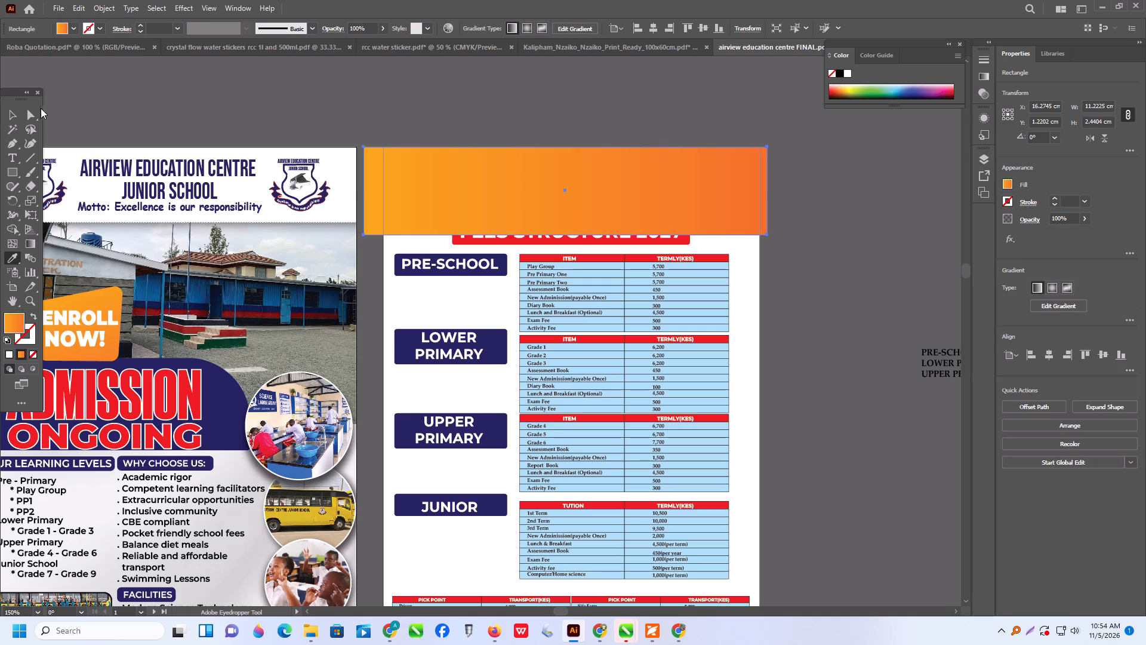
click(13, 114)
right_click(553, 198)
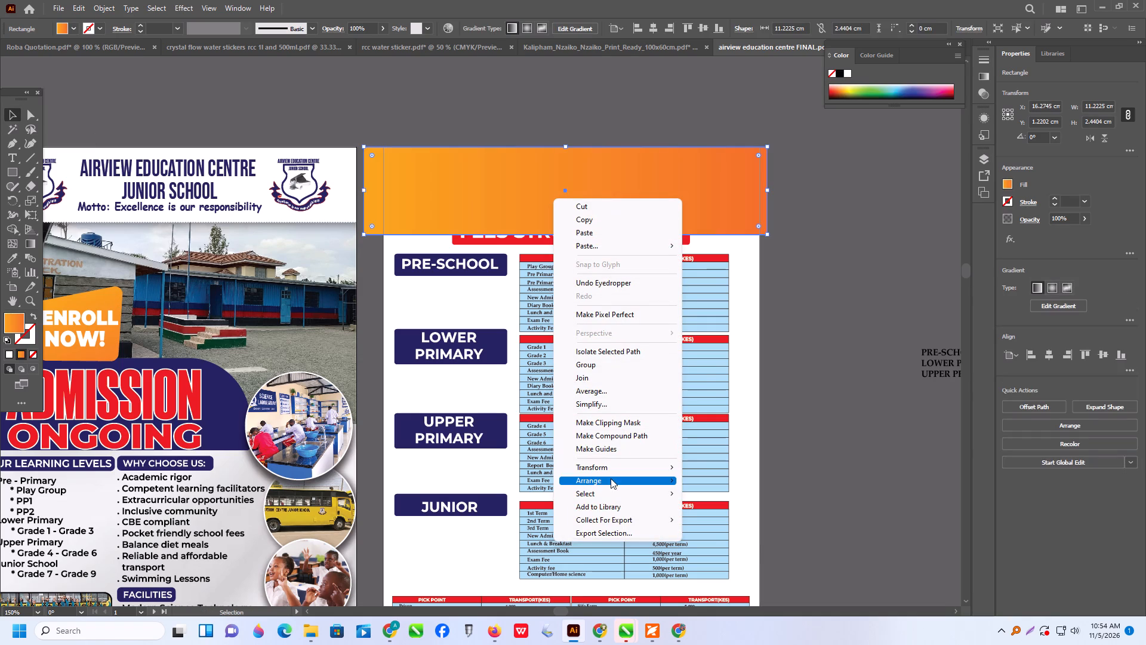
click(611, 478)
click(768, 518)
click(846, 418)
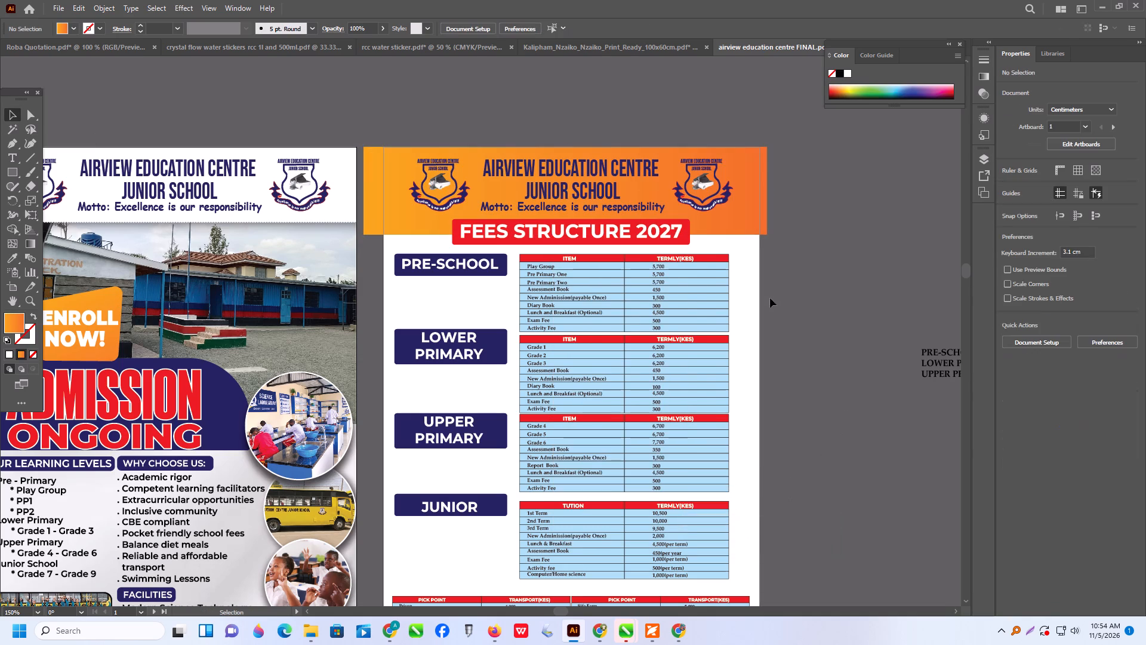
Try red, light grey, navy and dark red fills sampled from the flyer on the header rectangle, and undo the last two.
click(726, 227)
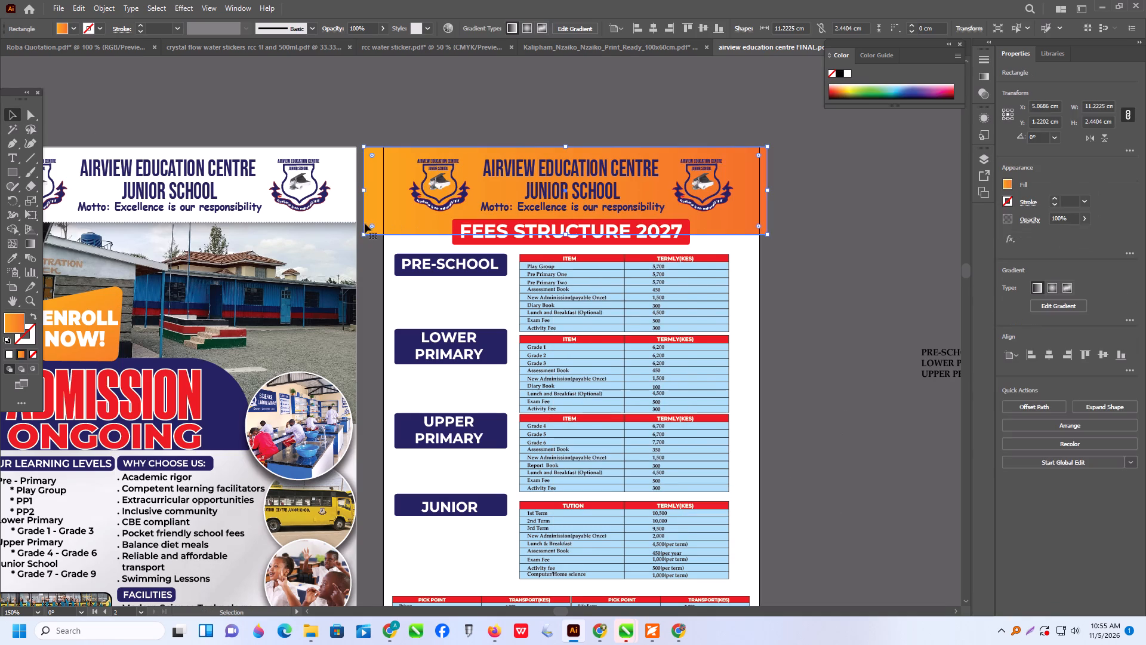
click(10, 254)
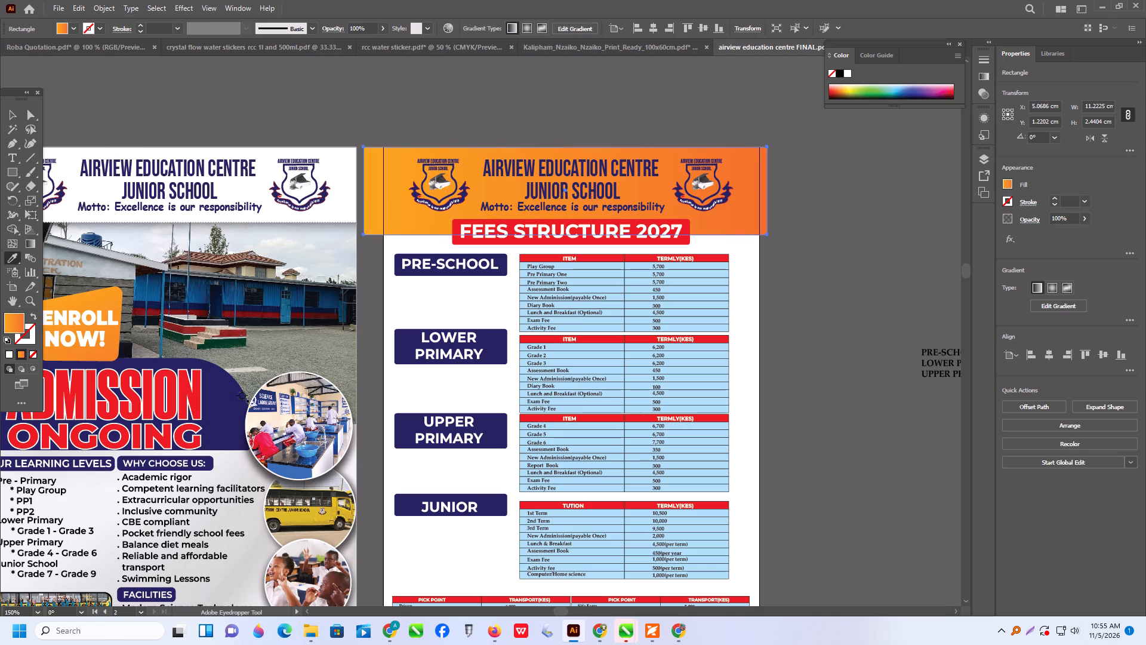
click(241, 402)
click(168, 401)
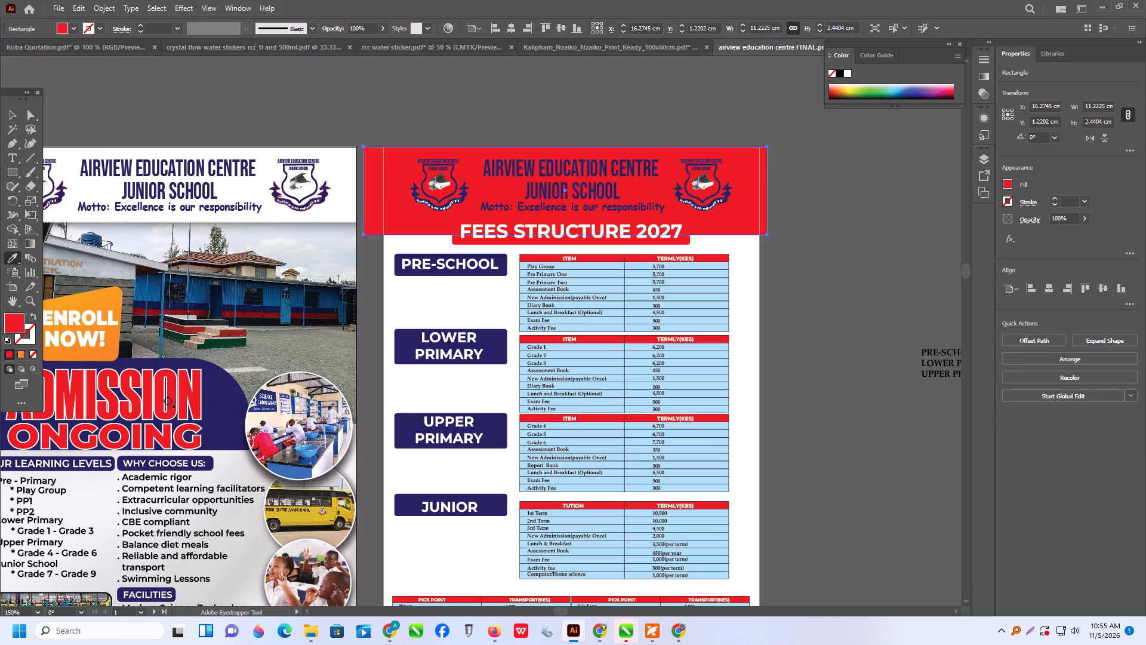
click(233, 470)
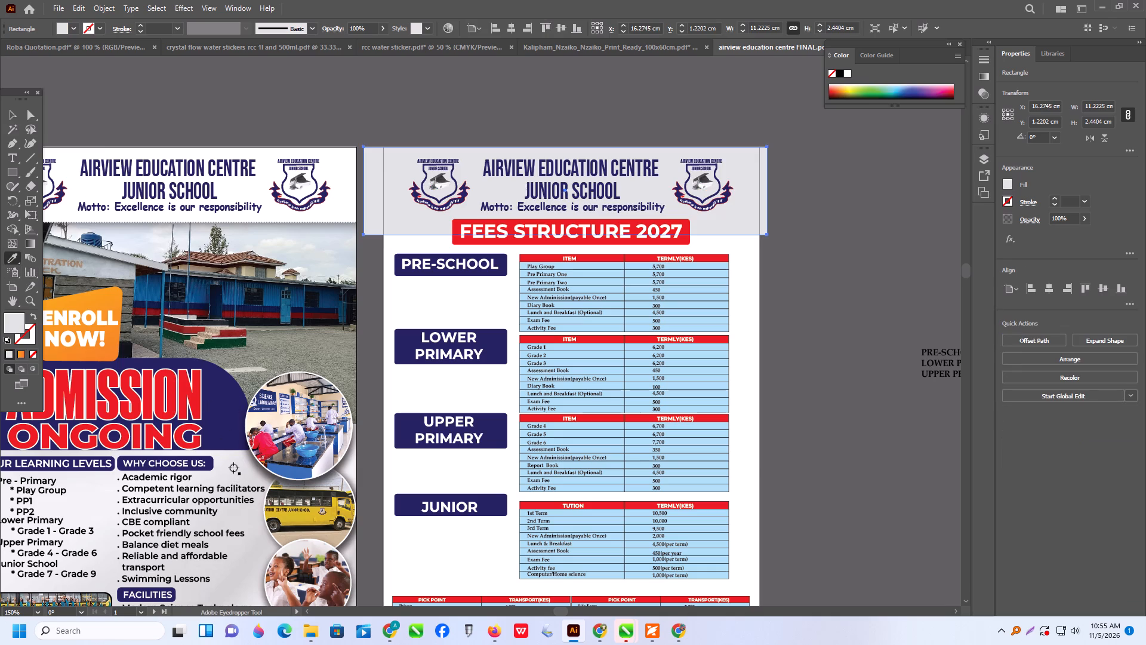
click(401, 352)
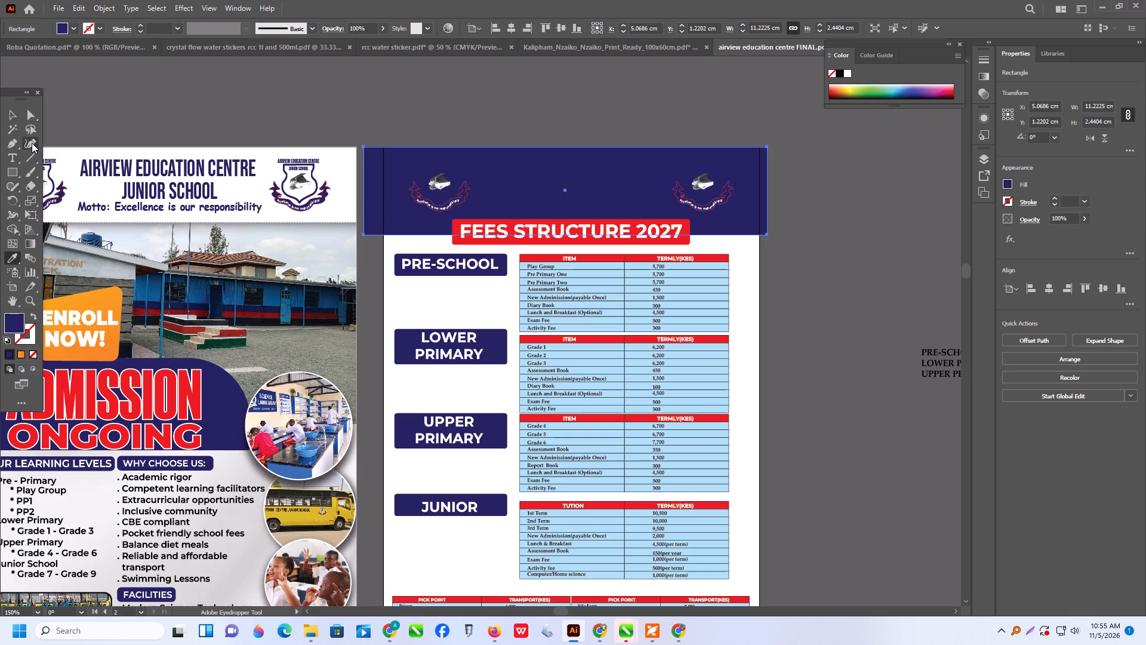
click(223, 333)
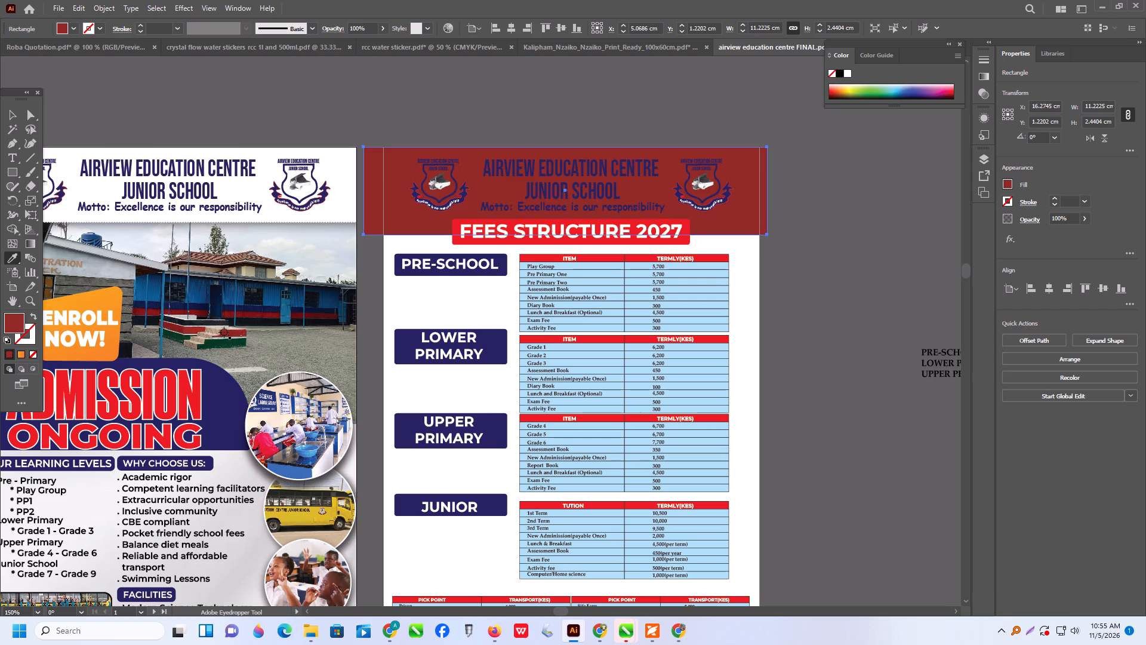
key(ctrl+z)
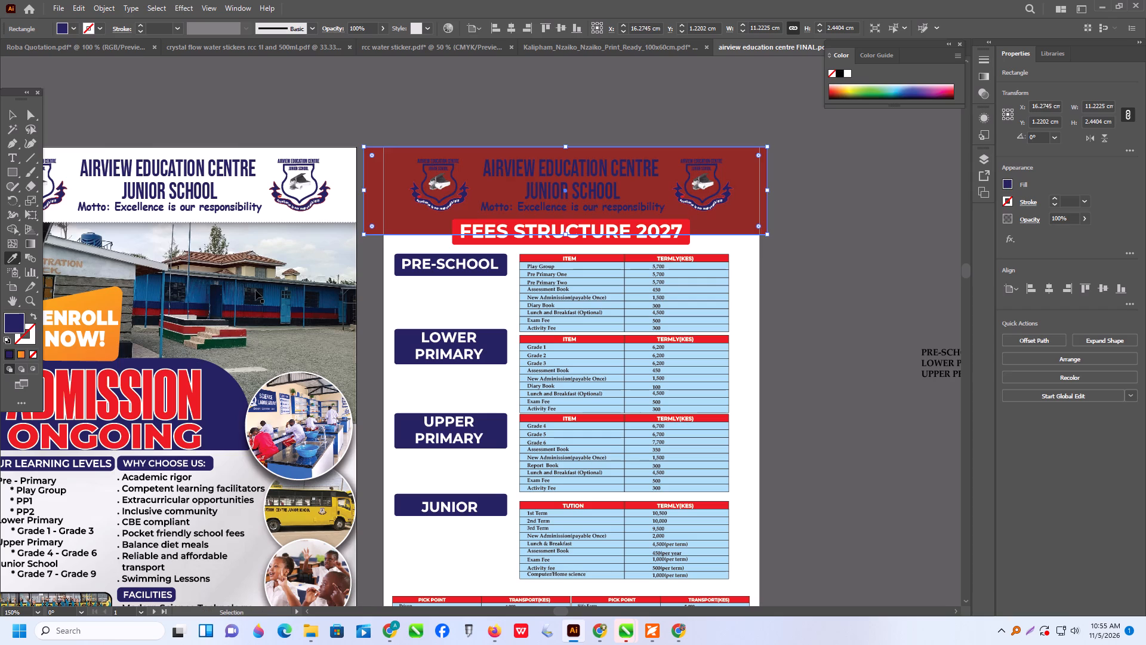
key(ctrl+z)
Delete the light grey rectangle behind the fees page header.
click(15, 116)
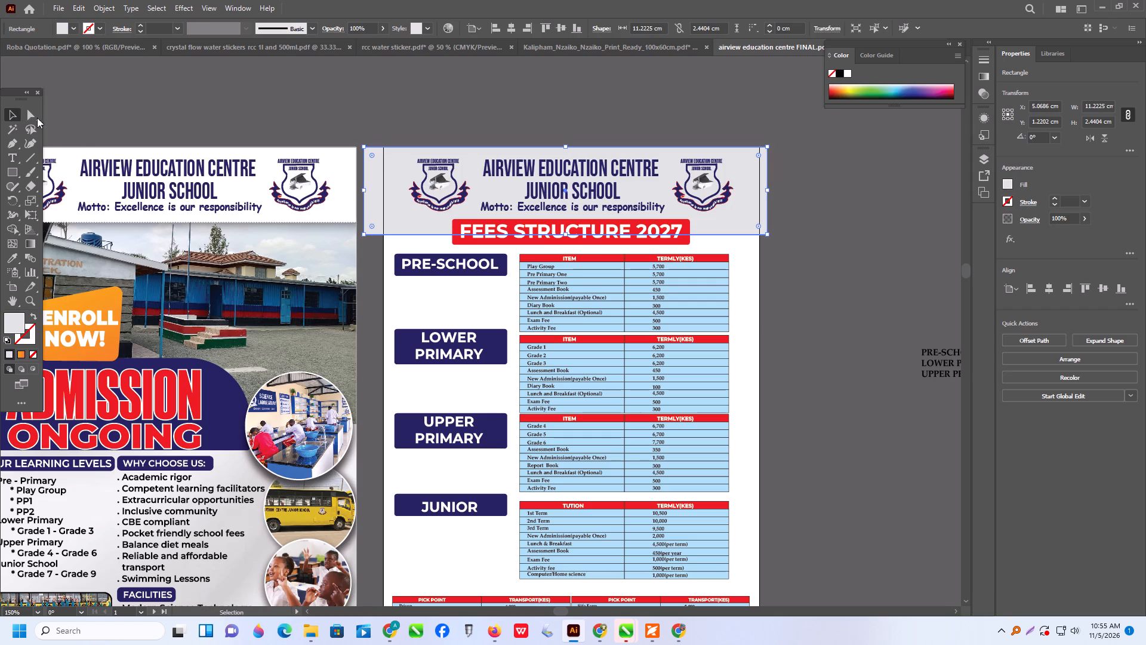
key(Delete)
Copy the first page's white rounded header panel and place it over the fees page header at X about 5.2 cm, Y about 0.4 cm.
triple_click(339, 213)
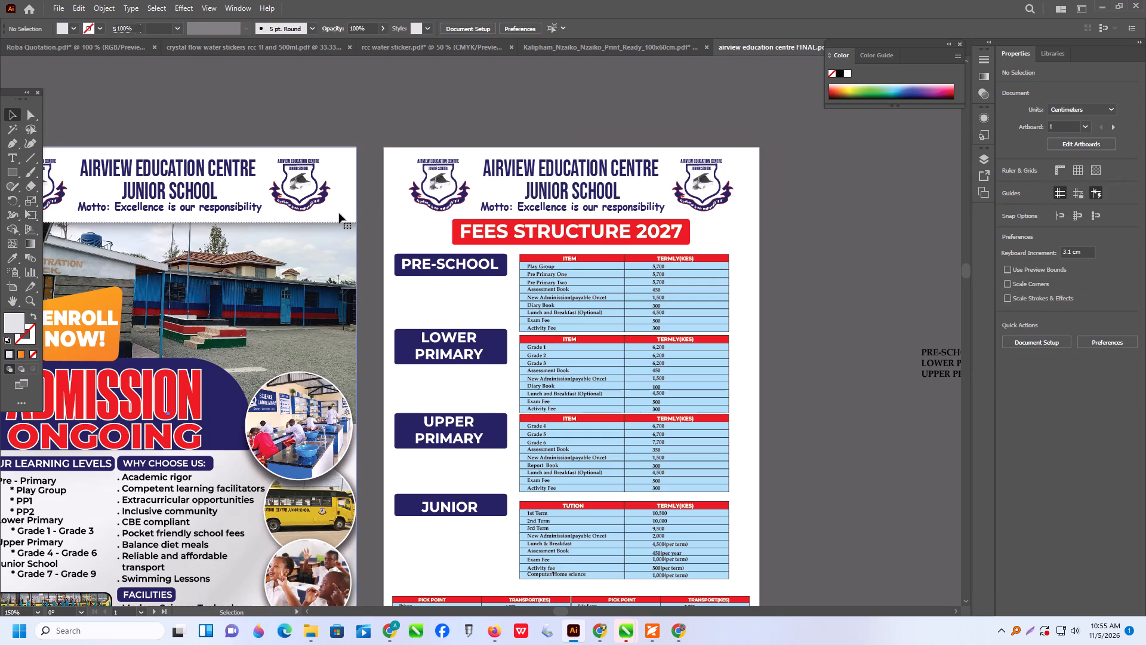
triple_click(339, 213)
triple_click(338, 209)
double_click(338, 209)
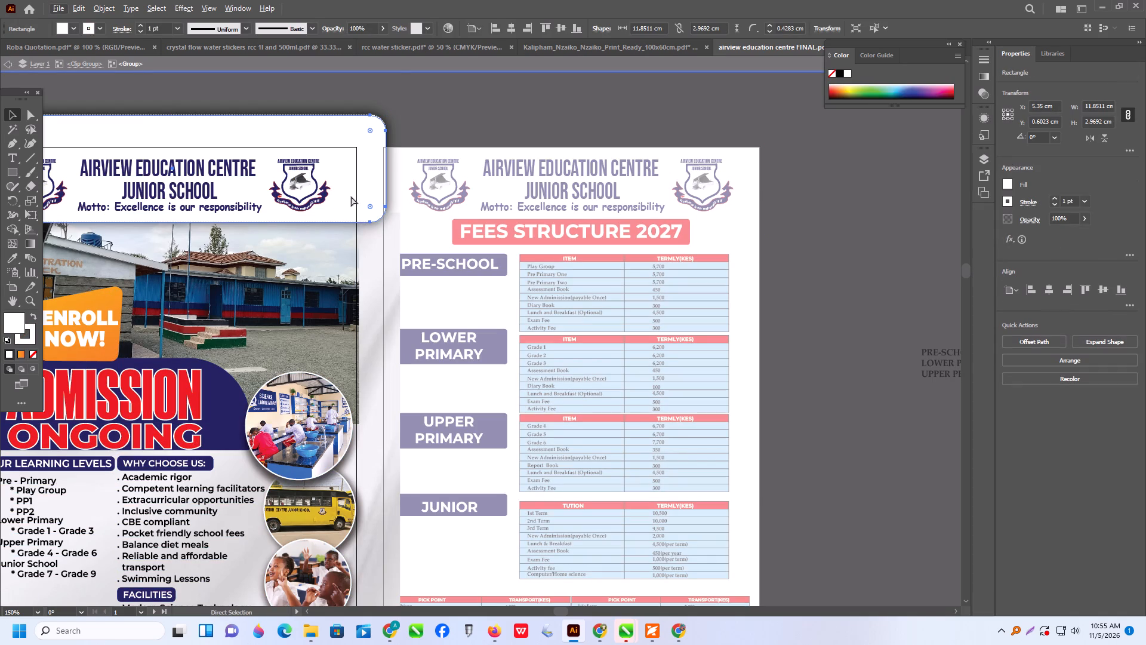
key(ctrl+c)
triple_click(808, 185)
double_click(808, 185)
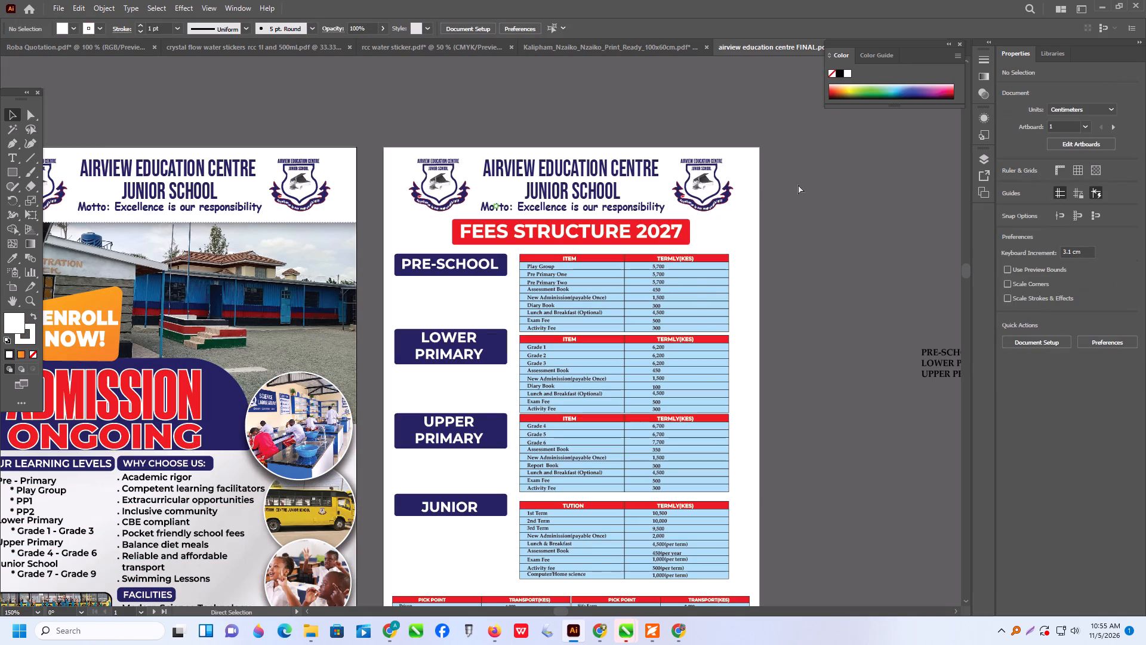
key(ctrl+v)
drag(493, 324, 603, 172)
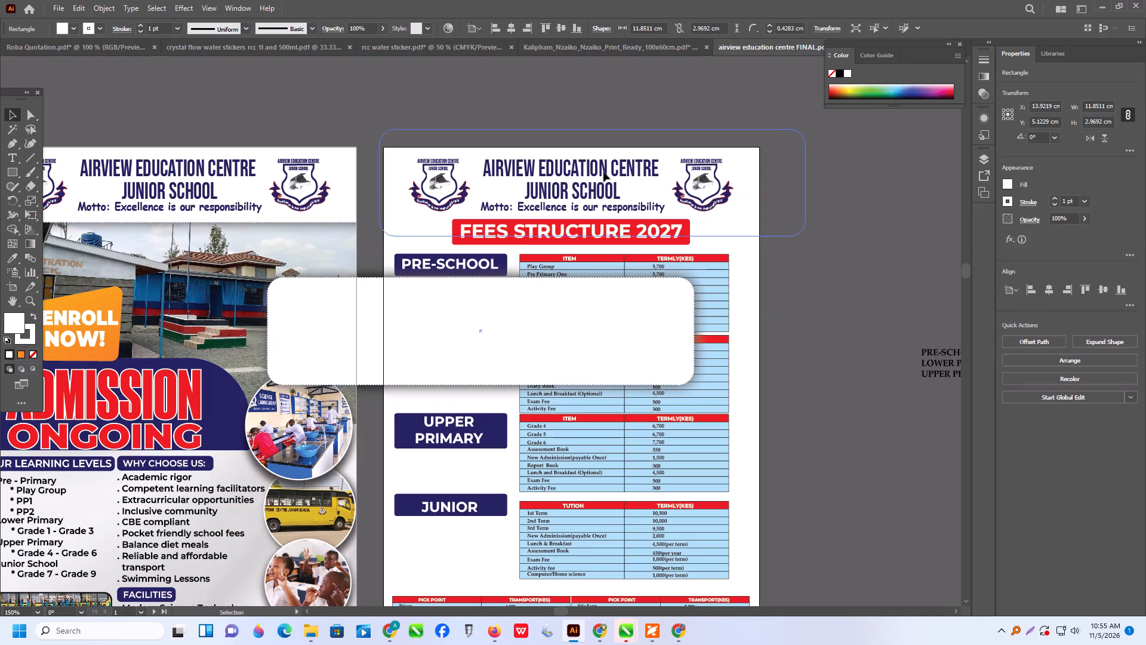
drag(603, 172, 581, 155)
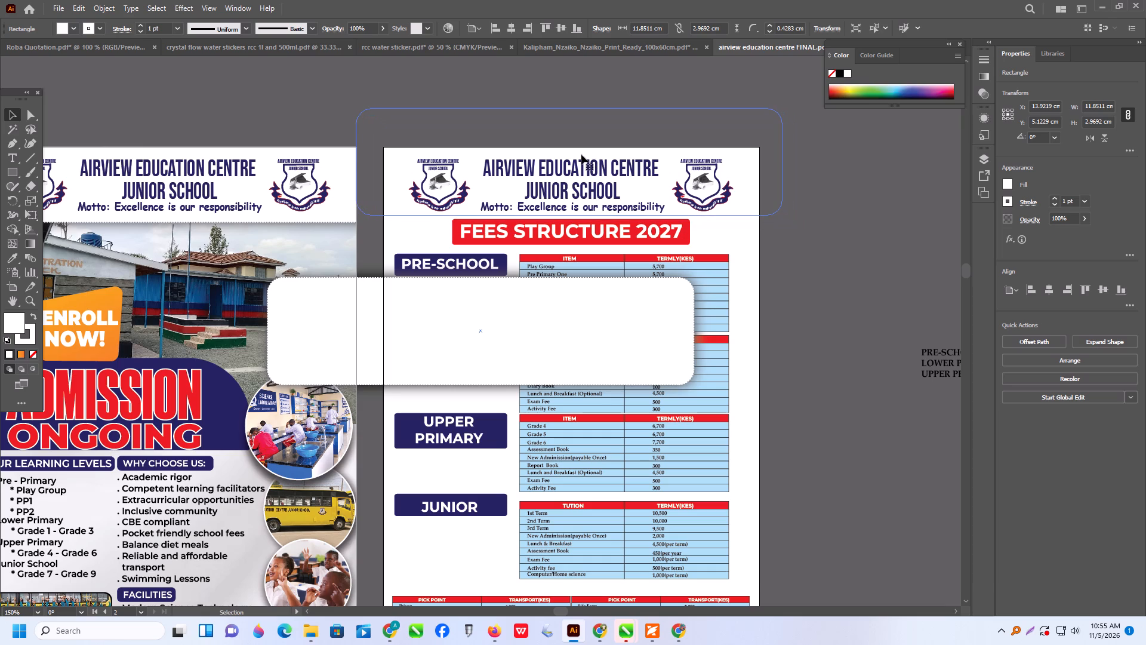
Send the white rounded panel behind the school name and logos on the fees page.
right_click(651, 140)
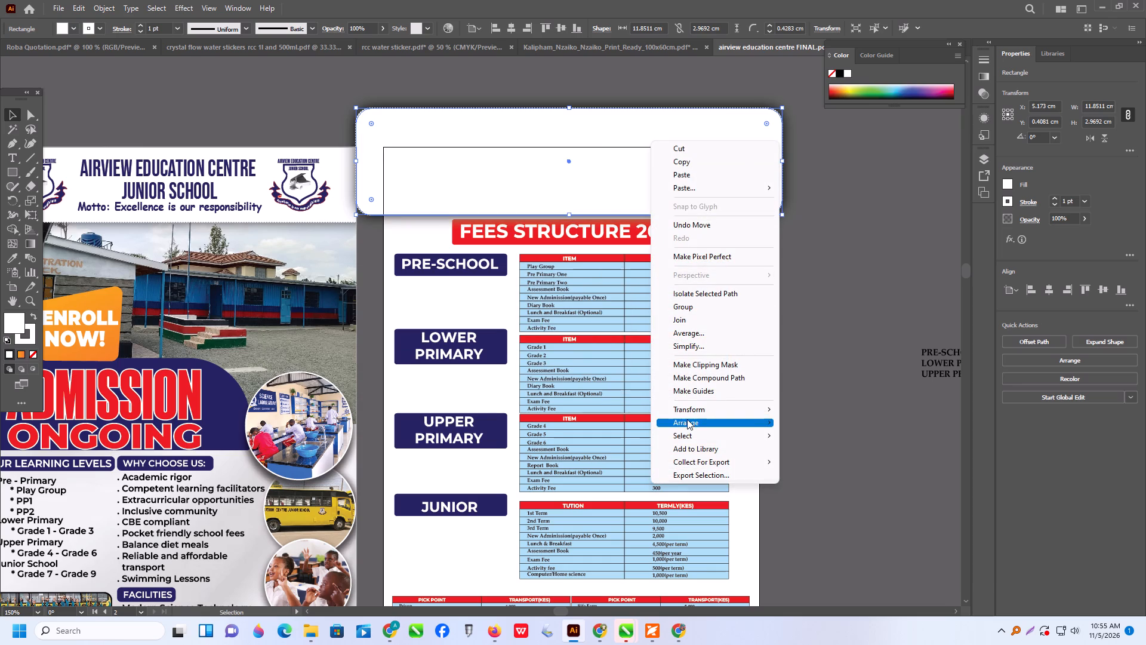
click(687, 419)
click(805, 462)
click(822, 333)
scroll(820, 317, up, 1)
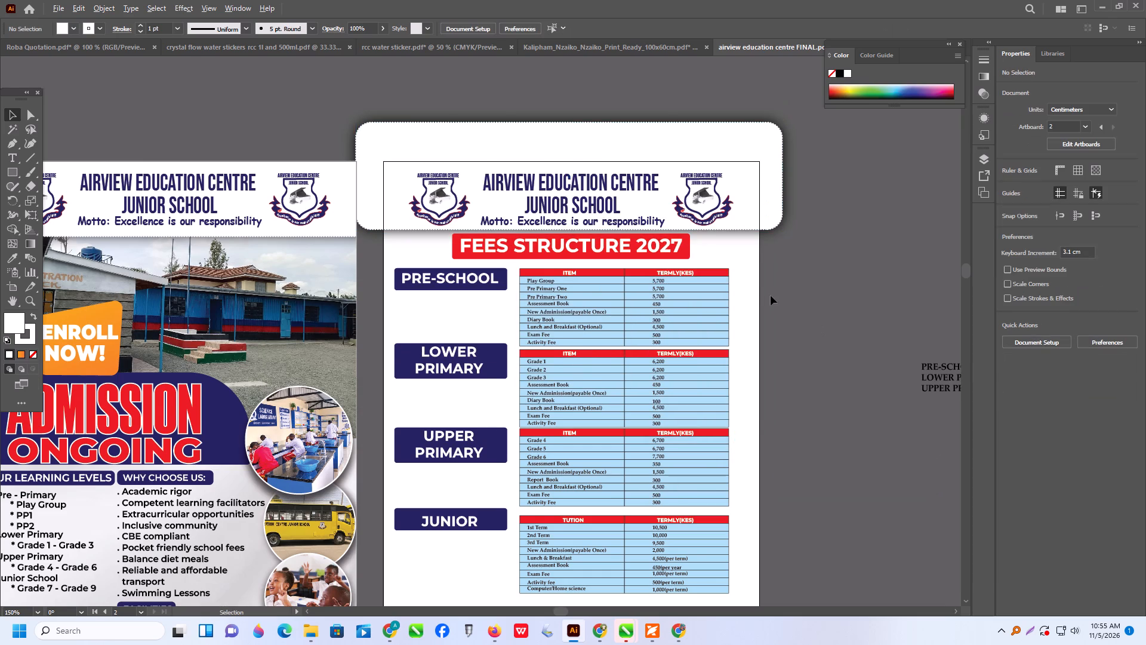
scroll(759, 286, down, 18)
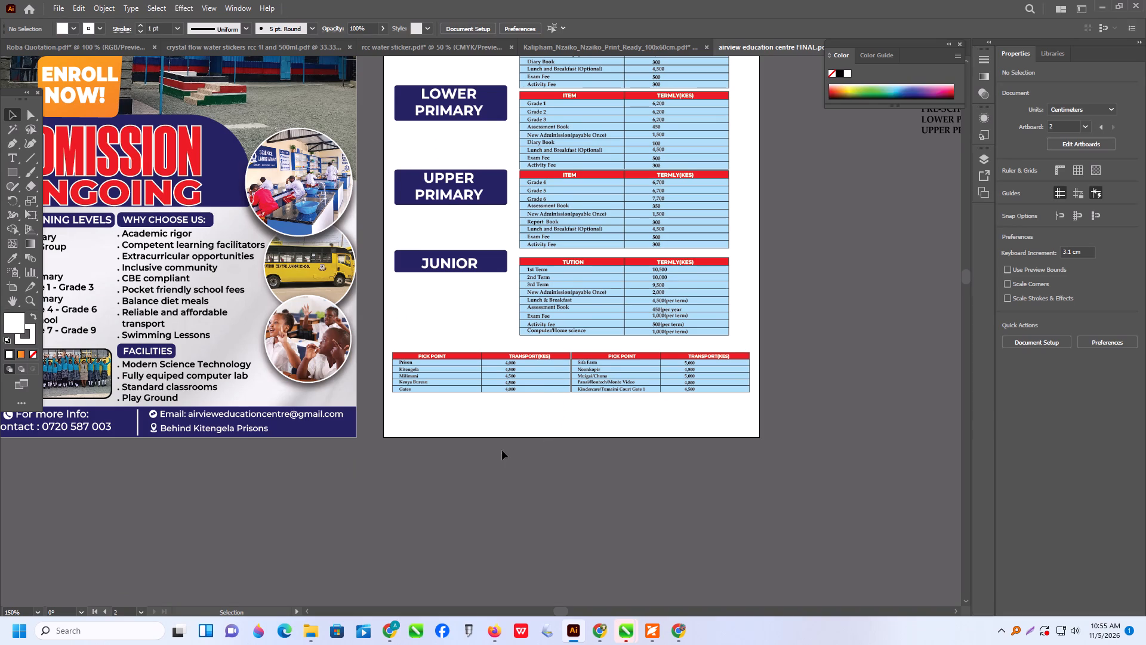
scroll(494, 463, down, 2)
click(396, 626)
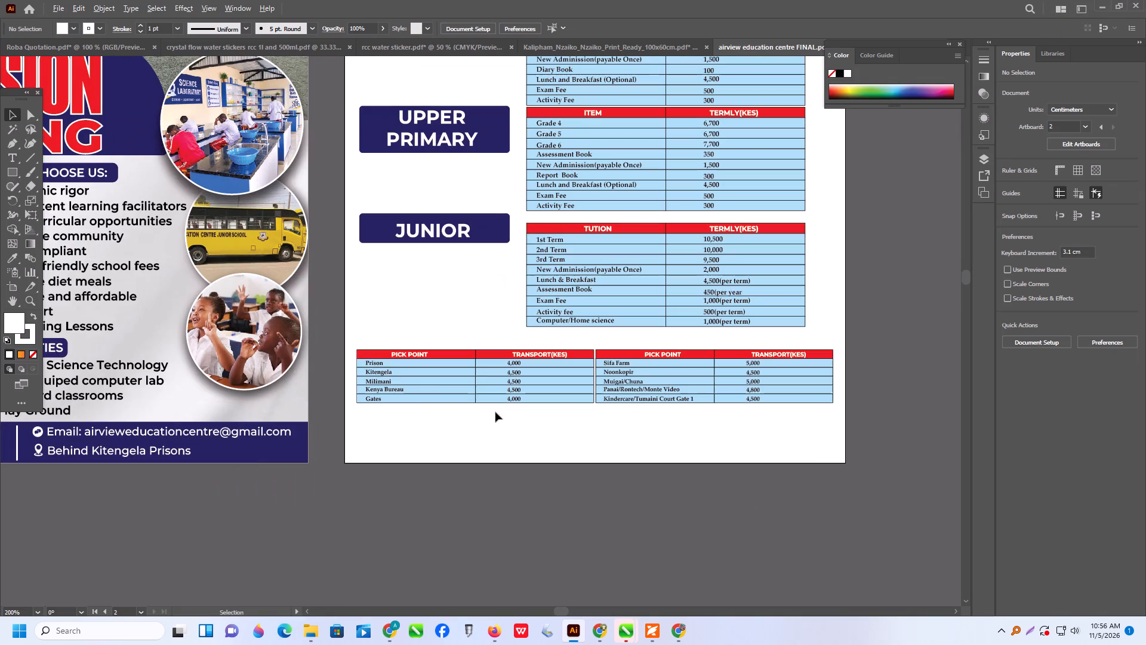
drag(341, 343, 911, 432)
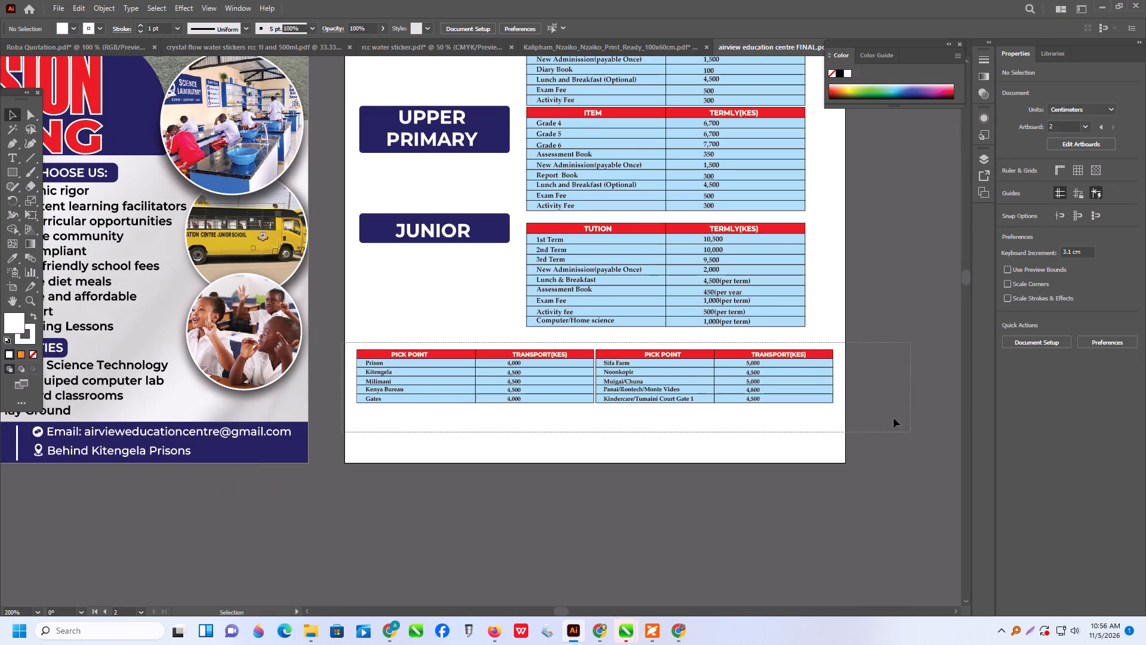
key(ctrl+g)
drag(654, 374, 654, 376)
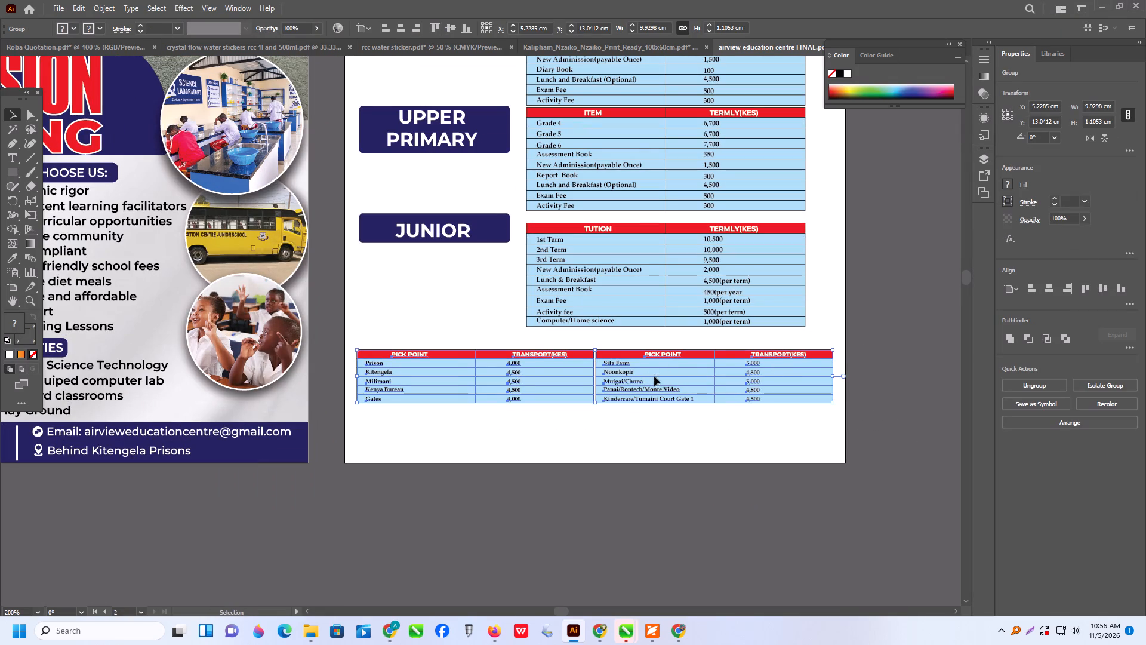
drag(654, 376, 654, 394)
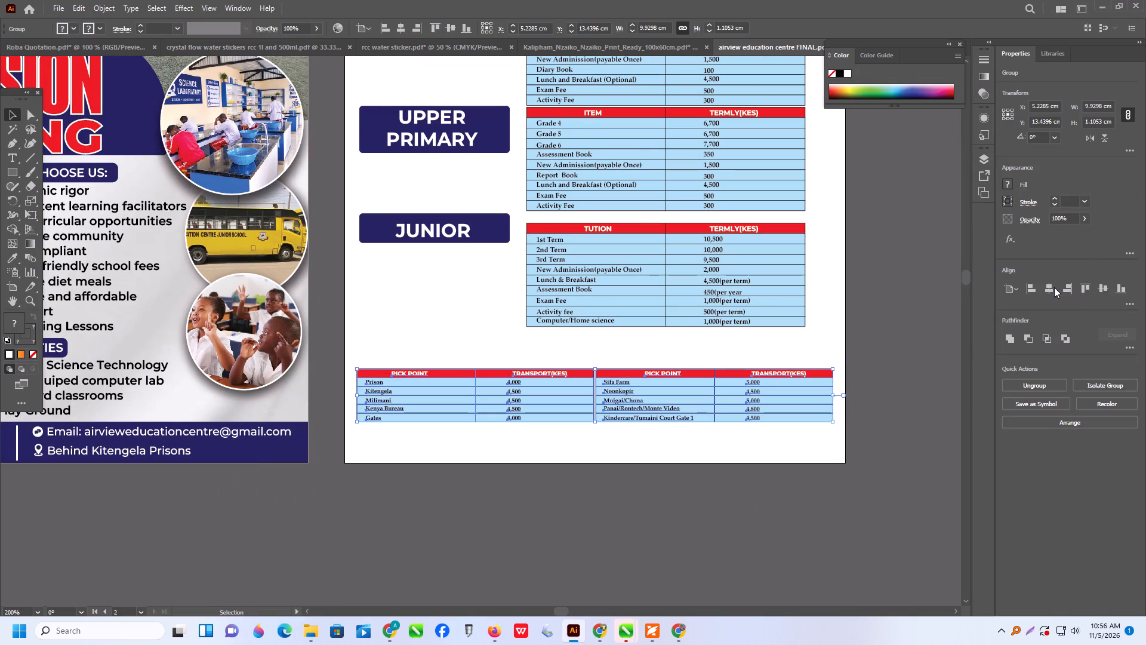
click(1053, 287)
click(889, 305)
scroll(614, 376, up, 1)
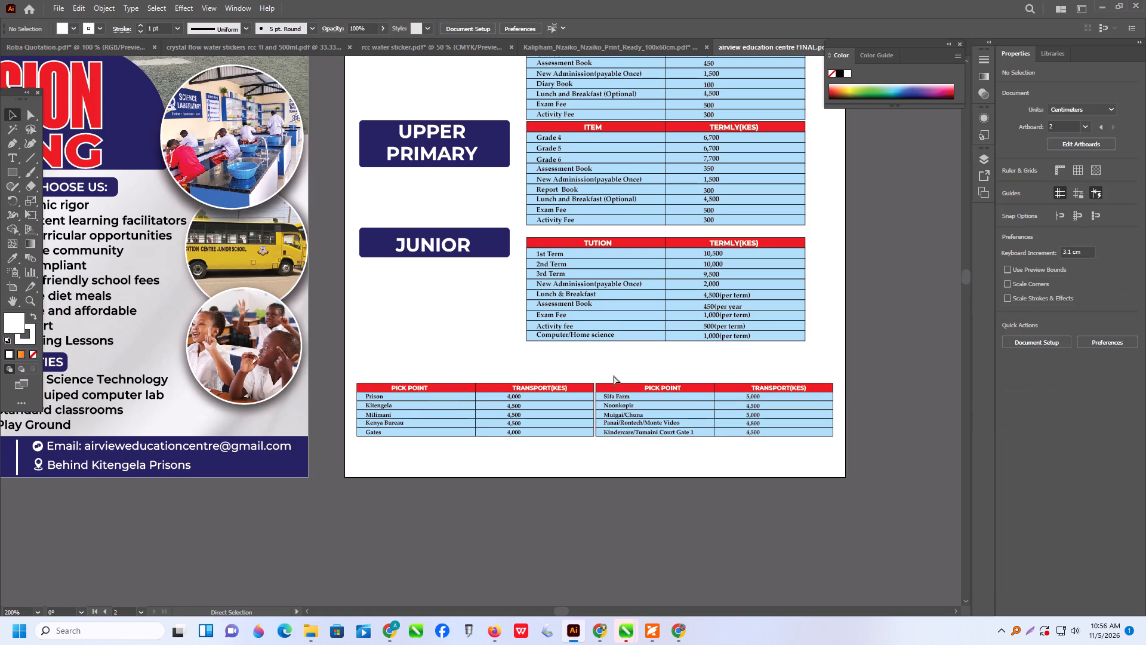
Paste the poster image as a reference, remove the duplicate copy, and place it beside the fees page at X about 40 cm, Y about 8.1 cm.
key(ctrl+v)
alt+scroll(513, 400, down, 4)
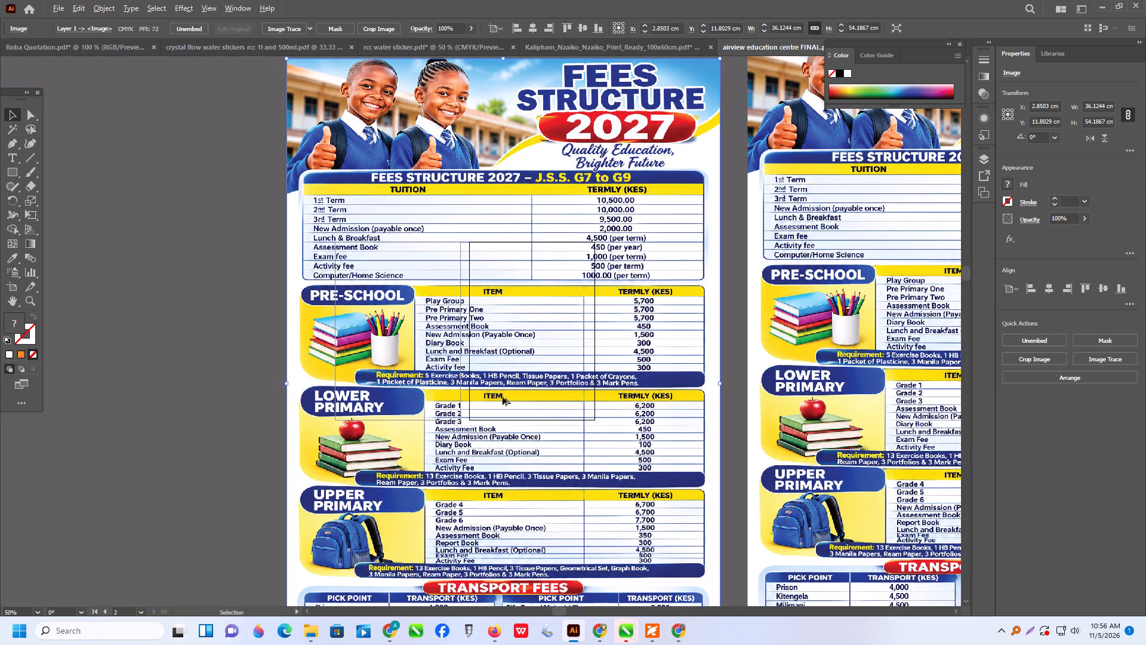
alt+scroll(503, 397, down, 3)
click(648, 414)
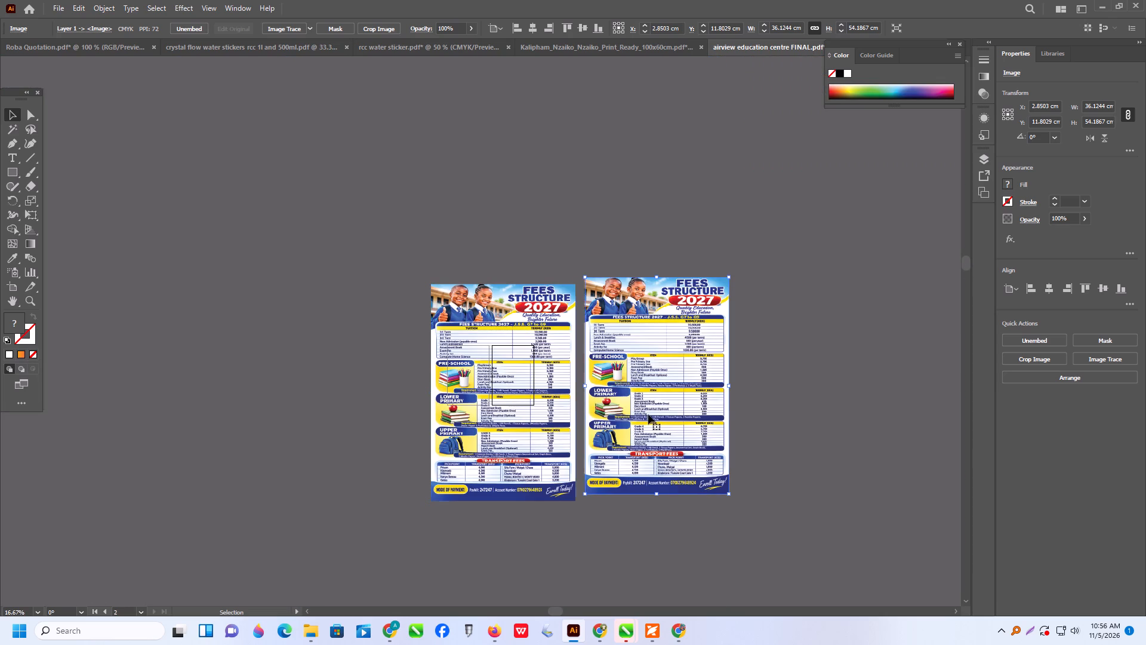
drag(654, 416, 805, 355)
click(559, 419)
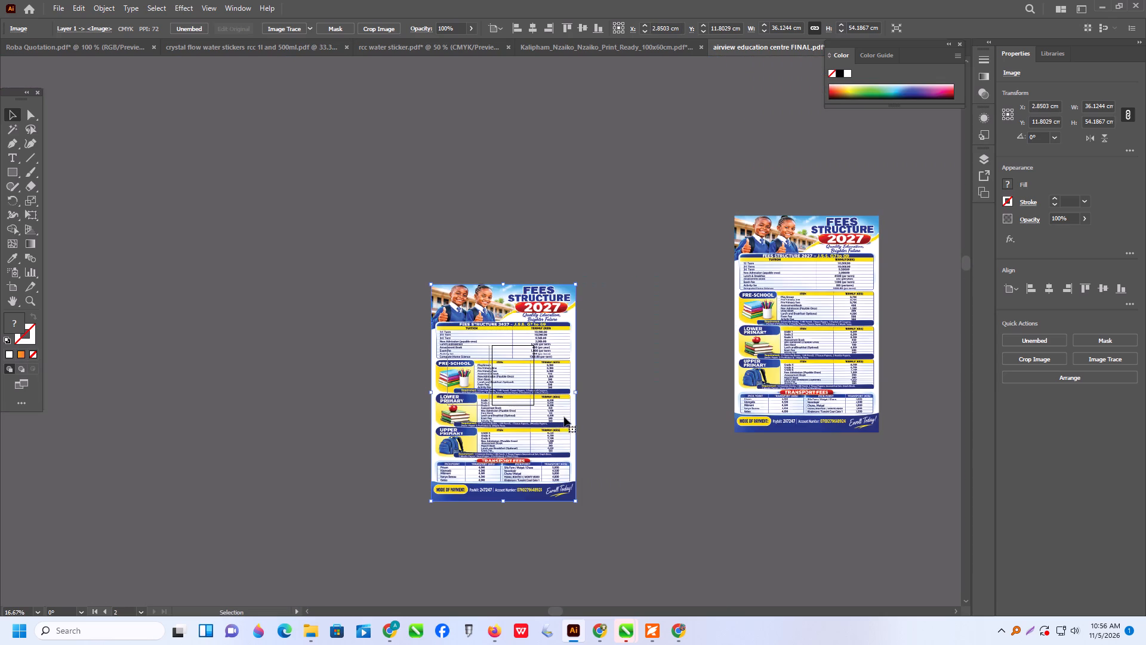
key(Delete)
drag(828, 326, 673, 380)
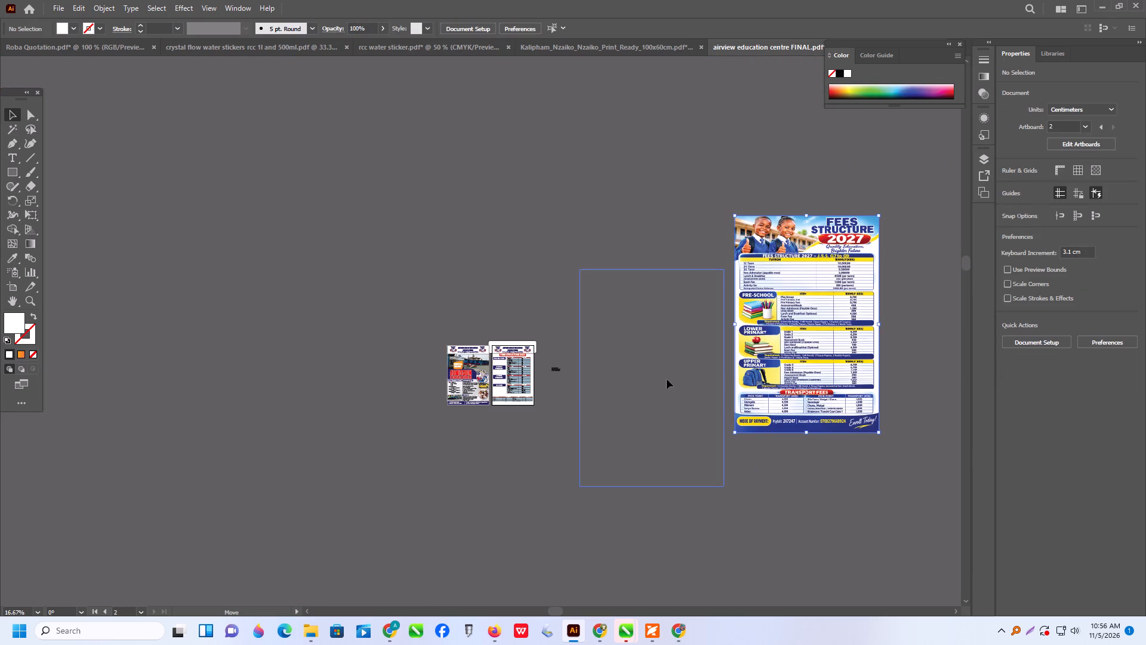
alt+scroll(559, 400, up, 3)
Delete the leftover black PRE-SCHOOL, LOWER PRIMARY, UPPER PRIMARY text between the fees page and the reference image.
drag(536, 287, 586, 371)
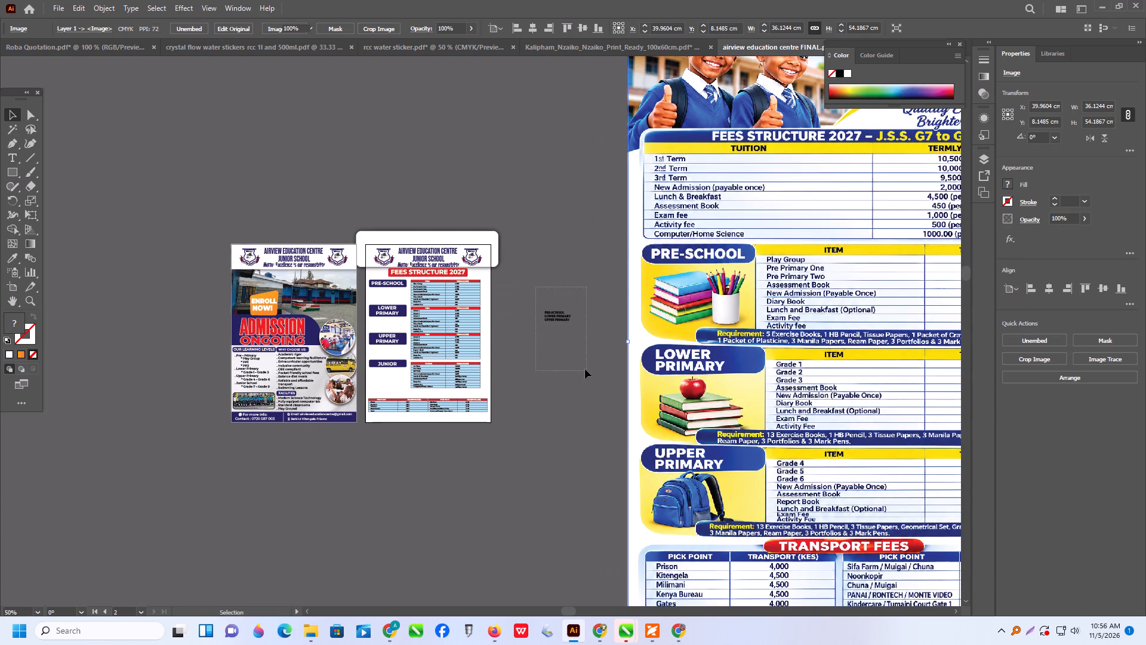
key(Delete)
Extend the navy rectangle behind JUNIOR SECONDARY downwards to a height of about 1.09 cm so it covers both lines.
alt+scroll(365, 373, up, 2)
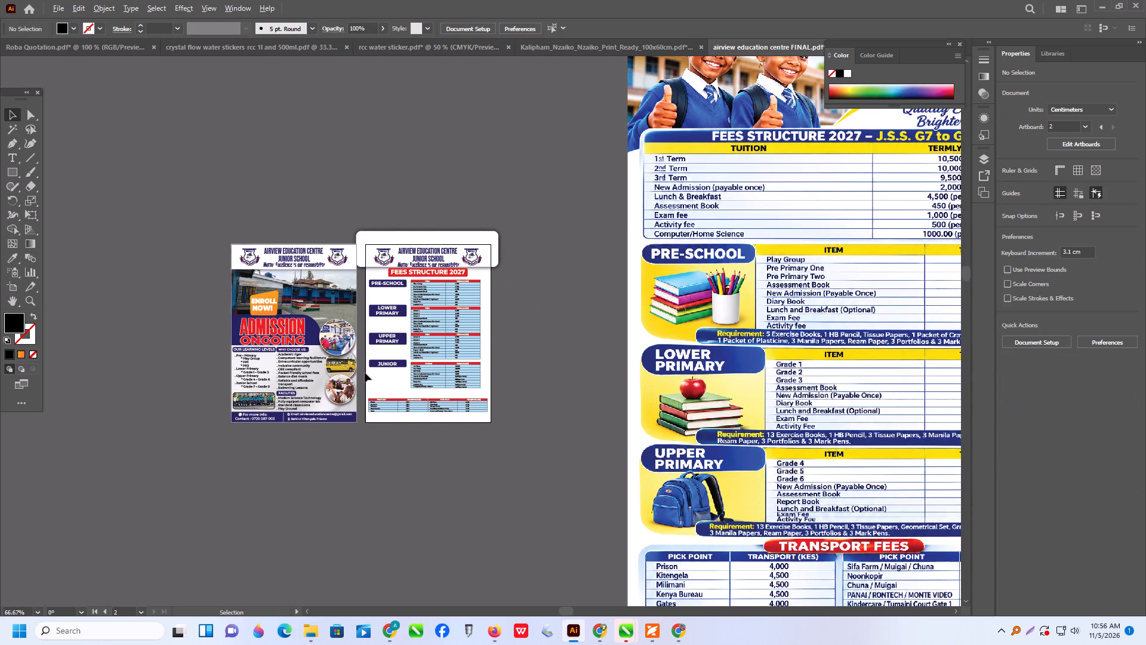
alt+scroll(365, 373, up, 2)
click(409, 345)
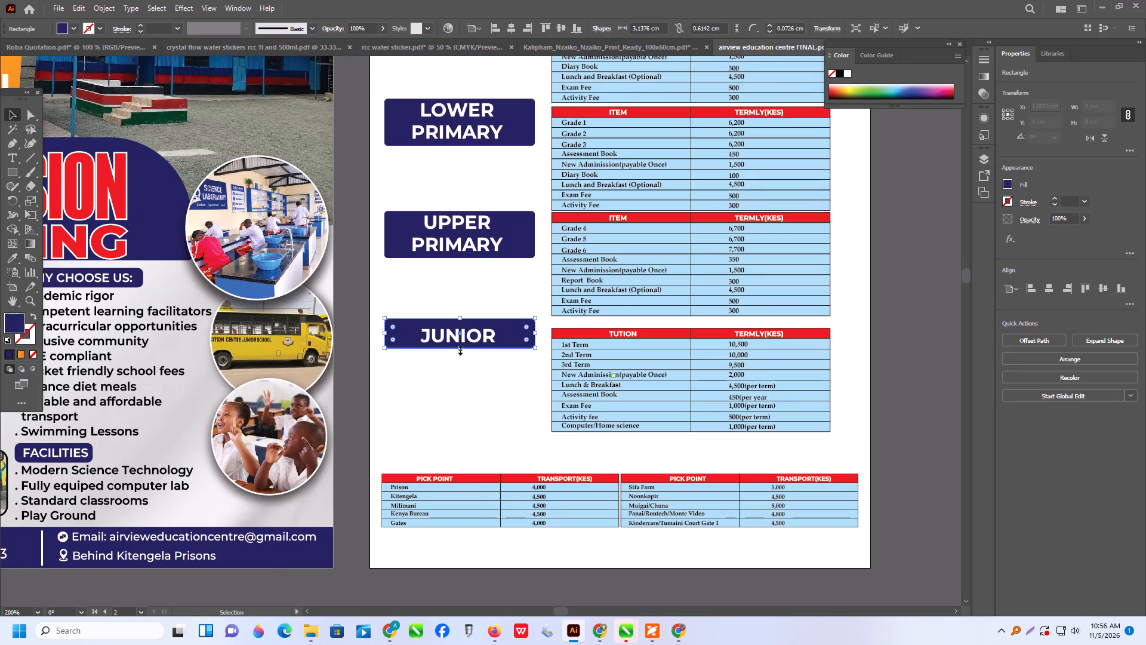
drag(459, 349, 461, 382)
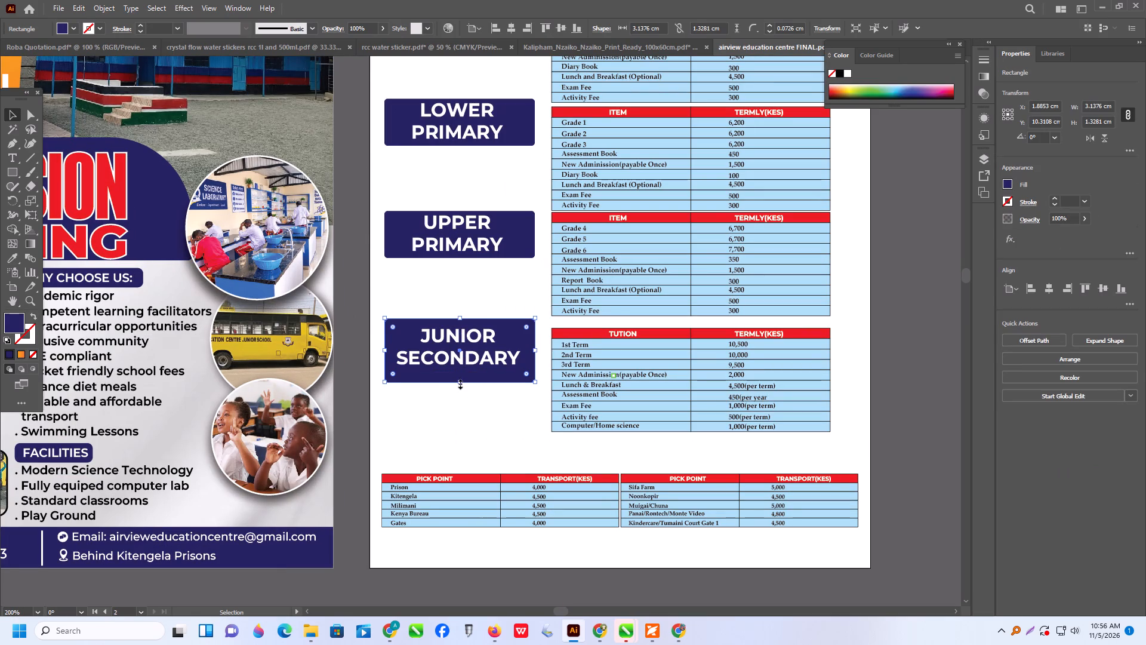
drag(459, 383, 458, 371)
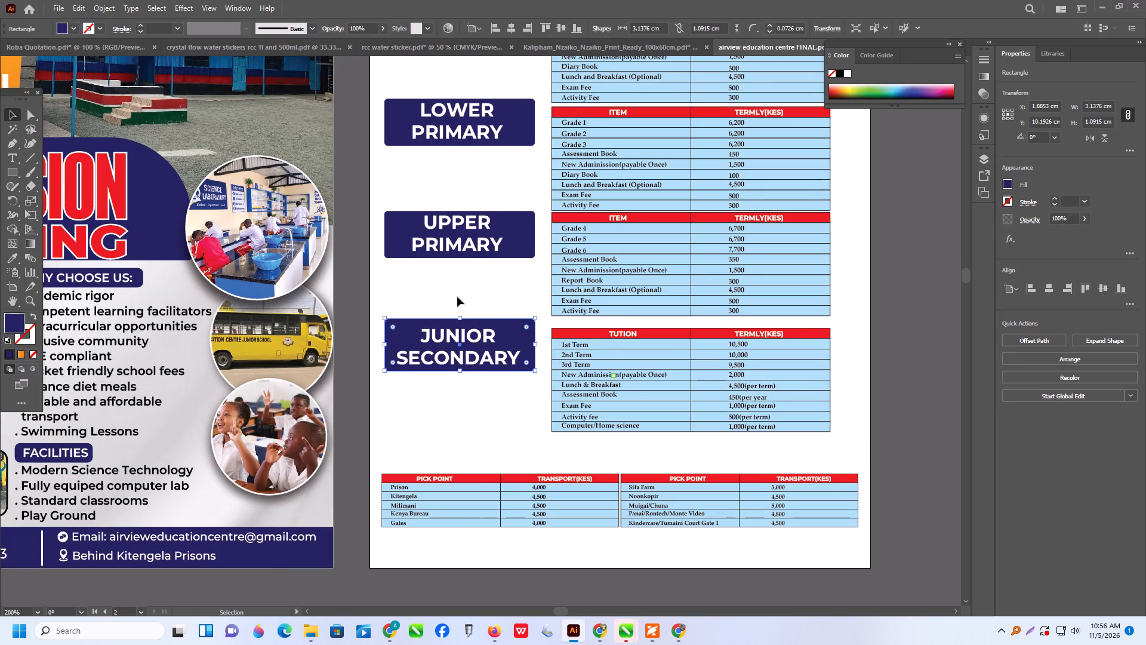
Centre the JUNIOR SECONDARY text and its navy rectangle on each other horizontally and vertically, aligning to a key object.
drag(446, 297, 491, 407)
click(1012, 293)
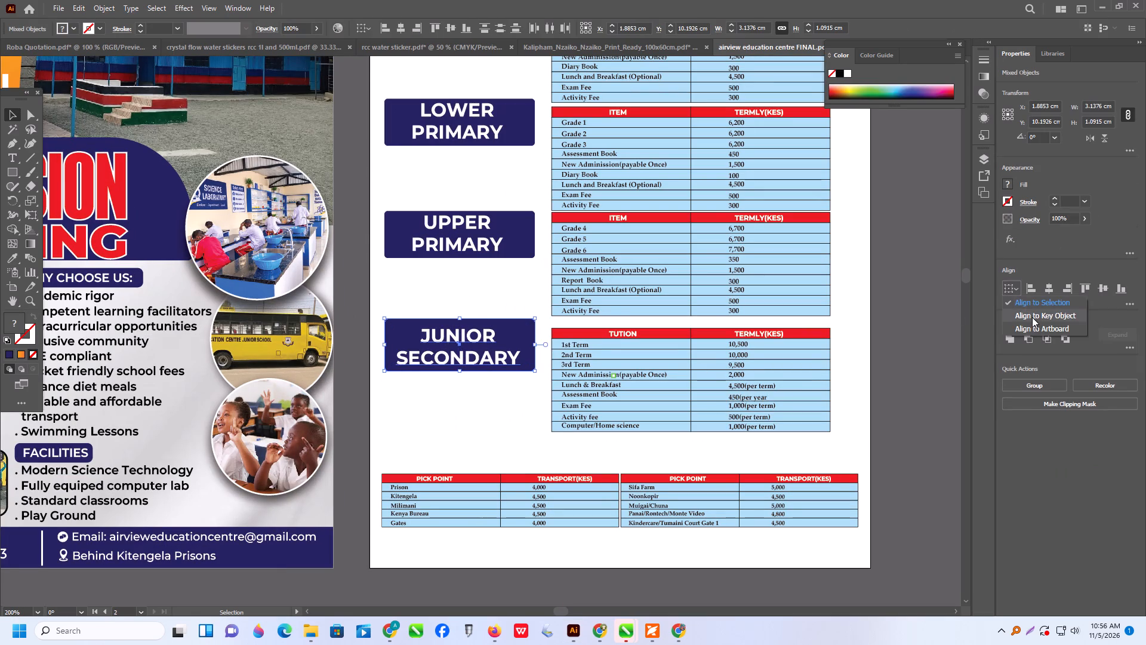
click(1035, 308)
click(1016, 282)
click(1031, 314)
drag(1046, 287, 1058, 288)
click(1102, 289)
click(454, 415)
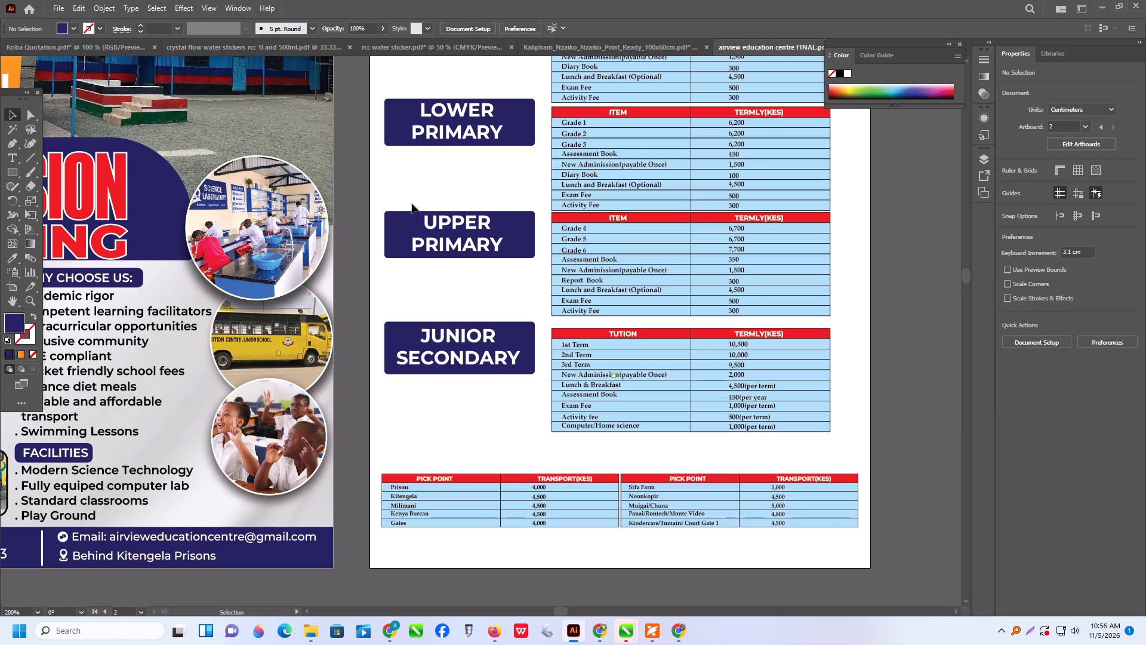
Draw a navy rectangle about 5.06 by 0.56 cm just above the transport tables on the fees page.
alt+scroll(446, 294, down, 2)
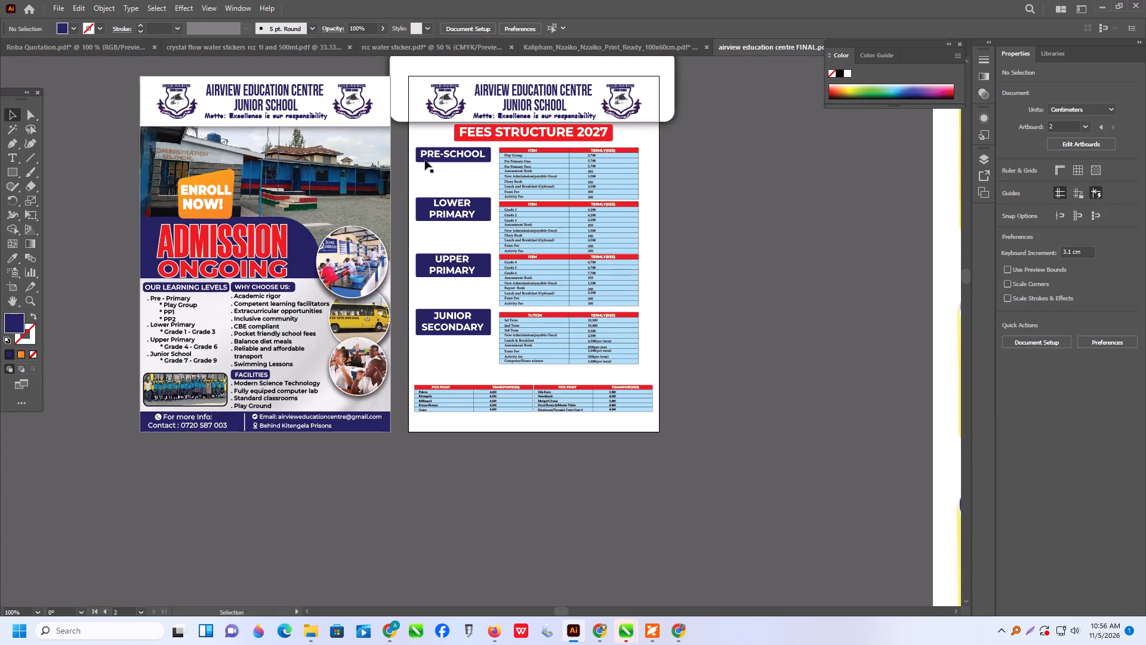
scroll(439, 217, down, 6)
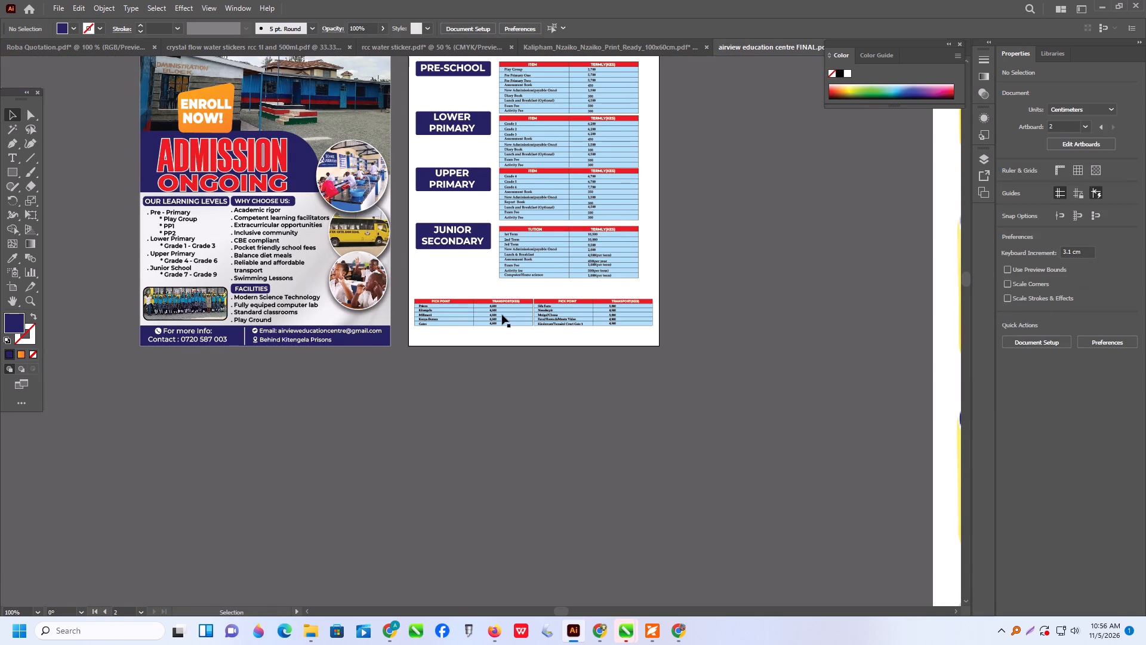
alt+scroll(464, 333, down, 3)
alt+scroll(401, 328, up, 1)
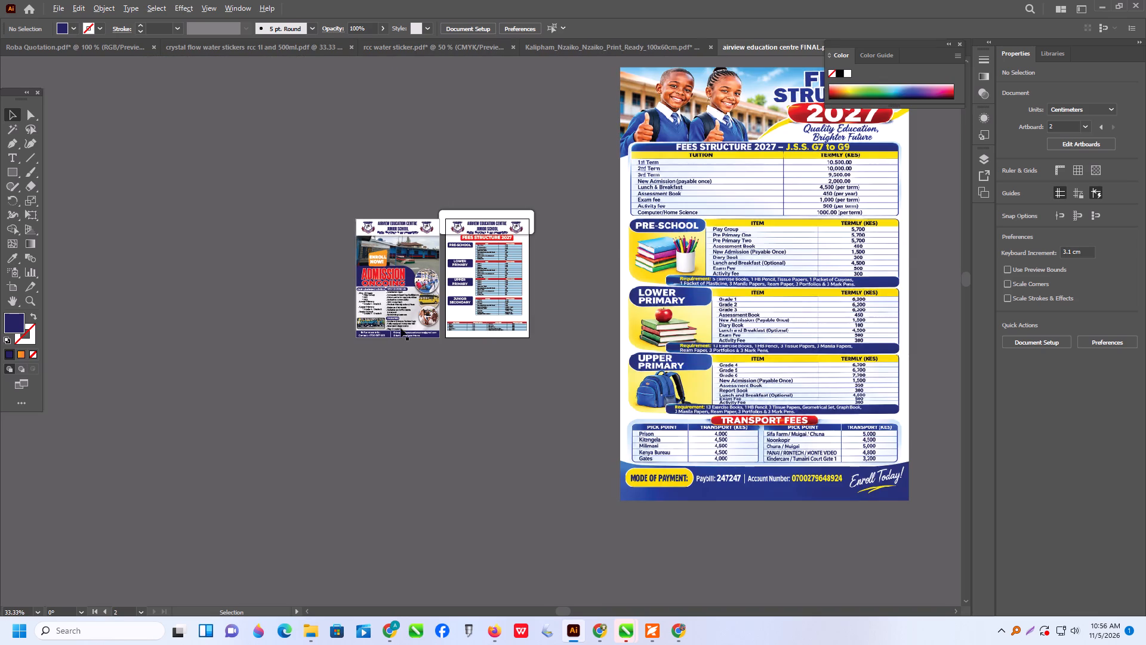
alt+scroll(401, 328, up, 1)
alt+scroll(618, 314, up, 2)
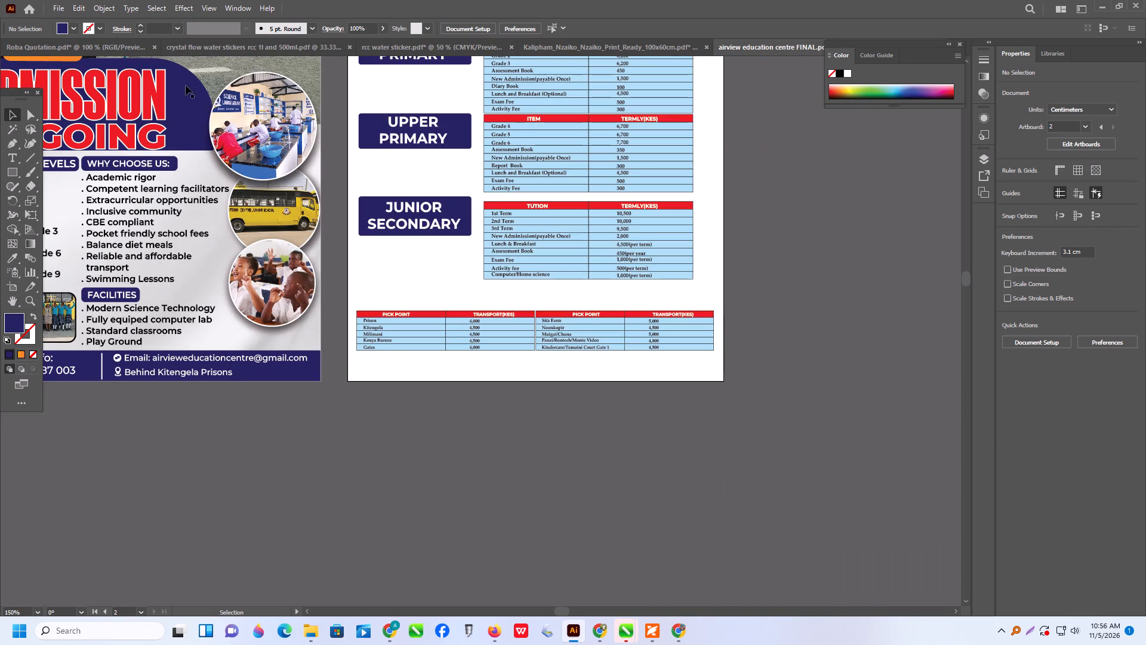
drag(13, 173, 20, 174)
drag(439, 286, 507, 301)
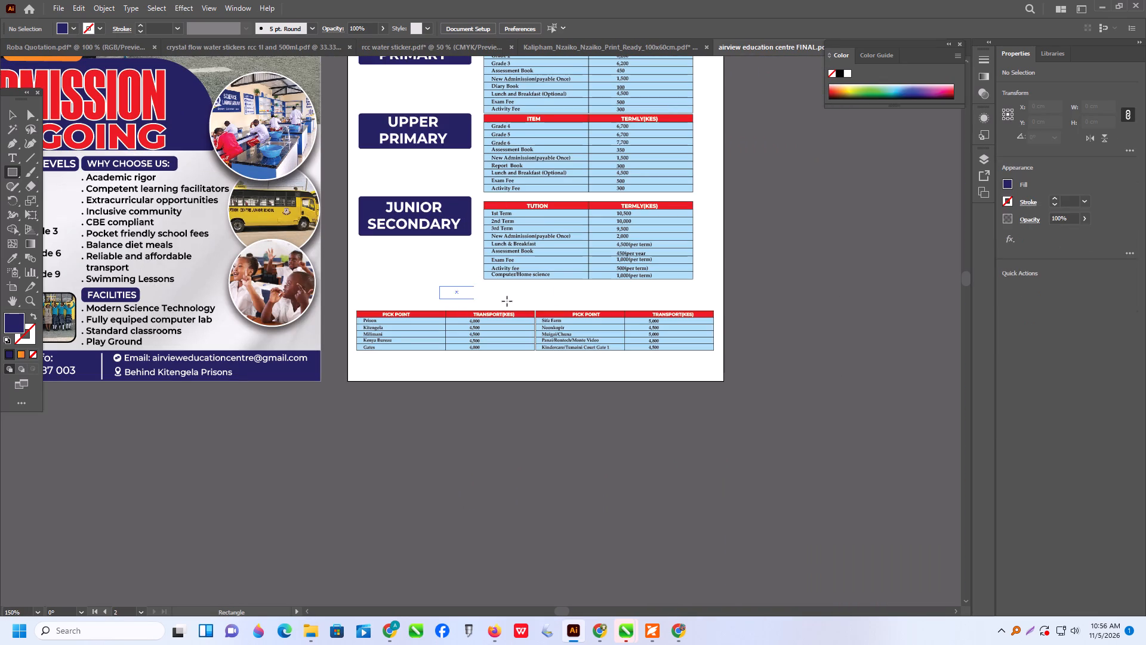
drag(507, 301, 622, 306)
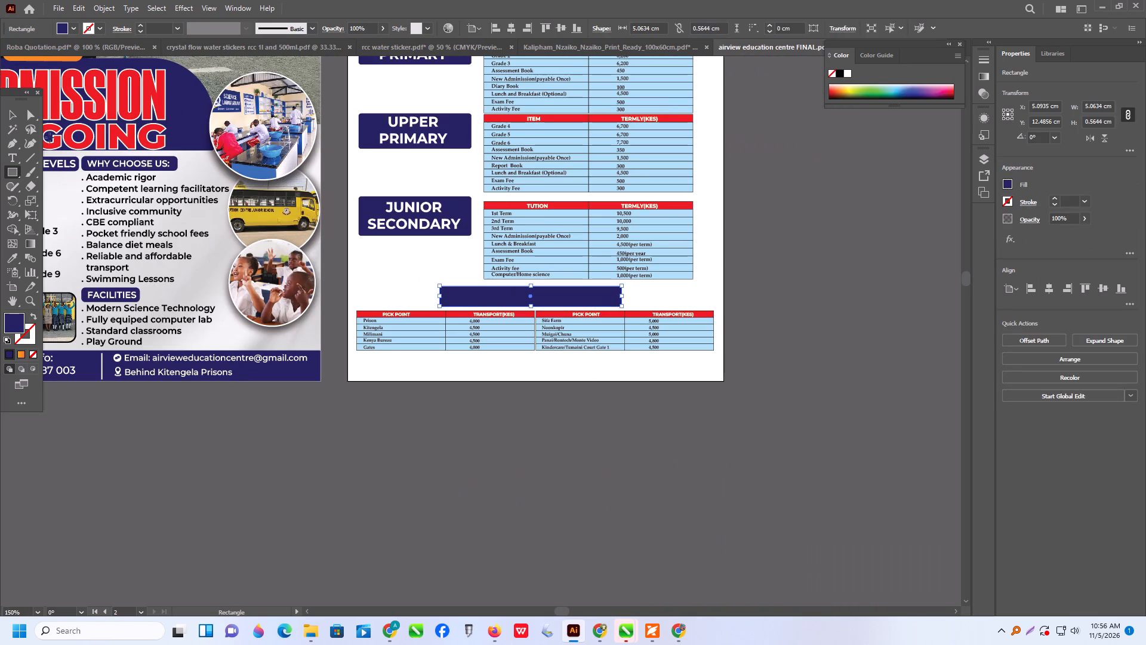
click(11, 119)
Add the text TRANSPORT FEES in the empty area below the flyer pages.
alt+scroll(166, 285, down, 2)
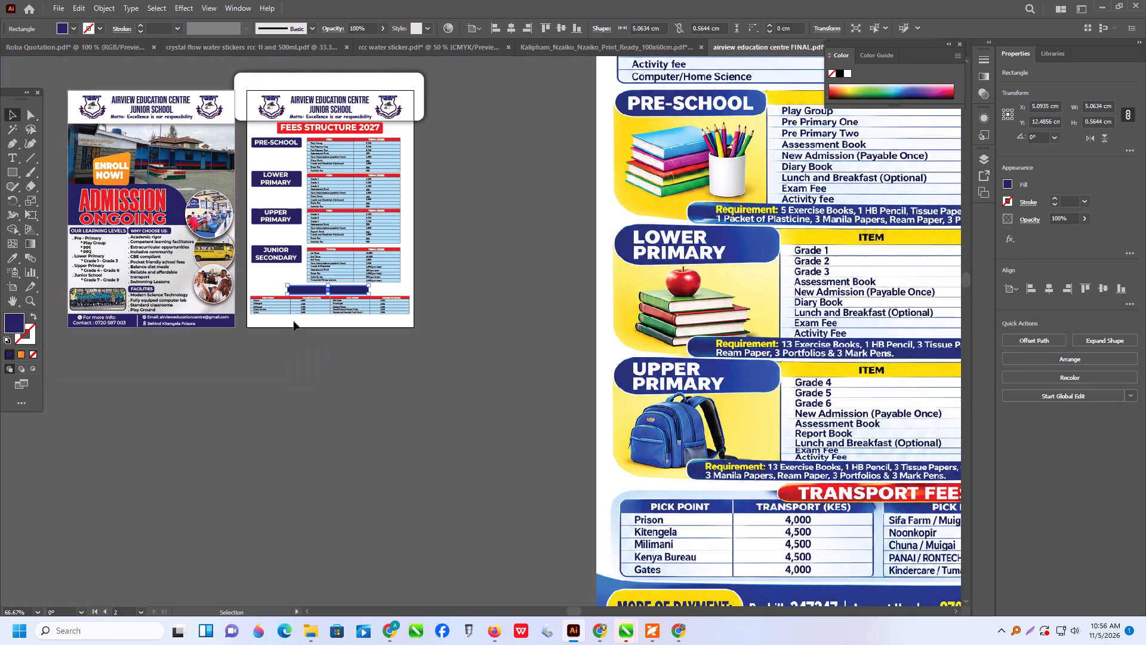
scroll(337, 342, down, 1)
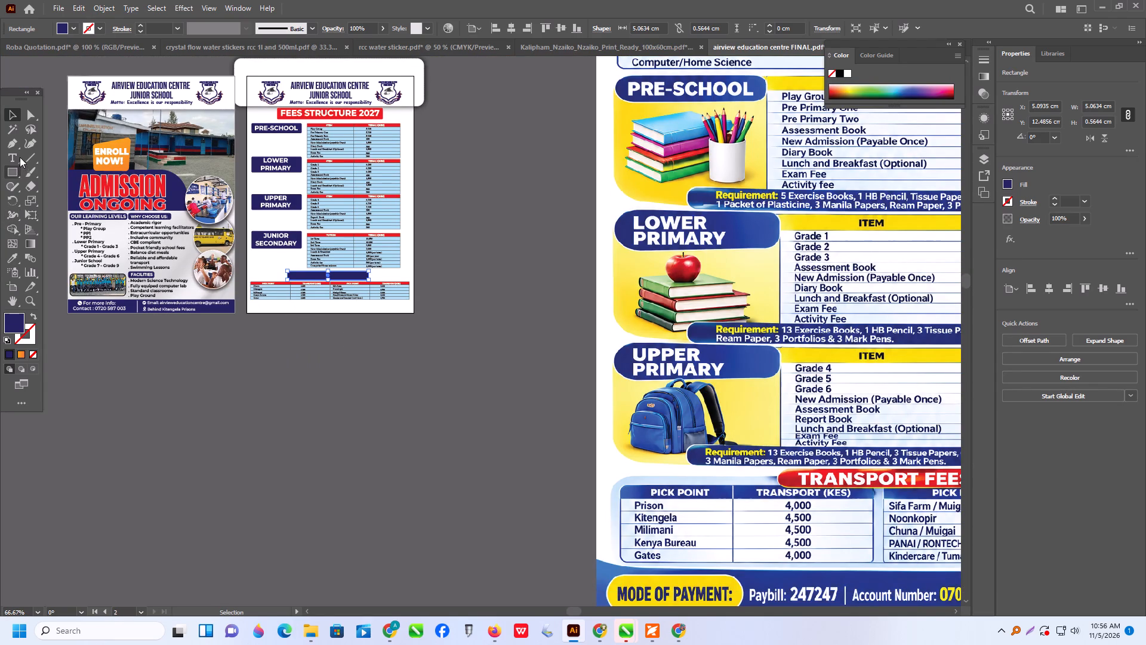
click(11, 158)
click(263, 386)
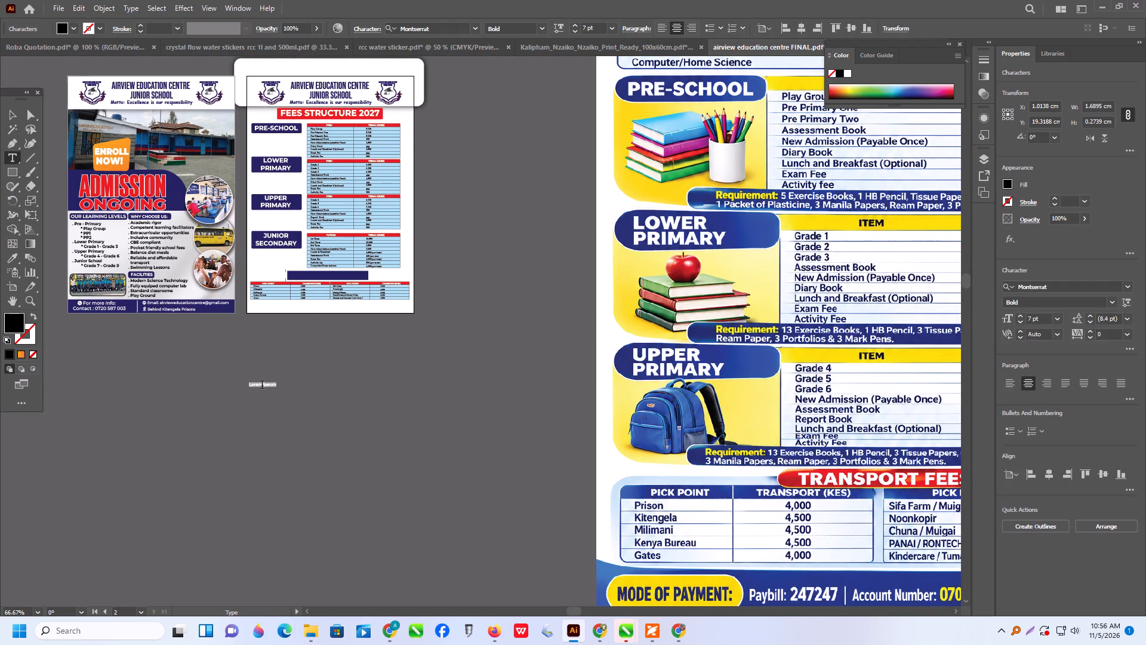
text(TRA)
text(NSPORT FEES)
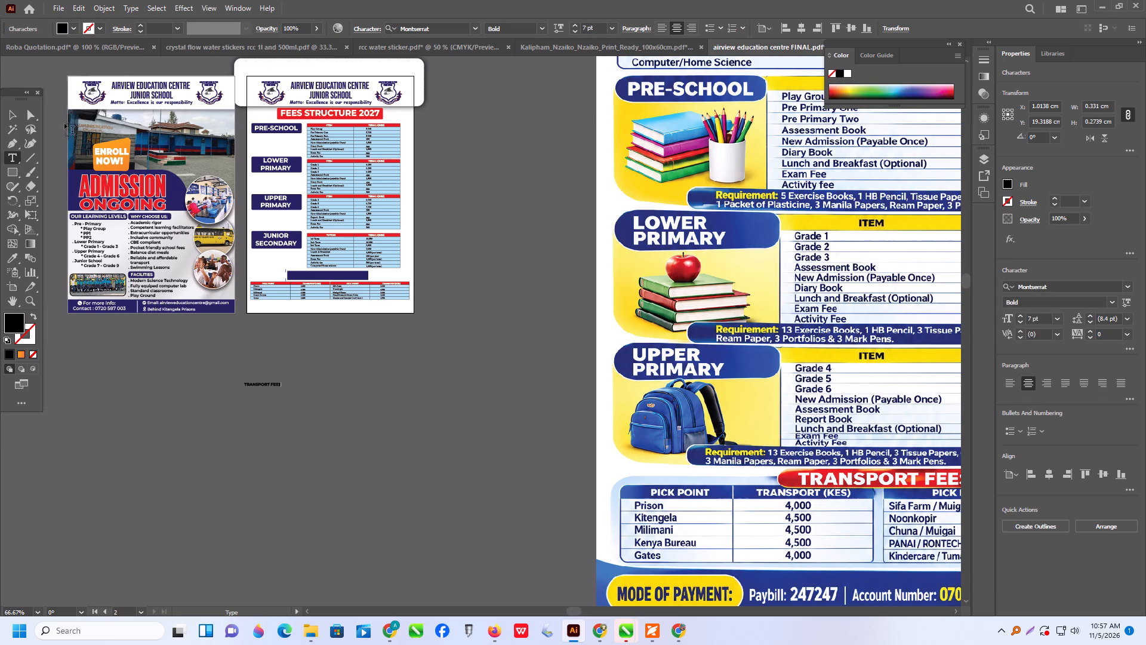
click(10, 110)
alt+scroll(103, 204, down, 1)
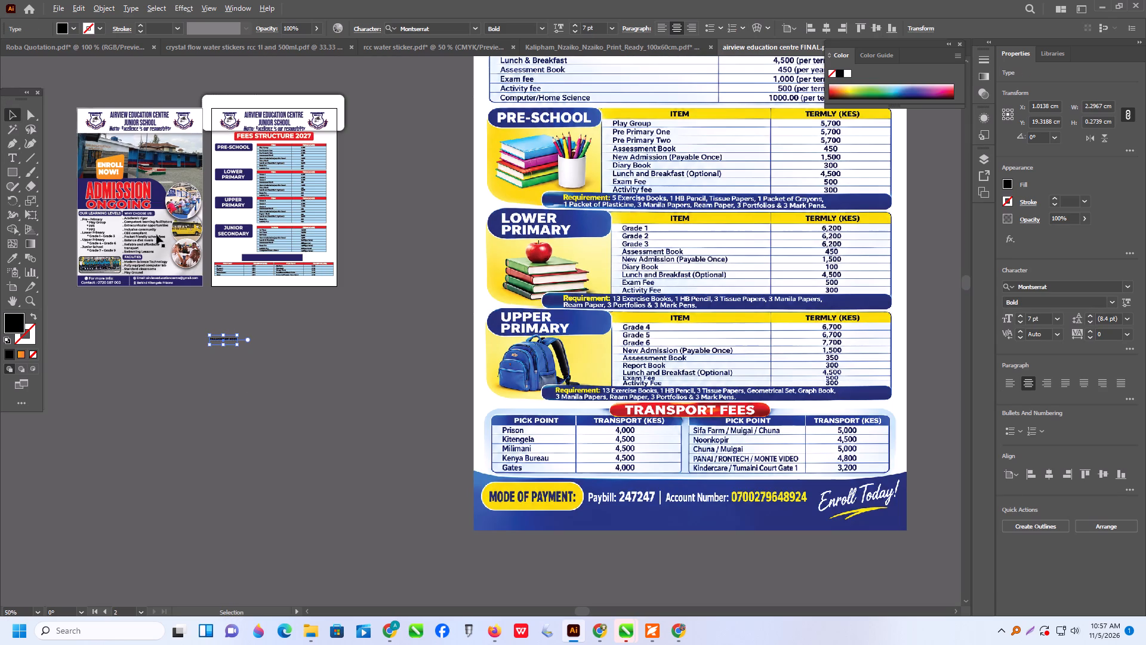
Enlarge the TRANSPORT FEES text to about 4.37 cm wide and place it on the navy rectangle above the transport tables.
alt+scroll(160, 265, up, 2)
alt+scroll(255, 376, up, 1)
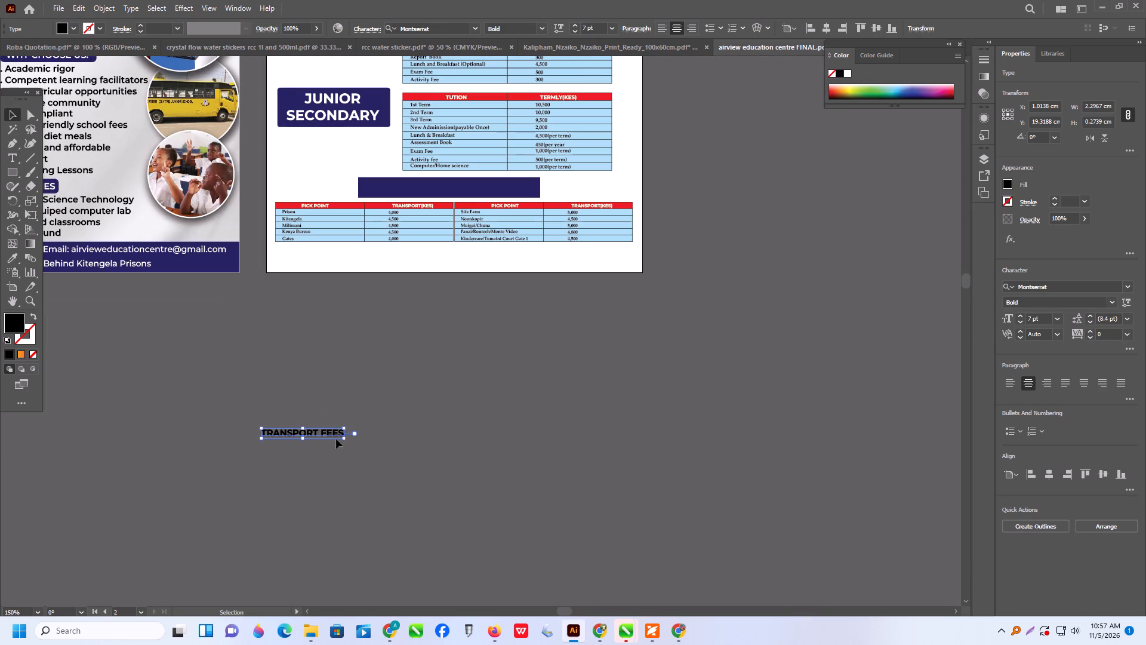
shift+drag(341, 437, 456, 504)
drag(418, 444, 463, 383)
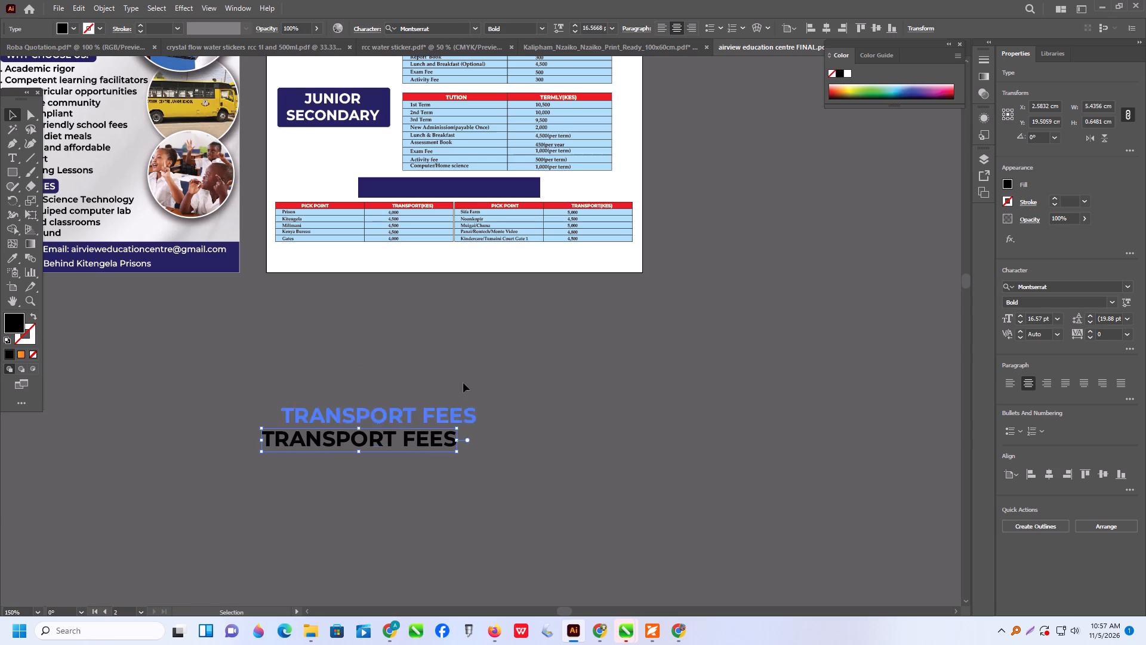
drag(463, 383, 519, 193)
alt+scroll(517, 193, up, 3)
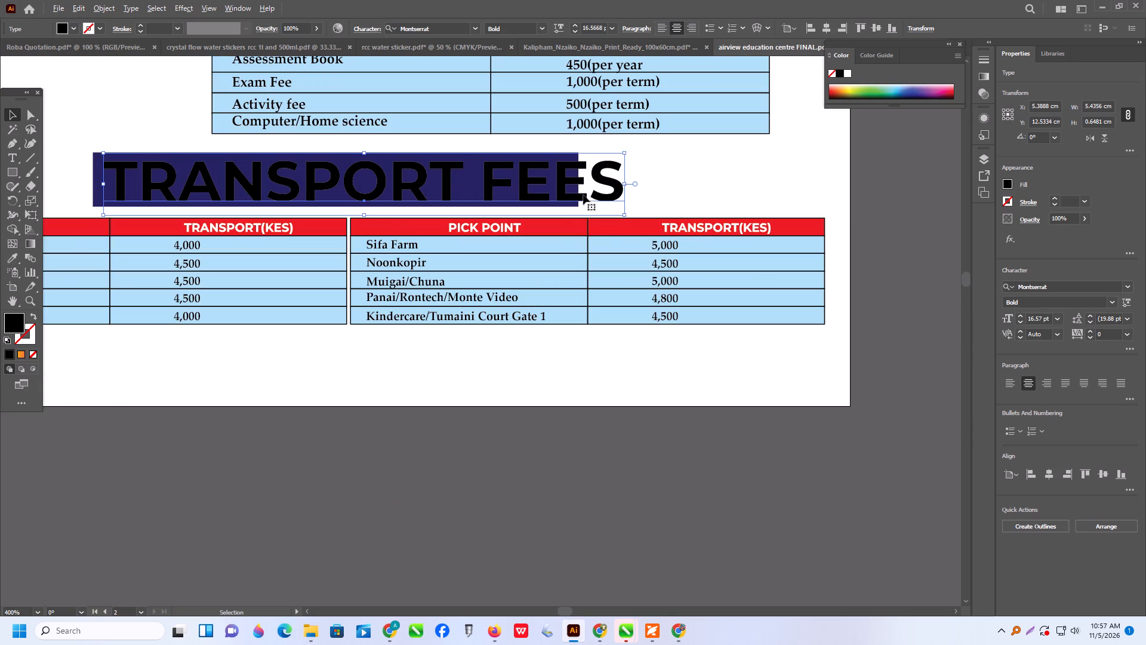
shift+drag(623, 214, 558, 203)
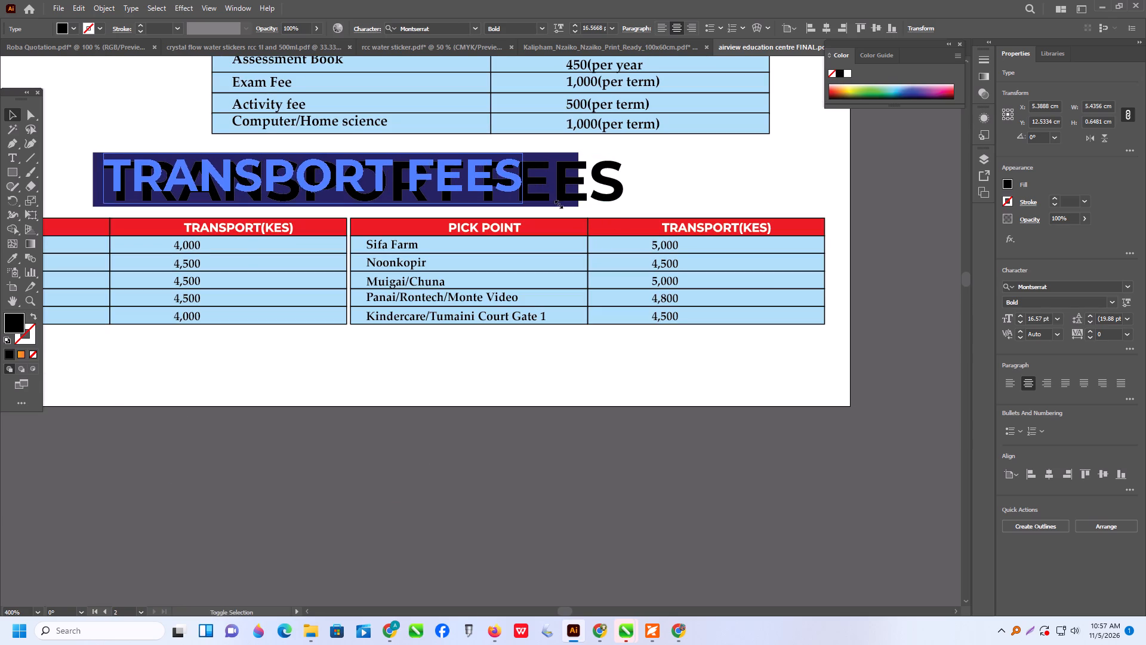
drag(471, 179, 479, 183)
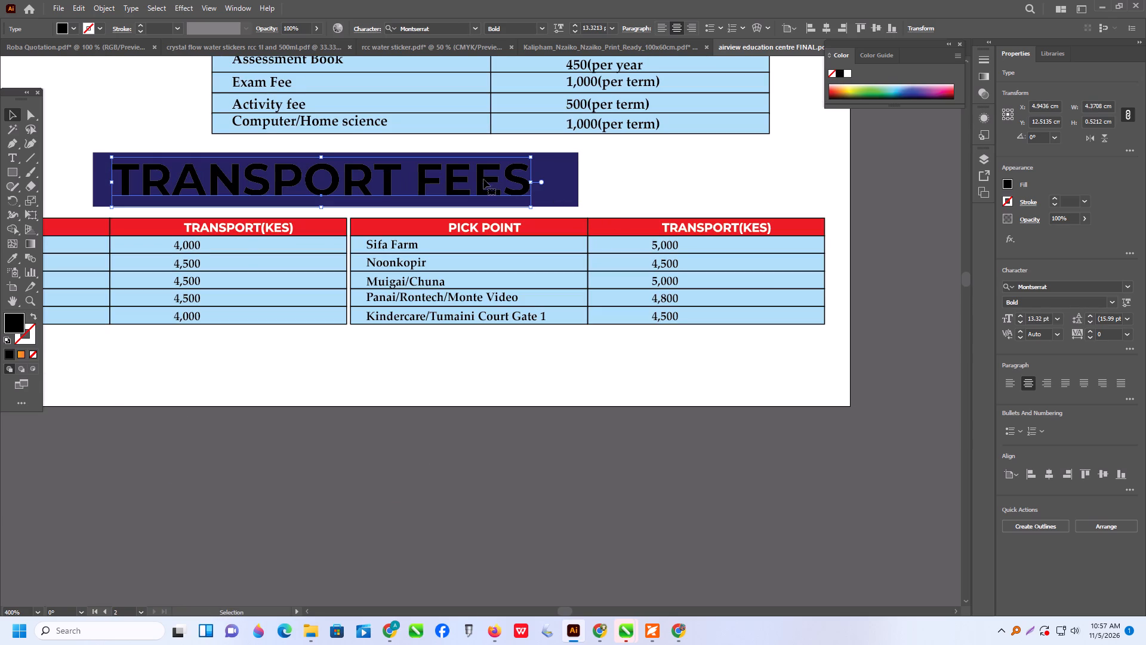
click(456, 183)
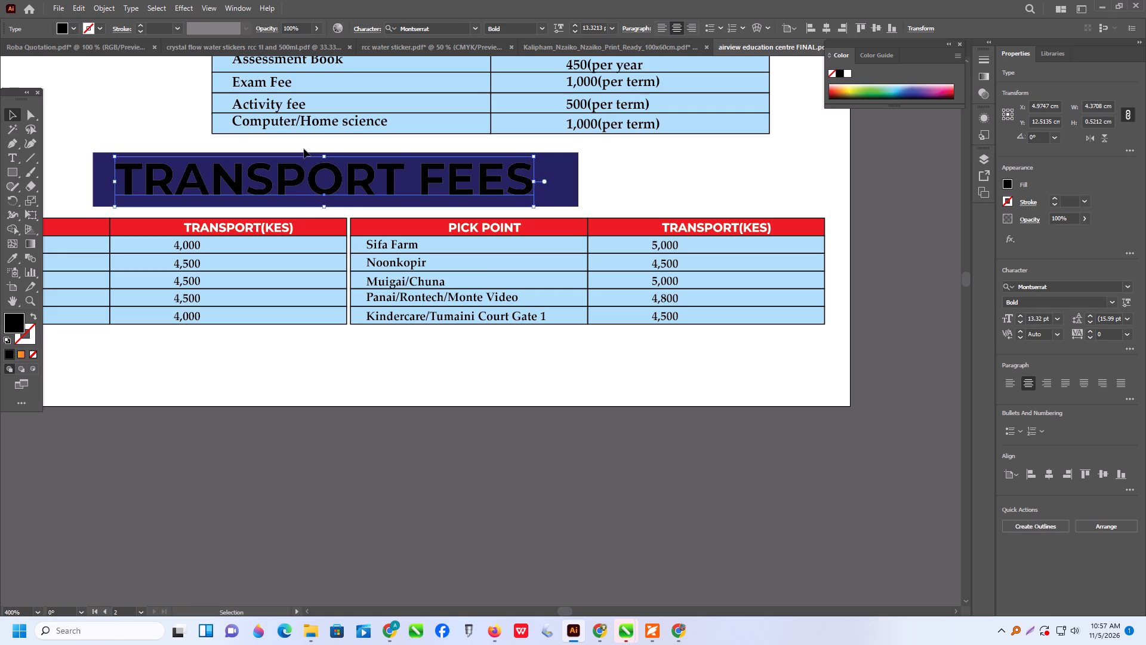
Recolour the TRANSPORT FEES text white by sampling the blank page background with the Eyedropper.
drag(13, 256, 19, 262)
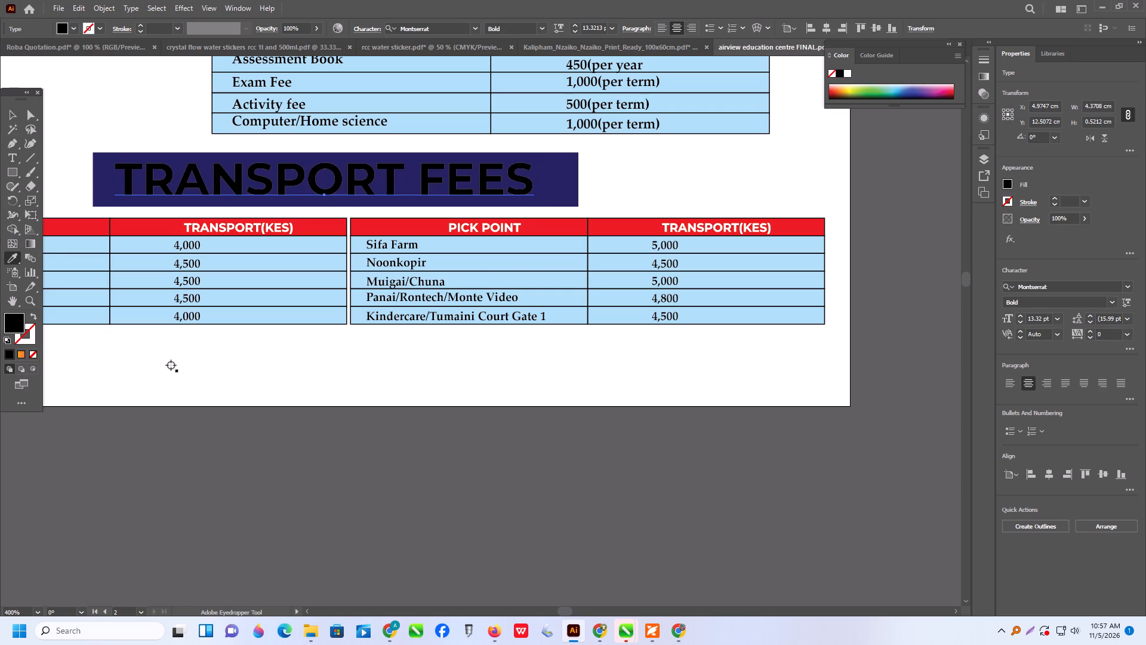
click(171, 365)
click(13, 111)
Centre the TRANSPORT FEES text and its navy rectangle on each other both ways using a key object, and group them.
alt+scroll(594, 397, down, 2)
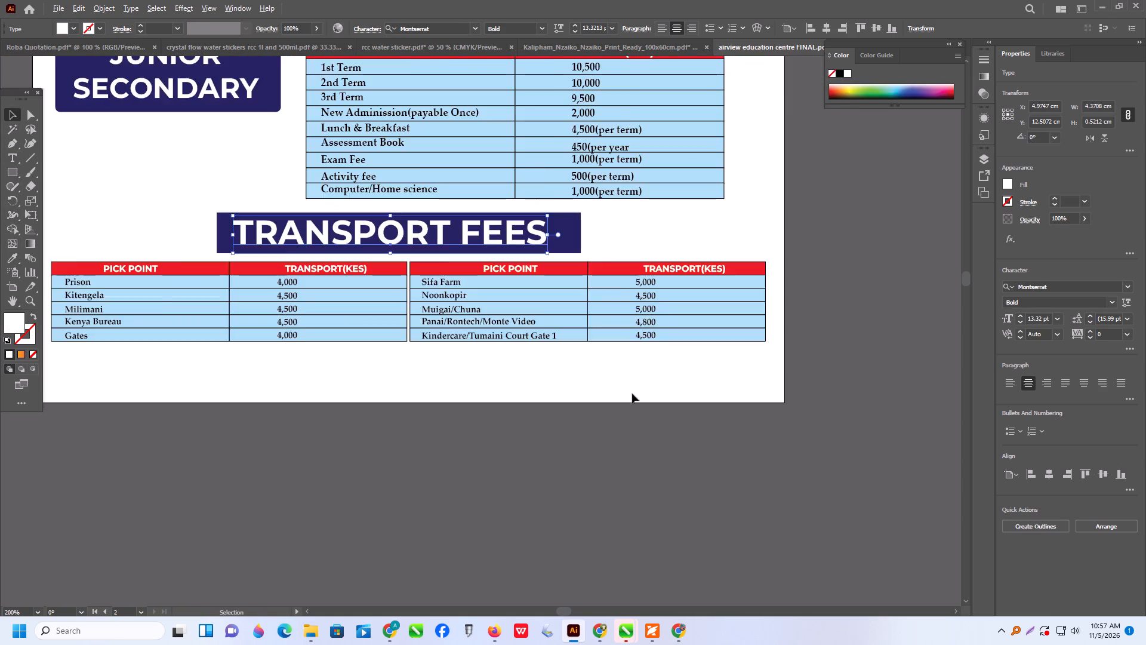
click(335, 288)
drag(322, 279, 521, 290)
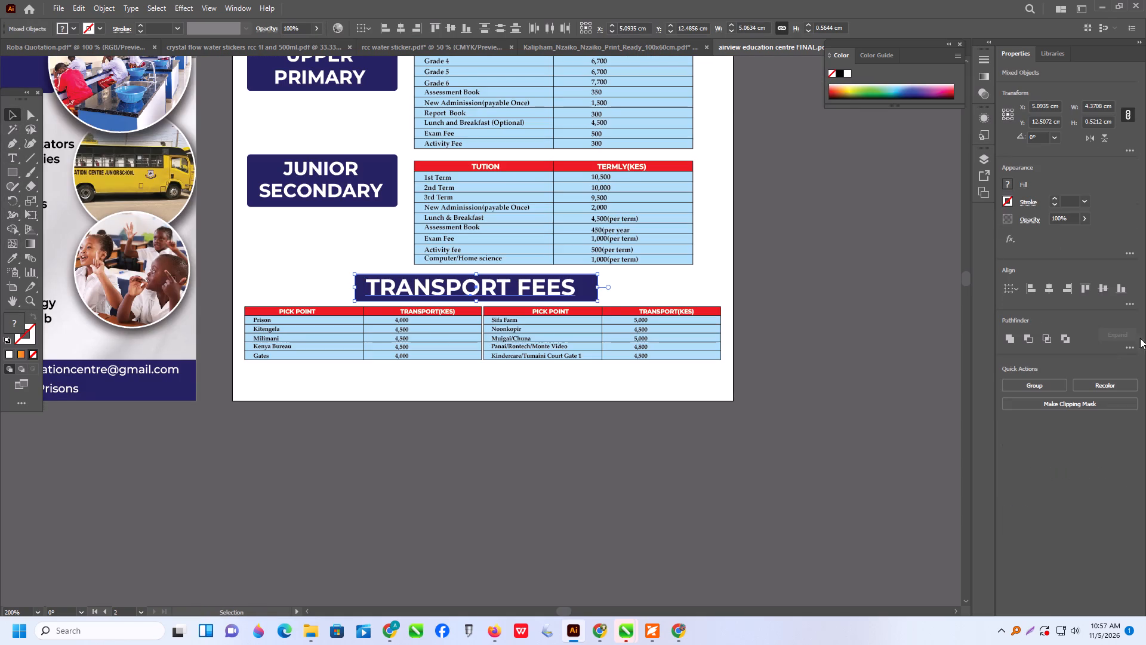
click(1006, 280)
click(1009, 282)
click(1039, 314)
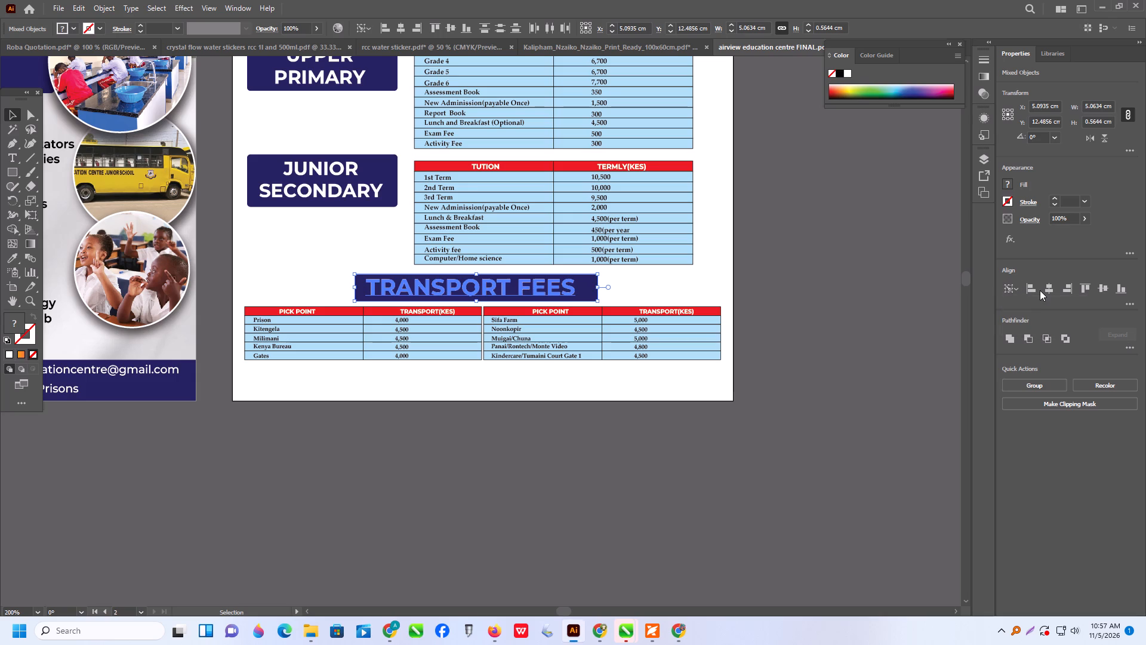
click(1048, 290)
click(1102, 287)
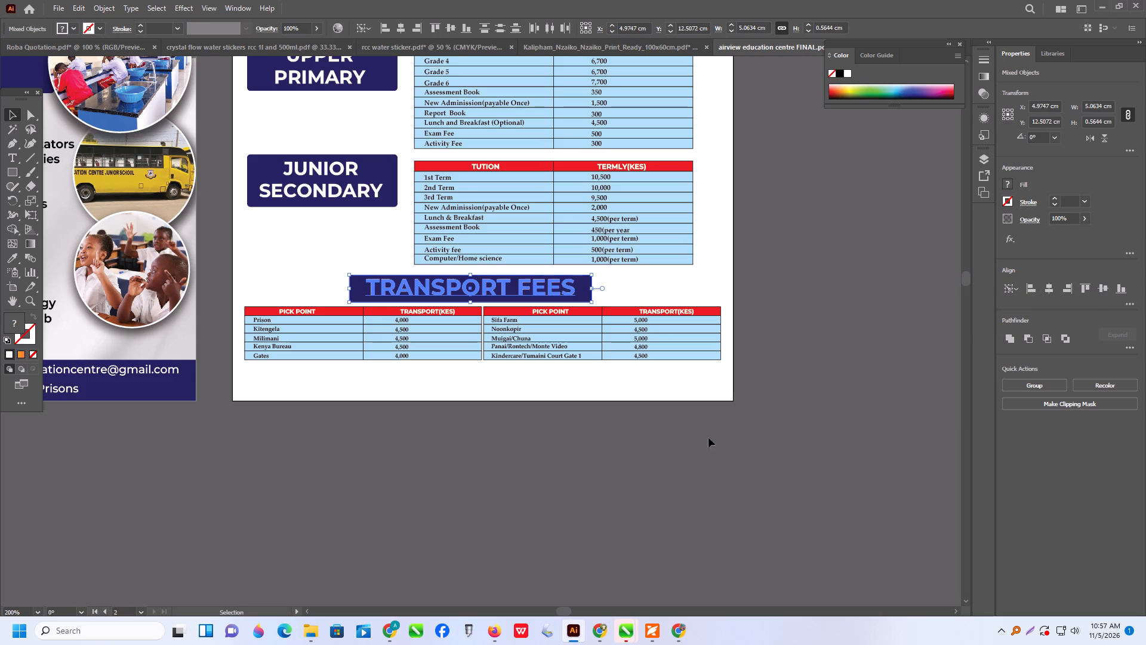
key(ctrl+g)
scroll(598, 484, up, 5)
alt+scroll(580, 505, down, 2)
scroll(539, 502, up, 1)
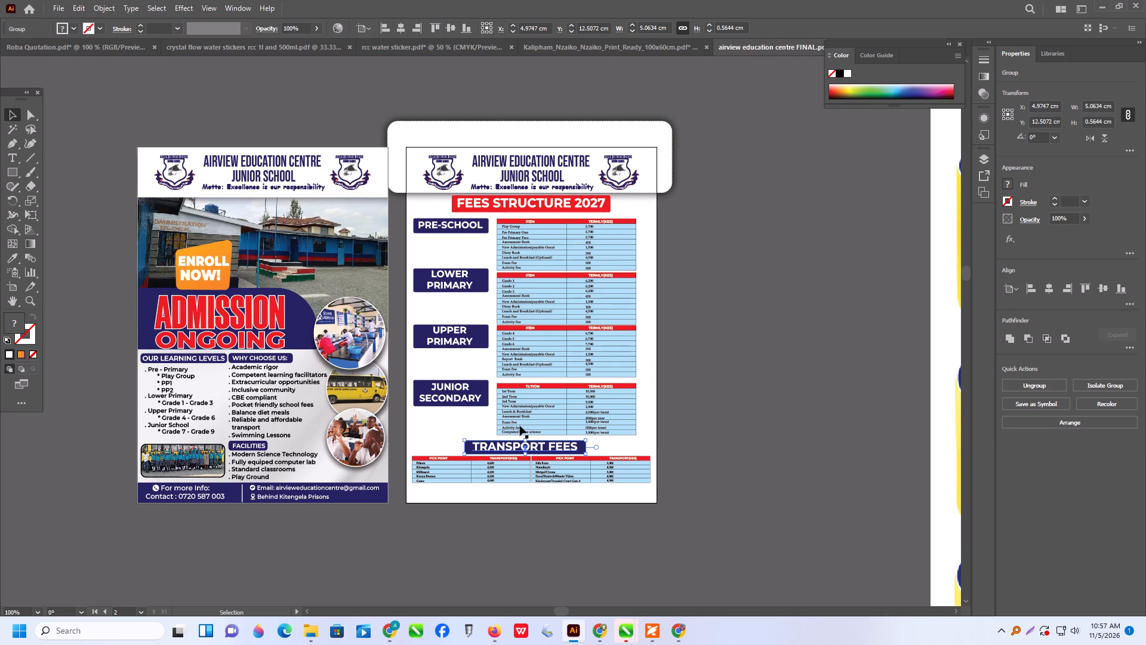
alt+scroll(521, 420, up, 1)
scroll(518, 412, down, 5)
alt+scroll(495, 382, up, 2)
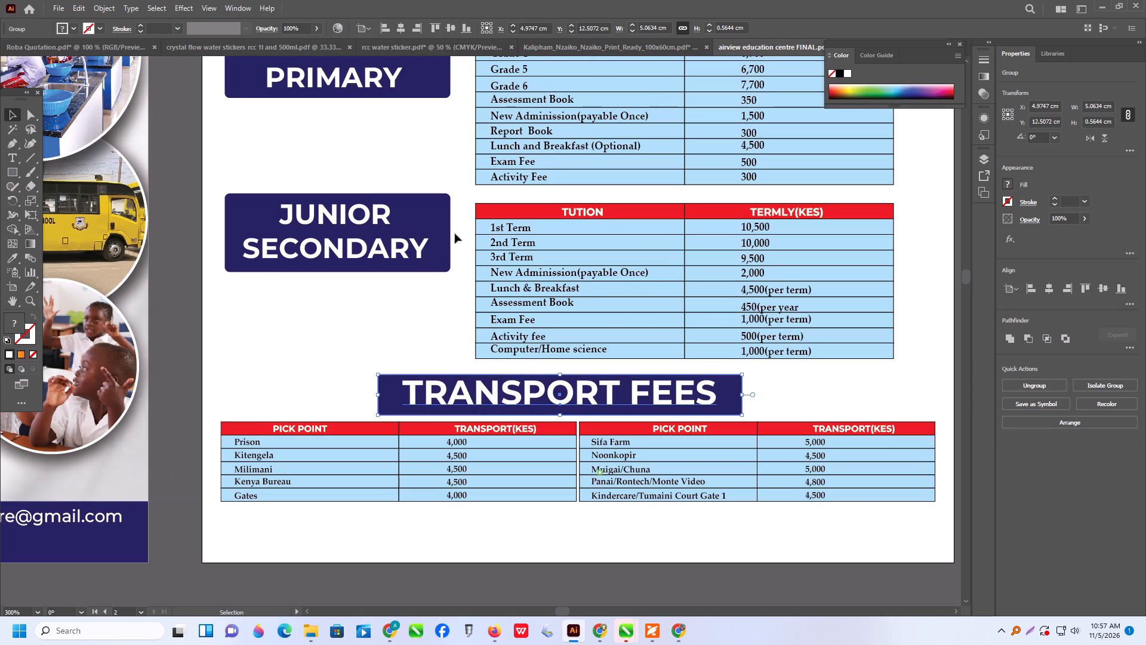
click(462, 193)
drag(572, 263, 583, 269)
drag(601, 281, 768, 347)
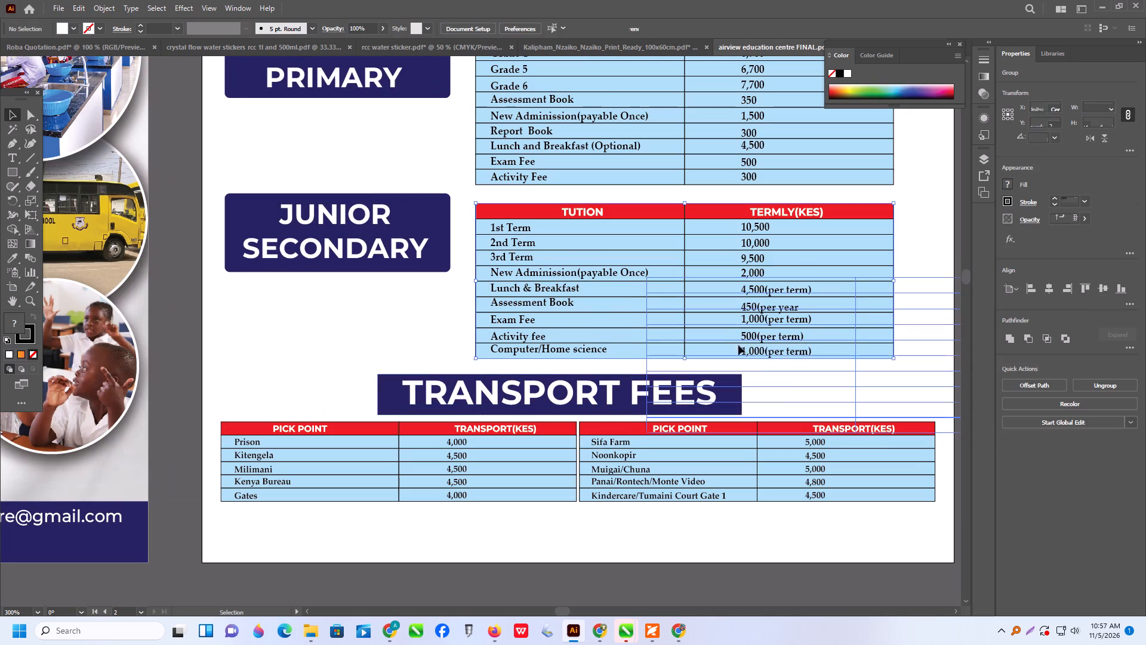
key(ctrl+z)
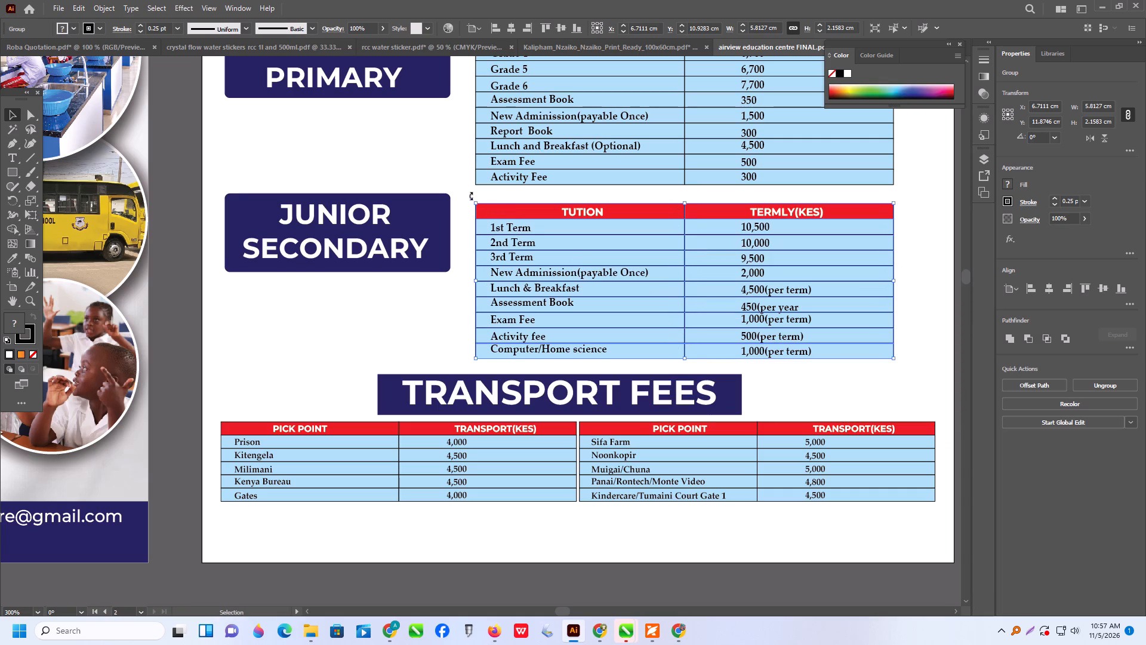
Group all parts of the Junior Secondary table together, and do the same separately for the Upper Primary table.
click(464, 193)
drag(463, 193, 905, 365)
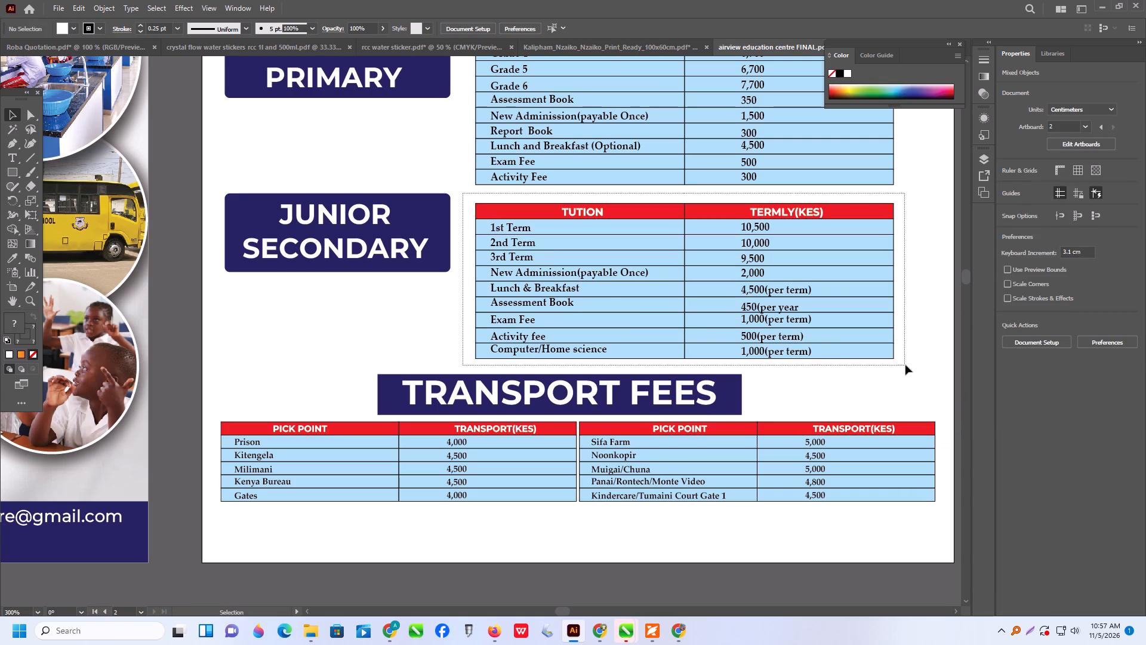
key(ctrl+g)
scroll(917, 398, up, 7)
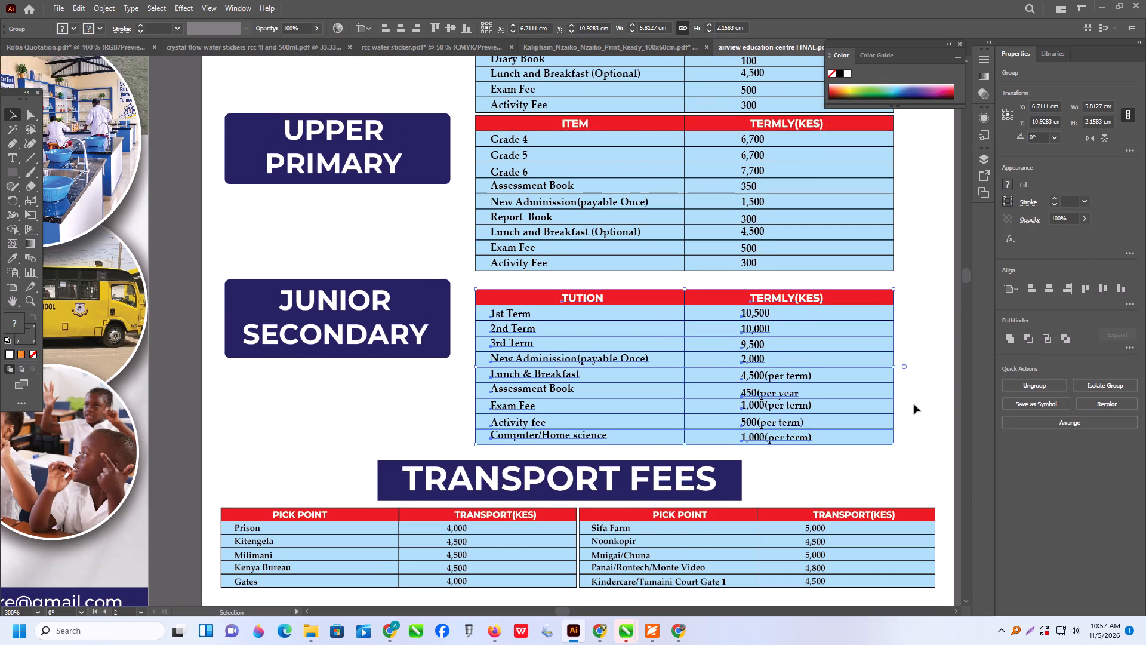
scroll(914, 404, up, 8)
drag(463, 243, 498, 256)
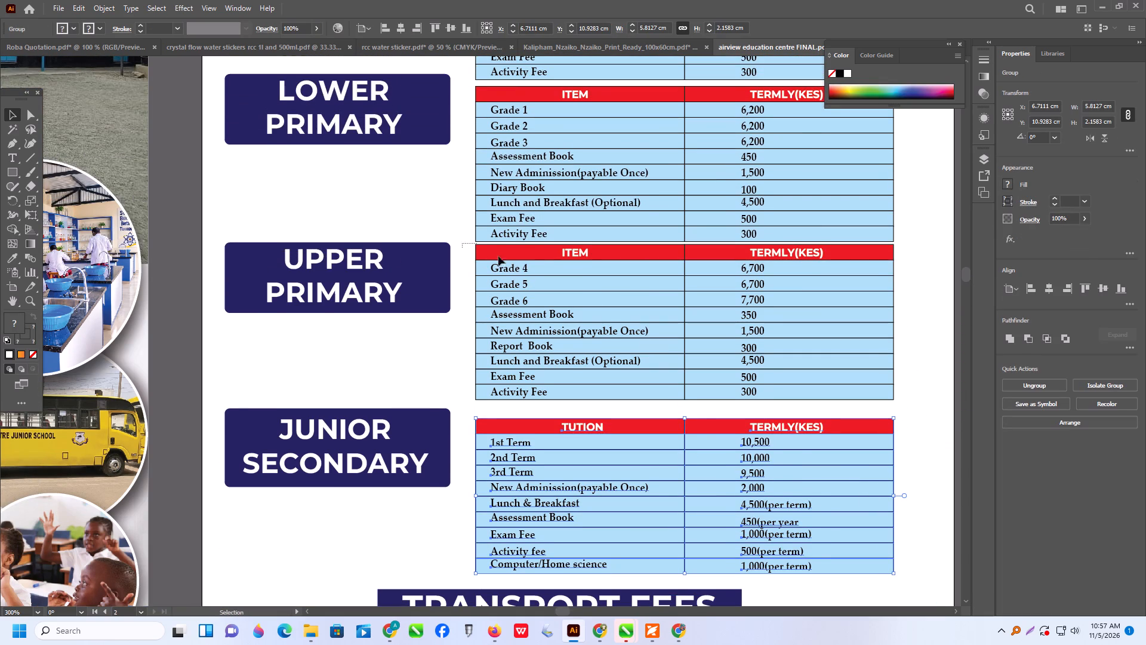
drag(498, 256, 947, 402)
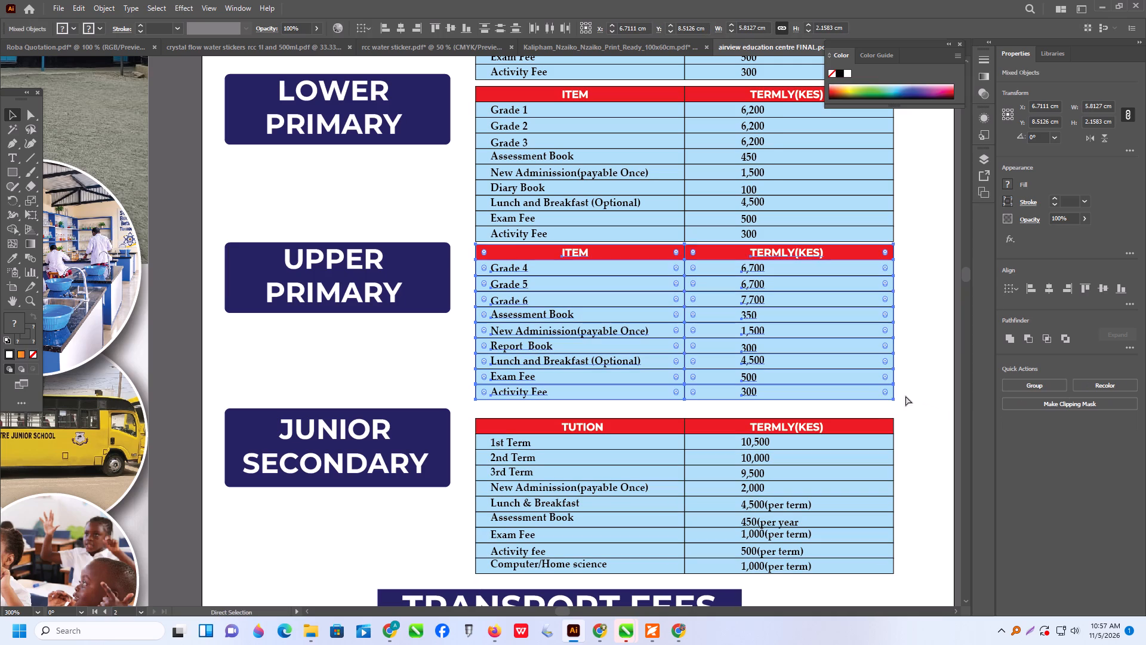
key(ctrl+g)
Group all parts of the Lower Primary table together, and do the same separately for the Pre-School table.
scroll(871, 394, up, 9)
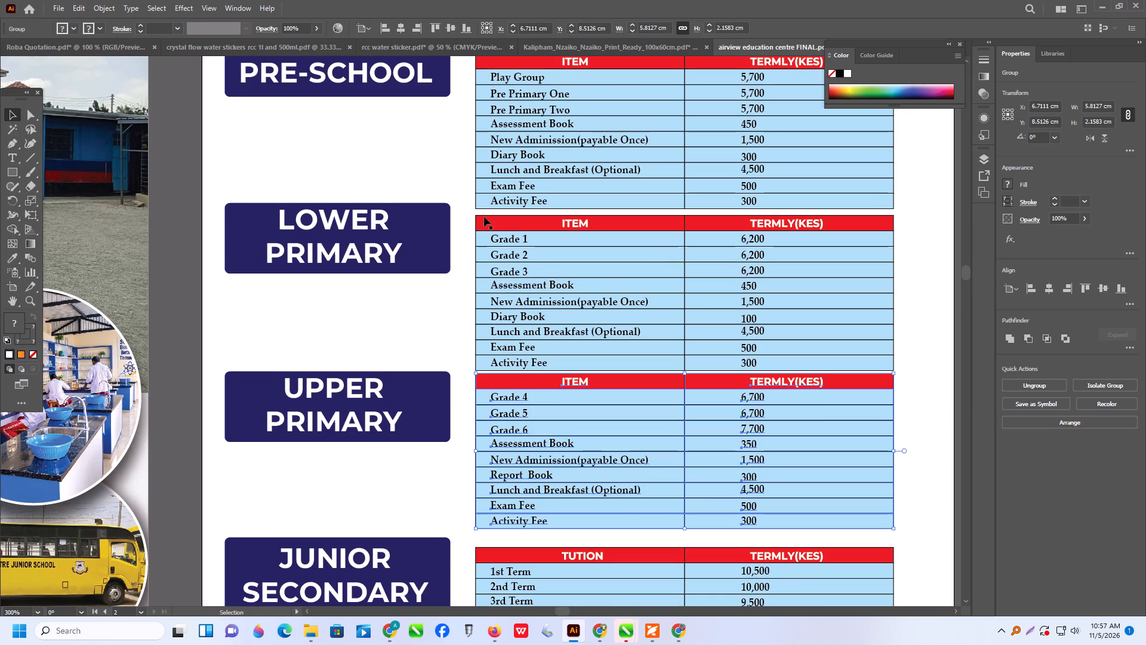
drag(468, 211, 923, 367)
key(ctrl+g)
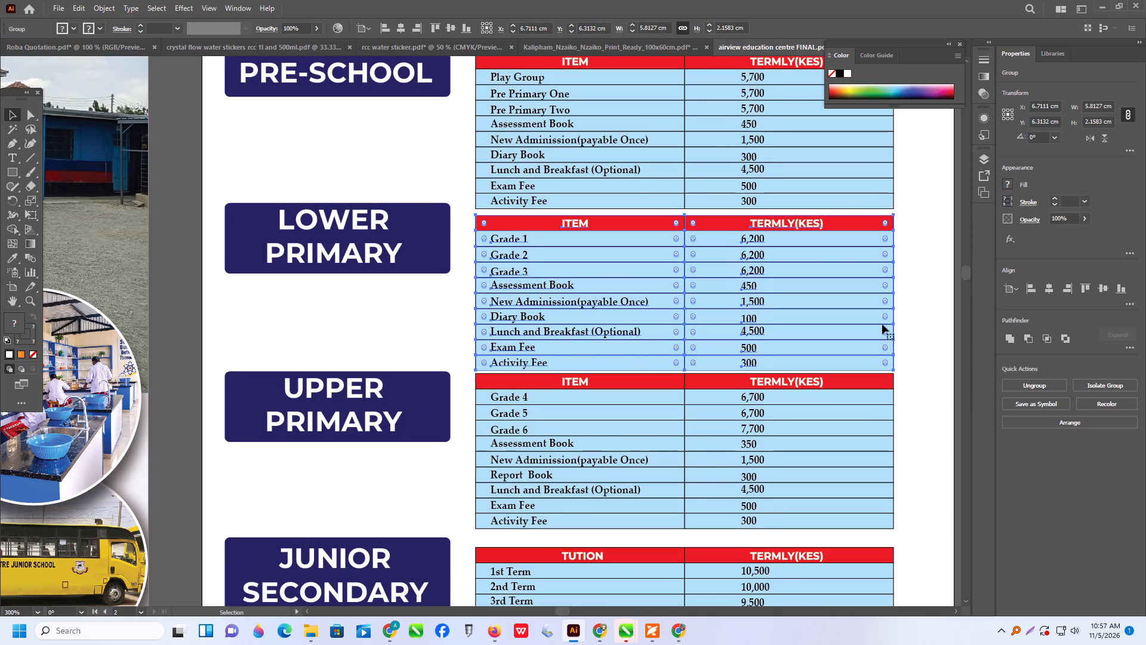
scroll(882, 324, up, 10)
drag(471, 191, 571, 278)
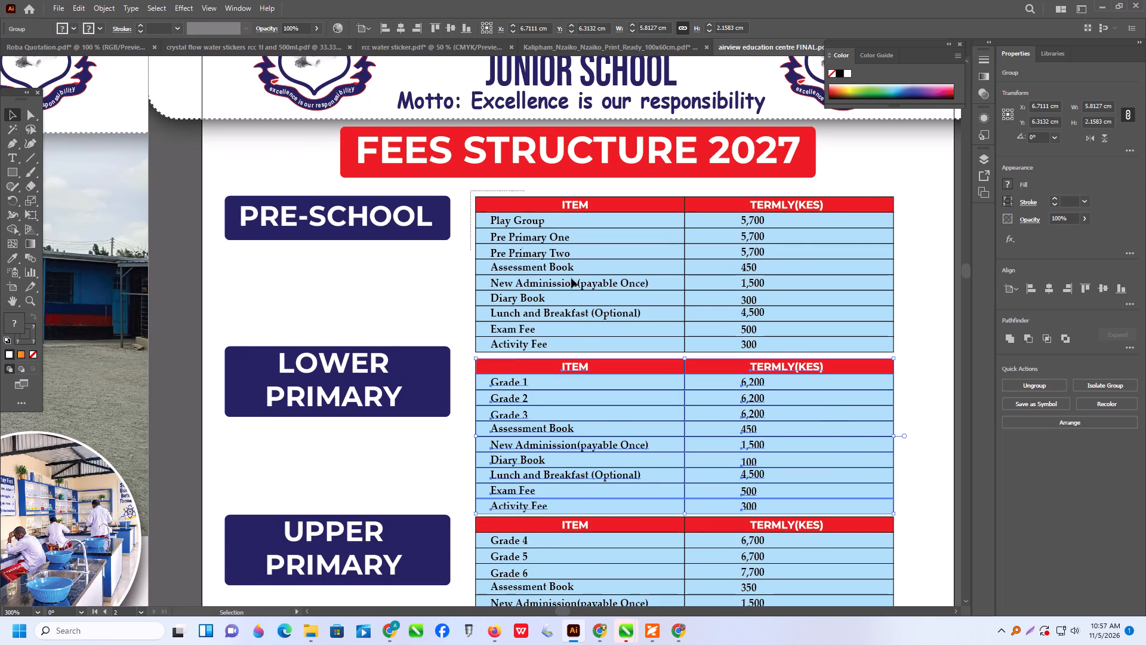
drag(571, 278, 924, 352)
key(ctrl+g)
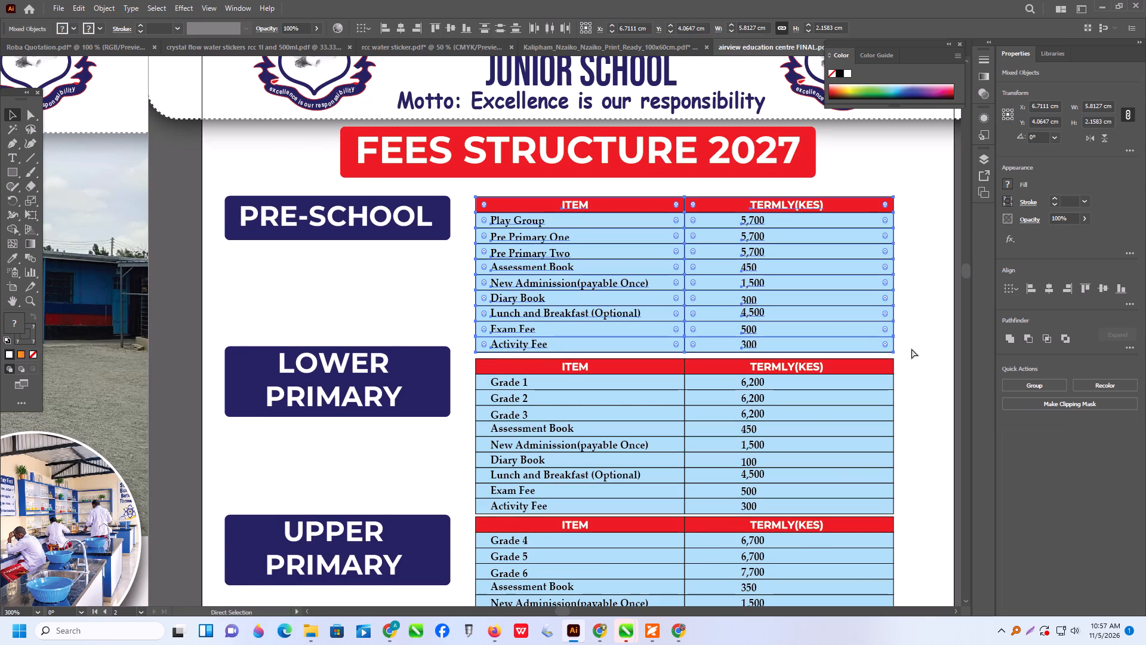
Select the Junior Secondary, Upper Primary, Lower Primary and Pre-School fee tables together.
scroll(836, 322, down, 10)
scroll(656, 317, down, 6)
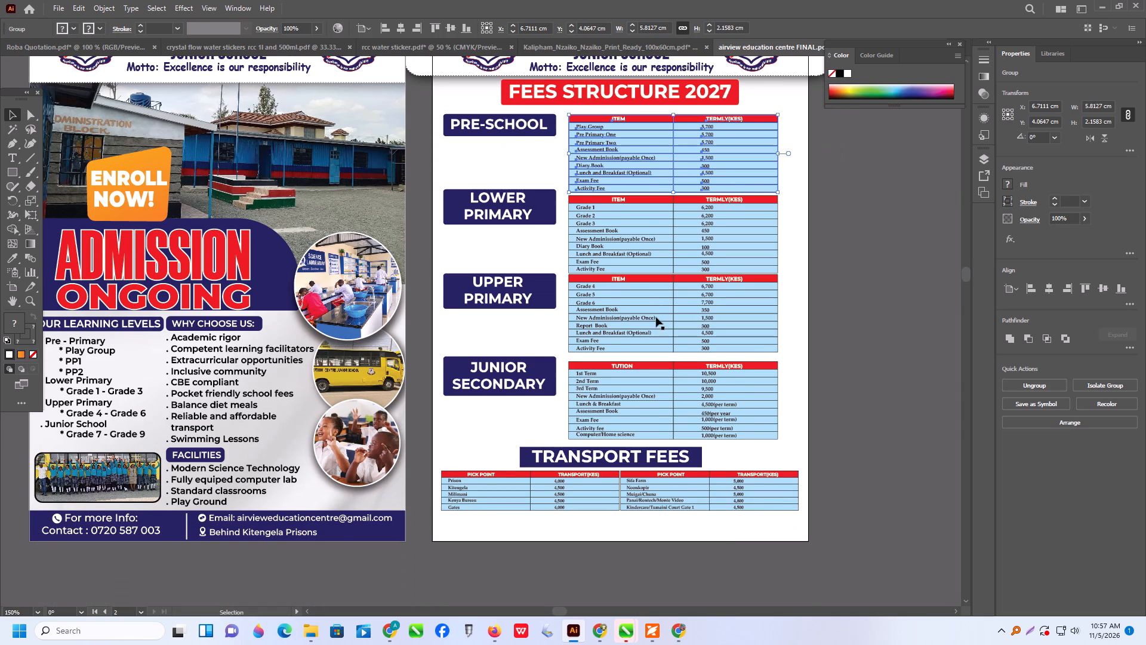
click(693, 386)
shift+click(689, 320)
shift+click(694, 232)
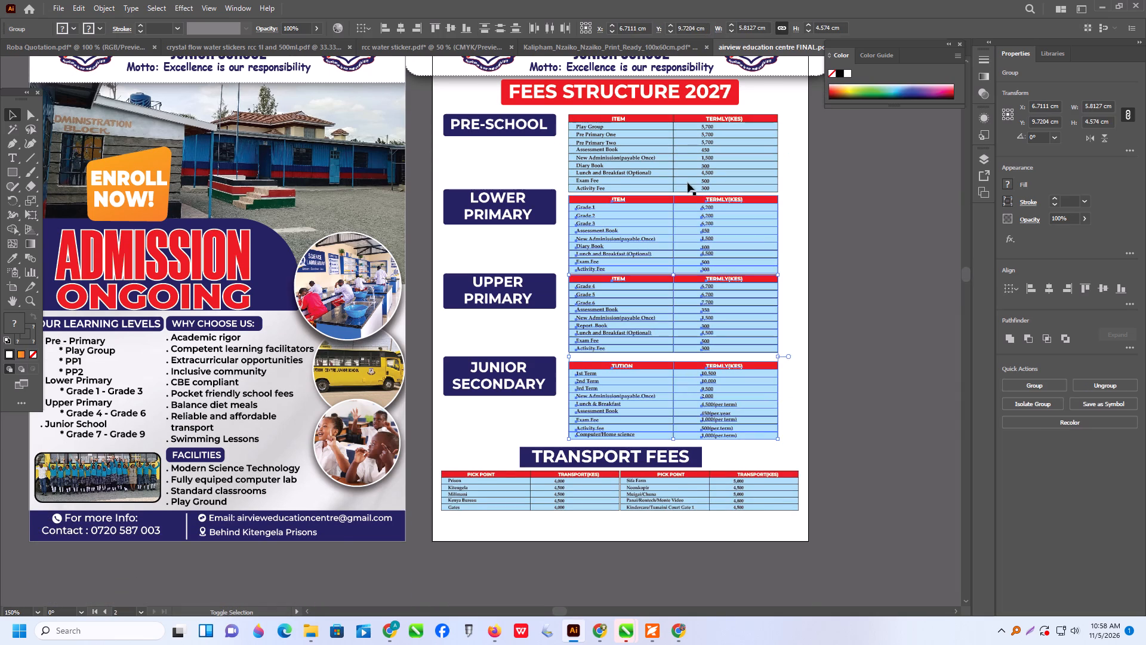
shift+click(695, 159)
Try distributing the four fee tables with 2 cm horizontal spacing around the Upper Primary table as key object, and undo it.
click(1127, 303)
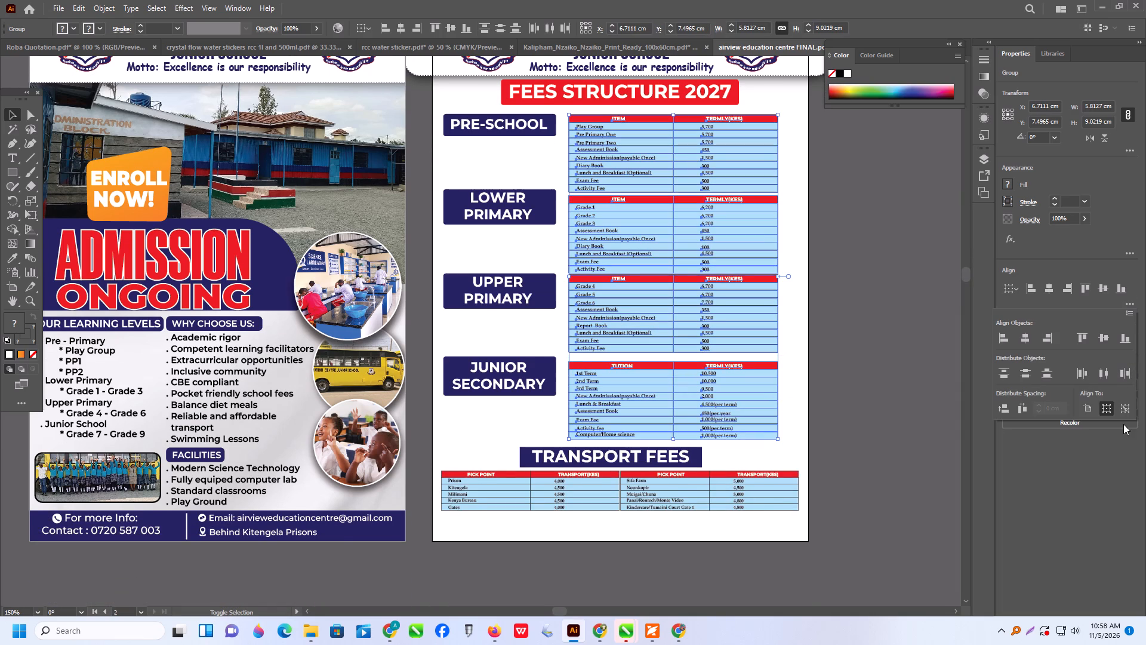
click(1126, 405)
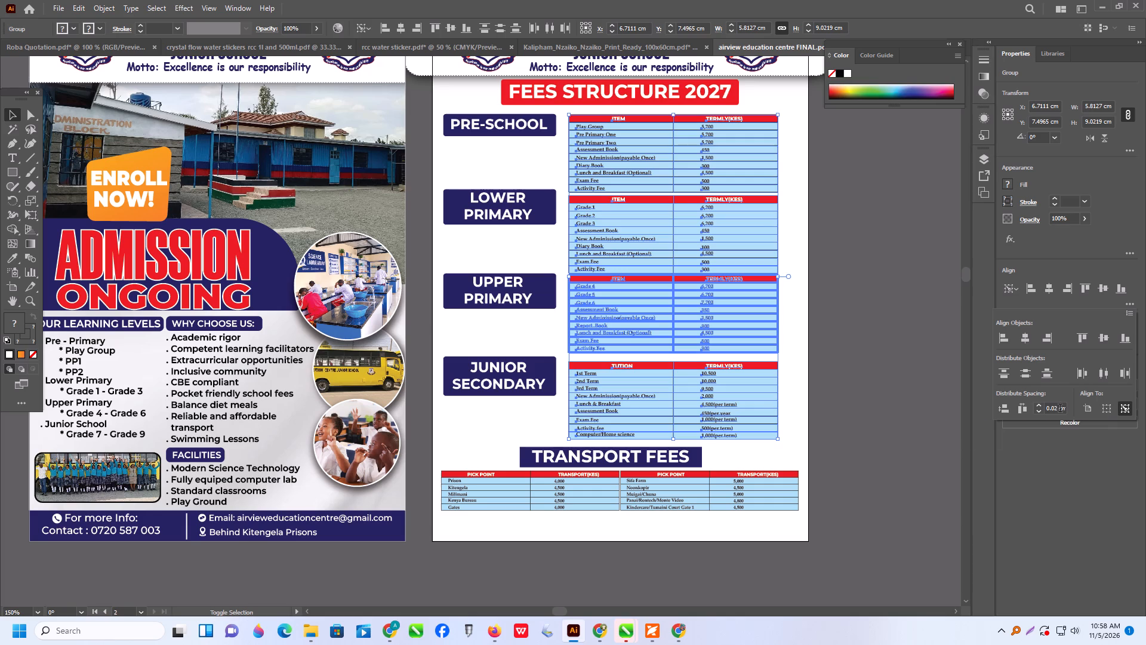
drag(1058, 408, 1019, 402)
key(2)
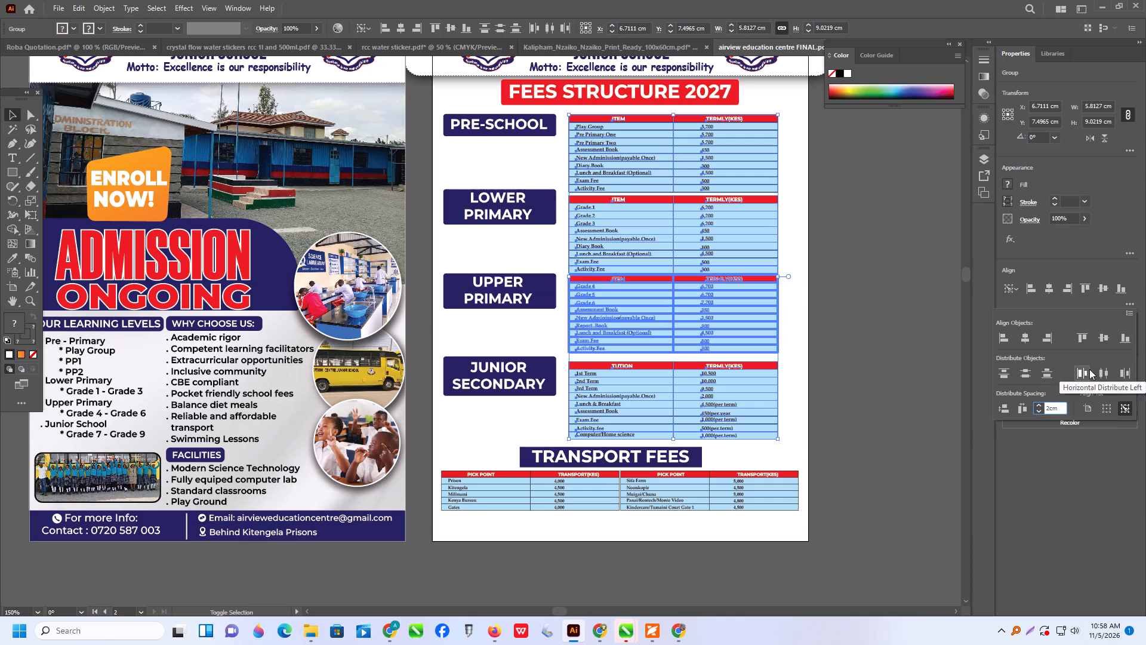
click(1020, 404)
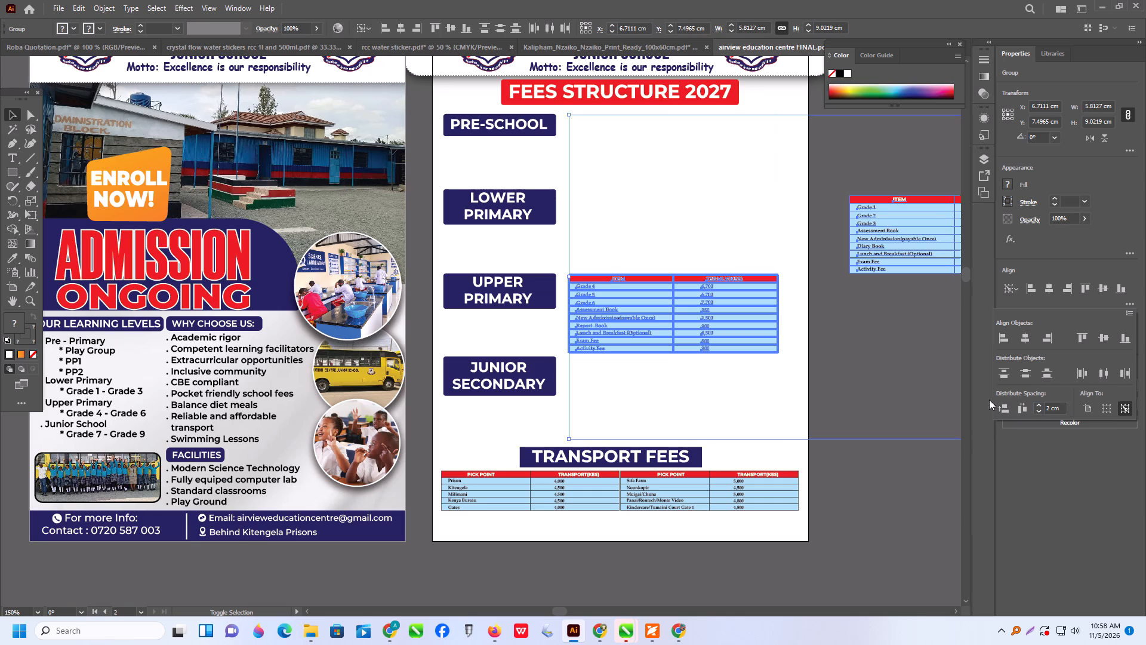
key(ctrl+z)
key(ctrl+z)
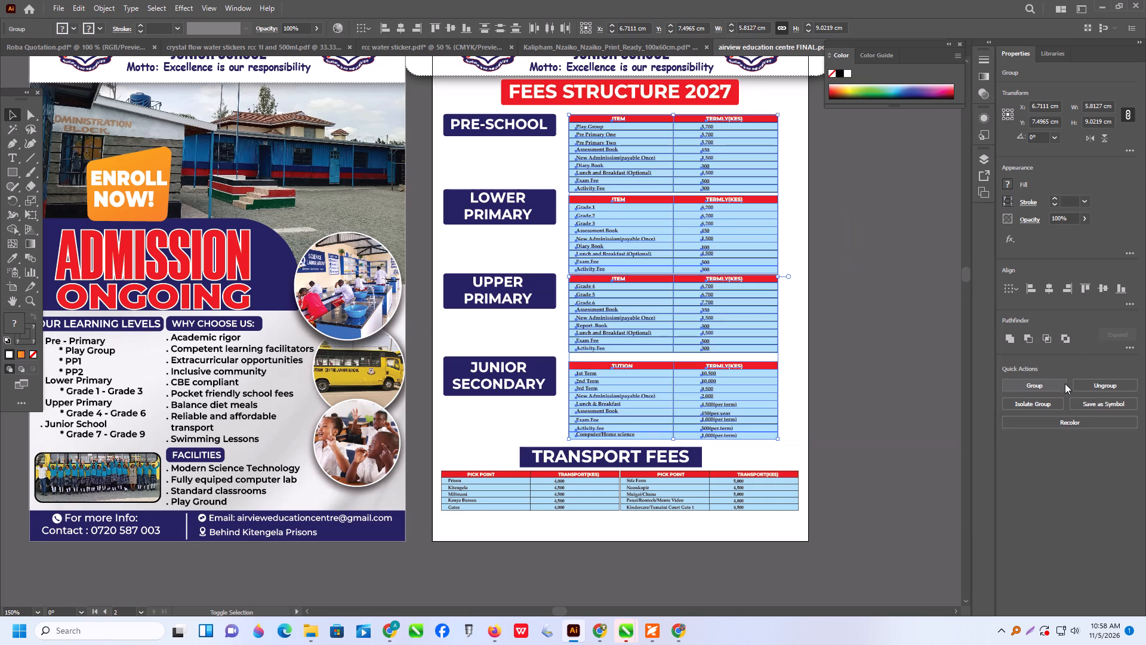
Distribute the four fee tables vertically around the Upper Primary table as key object, trying 2 cm and 1 cm spacing.
click(1131, 308)
click(1127, 404)
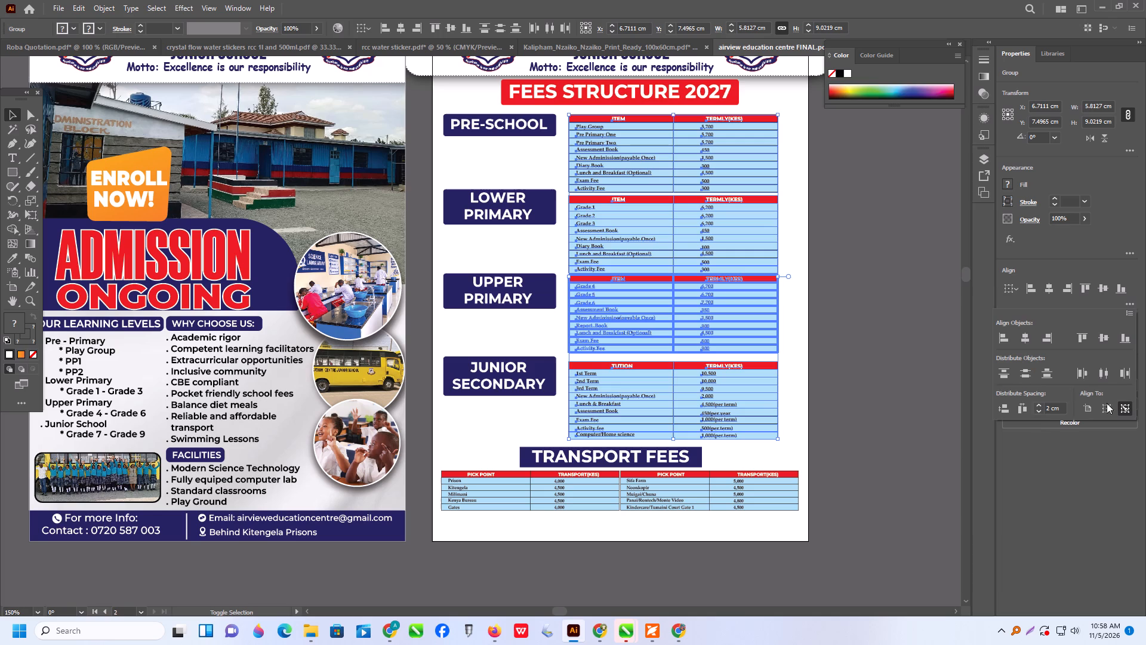
click(1009, 409)
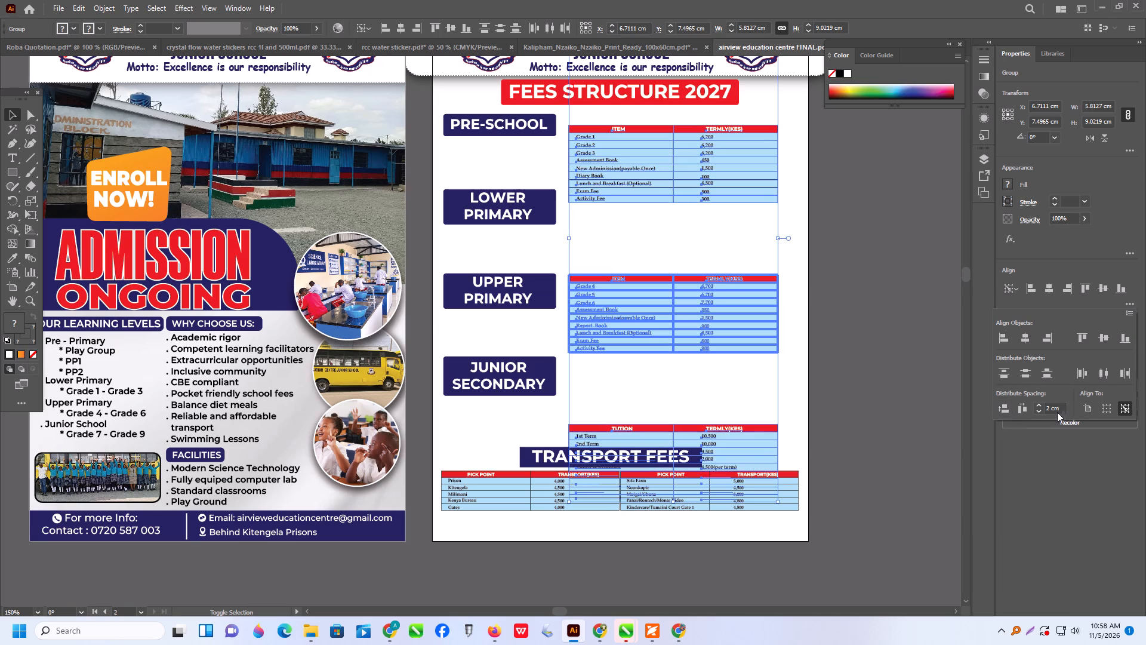
drag(1059, 408, 985, 408)
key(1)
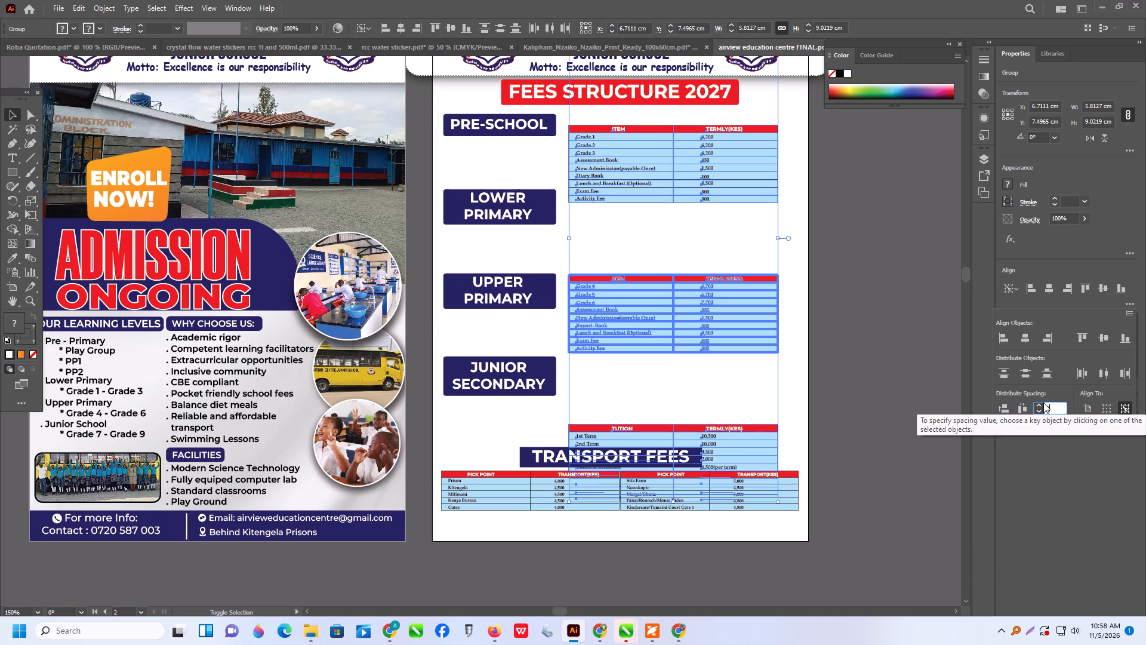
click(1009, 405)
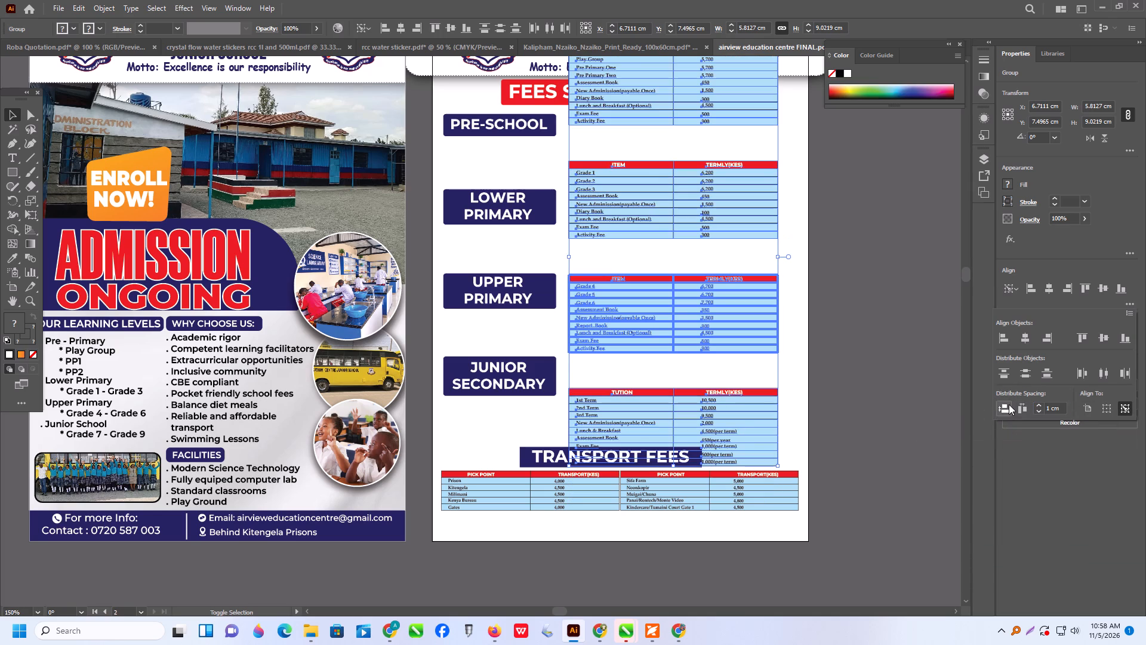
Distribute the four fee tables vertically with 0.1 cm spacing around the Upper Primary table.
drag(1060, 410, 979, 410)
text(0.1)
click(1007, 409)
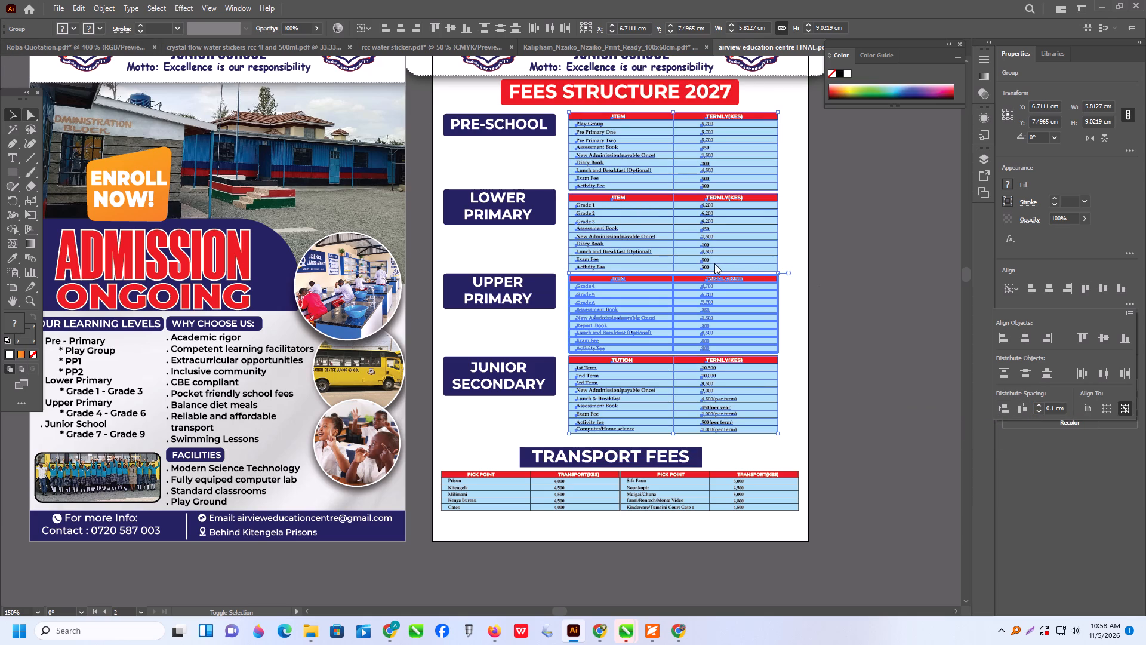
click(909, 284)
click(833, 259)
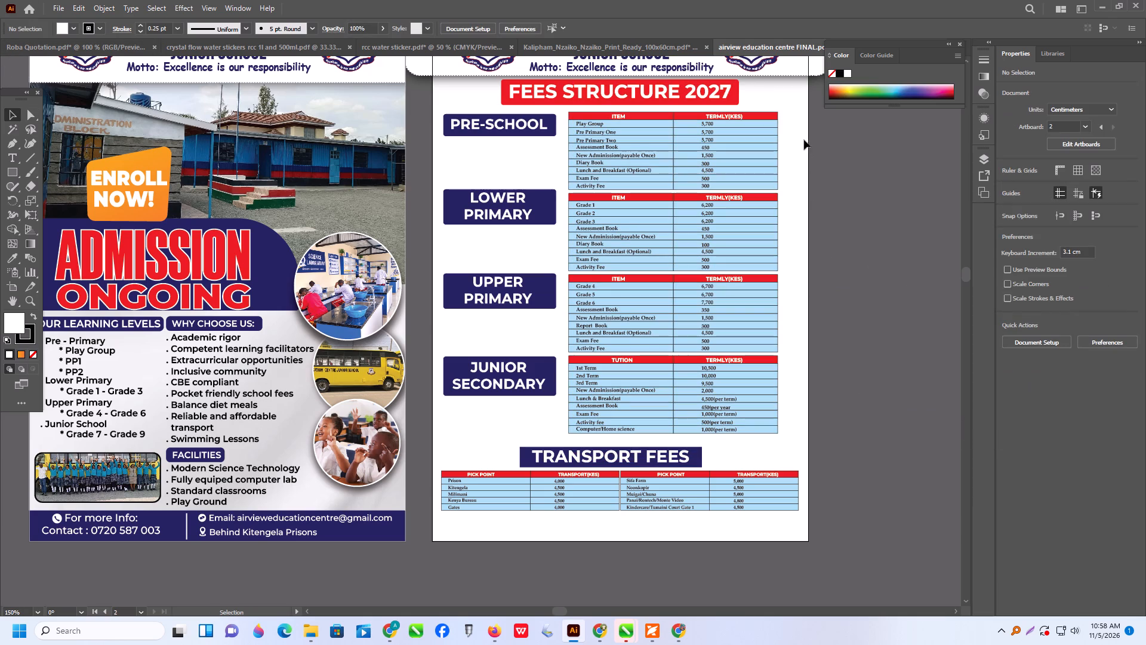
Select the four fee tables and shift them together slightly to the right.
drag(793, 115, 593, 427)
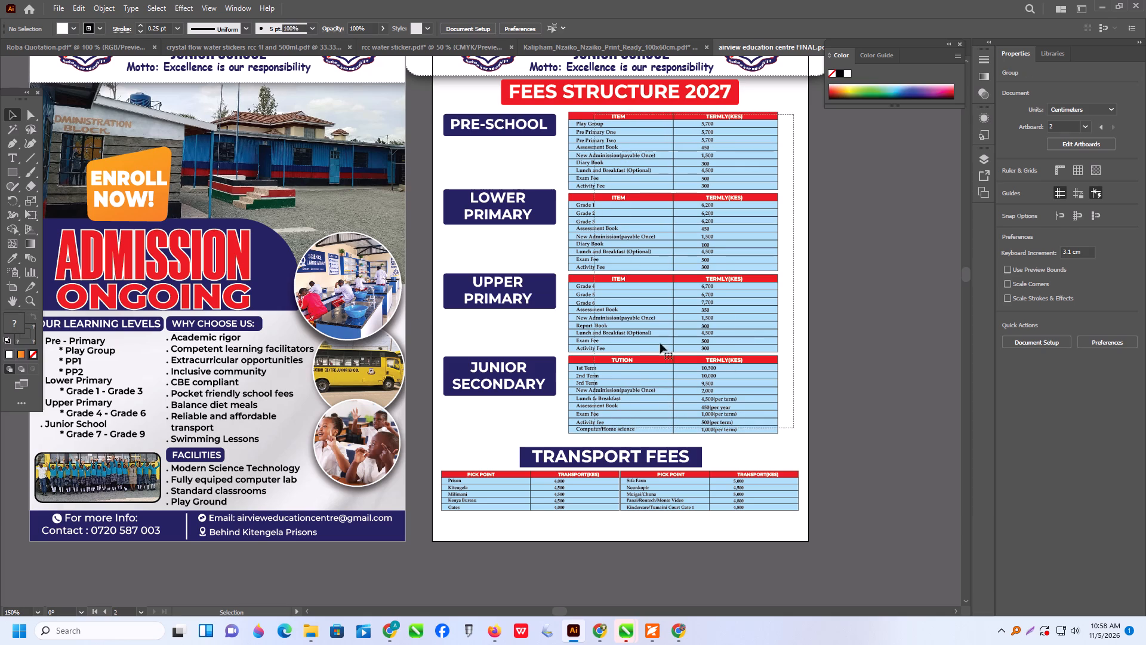
drag(682, 305, 690, 314)
drag(686, 308, 680, 303)
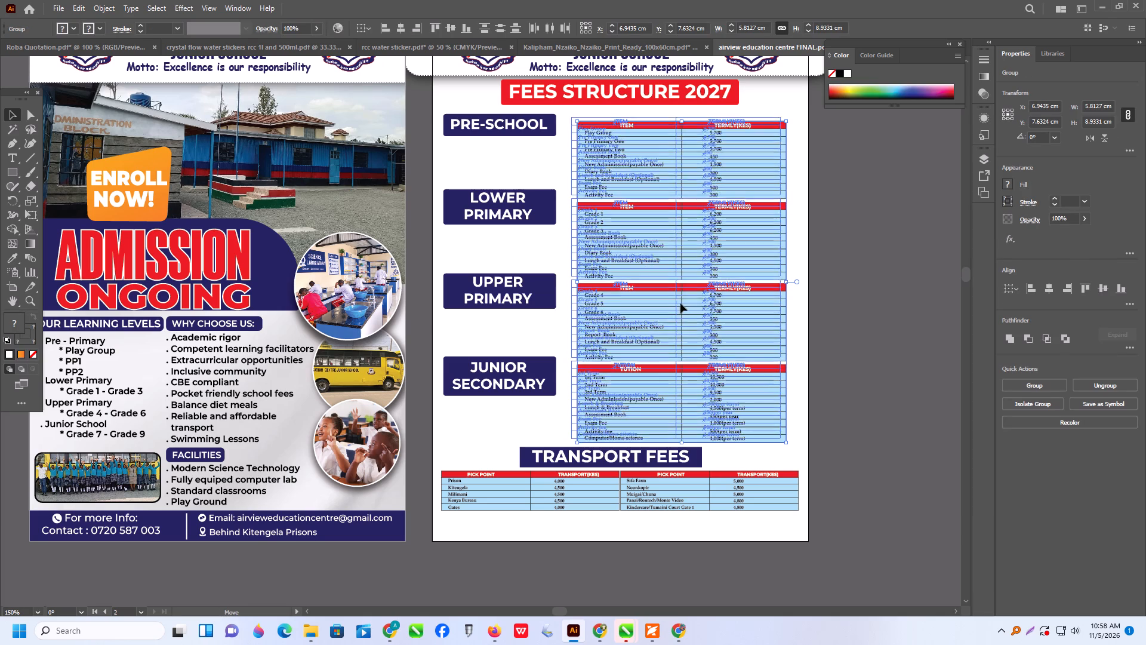
drag(680, 303, 681, 301)
Align the right edges of the four fee tables to the transport fees table as key object.
scroll(704, 315, down, 1)
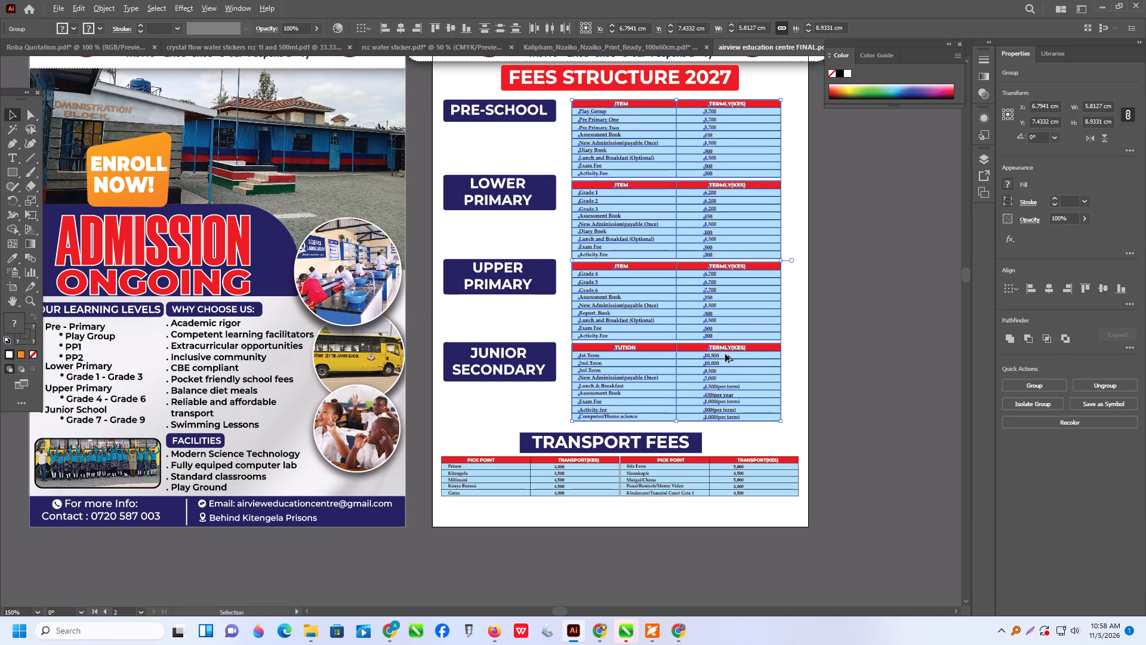
shift+click(748, 472)
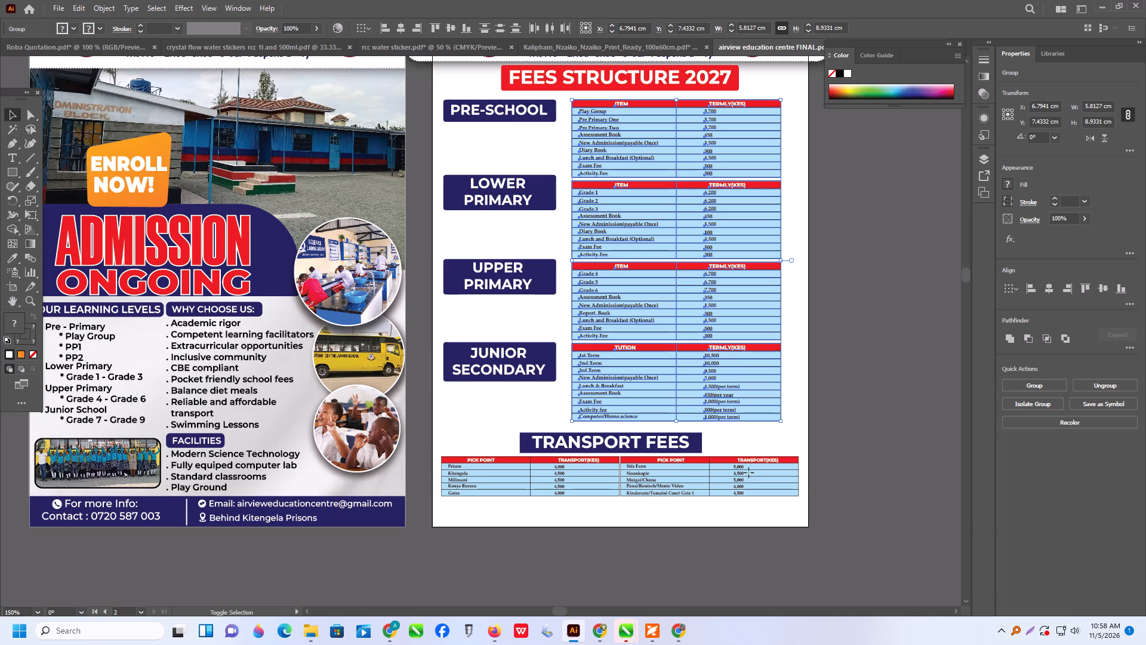
click(1011, 290)
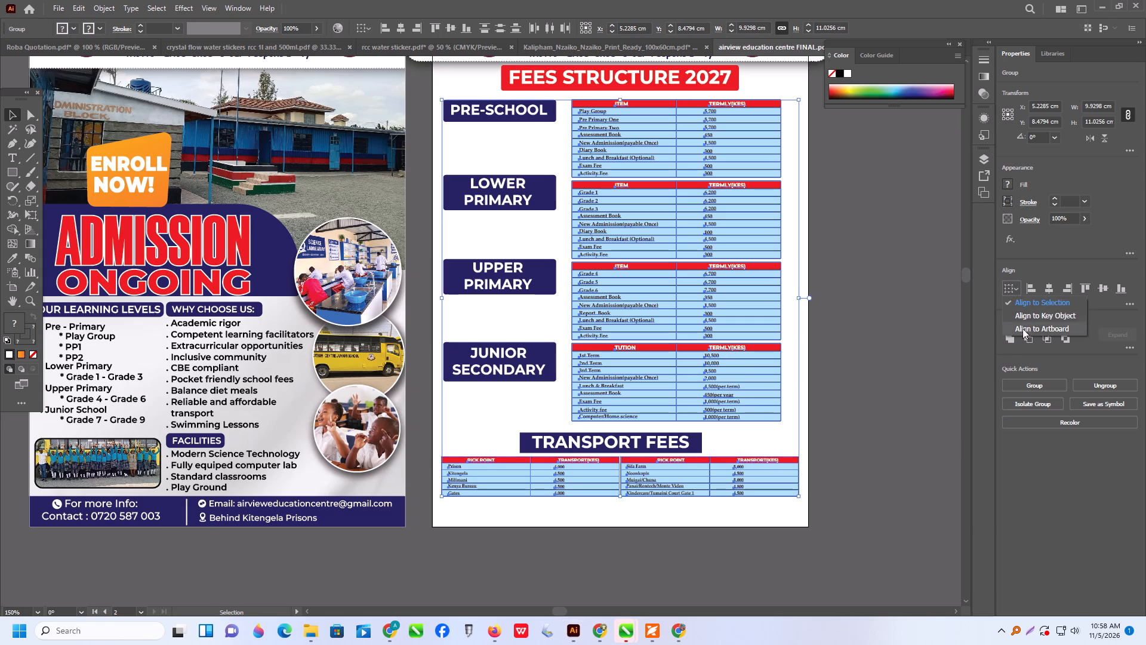
click(1024, 314)
click(1071, 285)
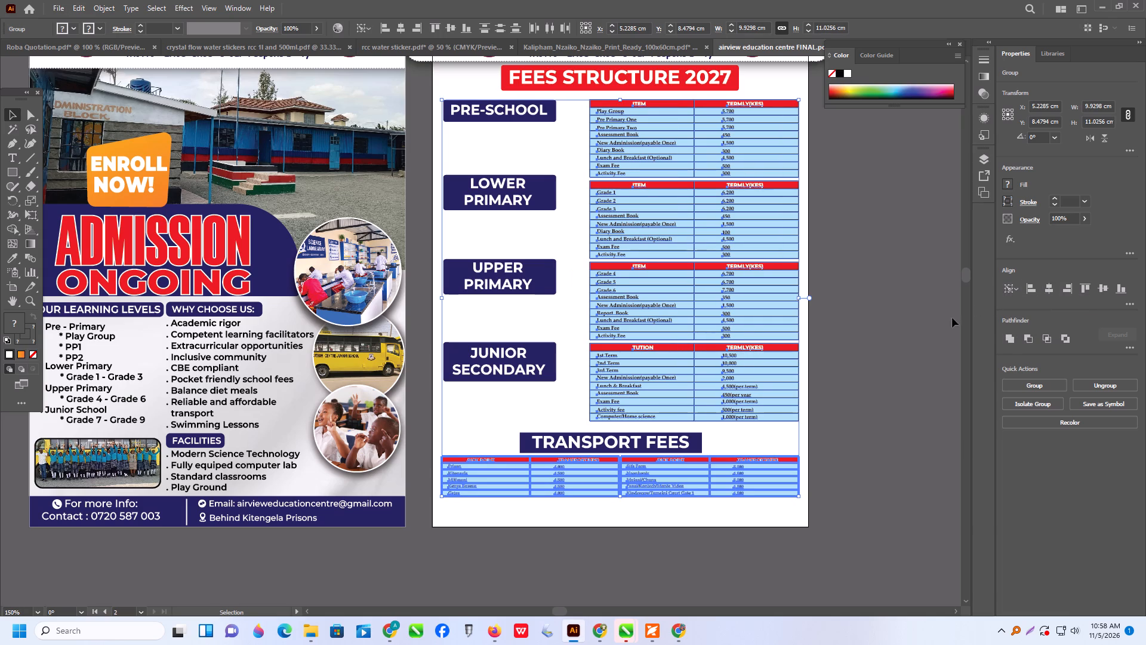
scroll(864, 363, up, 2)
click(881, 346)
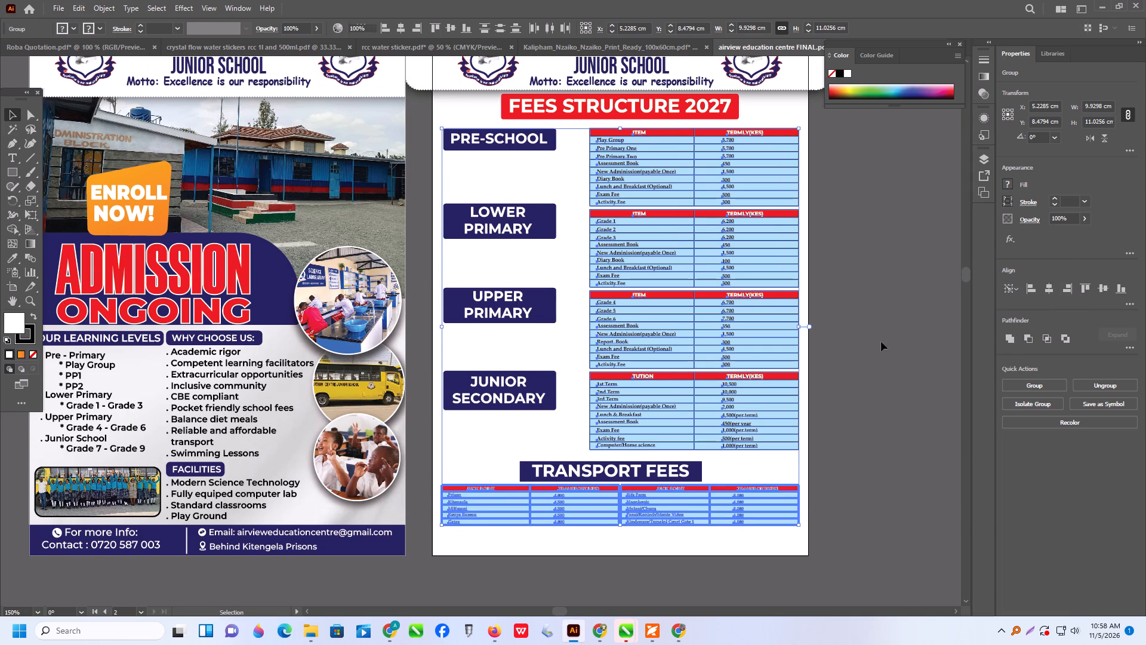
click(881, 342)
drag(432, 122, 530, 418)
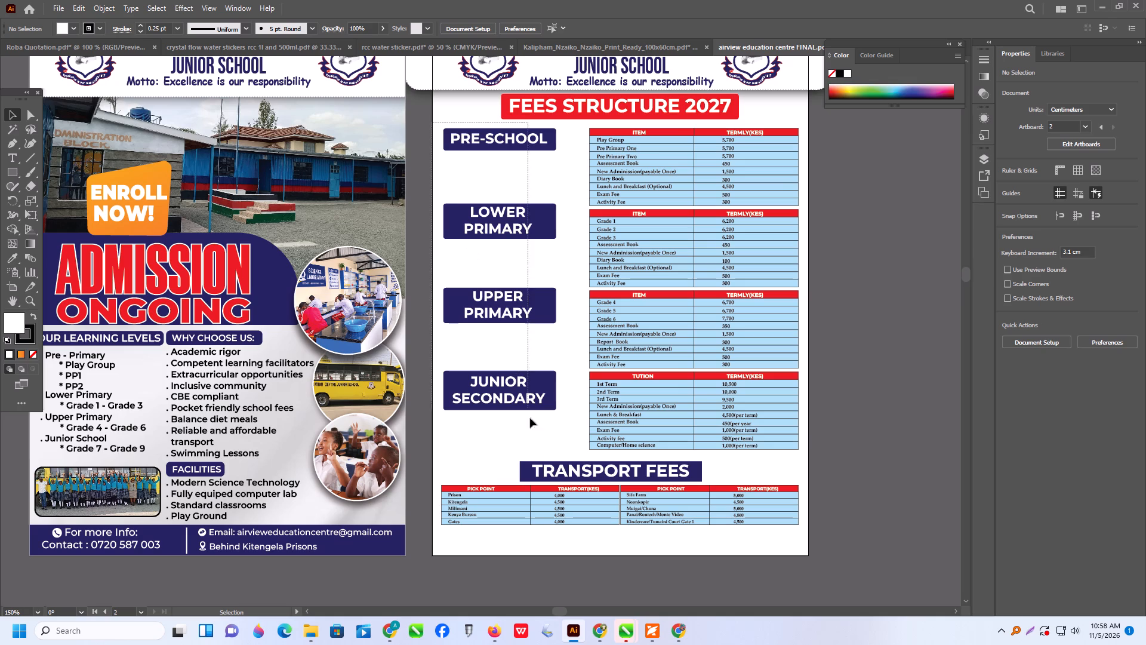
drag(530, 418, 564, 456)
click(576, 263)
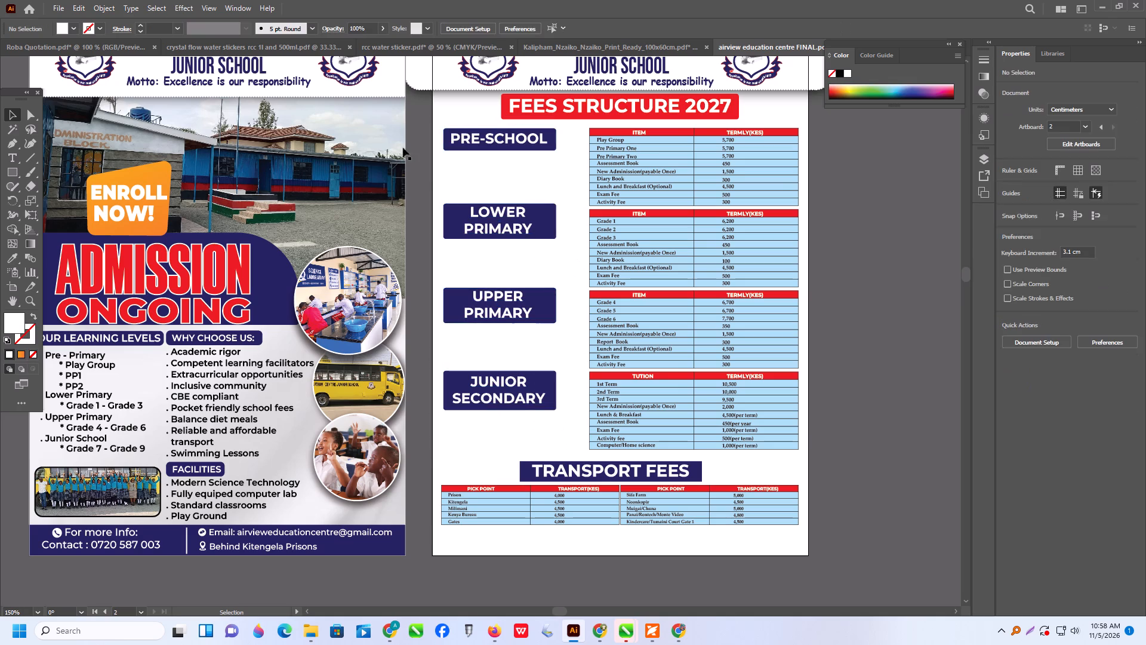
Group the text and backdrop of each label separately: Pre-School, Lower Primary, Upper Primary and Junior Secondary.
drag(421, 133, 537, 171)
key(ctrl+g)
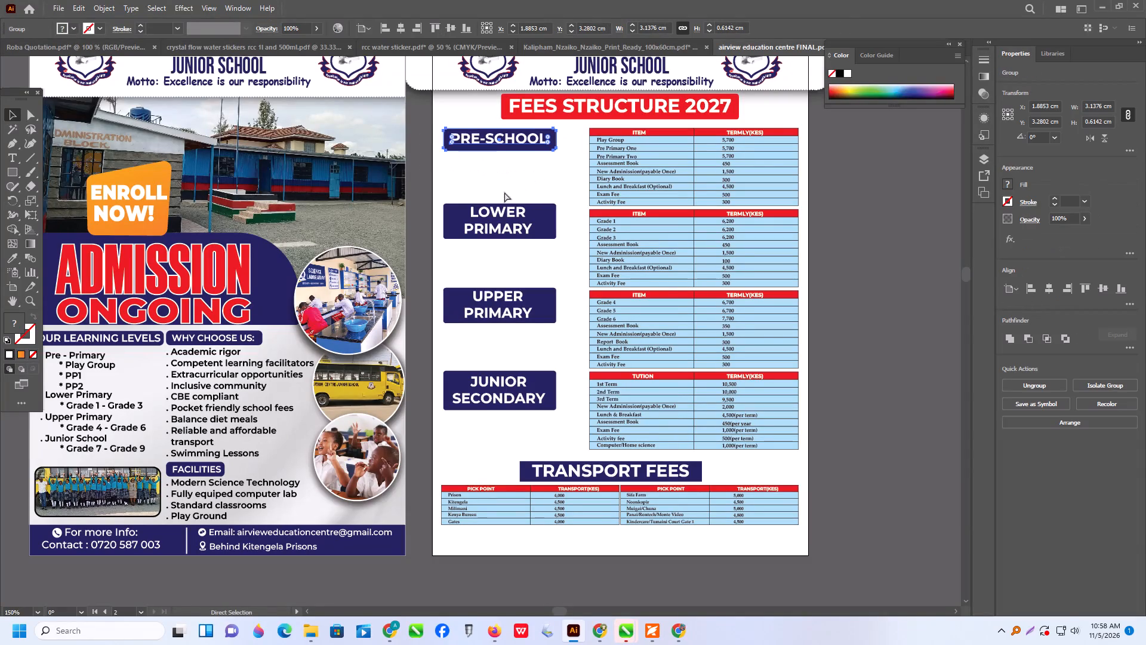
drag(430, 174, 554, 254)
key(ctrl+g)
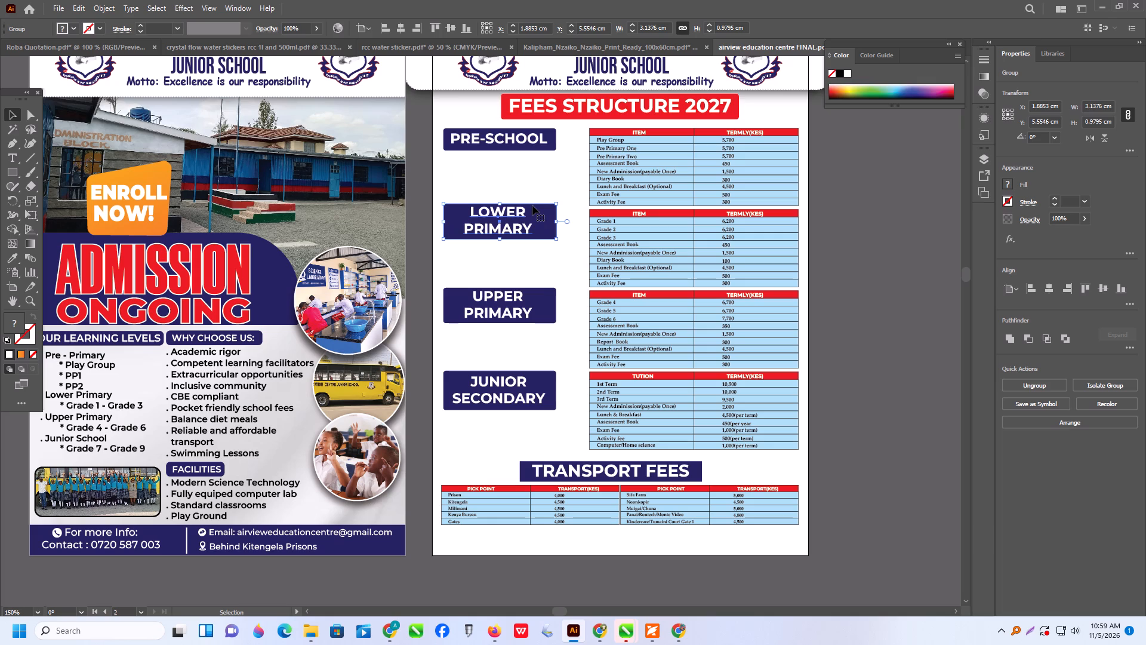
scroll(532, 205, down, 3)
drag(460, 223, 531, 297)
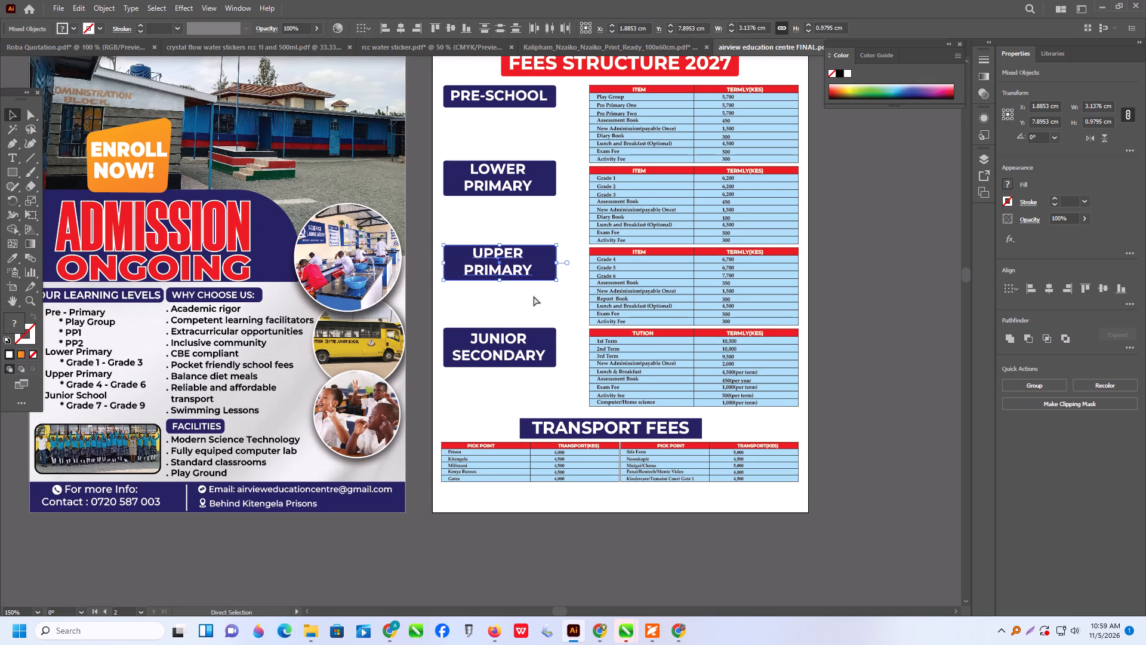
key(ctrl+g)
drag(474, 317, 539, 383)
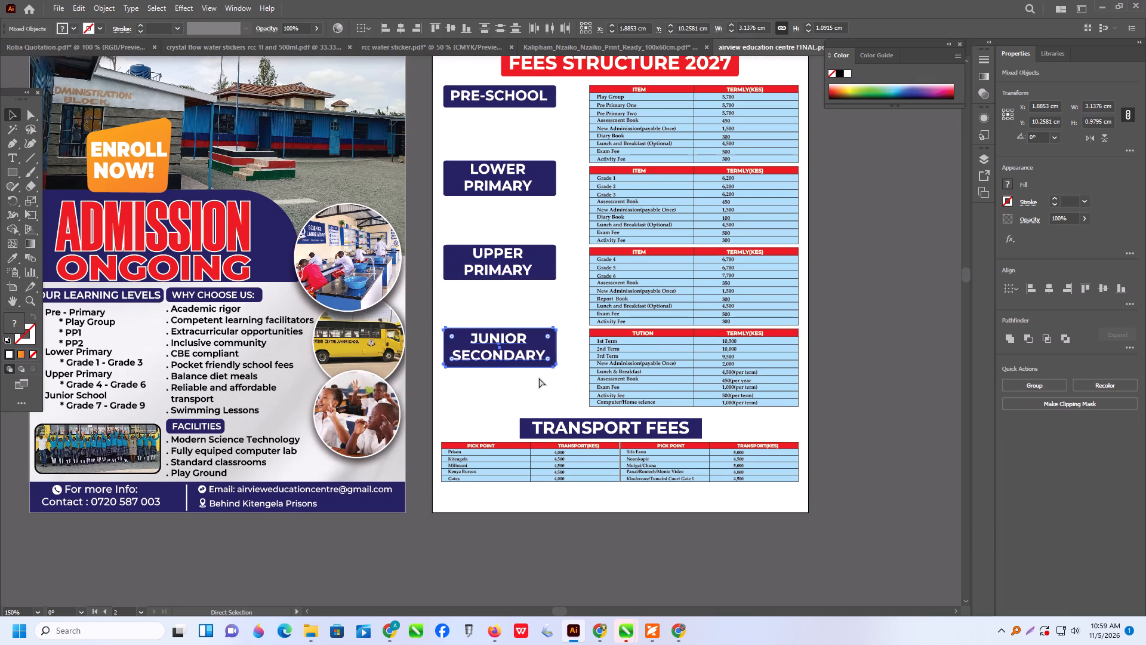
key(ctrl+g)
Select the four level labels together and align their left edges to the Junior Secondary label as key object.
shift+click(498, 258)
shift+click(495, 188)
shift+click(482, 94)
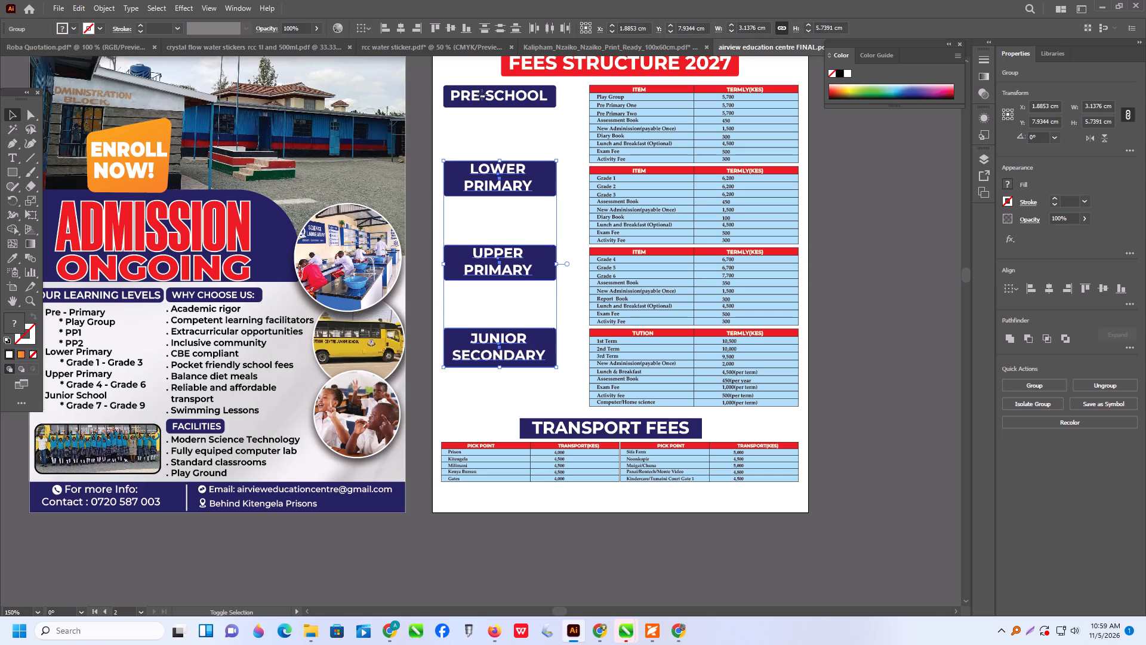
click(1015, 284)
click(1032, 321)
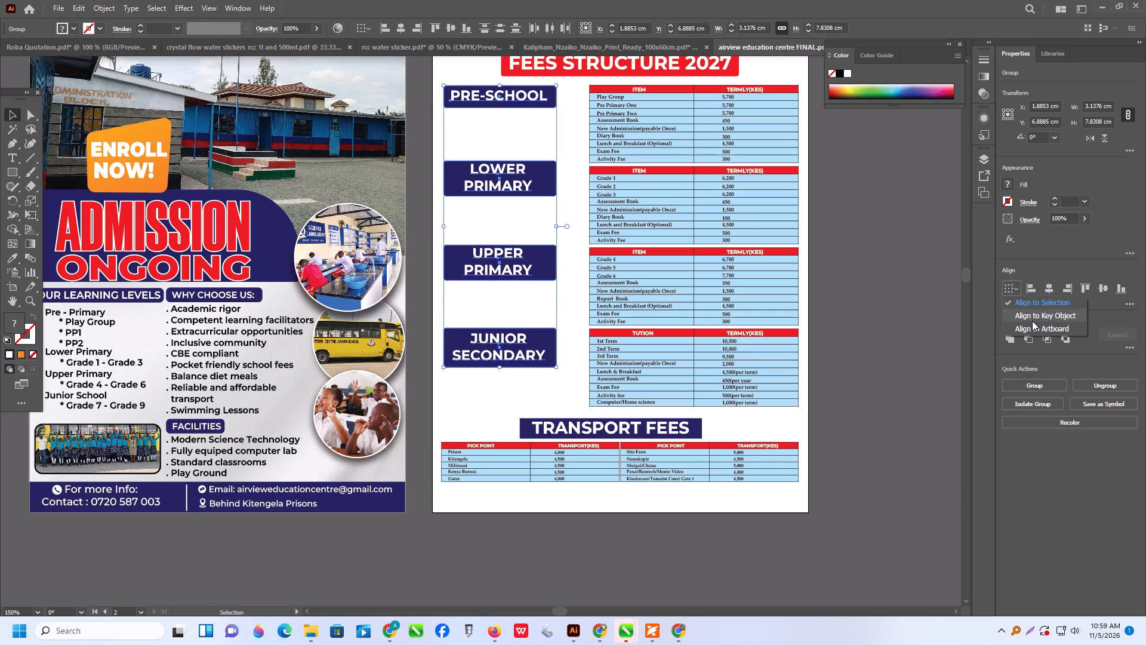
click(1030, 290)
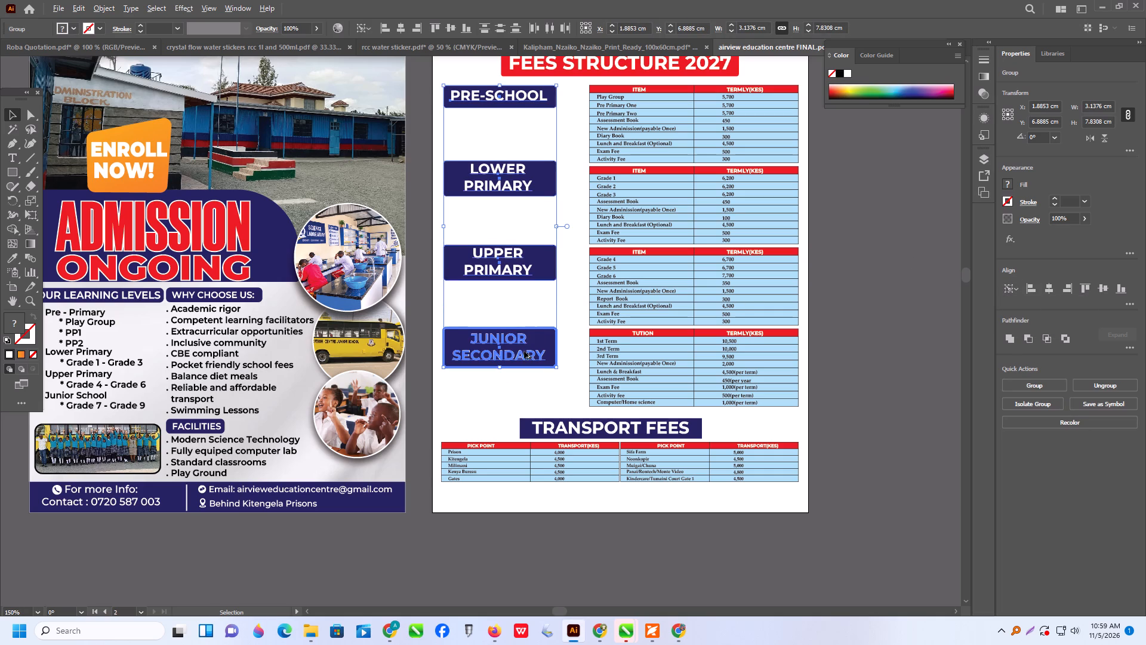
Move the four level labels together about 0.5 cm down and 0.2 cm to the right.
drag(518, 354, 520, 354)
drag(520, 354, 525, 372)
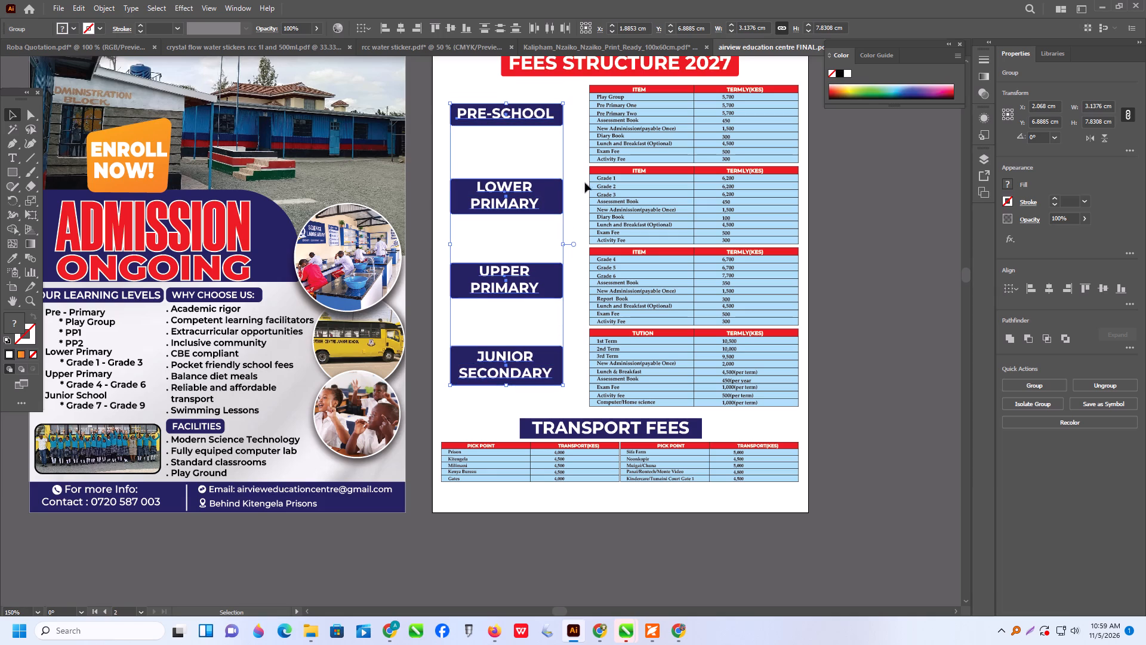
click(586, 166)
click(583, 190)
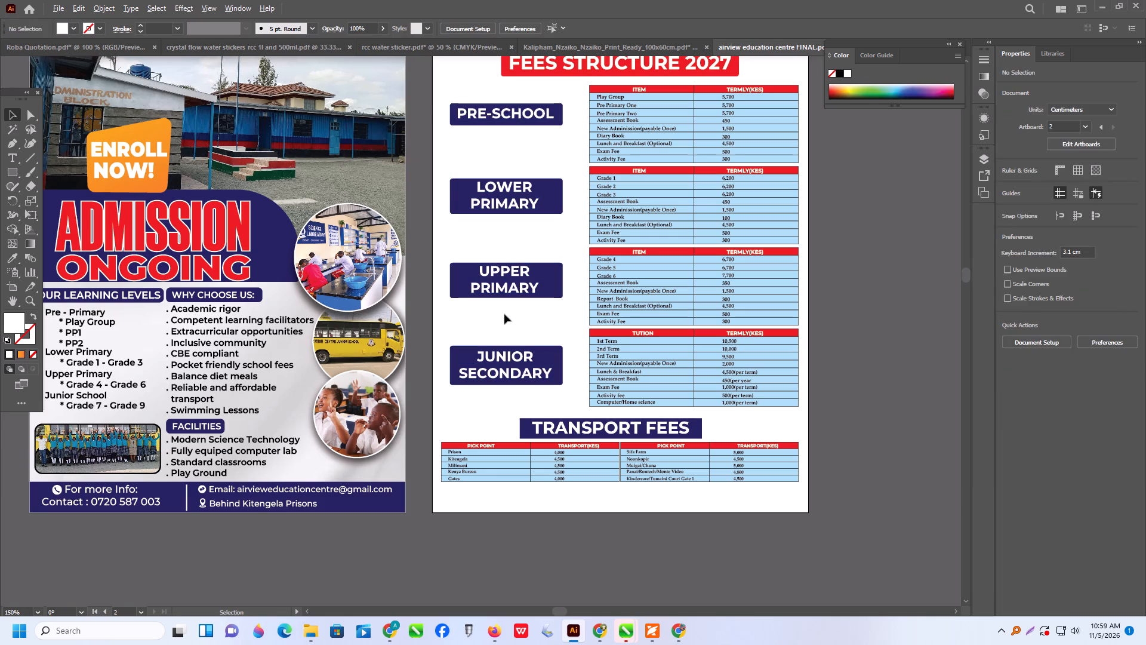
Move the Upper Primary label up about 0.2 cm and the Junior Secondary label up about 0.4 cm beside their tables.
drag(449, 249, 517, 303)
drag(522, 287, 520, 280)
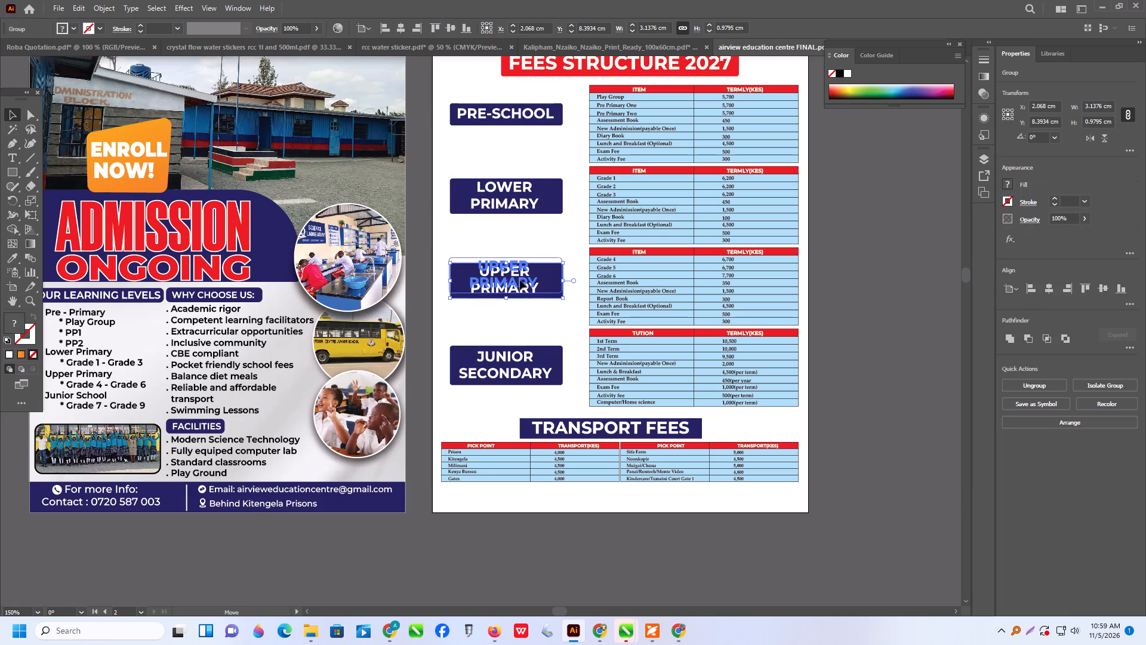
drag(520, 280, 519, 278)
drag(462, 334, 468, 337)
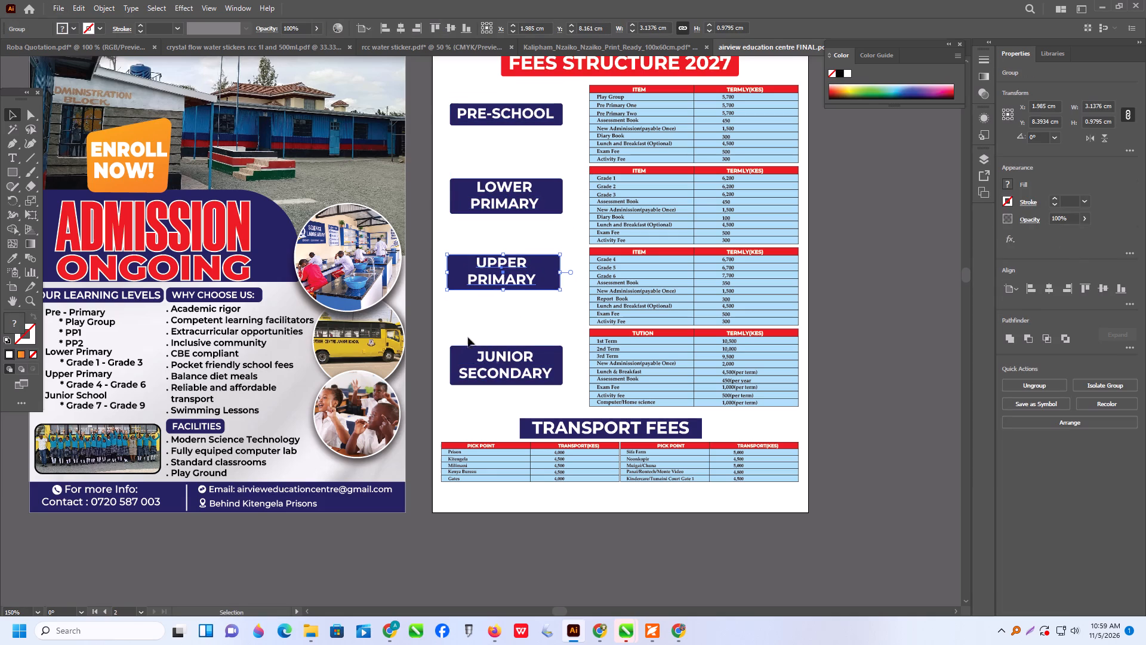
drag(468, 337, 526, 380)
drag(526, 371, 528, 358)
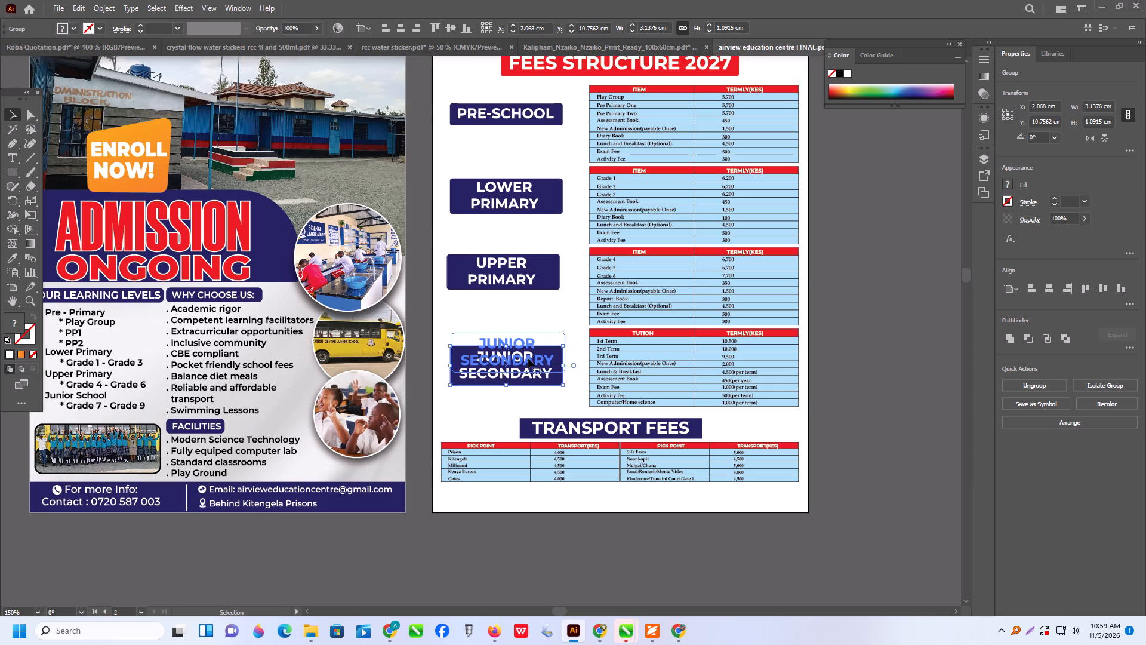
Align the left edges of all four level labels to the Junior Secondary label as key object.
shift+click(494, 274)
shift+click(503, 199)
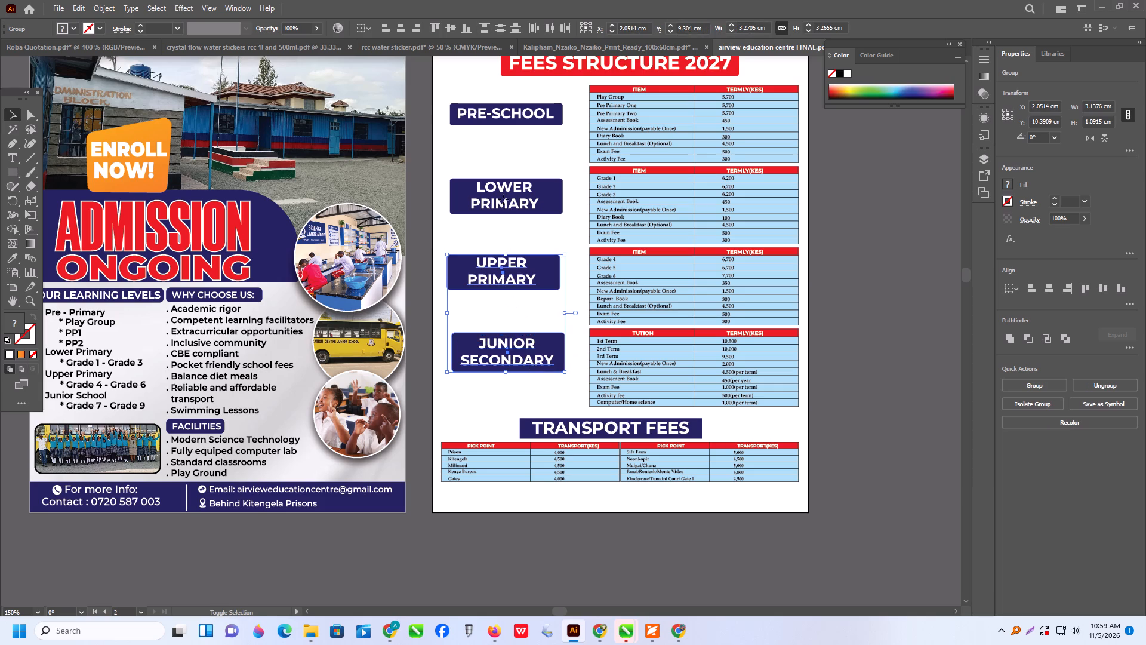
shift+click(497, 124)
click(1017, 290)
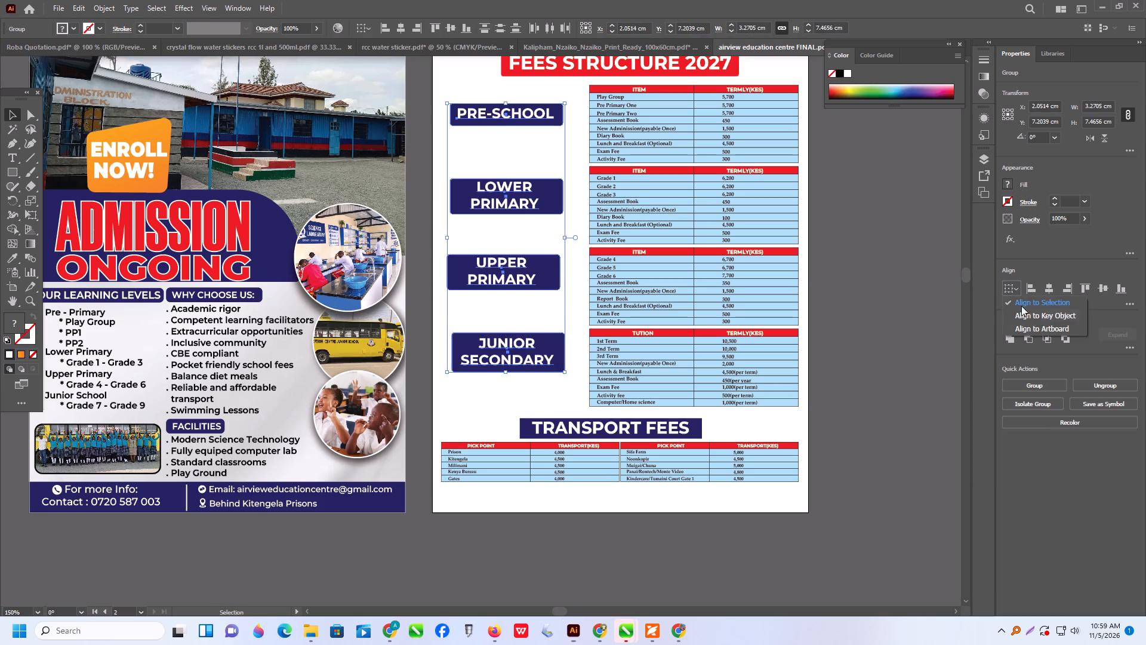
click(1026, 315)
click(1029, 287)
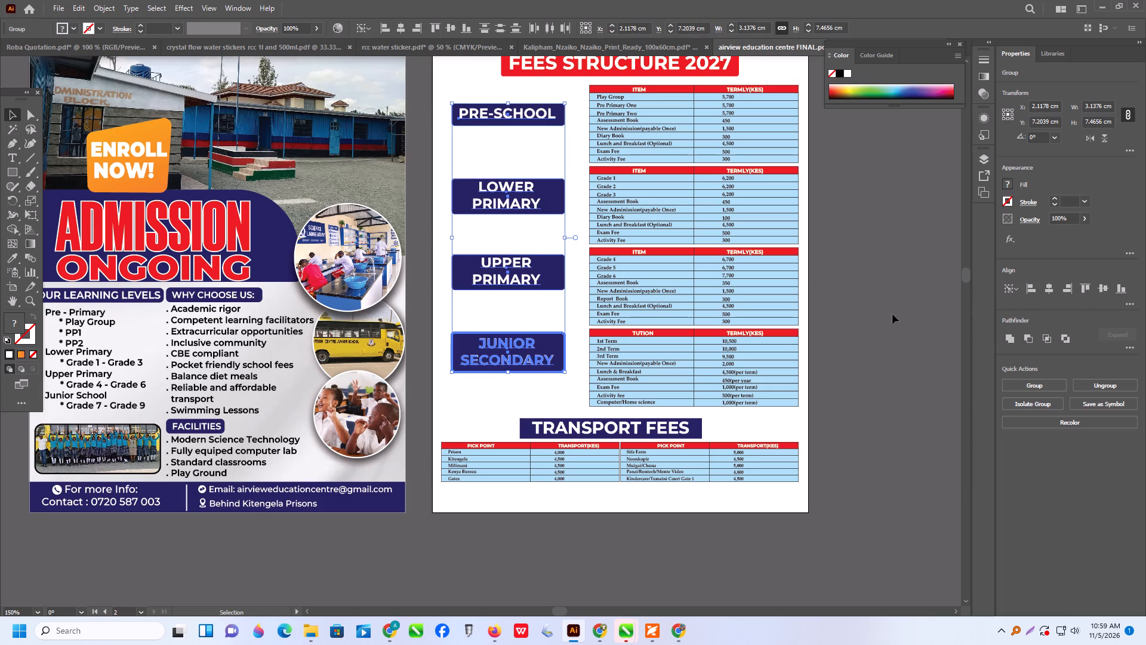
click(892, 314)
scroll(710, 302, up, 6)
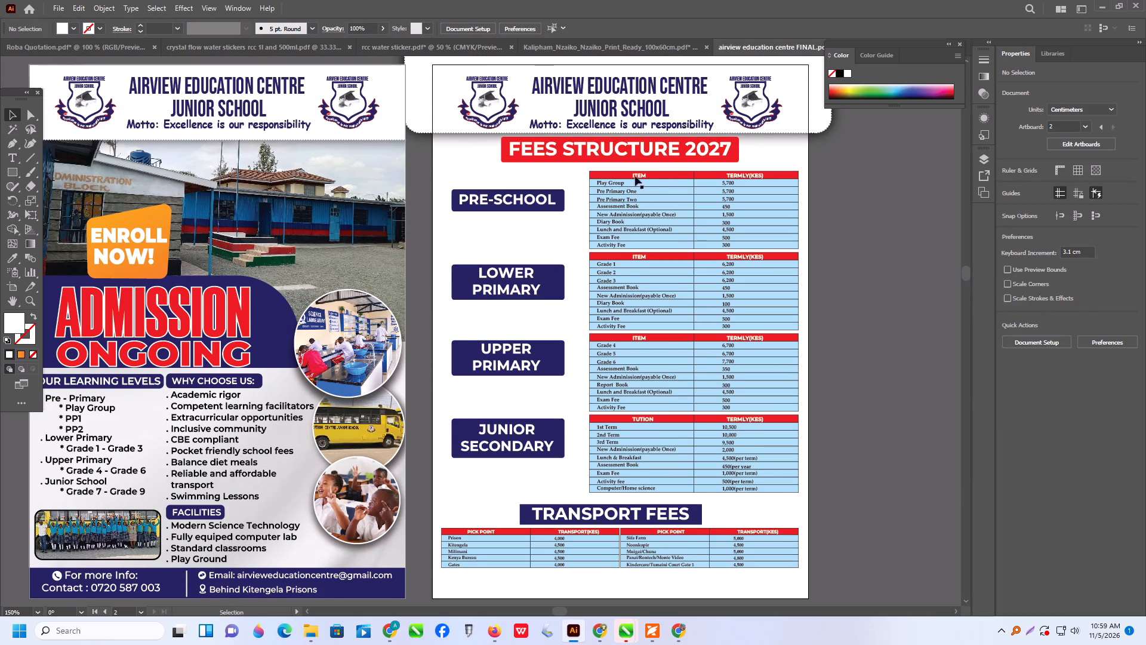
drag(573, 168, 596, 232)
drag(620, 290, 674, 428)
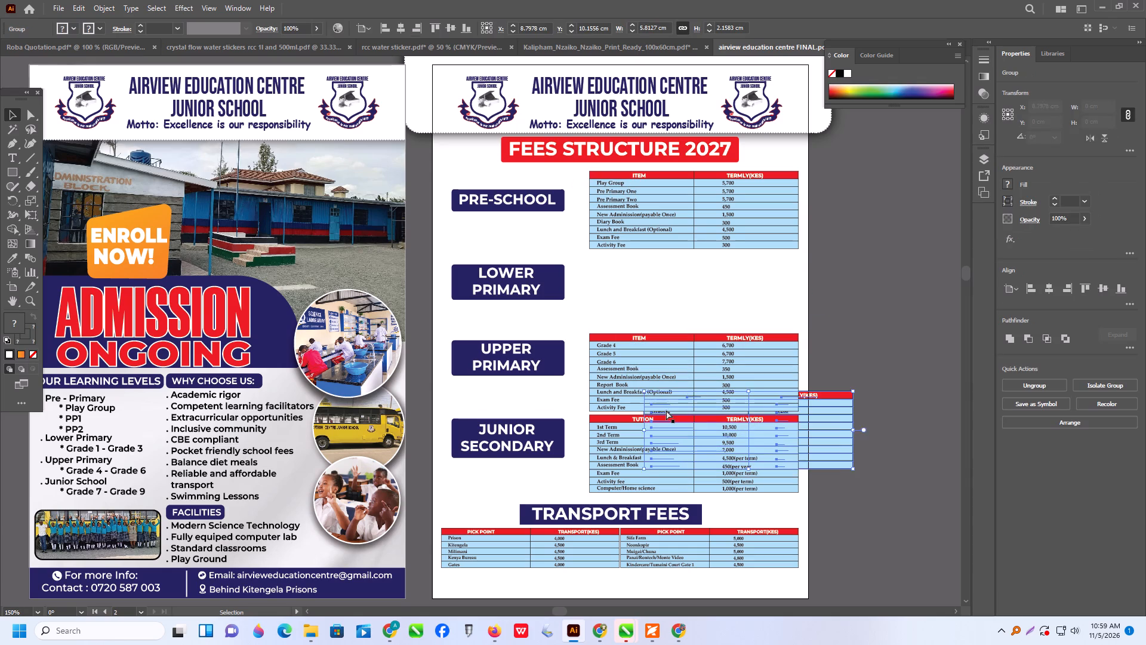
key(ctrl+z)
Select the four fee tables together and move them about 0.2 cm to the left, closer to their labels.
drag(833, 185, 652, 441)
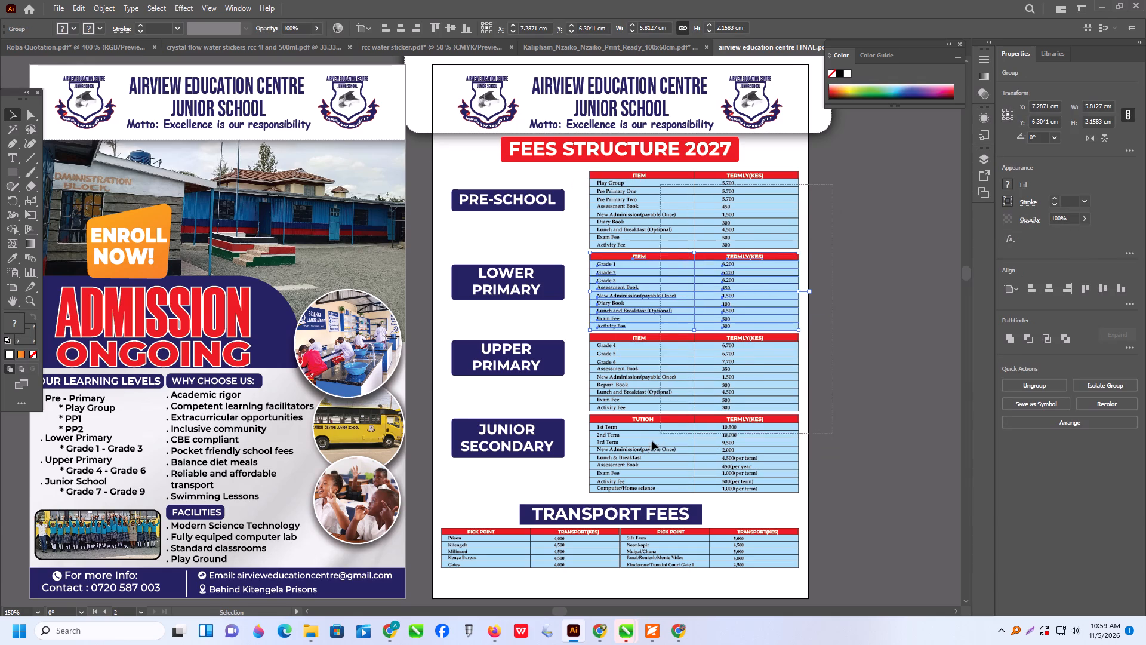
drag(652, 441, 636, 449)
key(Left)
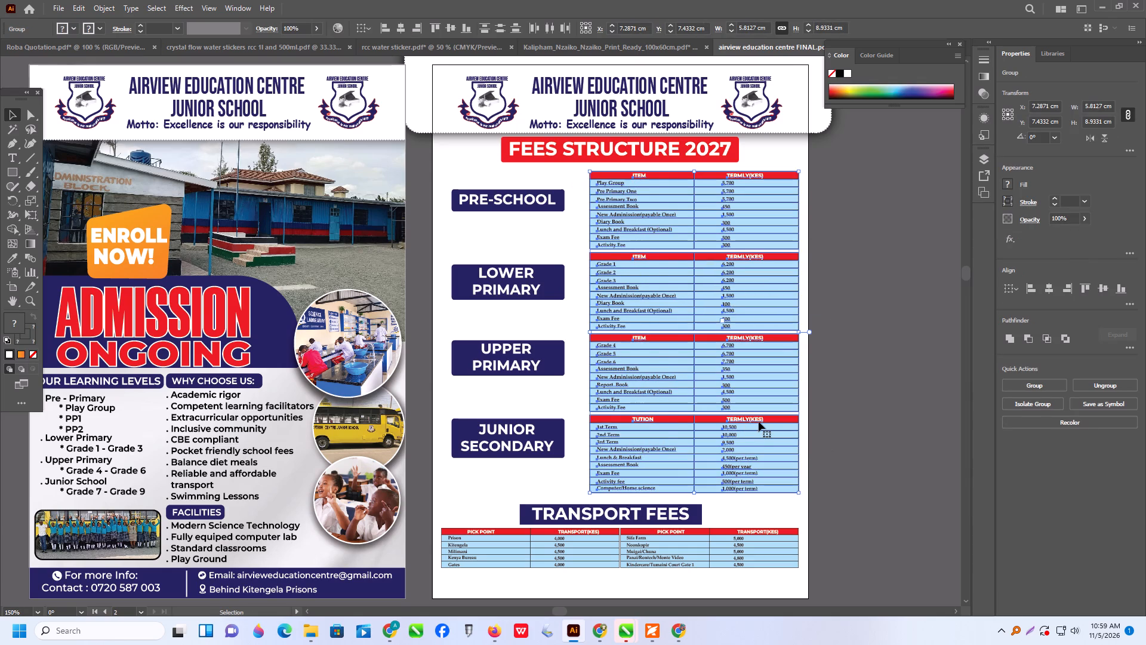
key(ctrl+z)
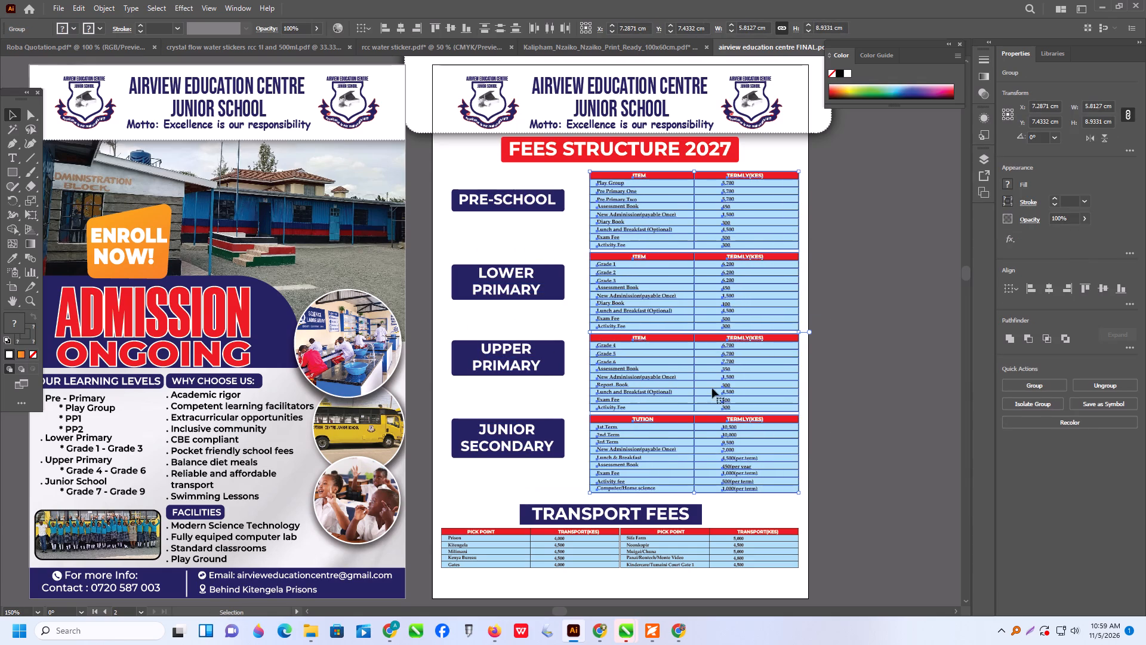
drag(710, 382, 703, 383)
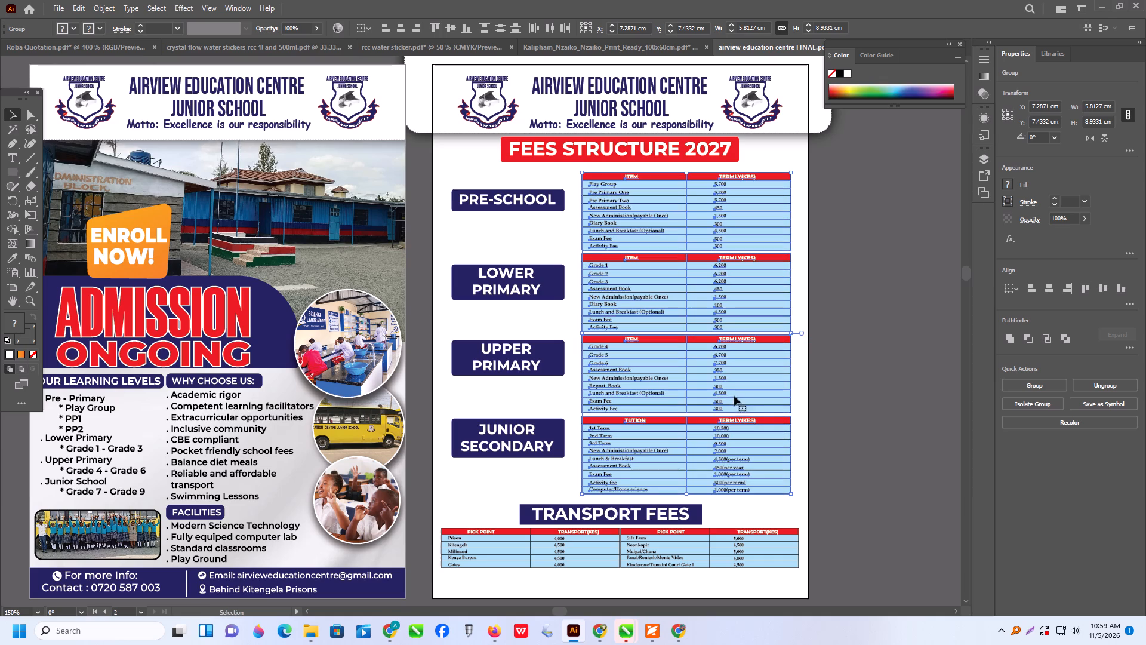
scroll(747, 410, down, 2)
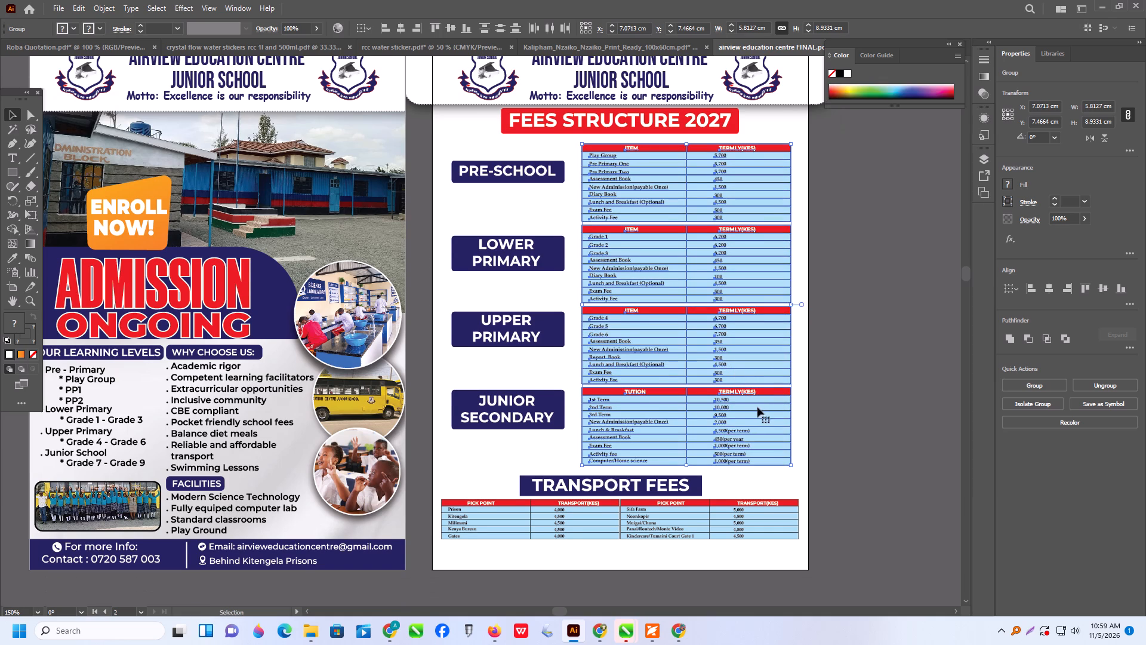
Enlarge the four fee tables together slightly, extending them towards the page's right margin, the Transport Fees heading and the fees title.
shift+drag(791, 468, 798, 471)
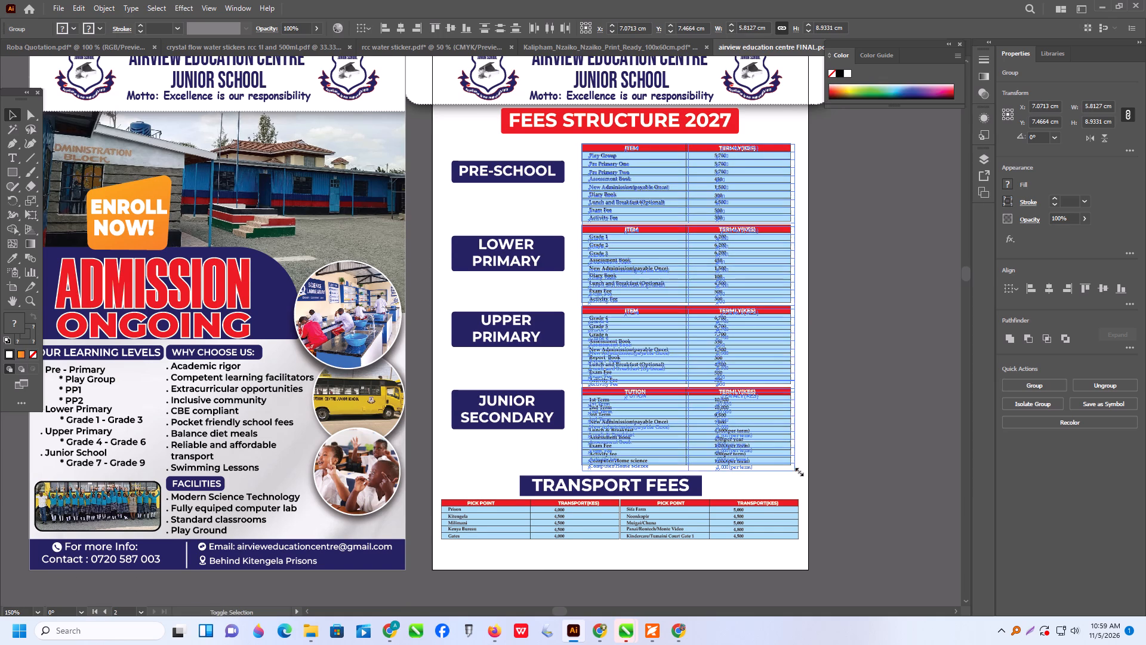
shift+drag(798, 471, 797, 469)
shift+drag(796, 142, 797, 133)
click(883, 220)
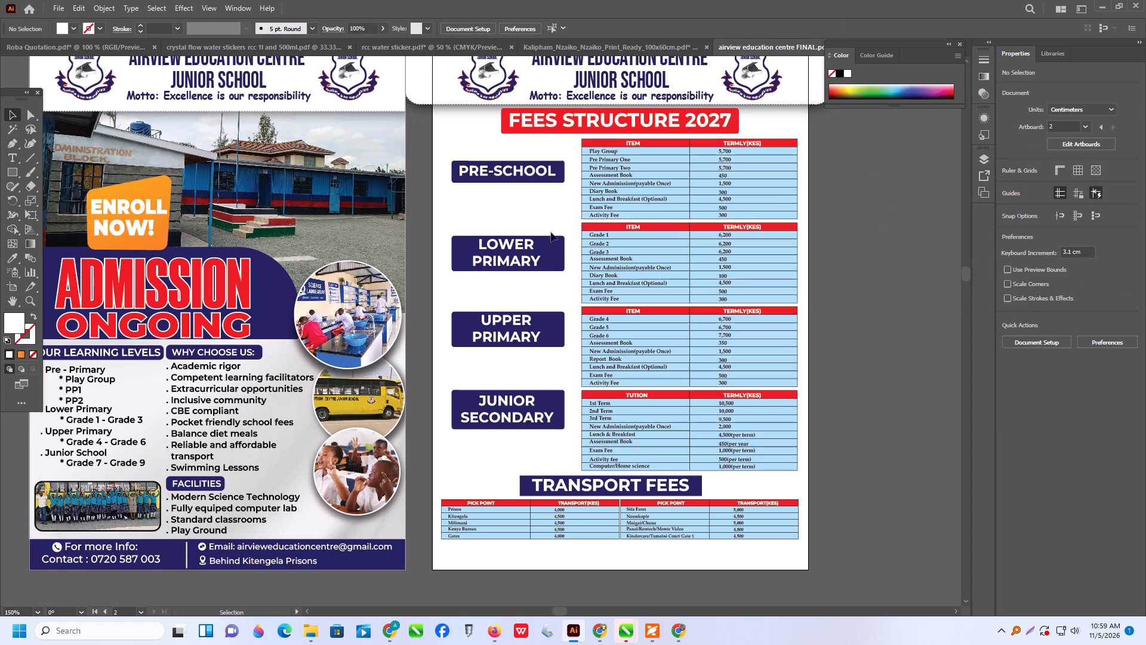
Move the Pre-School label up about 0.5 cm, Lower Primary 0.3 cm and Upper Primary 0.1 cm, and level Junior Secondary with its table's top.
alt+scroll(528, 205, up, 1)
scroll(531, 207, up, 4)
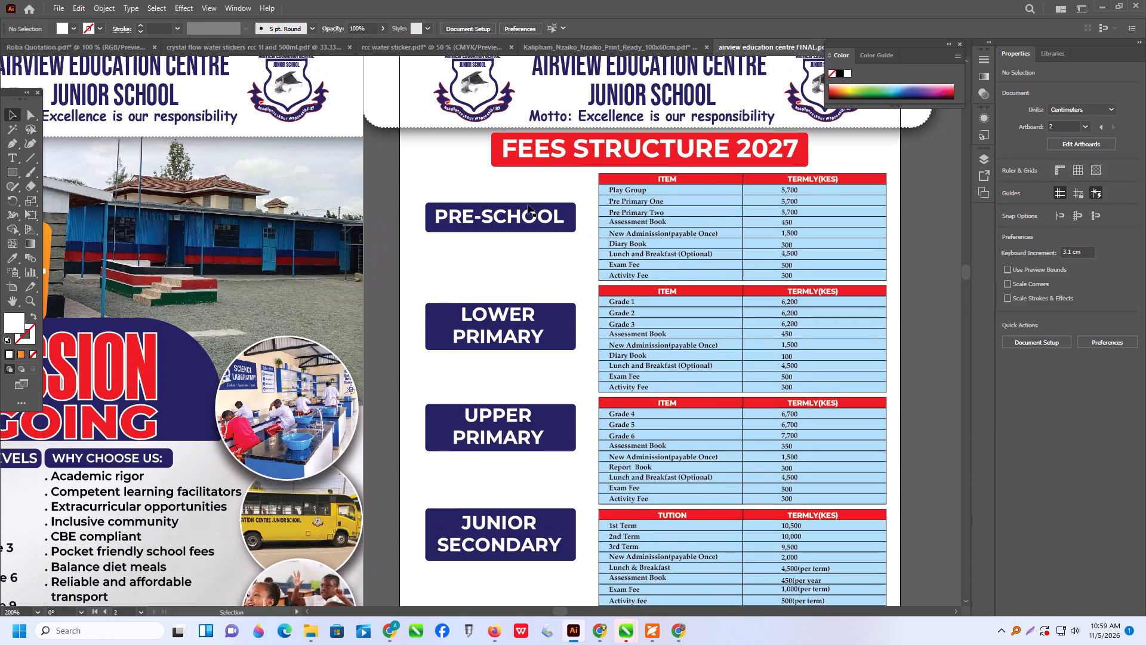
drag(524, 219, 520, 196)
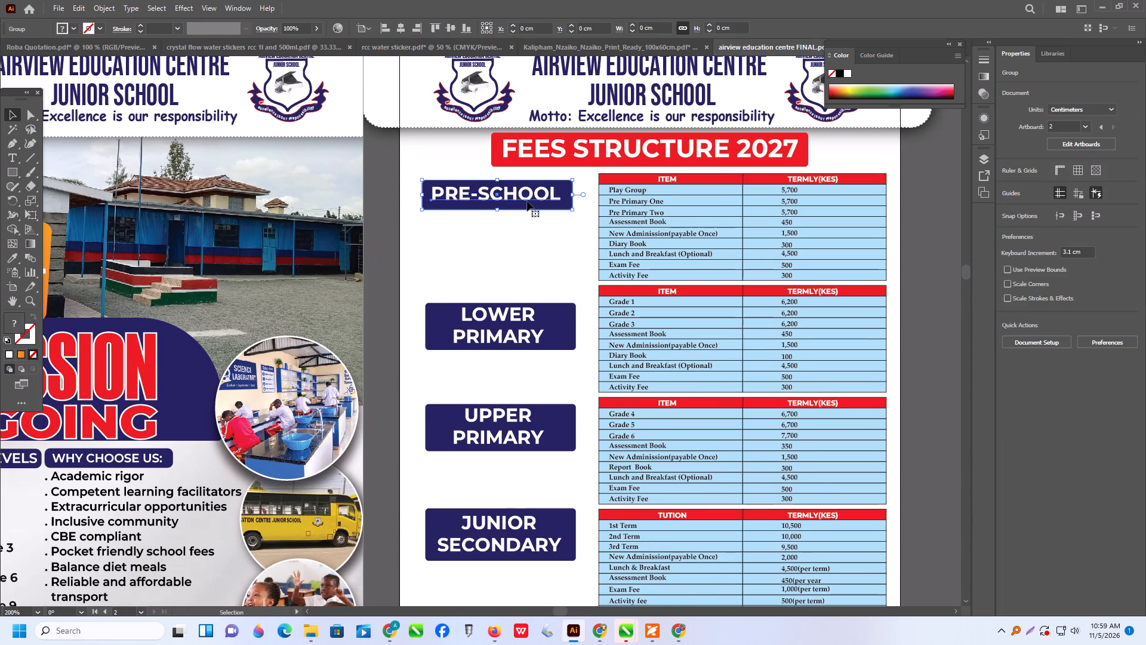
scroll(528, 207, down, 2)
drag(525, 305, 522, 290)
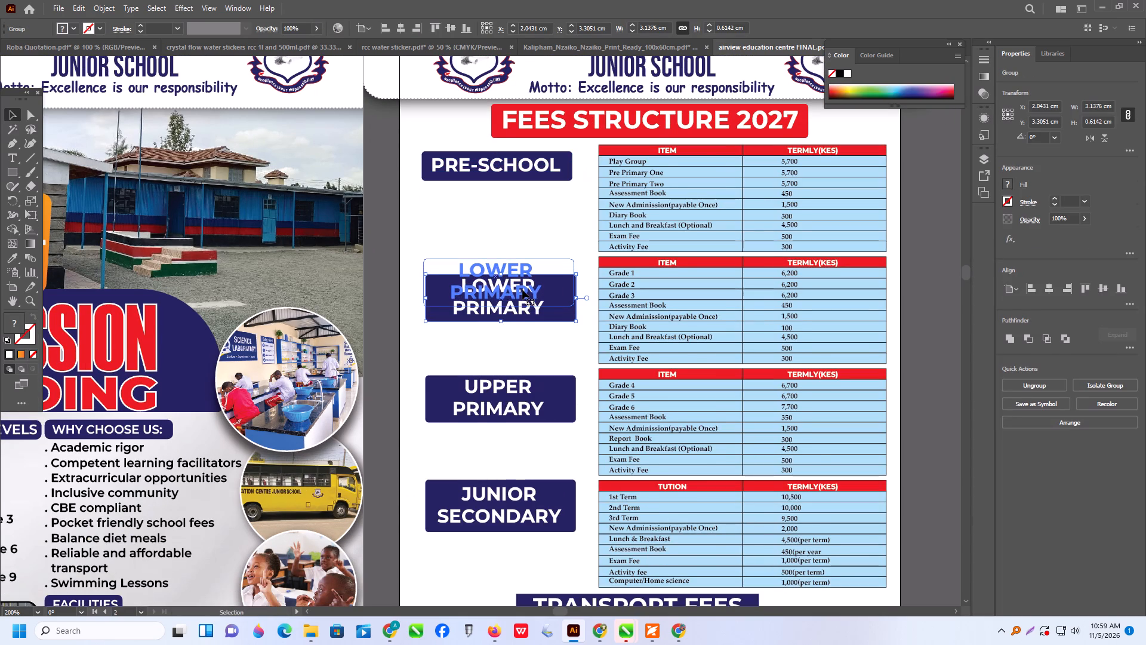
drag(511, 398, 512, 391)
scroll(512, 391, down, 4)
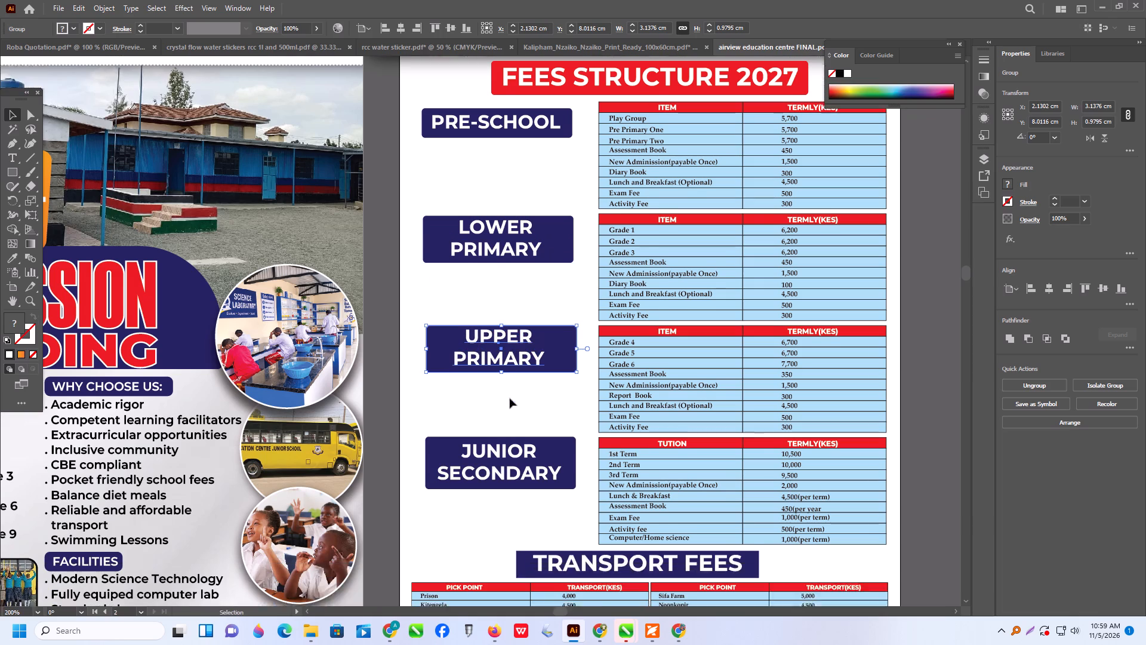
click(508, 450)
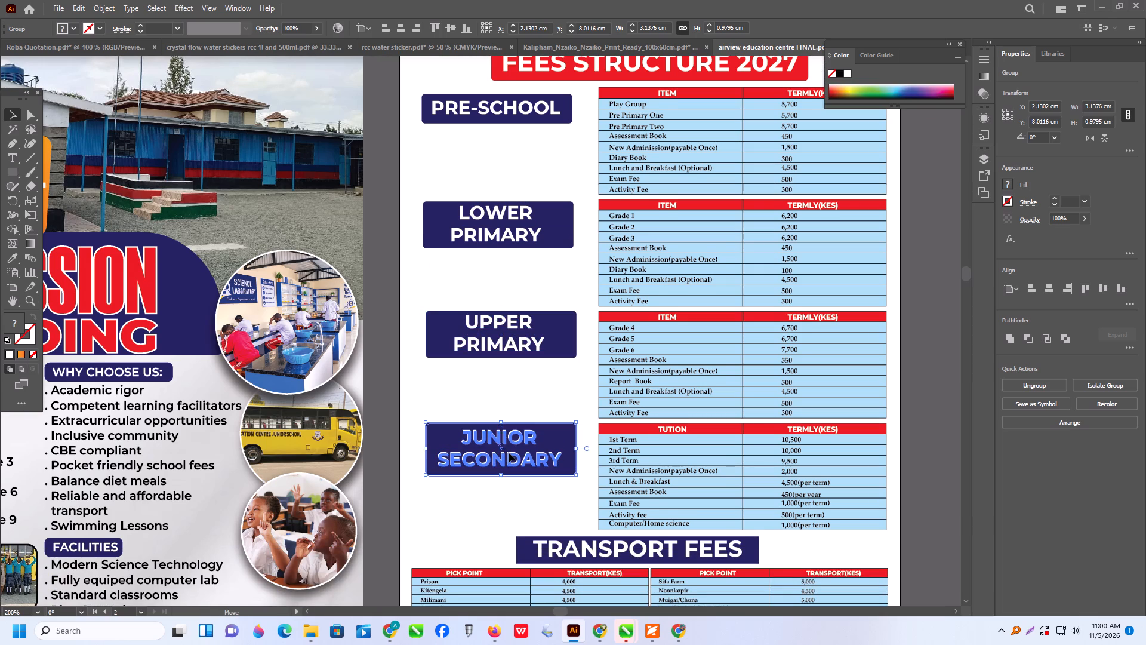
Align the left edges of all four level labels to the Junior Secondary label as key object.
shift+click(472, 333)
shift+click(470, 234)
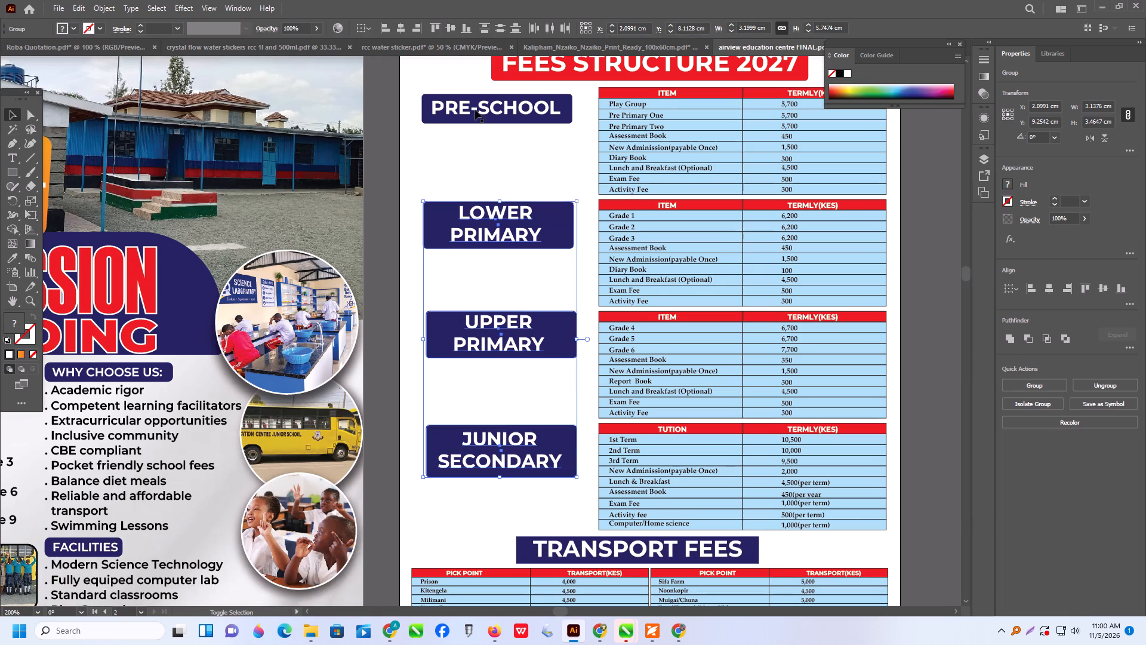
shift+click(475, 110)
click(1009, 287)
click(1026, 313)
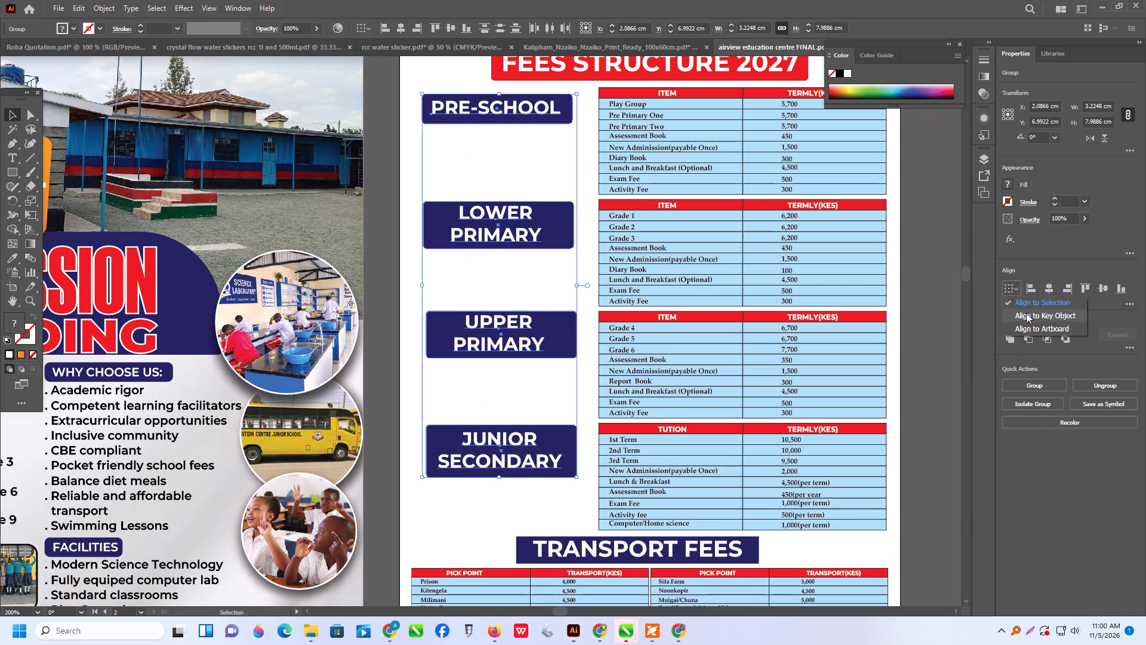
click(1027, 290)
Group the Transport Fees heading and centre it horizontally on the fees page.
scroll(626, 380, down, 3)
alt+scroll(618, 393, down, 1)
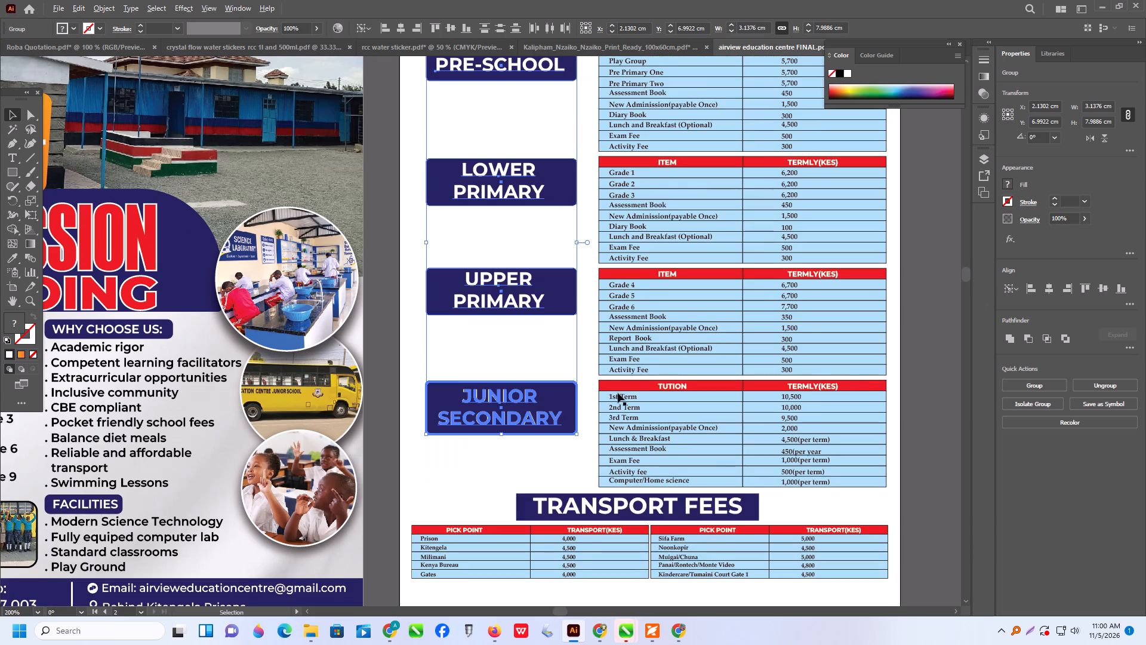
scroll(618, 393, down, 4)
drag(523, 419, 612, 423)
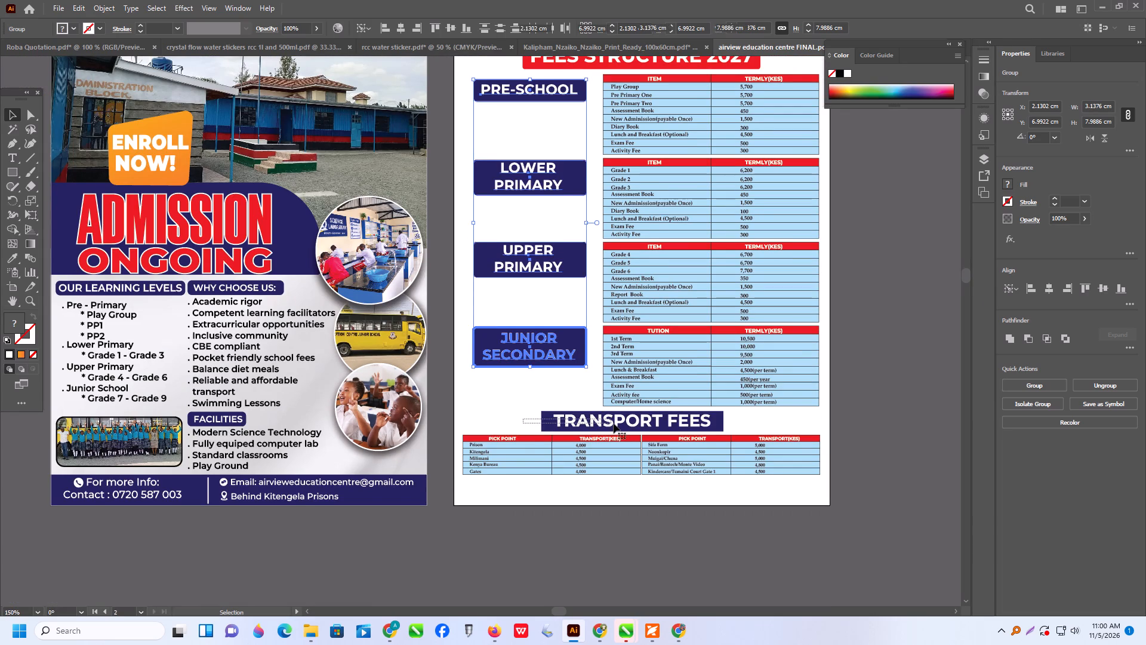
key(ctrl+g)
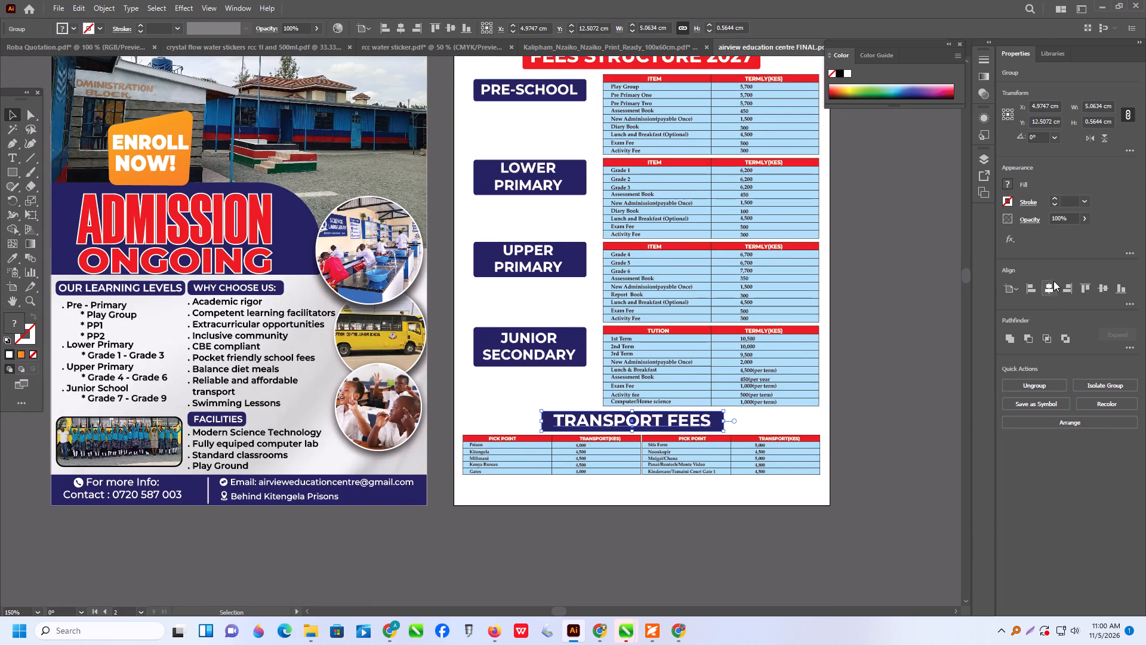
click(1050, 288)
click(910, 413)
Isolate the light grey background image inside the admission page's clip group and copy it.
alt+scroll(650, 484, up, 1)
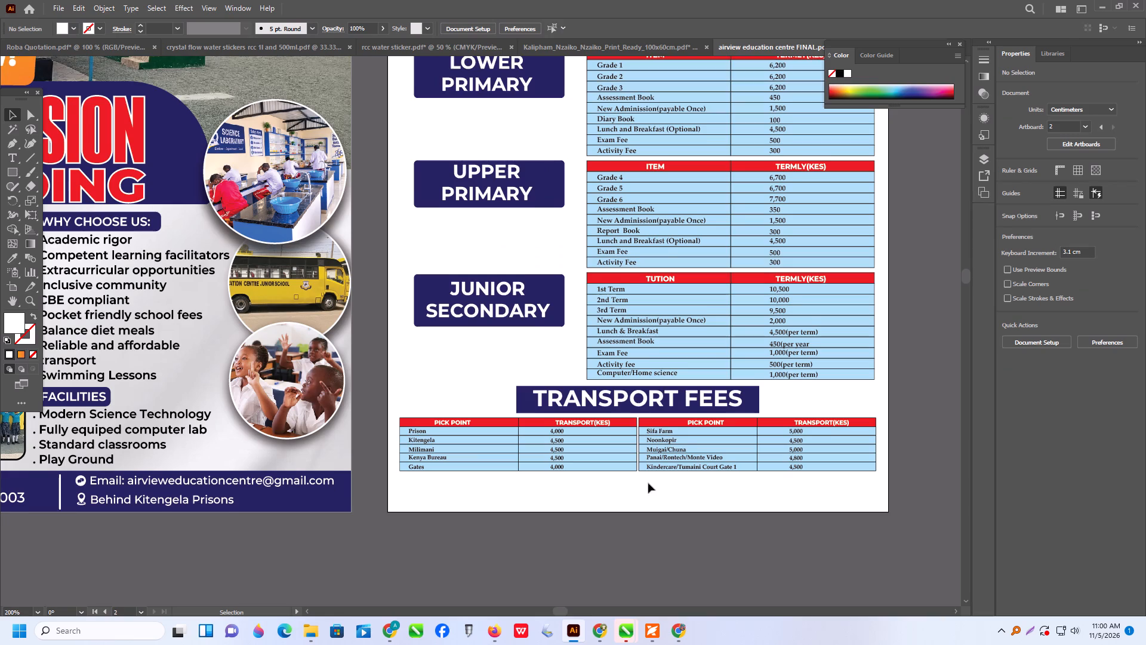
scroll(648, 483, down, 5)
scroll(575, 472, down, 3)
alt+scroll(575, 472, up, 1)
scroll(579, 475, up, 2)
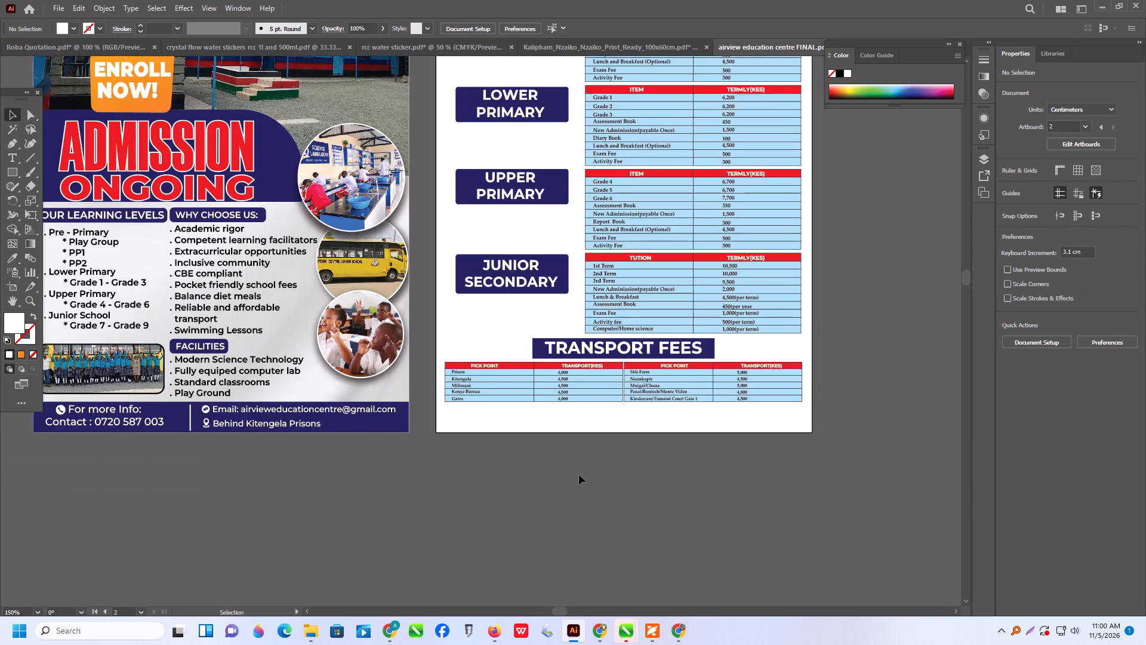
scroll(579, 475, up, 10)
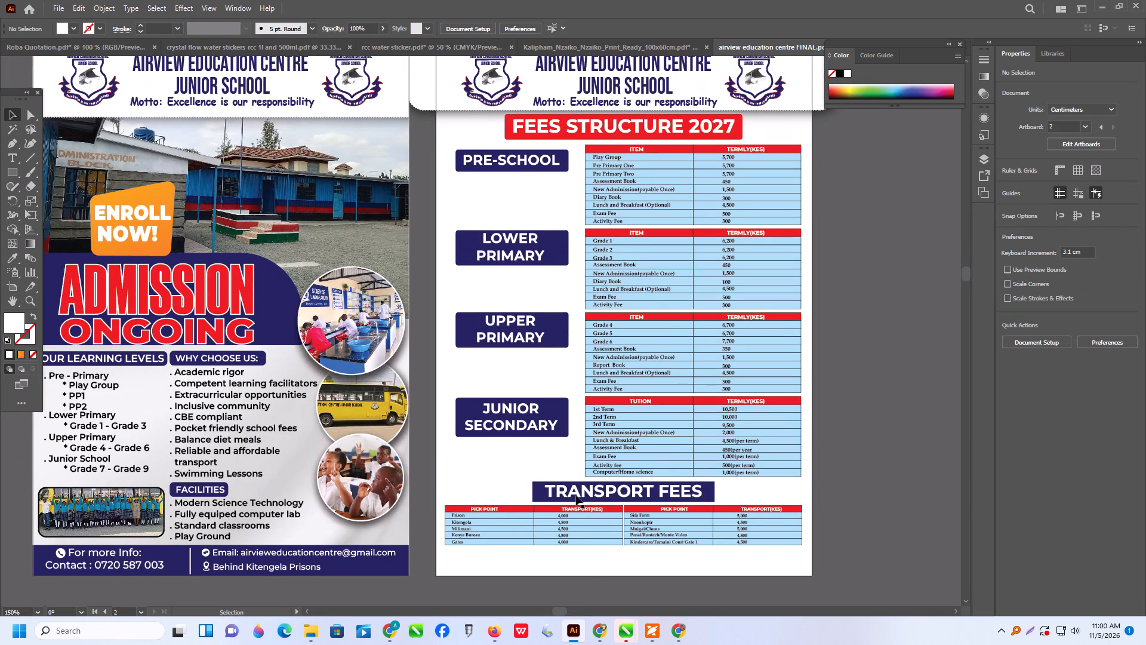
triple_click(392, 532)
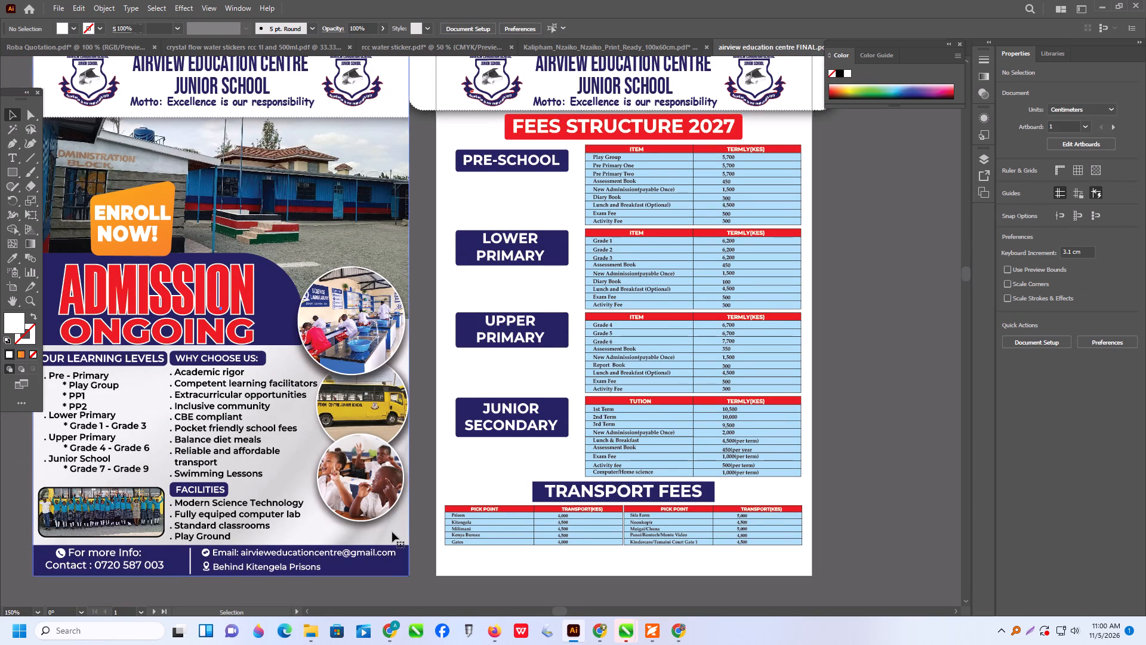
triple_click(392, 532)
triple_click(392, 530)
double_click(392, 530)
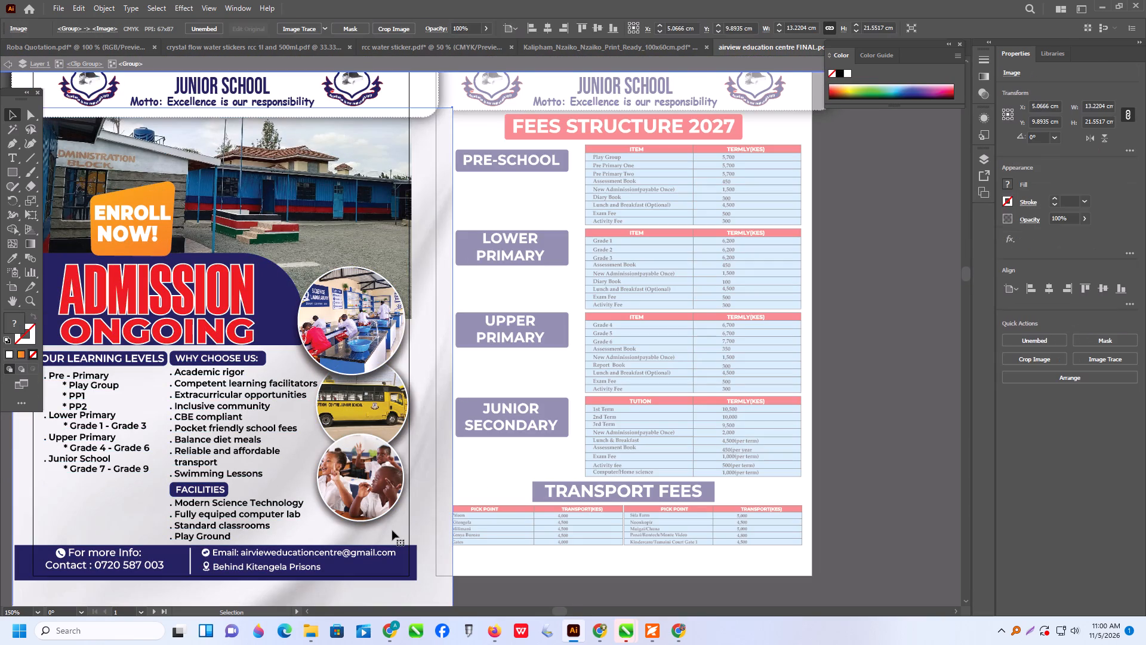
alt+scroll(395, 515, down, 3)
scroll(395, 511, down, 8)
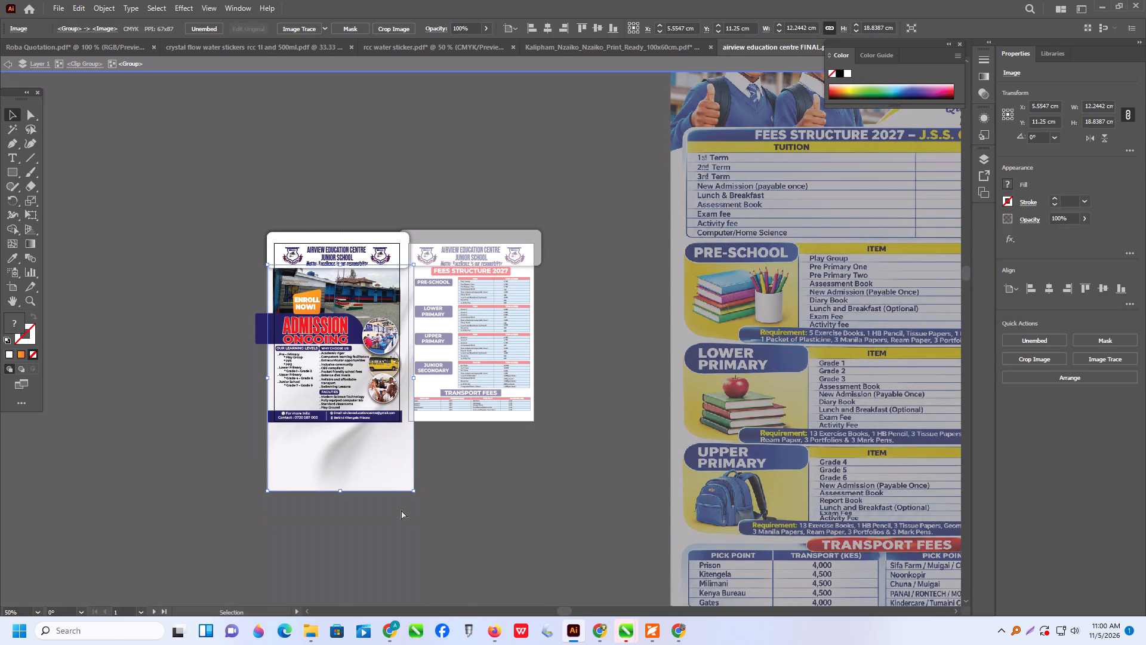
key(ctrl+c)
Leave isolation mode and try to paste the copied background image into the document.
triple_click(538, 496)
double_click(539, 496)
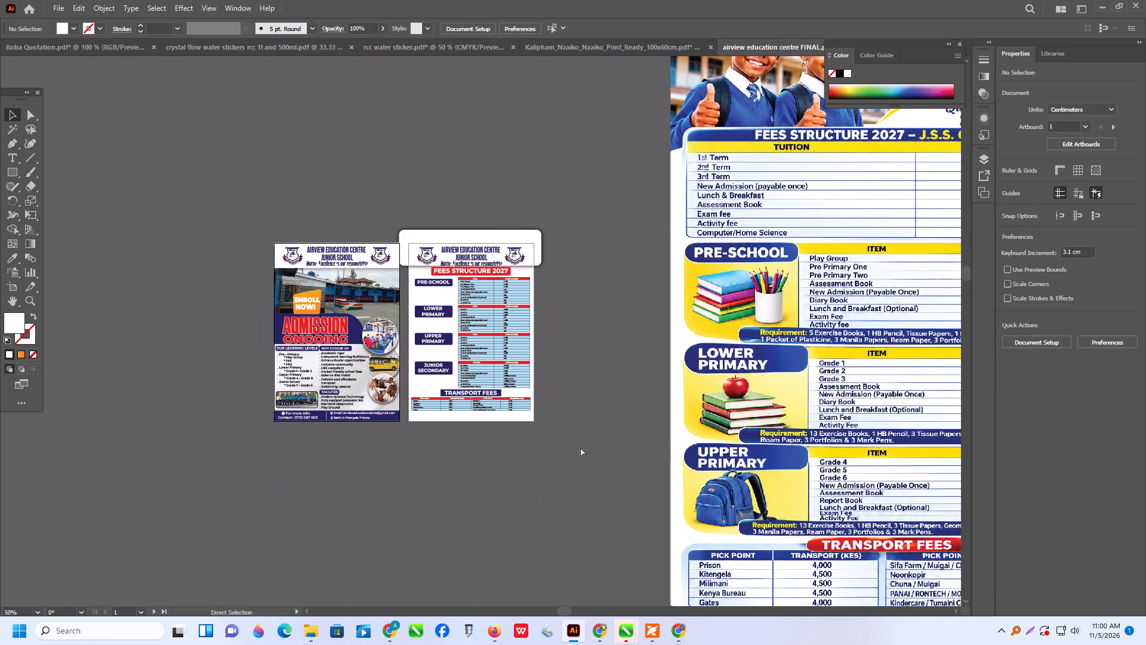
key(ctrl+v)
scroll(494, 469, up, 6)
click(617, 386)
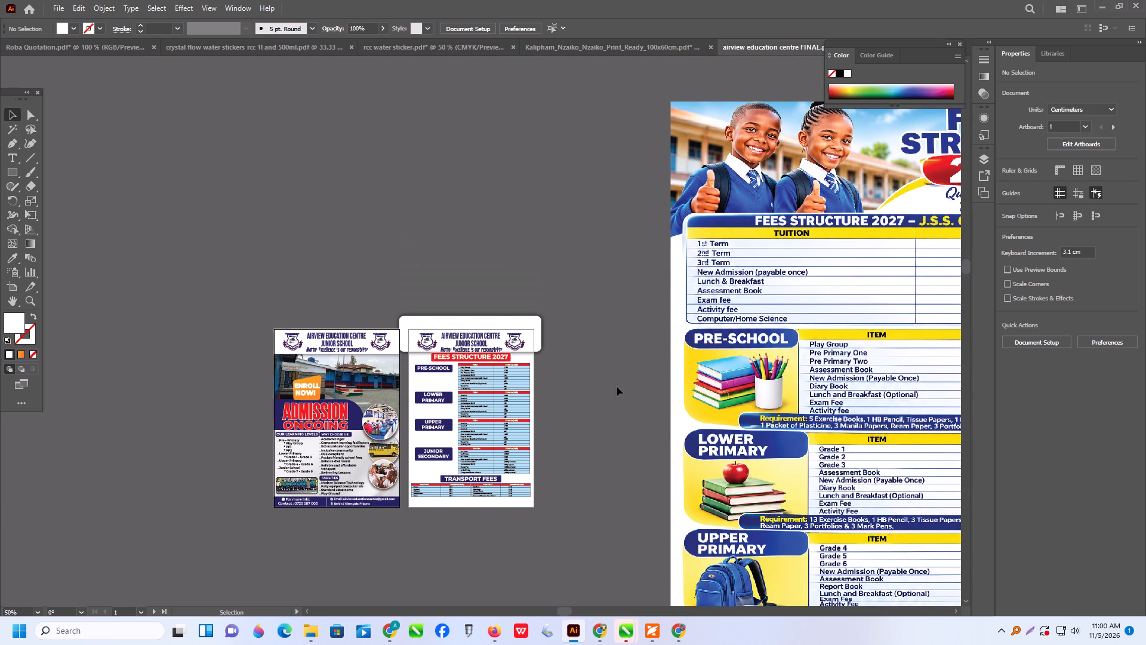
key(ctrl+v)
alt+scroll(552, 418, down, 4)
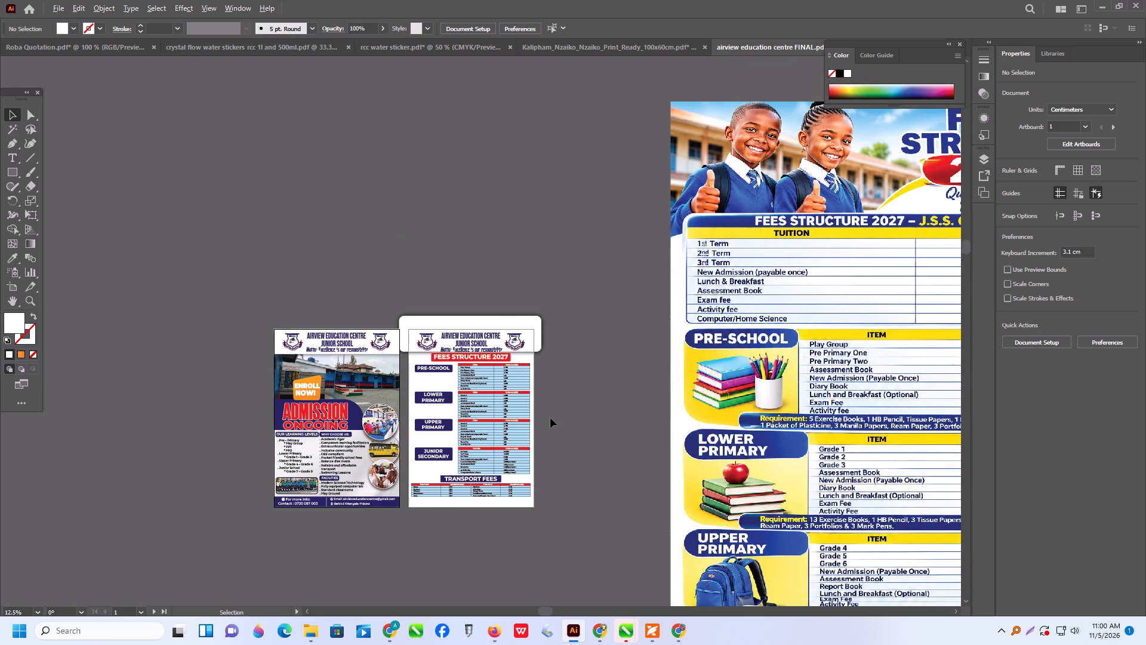
Isolate the light grey background image in the admission page's clip group again and copy it.
alt+scroll(576, 436, up, 2)
alt+scroll(495, 451, up, 3)
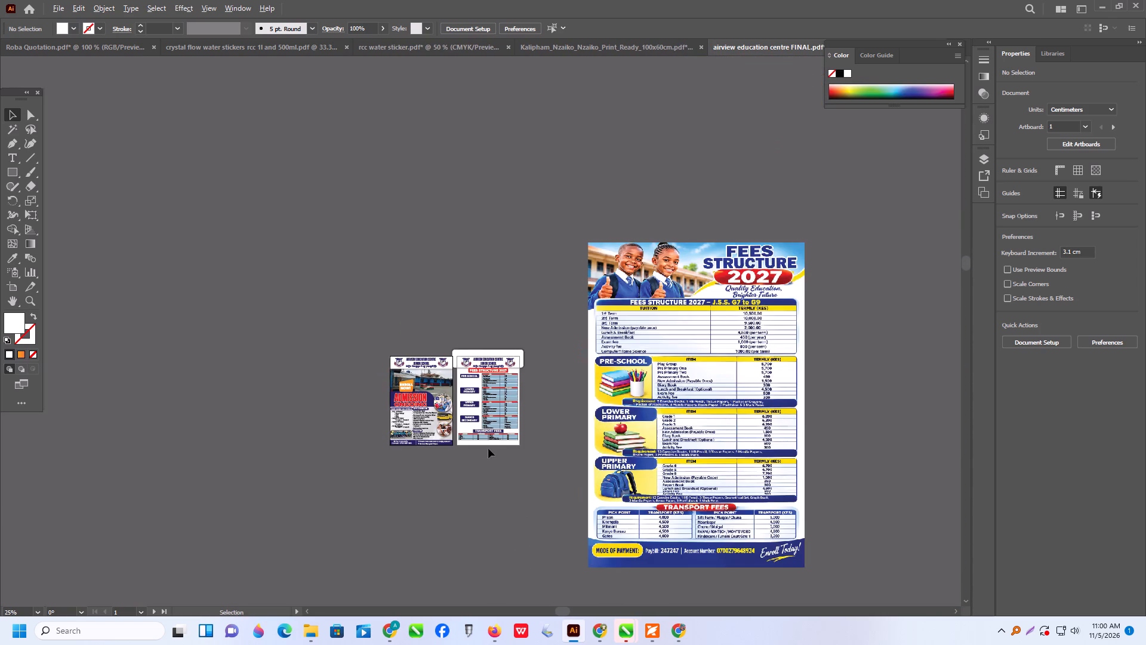
alt+scroll(408, 449, up, 2)
triple_click(259, 377)
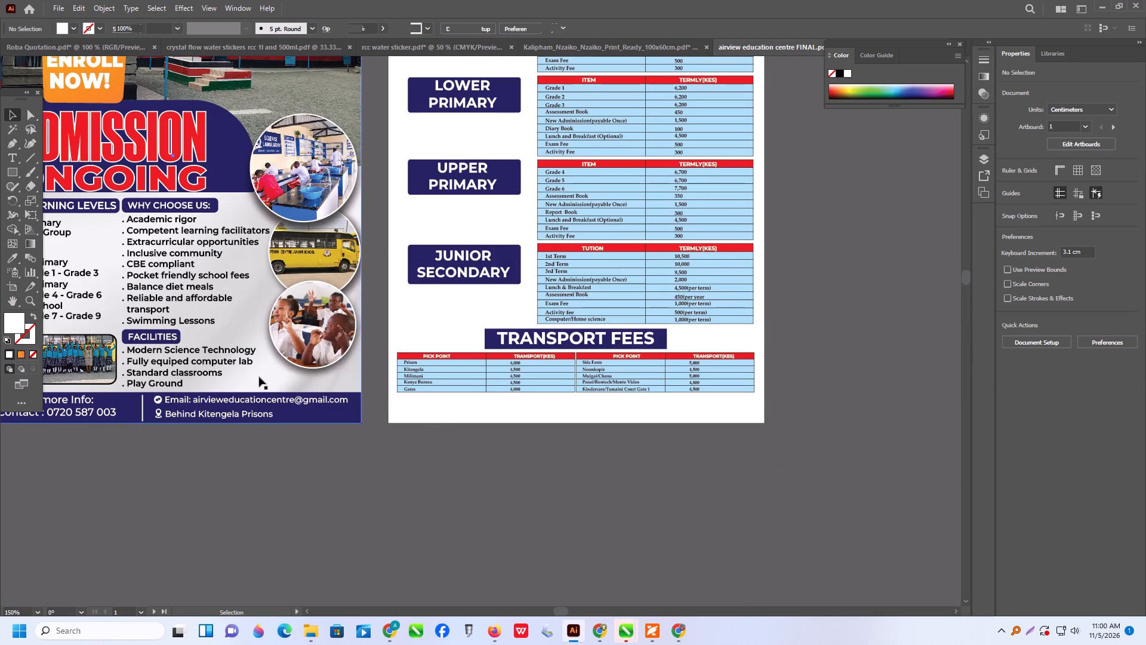
click(259, 377)
triple_click(257, 367)
double_click(257, 367)
scroll(335, 431, down, 2)
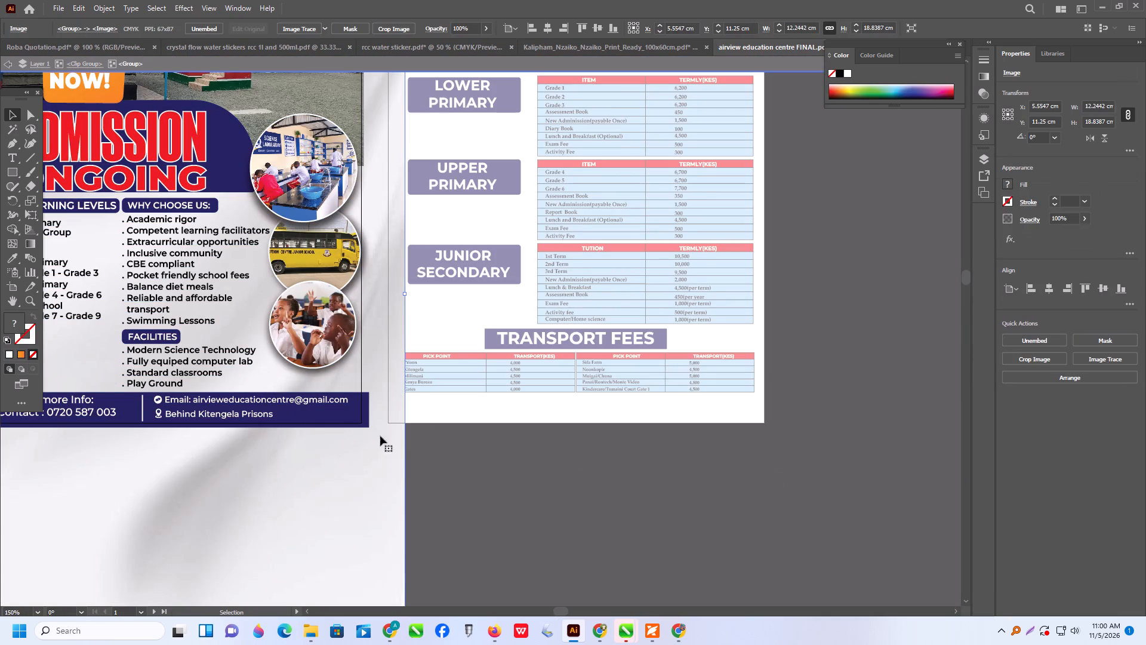
scroll(380, 436, down, 6)
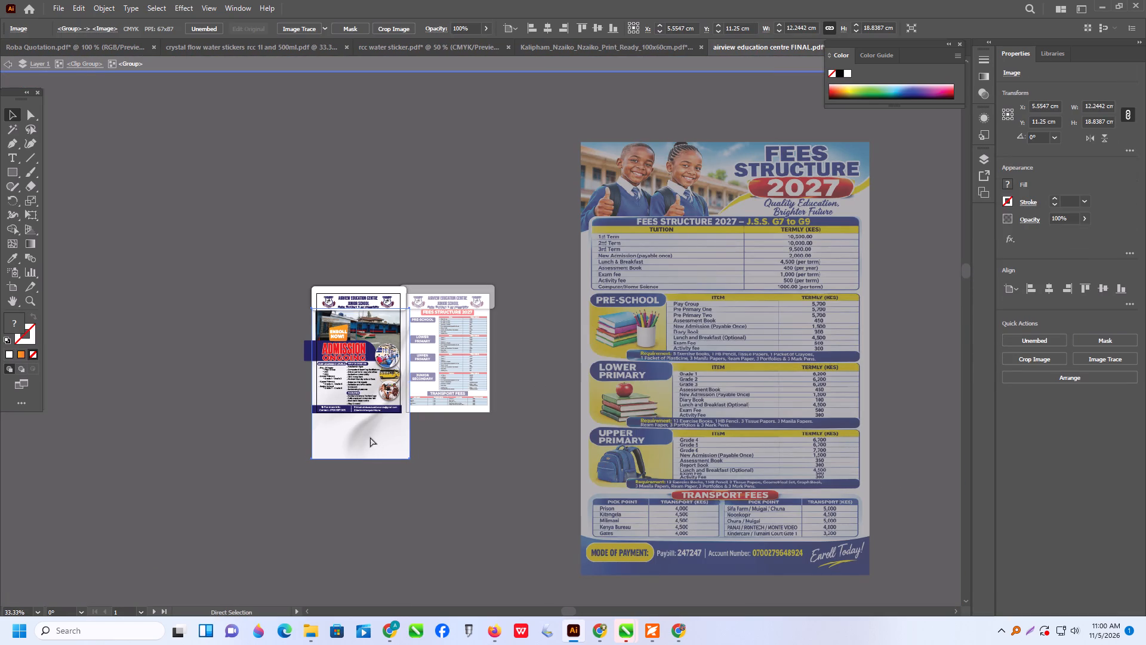
key(ctrl+c)
Leave isolation mode, paste the background image and place it over the fees page at about X 16.2 cm, Y 7.0 cm.
triple_click(467, 458)
triple_click(467, 458)
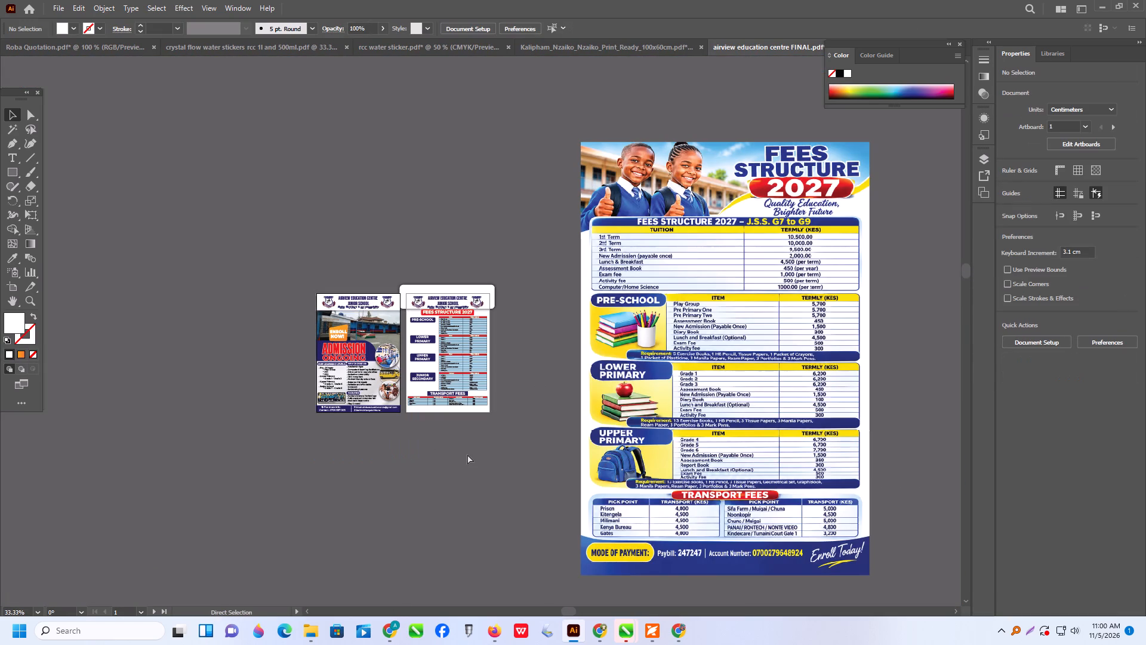
key(ctrl+v)
drag(491, 361, 468, 377)
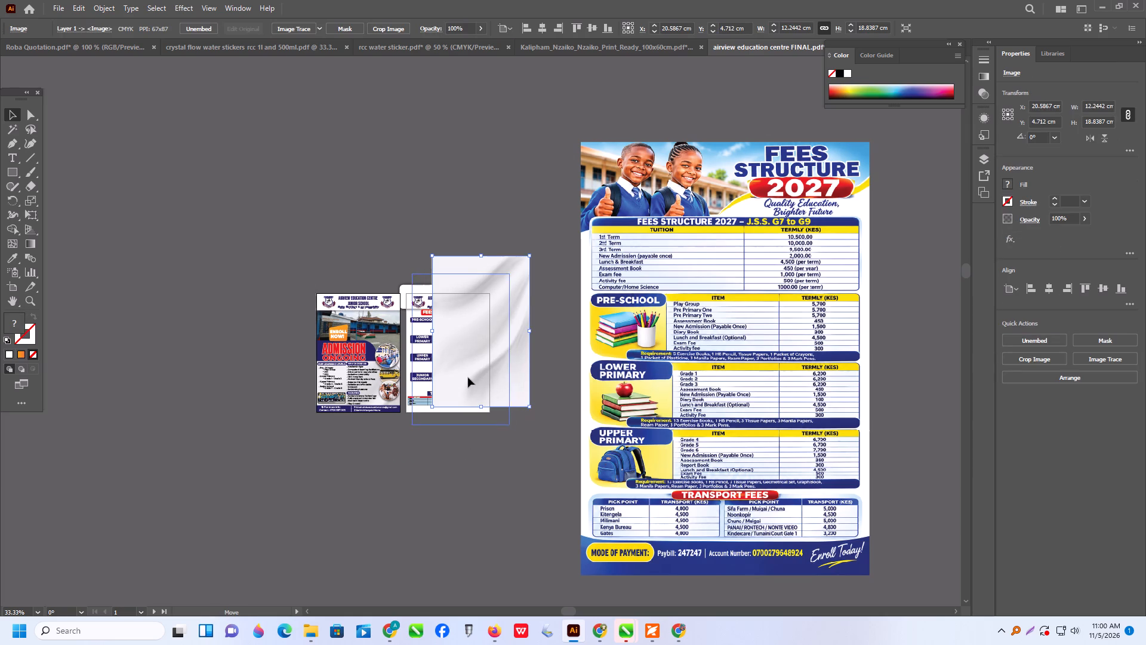
drag(468, 377, 455, 379)
Send the pasted background image to the back, behind the fees page content.
right_click(454, 368)
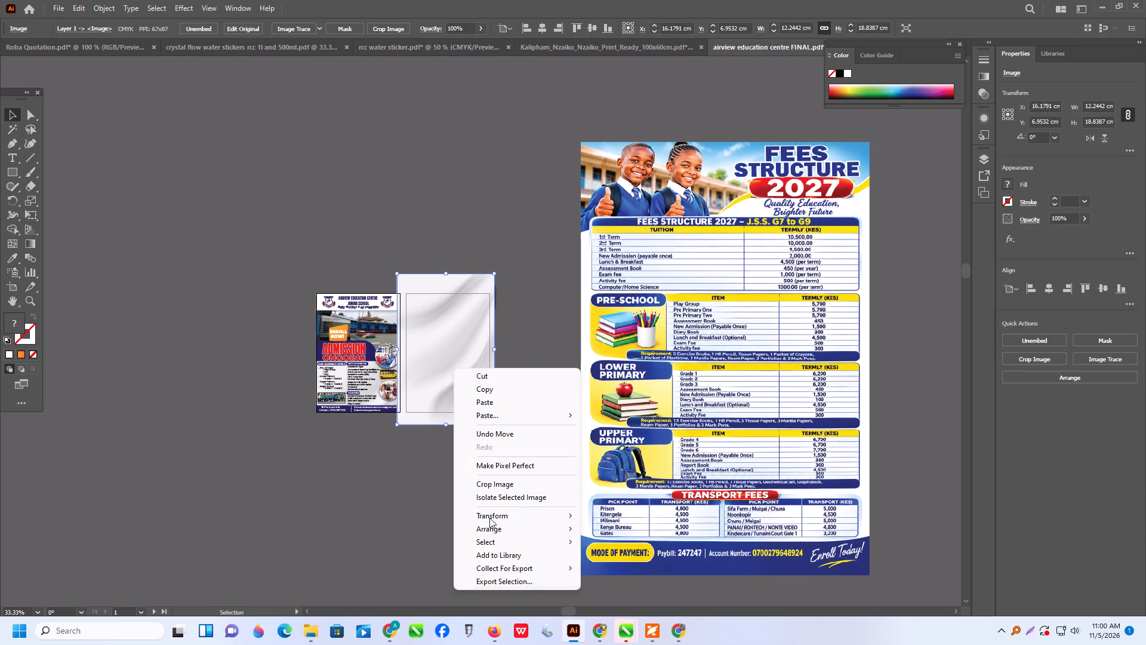
click(488, 527)
click(623, 571)
double_click(489, 447)
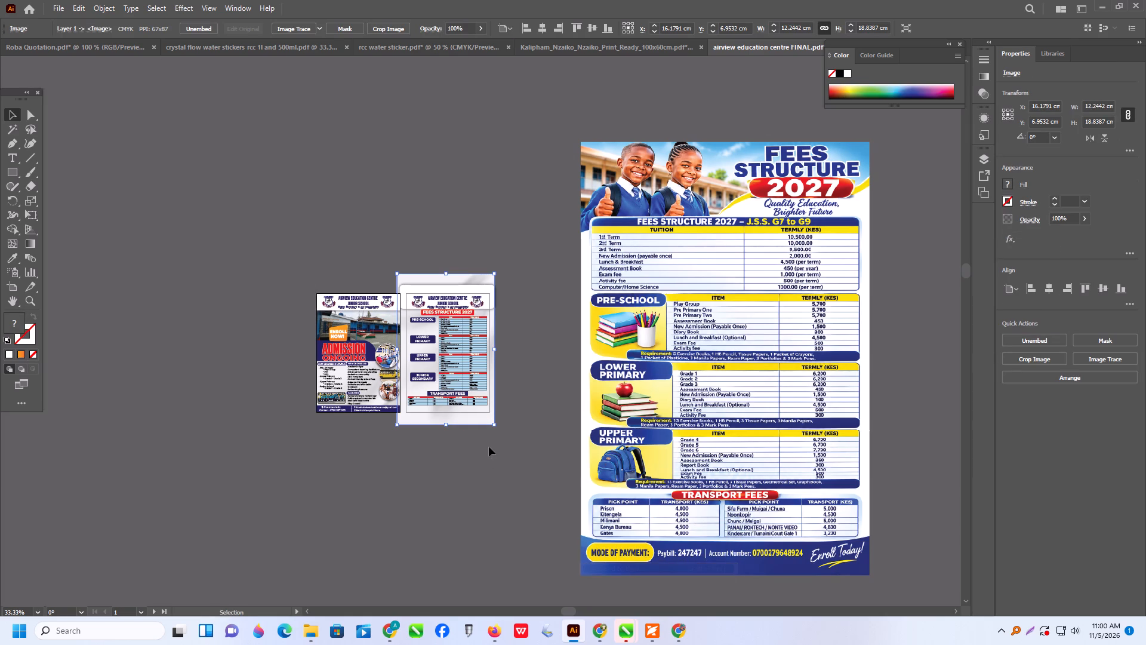
Move the fees page's background image about 0.7 cm to the right, to about X 16.9 cm, Y 6.9 cm.
alt+scroll(396, 380, up, 3)
scroll(556, 410, up, 2)
alt+scroll(527, 465, up, 1)
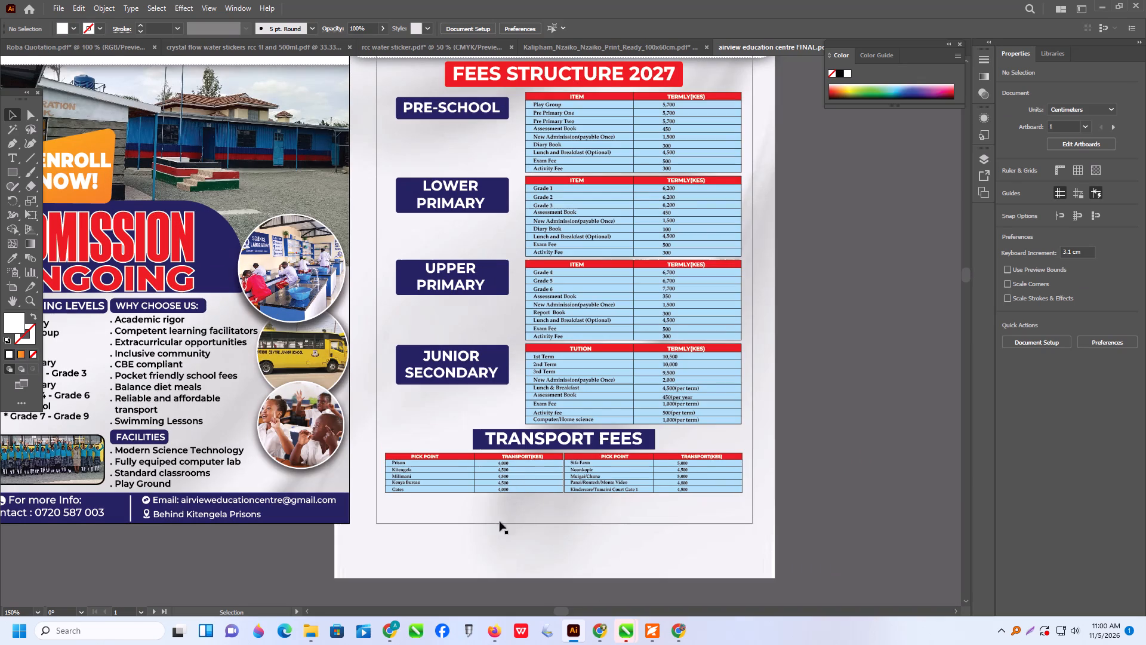
drag(495, 535, 522, 532)
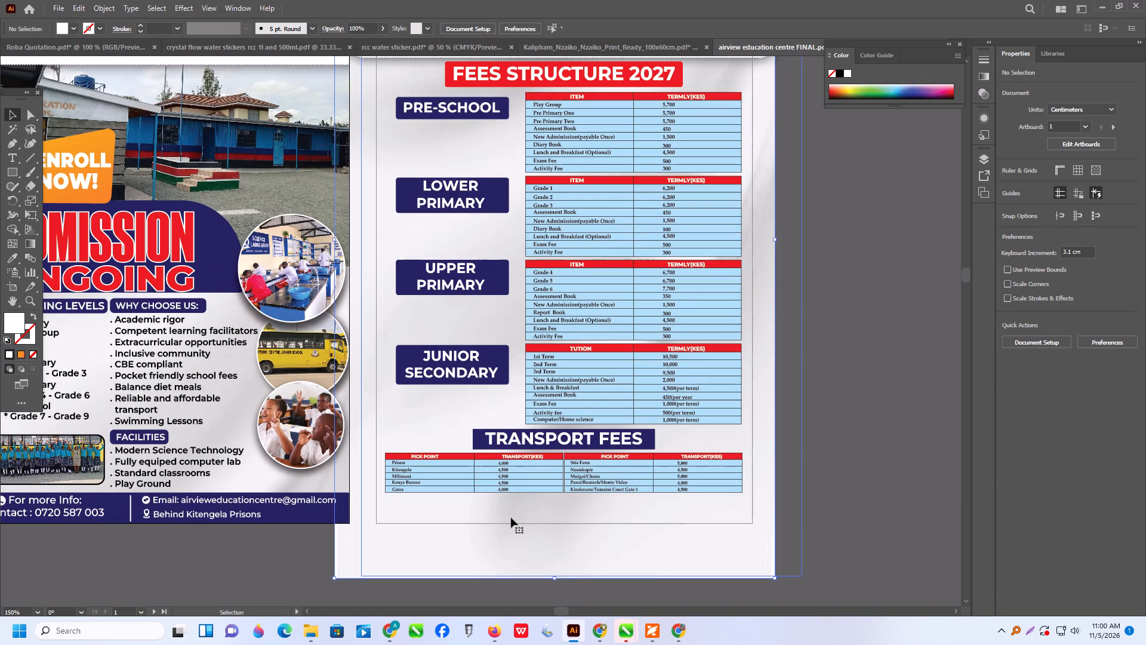
scroll(510, 517, down, 3)
alt+scroll(488, 529, down, 1)
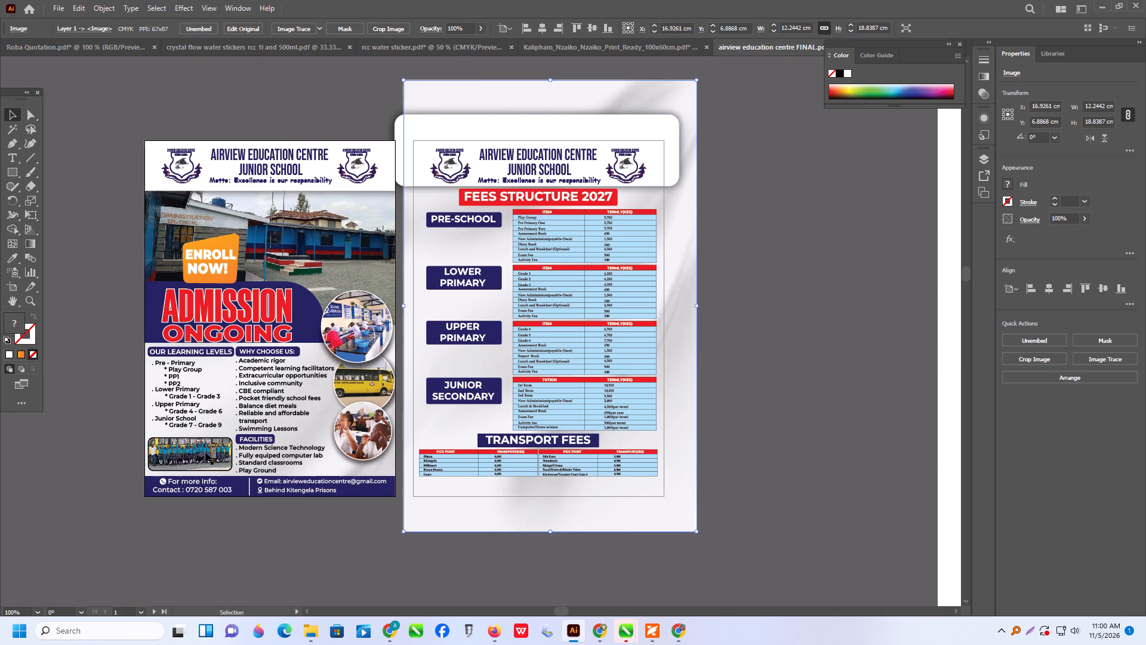
click(707, 362)
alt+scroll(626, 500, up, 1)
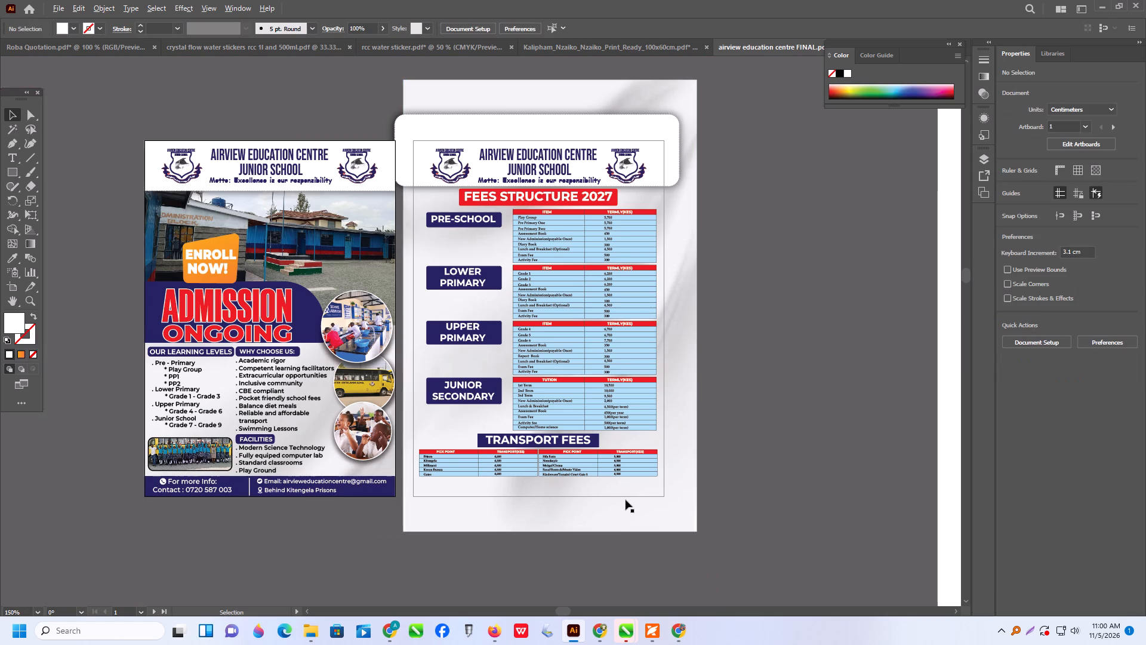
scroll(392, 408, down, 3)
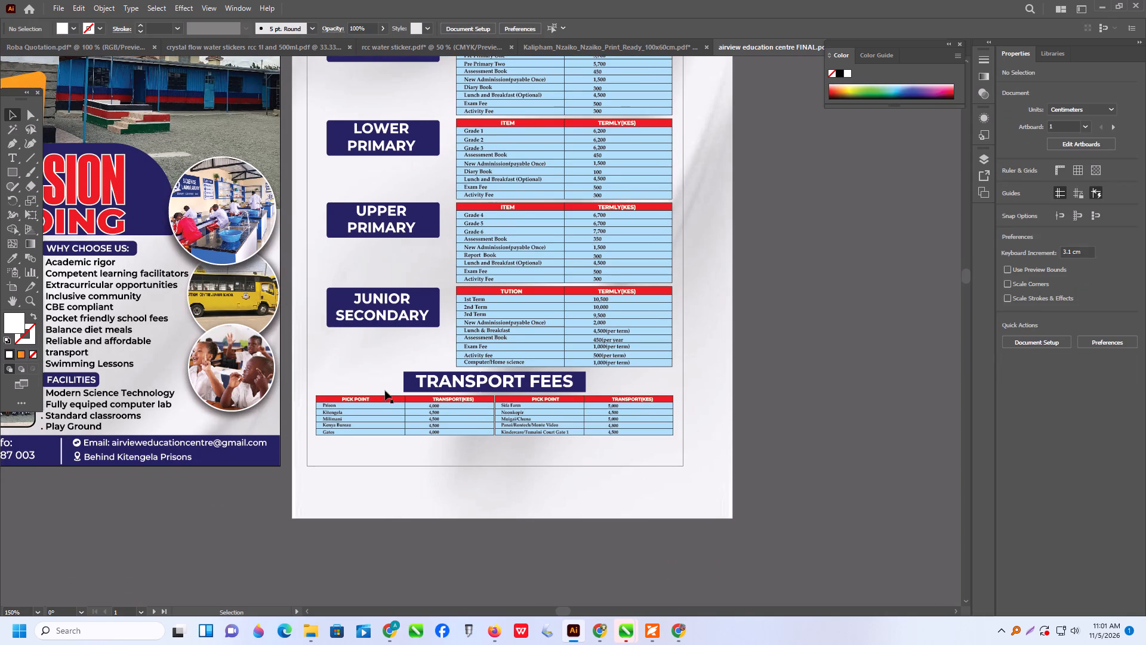
Lock the light grey background image behind the fees page content.
scroll(385, 391, down, 6)
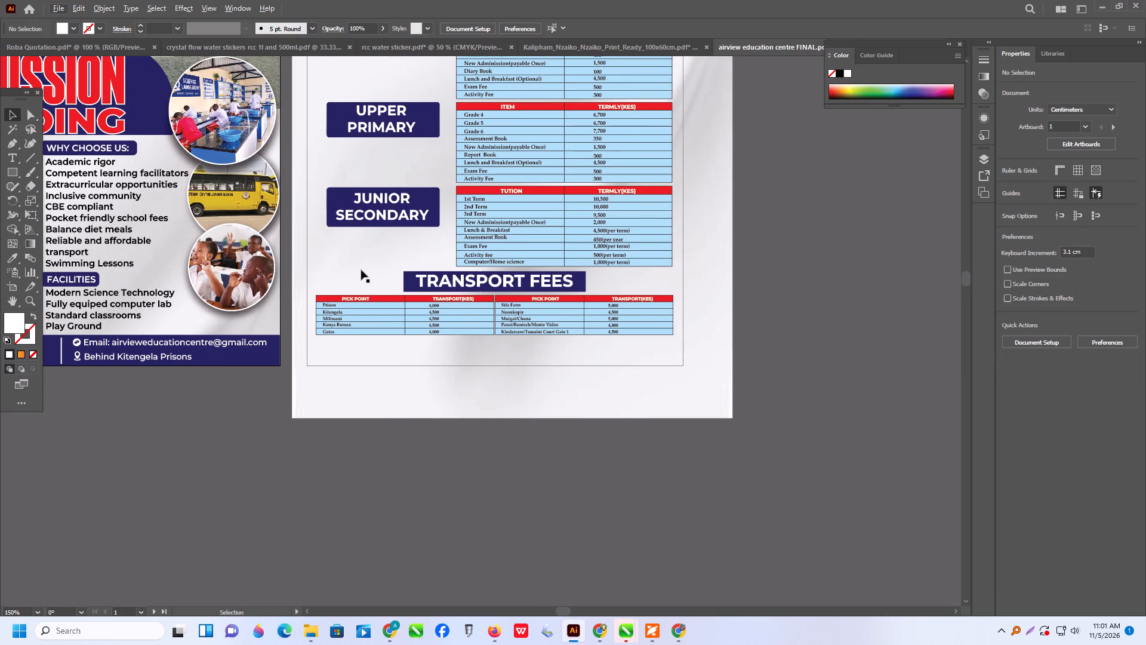
click(361, 268)
key(ctrl+2)
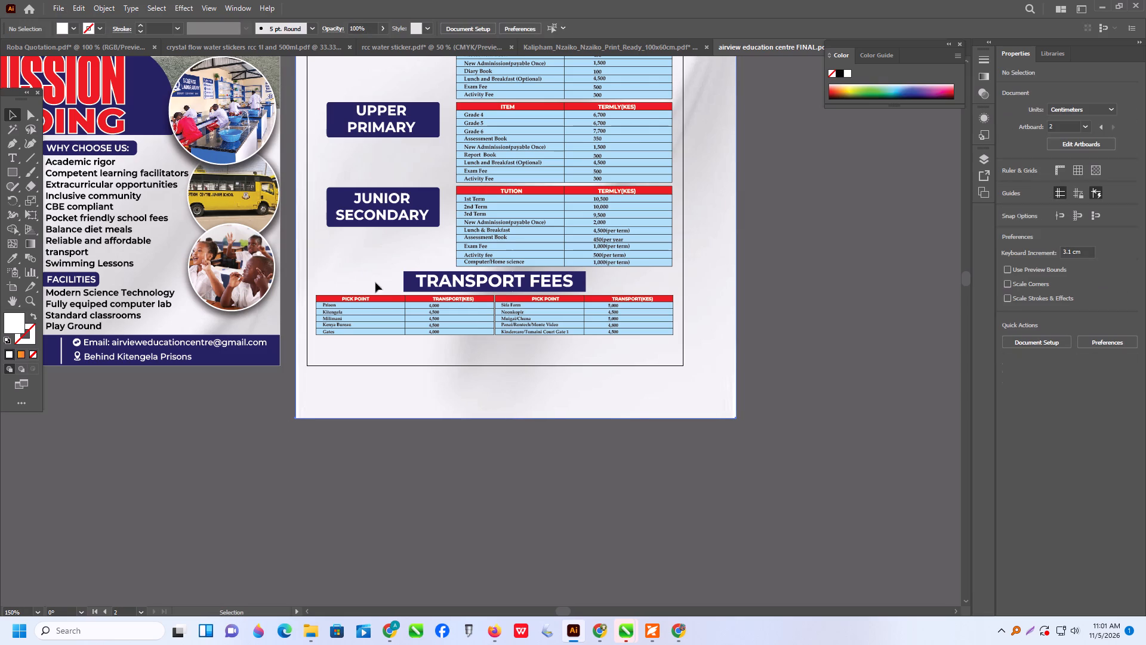
Centre the transport tables horizontally on the TRANSPORT FEES heading, using the heading as the key object.
drag(374, 272, 459, 333)
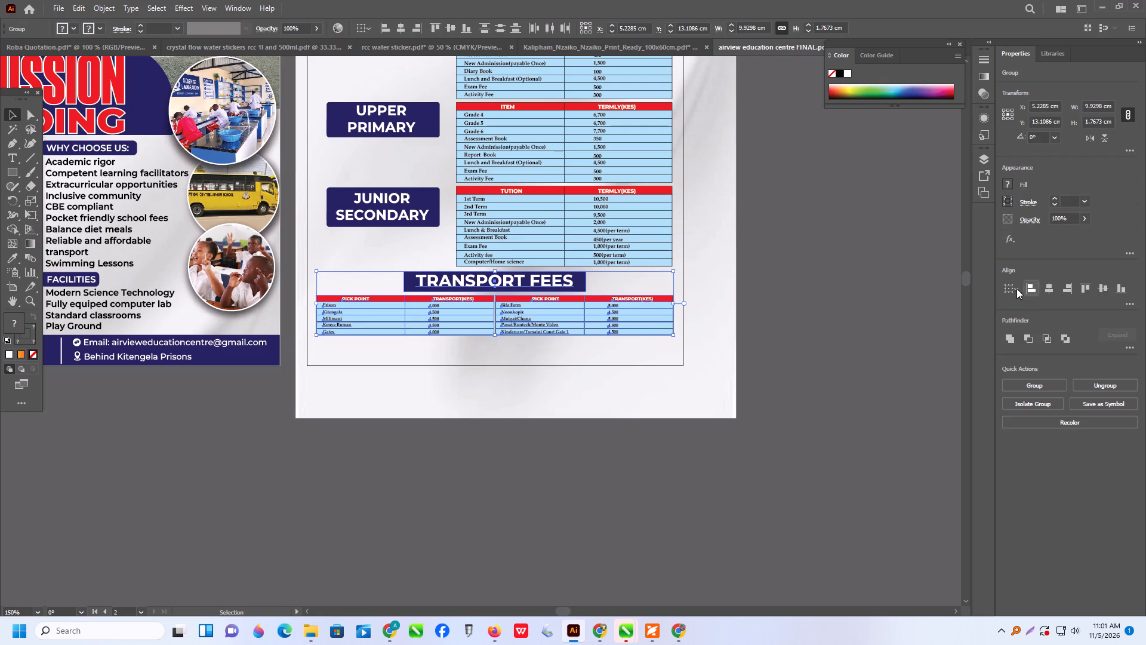
click(1010, 289)
click(1036, 314)
click(1048, 284)
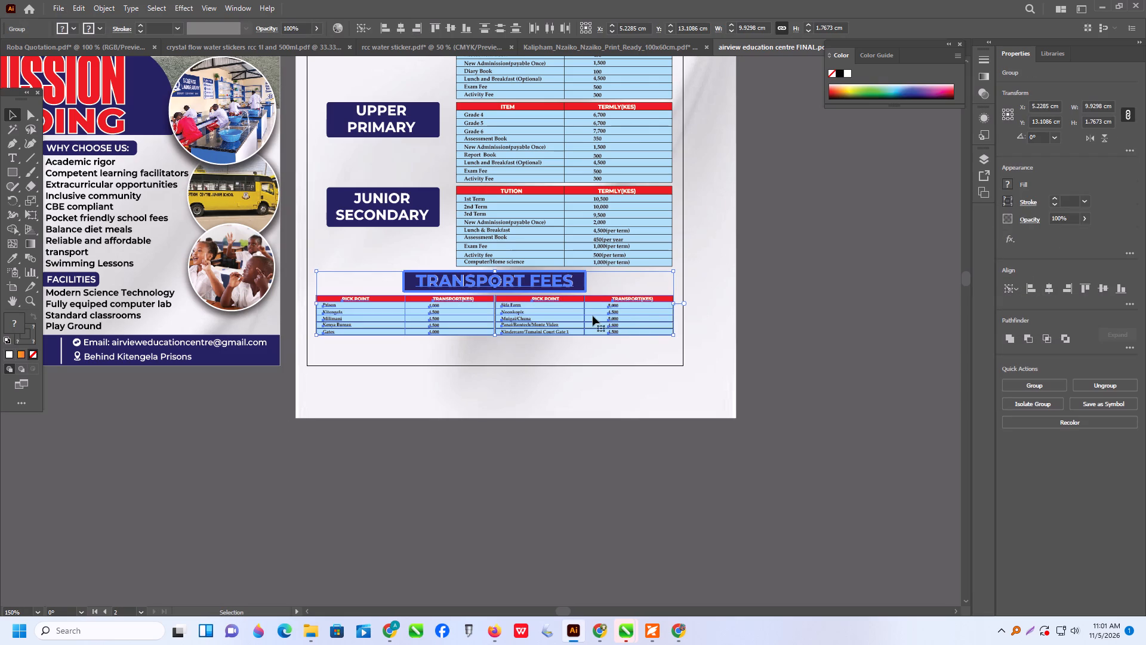
alt+scroll(529, 309, up, 2)
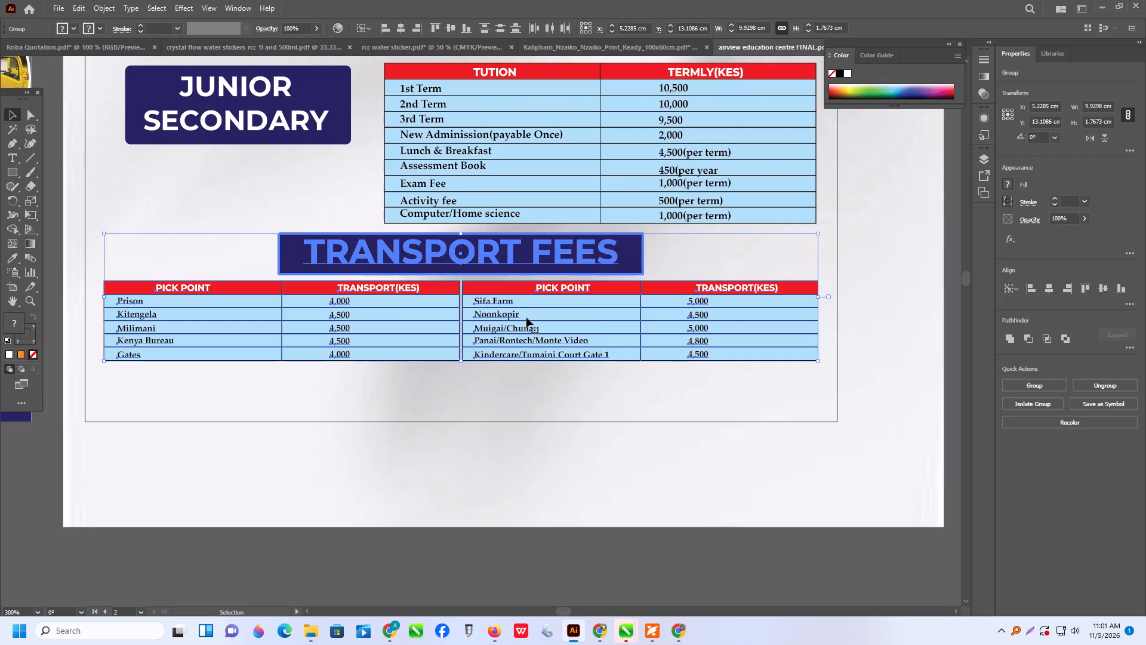
alt+scroll(529, 387, down, 2)
click(494, 515)
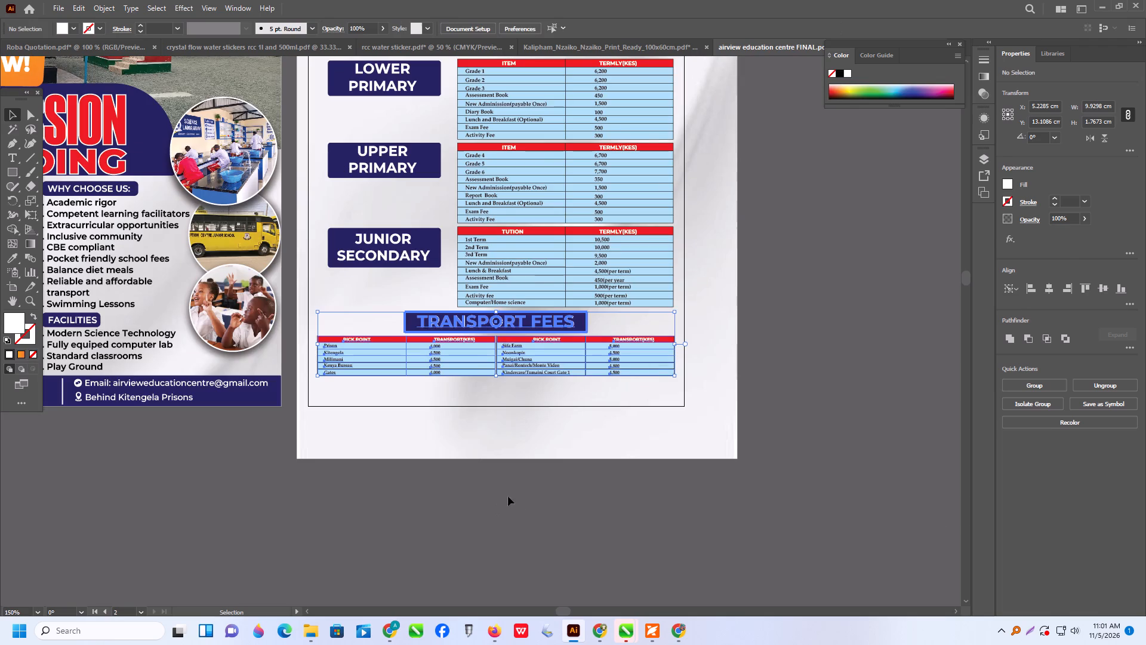
Draw a white rectangle about 4.6 by 1.3 cm below the transport table, starting at the fees page's left edge, and delete the tiny stray rectangle.
alt+scroll(502, 481, down, 3)
scroll(564, 446, down, 7)
alt+scroll(559, 385, up, 1)
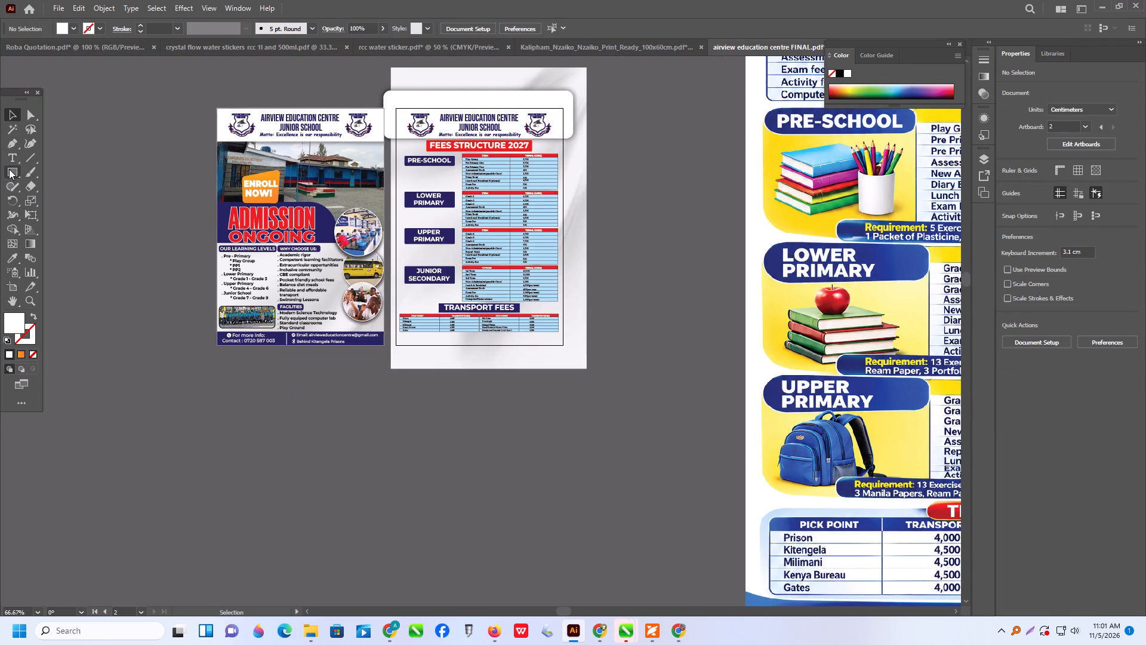
click(9, 169)
alt+scroll(430, 358, up, 4)
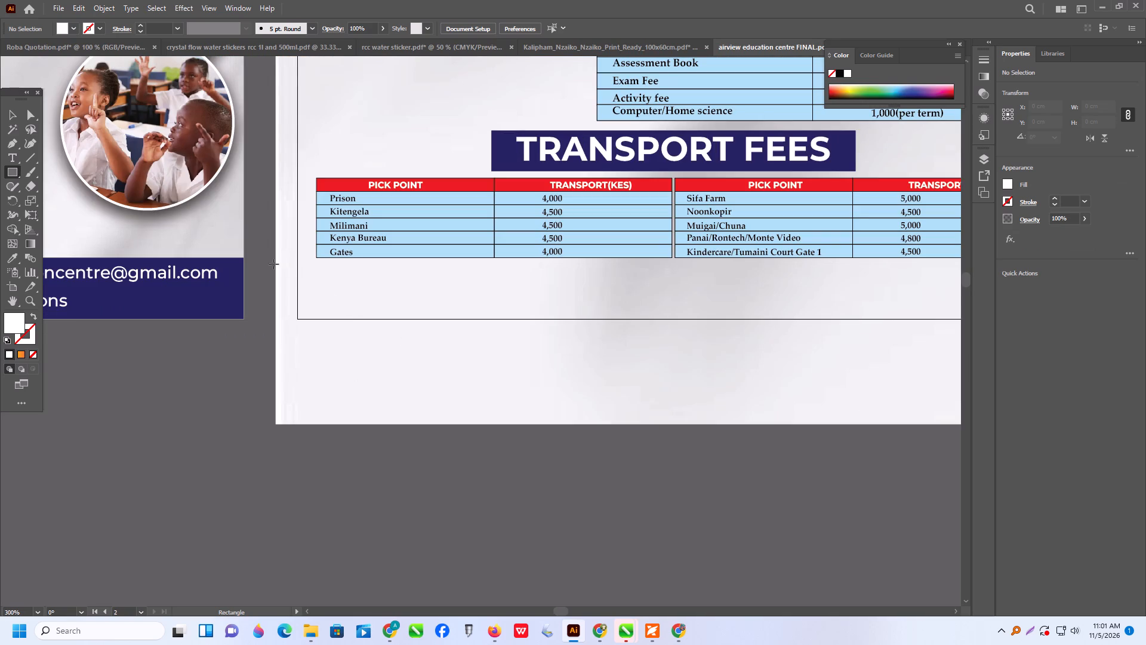
drag(274, 264, 607, 361)
drag(865, 369, 859, 370)
alt+scroll(201, 322, down, 2)
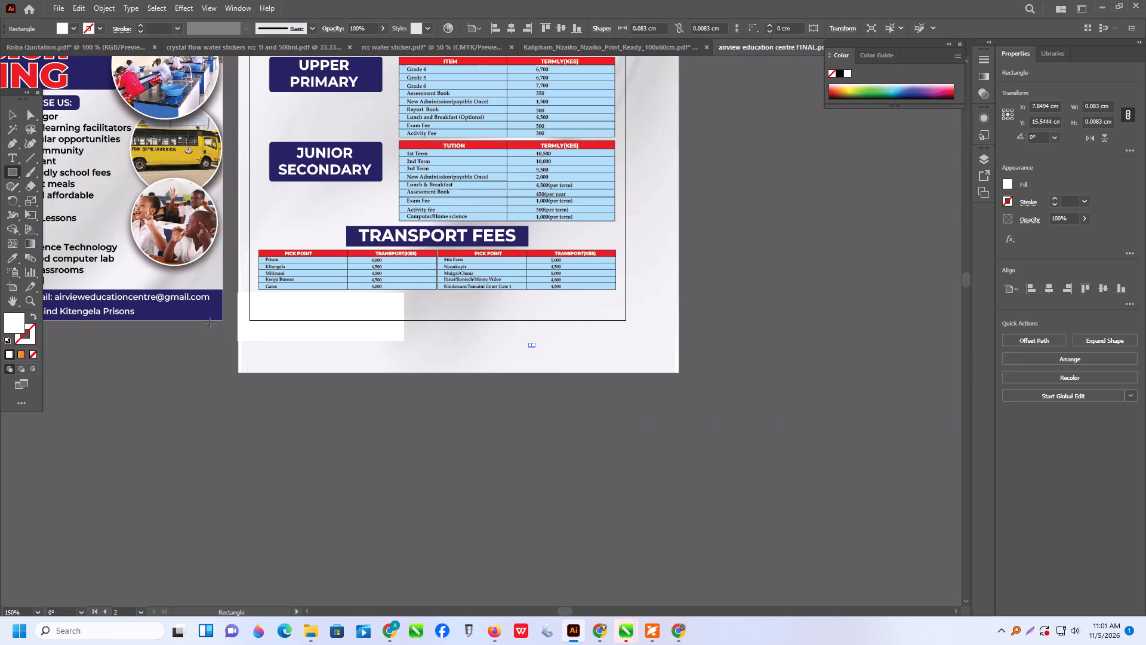
key(Delete)
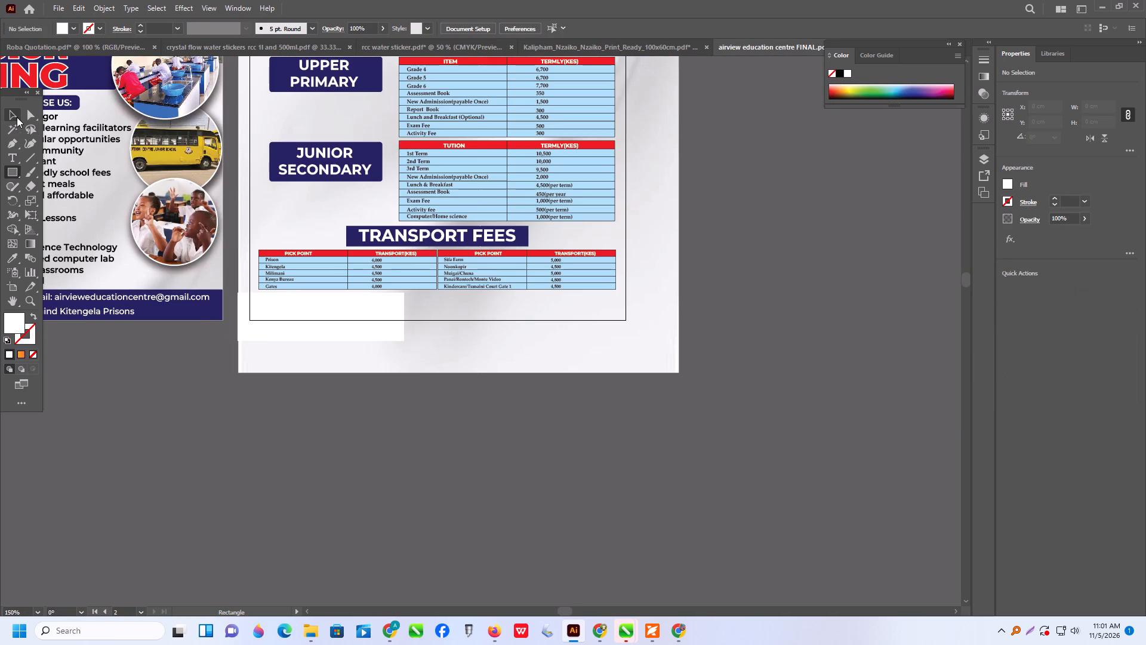
Widen the white rectangle across the foot of the fees page to about 11.4 cm.
click(17, 117)
click(358, 315)
drag(407, 317, 456, 315)
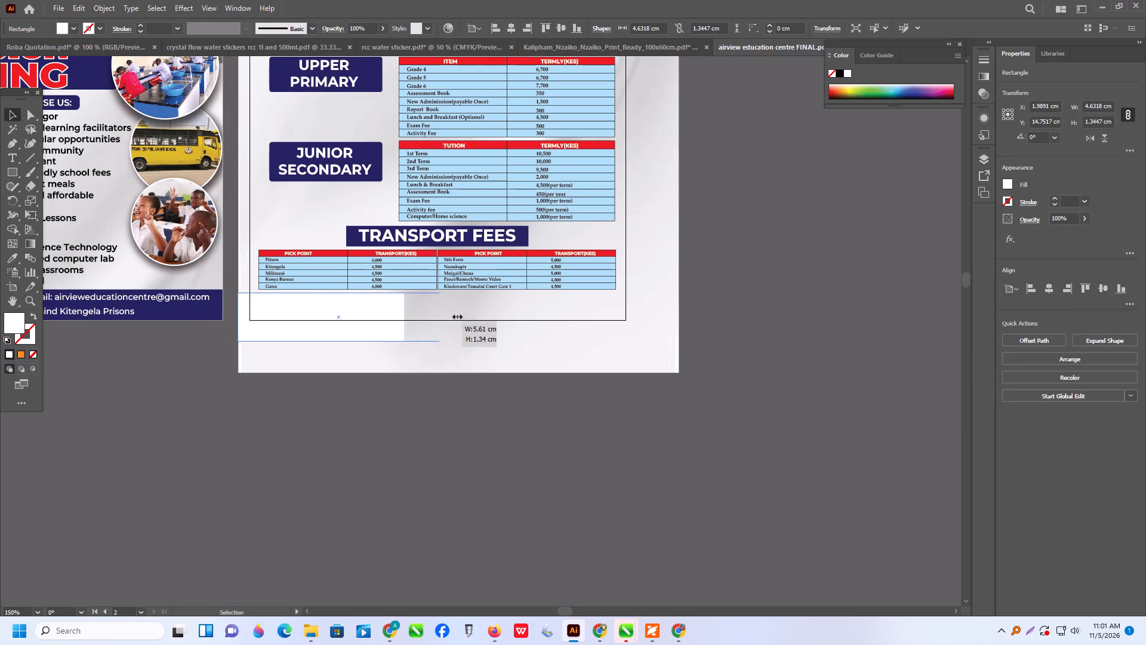
drag(456, 315, 648, 306)
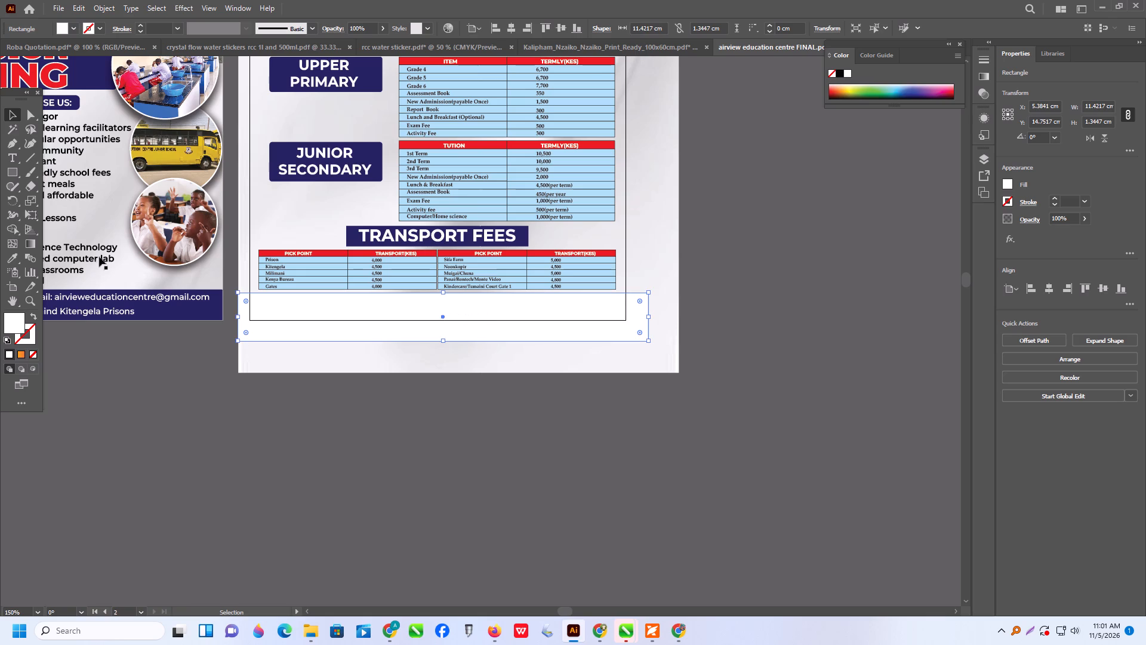
Fill the footer rectangle with the navy colour sampled from the admission page's contact bar.
click(6, 264)
click(195, 311)
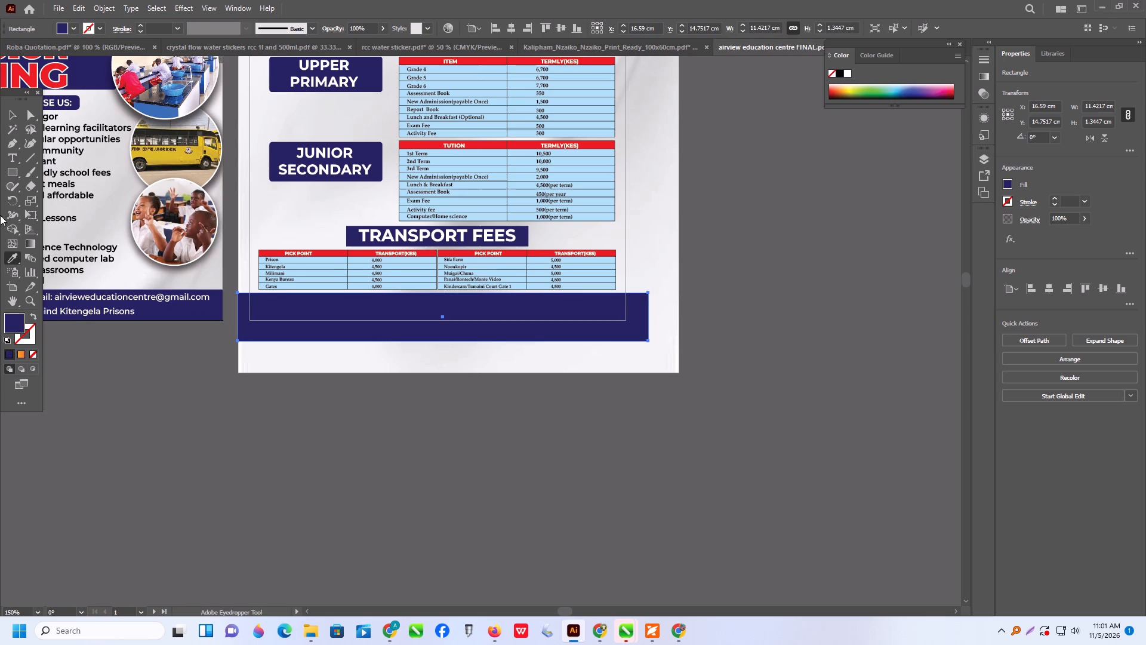
click(14, 110)
Bend the navy footer's top edge into a gentle wave with the Curvature tool, dipping on the left and raising its left corner slightly.
scroll(476, 295, up, 1)
alt+scroll(408, 302, up, 1)
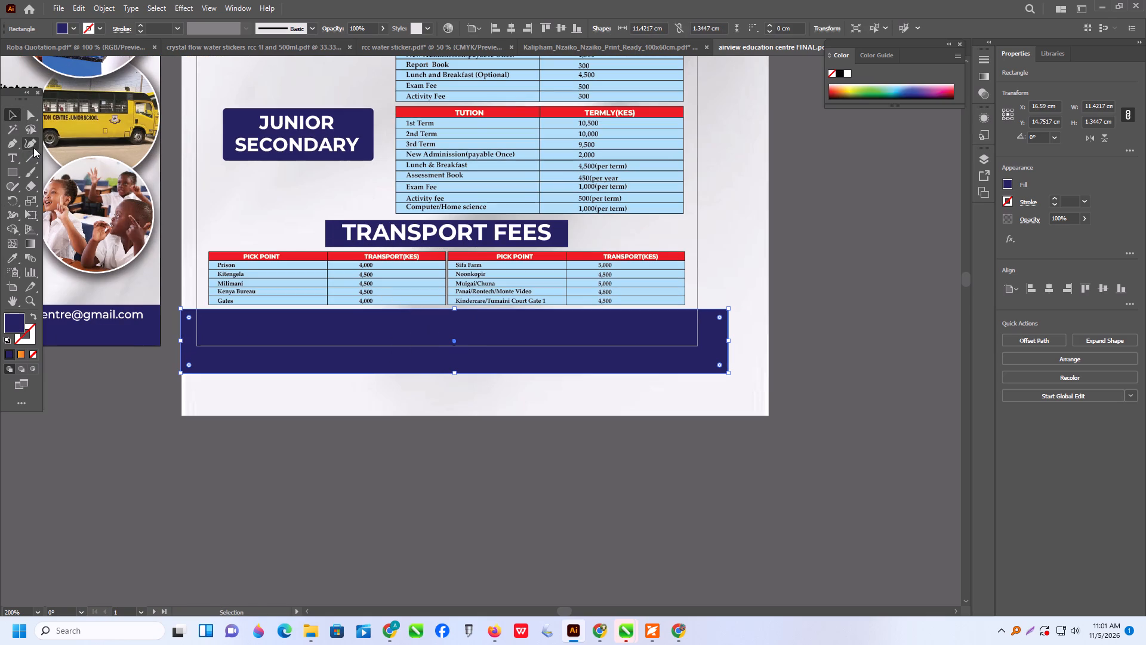
click(33, 148)
click(383, 311)
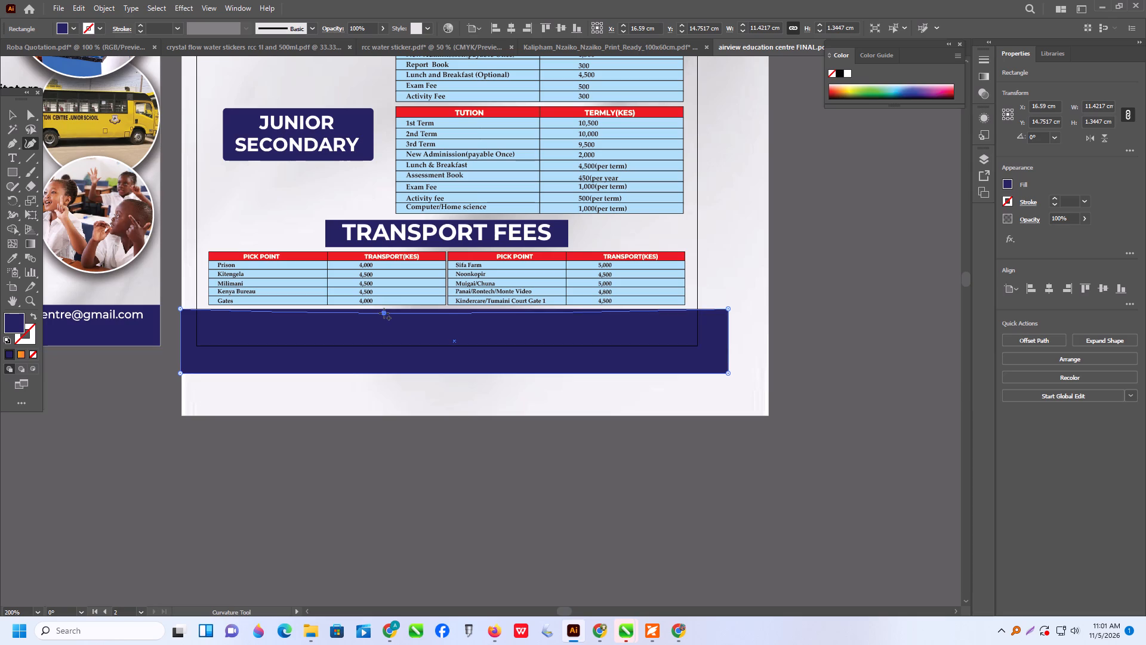
drag(478, 315, 479, 309)
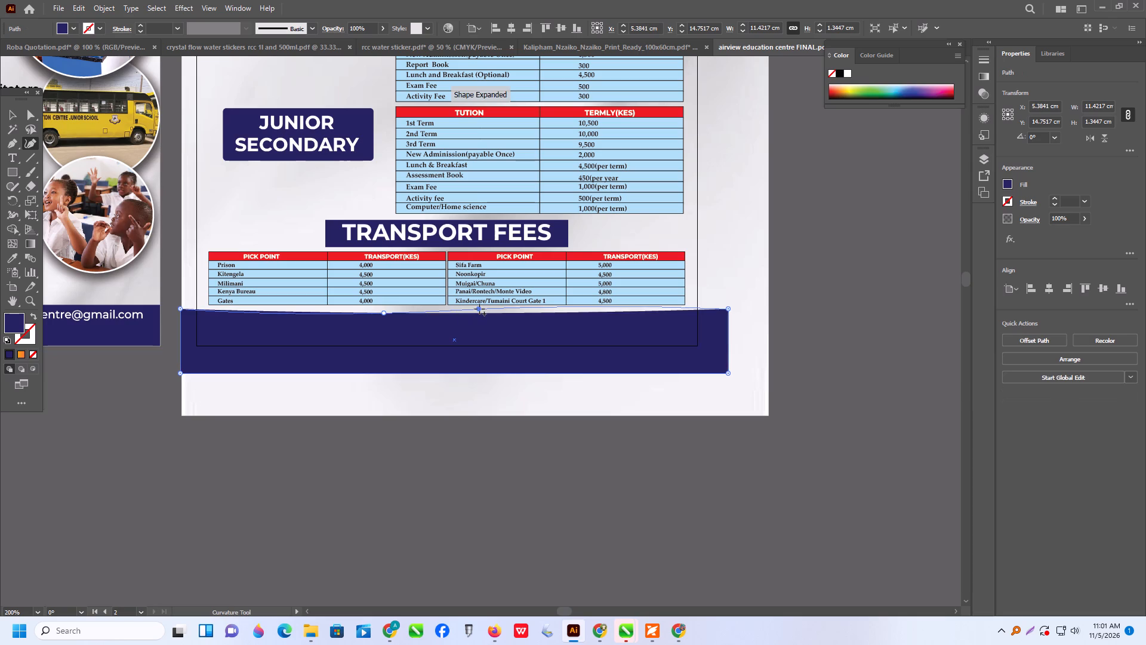
drag(479, 309, 479, 308)
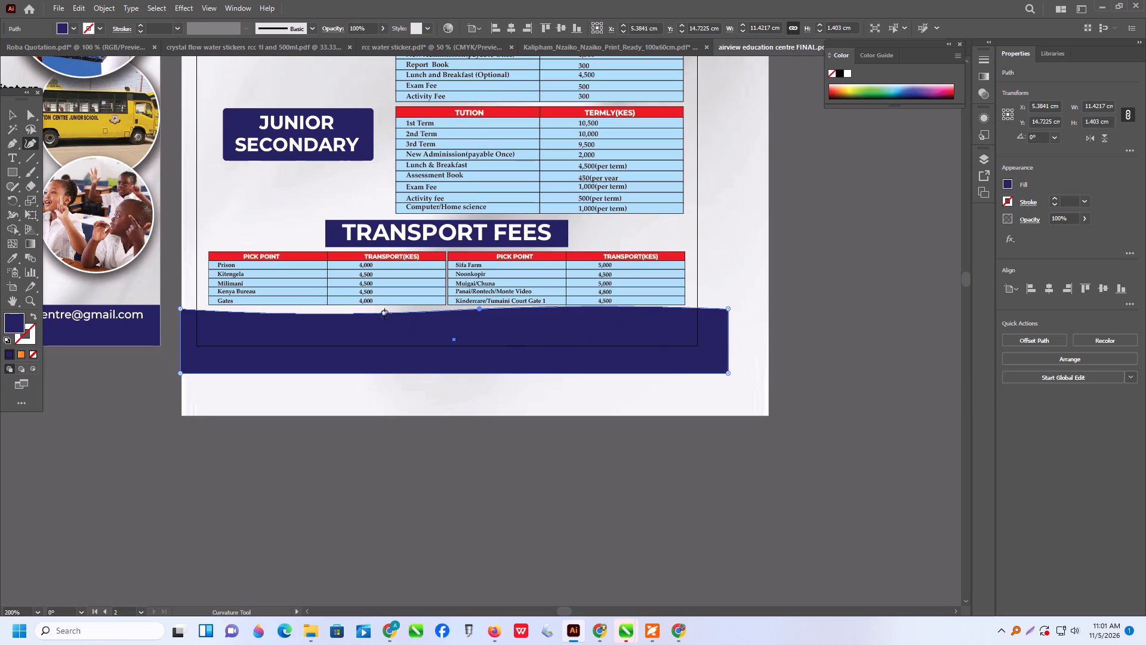
drag(384, 313, 377, 315)
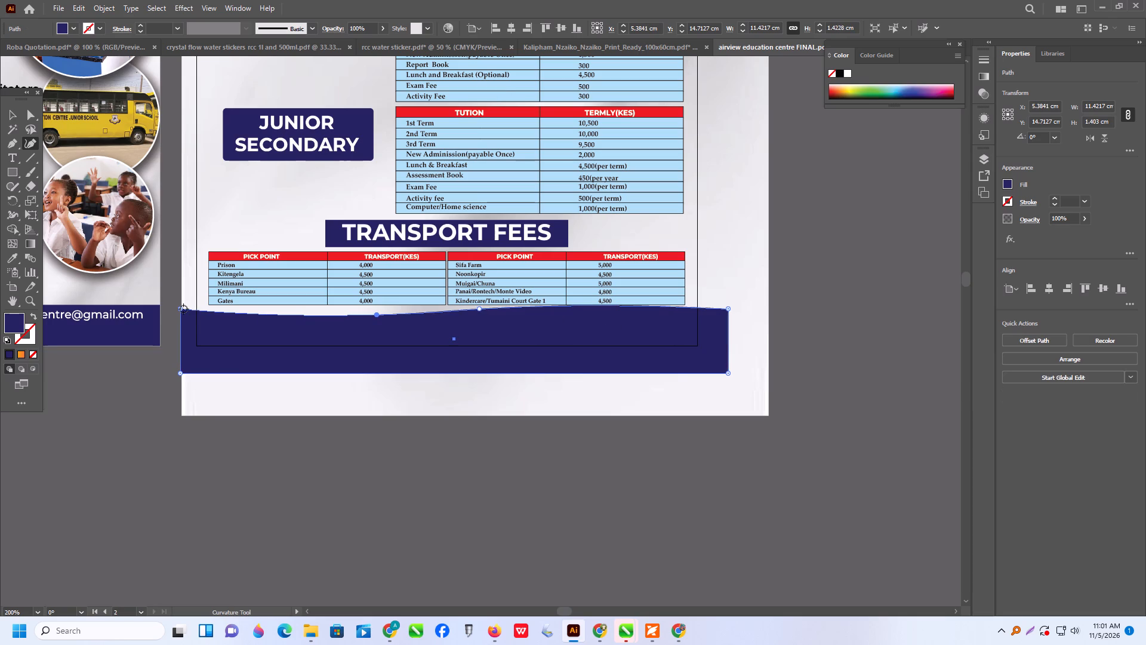
click(183, 309)
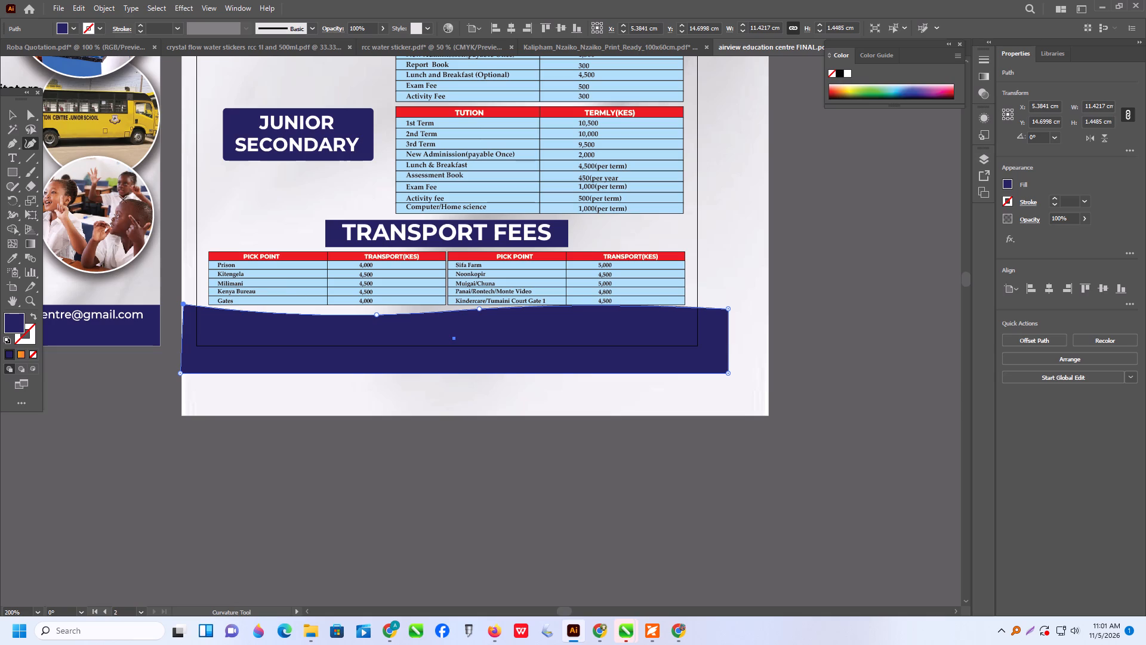
click(5, 109)
scroll(365, 225, up, 11)
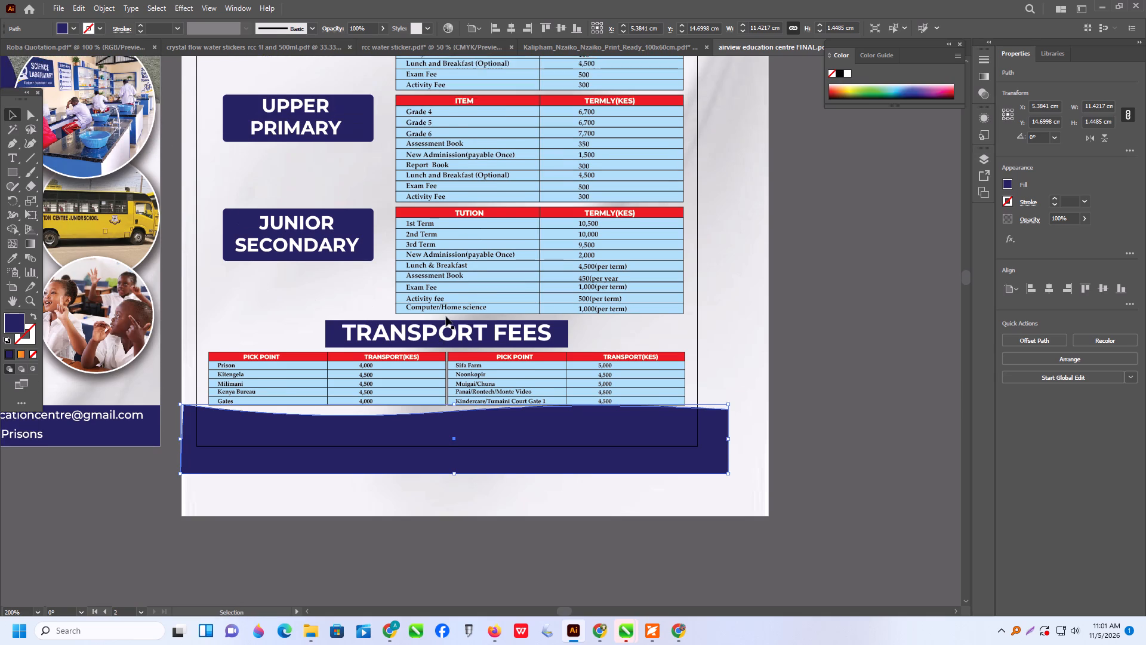
scroll(446, 317, up, 18)
scroll(490, 371, down, 3)
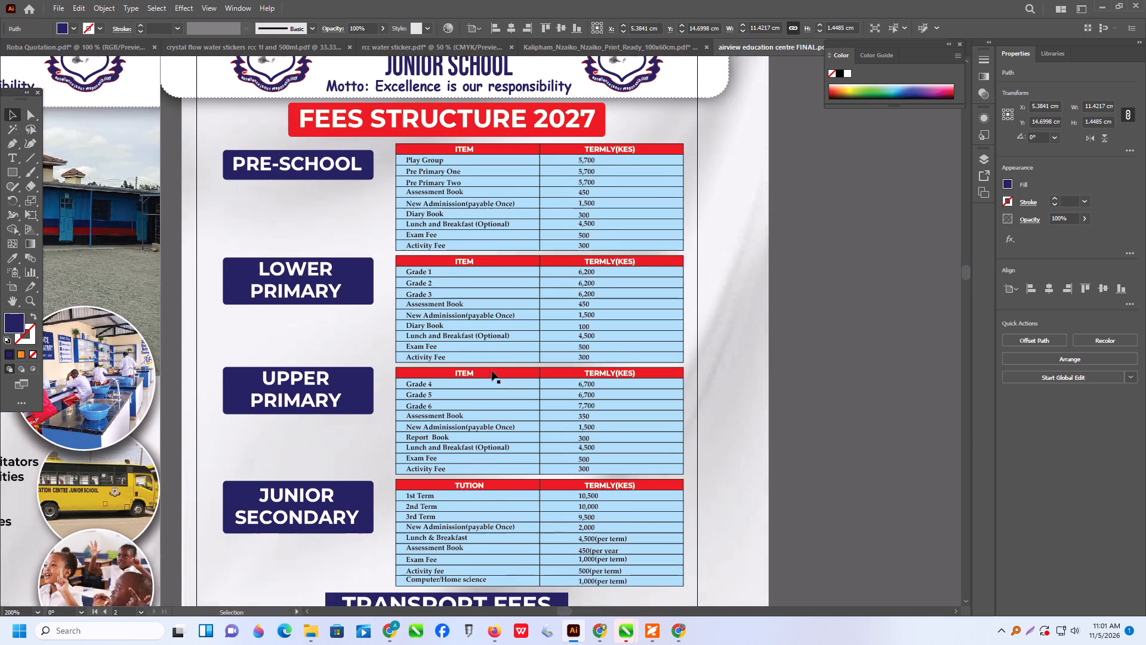
scroll(492, 371, down, 20)
scroll(492, 371, down, 1)
click(603, 520)
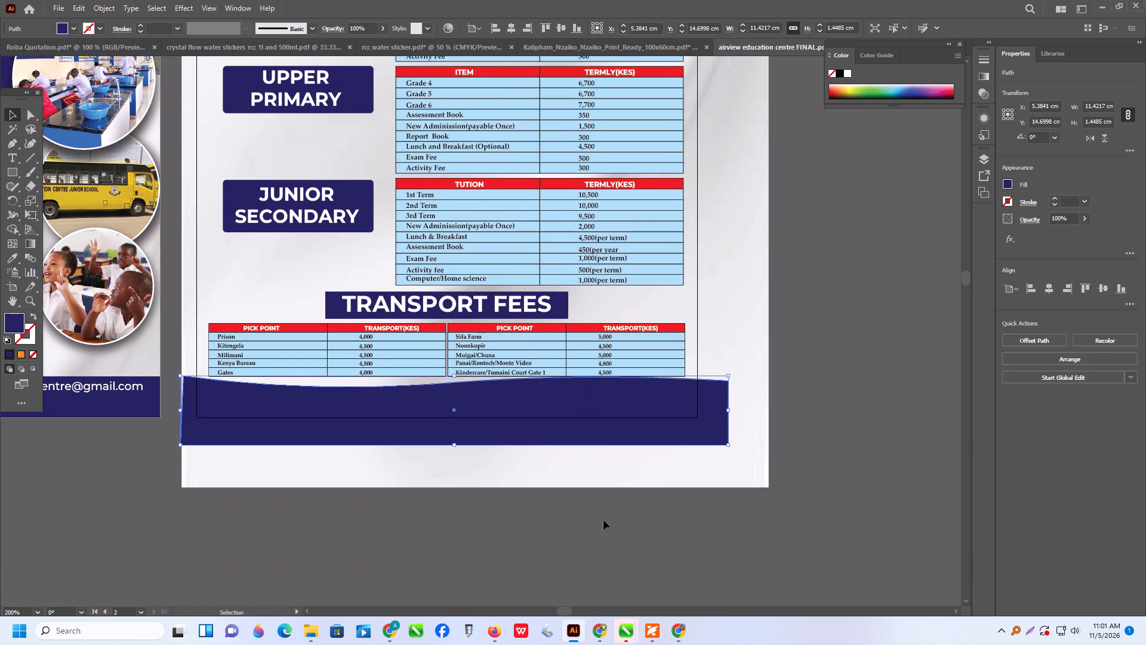
Move the reference fees poster image next to the fees page, to about X 26.5 cm, Y -5.1 cm.
scroll(605, 531, down, 8)
alt+scroll(803, 487, down, 1)
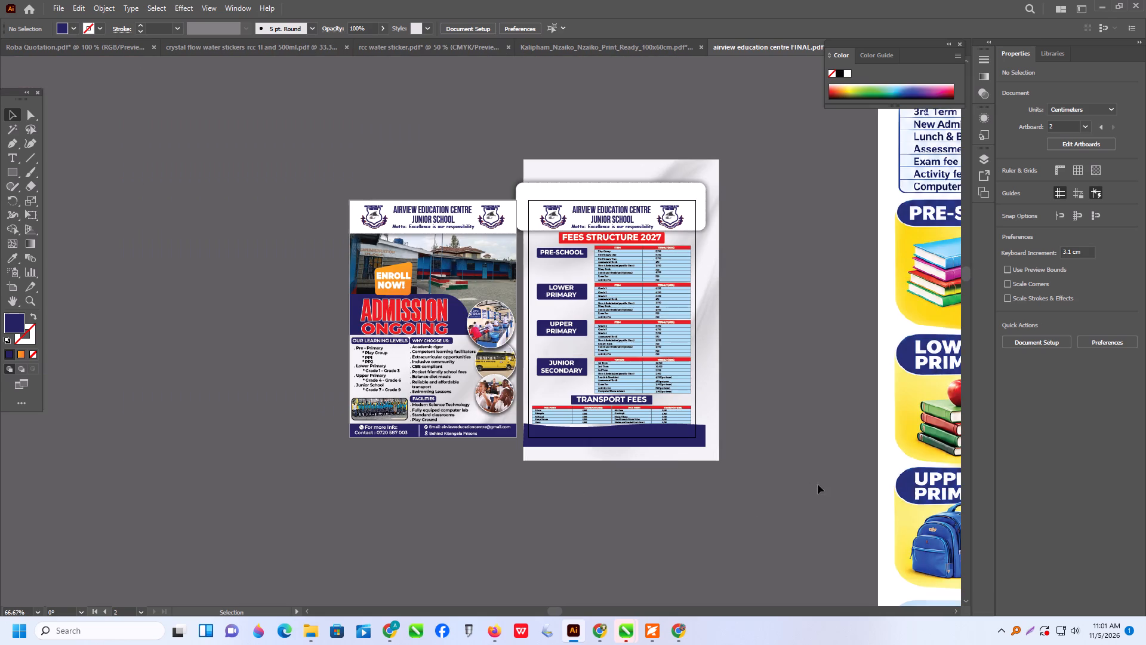
drag(903, 512, 688, 300)
scroll(750, 423, down, 4)
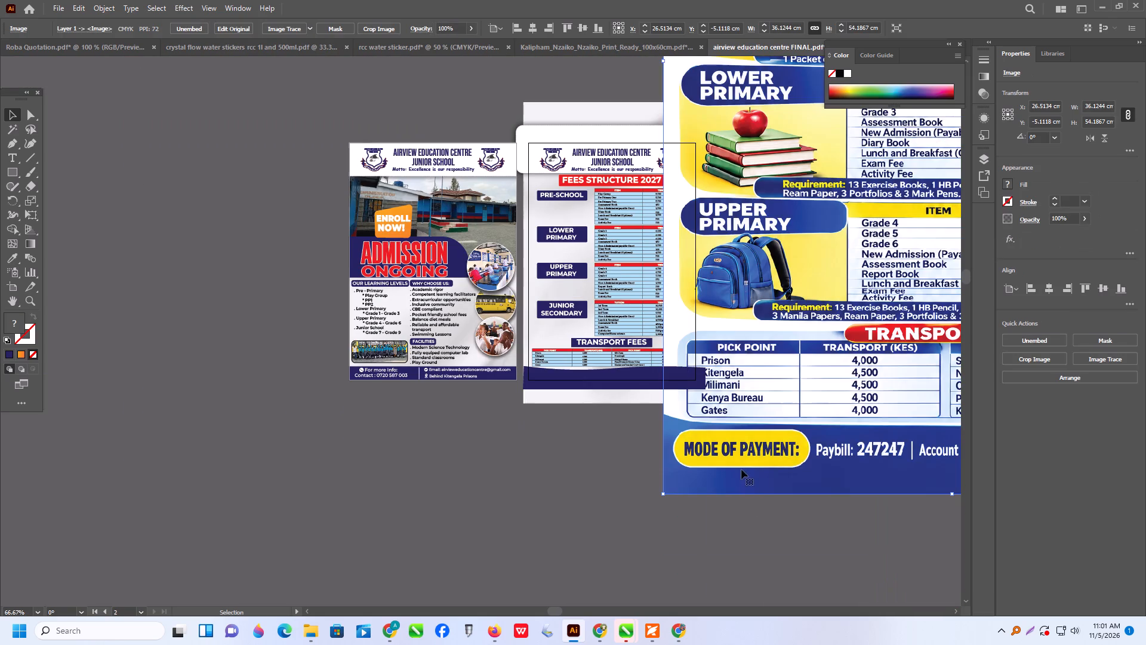
Add the text "MODE OF PAYMENT" in Montserrat Bold 7 pt on the empty canvas below the fees page.
alt+scroll(587, 493, up, 1)
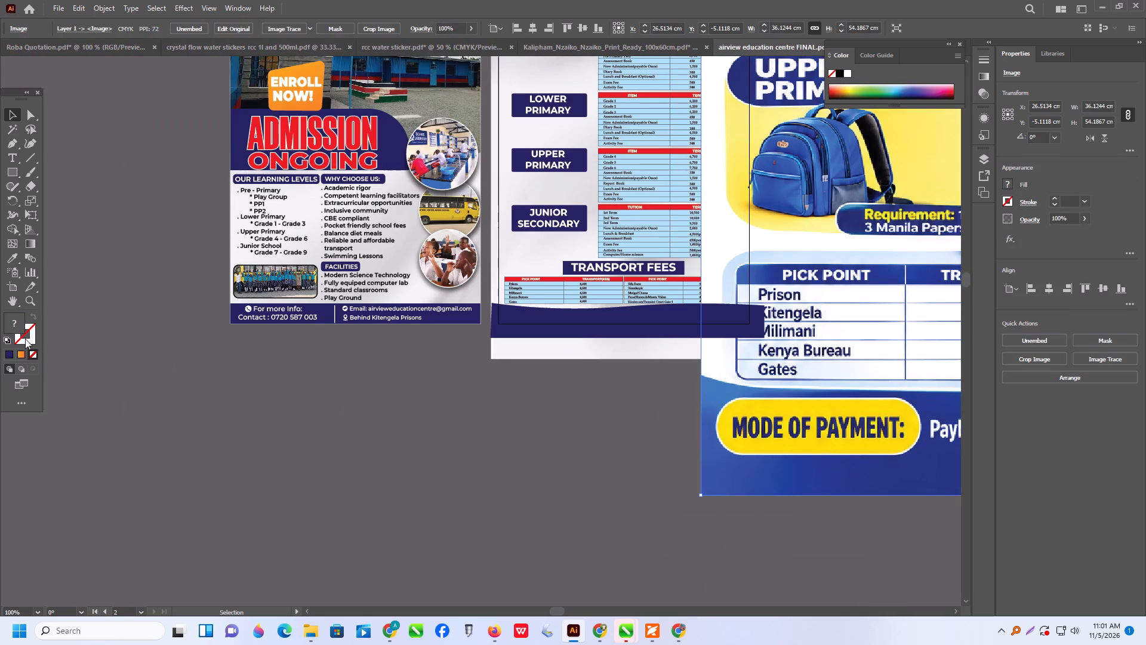
click(10, 155)
click(515, 479)
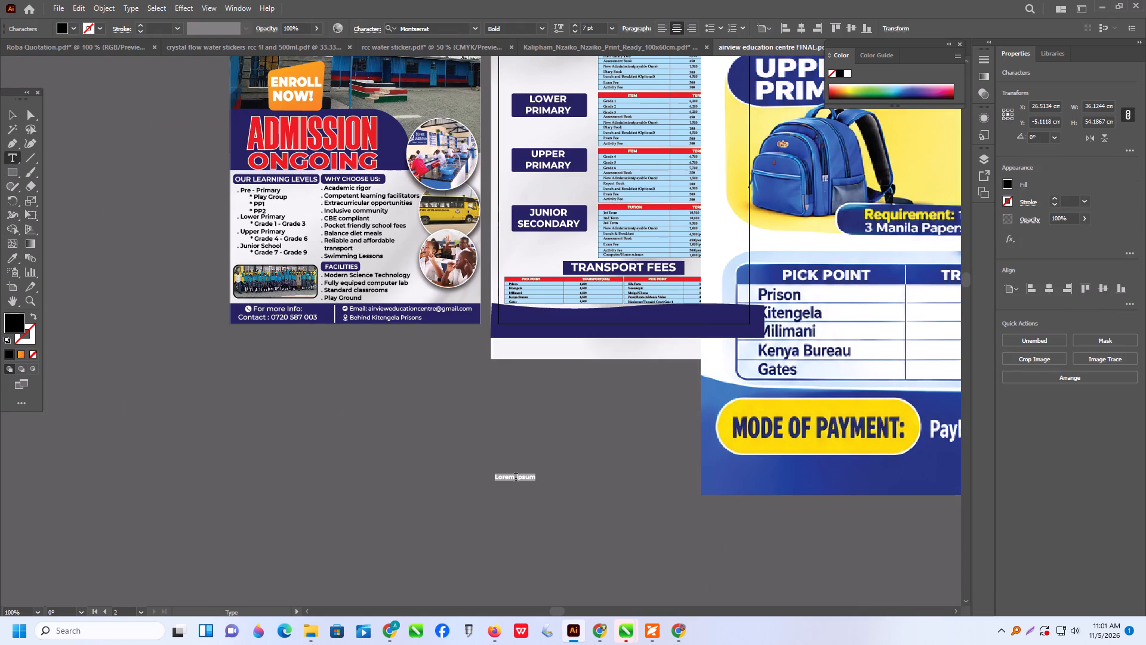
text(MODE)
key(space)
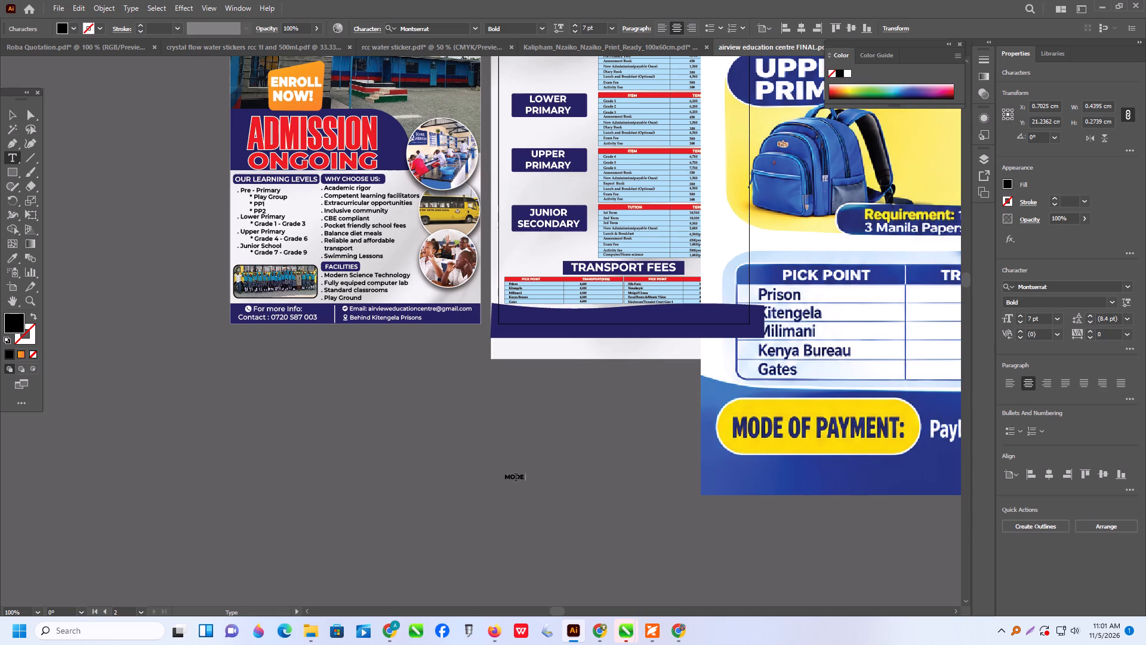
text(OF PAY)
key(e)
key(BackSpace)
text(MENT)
click(16, 113)
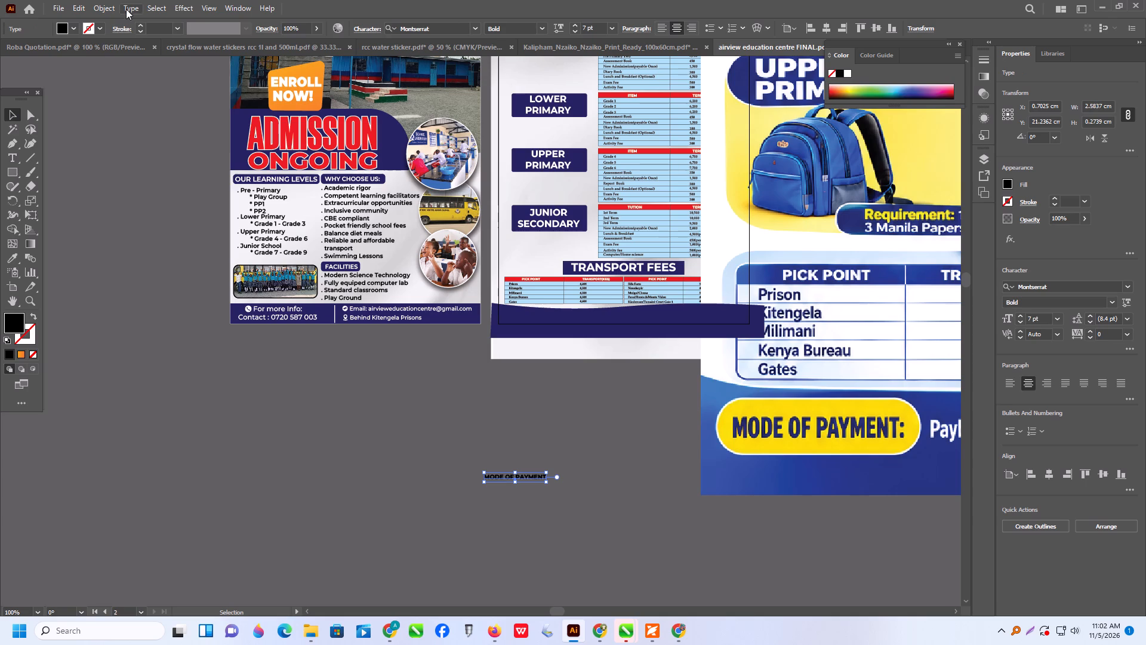
click(126, 9)
click(173, 191)
click(304, 191)
Move the MODE OF PAYMENT text up to just below the fees page, at about X 2.0 cm, Y 16.7 cm.
alt+scroll(606, 406, up, 1)
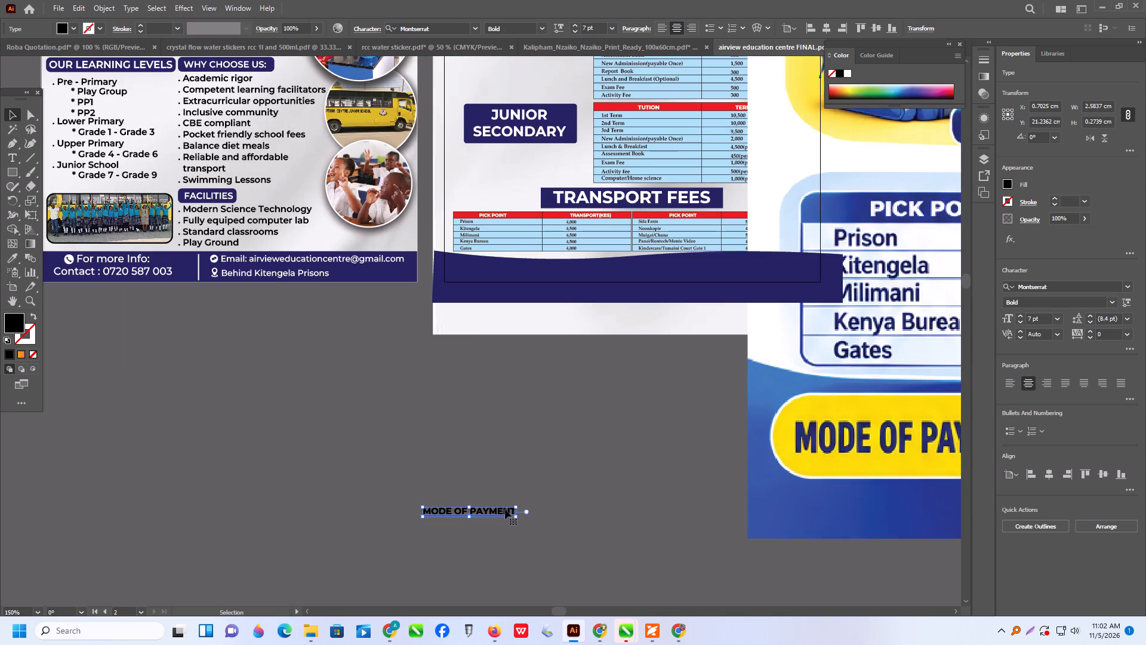
drag(498, 511, 544, 347)
Draw a black rectangle about 2.3 by 0.41 cm on the left part of the navy footer.
alt+scroll(574, 296, up, 1)
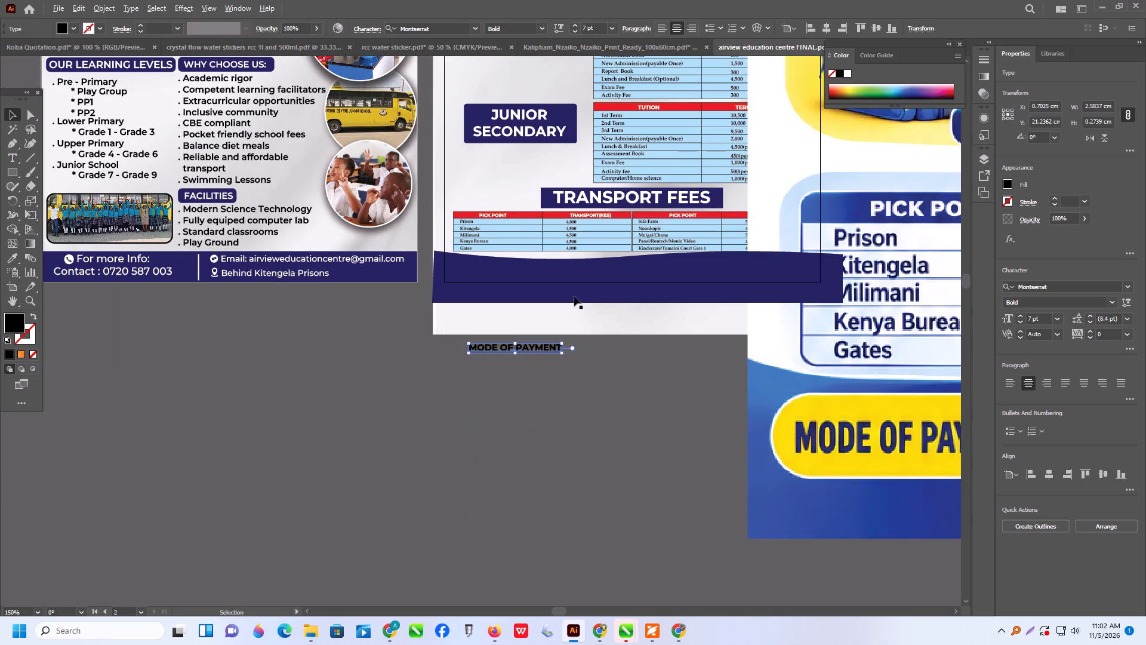
alt+scroll(574, 296, up, 1)
drag(11, 172, 29, 177)
alt+scroll(401, 257, up, 1)
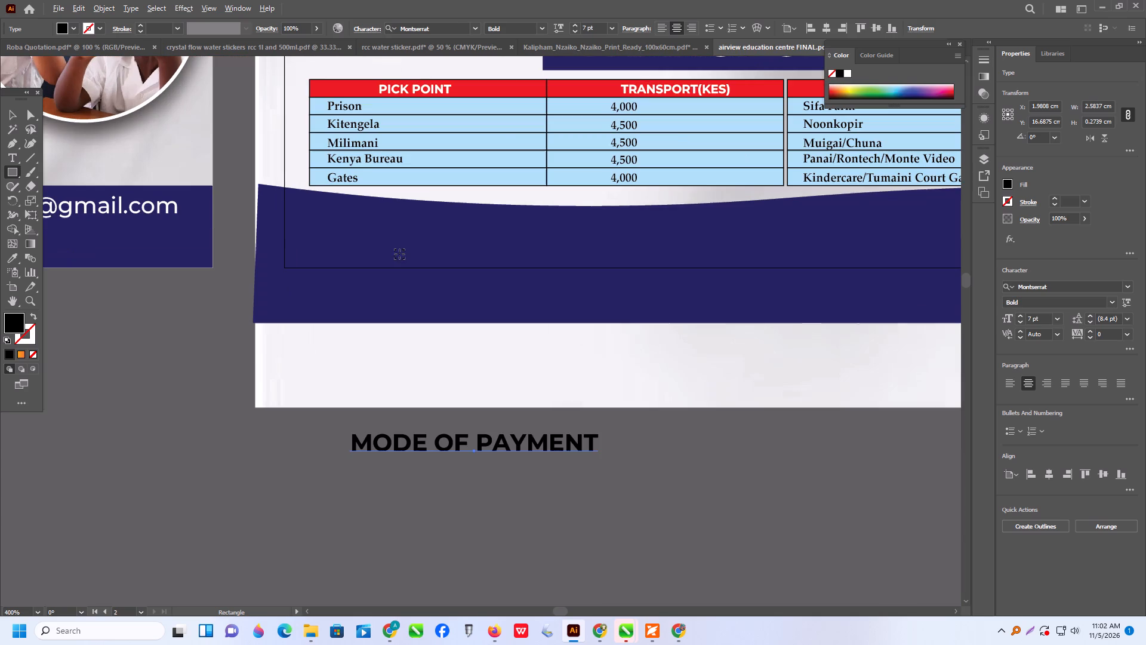
drag(340, 216, 562, 255)
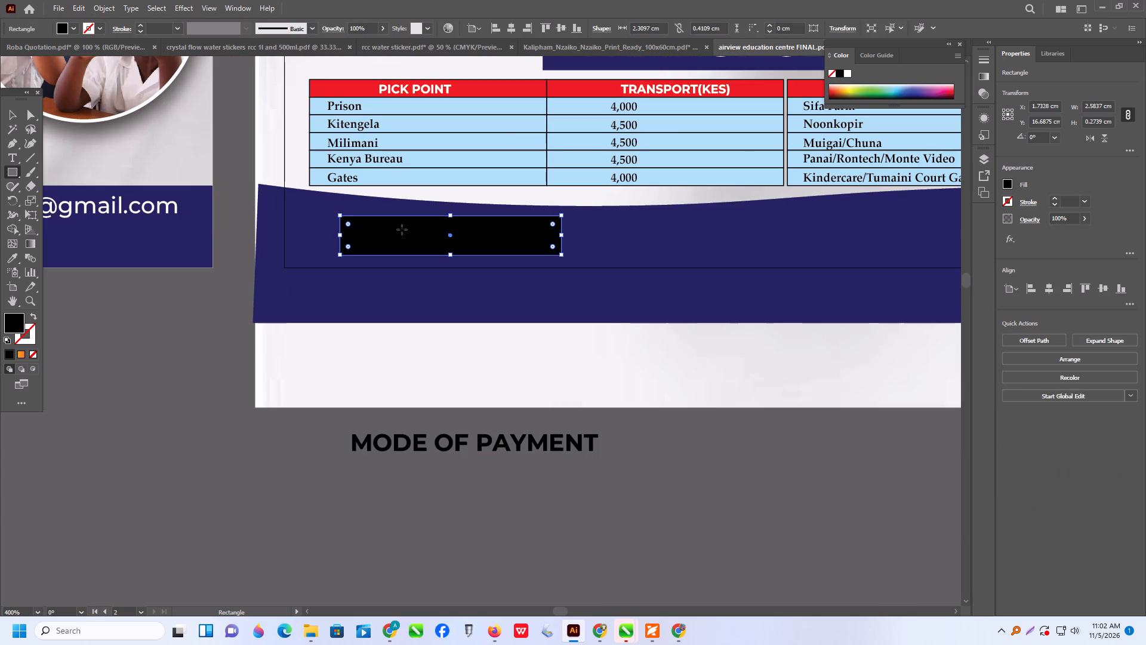
Round the footer rectangle's corners to about 0.1 cm and fill it with the off-white sampled from the page background.
shift+click(349, 224)
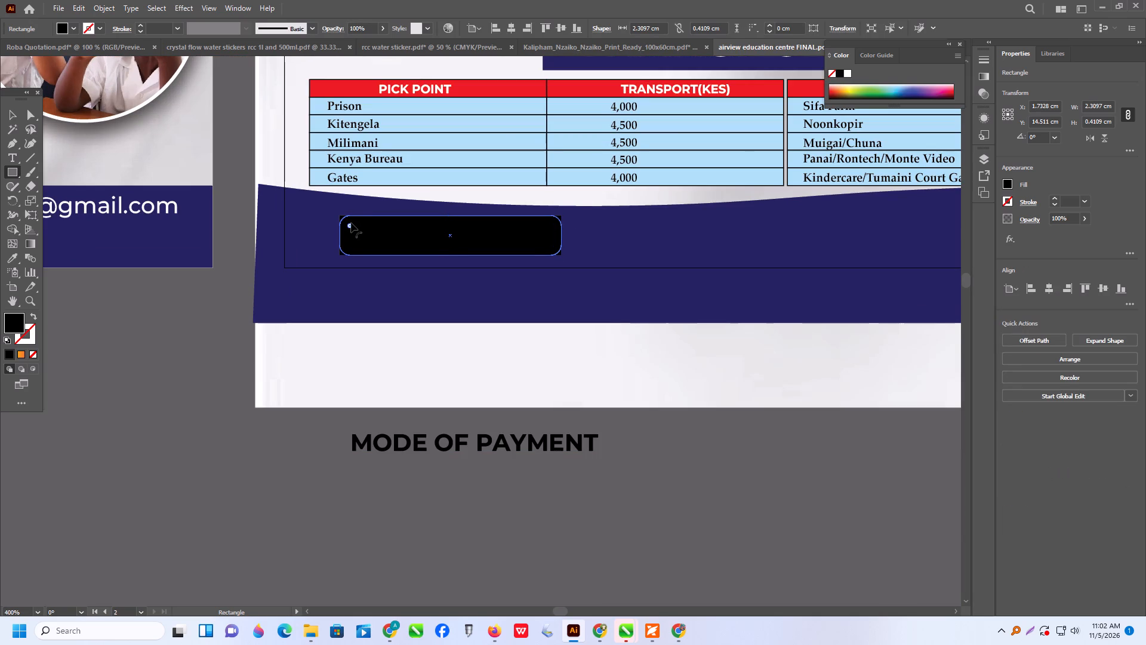
click(18, 252)
click(324, 376)
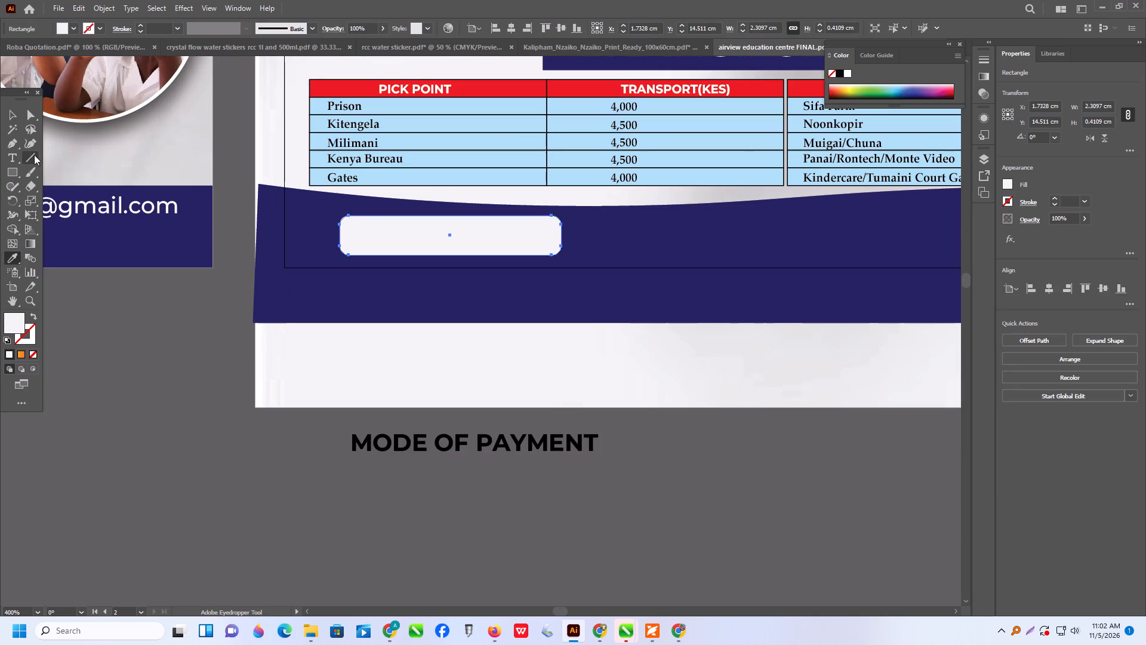
Centre the MODE OF PAYMENT text on the off-white rounded rectangle, scaled to about 5.59 pt and brought to the front.
click(10, 117)
drag(500, 446, 488, 281)
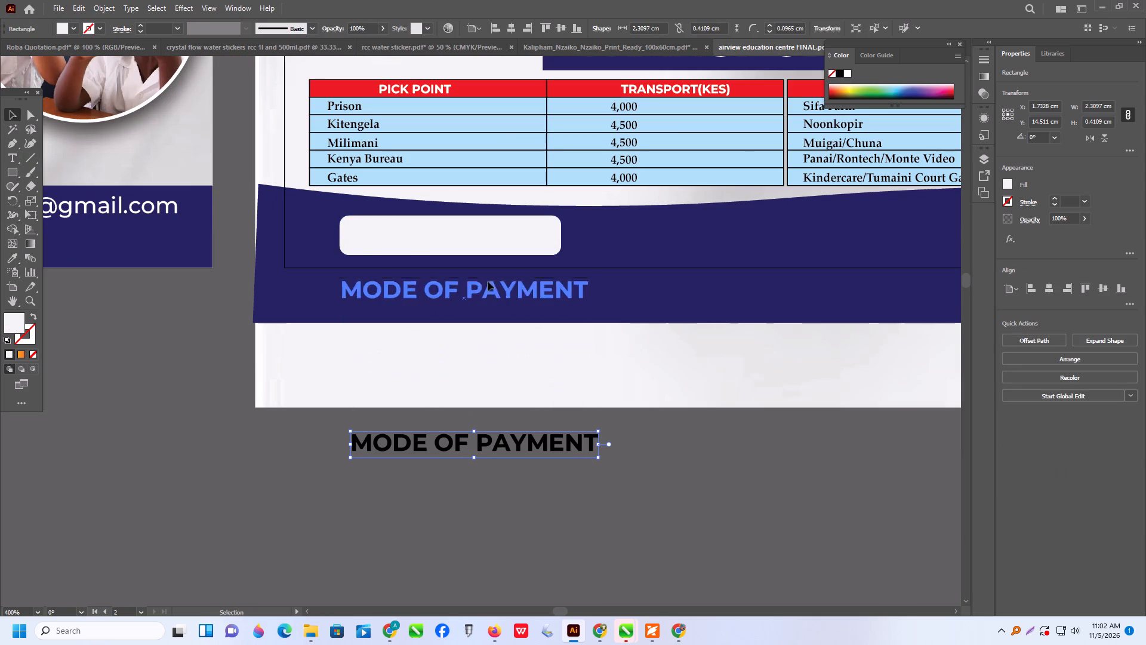
drag(488, 281, 494, 239)
shift+drag(593, 254, 578, 254)
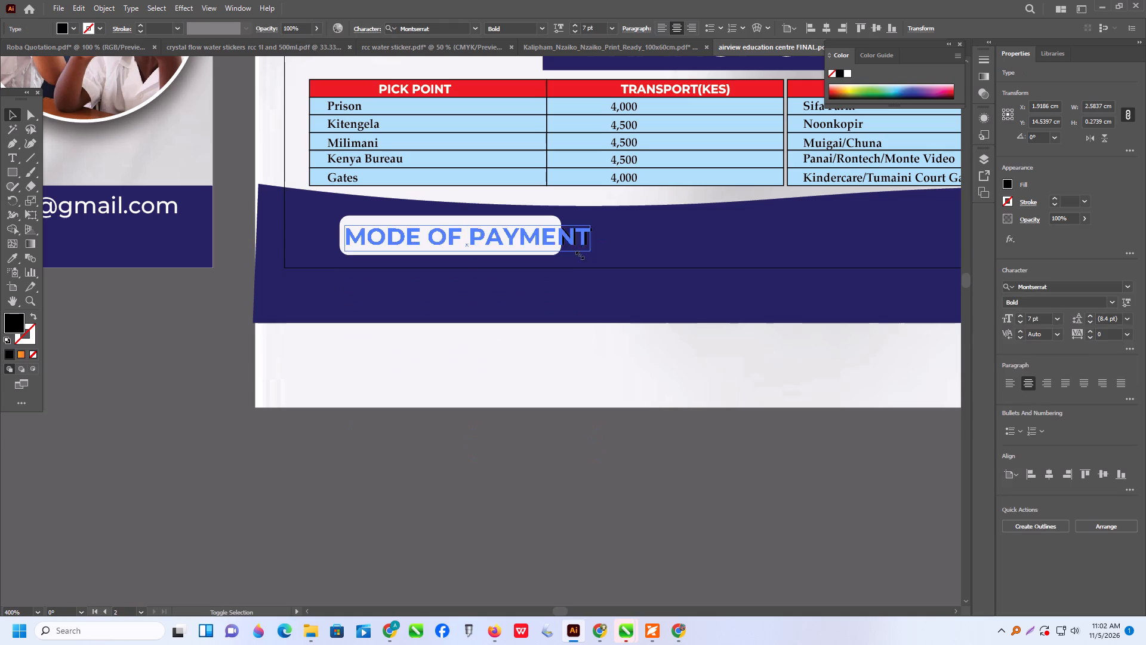
shift+drag(578, 254, 542, 257)
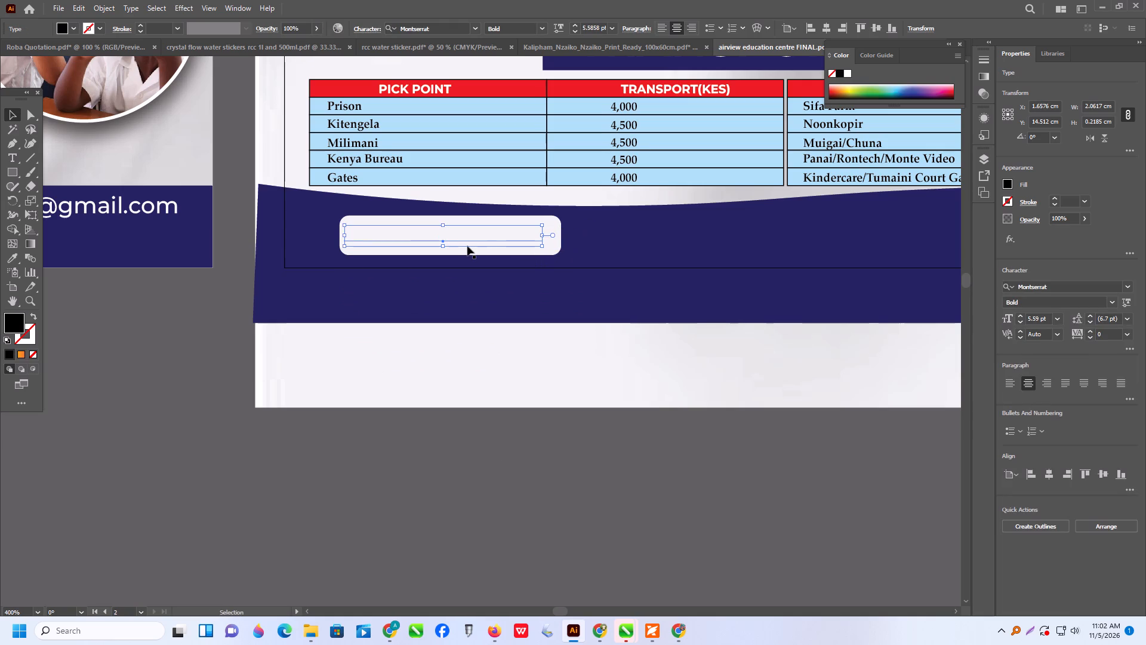
key(ctrl+shift+bracketright)
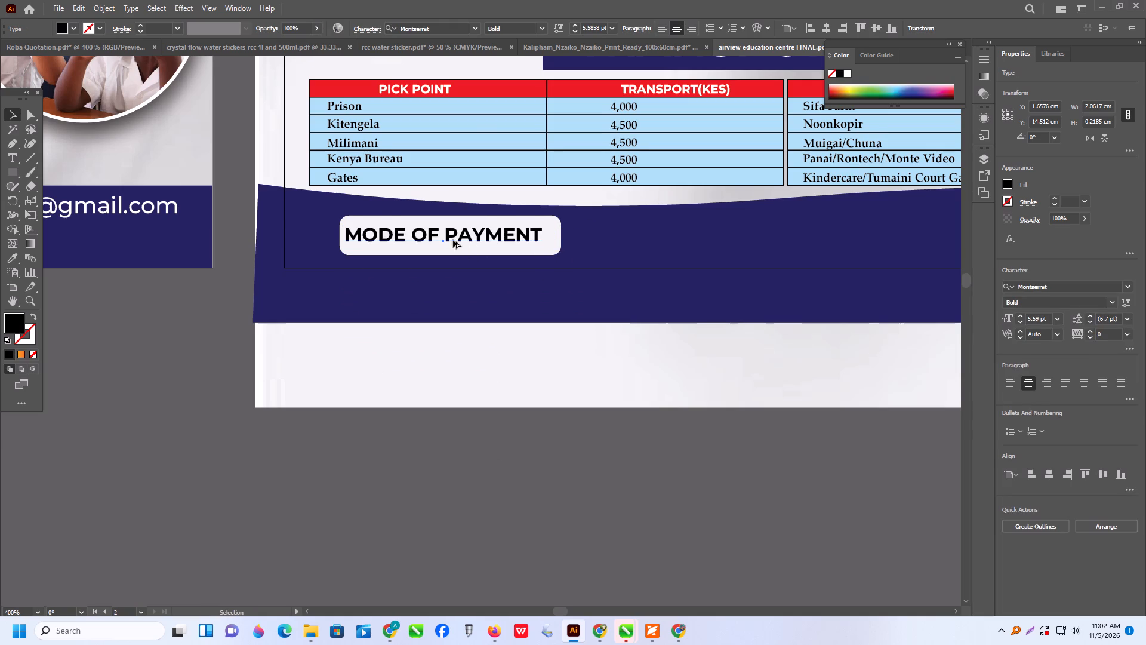
alt+scroll(469, 236, up, 2)
drag(484, 236, 497, 237)
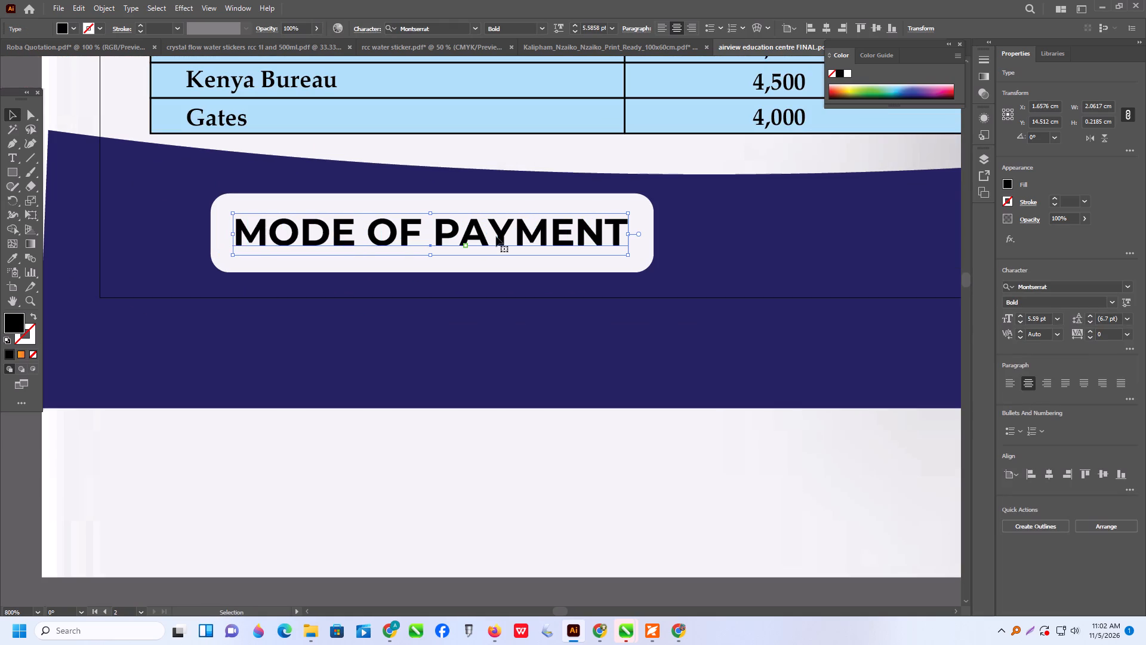
Fill the MODE OF PAYMENT text with red and deselect it.
click(75, 28)
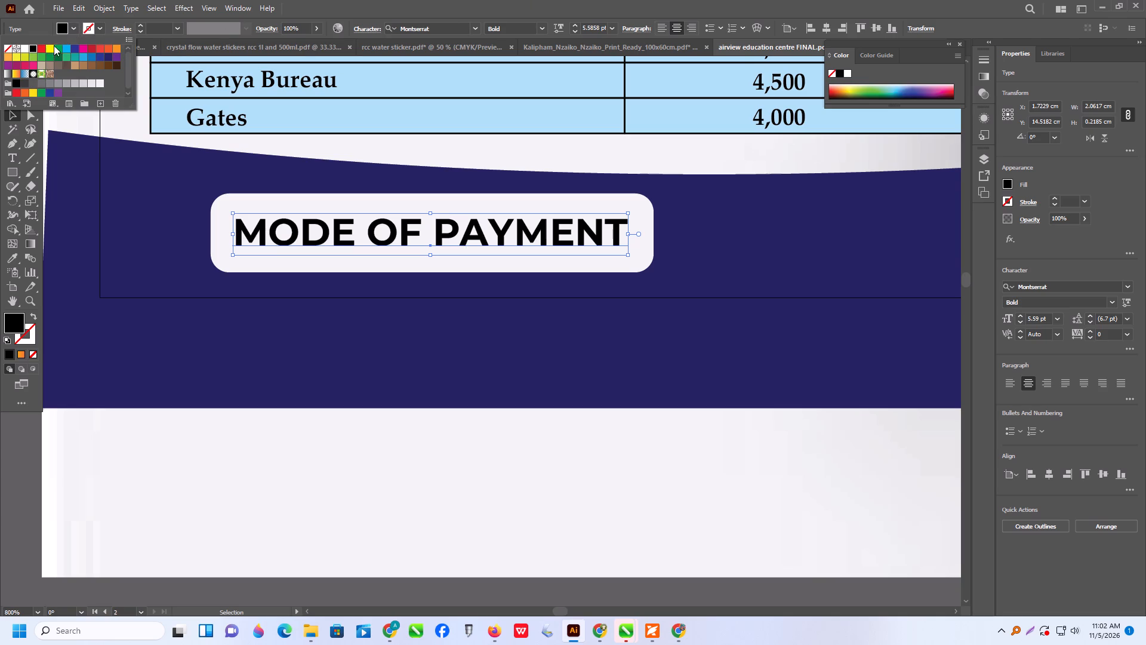
click(43, 47)
alt+scroll(477, 368, down, 3)
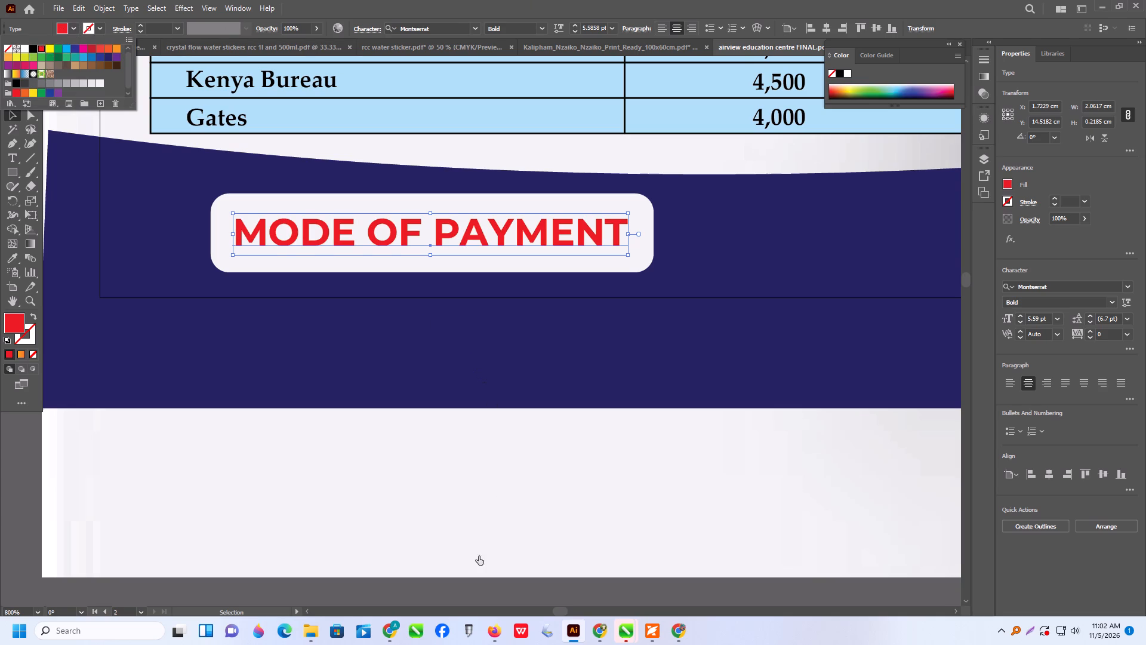
click(460, 556)
alt+scroll(454, 531, down, 5)
scroll(446, 475, down, 5)
click(510, 521)
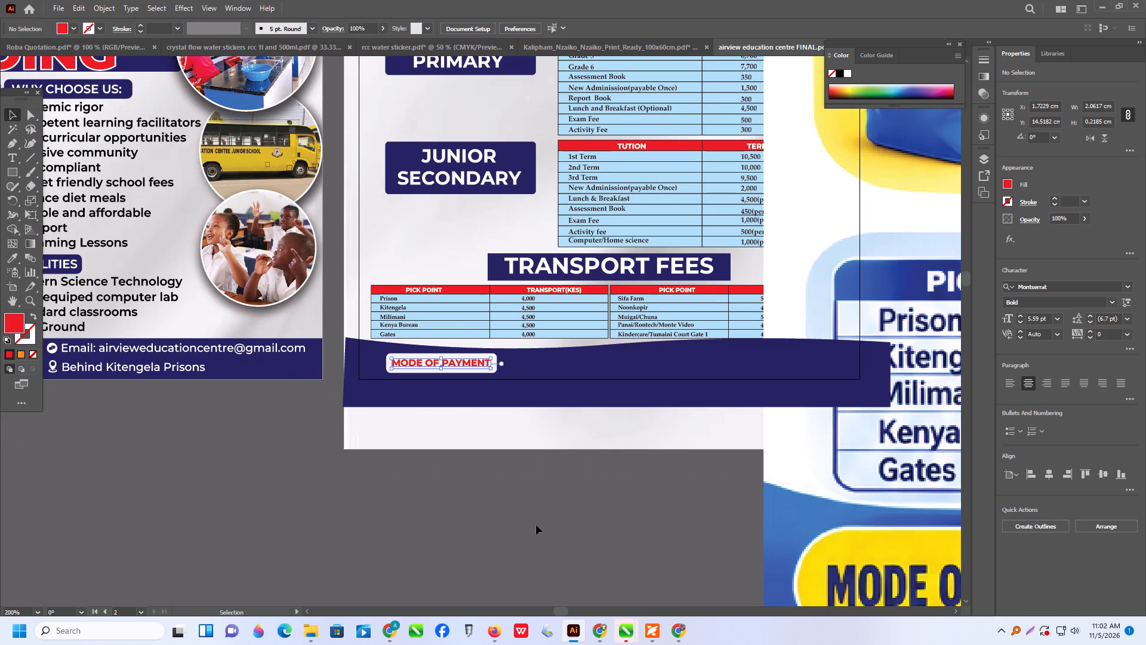
Add "PAYBILL:" with the reference poster's paybill number on the empty canvas below the pages, enlarged to about 29.4 pt.
alt+scroll(432, 489, down, 2)
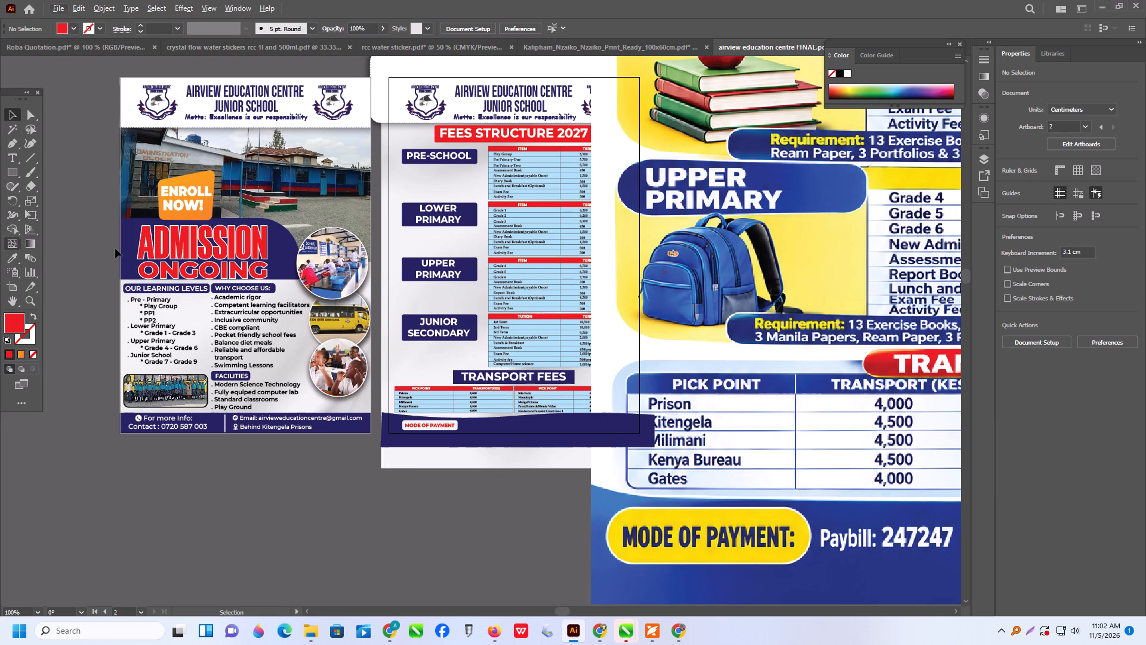
click(11, 153)
click(309, 511)
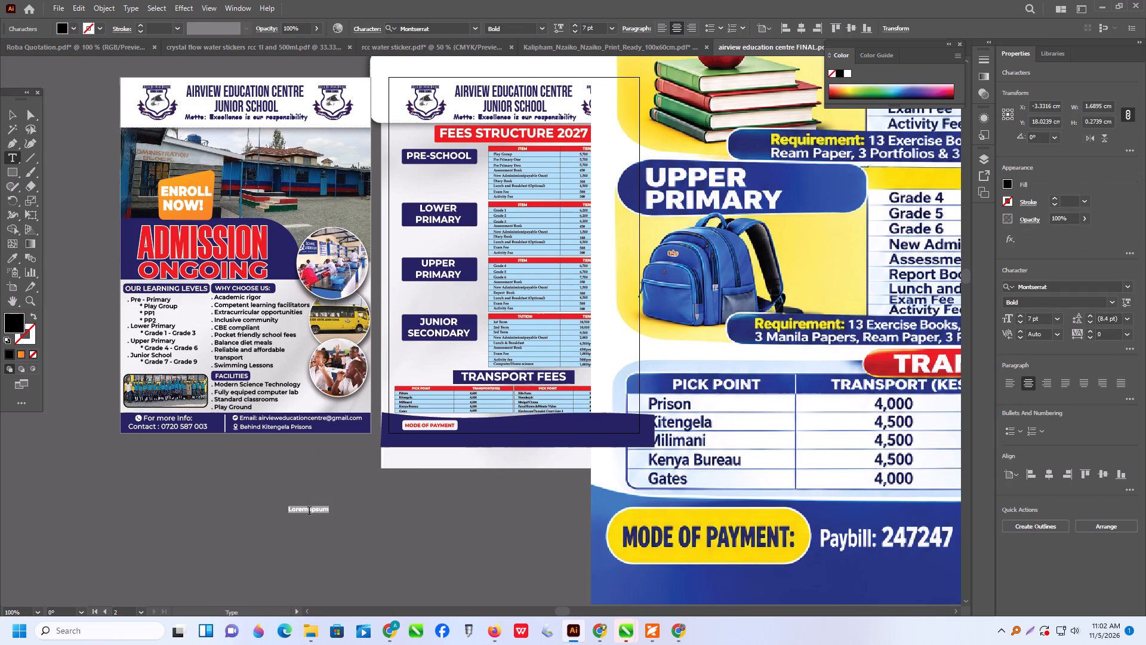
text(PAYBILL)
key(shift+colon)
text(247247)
alt+scroll(301, 515, down, 2)
scroll(325, 500, down, 2)
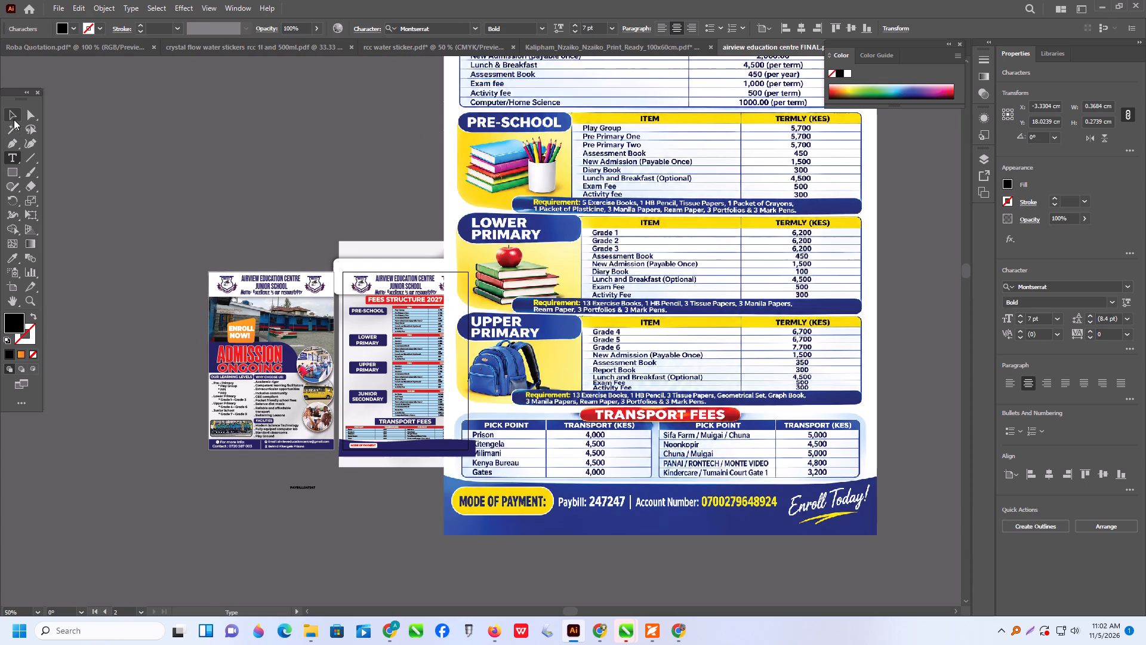
click(14, 119)
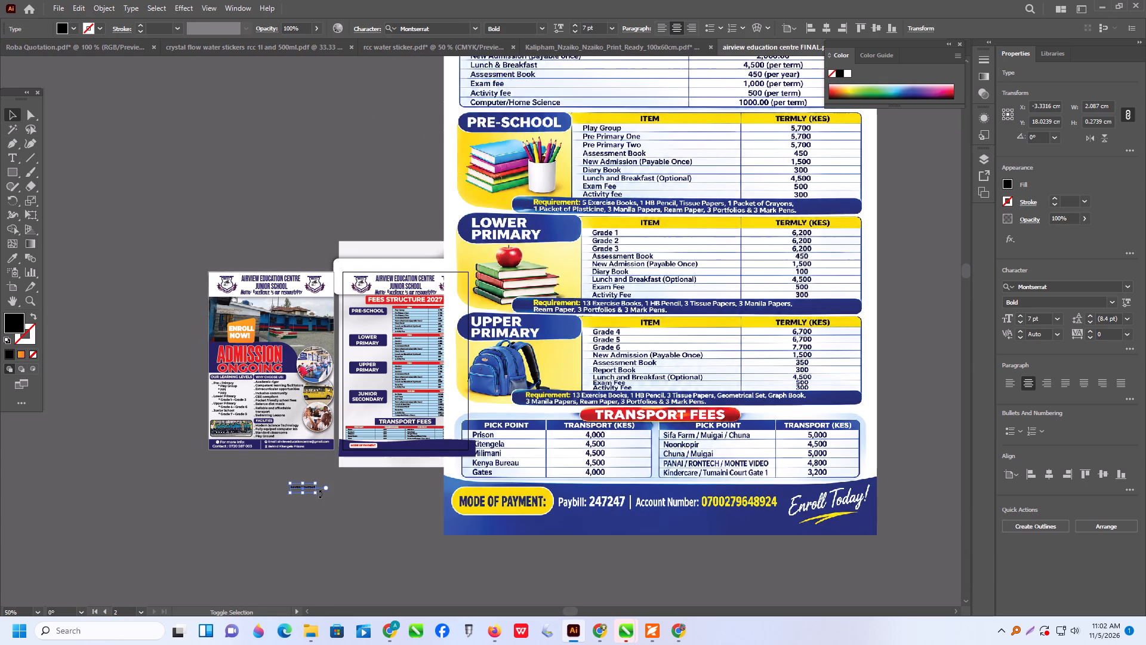
shift+drag(319, 495, 394, 554)
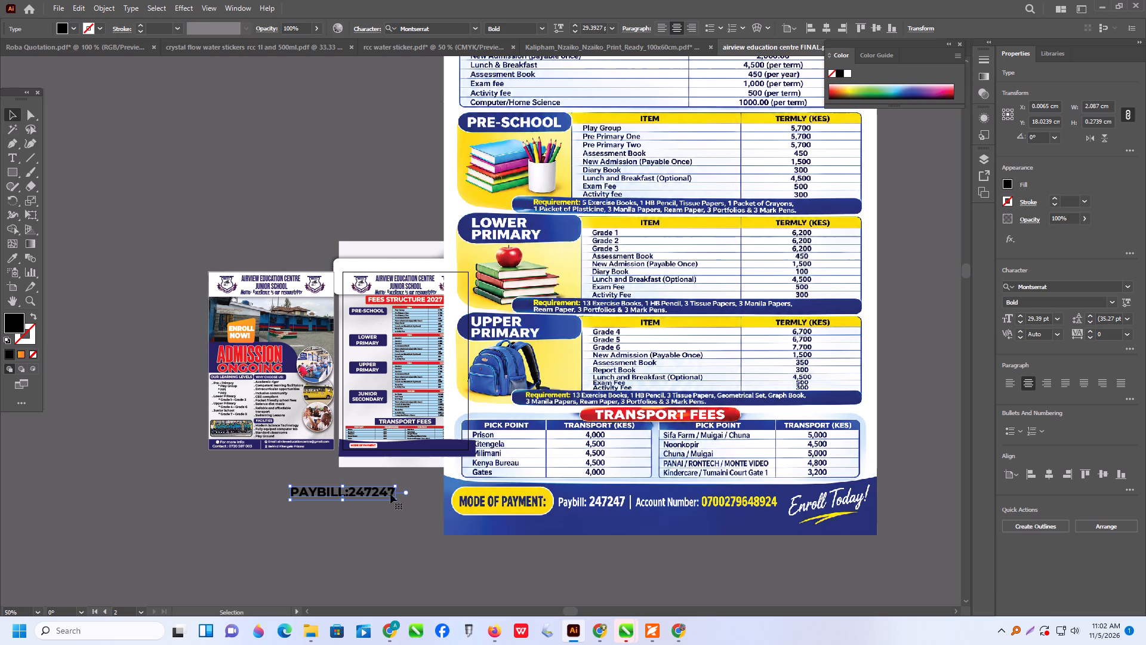
Append " / ACCOUNT NUMBER:" and the account number from the reference poster to the paybill text.
triple_click(390, 494)
click(393, 491)
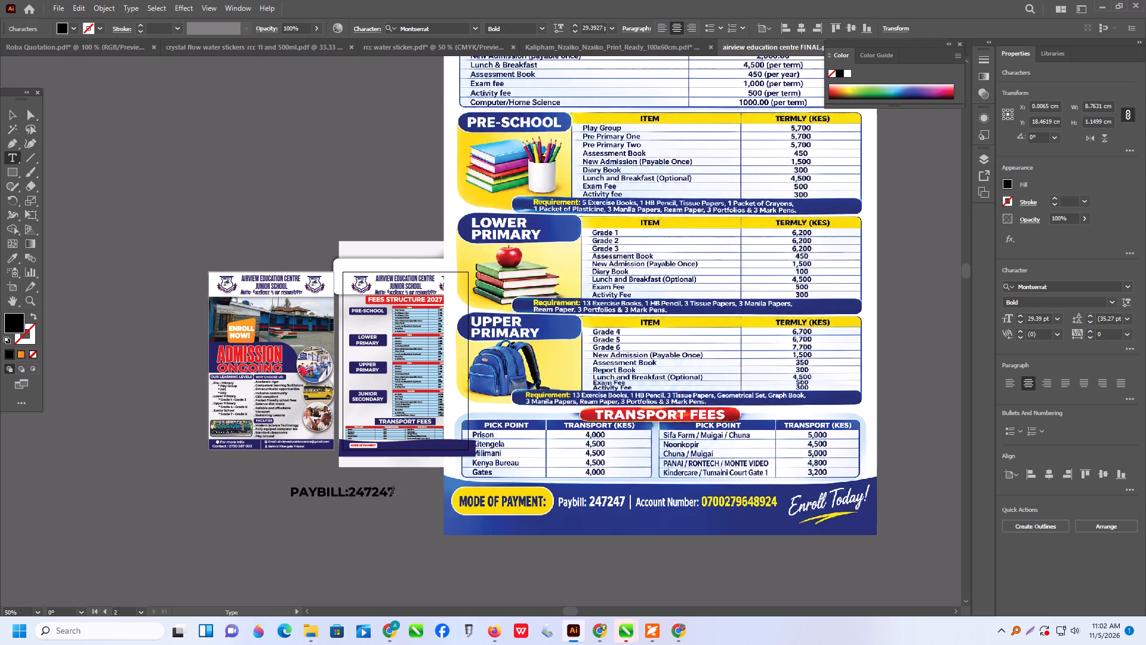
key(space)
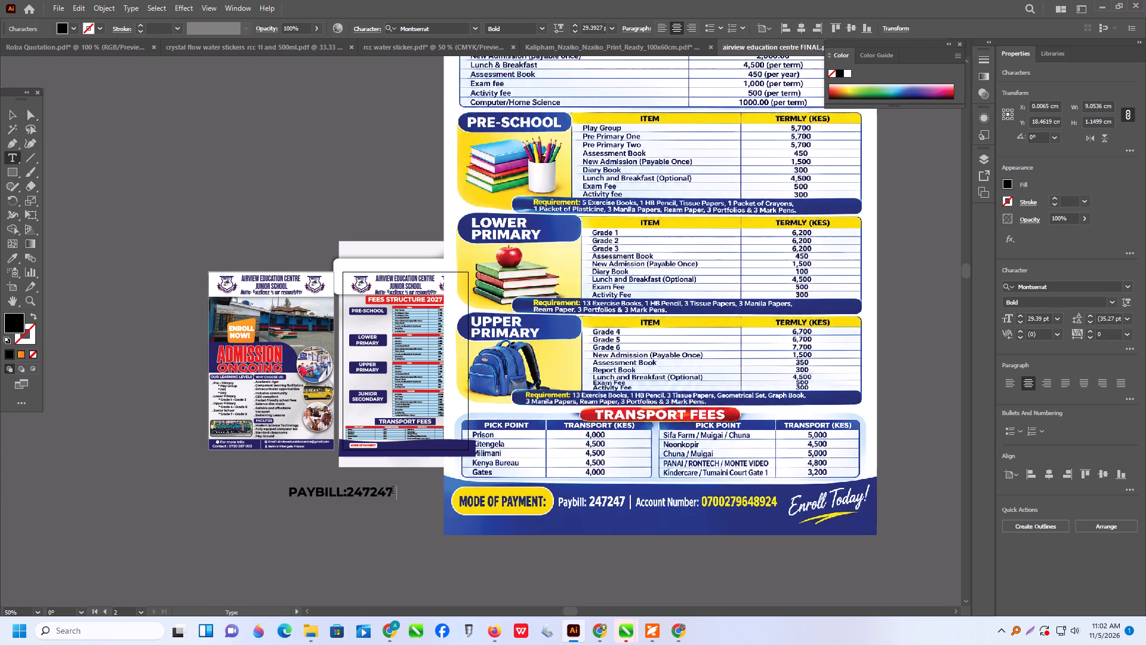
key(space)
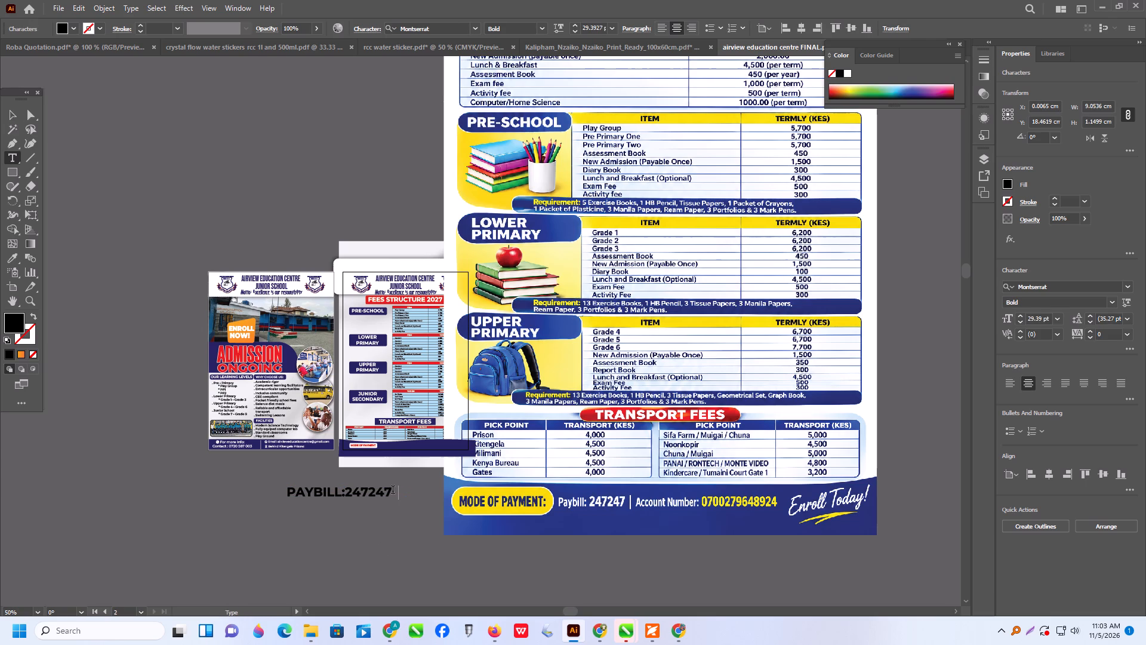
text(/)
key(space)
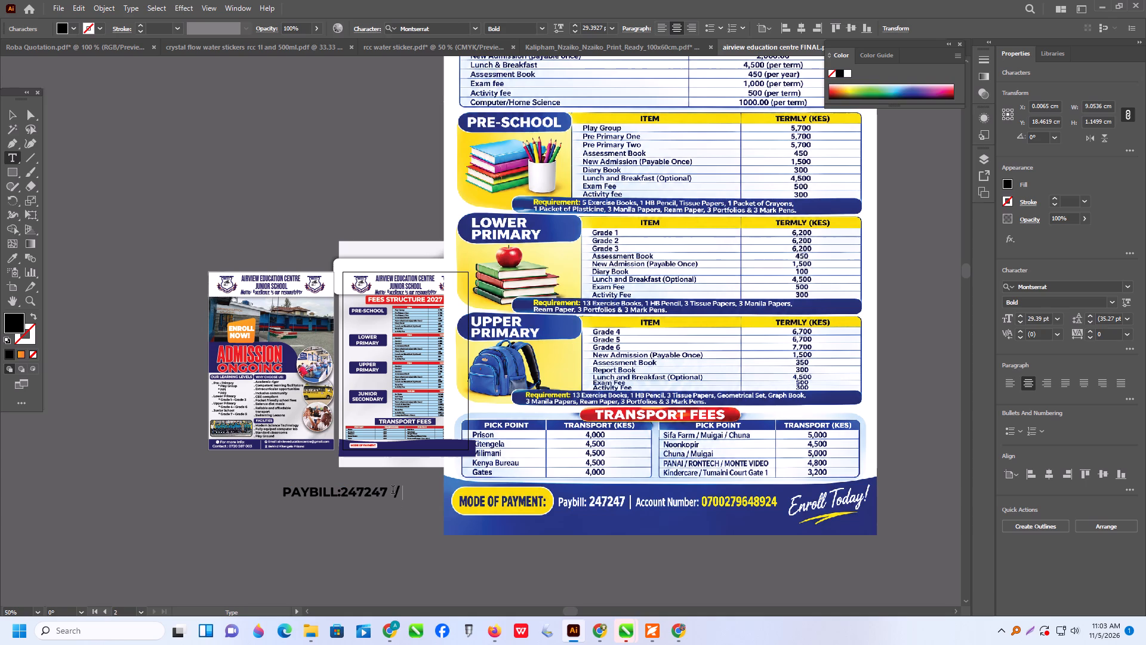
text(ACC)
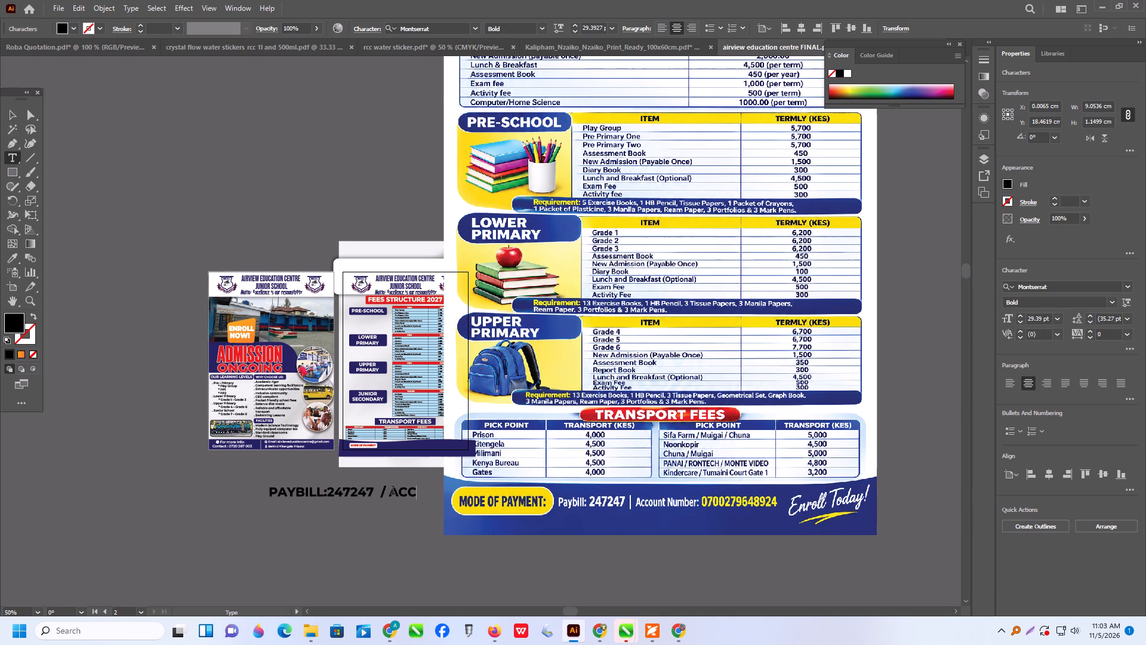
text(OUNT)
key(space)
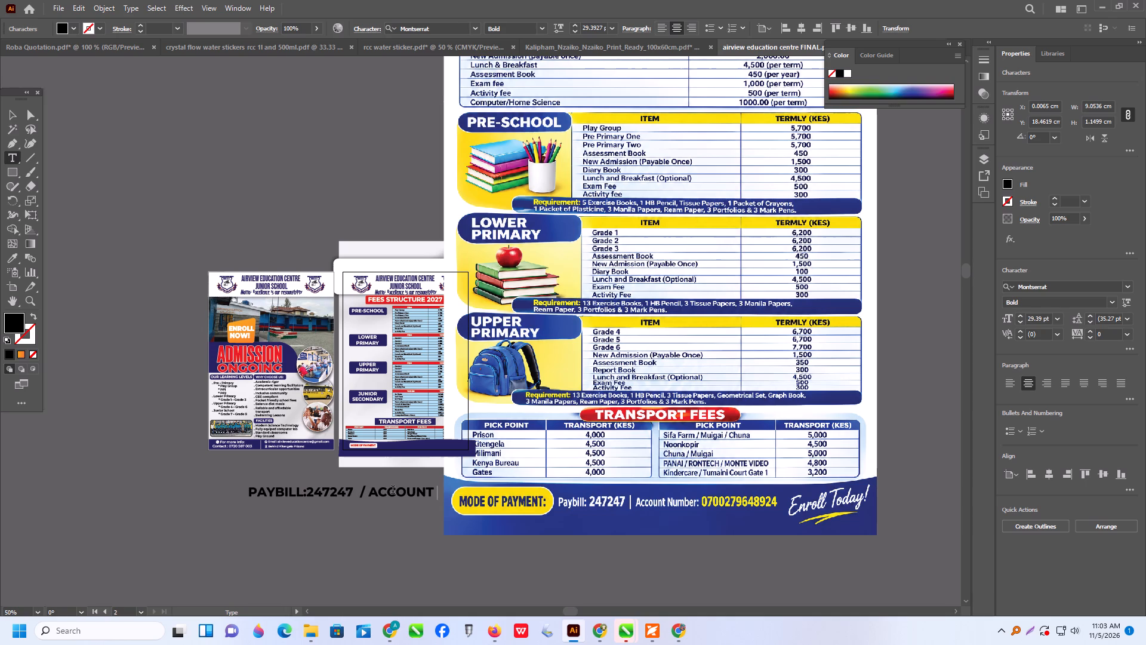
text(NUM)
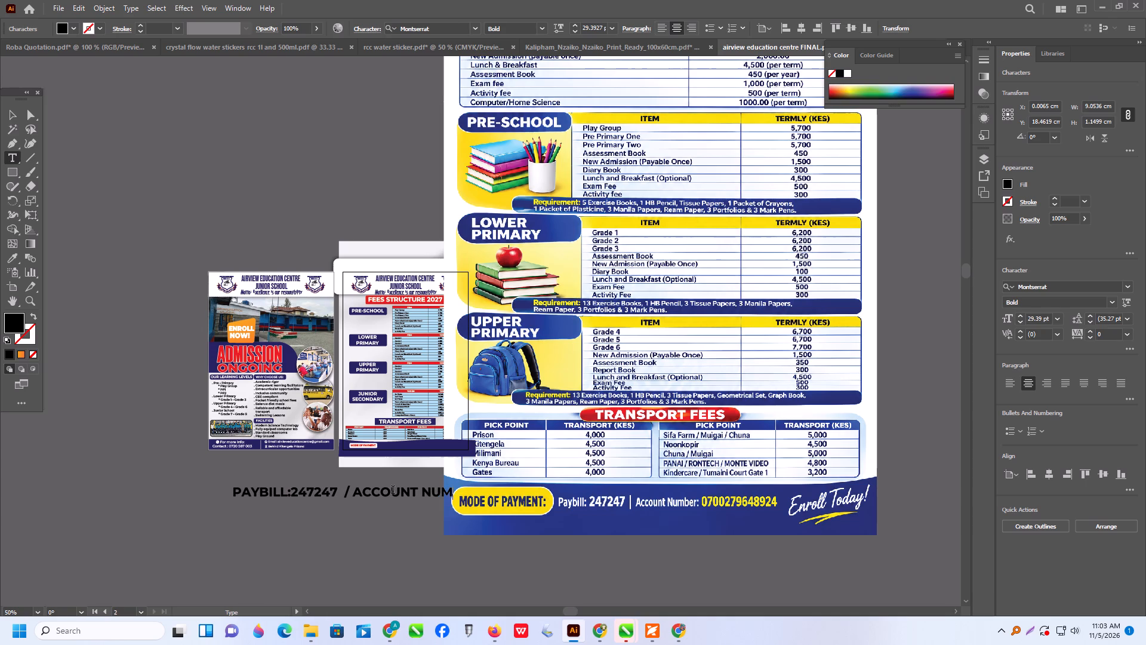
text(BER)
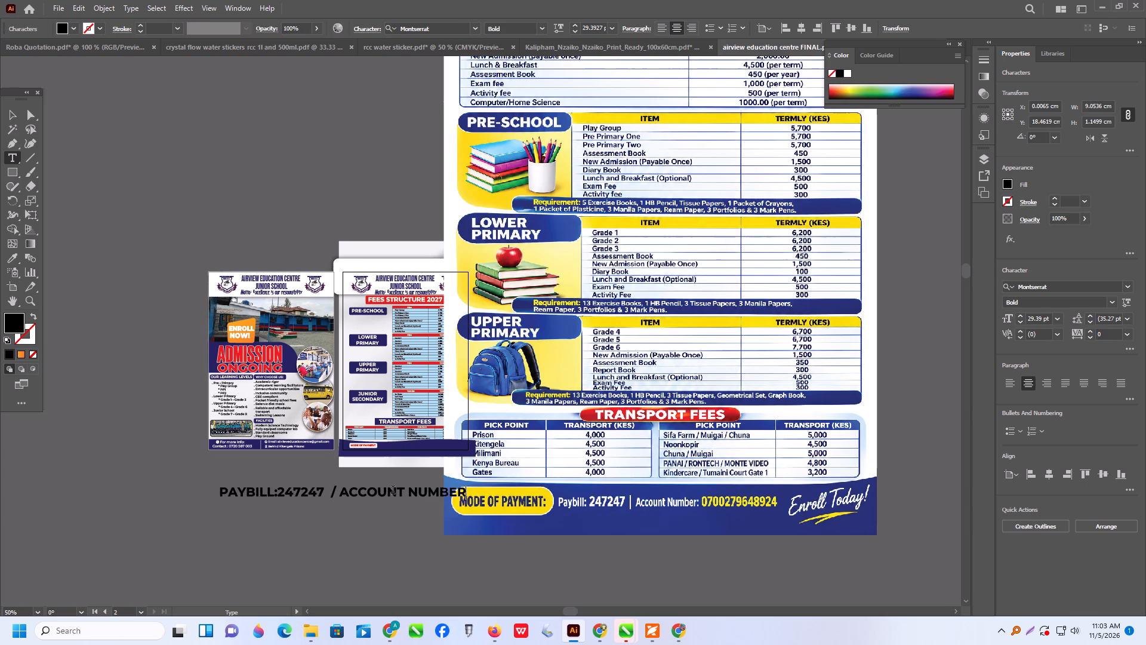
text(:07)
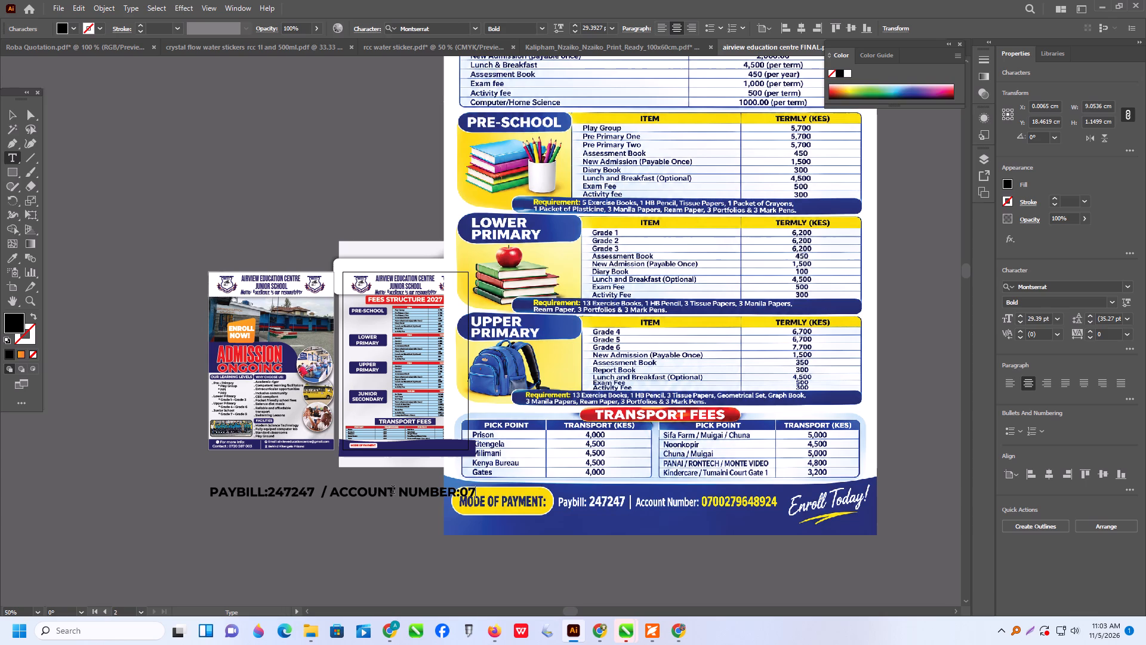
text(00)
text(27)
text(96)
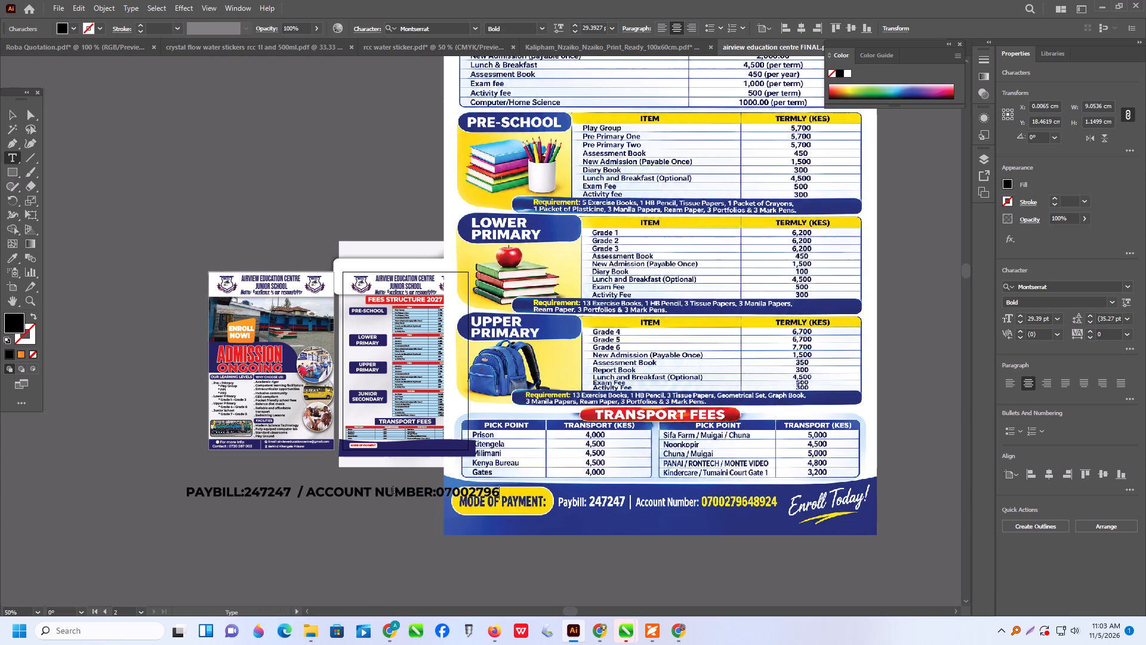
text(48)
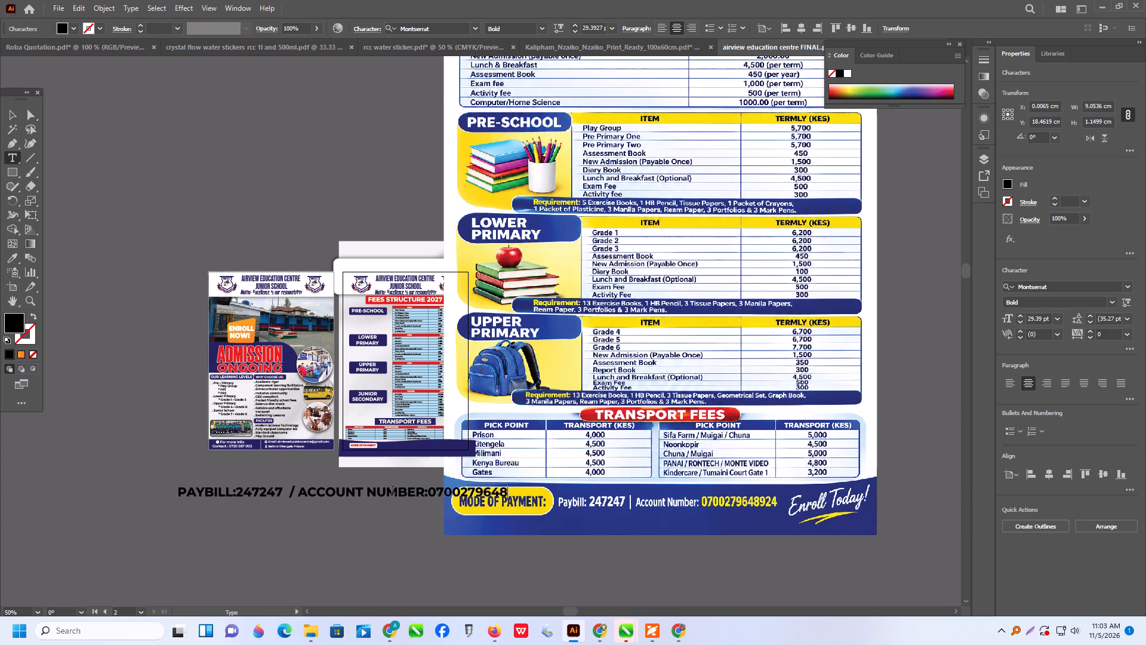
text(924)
click(14, 110)
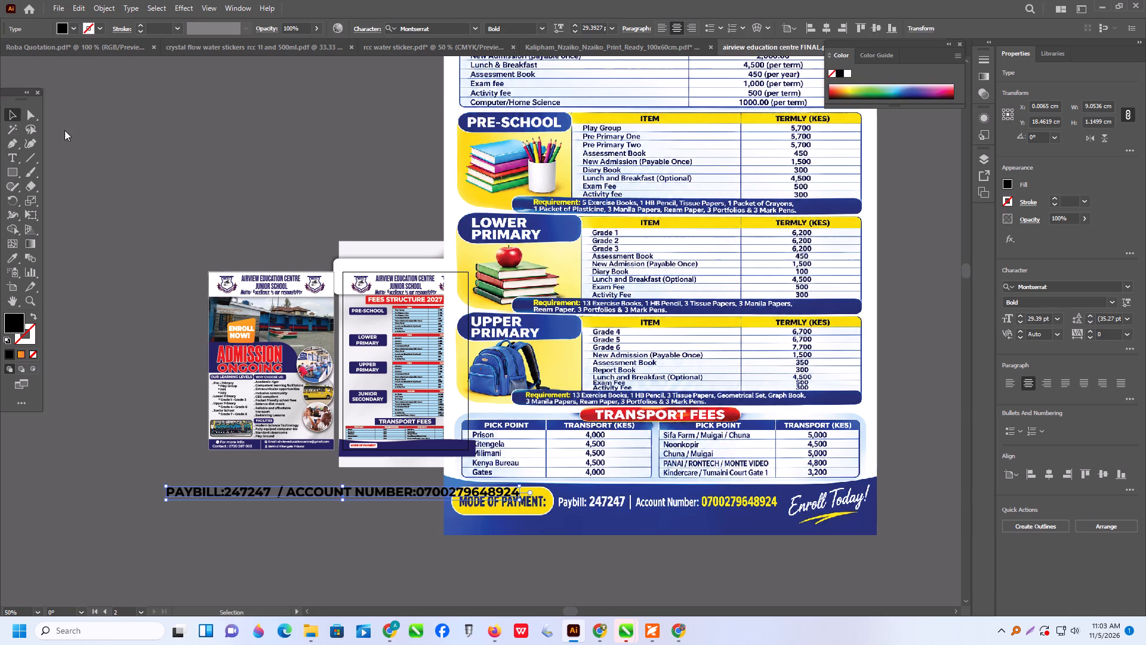
Move the reference fees poster image clear of the fees page, to about X 39.3 cm, Y -4.9 cm.
drag(726, 304, 880, 307)
Scale the paybill and account text to about 7 pt and place it beside the MODE OF PAYMENT label, at about X 6.65 cm, Y 14.49 cm.
scroll(496, 408, down, 2)
drag(450, 462, 538, 458)
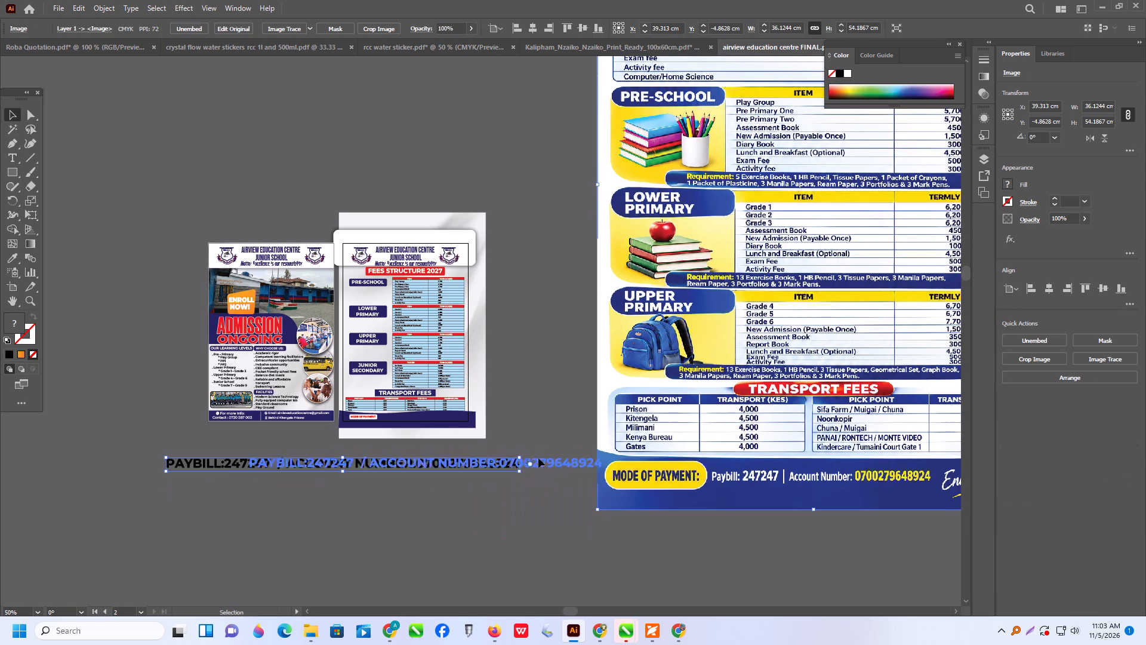
drag(538, 458, 596, 449)
shift+drag(664, 460, 629, 463)
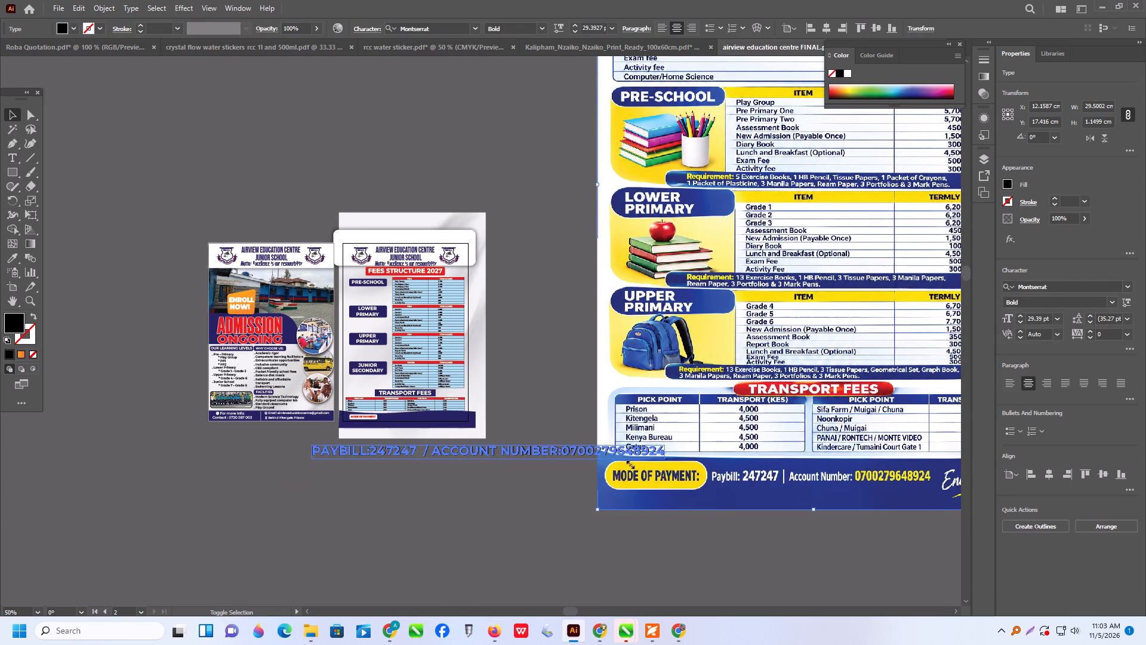
shift+drag(629, 463, 455, 460)
scroll(405, 453, up, 4)
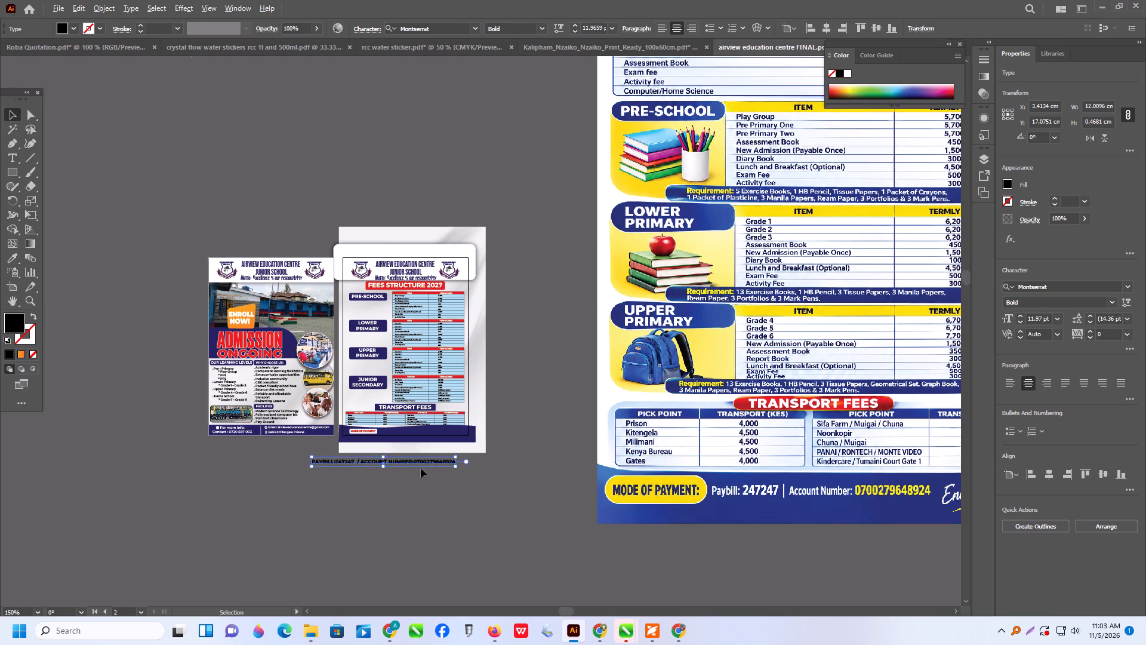
alt+scroll(420, 473, up, 1)
drag(408, 484, 675, 361)
shift+drag(871, 370, 671, 397)
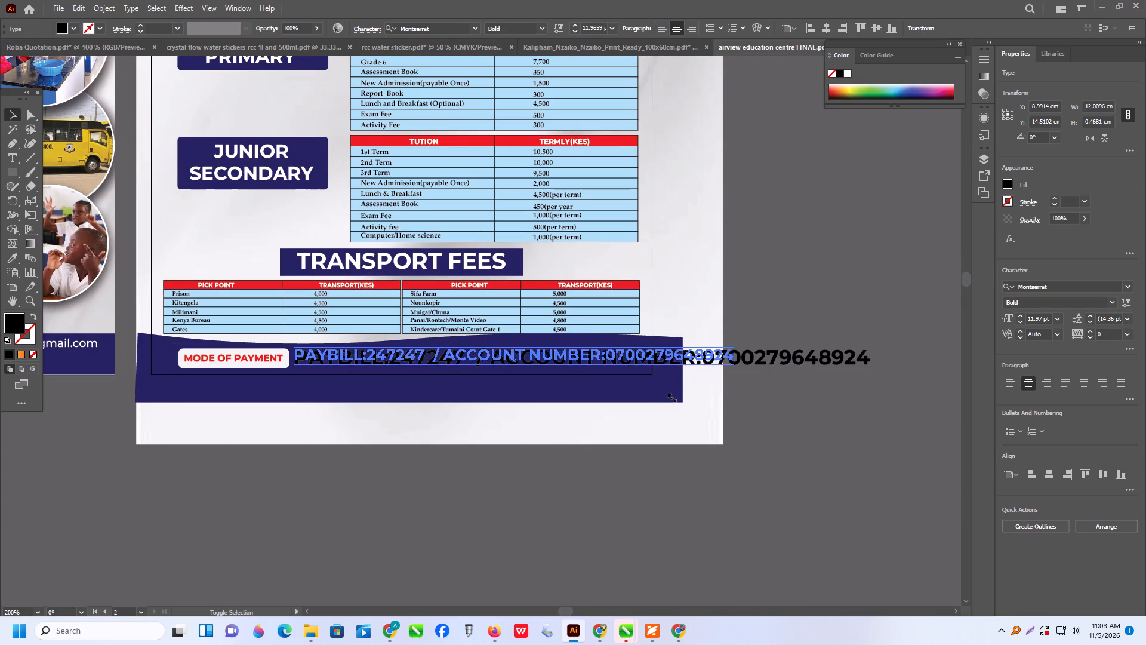
shift+drag(671, 397, 630, 404)
alt+scroll(563, 366, up, 2)
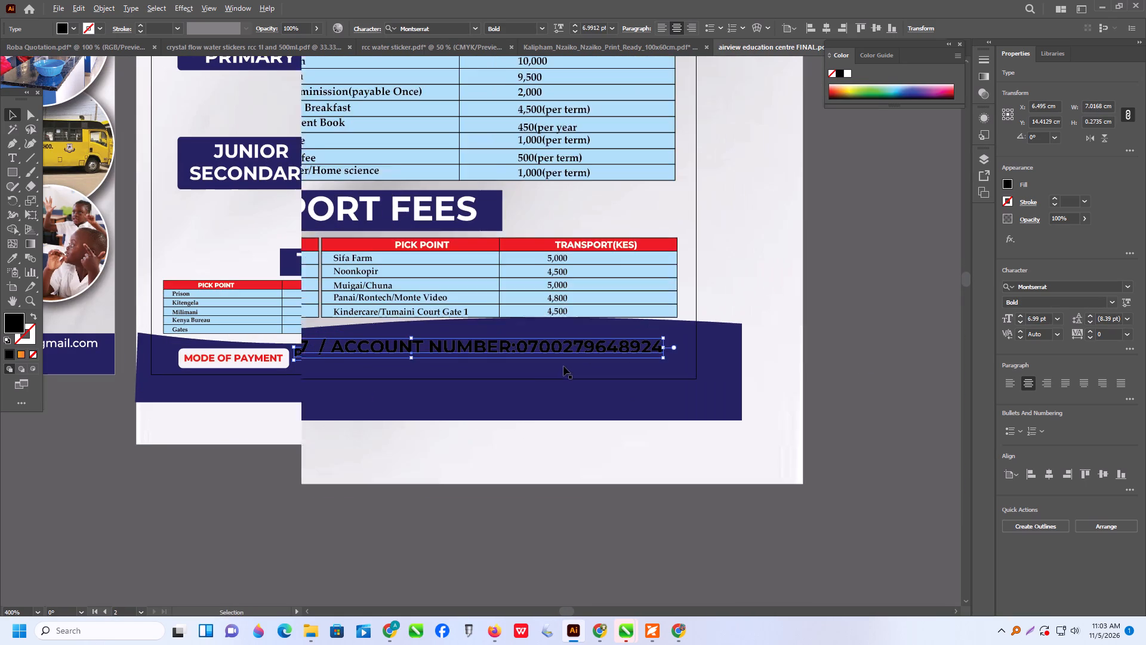
alt+scroll(446, 345, down, 1)
drag(414, 339, 426, 345)
Break the payment text before "ACCOUNT NUMBER" so it sits on a second line.
triple_click(307, 348)
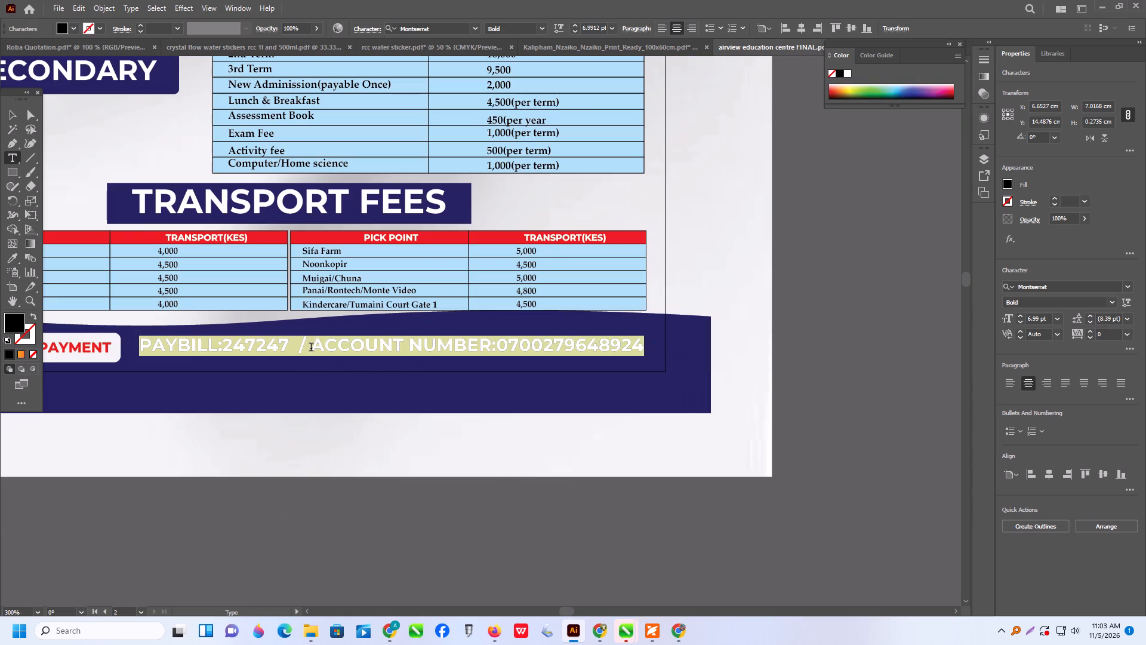
click(316, 348)
key(Return)
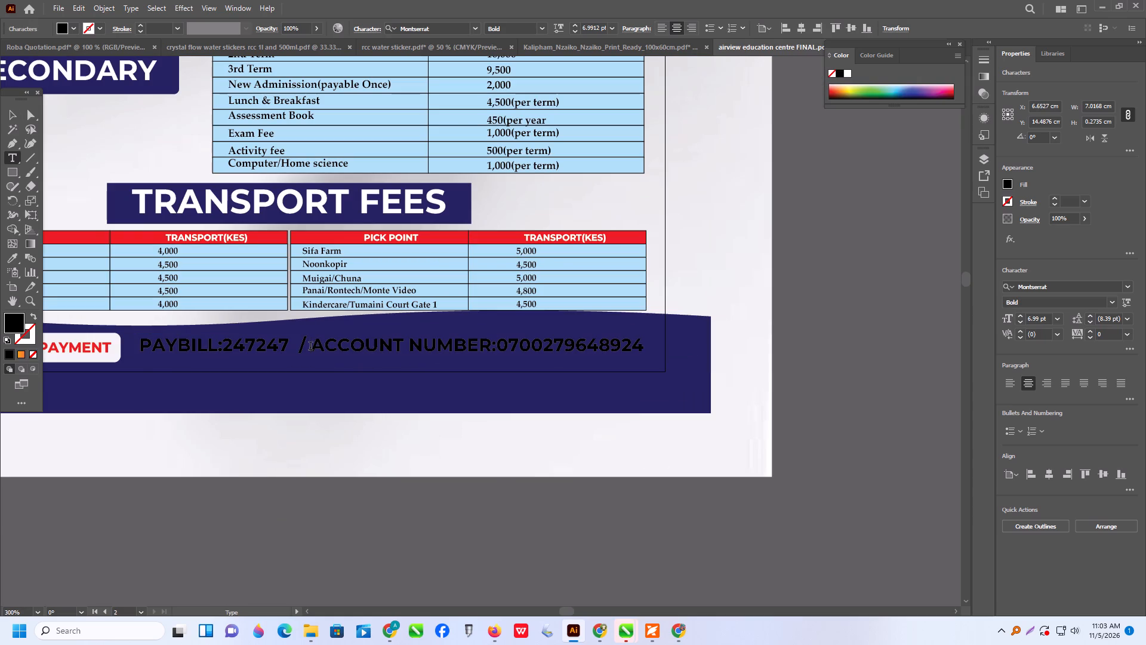
Move the paybill and account text within the navy footer to about X 7.47 cm, Y 14.42 cm.
click(7, 116)
drag(432, 357, 372, 350)
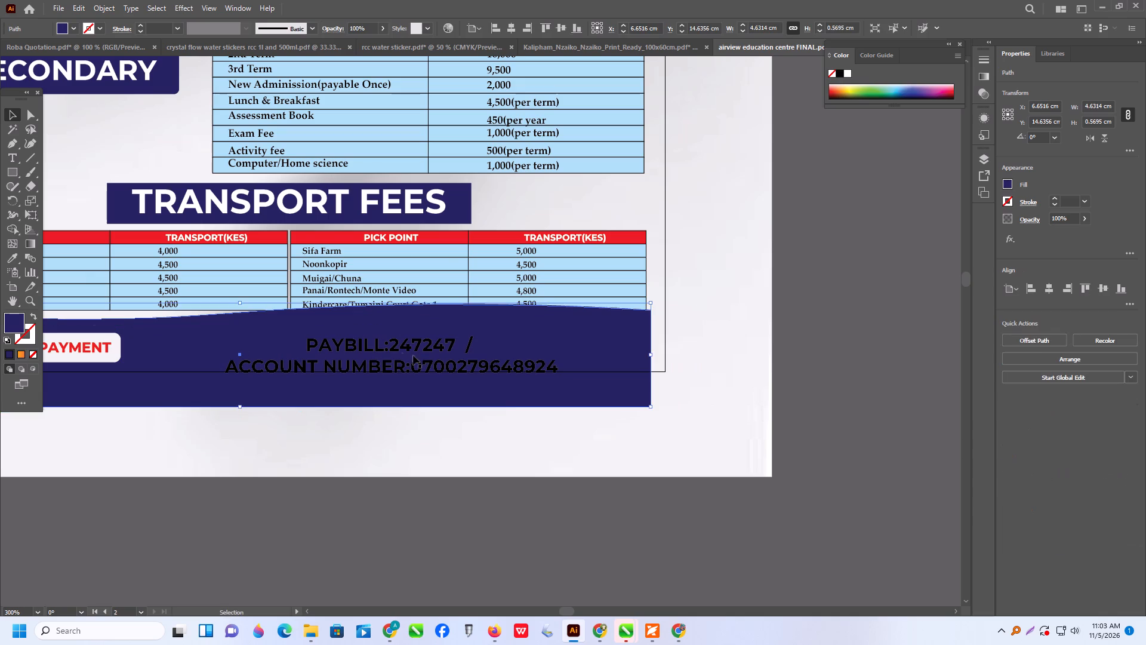
key(ctrl+z)
drag(596, 528, 591, 523)
alt+scroll(287, 357, up, 1)
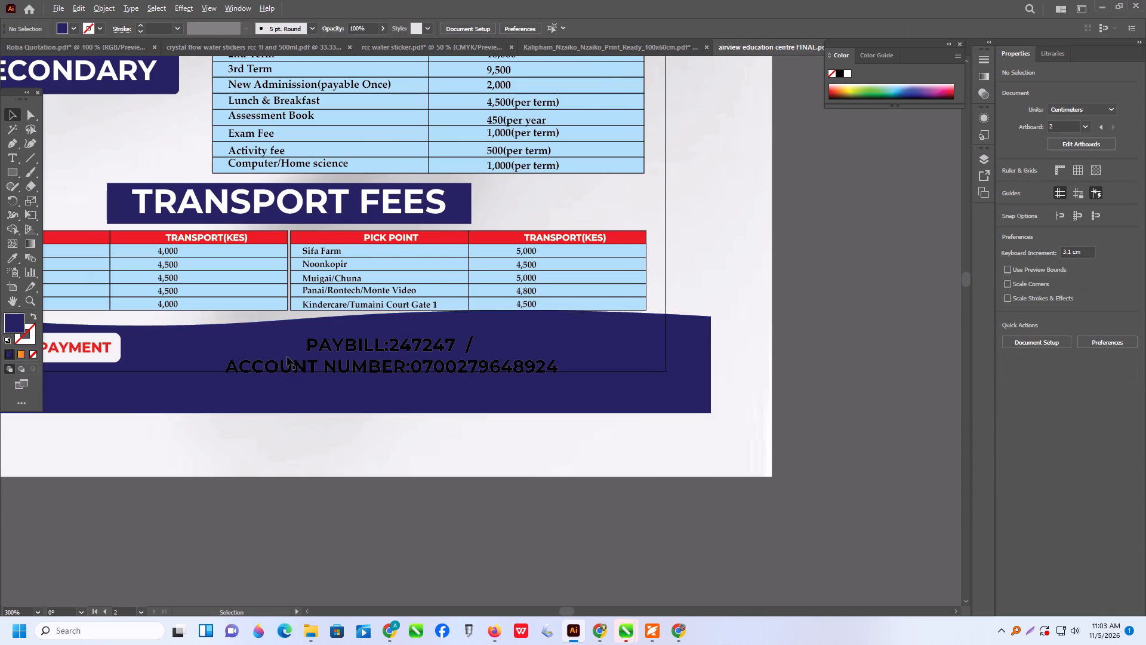
drag(402, 370, 538, 354)
alt+scroll(529, 355, down, 1)
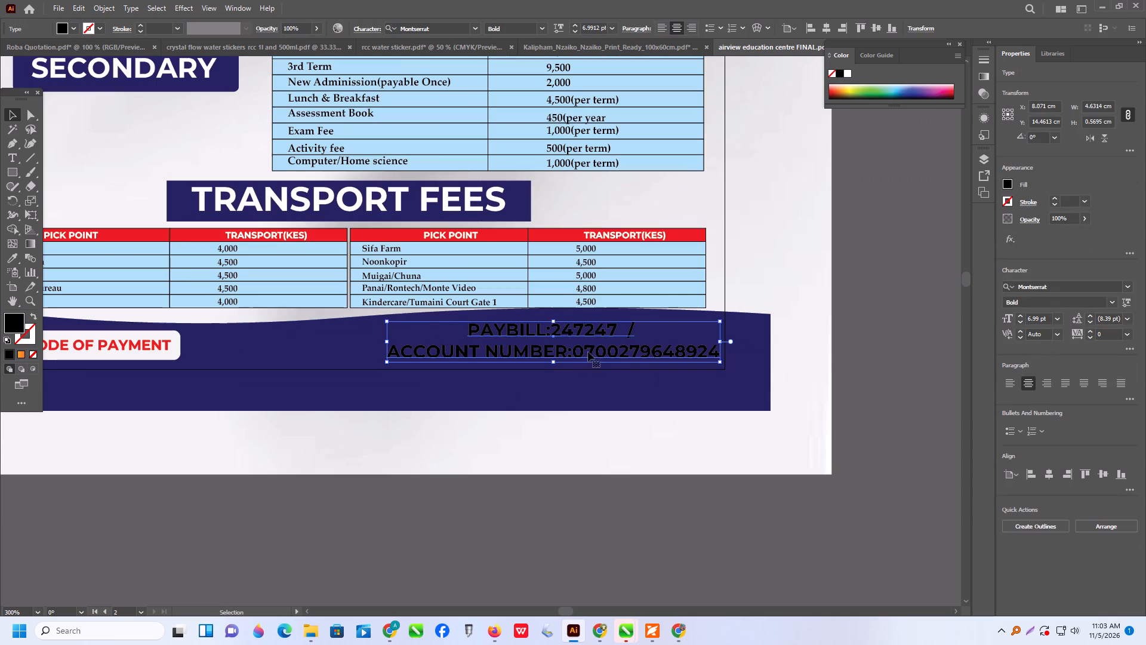
drag(584, 351, 541, 348)
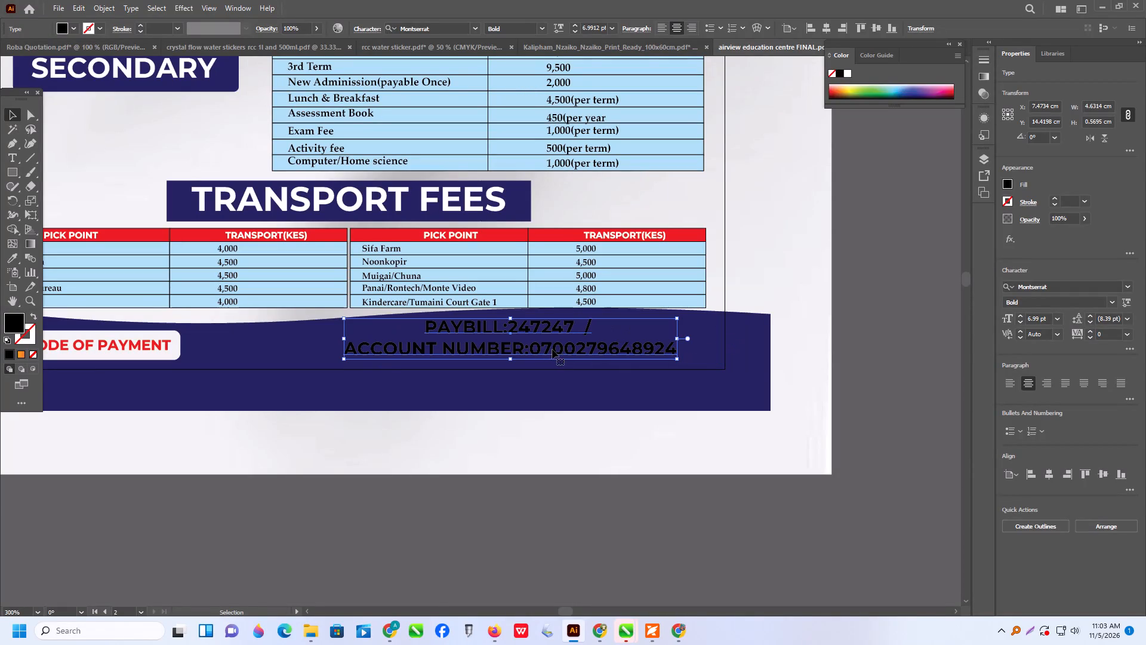
Fill the paybill and account number text with white.
click(75, 26)
click(22, 47)
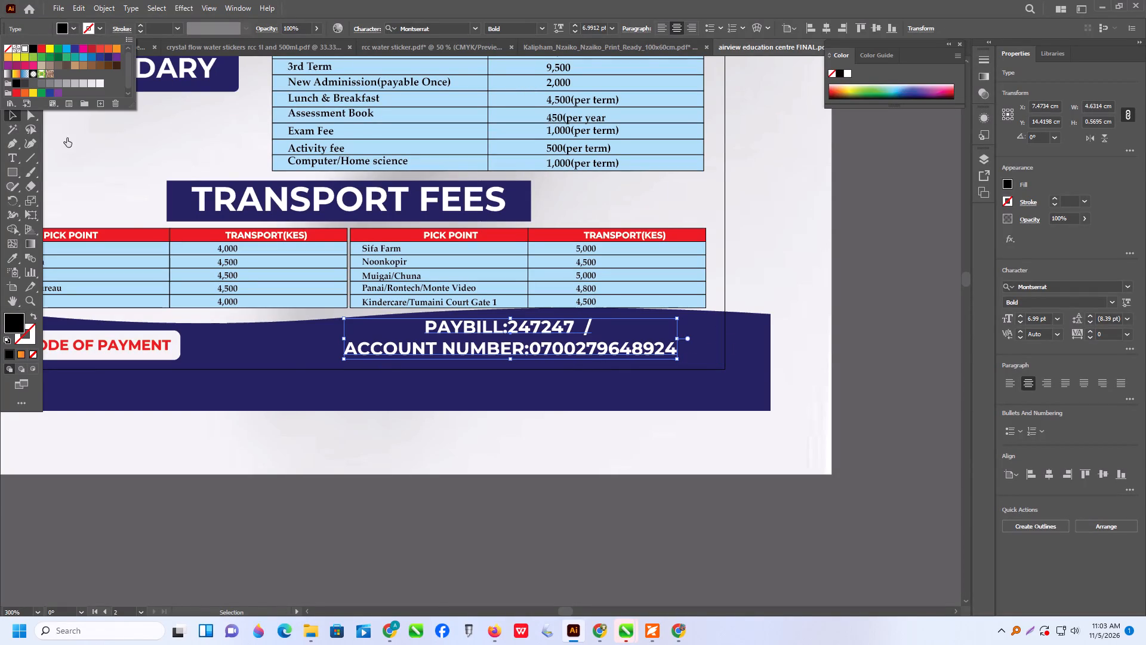
click(458, 486)
click(525, 521)
Delete the reference fees poster image lying beside the flyer pages.
alt+scroll(767, 549, down, 2)
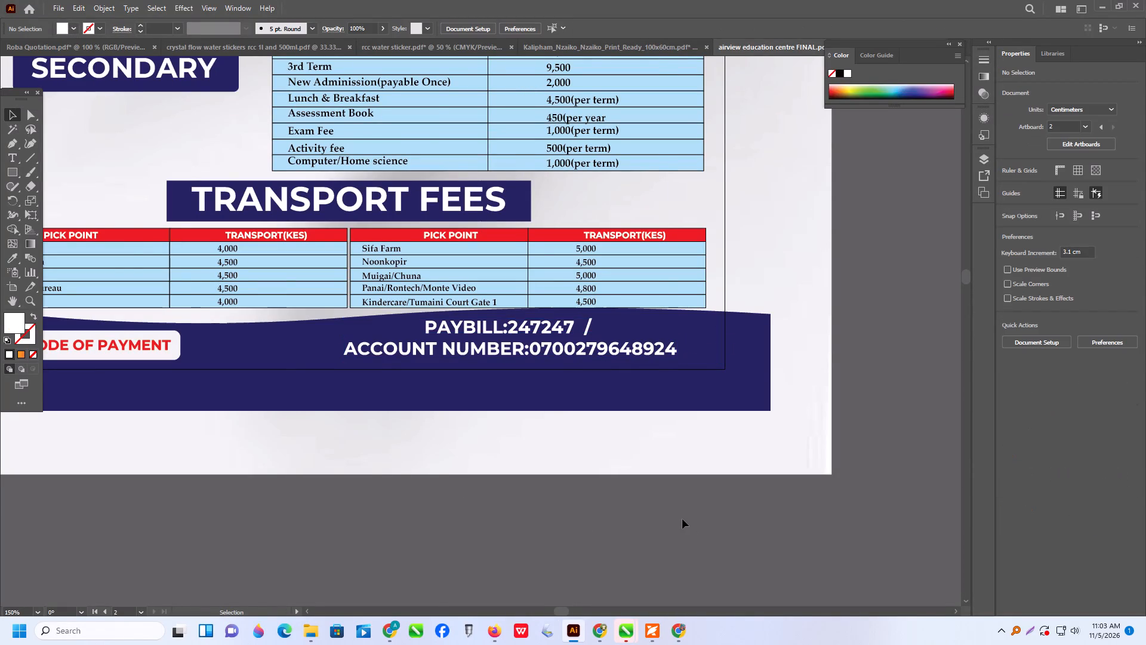
alt+scroll(683, 518, up, 1)
scroll(482, 479, up, 5)
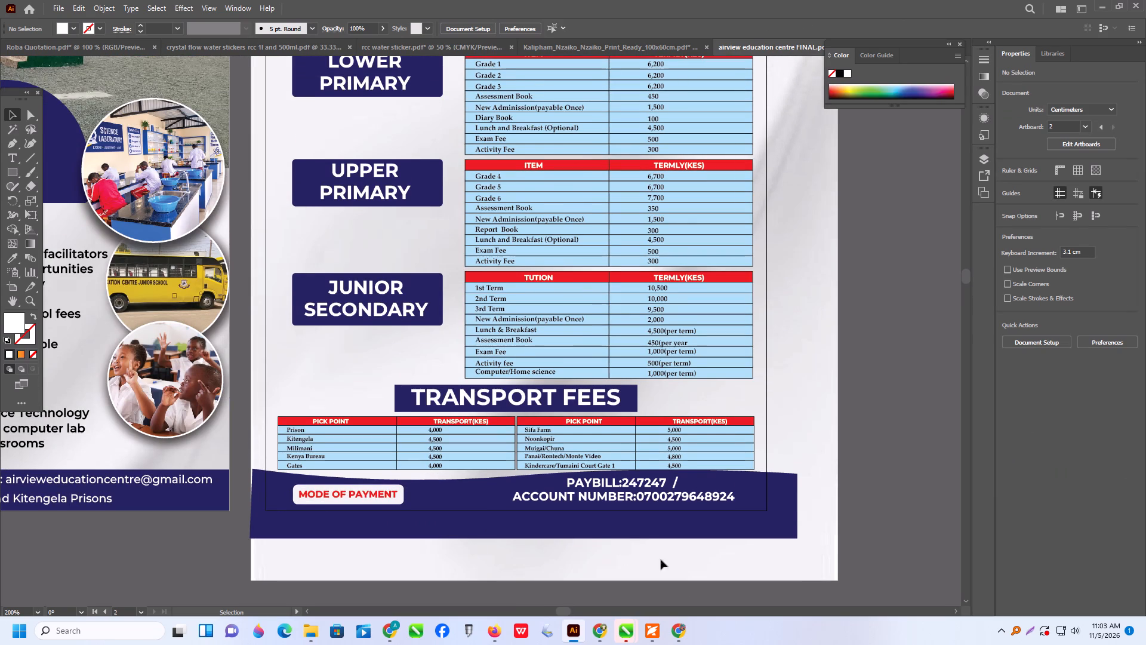
click(682, 556)
scroll(553, 570, up, 2)
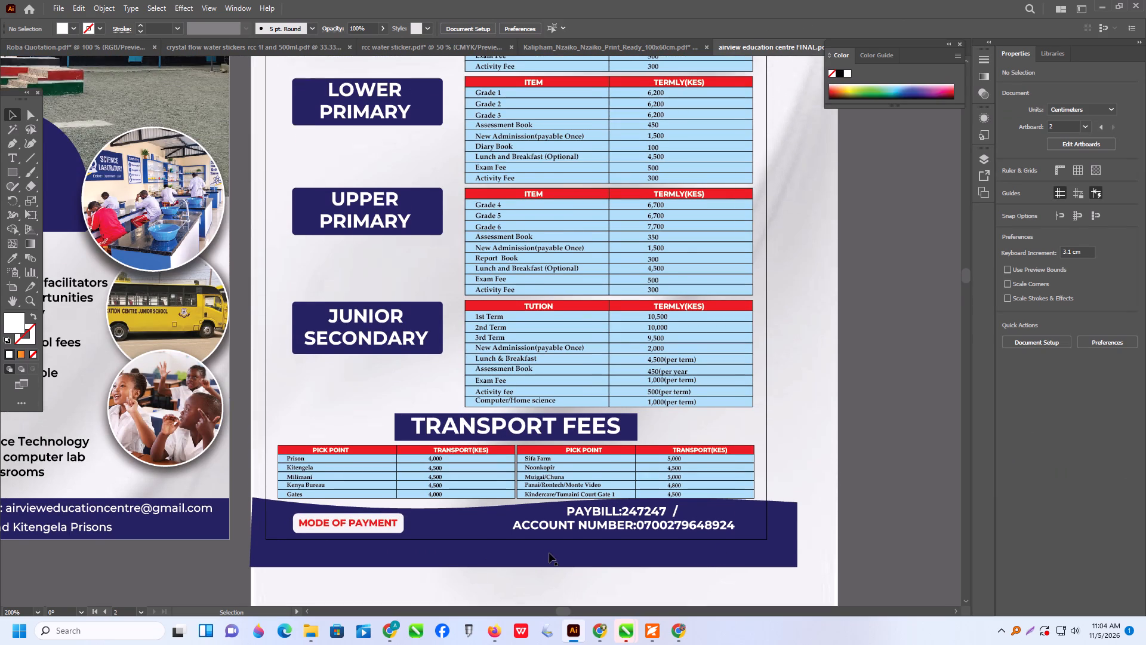
scroll(549, 553, up, 3)
alt+scroll(537, 548, down, 1)
scroll(528, 541, down, 3)
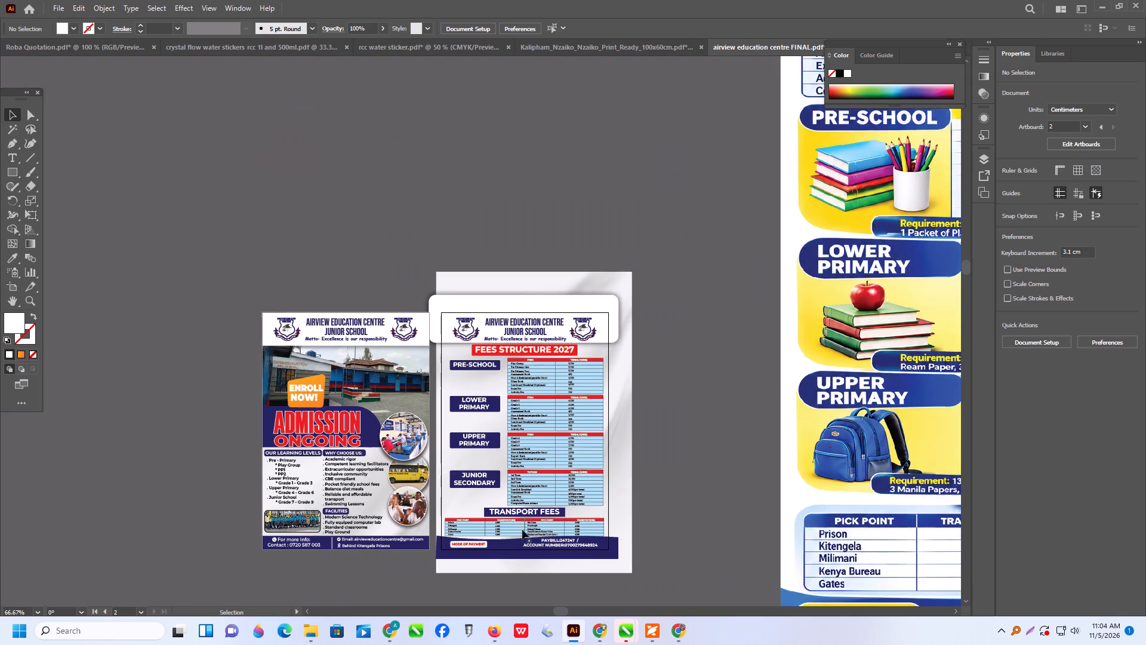
scroll(515, 511, down, 2)
scroll(640, 436, down, 2)
alt+scroll(749, 438, down, 1)
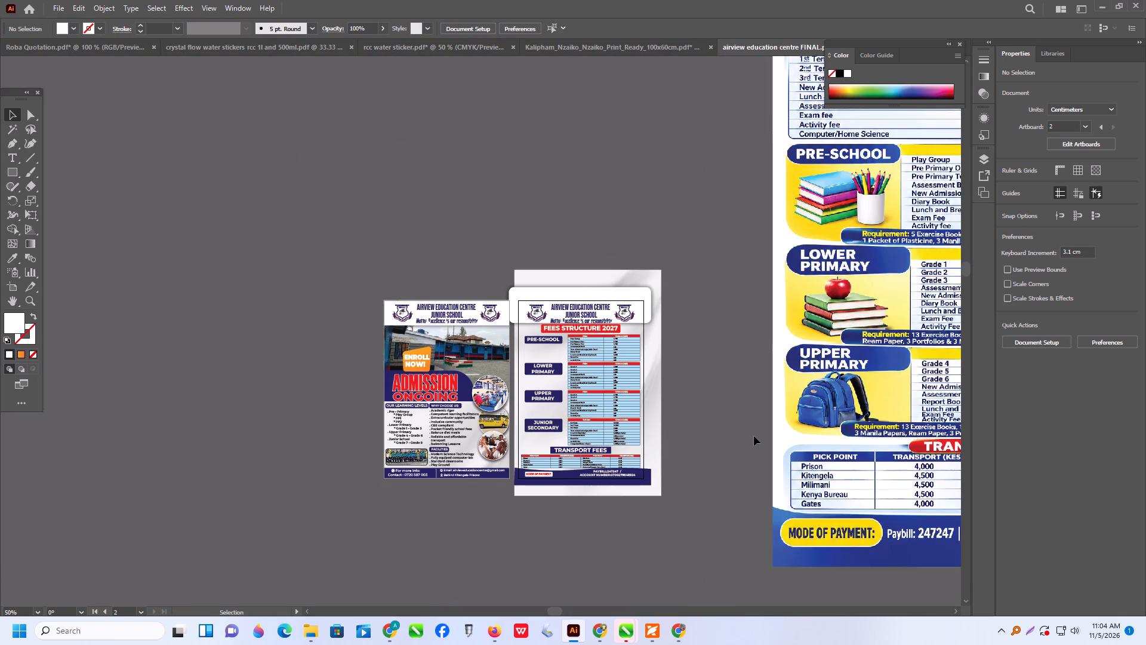
alt+scroll(754, 436, down, 1)
click(856, 408)
key(Delete)
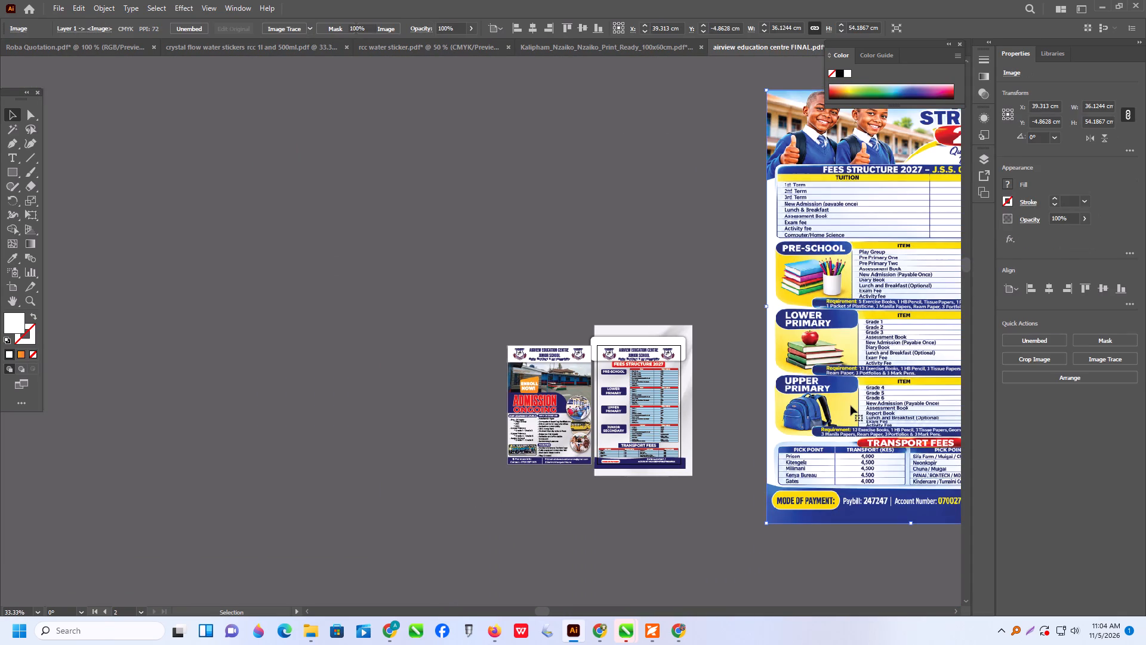
Unlock the fees page's locked background image and group all of the page's artwork together.
alt+scroll(732, 462, up, 2)
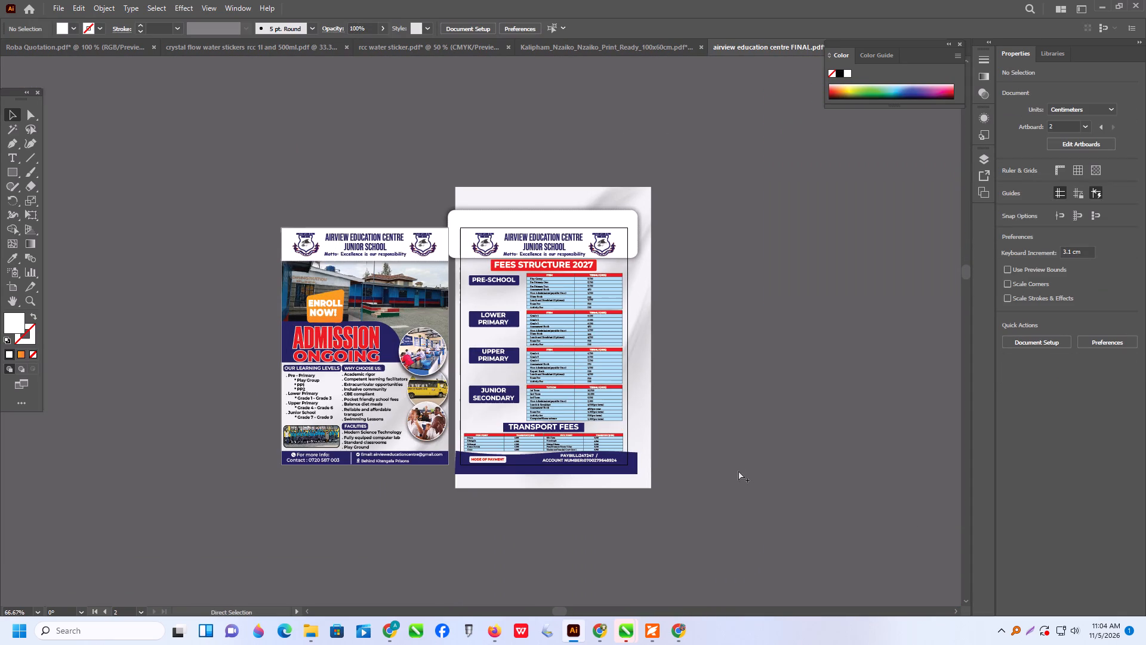
key(ctrl+alt+2)
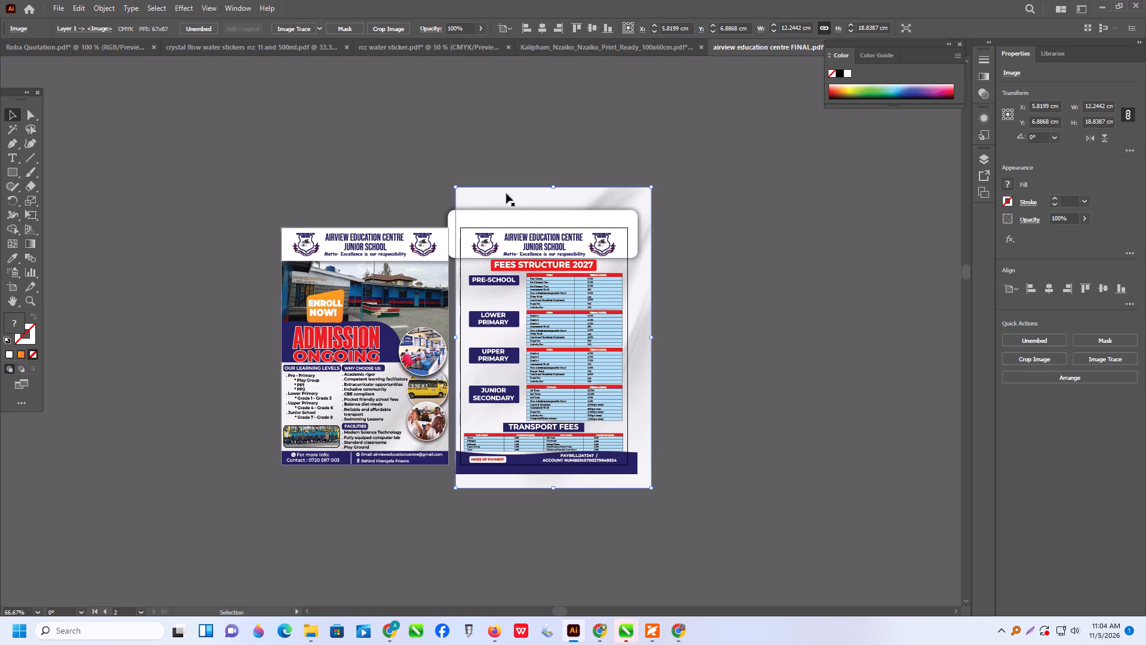
click(454, 144)
drag(451, 131, 758, 540)
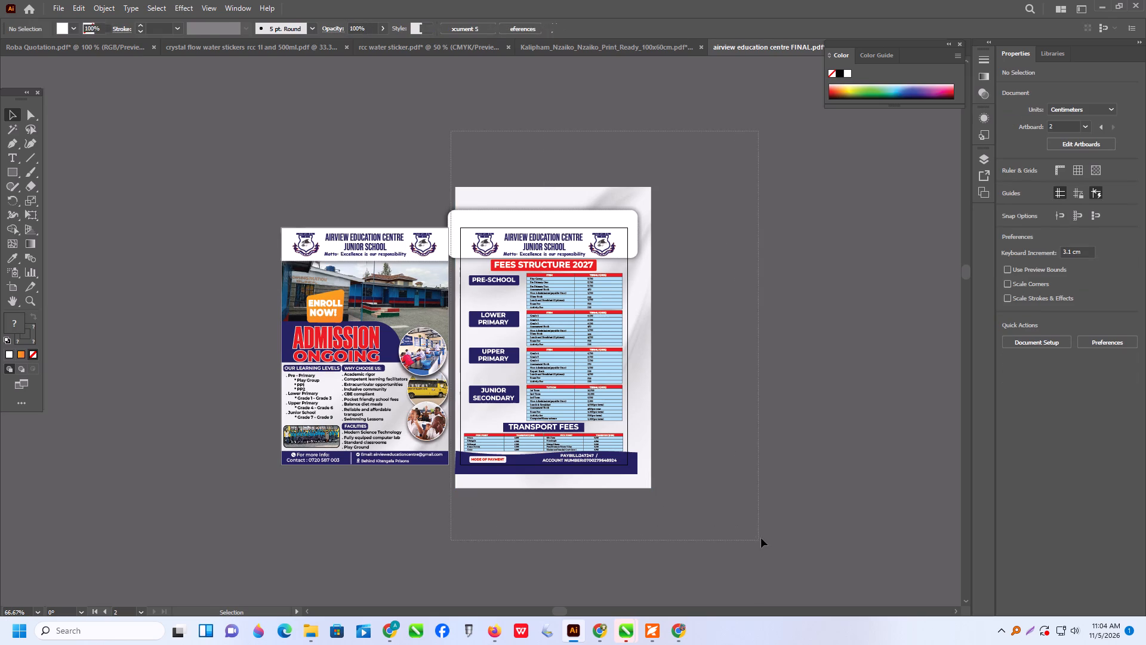
key(ctrl+g)
click(748, 344)
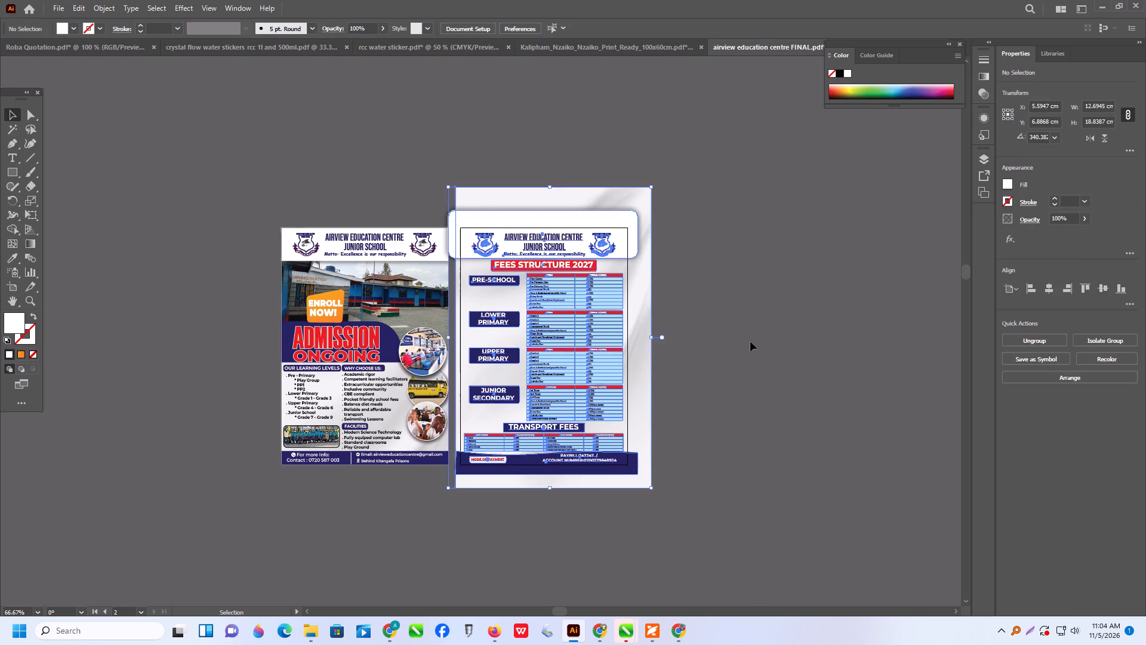
click(437, 143)
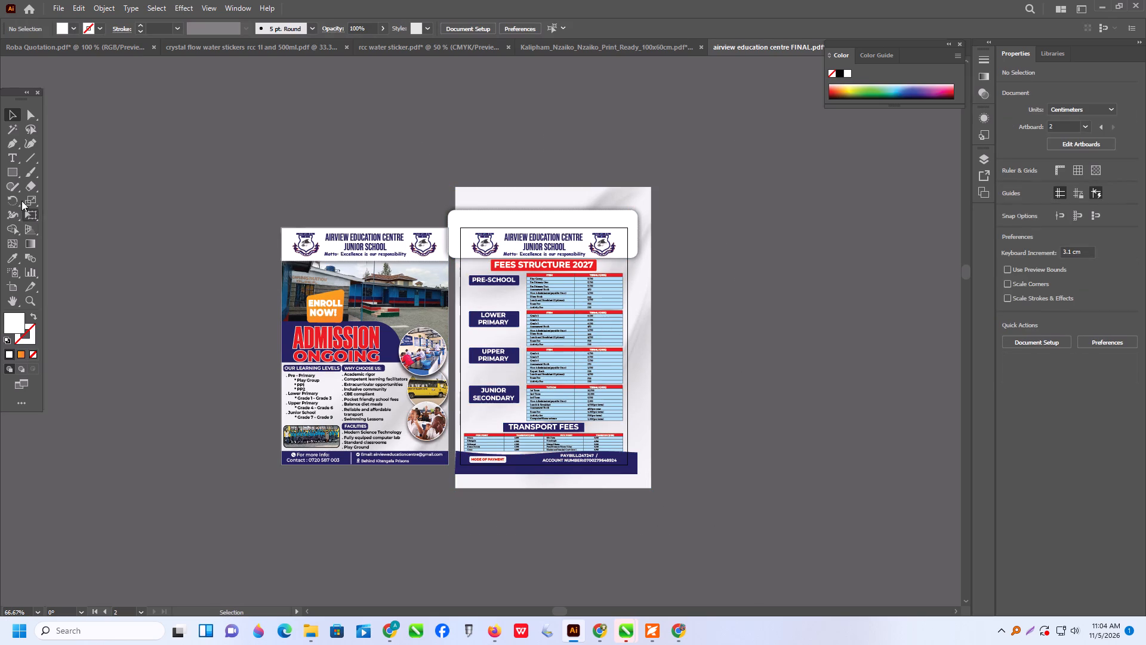
Draw a 10.46 × 14.86 cm rectangle and align it to the top-left corner of the fees page artboard.
click(14, 174)
click(356, 162)
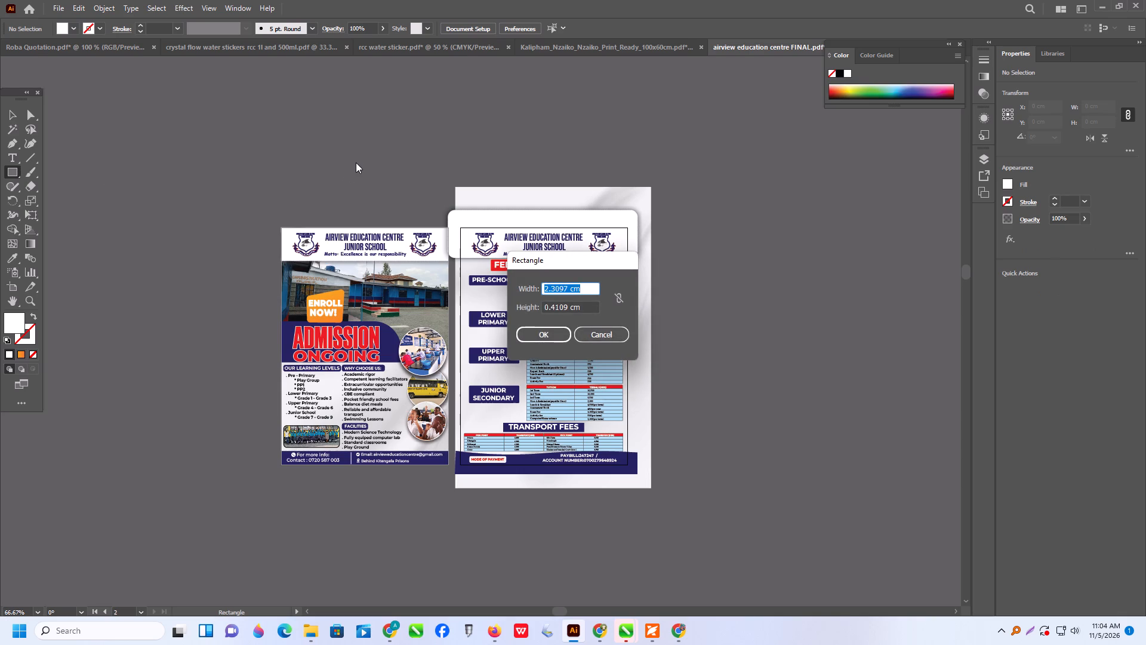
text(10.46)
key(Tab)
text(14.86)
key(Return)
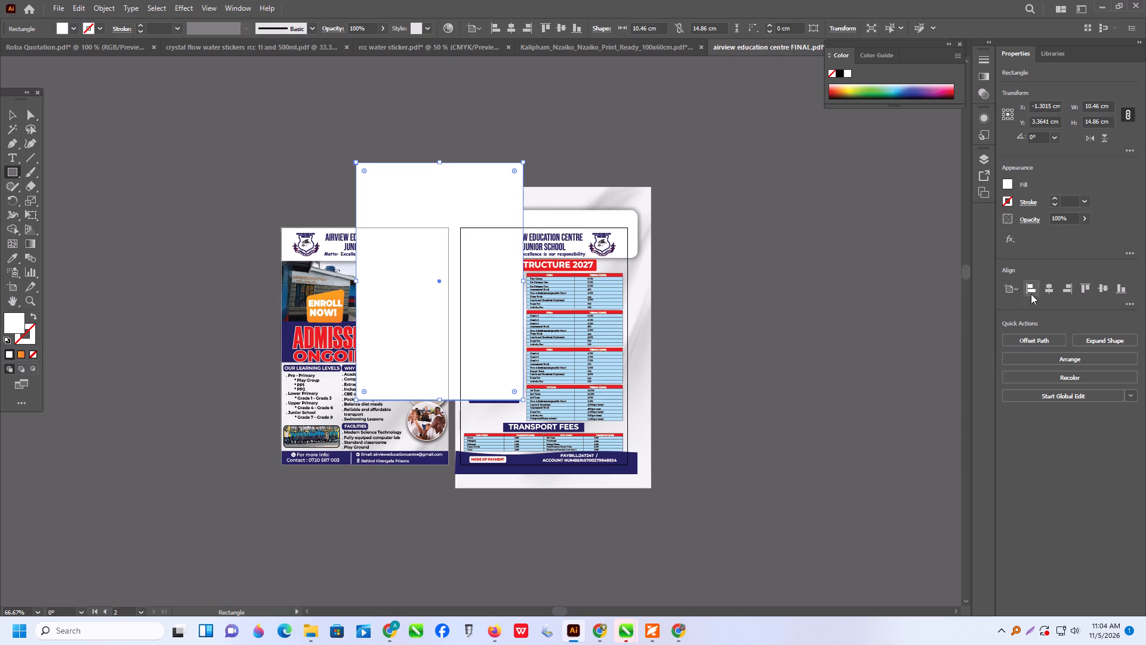
click(1026, 290)
click(1084, 287)
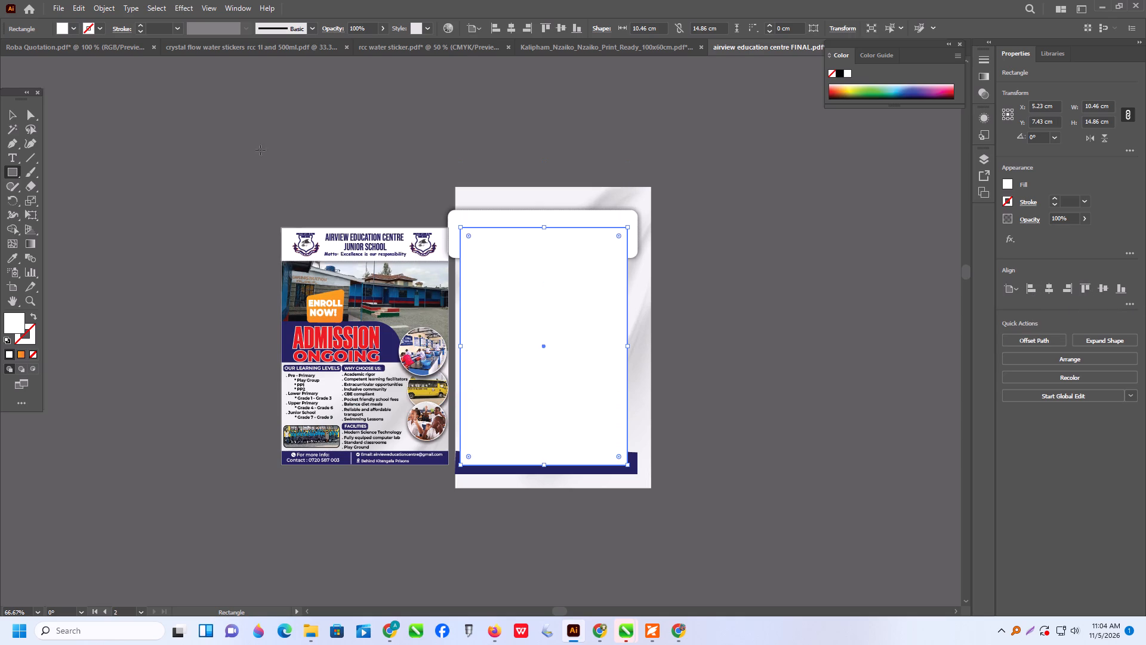
Make a clipping mask from the rectangle and the grouped fees artwork to crop it to the page edges.
click(12, 116)
drag(520, 150, 696, 502)
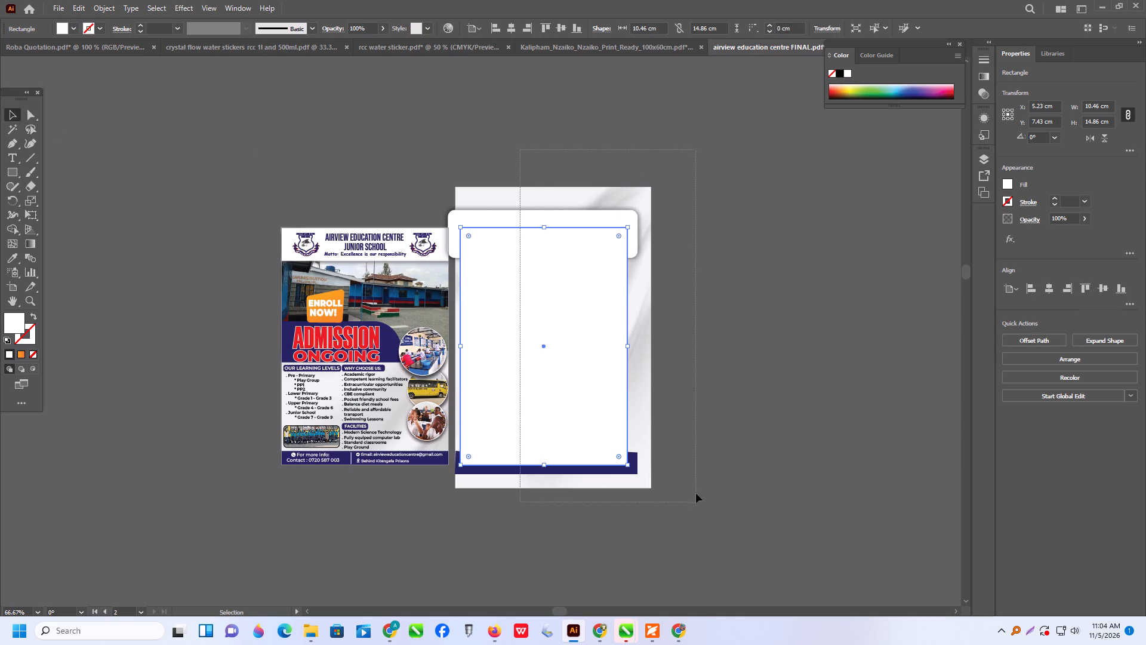
right_click(584, 406)
click(658, 312)
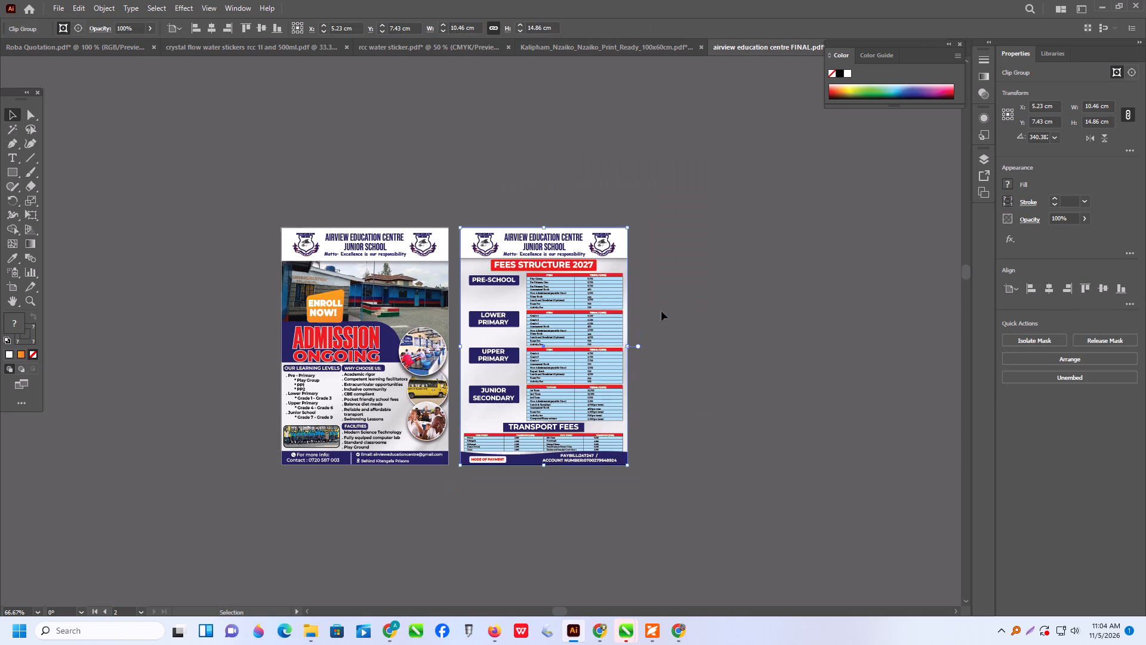
alt+scroll(537, 431, up, 2)
scroll(545, 435, up, 4)
alt+scroll(572, 493, down, 1)
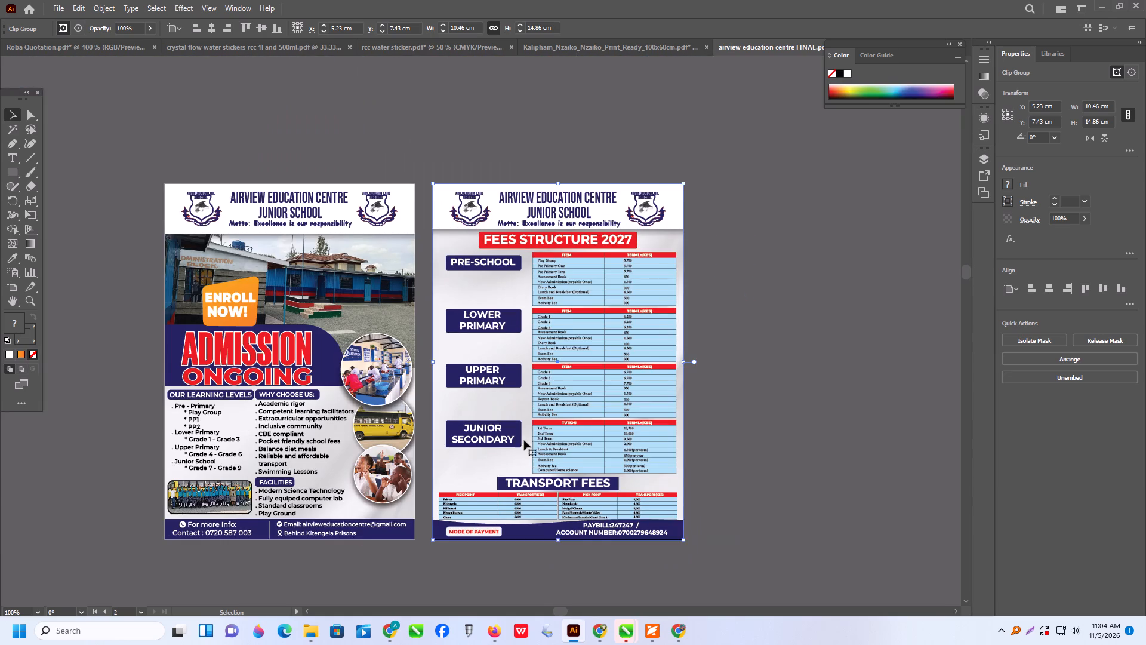
scroll(515, 432, up, 2)
click(831, 293)
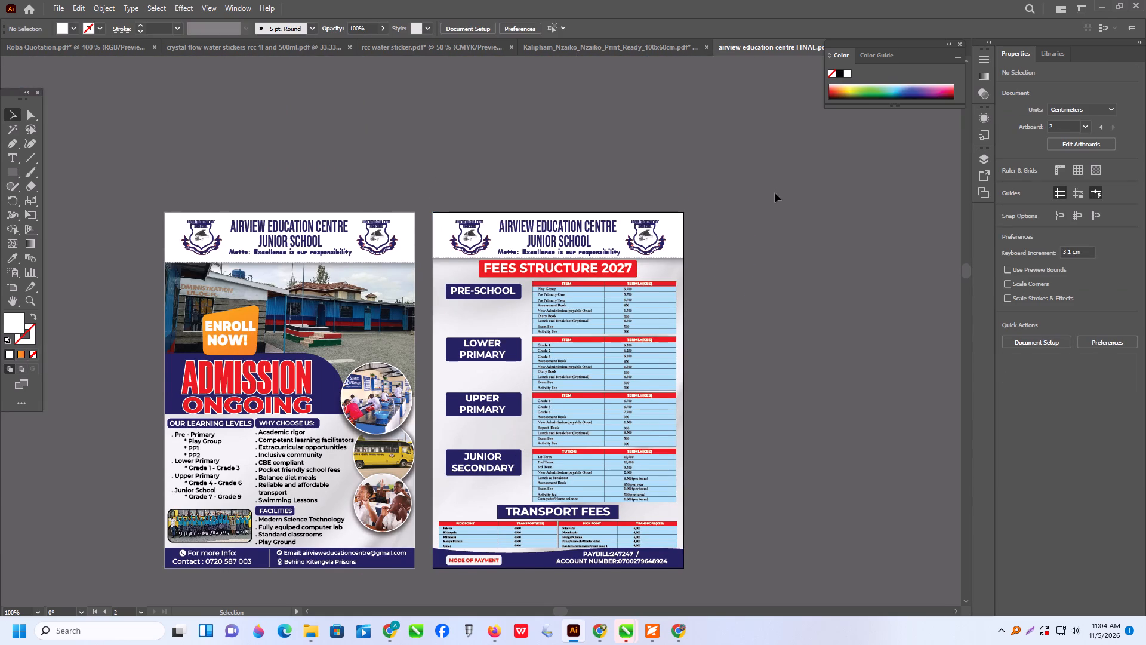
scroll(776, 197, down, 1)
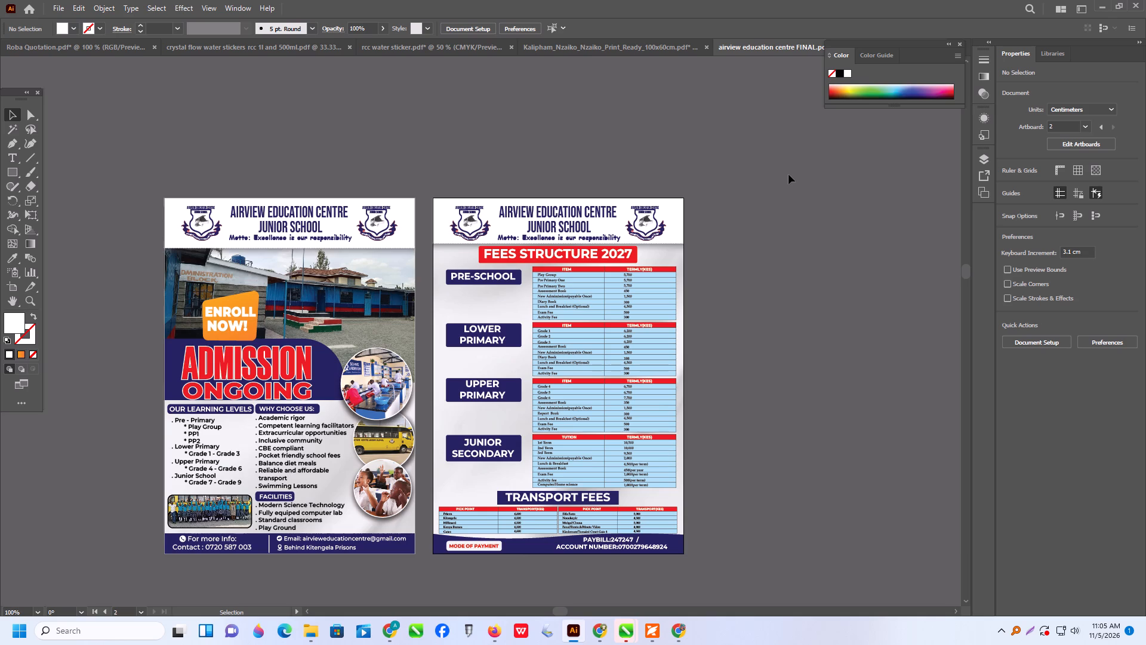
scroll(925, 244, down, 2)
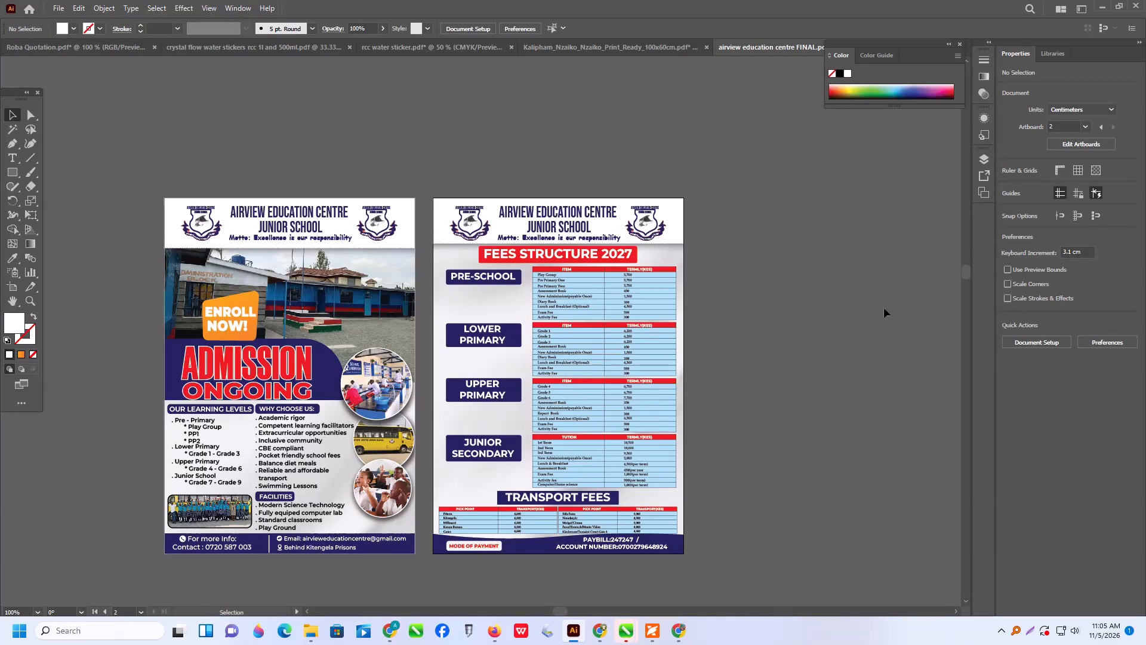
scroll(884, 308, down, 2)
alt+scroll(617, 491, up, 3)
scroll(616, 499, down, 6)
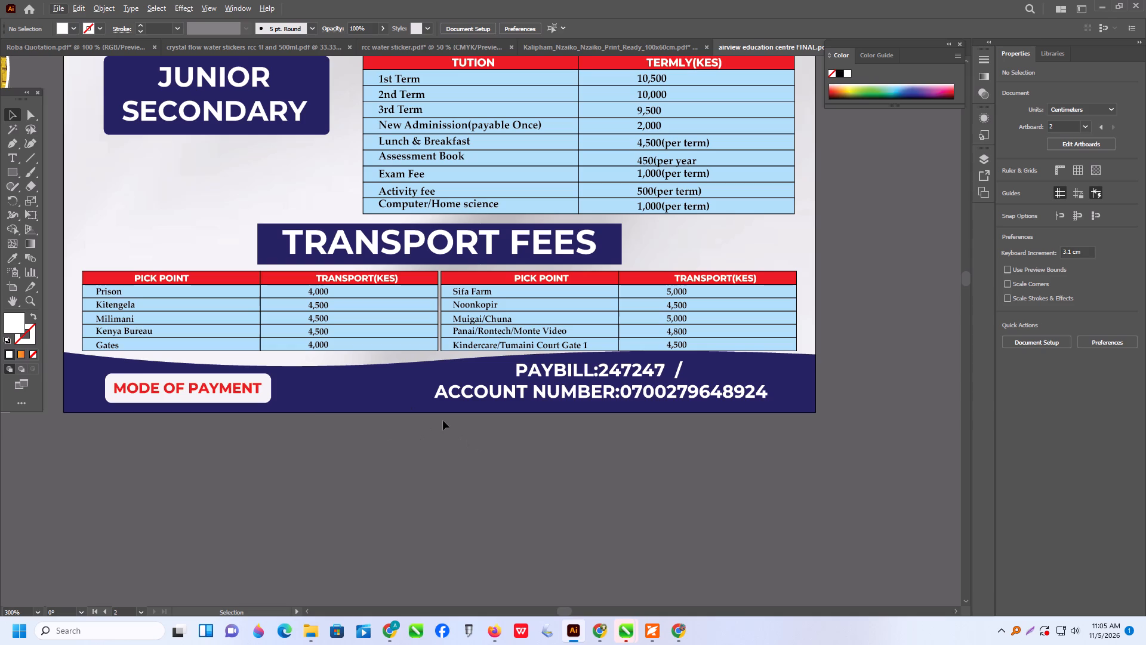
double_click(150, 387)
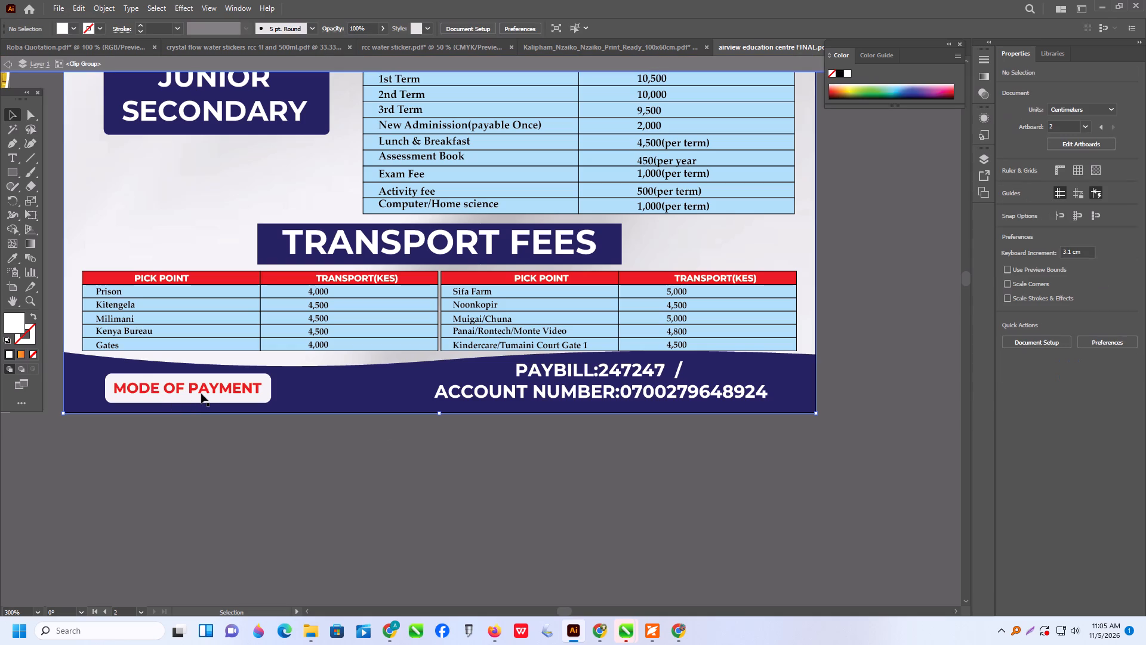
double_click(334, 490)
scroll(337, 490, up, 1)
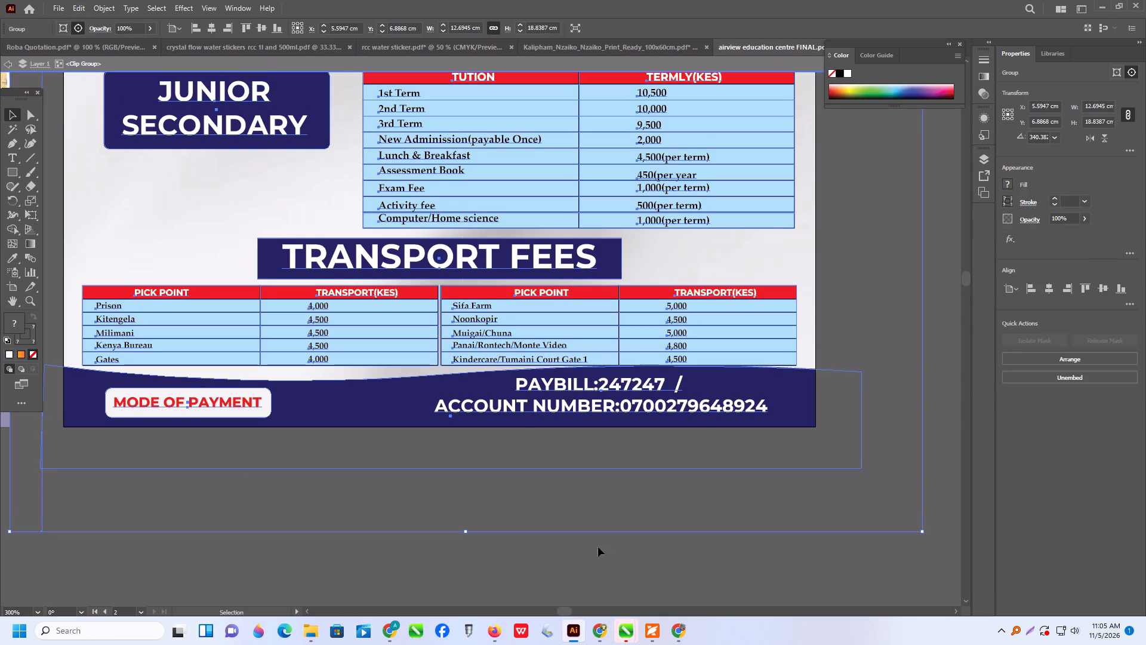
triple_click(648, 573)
Review both flyer pages, checking the fees tables, transport fees and footer payment details.
scroll(648, 566, down, 3)
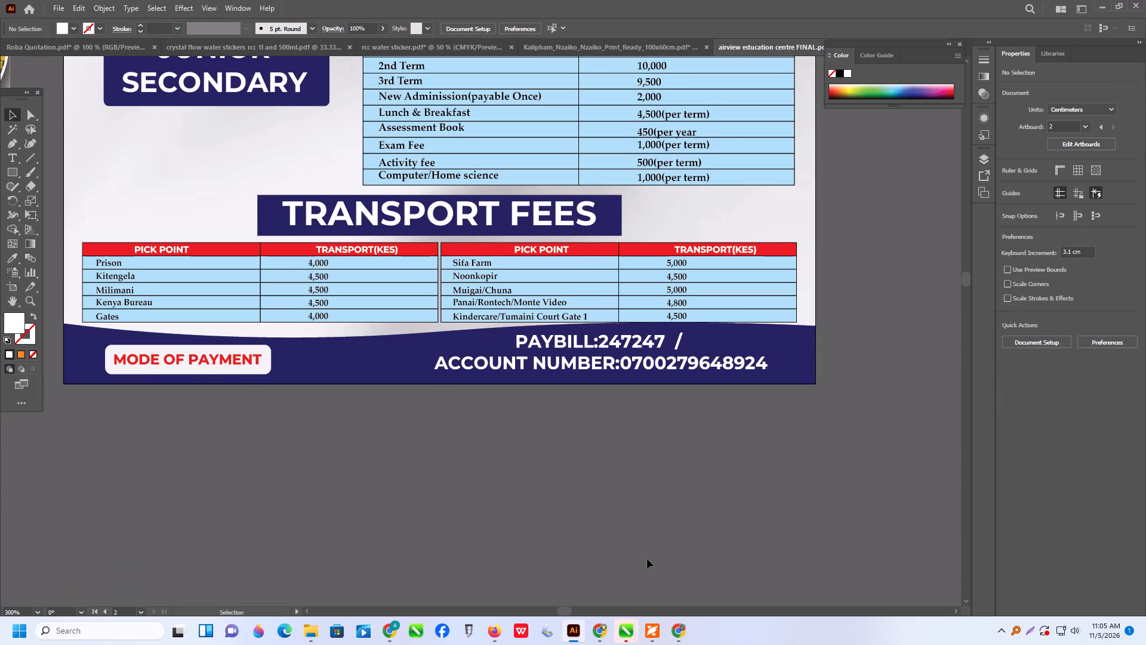
scroll(646, 552, up, 4)
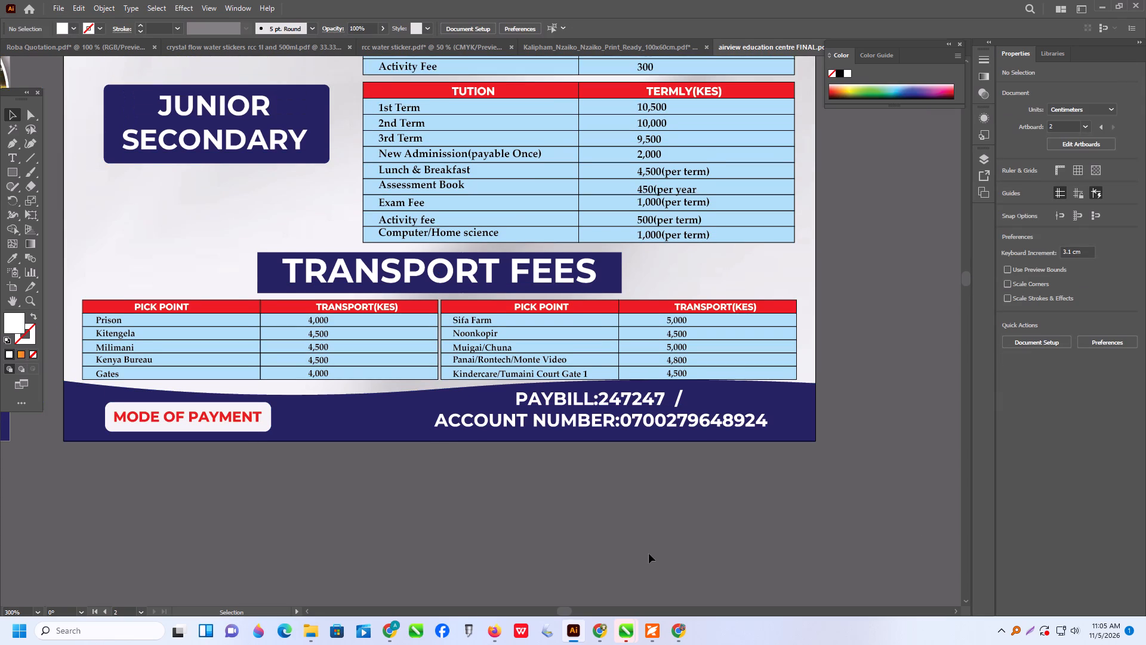
scroll(651, 558, up, 2)
alt+scroll(855, 606, down, 2)
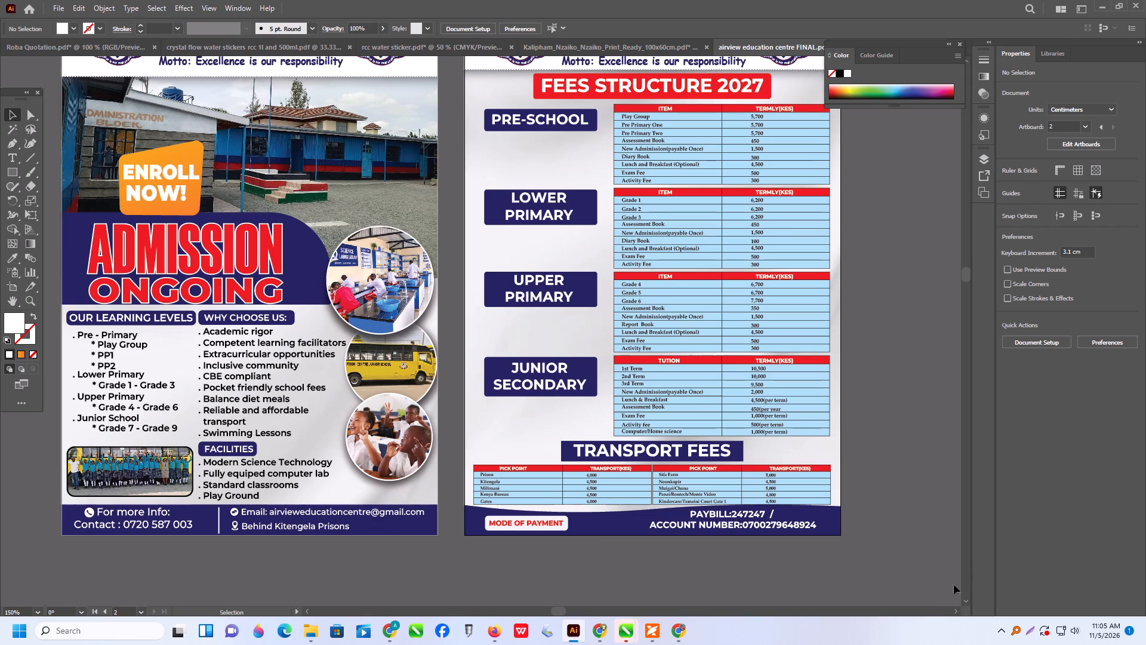
scroll(950, 560, up, 2)
alt+scroll(966, 564, down, 3)
scroll(899, 474, down, 2)
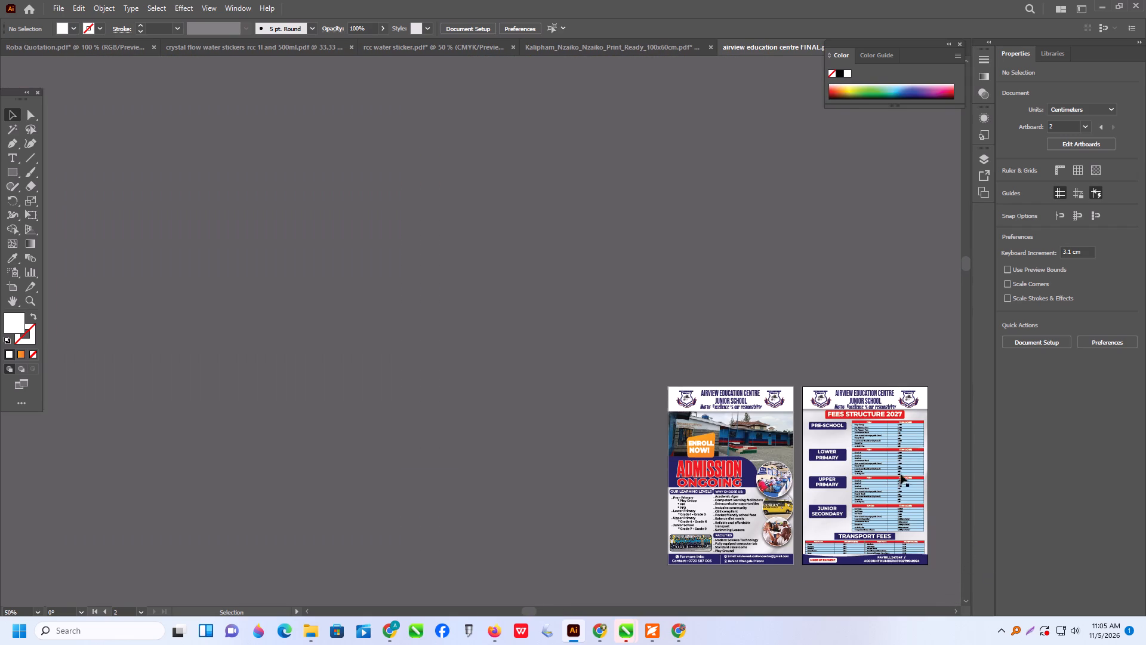
alt+scroll(938, 472, up, 3)
scroll(862, 442, down, 4)
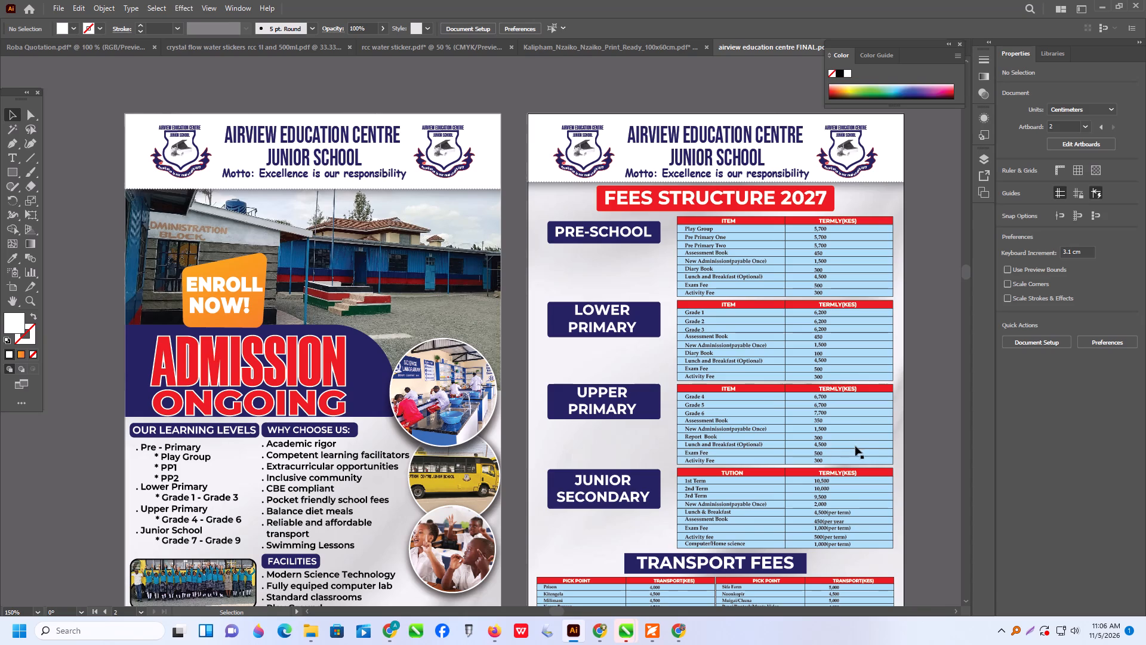
scroll(821, 450, down, 12)
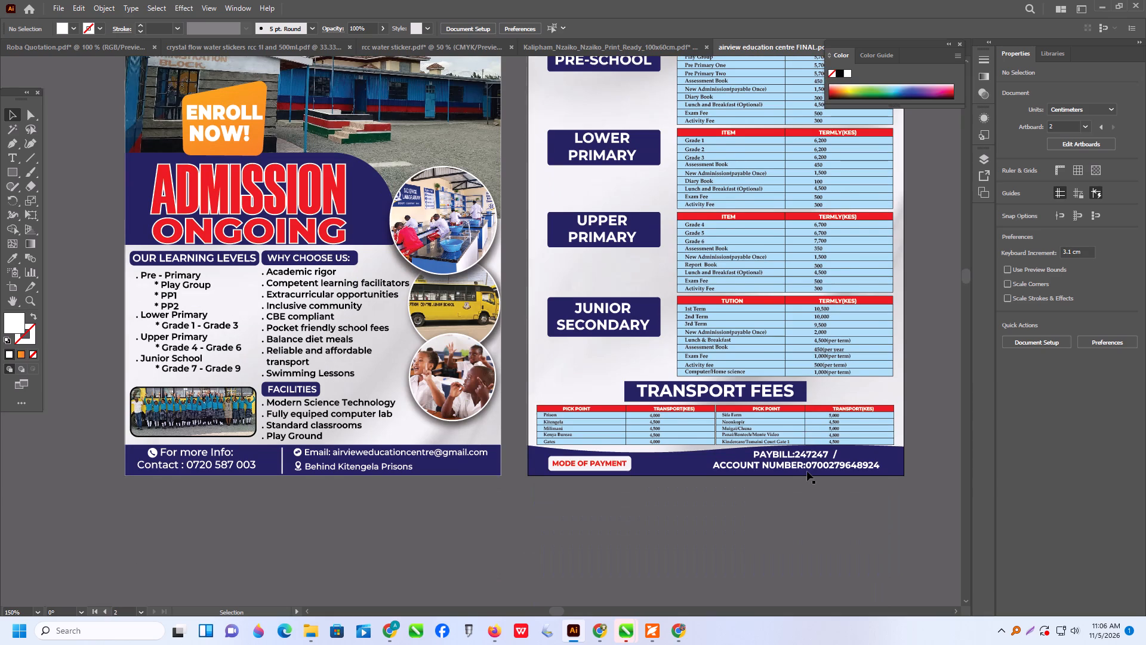
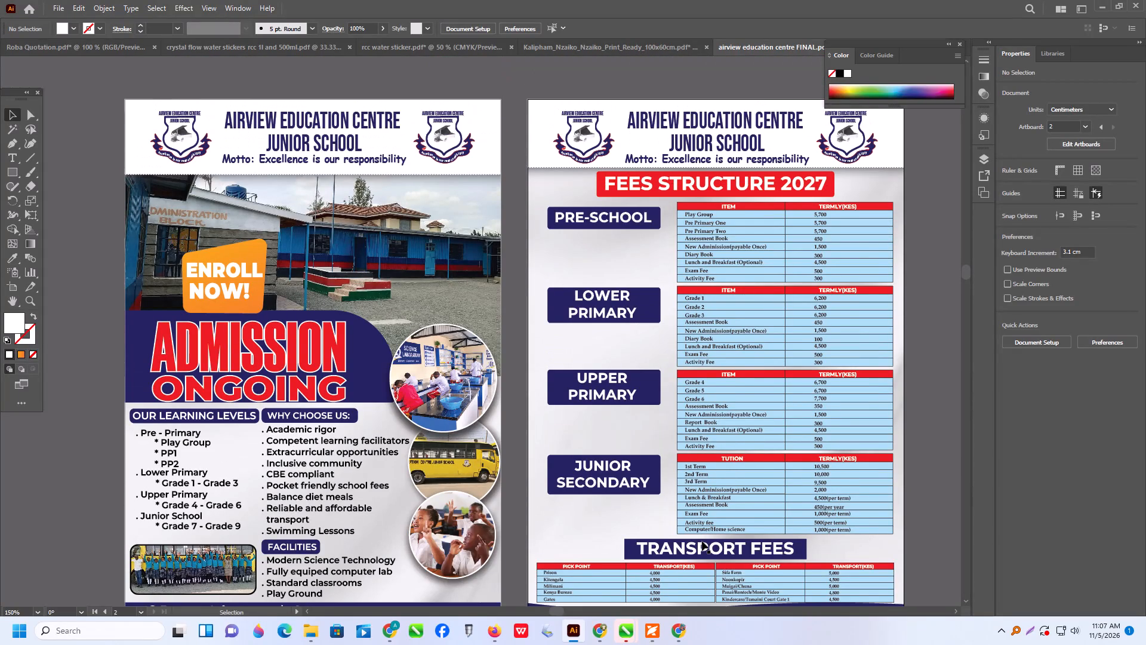
Isolate the clipped fees artwork down to its footer text and move the paybill and account number text beside the MODE OF PAYMENT label.
scroll(702, 541, down, 4)
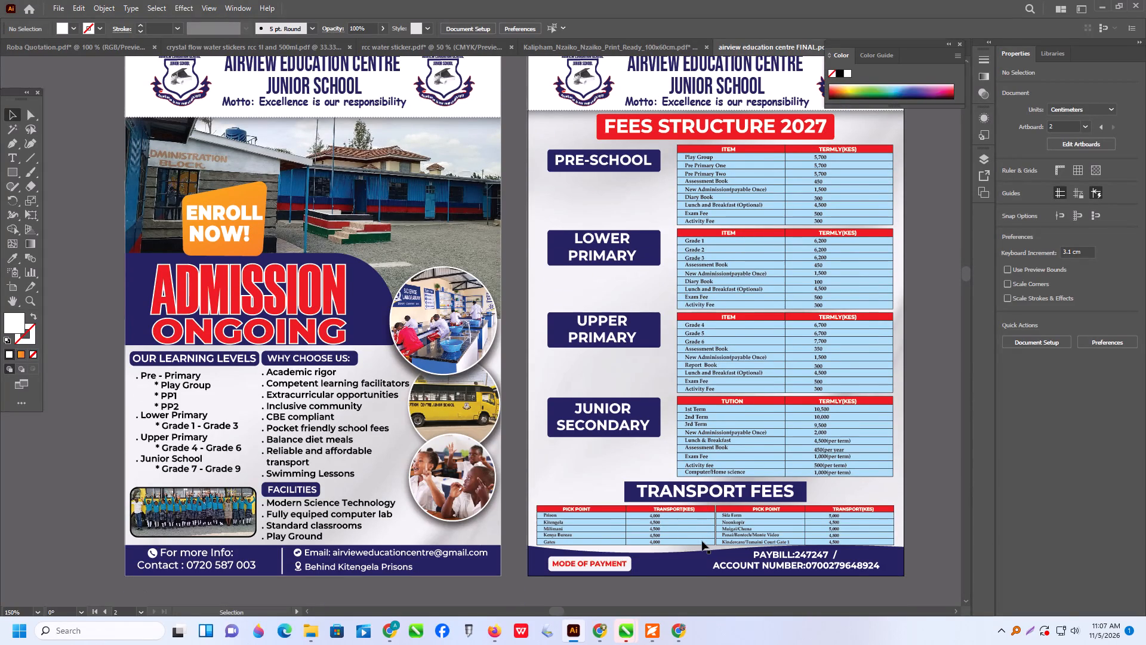
scroll(703, 541, down, 1)
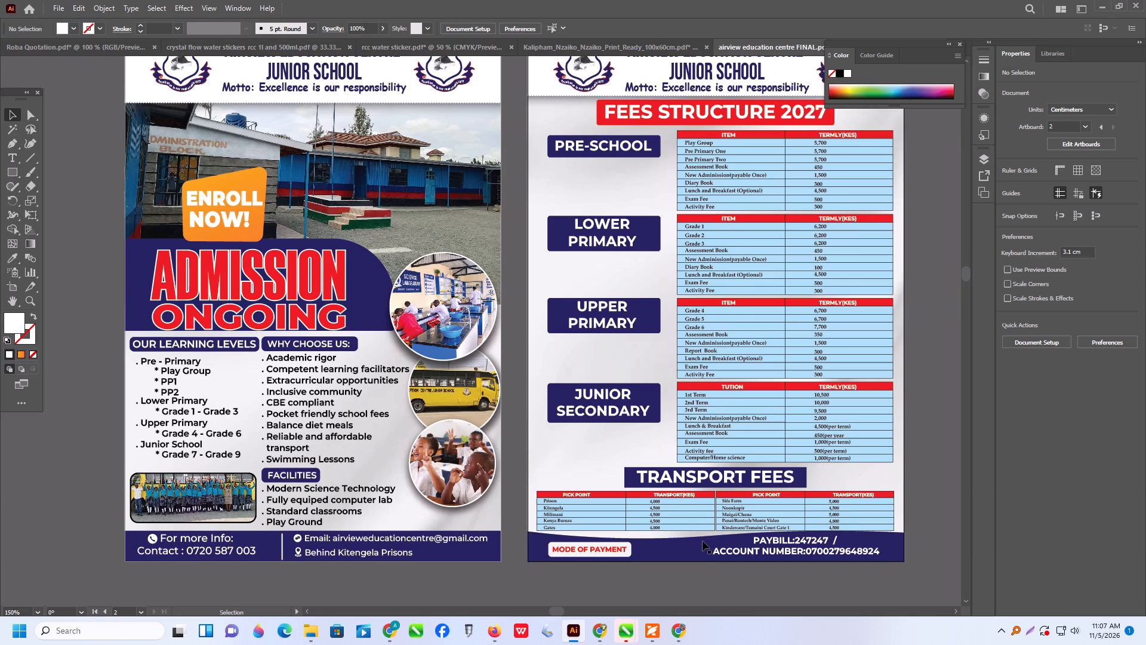
scroll(703, 541, down, 3)
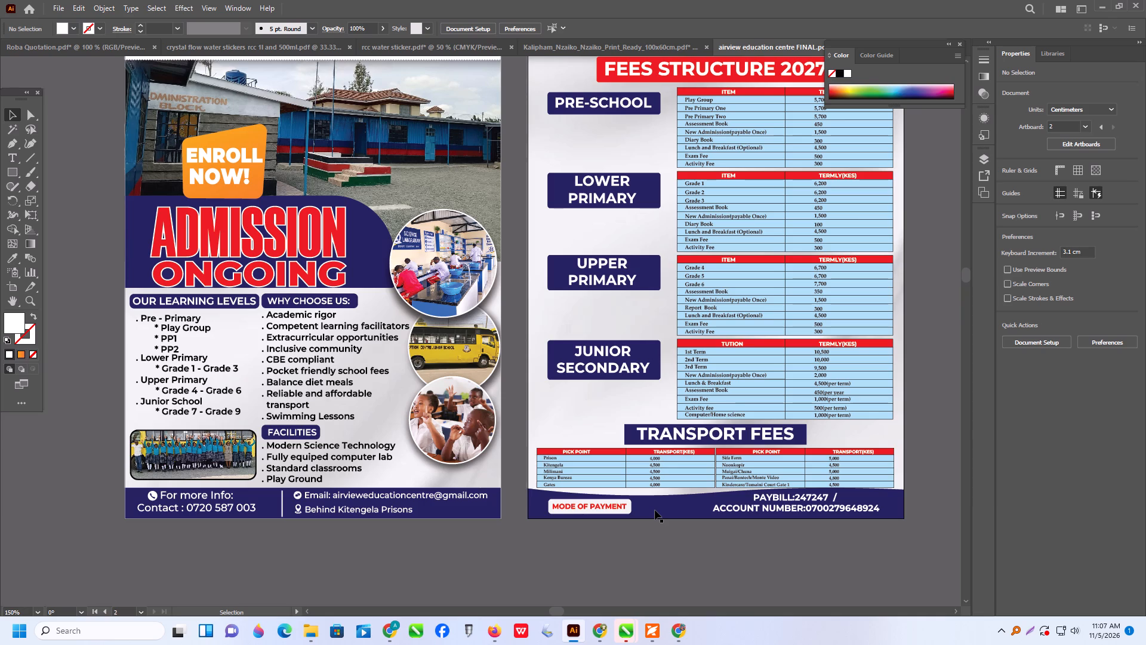
alt+scroll(854, 568, up, 2)
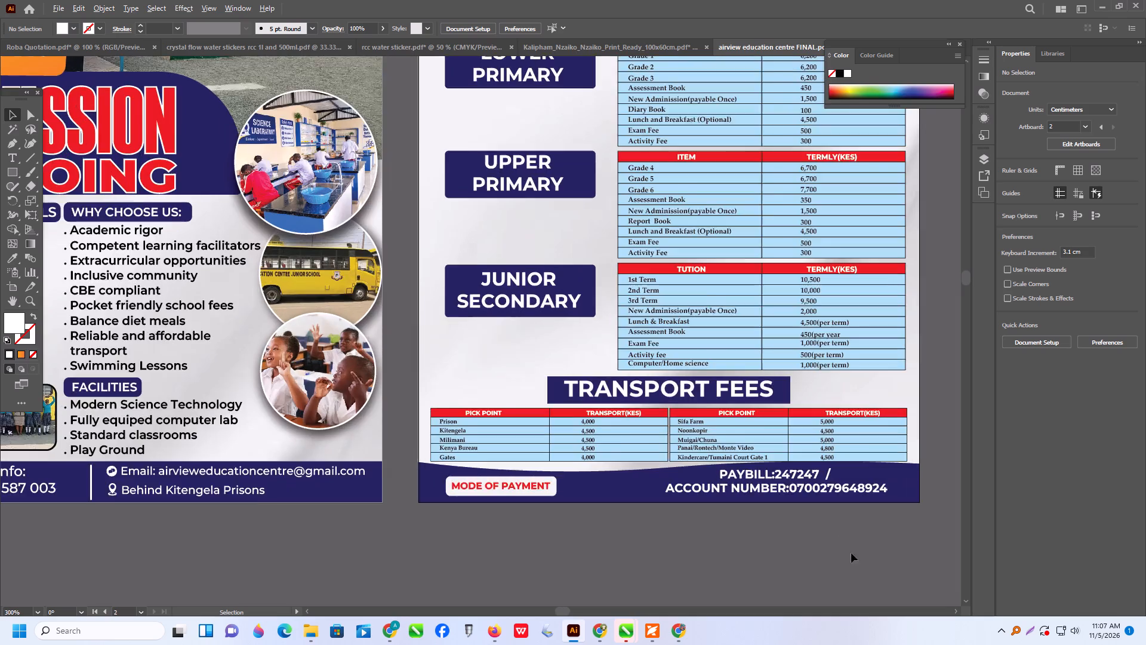
click(745, 452)
triple_click(745, 450)
click(745, 450)
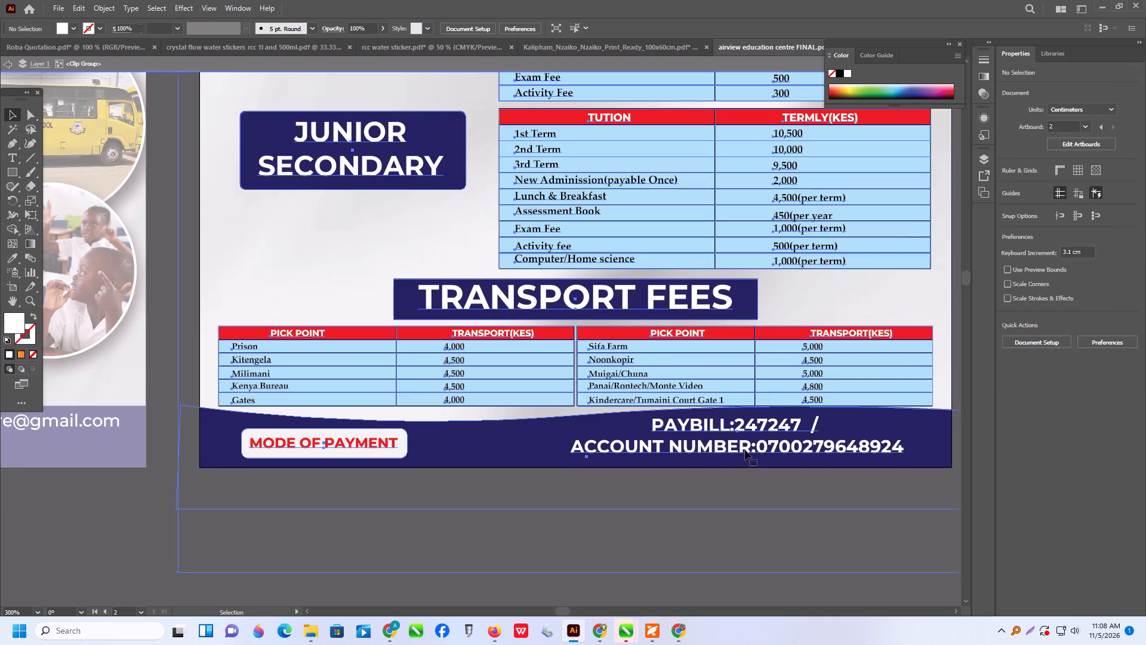
triple_click(718, 453)
double_click(718, 453)
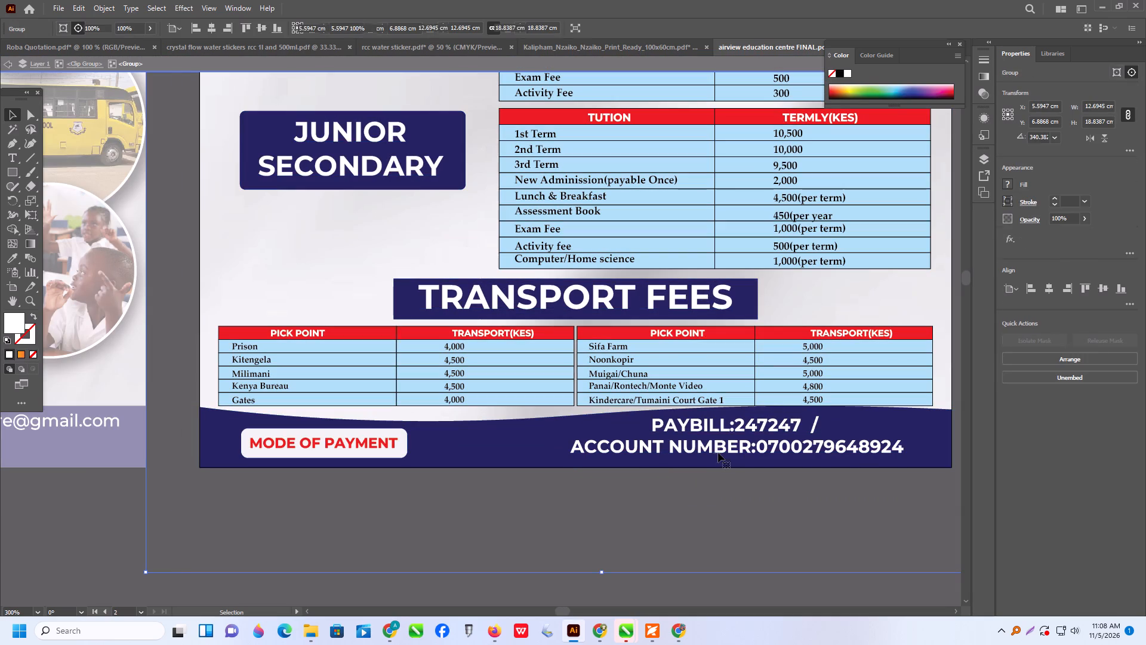
drag(713, 447, 566, 451)
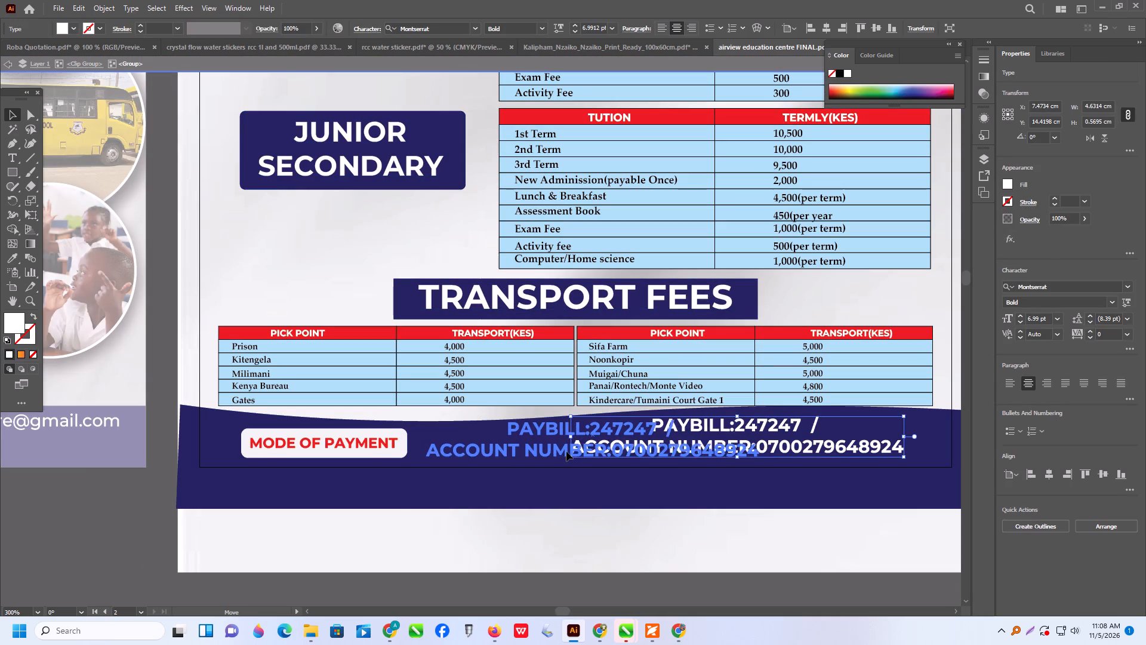
drag(566, 451, 563, 451)
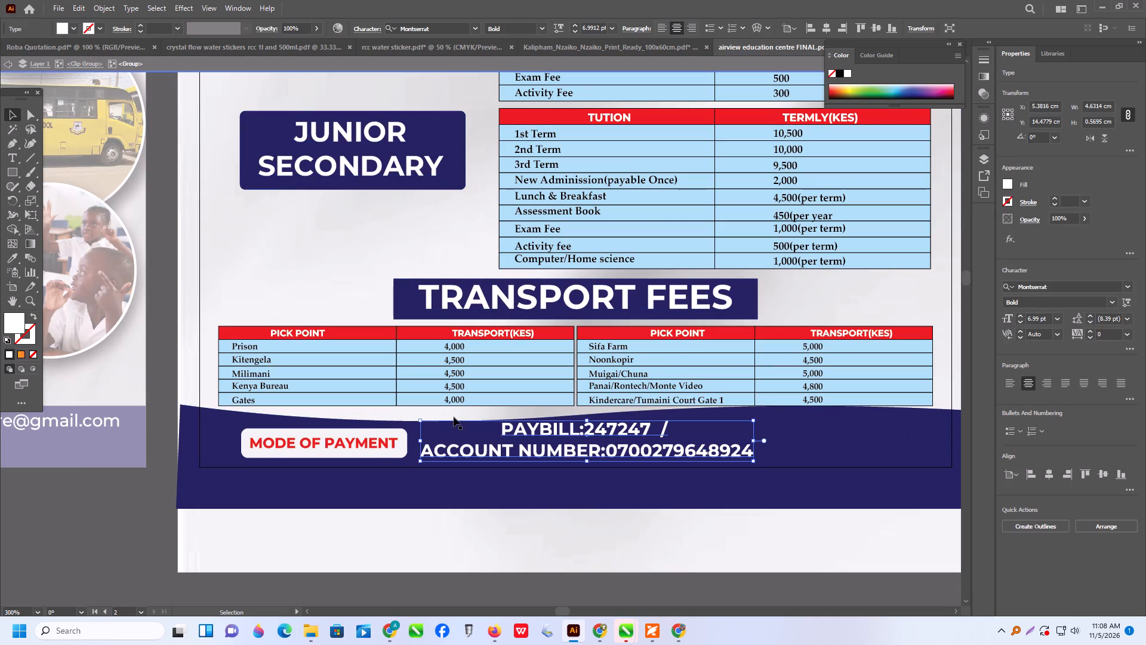
Group the MODE OF PAYMENT text with its rounded white box and move the group toward the page's left edge.
click(377, 443)
alt+scroll(313, 419, up, 1)
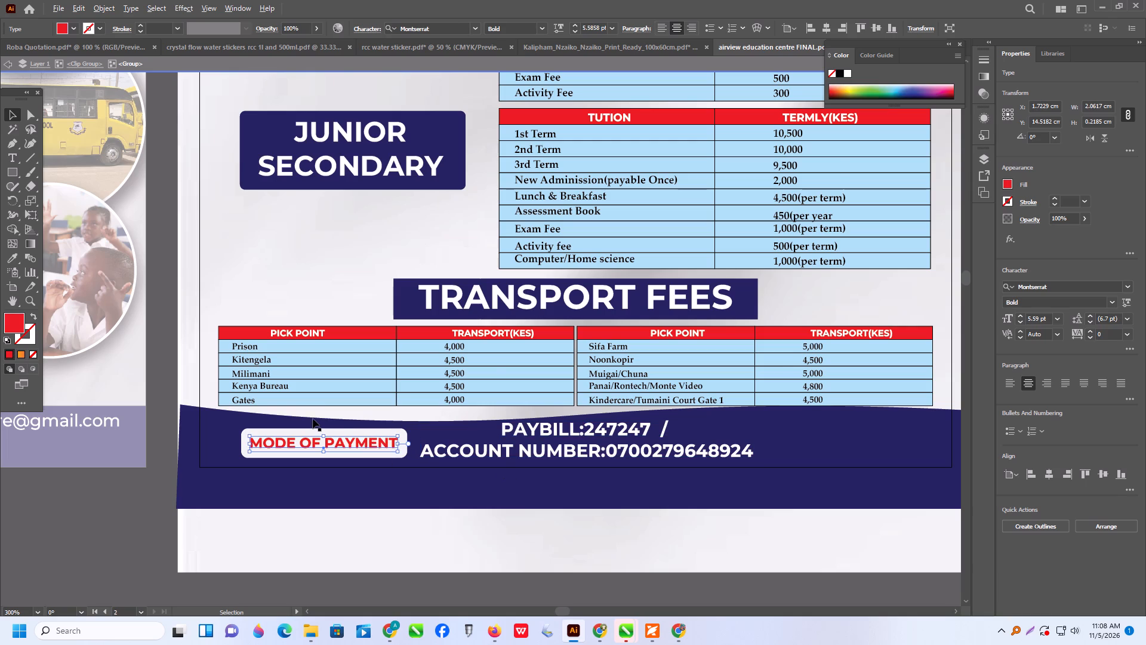
alt+scroll(313, 419, up, 1)
shift+click(343, 450)
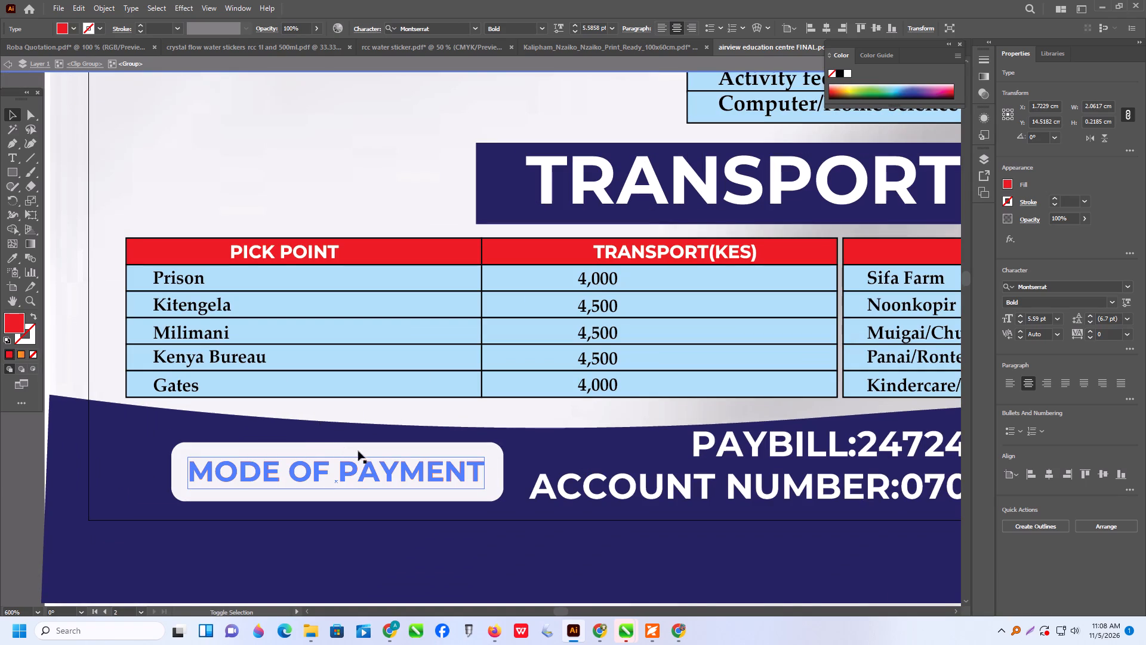
shift+click(374, 451)
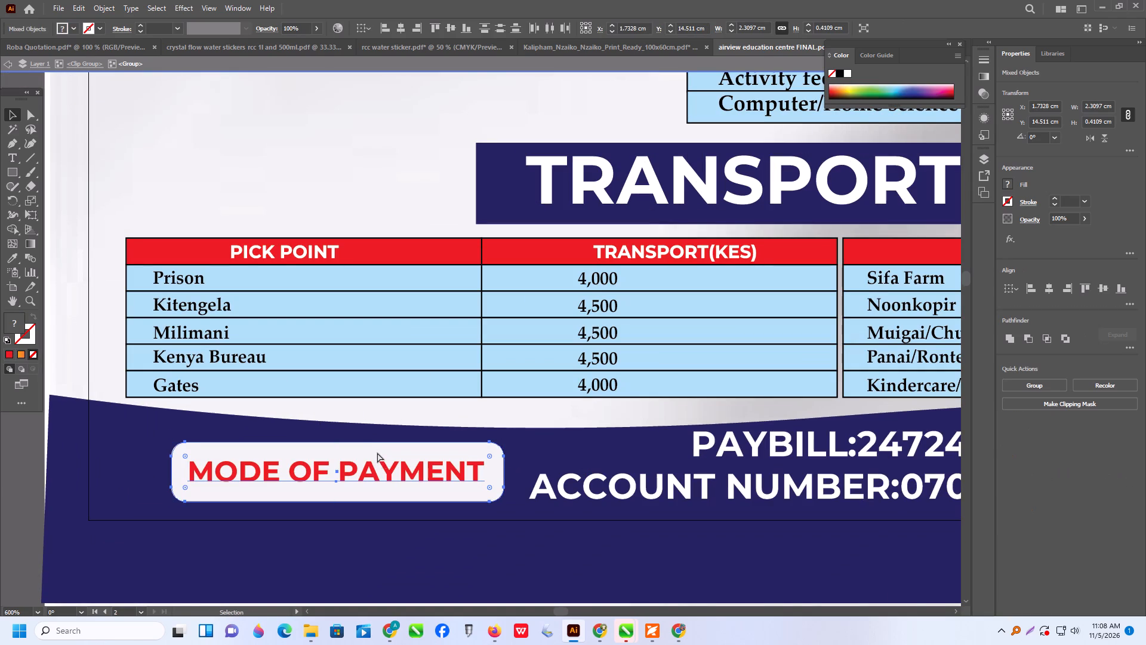
key(ctrl+g)
drag(378, 462, 315, 459)
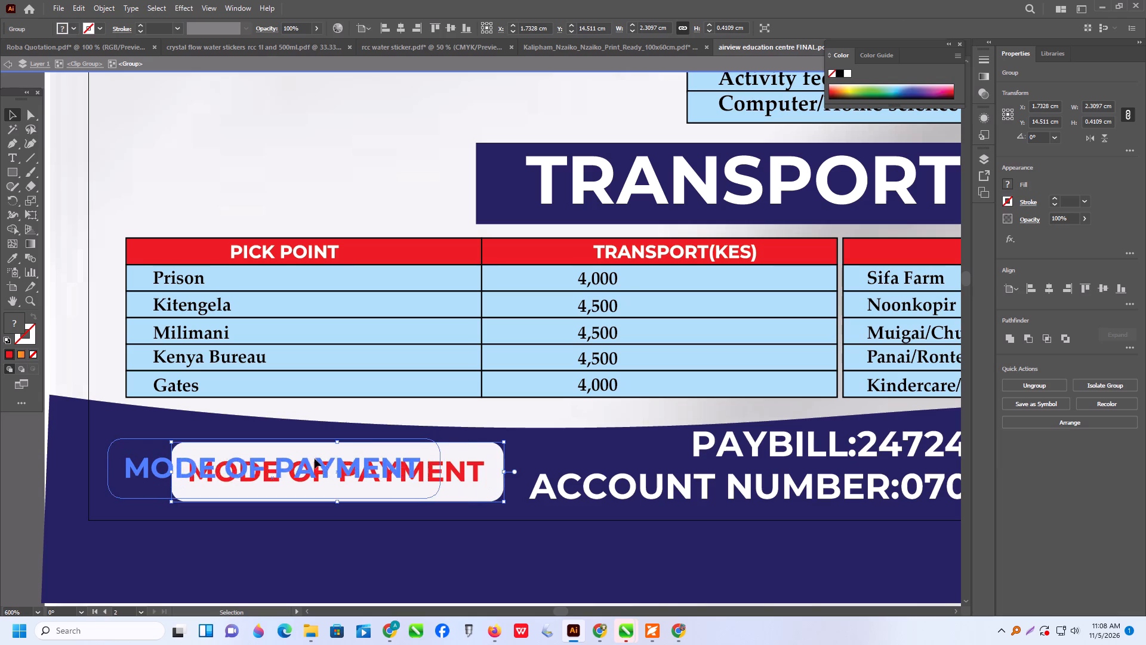
drag(315, 459, 308, 459)
Add a curvature point on the left part of the navy footer's top edge and raise it into a wave.
click(522, 445)
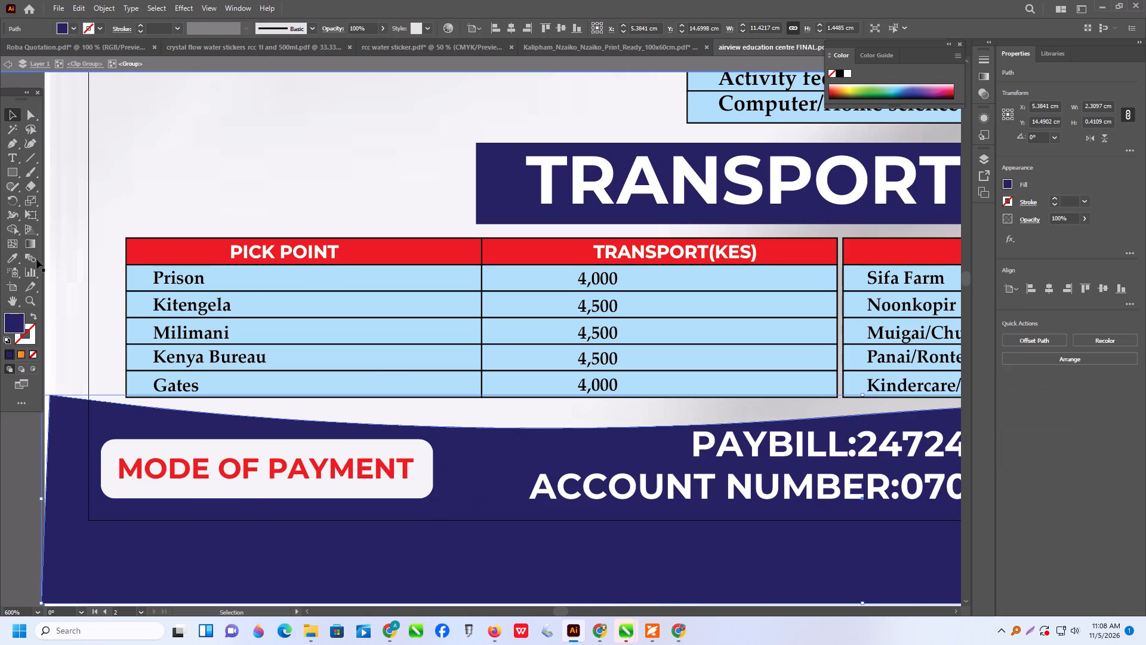
click(26, 145)
drag(423, 427, 422, 427)
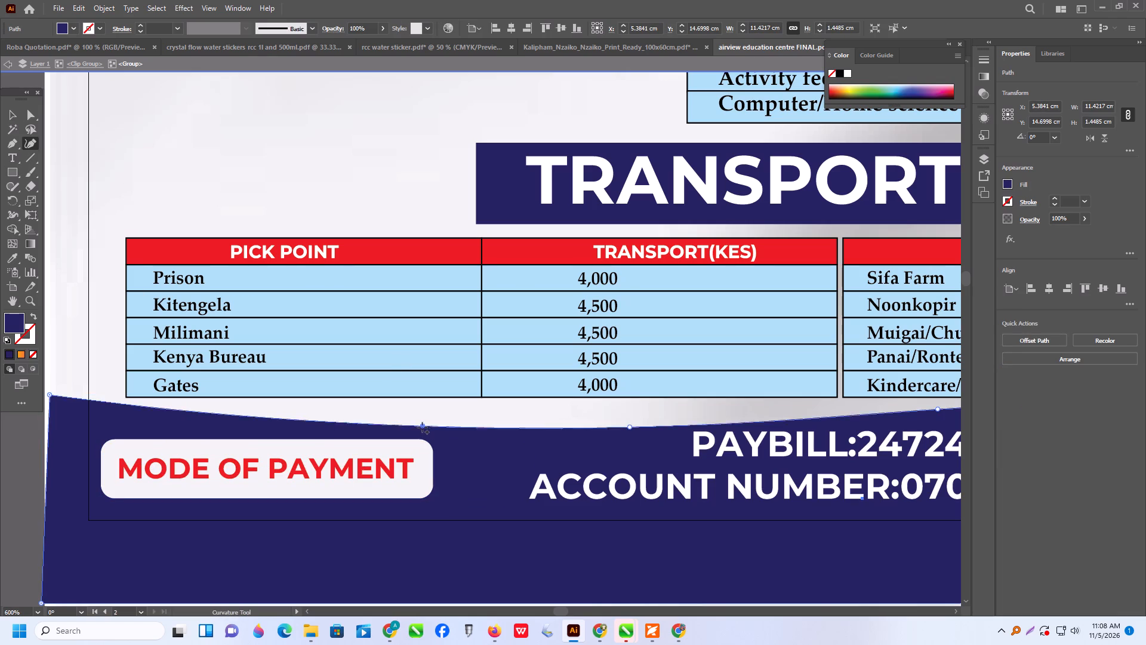
drag(422, 427, 328, 390)
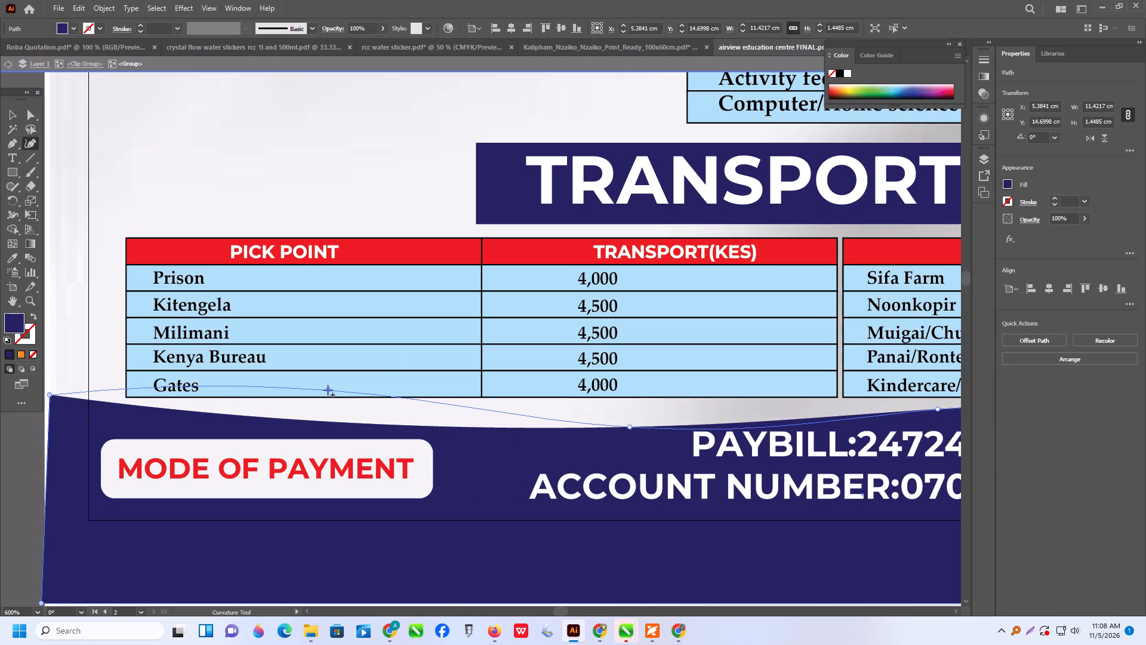
drag(328, 390, 326, 395)
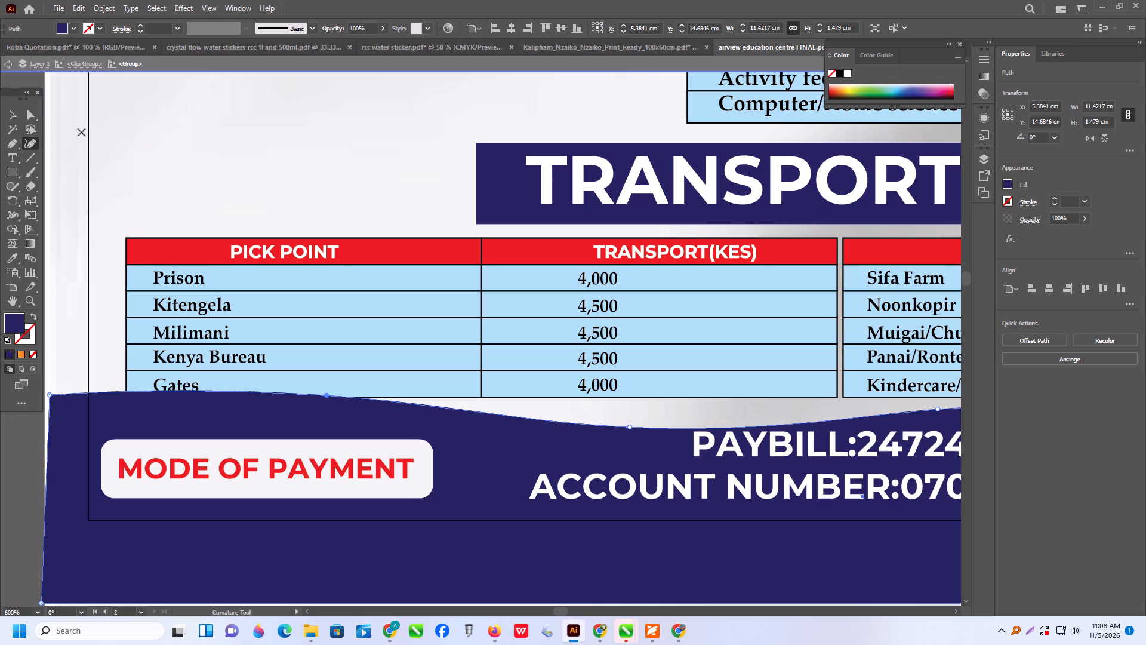
Bring the transport fees table to the front so it sits above the footer shape.
click(10, 111)
click(301, 258)
right_click(301, 258)
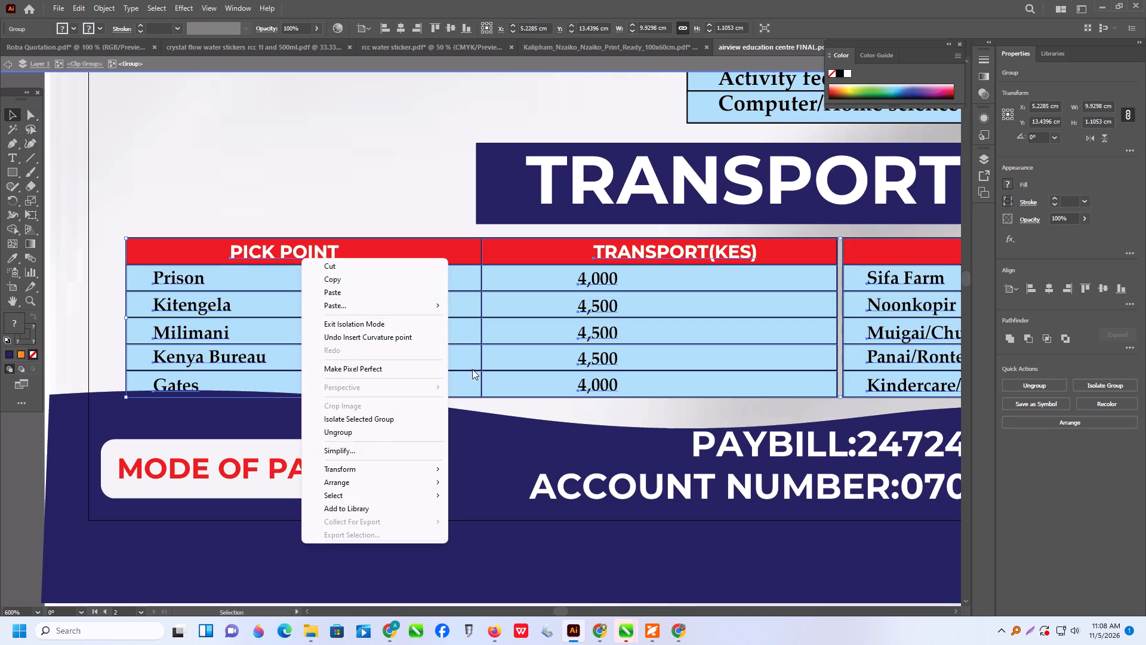
click(352, 478)
click(477, 486)
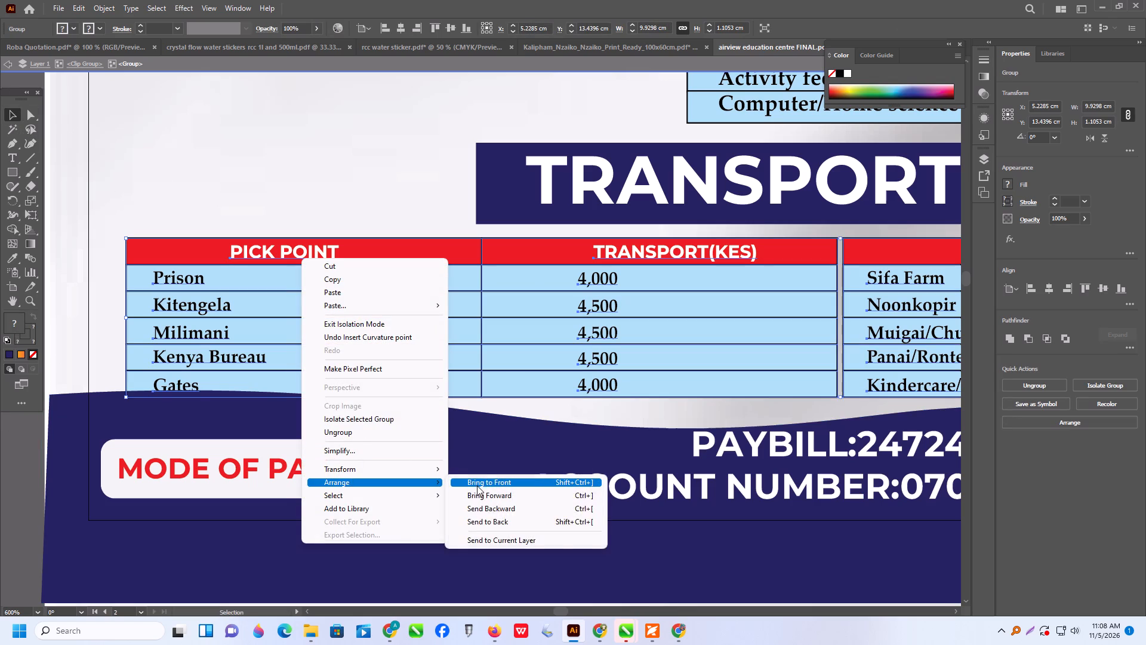
Move the MODE OF PAYMENT label slightly upward within the footer.
click(312, 483)
drag(321, 489, 321, 477)
Scale the paybill and account number text down to about 6 pt and position it close beside the MODE OF PAYMENT label.
click(586, 440)
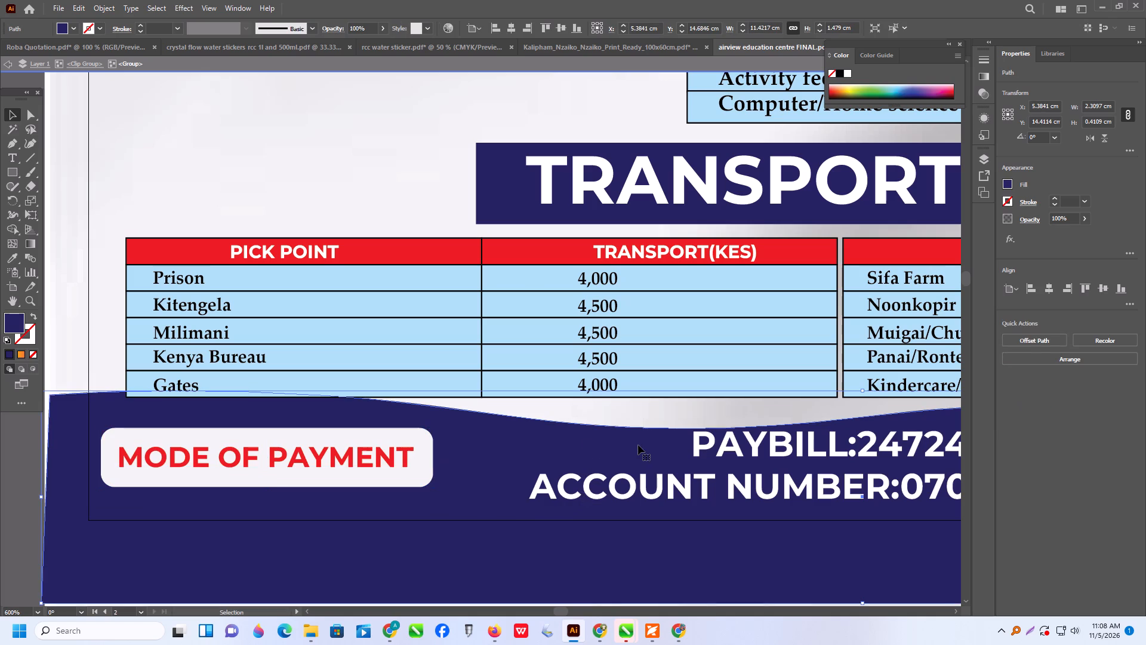
drag(784, 455, 754, 463)
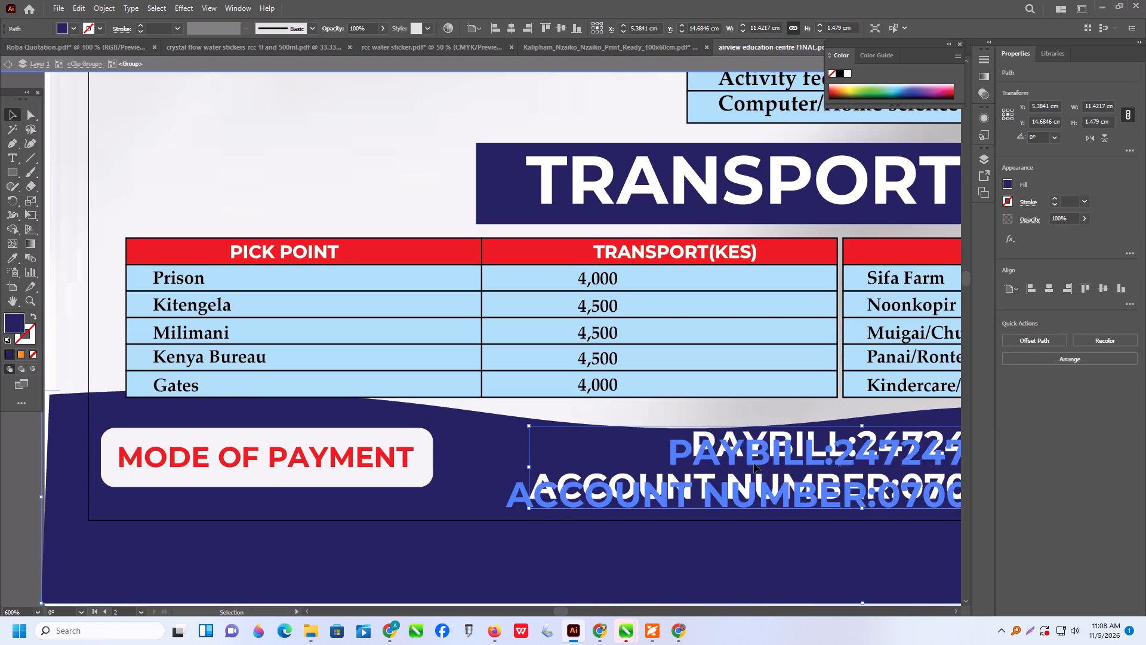
drag(754, 463, 726, 463)
alt+scroll(390, 466, down, 2)
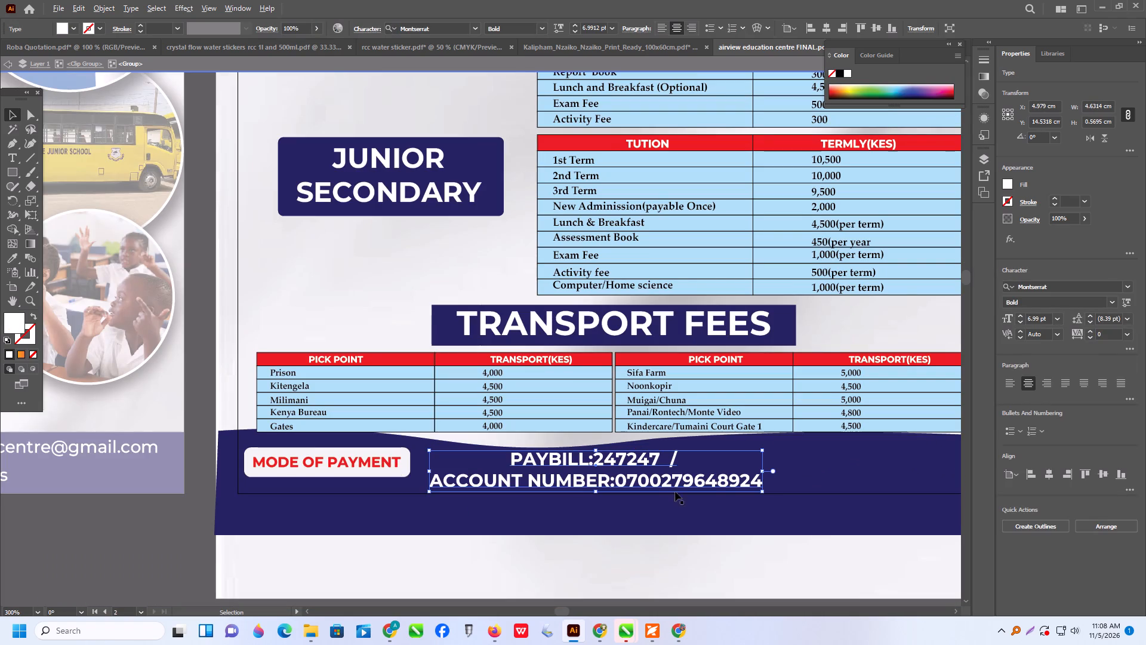
shift+drag(762, 492, 743, 495)
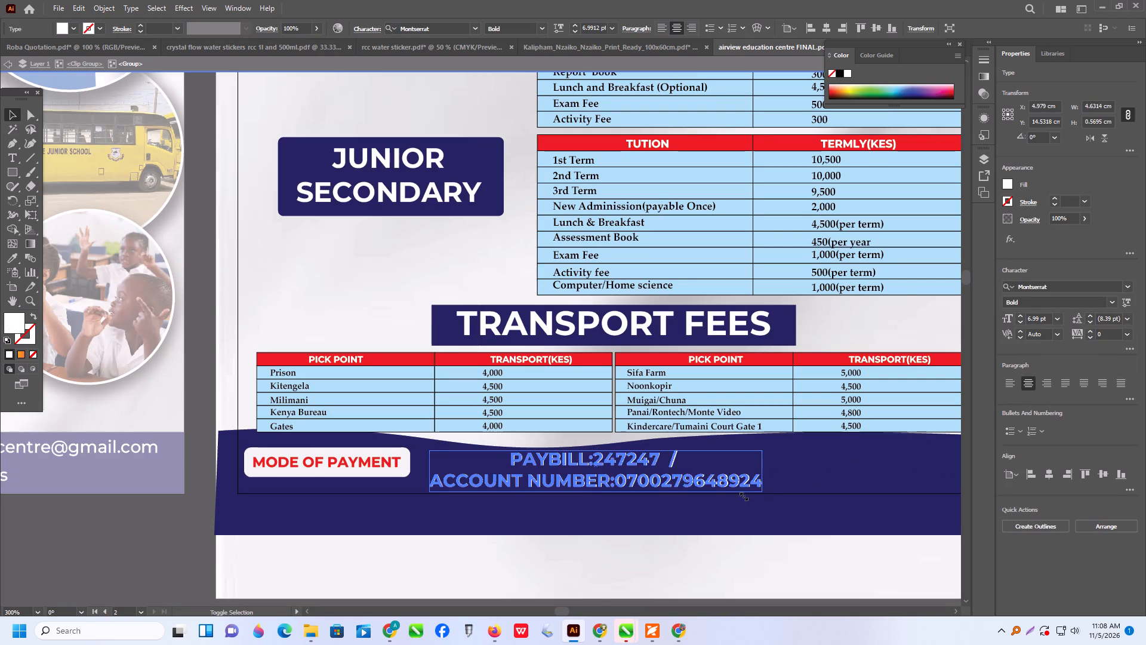
shift+drag(743, 495, 716, 498)
alt+scroll(580, 490, up, 1)
drag(583, 450, 583, 451)
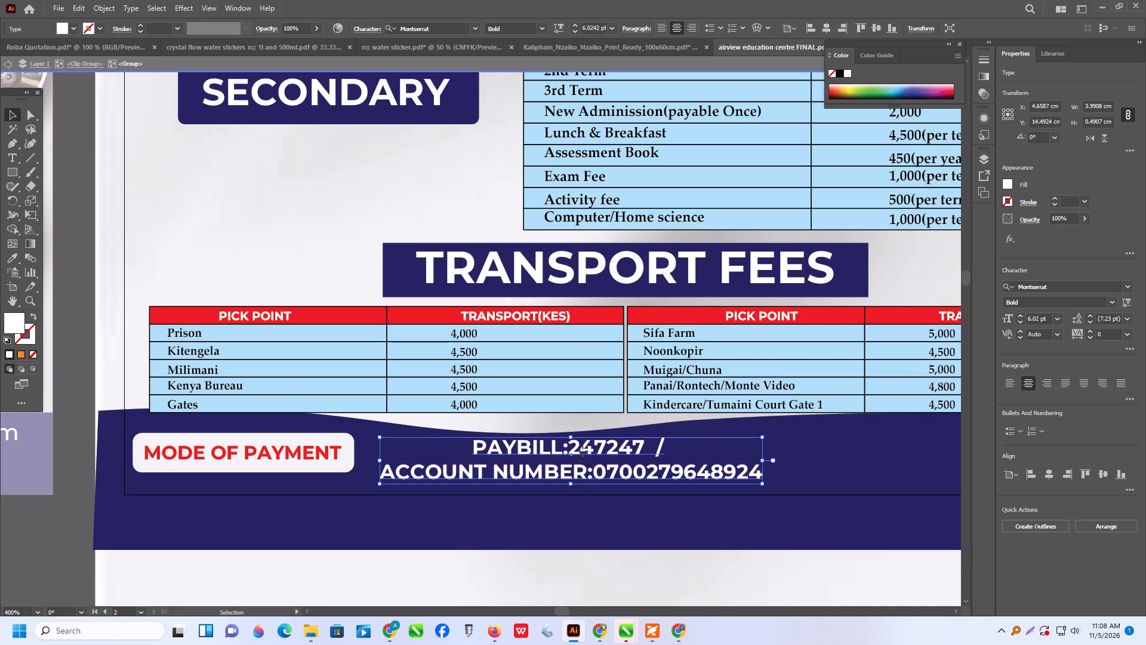
drag(583, 451, 574, 451)
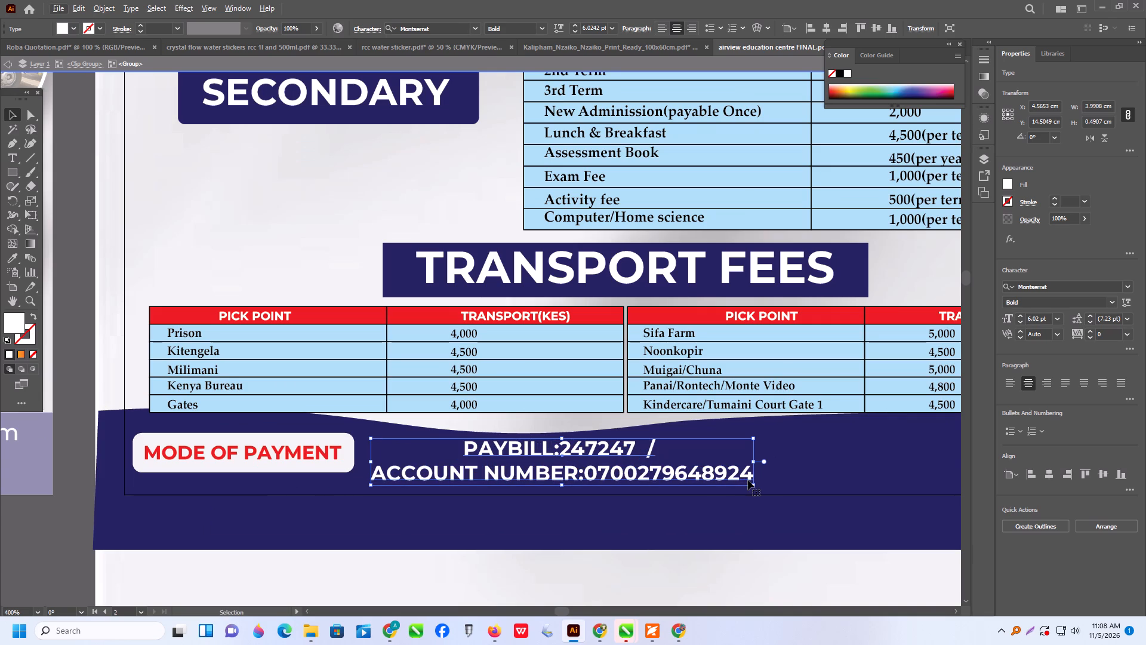
Add the text "OR" in the footer and place it just after the paybill and account number details.
click(777, 469)
click(13, 153)
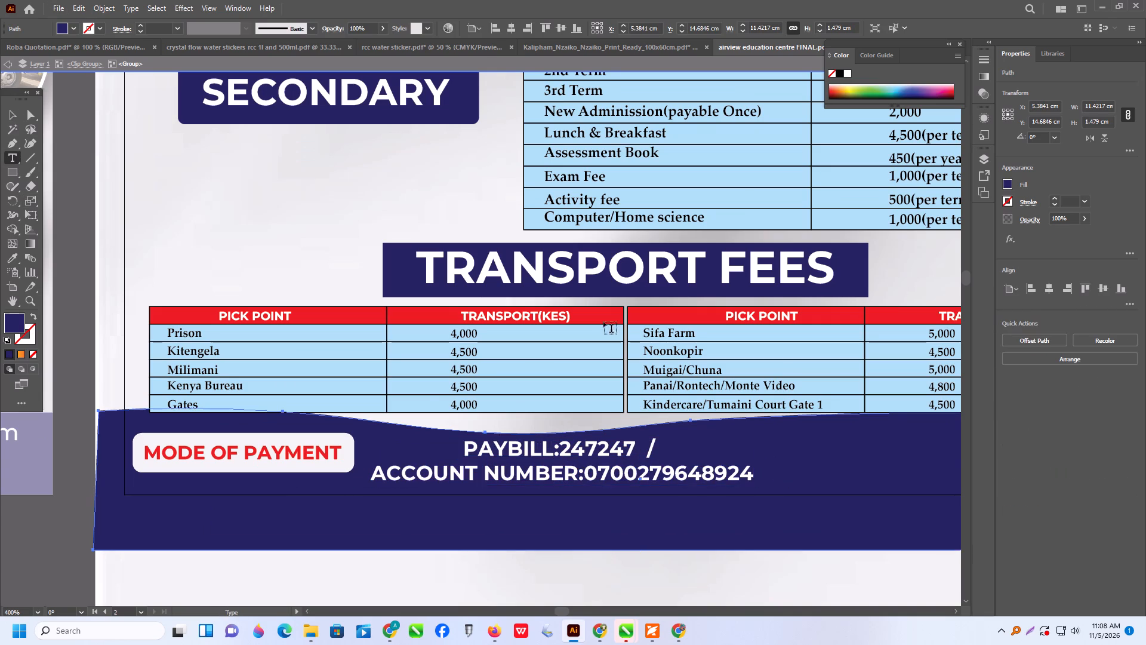
click(781, 459)
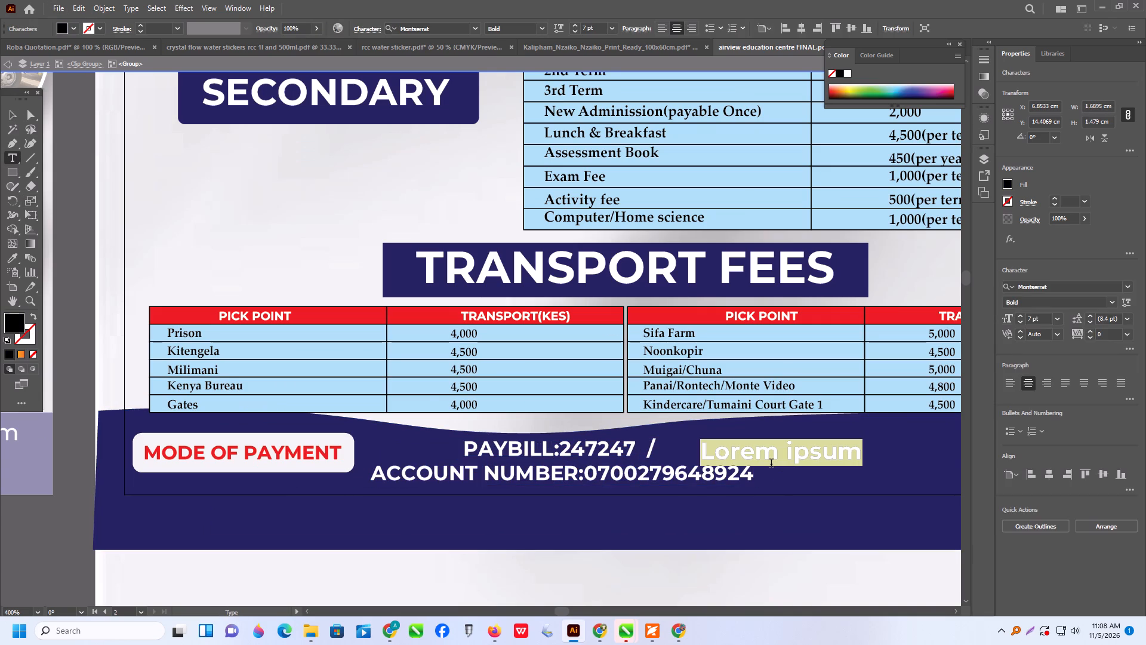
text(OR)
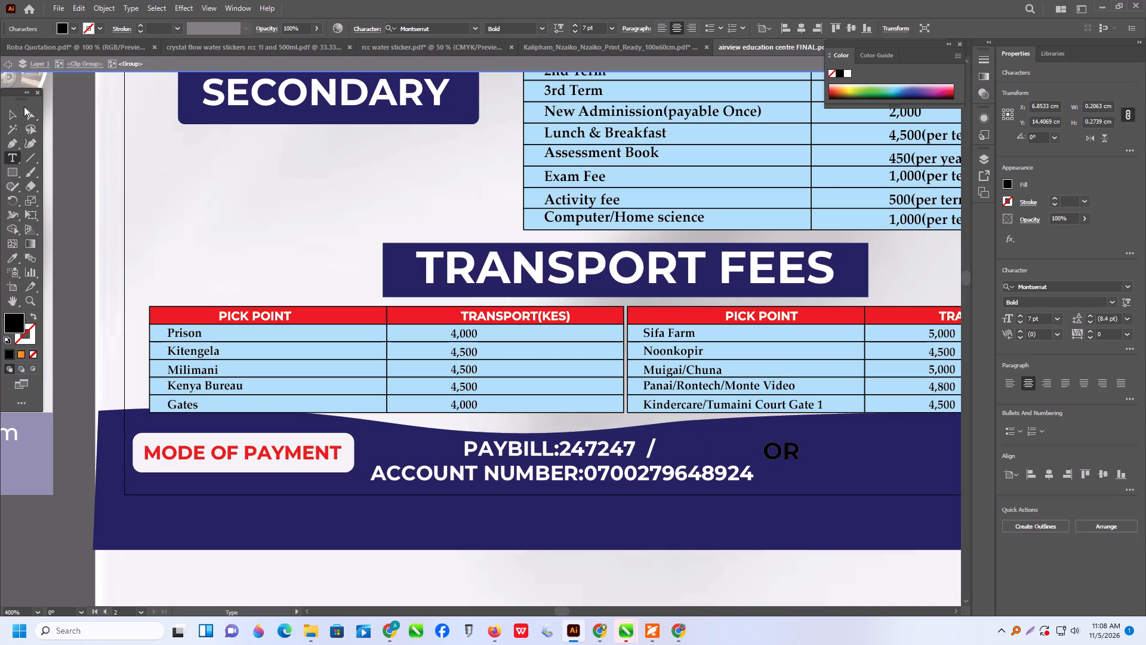
click(18, 110)
drag(792, 455, 805, 459)
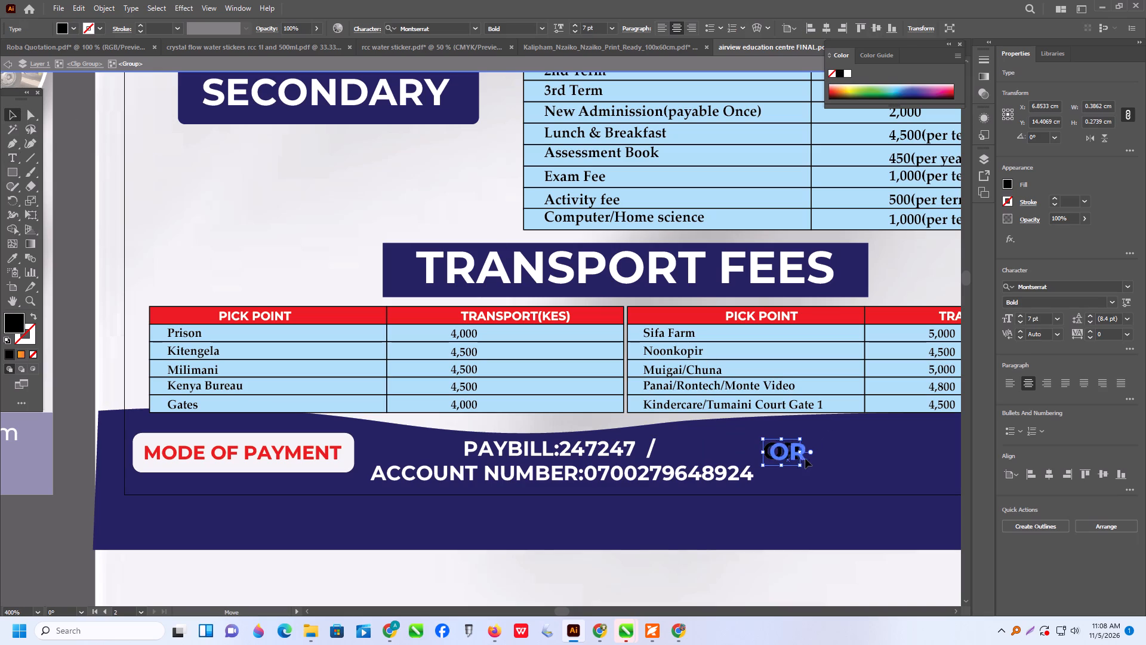
drag(805, 459, 809, 464)
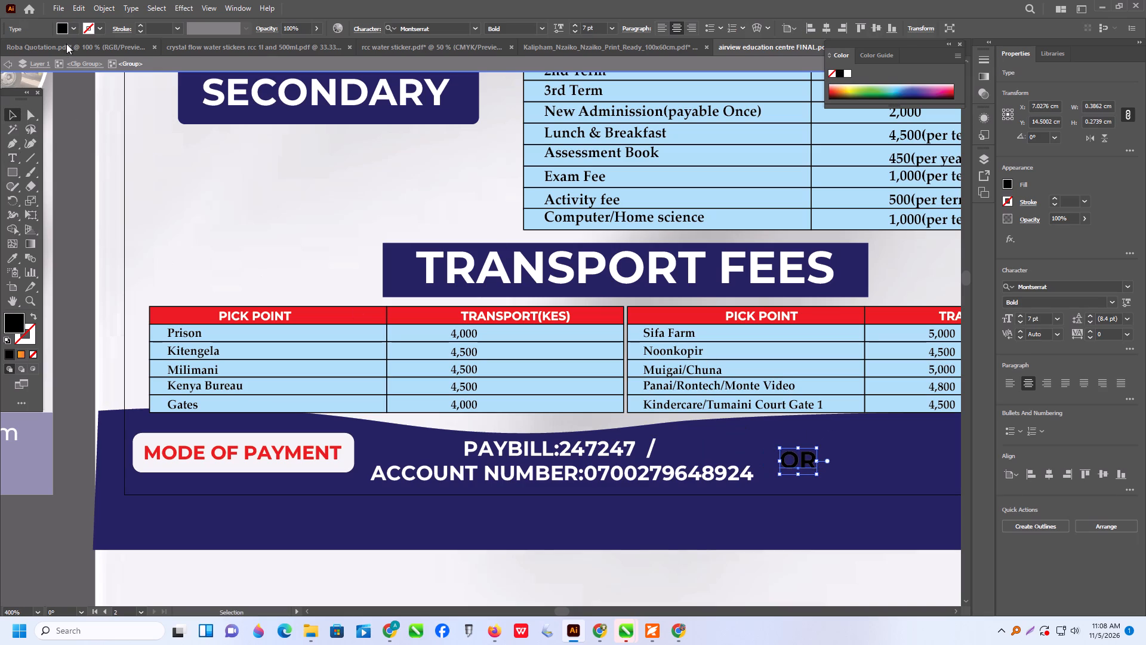
Set the OR text's fill colour to yellow.
click(72, 29)
click(48, 48)
scroll(318, 307, down, 4)
click(355, 579)
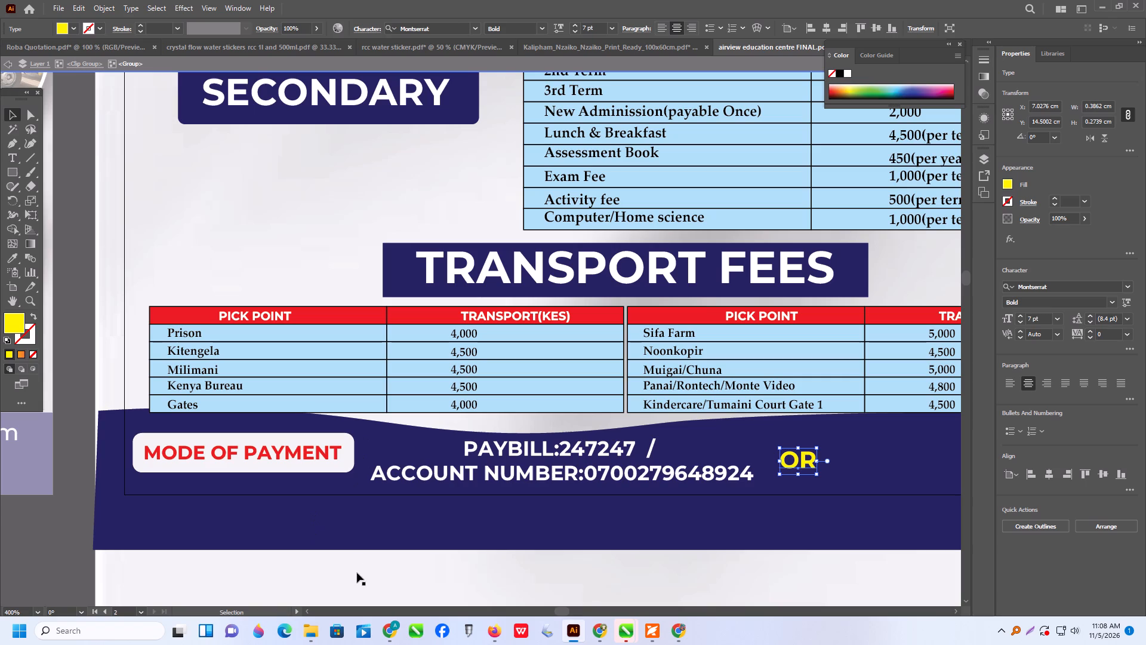
Add a text line in the footer reading "MPESA NUMBER:" followed by the school's M-Pesa number, below the paybill details.
click(8, 156)
click(686, 518)
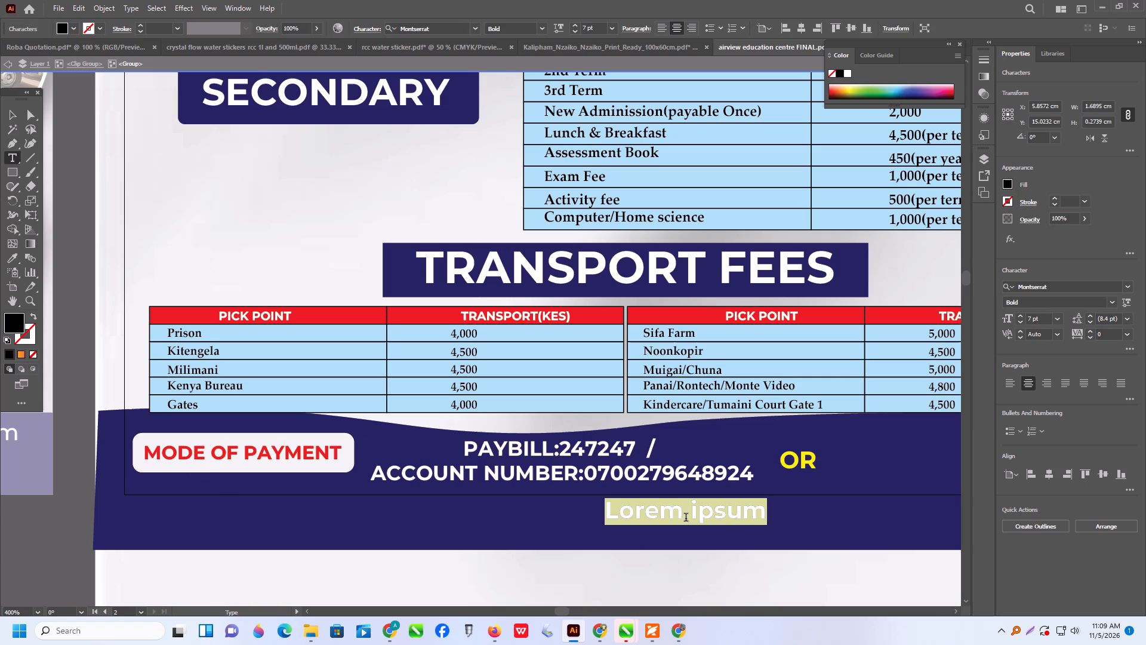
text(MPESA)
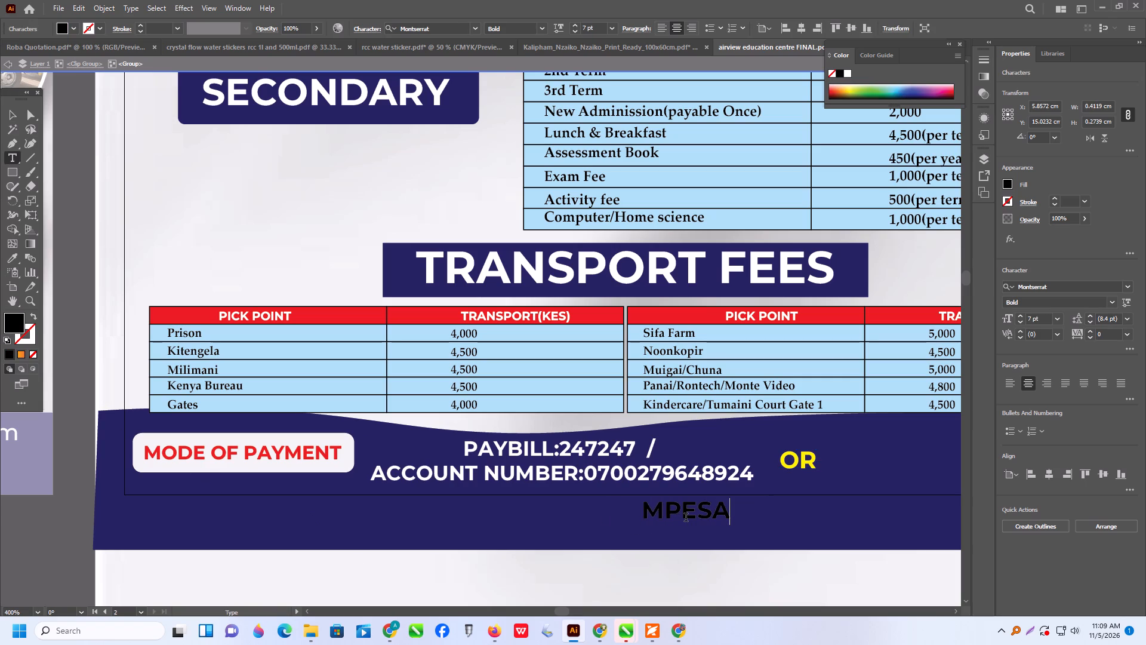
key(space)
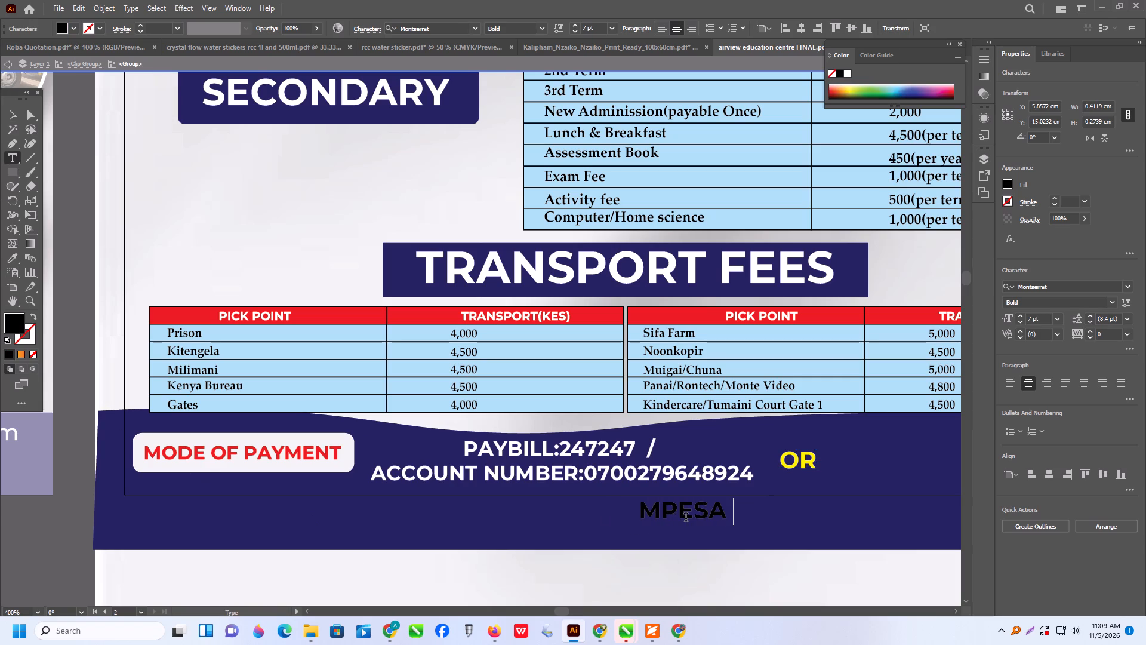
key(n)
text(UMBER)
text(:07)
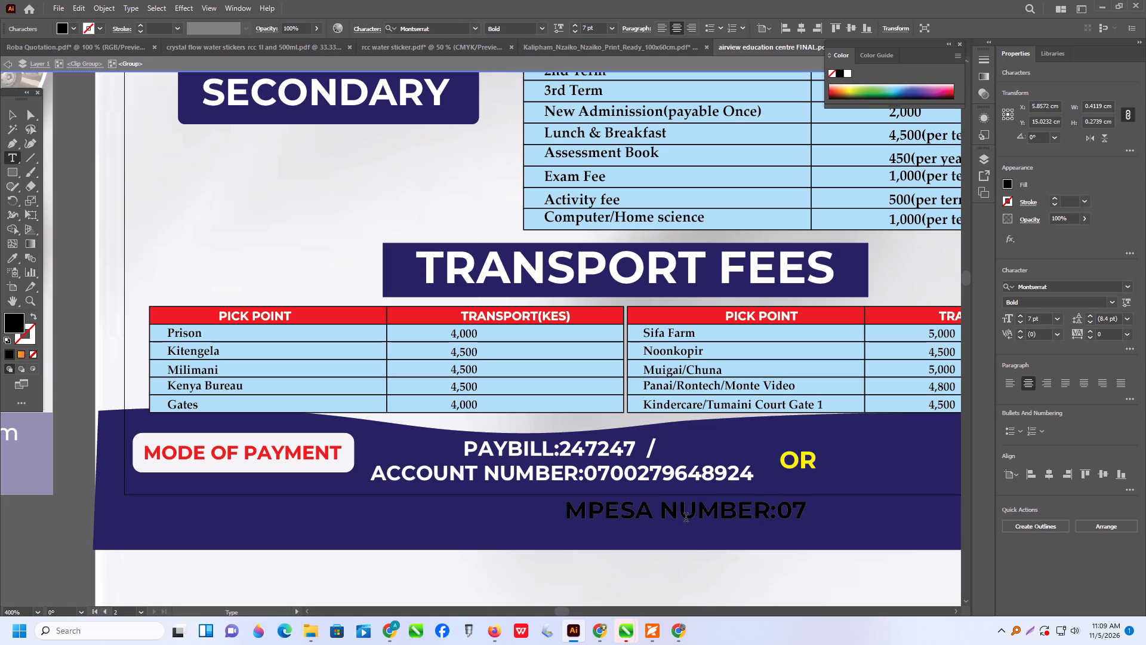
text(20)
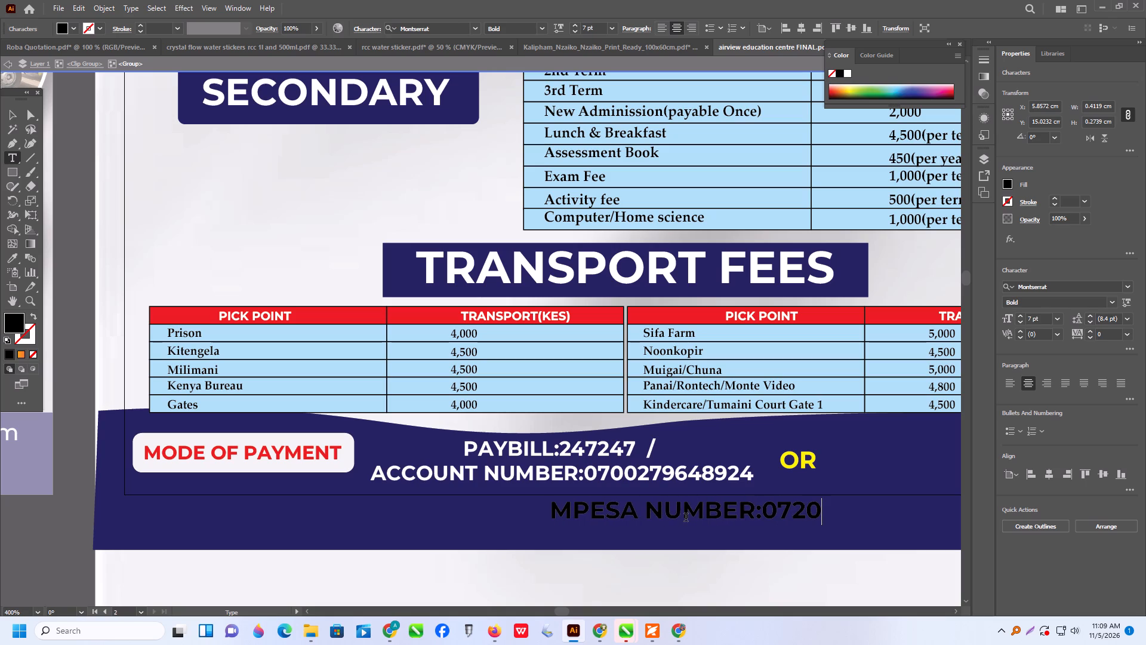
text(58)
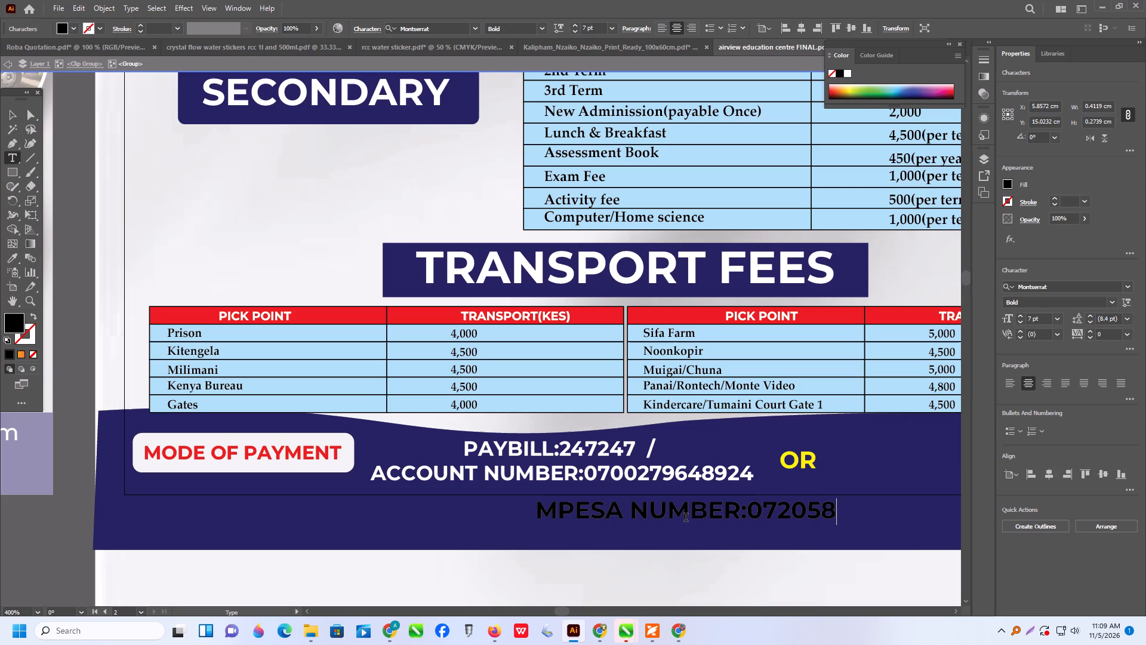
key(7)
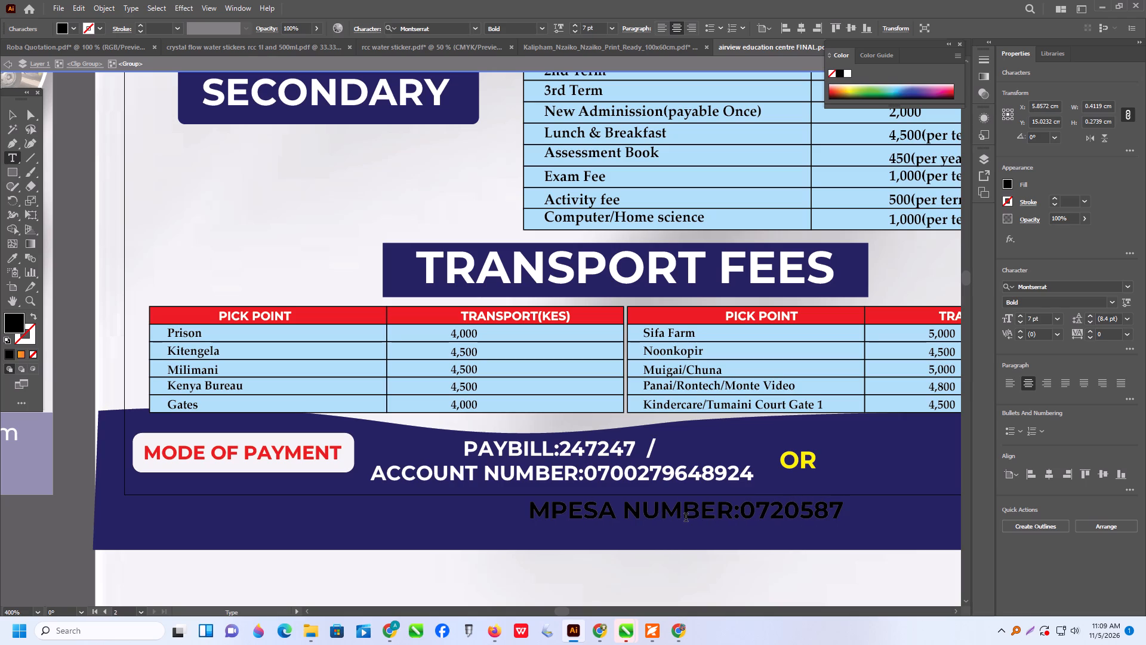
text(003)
click(17, 117)
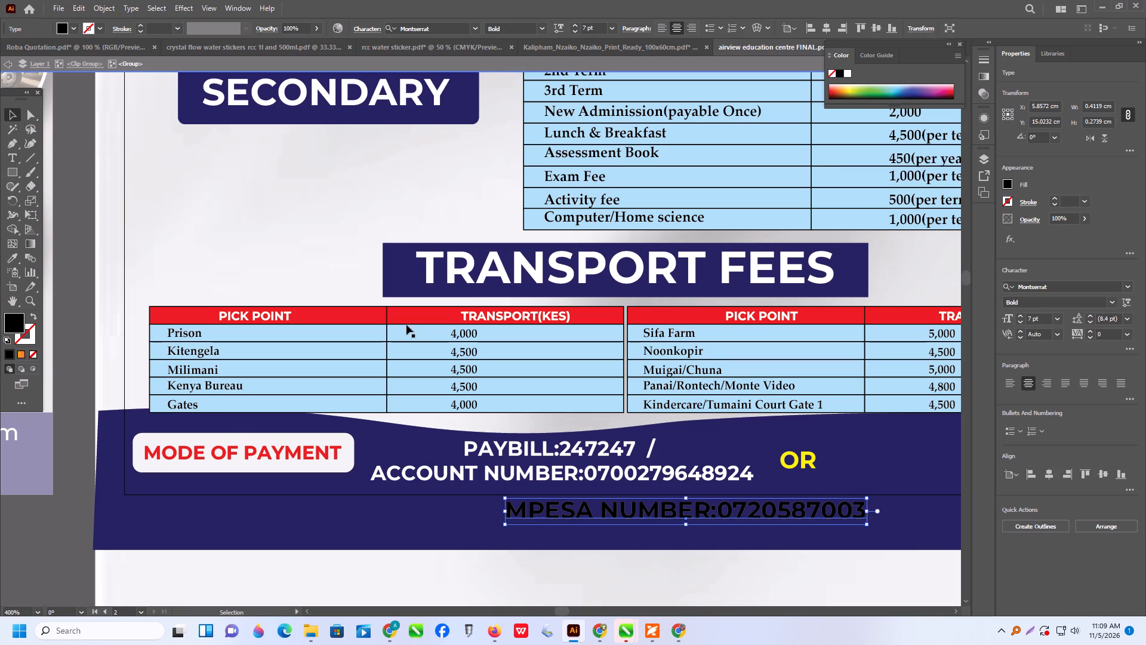
Move the MPESA NUMBER text up beside the yellow OR in the footer.
alt+scroll(556, 490, down, 1)
drag(667, 520, 878, 494)
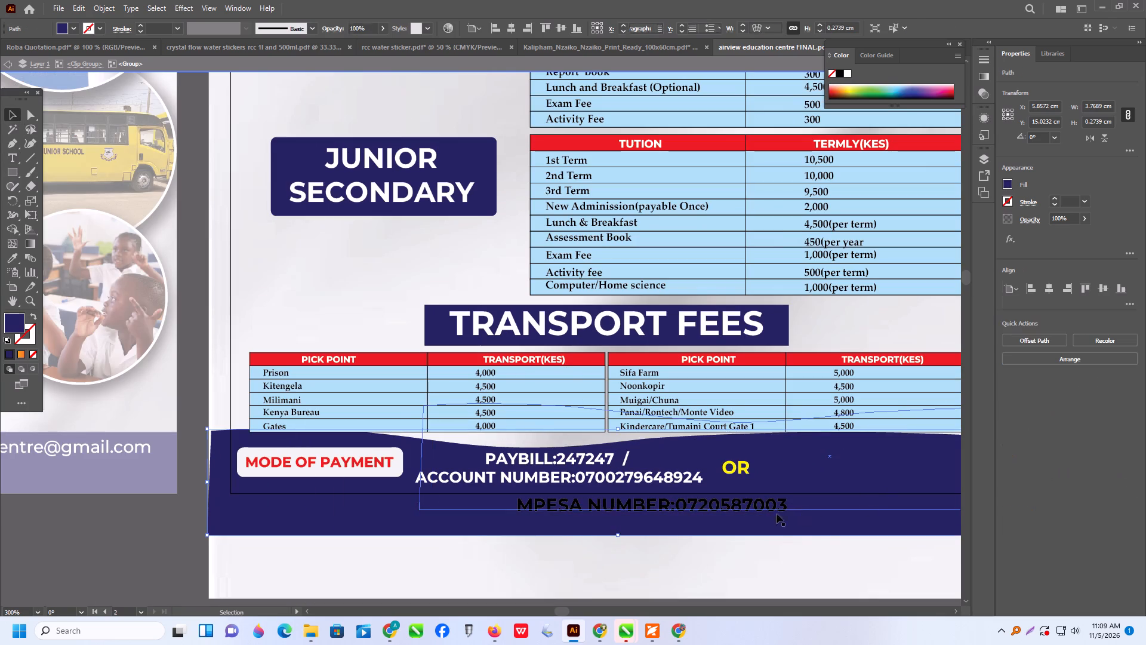
key(ctrl+z)
alt+scroll(451, 533, down, 3)
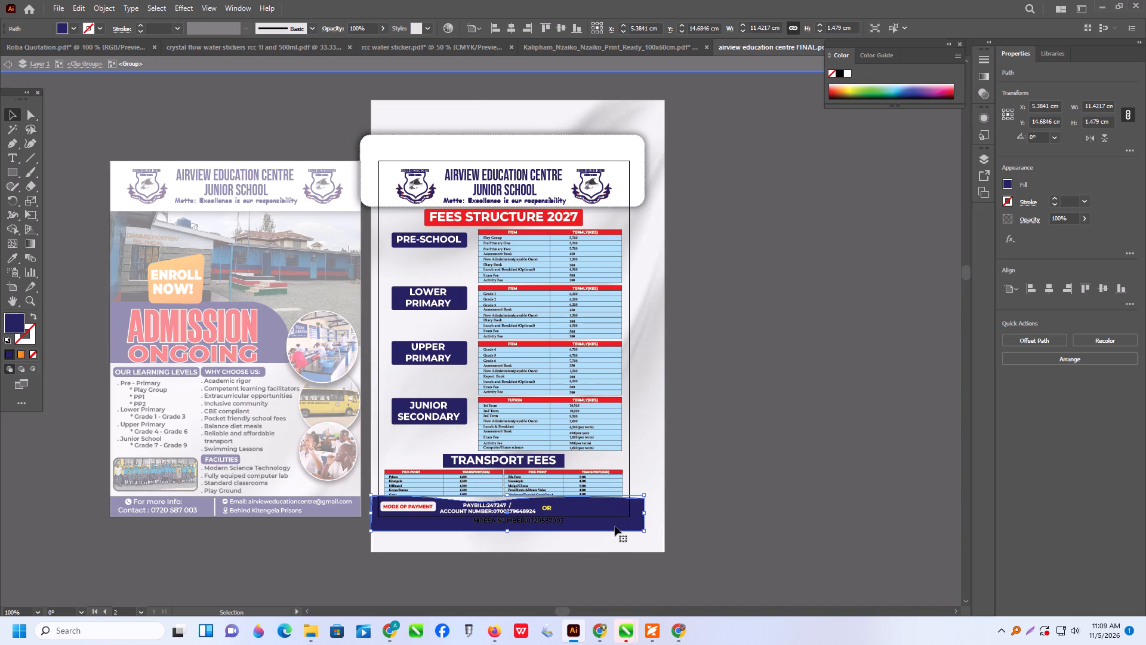
drag(550, 523, 627, 509)
alt+scroll(621, 509, up, 4)
alt+scroll(559, 510, up, 1)
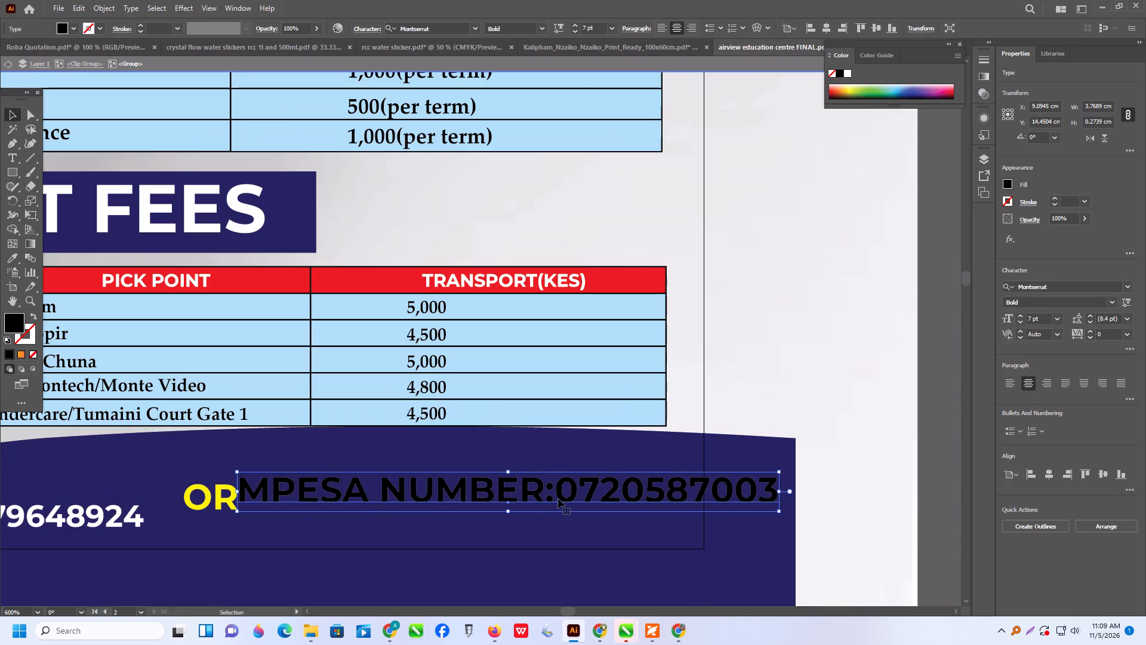
Break the MPESA NUMBER text so the digits sit on a second line, and position the block inside the footer after OR.
double_click(558, 499)
key(Return)
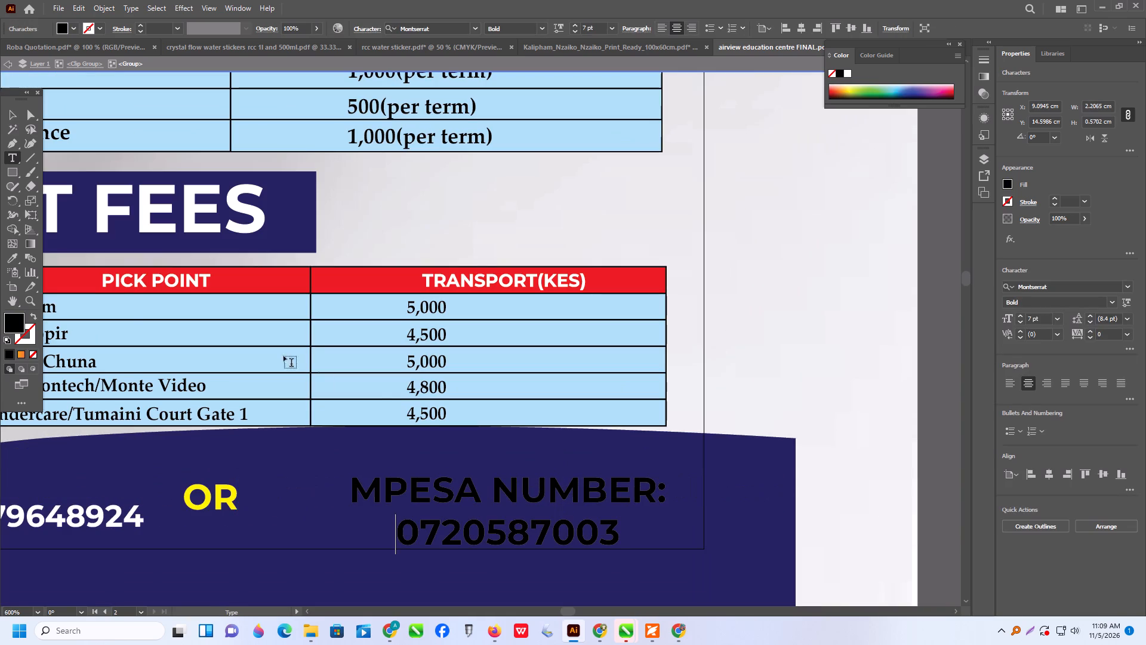
click(8, 113)
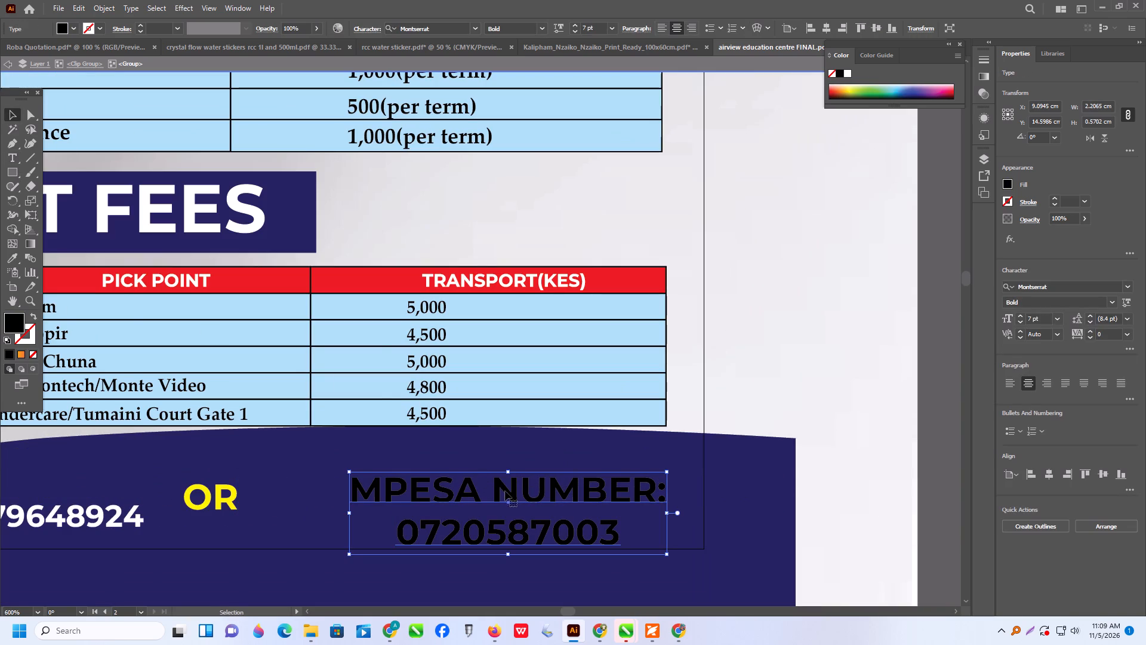
drag(505, 491, 447, 459)
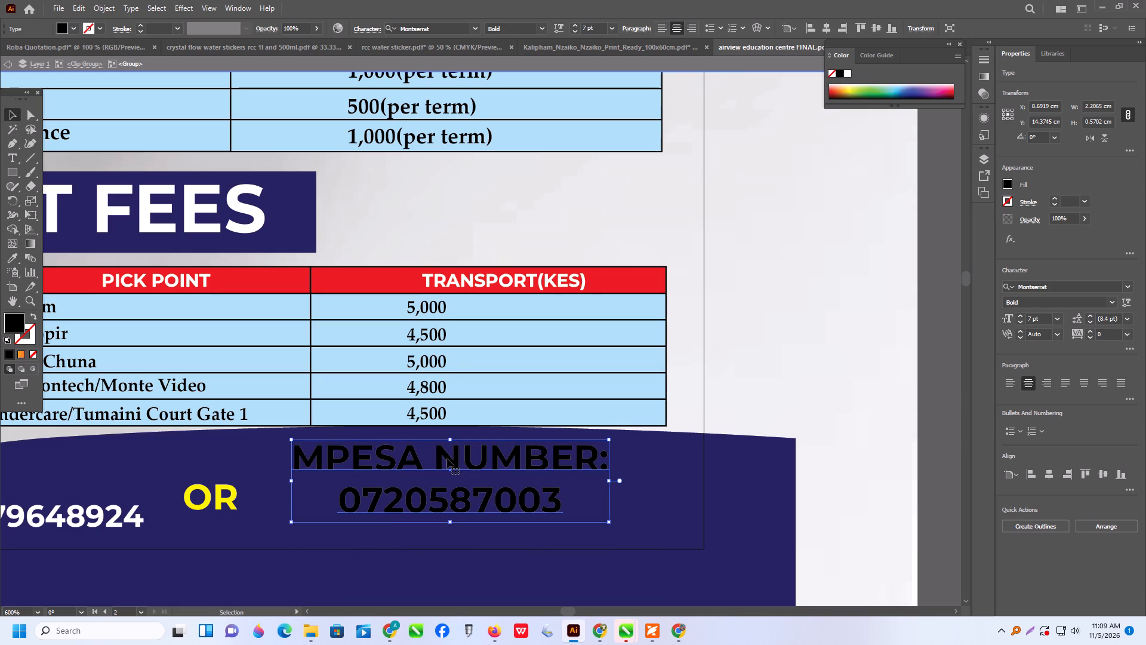
Set the MPESA NUMBER text's fill colour to white.
click(77, 32)
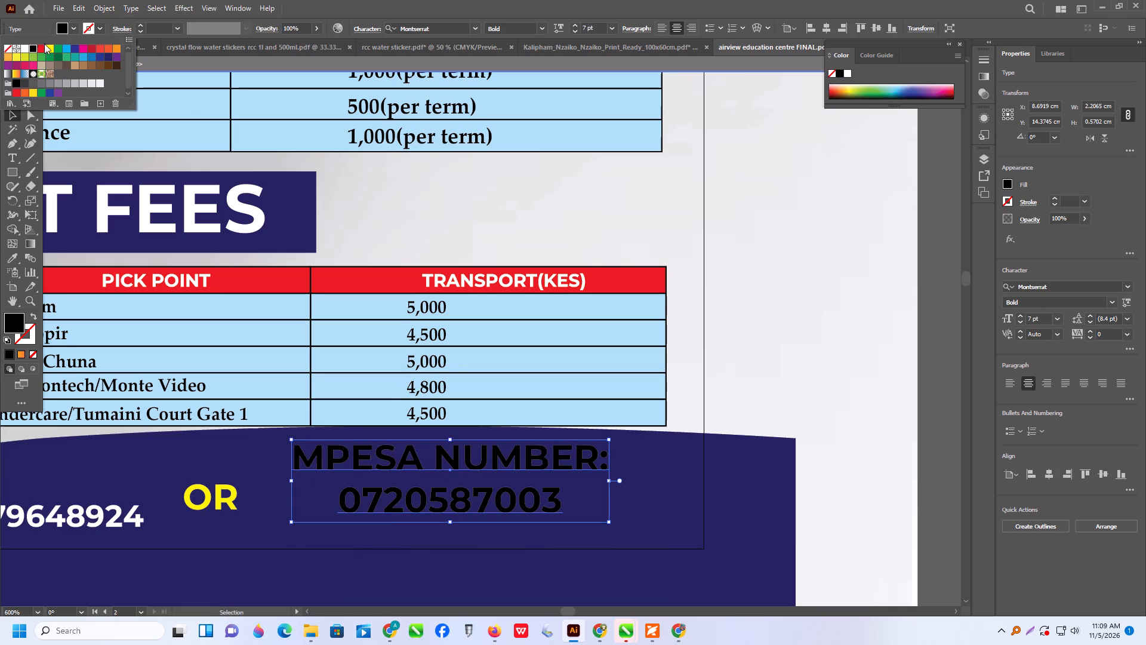
click(24, 49)
click(819, 339)
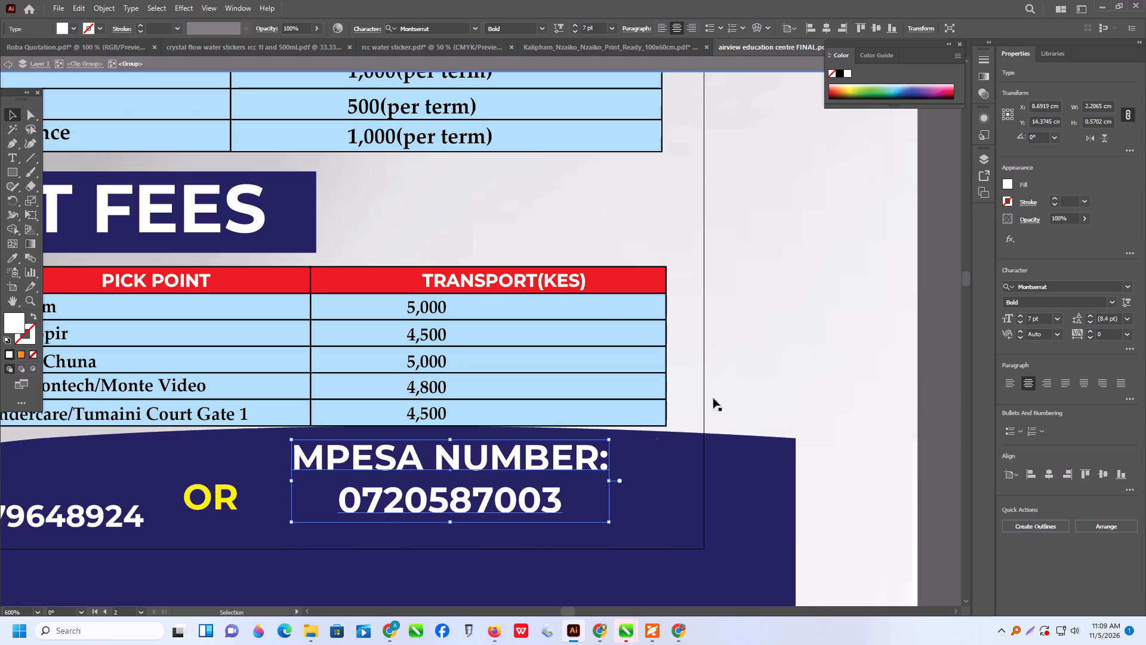
Shift the OR and the MPESA NUMBER text closer to the account number, closing the gaps between the three footer texts.
drag(455, 465, 423, 478)
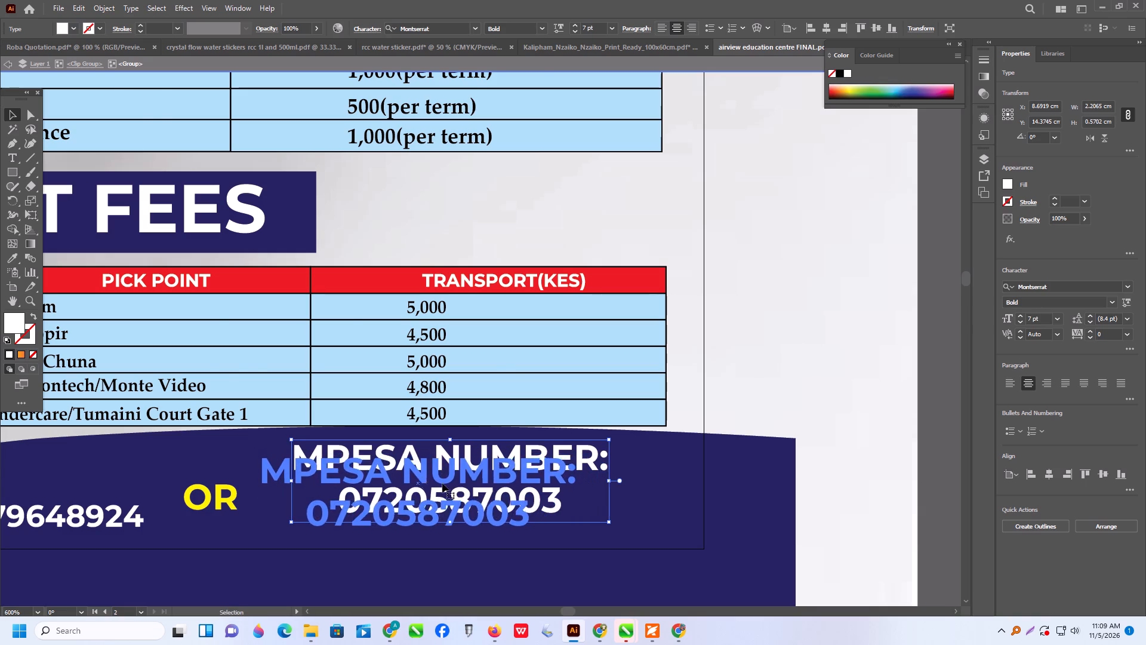
alt+scroll(665, 527, down, 3)
scroll(594, 496, down, 2)
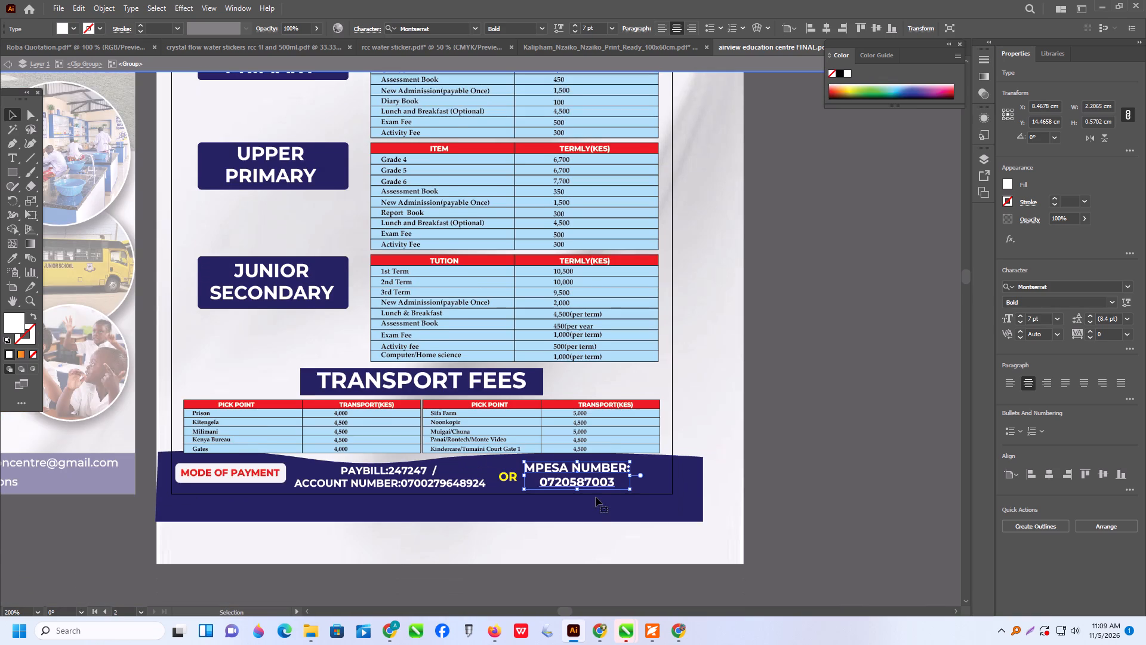
scroll(596, 497, down, 3)
scroll(373, 477, down, 1)
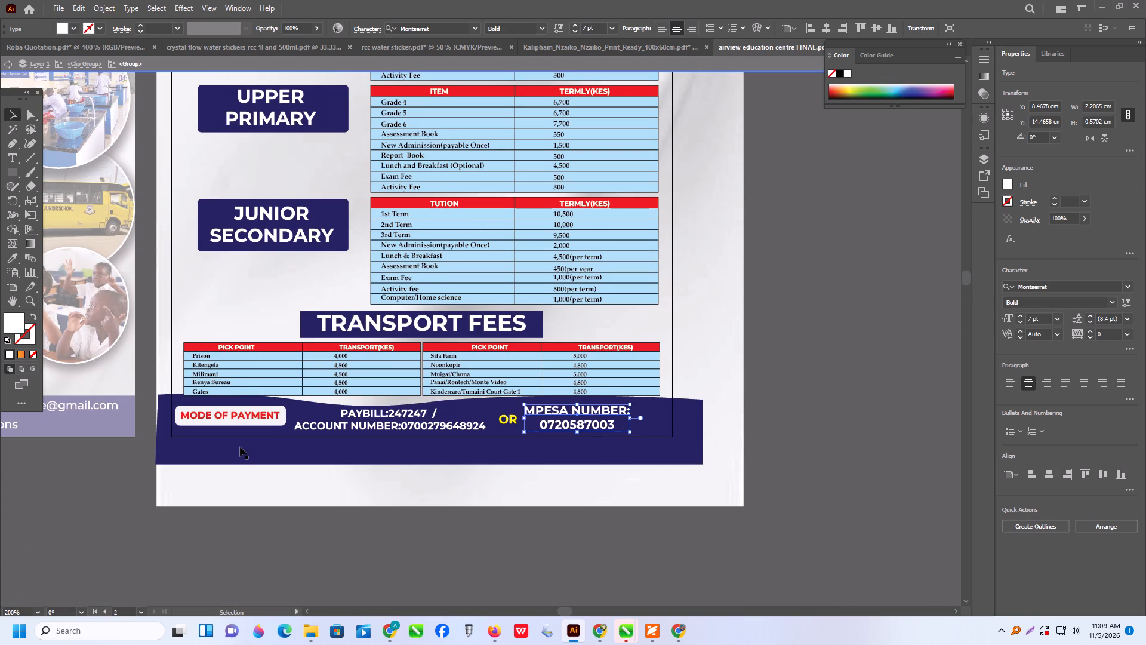
alt+scroll(498, 433, up, 3)
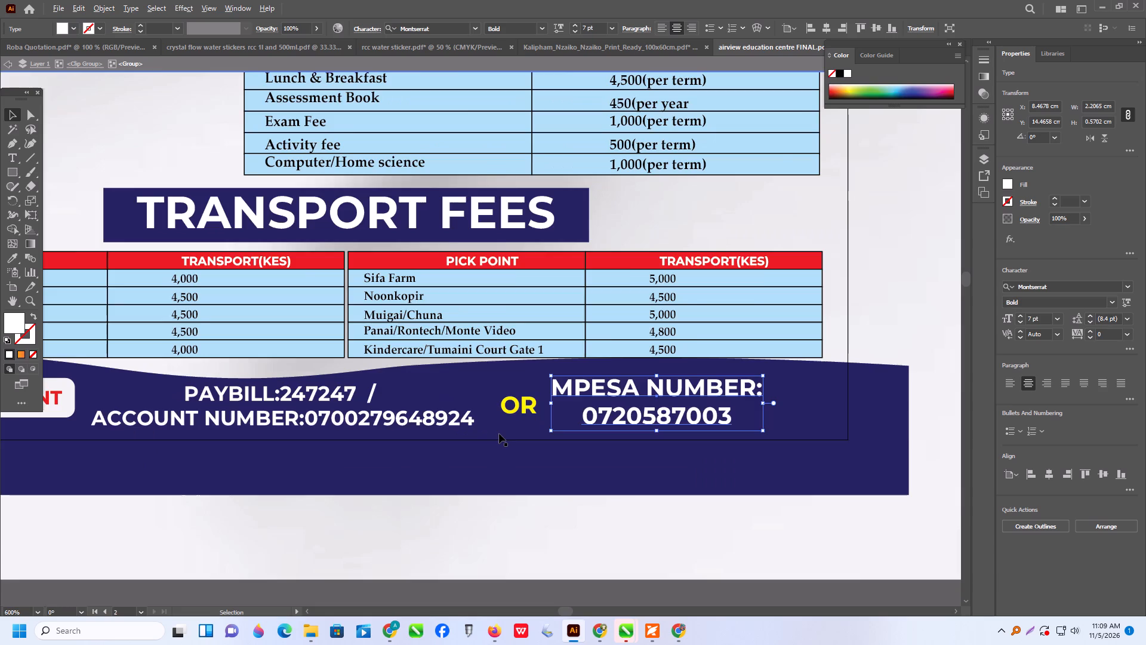
drag(545, 401, 525, 406)
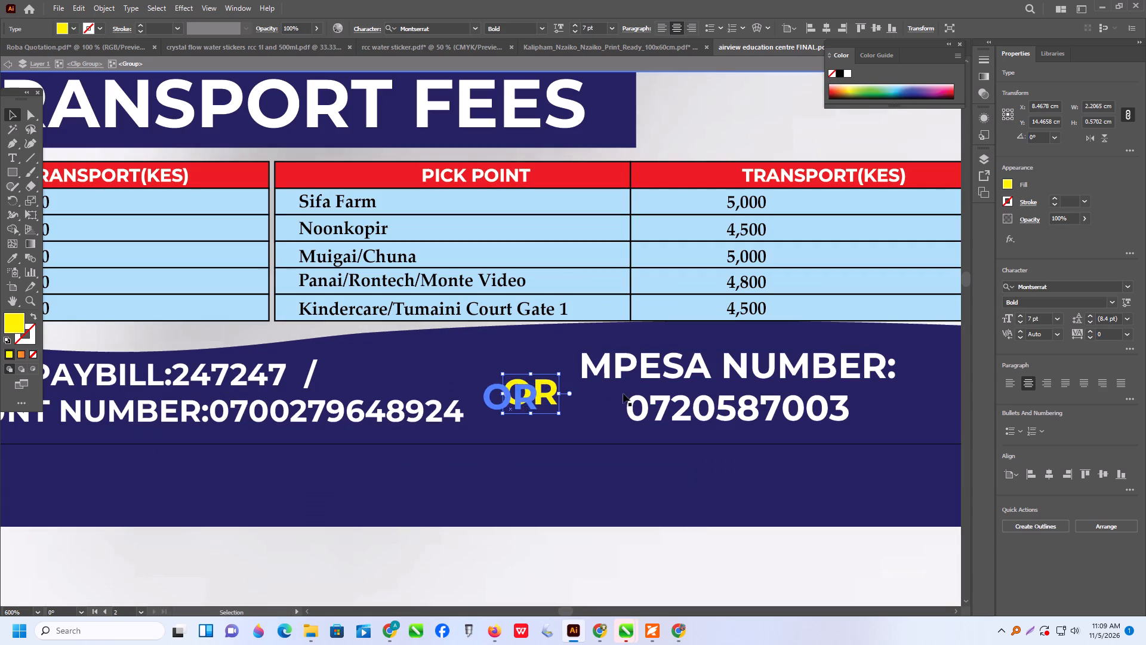
drag(663, 416, 641, 417)
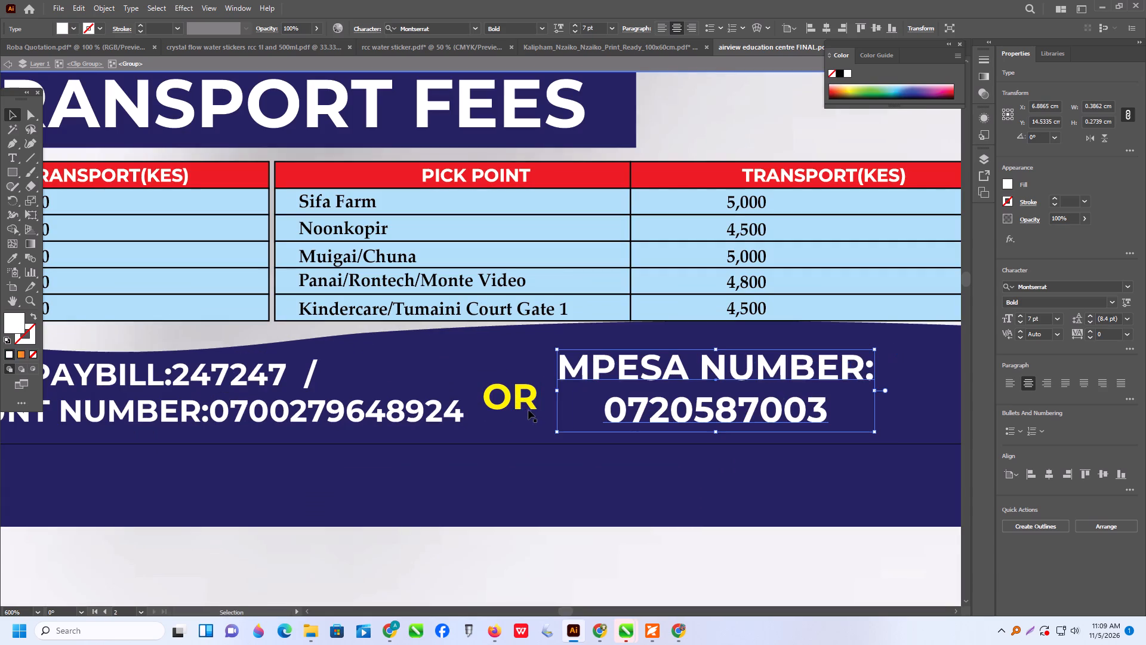
Scale the paybill, OR and MPESA texts down together to about 4.7 cm wide and place them beside the MODE OF PAYMENT label.
shift+click(528, 405)
shift+click(365, 408)
alt+scroll(479, 422, down, 2)
scroll(458, 415, down, 2)
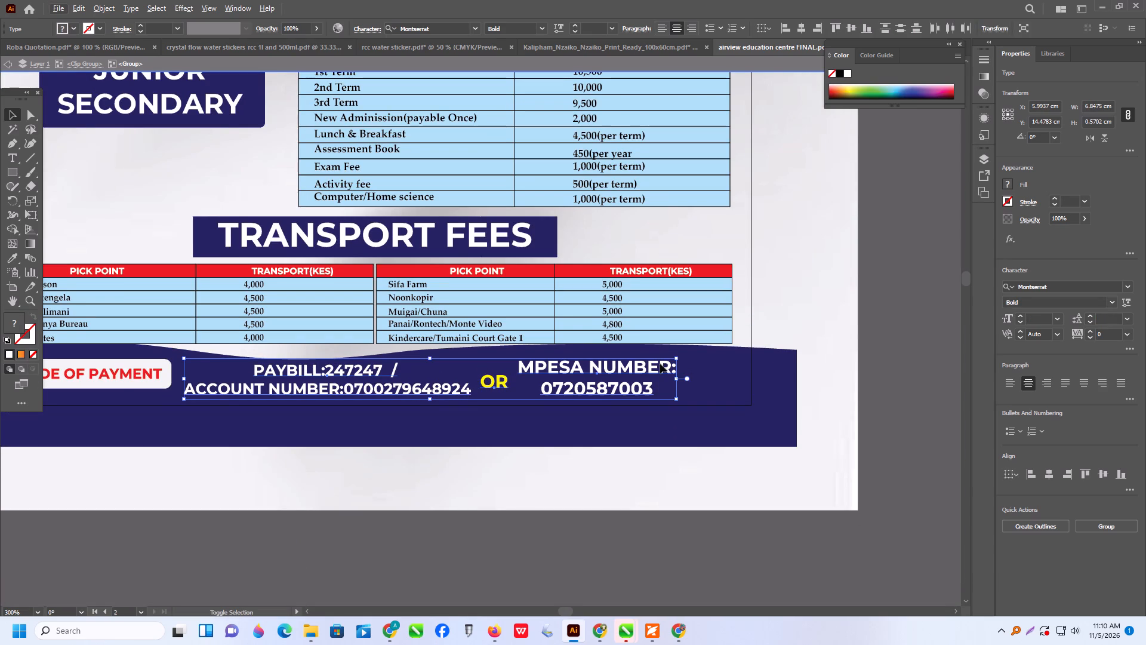
shift+drag(676, 360, 638, 371)
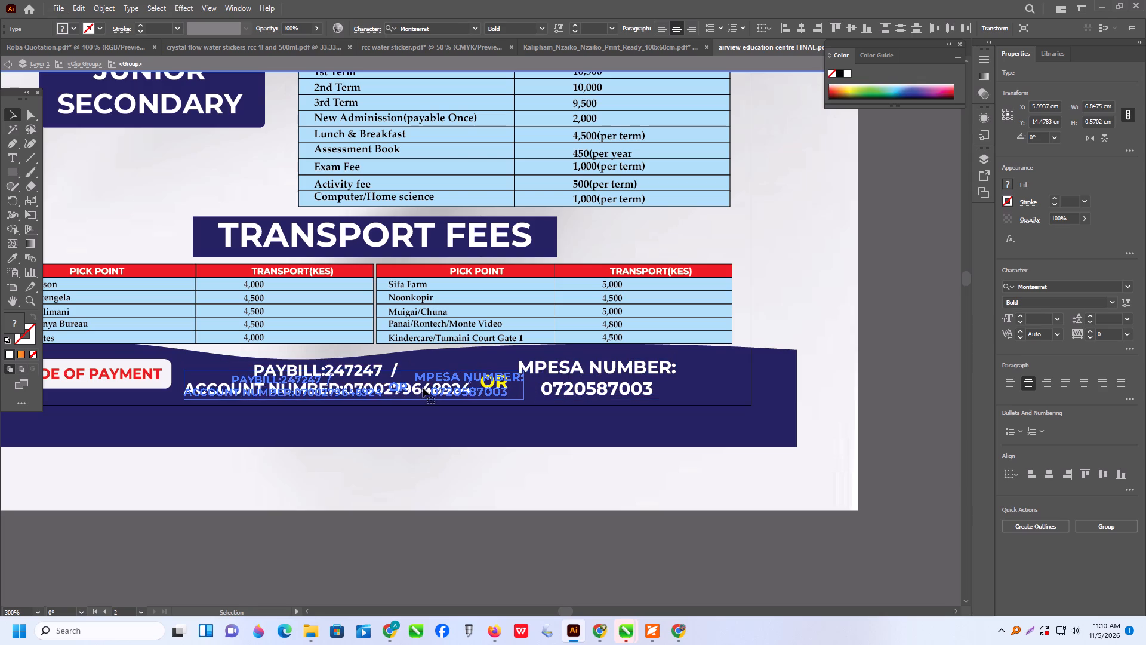
alt+scroll(410, 397, up, 1)
drag(467, 392, 465, 383)
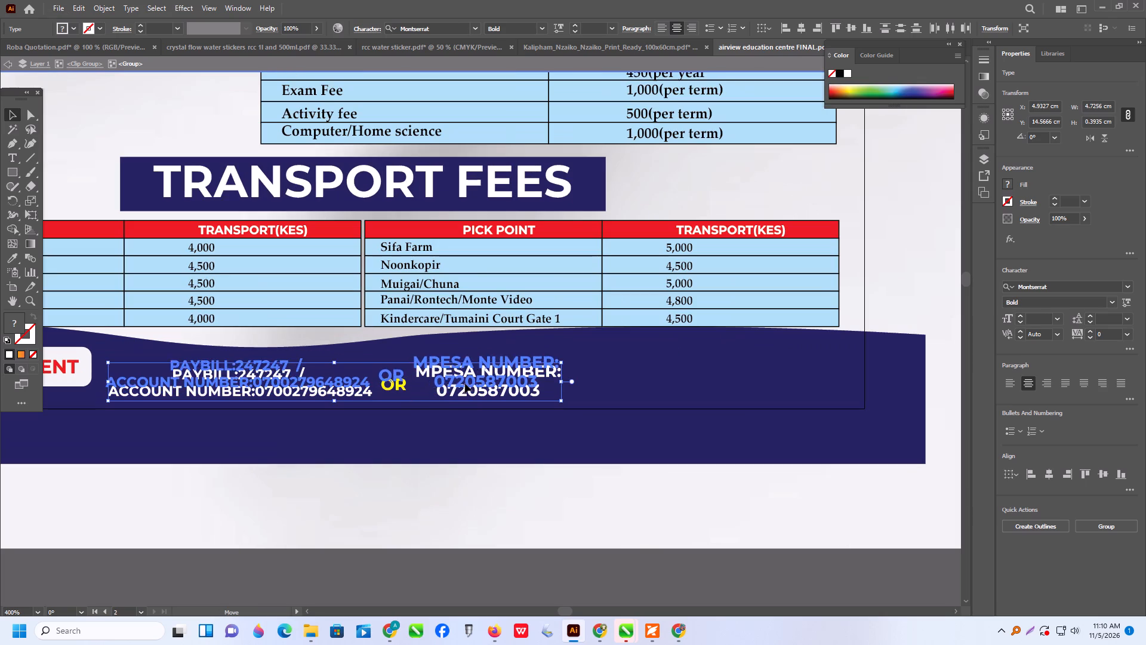
drag(465, 383, 459, 386)
scroll(458, 388, down, 4)
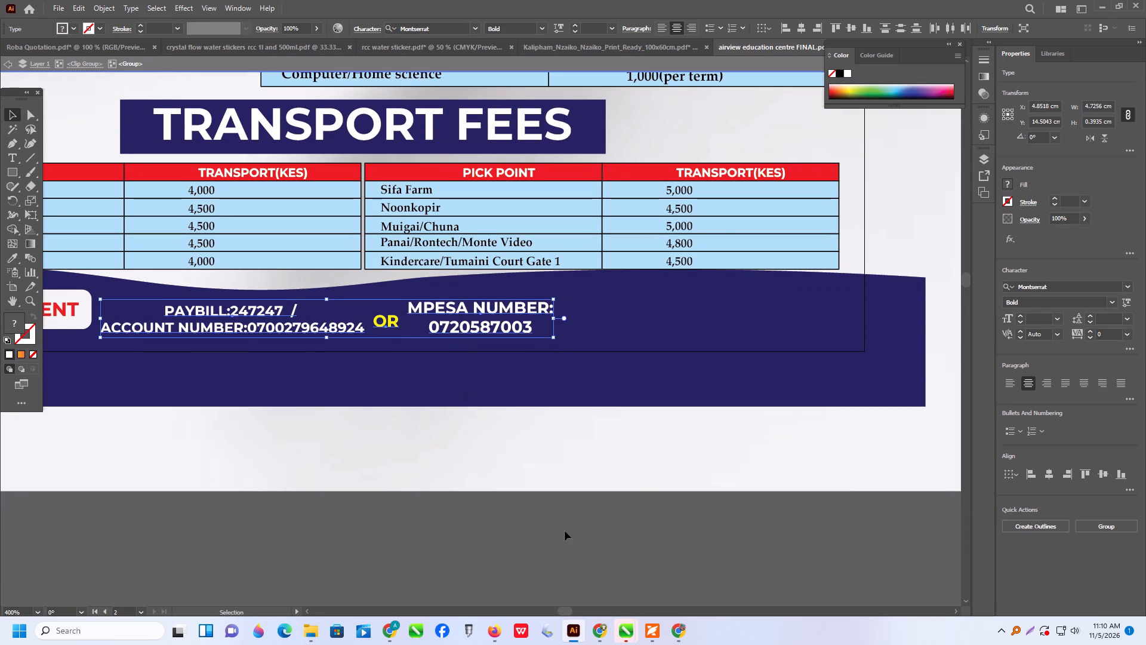
click(572, 547)
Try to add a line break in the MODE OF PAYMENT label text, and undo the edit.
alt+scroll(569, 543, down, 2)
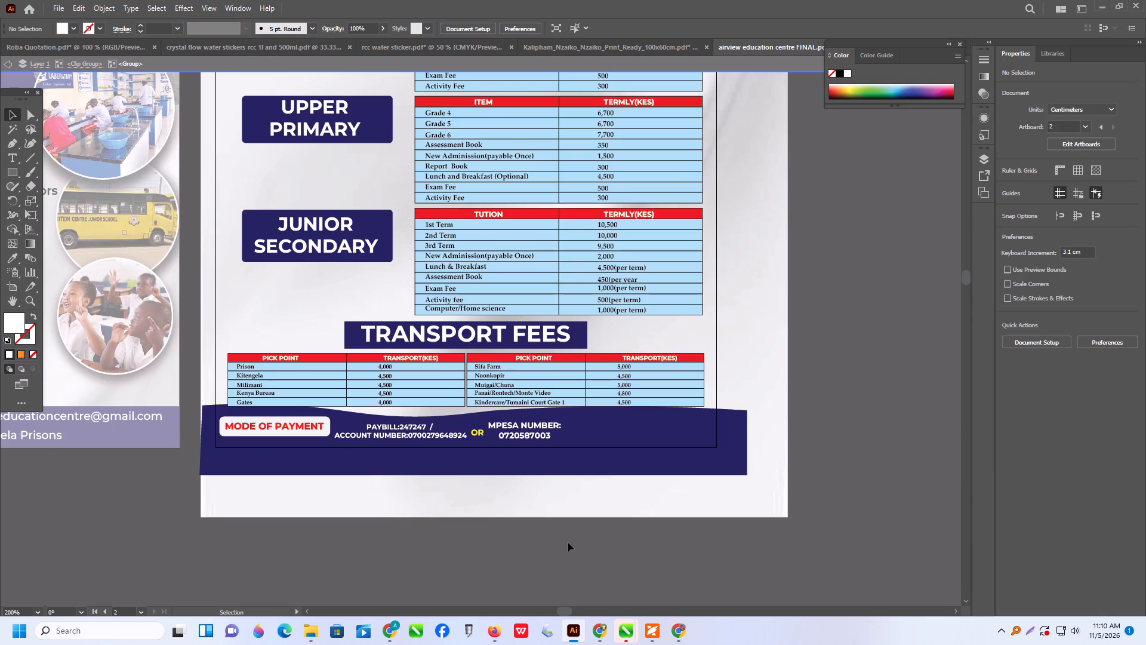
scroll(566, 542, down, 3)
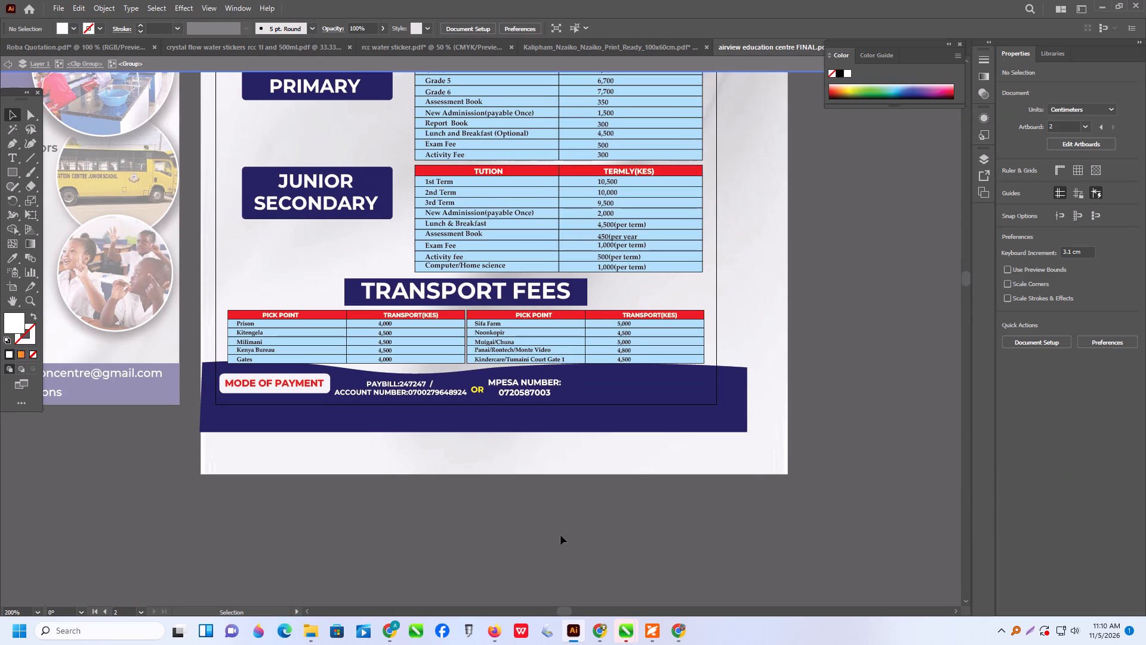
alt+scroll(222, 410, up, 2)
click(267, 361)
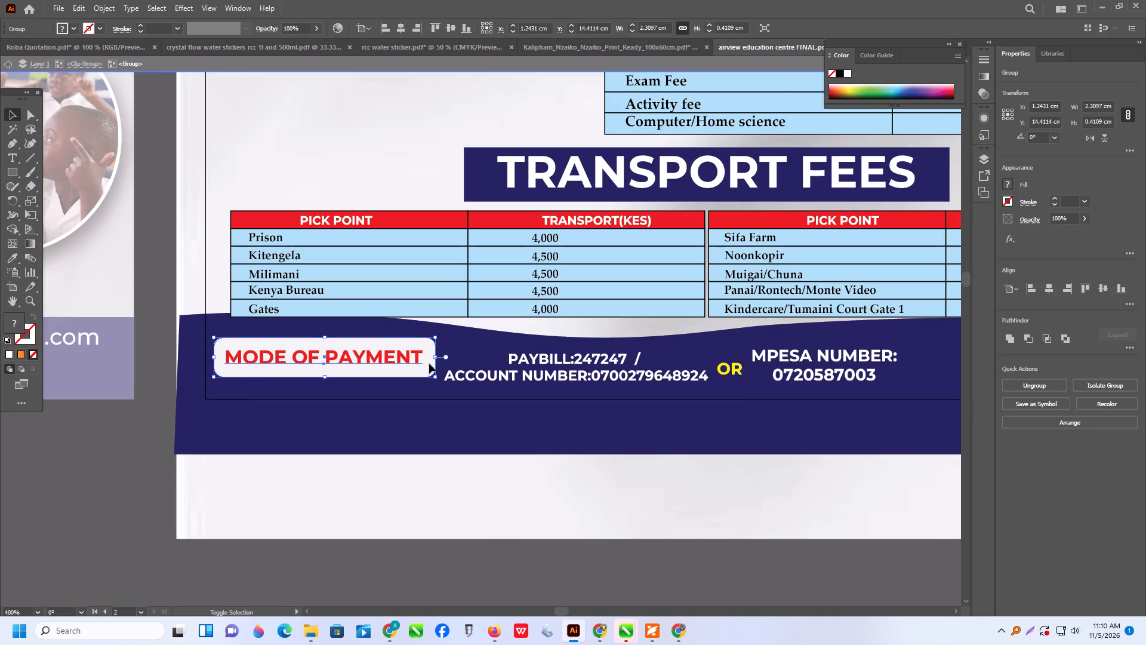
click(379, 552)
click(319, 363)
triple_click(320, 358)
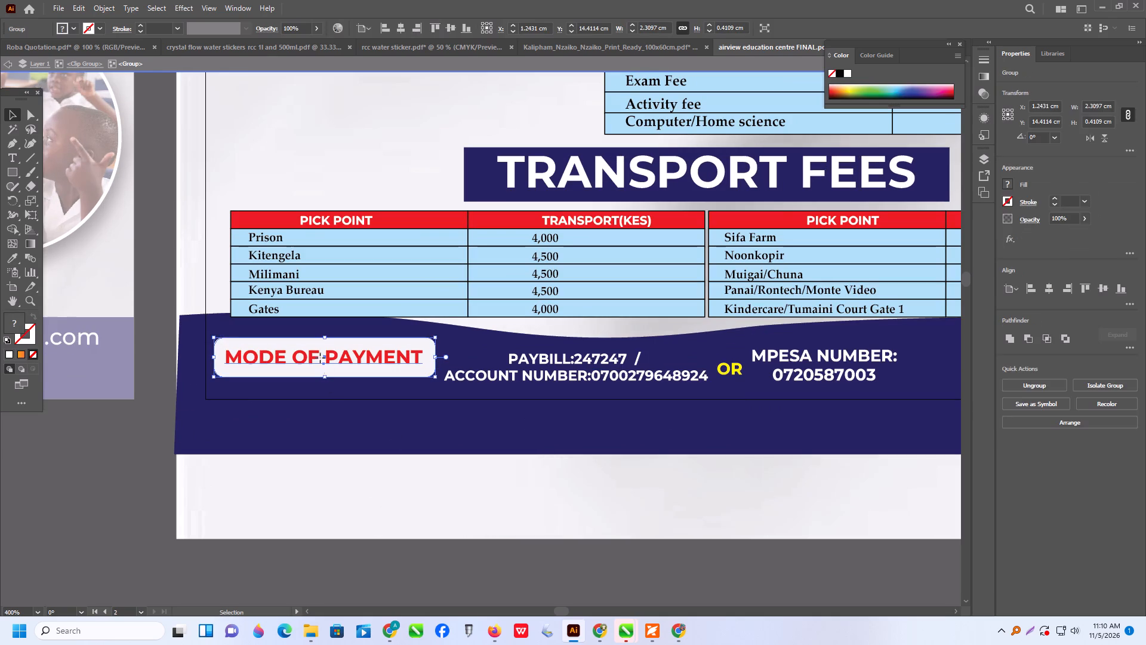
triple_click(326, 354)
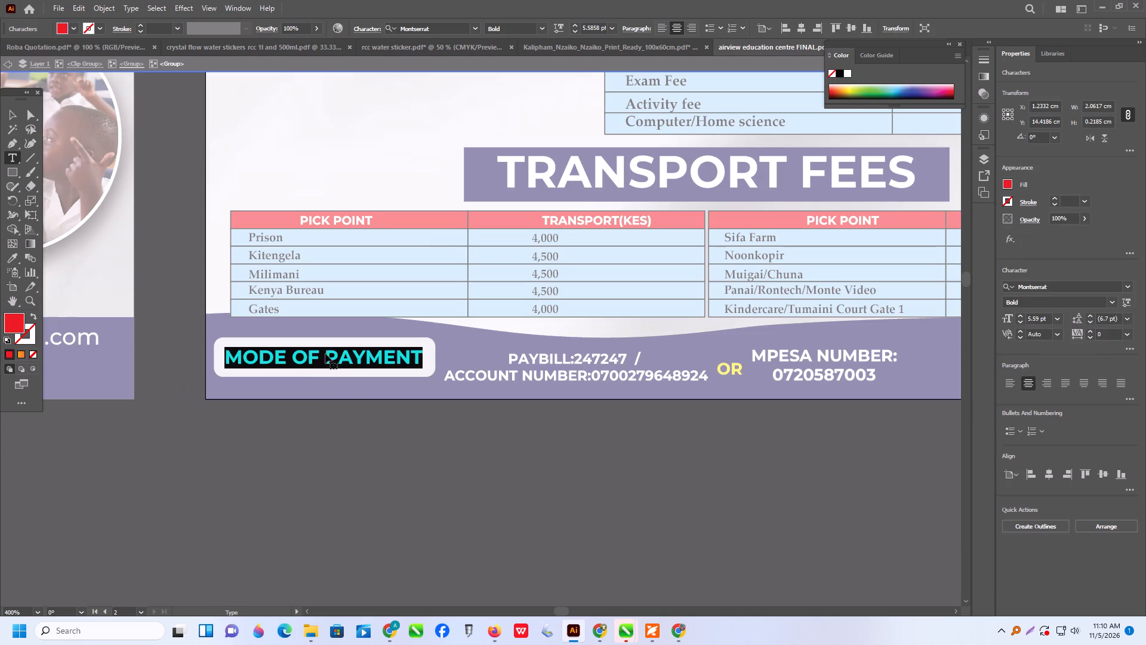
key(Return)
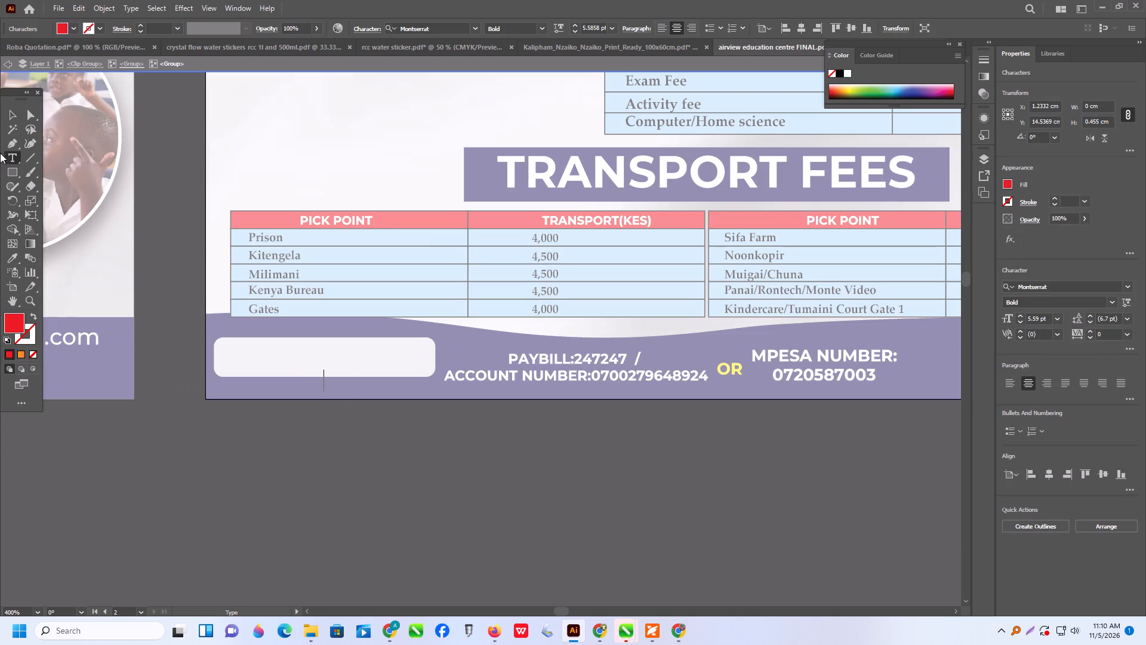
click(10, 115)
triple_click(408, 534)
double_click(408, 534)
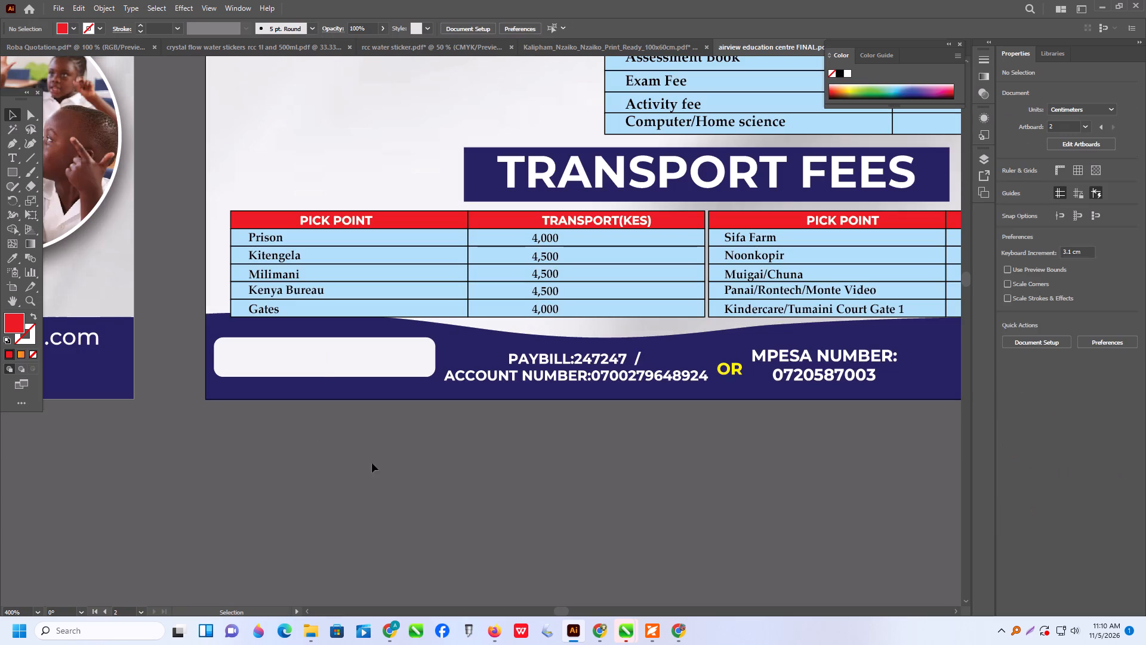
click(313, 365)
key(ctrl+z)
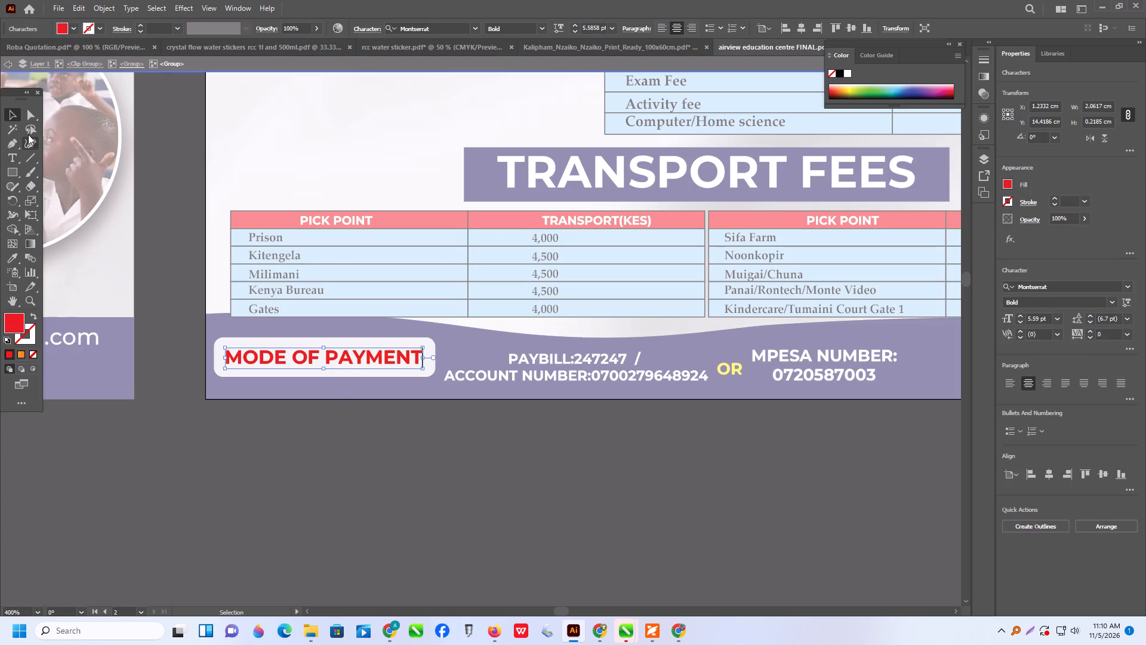
Cut the MODE OF PAYMENT text out of its white label box in the fees page's footer.
click(11, 117)
double_click(347, 487)
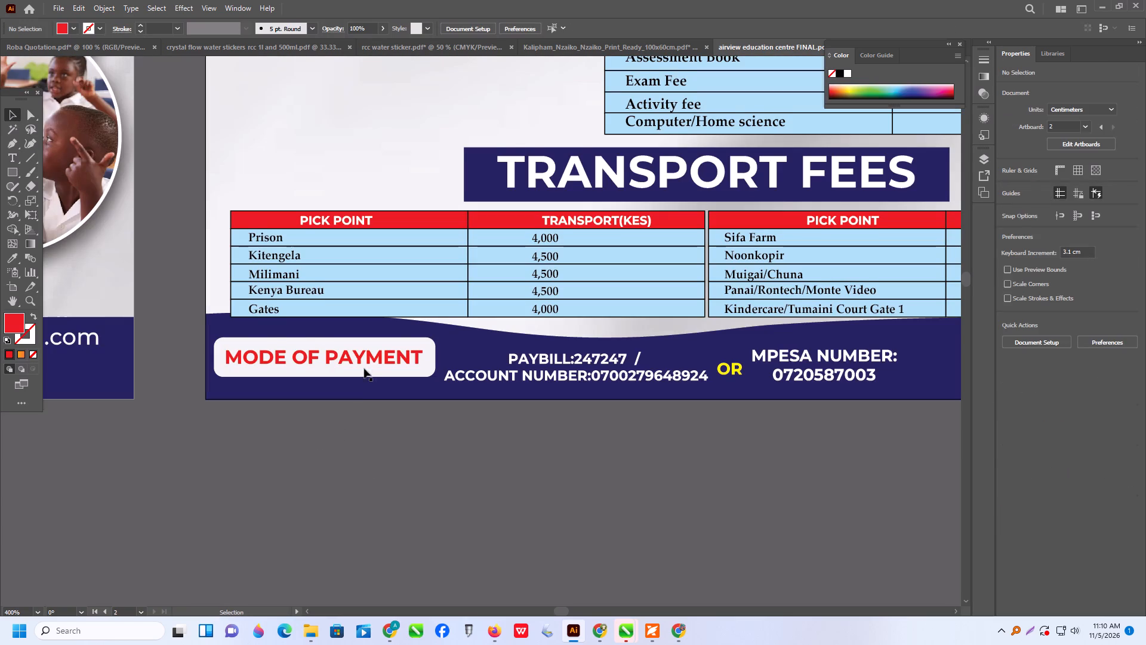
scroll(362, 392, up, 2)
scroll(415, 456, up, 4)
alt+scroll(408, 510, down, 4)
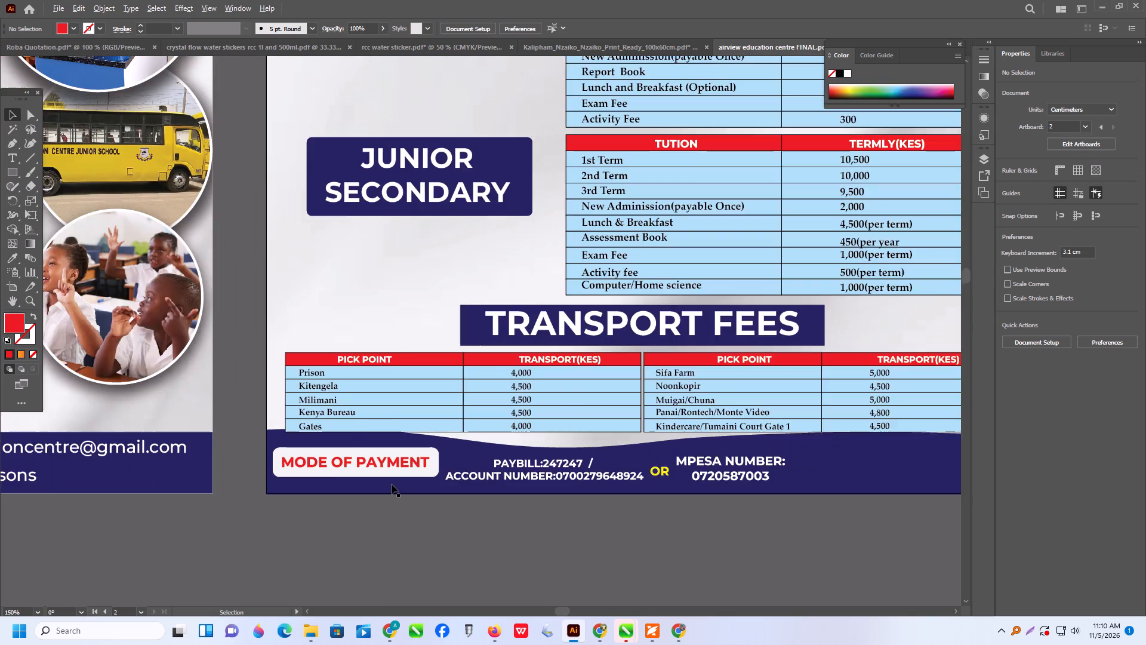
triple_click(400, 478)
double_click(397, 475)
triple_click(396, 470)
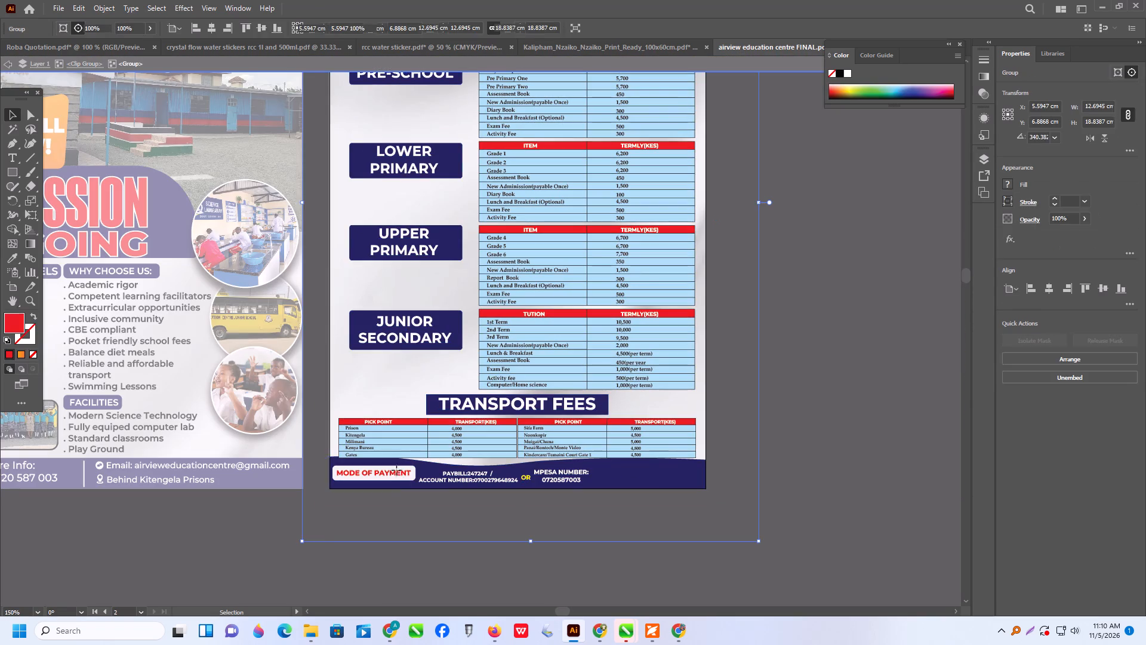
click(396, 470)
alt+scroll(395, 471, up, 2)
click(396, 480)
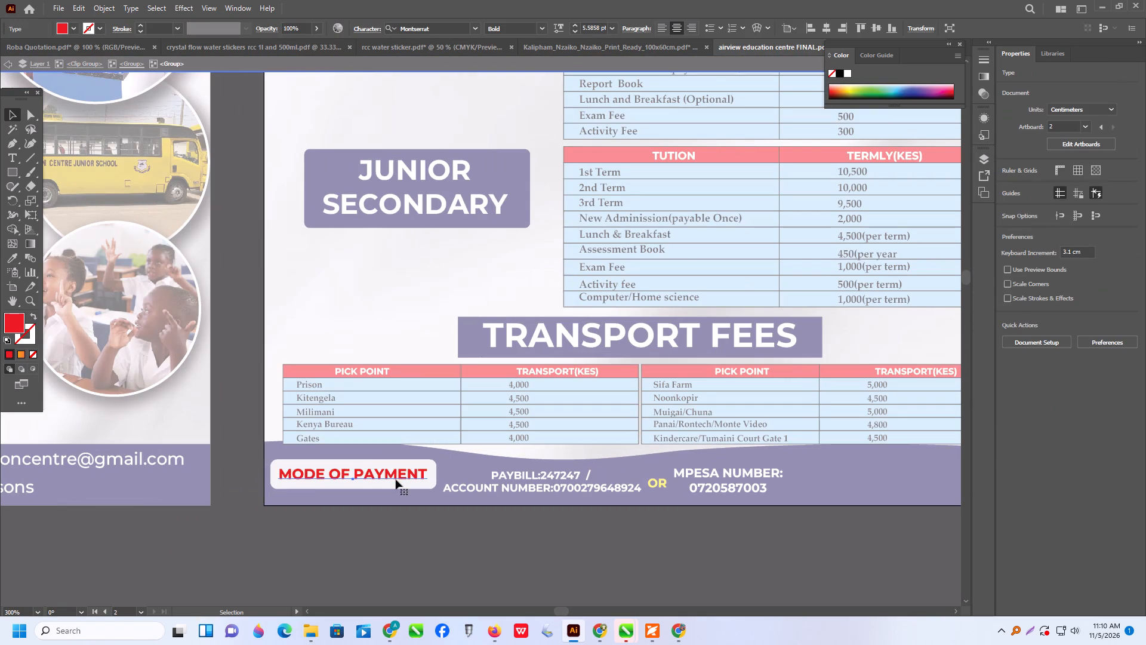
click(366, 477)
right_click(365, 476)
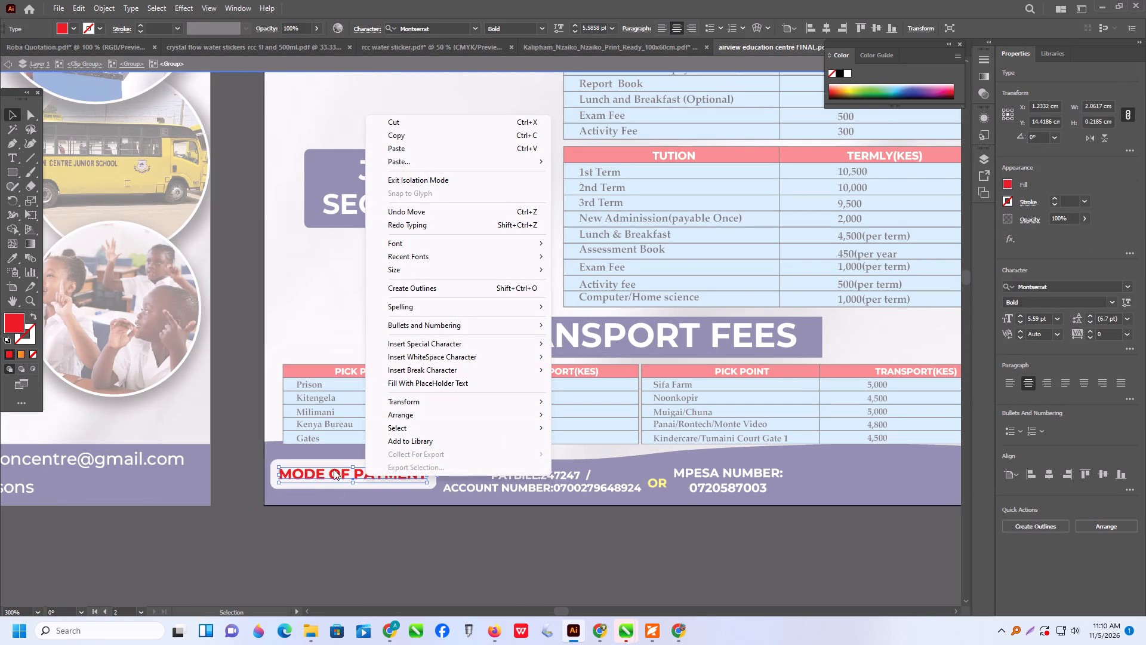
click(344, 475)
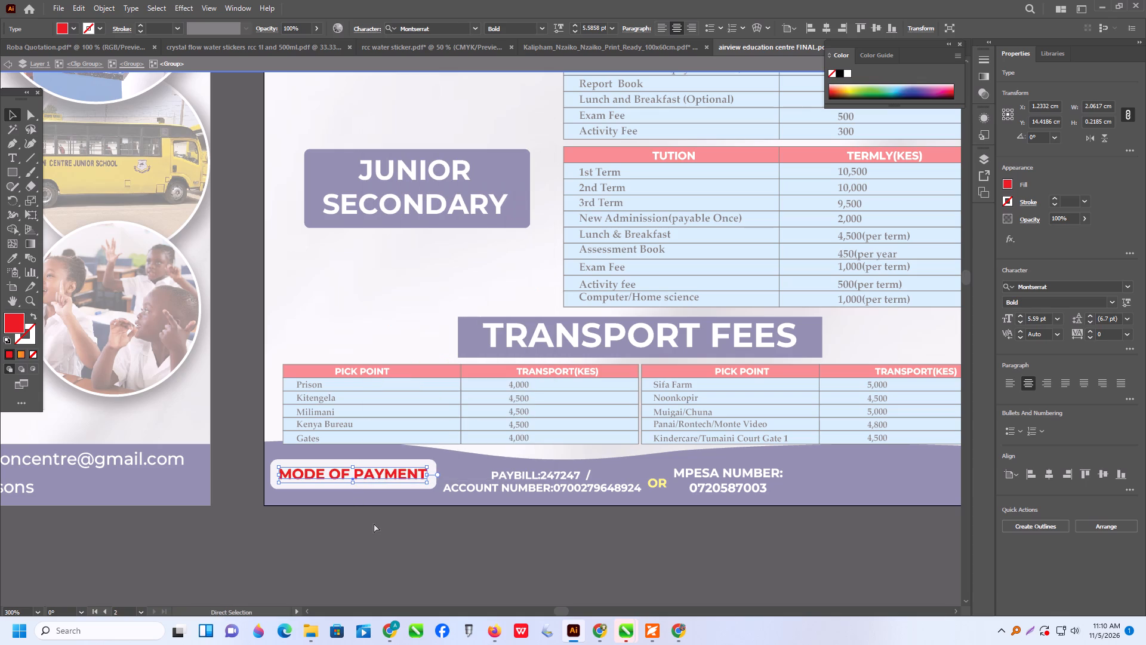
key(ctrl+x)
Narrow the empty white label box to about 1.64 cm wide and extend its height both downward and upward within the footer.
double_click(368, 481)
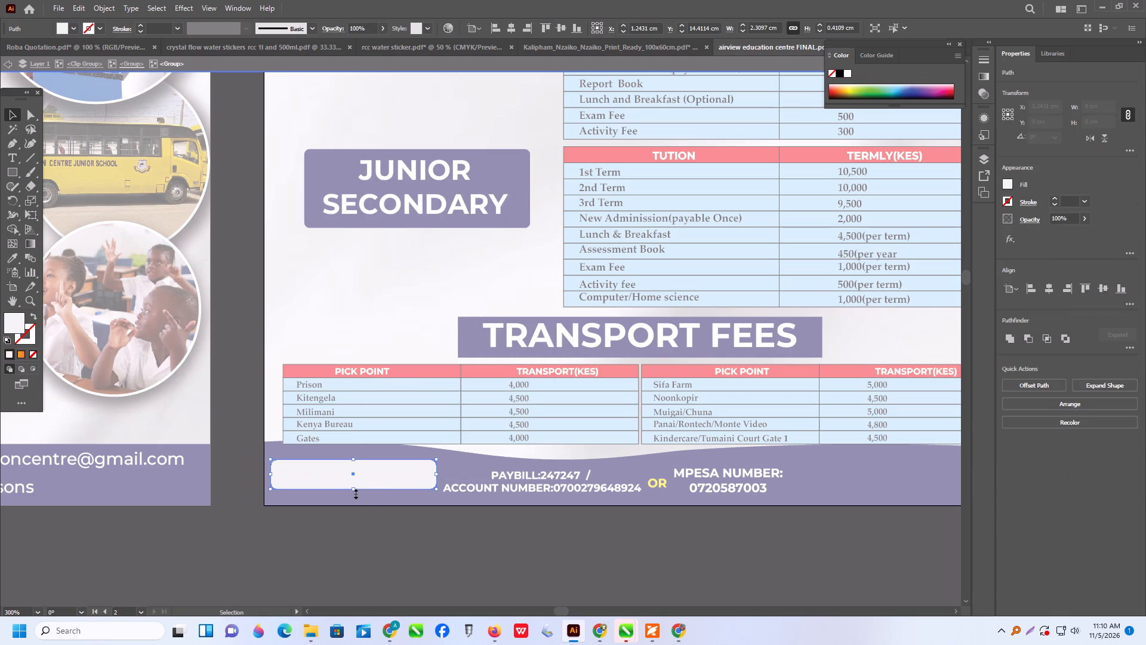
drag(353, 492, 353, 500)
click(353, 500)
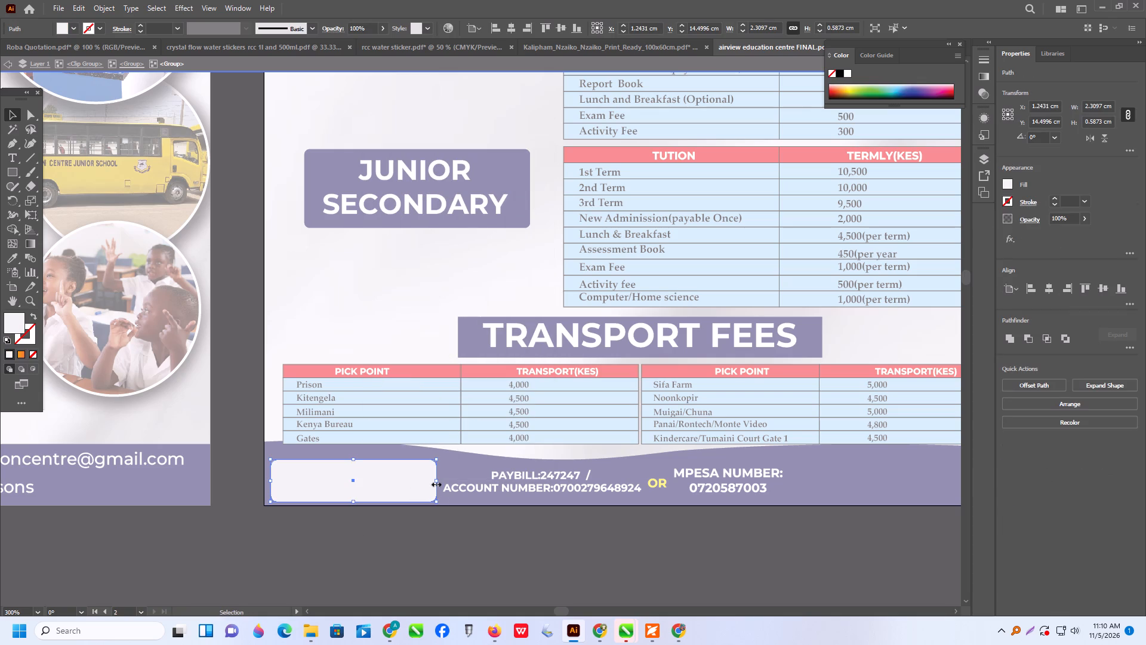
drag(436, 483, 387, 480)
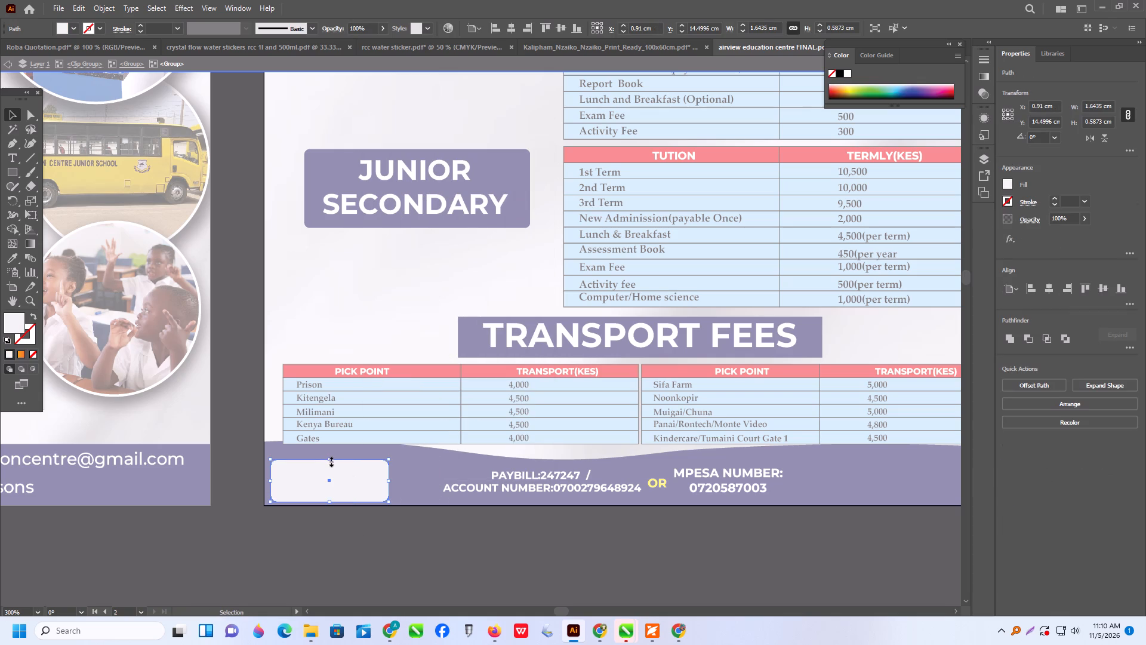
drag(331, 459, 335, 451)
click(375, 576)
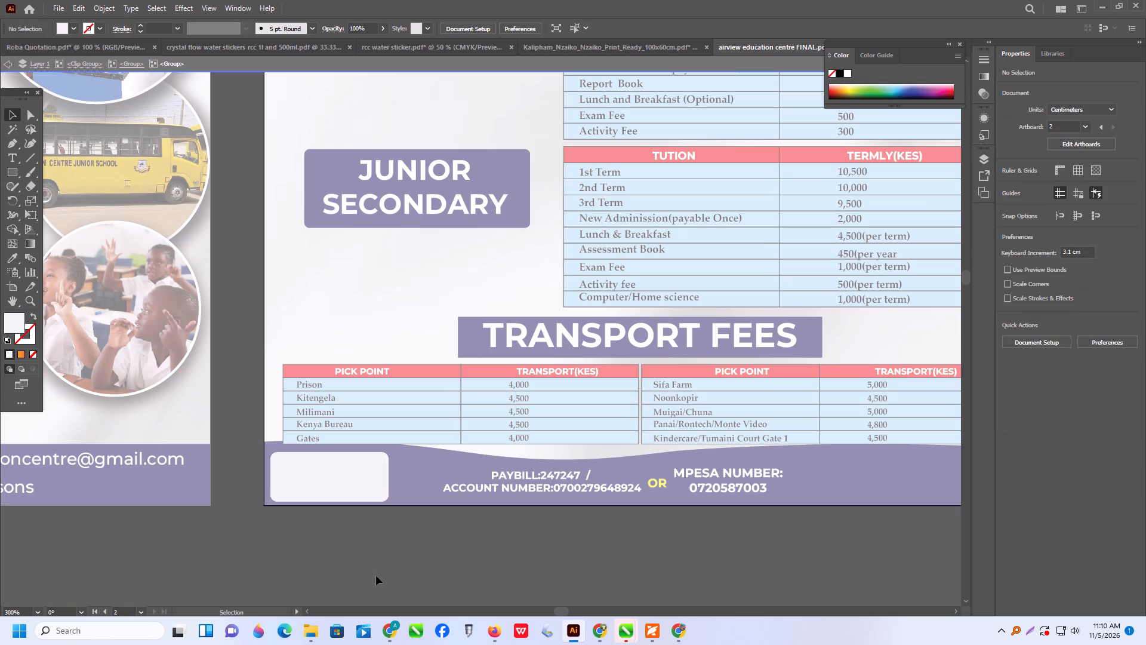
Paste the MODE OF PAYMENT text onto the white box and break it into two lines before PAYMENT.
key(ctrl+v)
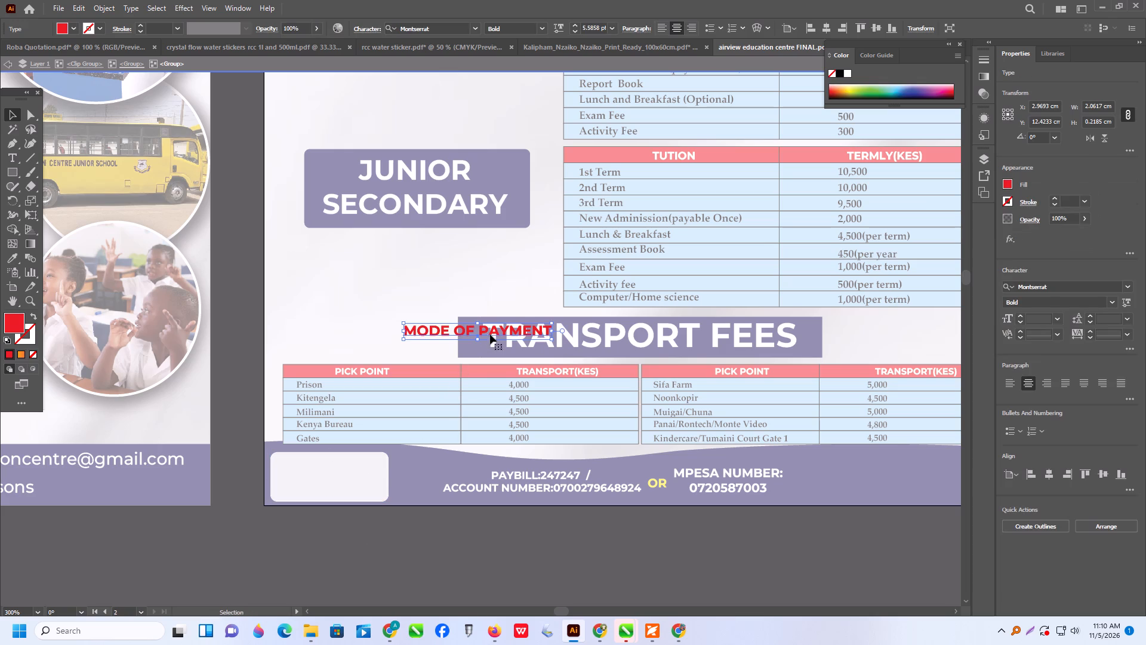
drag(490, 331, 356, 472)
double_click(343, 470)
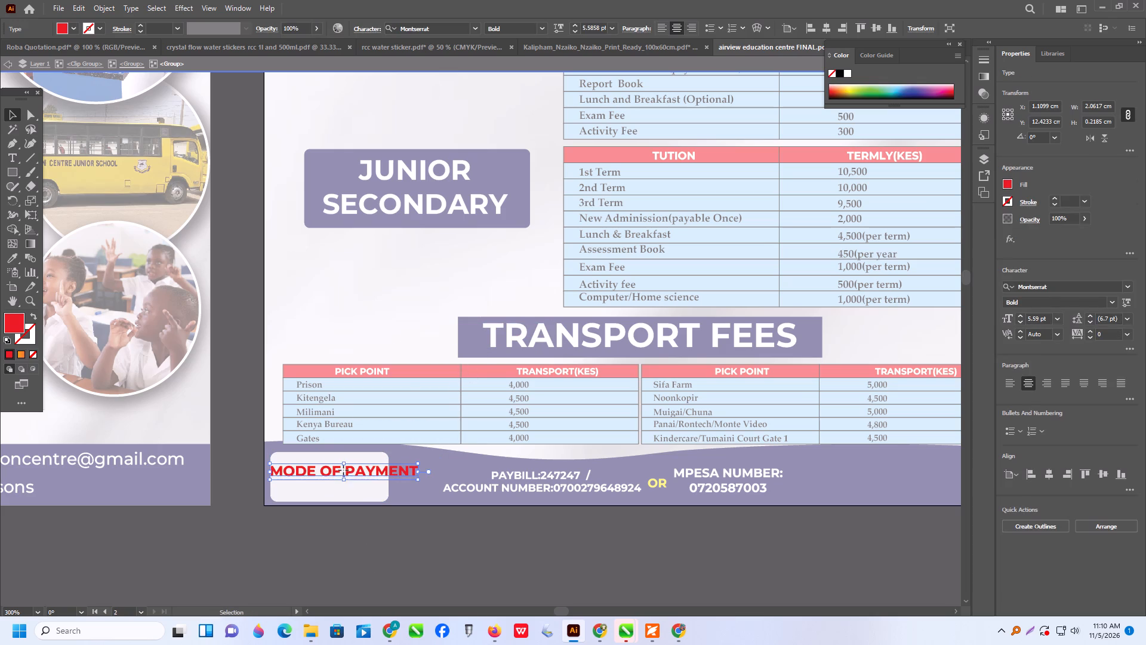
double_click(346, 472)
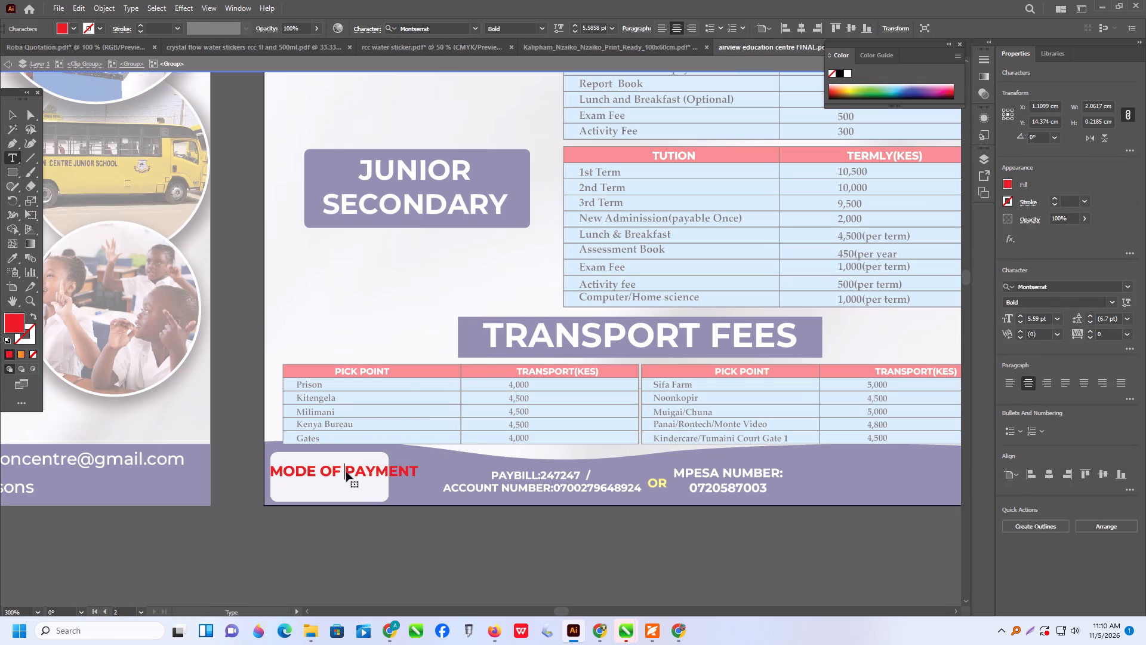
key(Return)
click(13, 117)
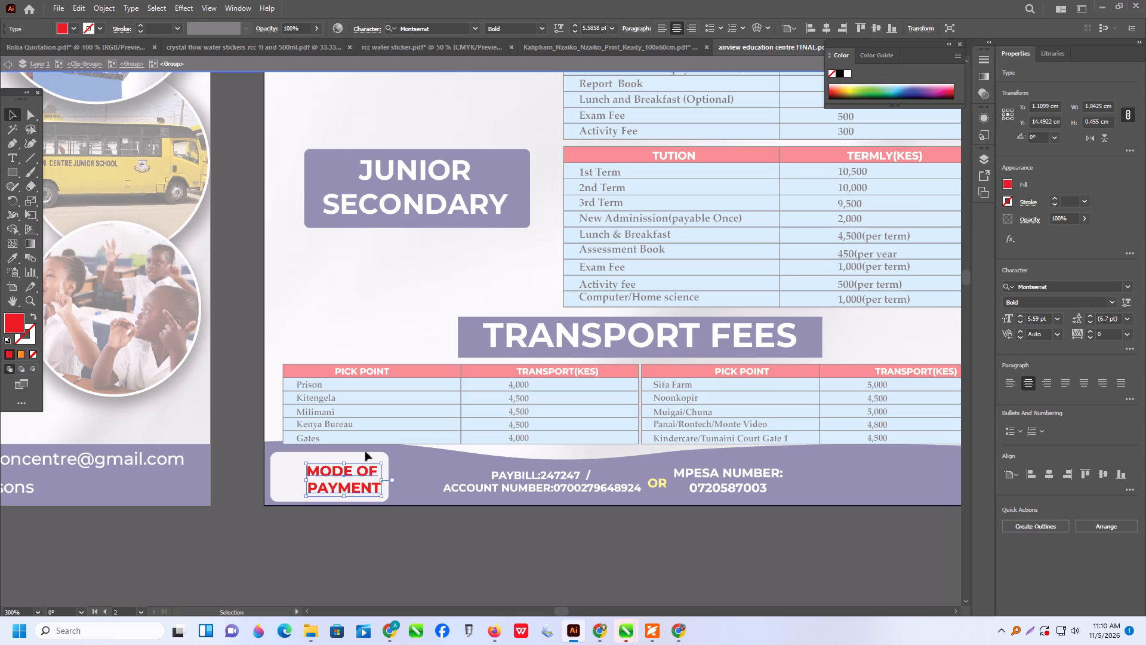
Enlarge the two-line MODE OF PAYMENT text to about 6.88 pt and centre it inside the white box.
drag(363, 489, 344, 486)
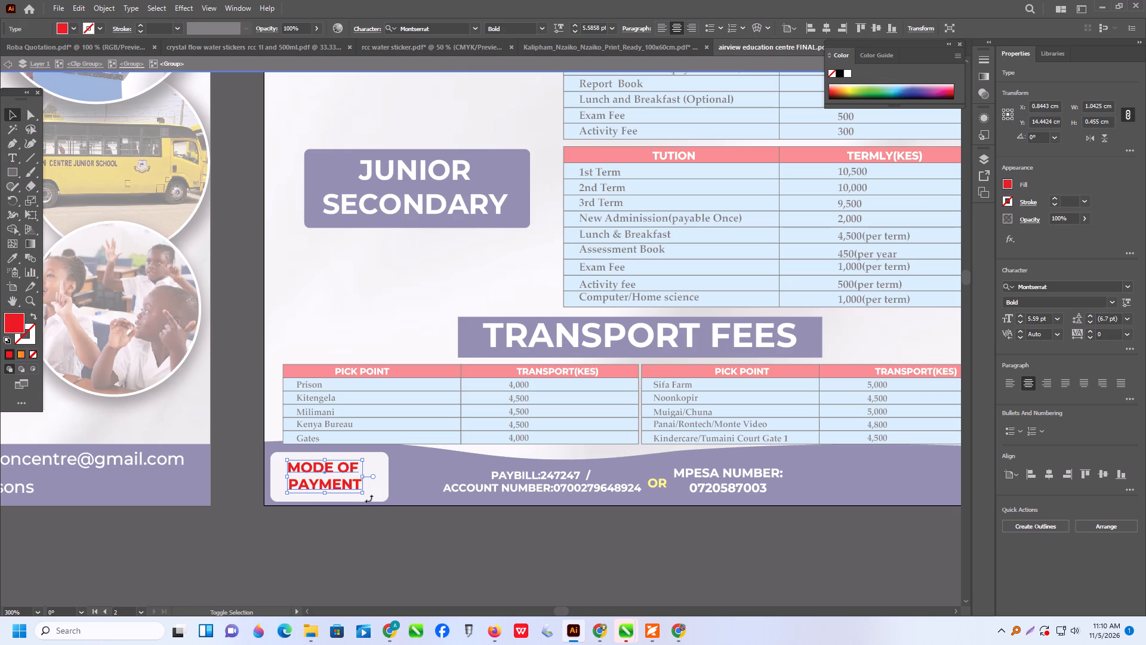
shift+drag(362, 494, 380, 505)
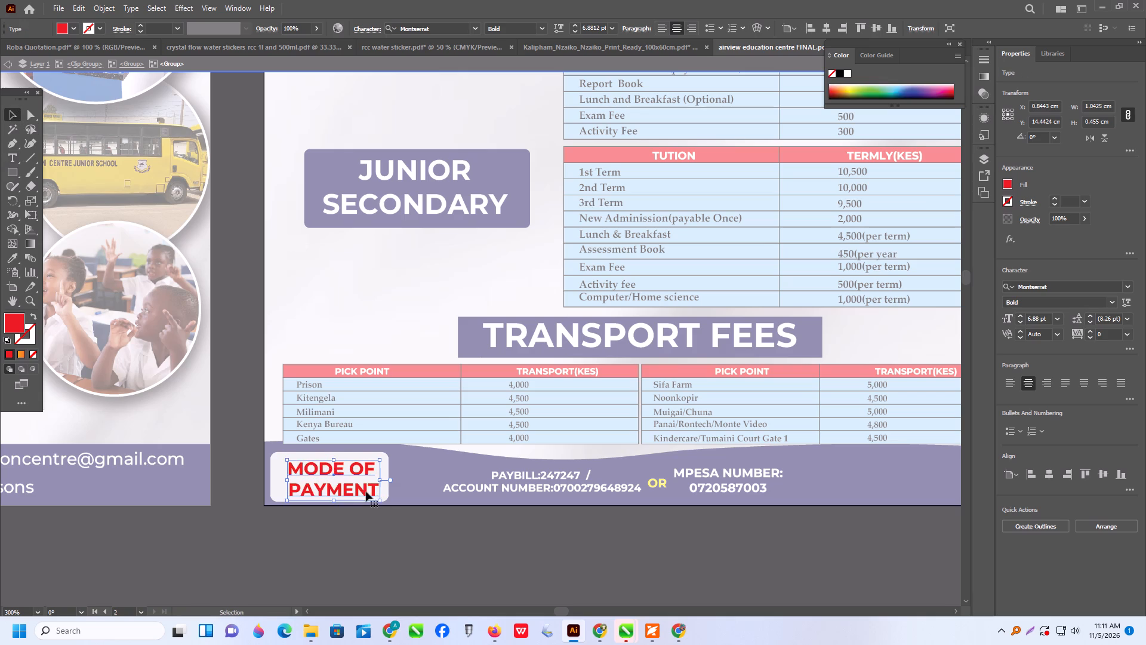
click(366, 492)
Move the paybill, OR and MPESA NUMBER texts together about 0.57 cm closer to the MODE OF PAYMENT box.
drag(538, 489, 525, 177)
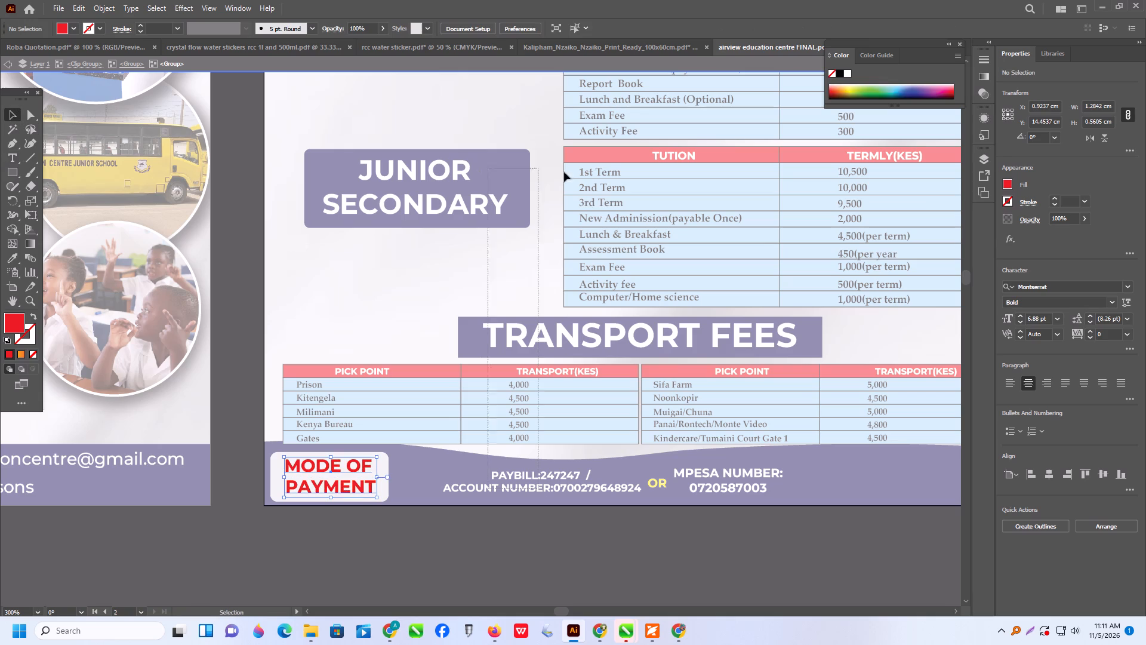
click(563, 497)
click(562, 489)
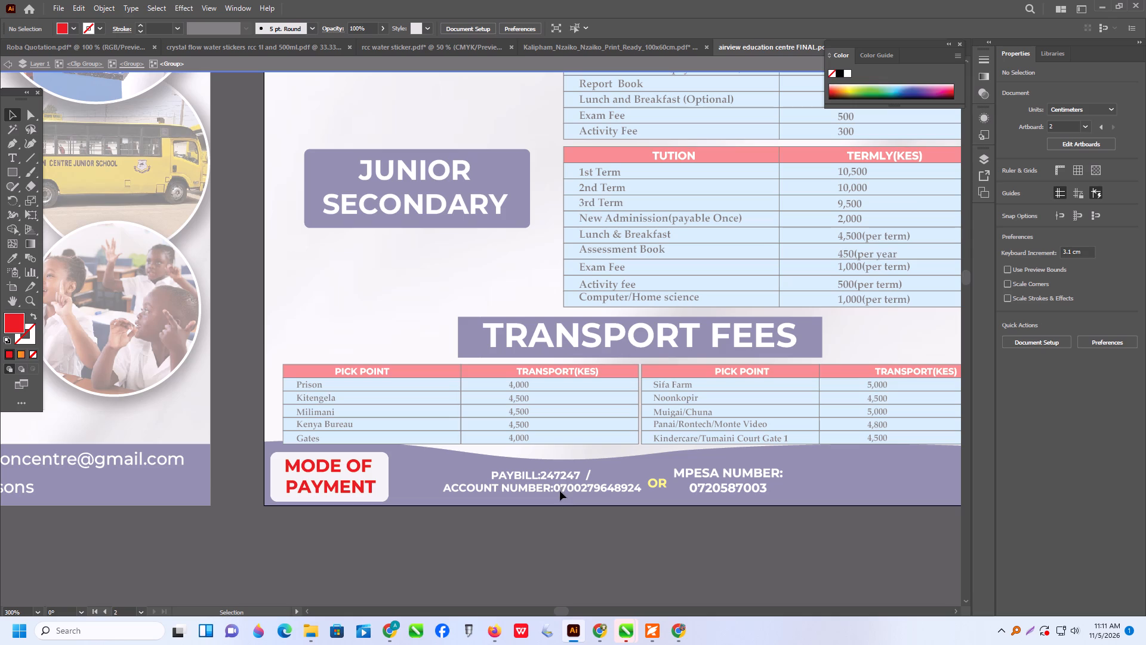
triple_click(554, 532)
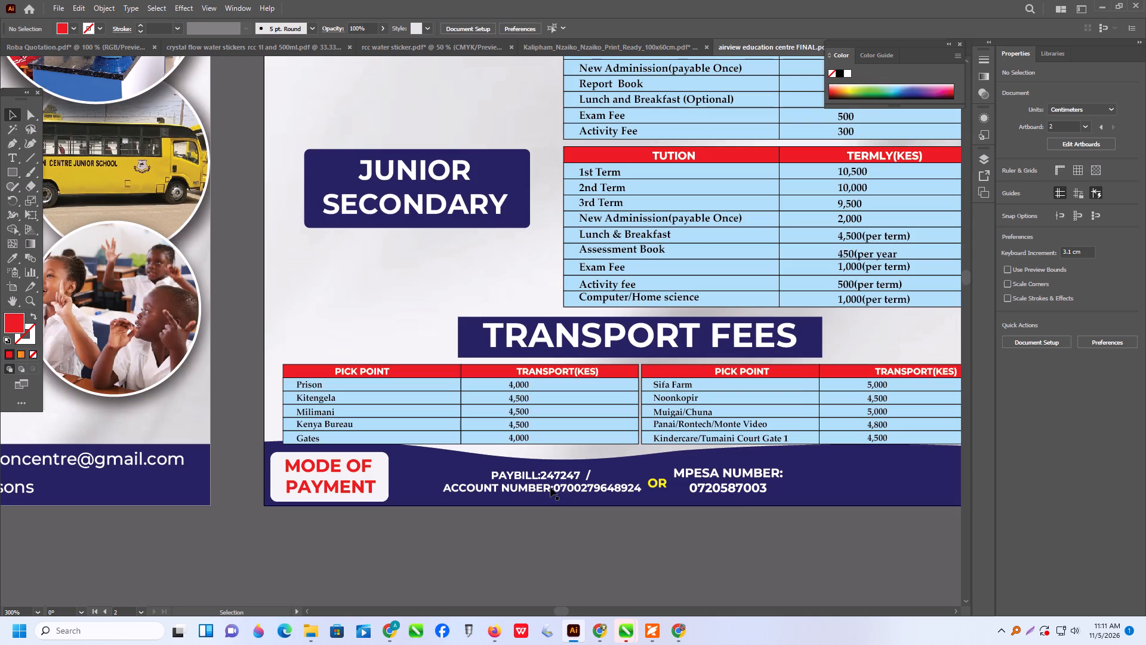
triple_click(552, 483)
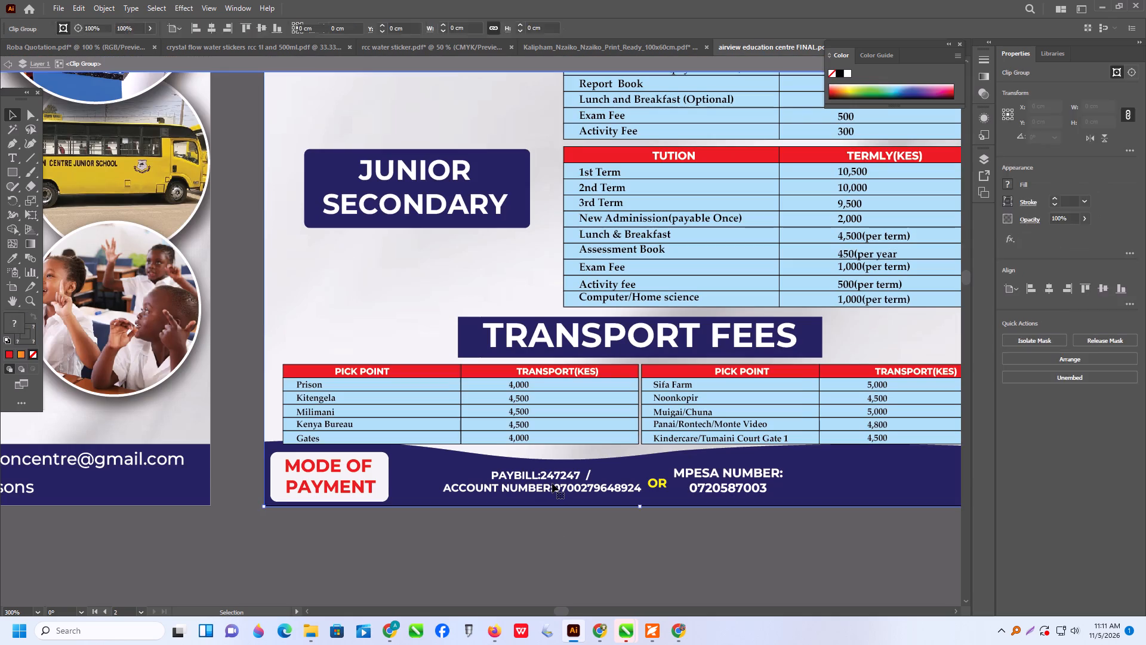
double_click(552, 483)
click(562, 492)
double_click(563, 490)
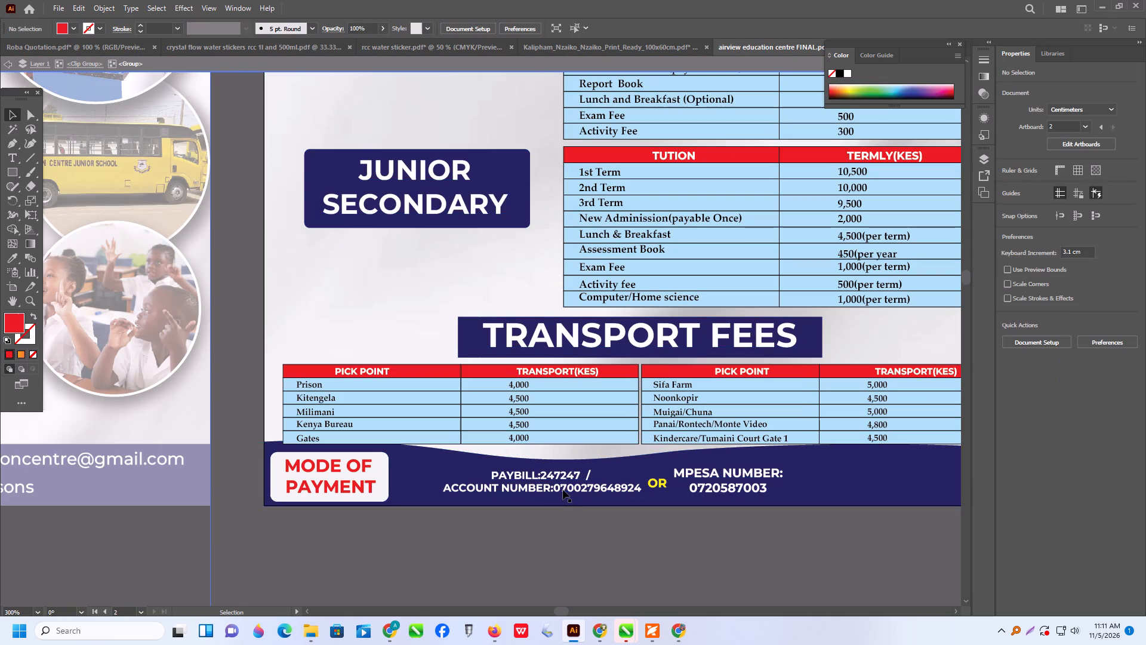
click(562, 486)
shift+click(662, 488)
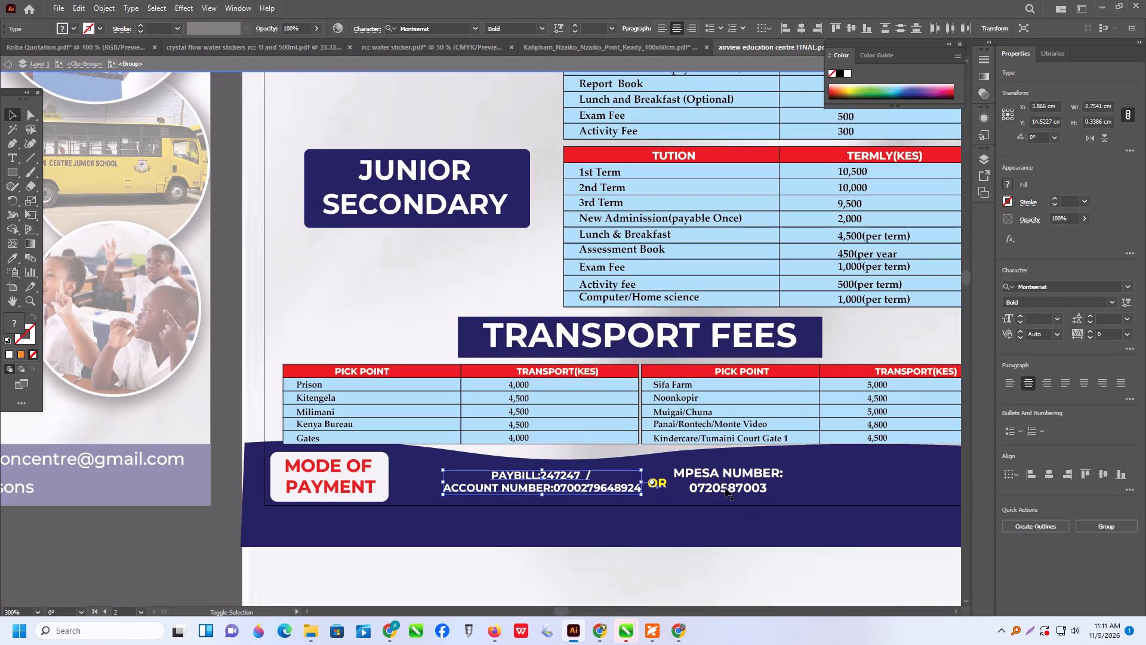
shift+click(725, 488)
drag(725, 490, 681, 492)
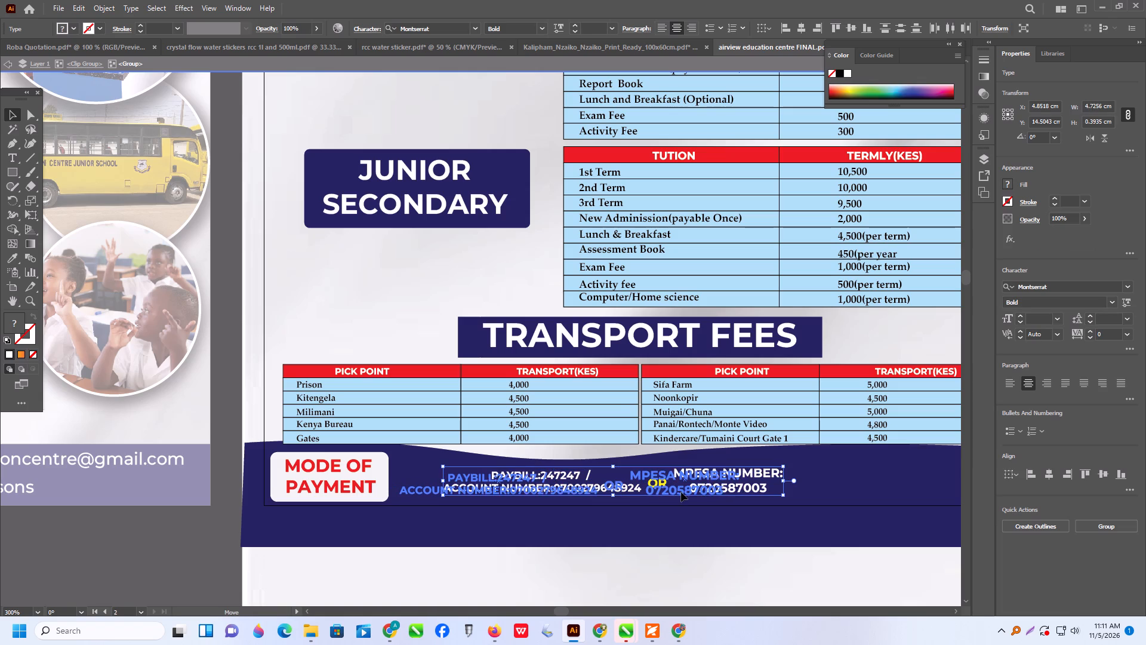
drag(681, 492, 683, 489)
Leave isolation mode and examine the rearranged payment footer in the context of the whole fees page.
scroll(497, 493, down, 3)
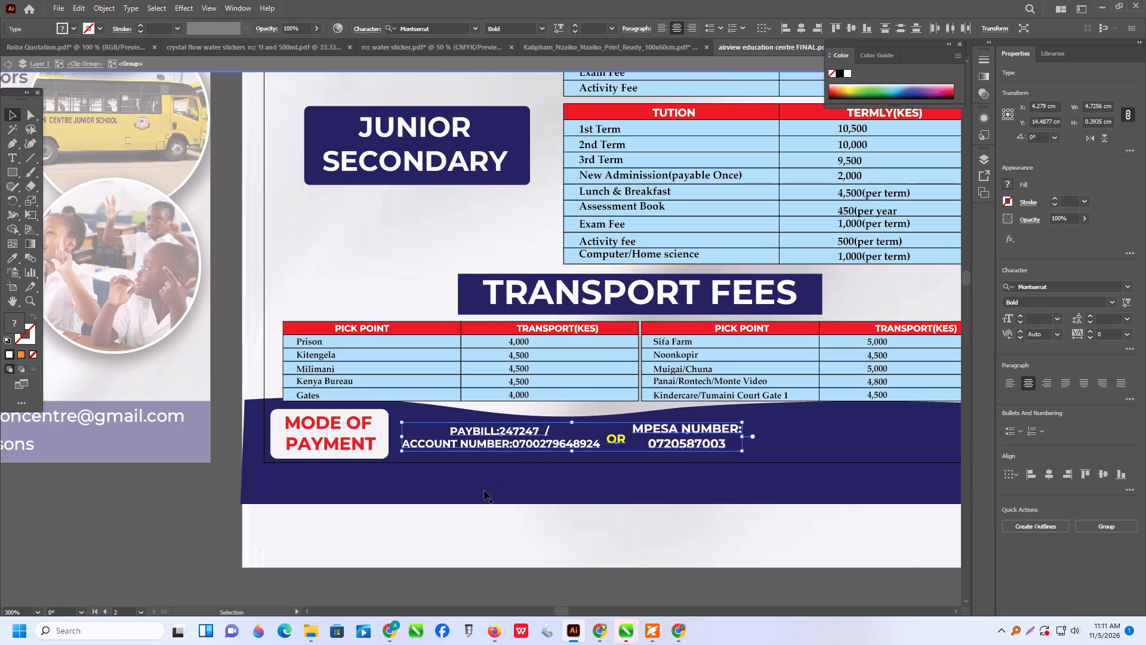
scroll(355, 487, down, 3)
alt+scroll(338, 400, up, 1)
alt+scroll(300, 411, down, 2)
click(325, 405)
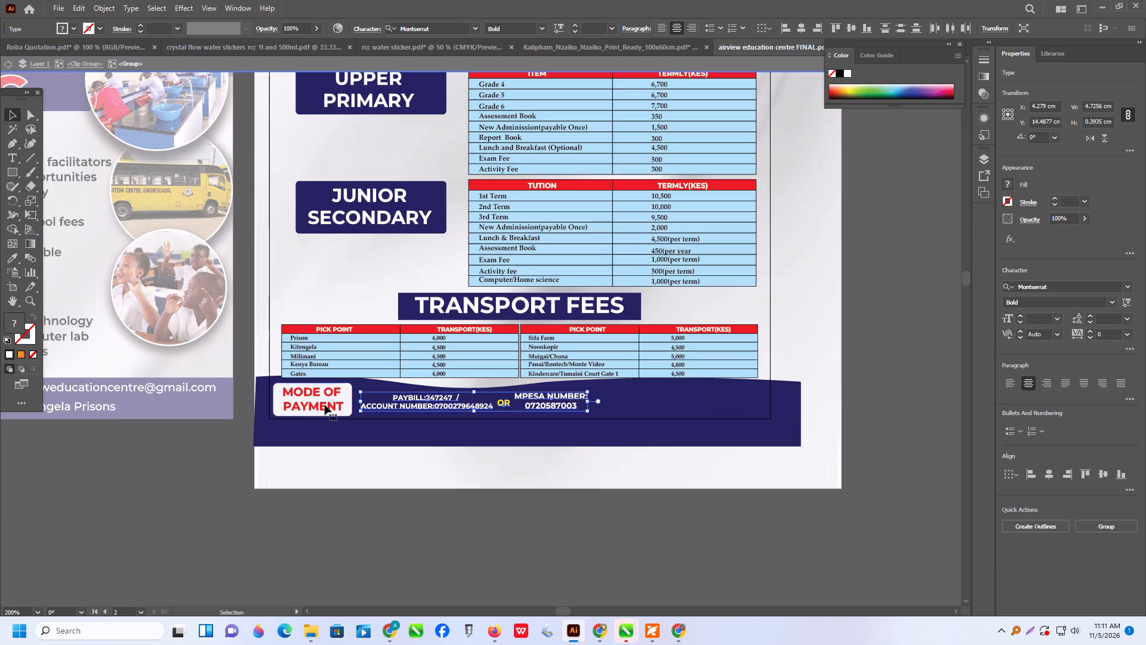
triple_click(522, 536)
click(522, 536)
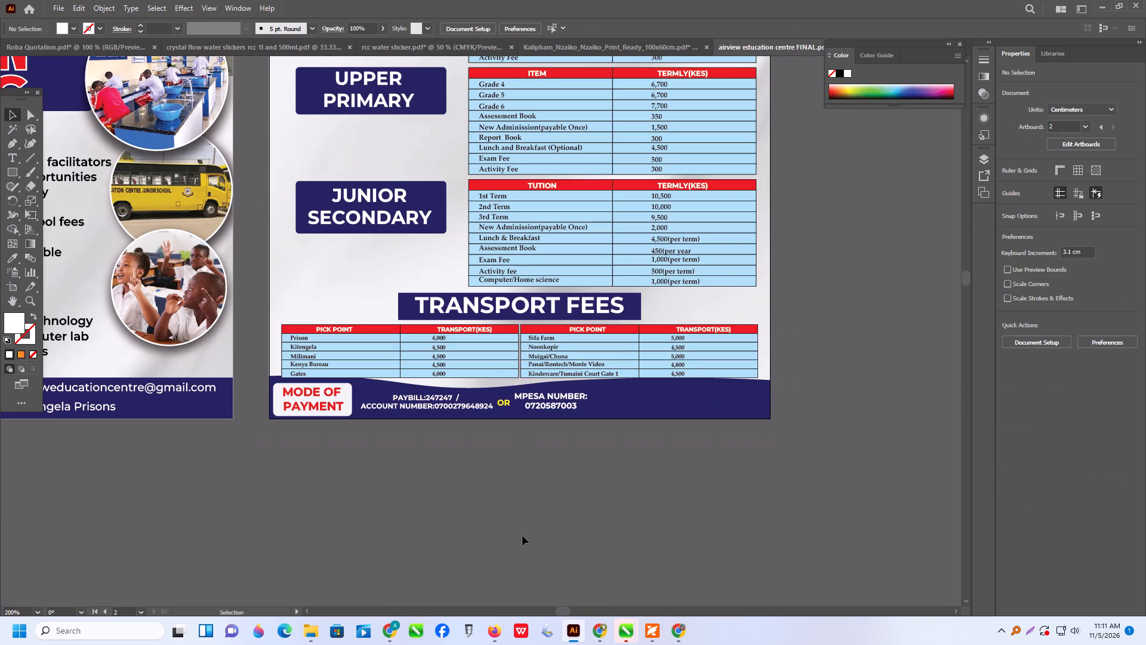
scroll(513, 535, up, 3)
alt+scroll(531, 564, down, 1)
scroll(535, 566, up, 2)
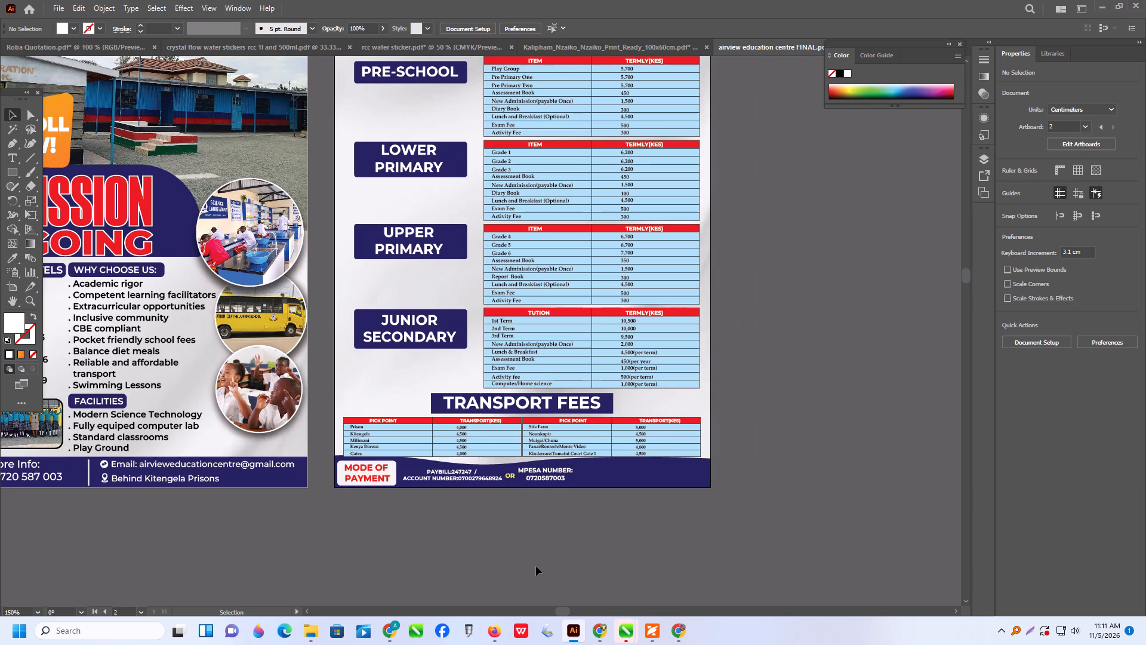
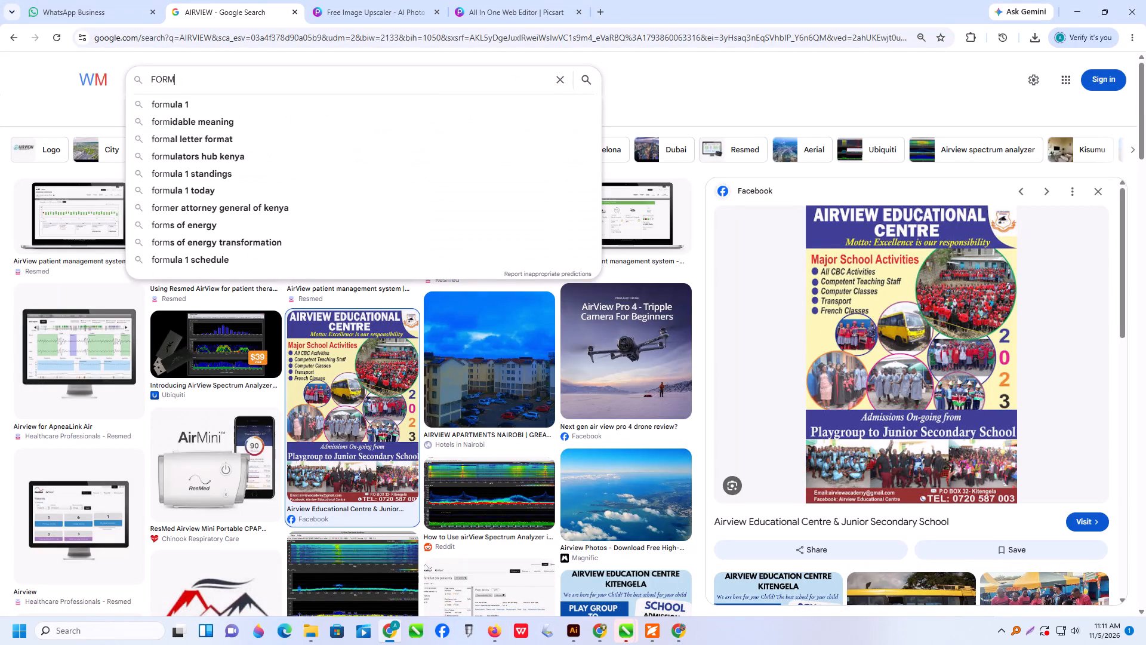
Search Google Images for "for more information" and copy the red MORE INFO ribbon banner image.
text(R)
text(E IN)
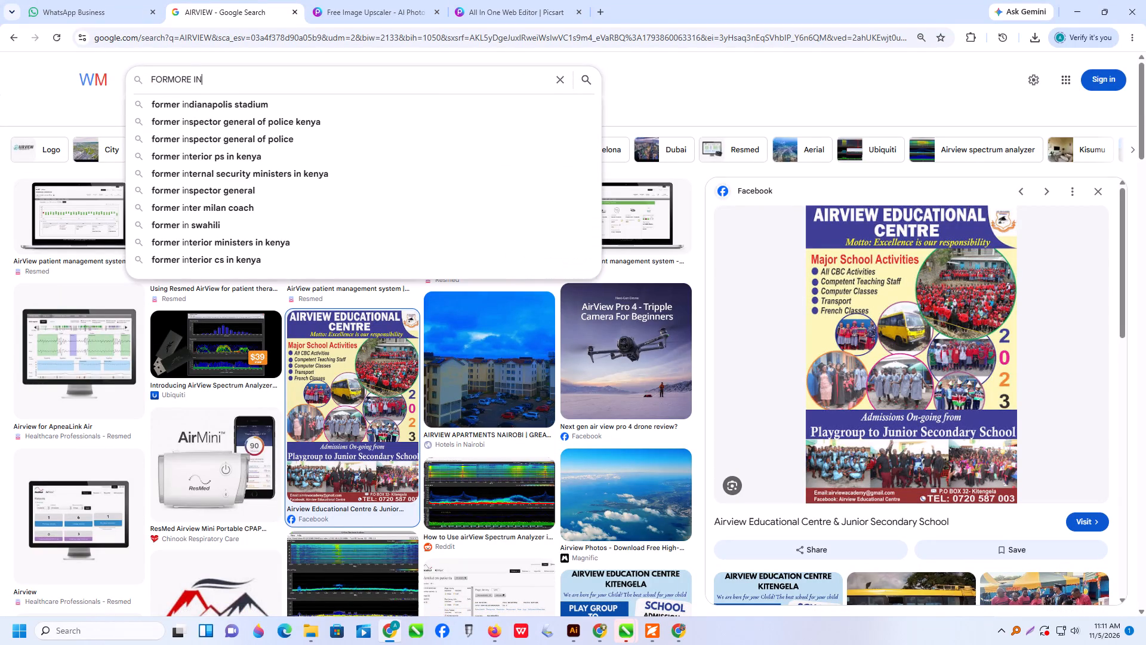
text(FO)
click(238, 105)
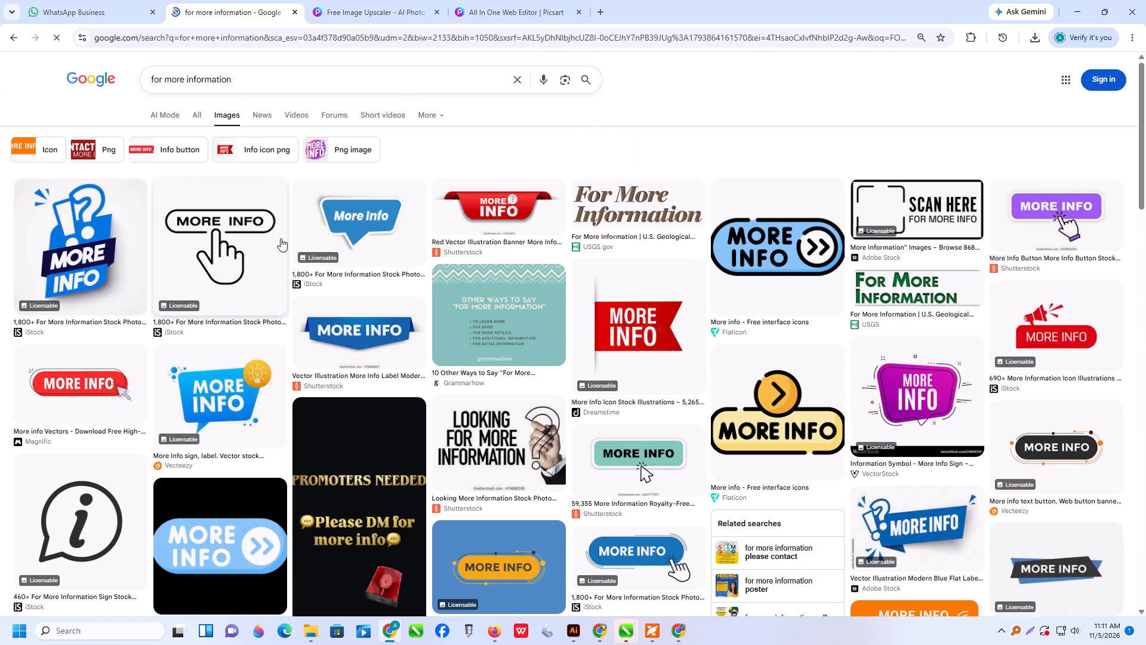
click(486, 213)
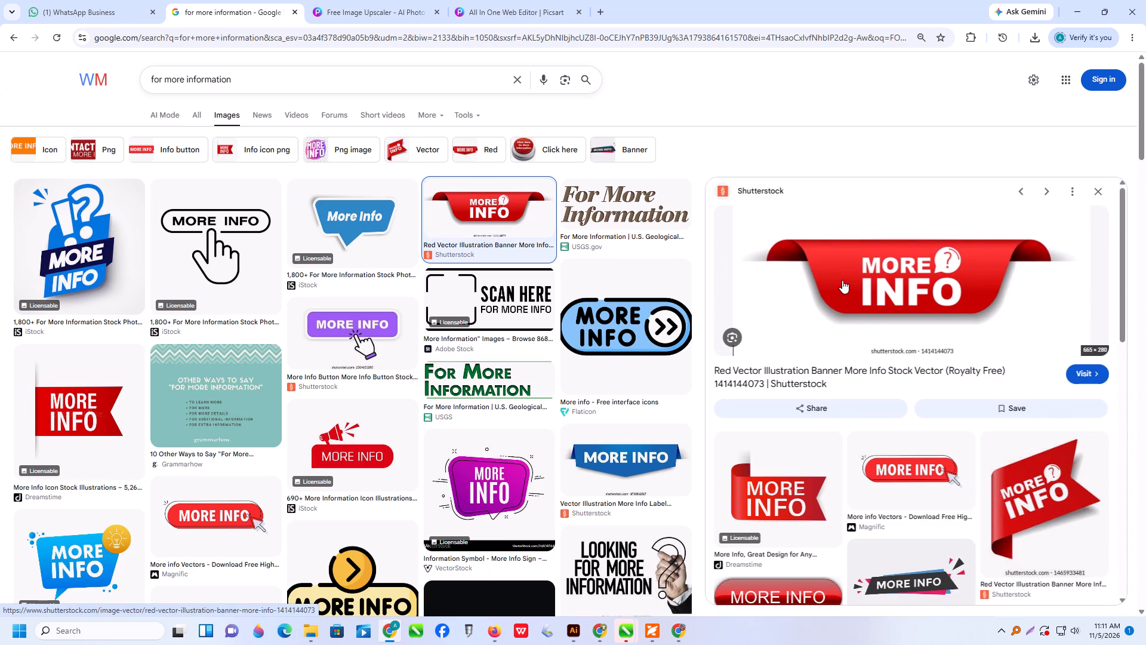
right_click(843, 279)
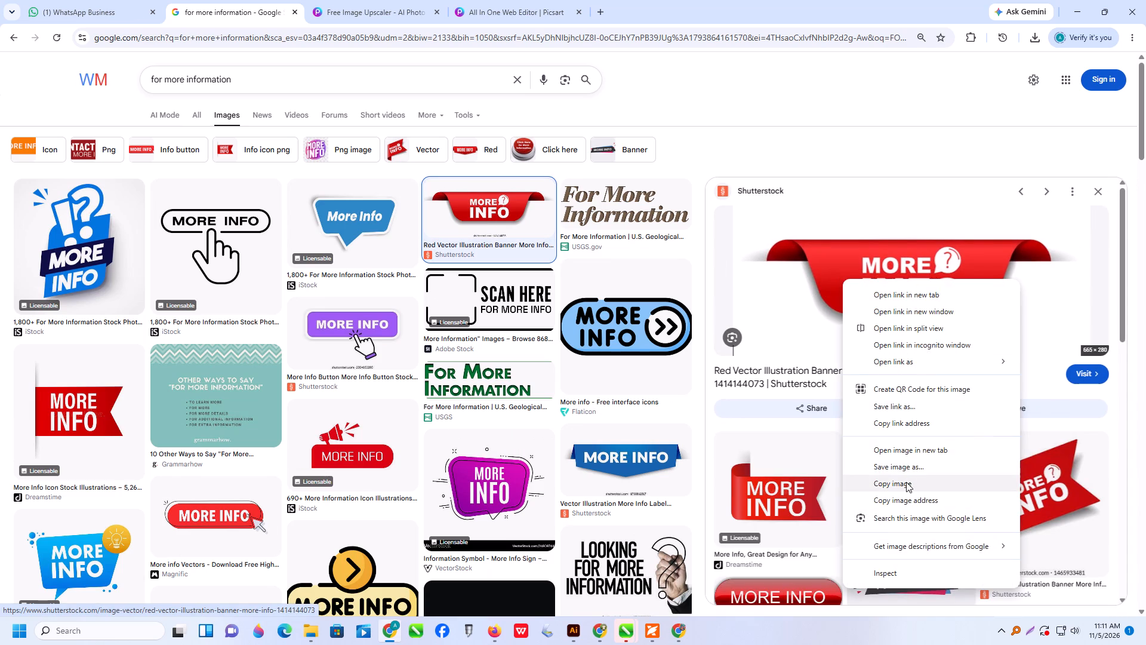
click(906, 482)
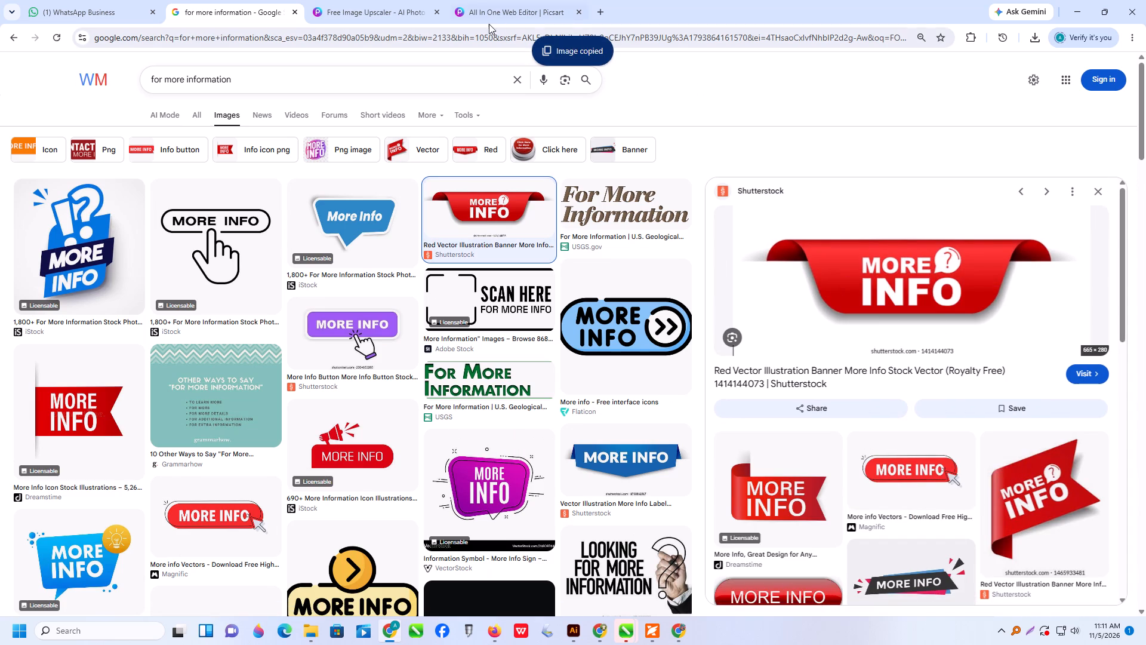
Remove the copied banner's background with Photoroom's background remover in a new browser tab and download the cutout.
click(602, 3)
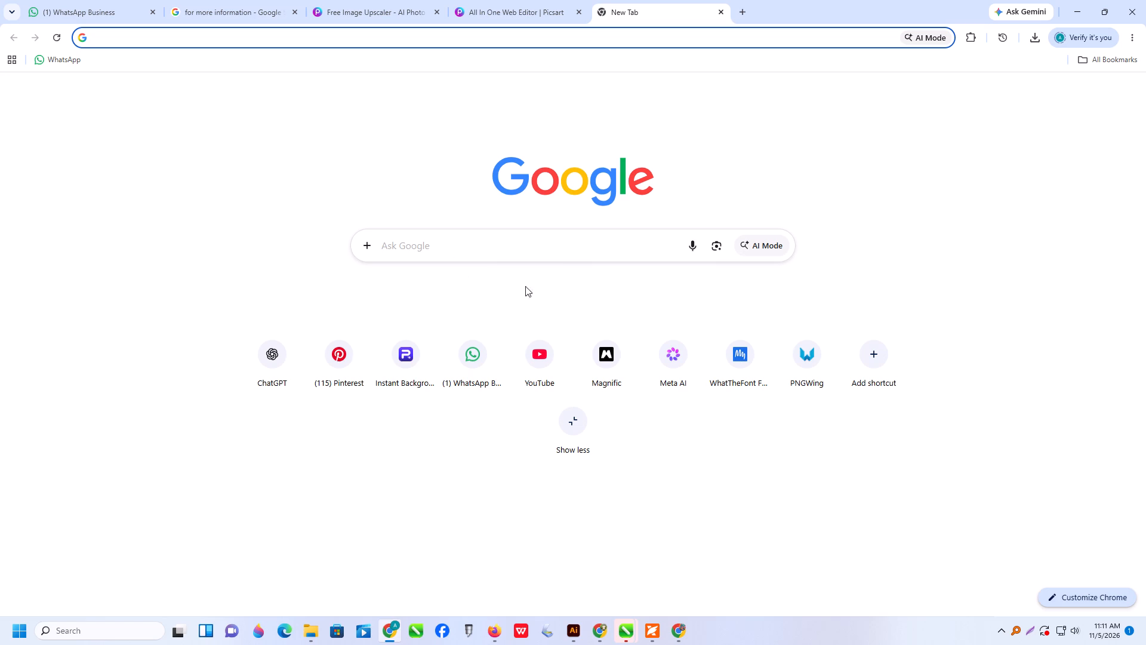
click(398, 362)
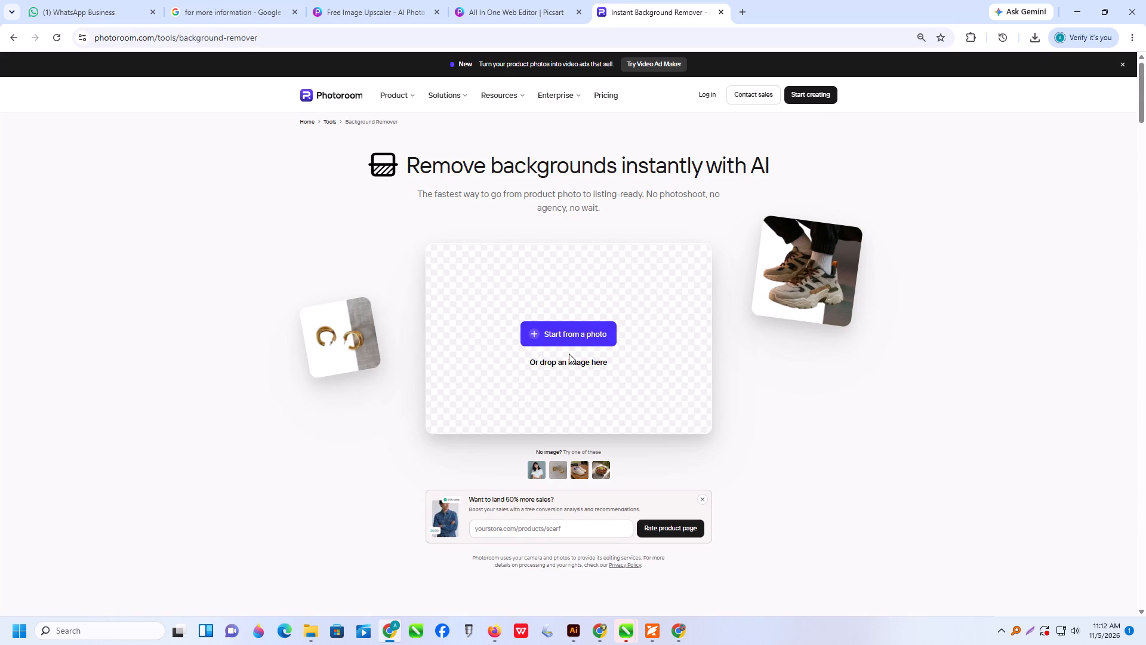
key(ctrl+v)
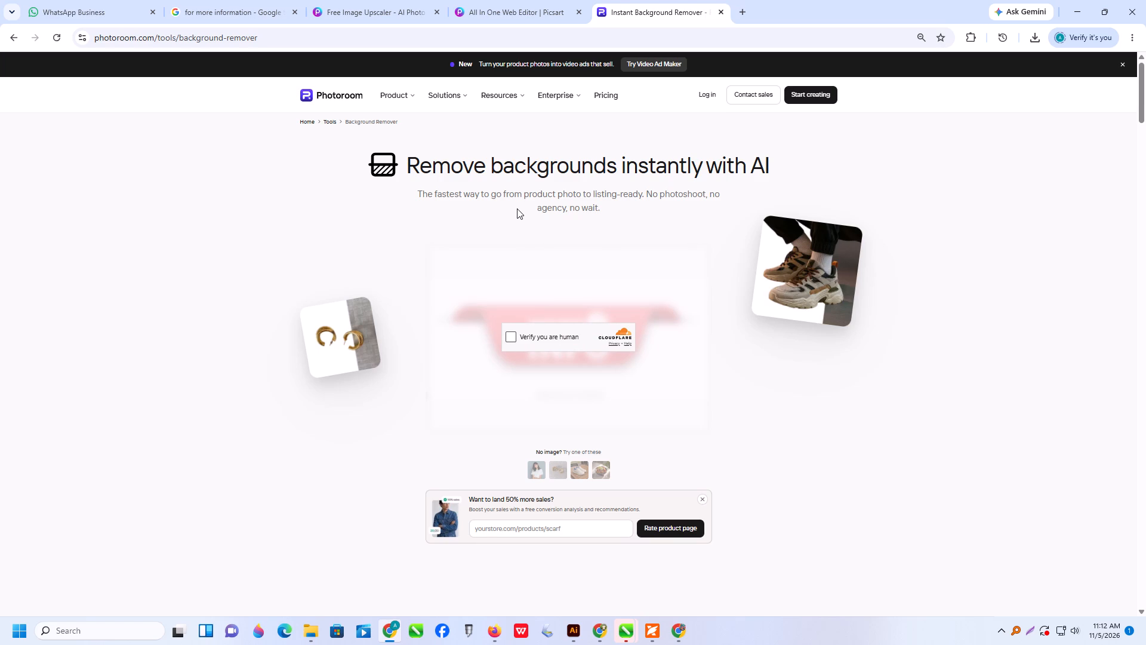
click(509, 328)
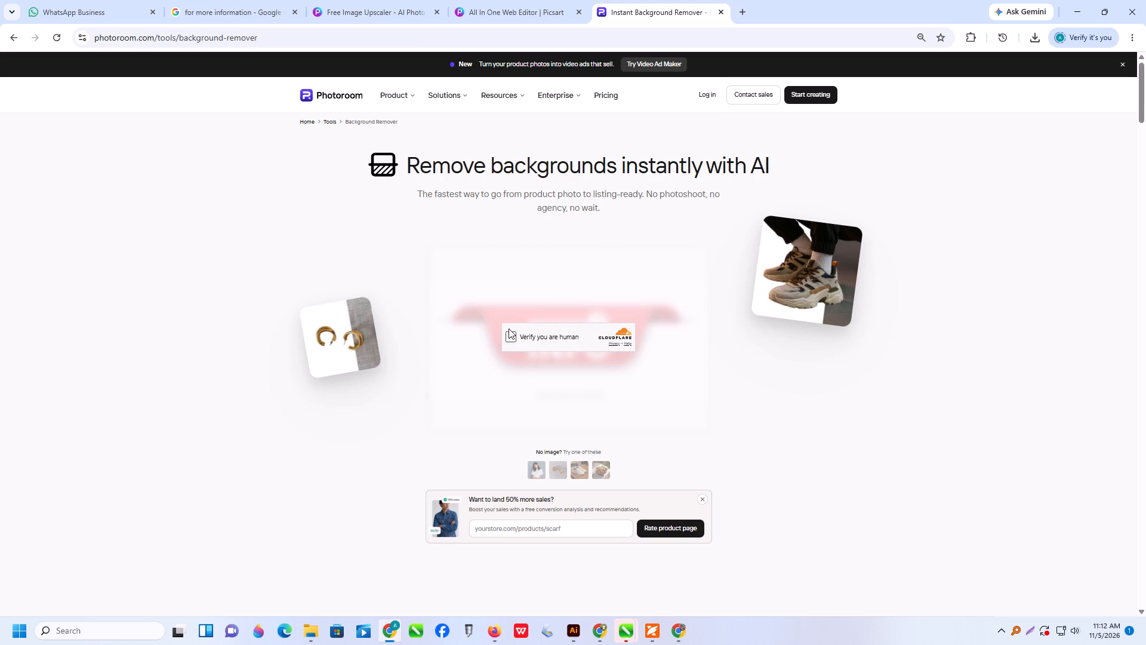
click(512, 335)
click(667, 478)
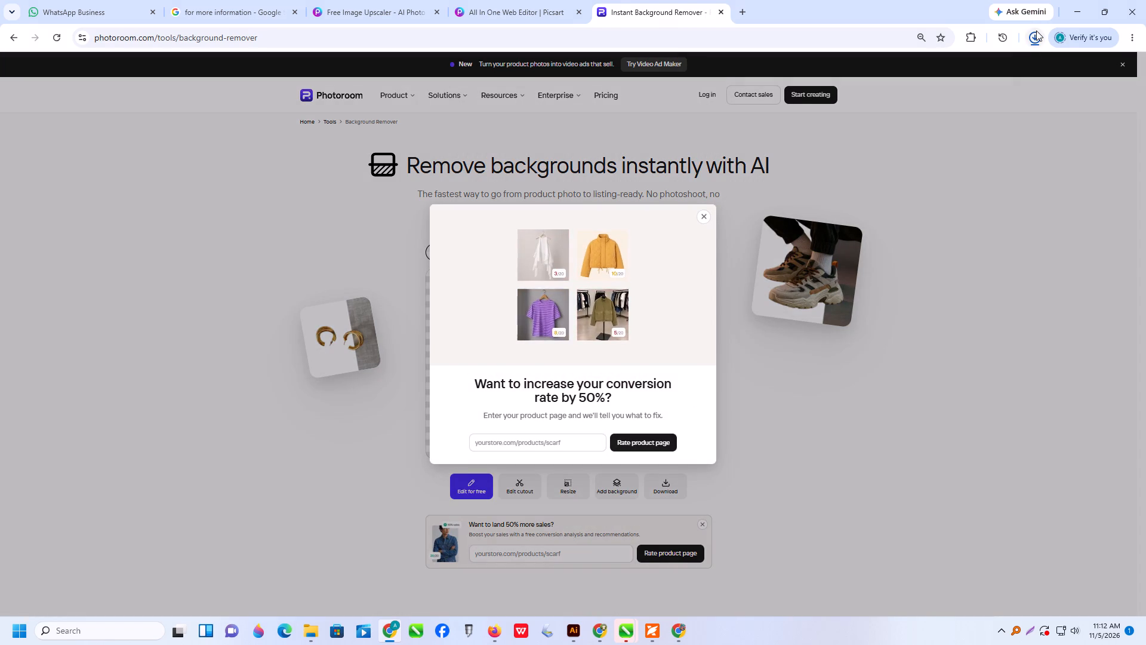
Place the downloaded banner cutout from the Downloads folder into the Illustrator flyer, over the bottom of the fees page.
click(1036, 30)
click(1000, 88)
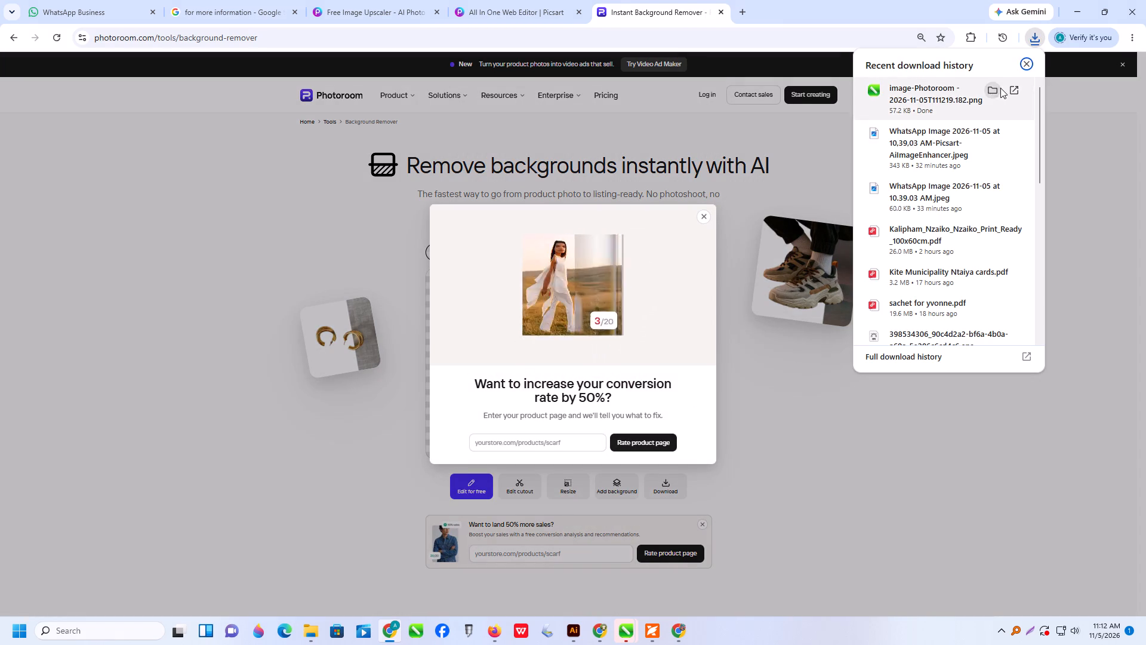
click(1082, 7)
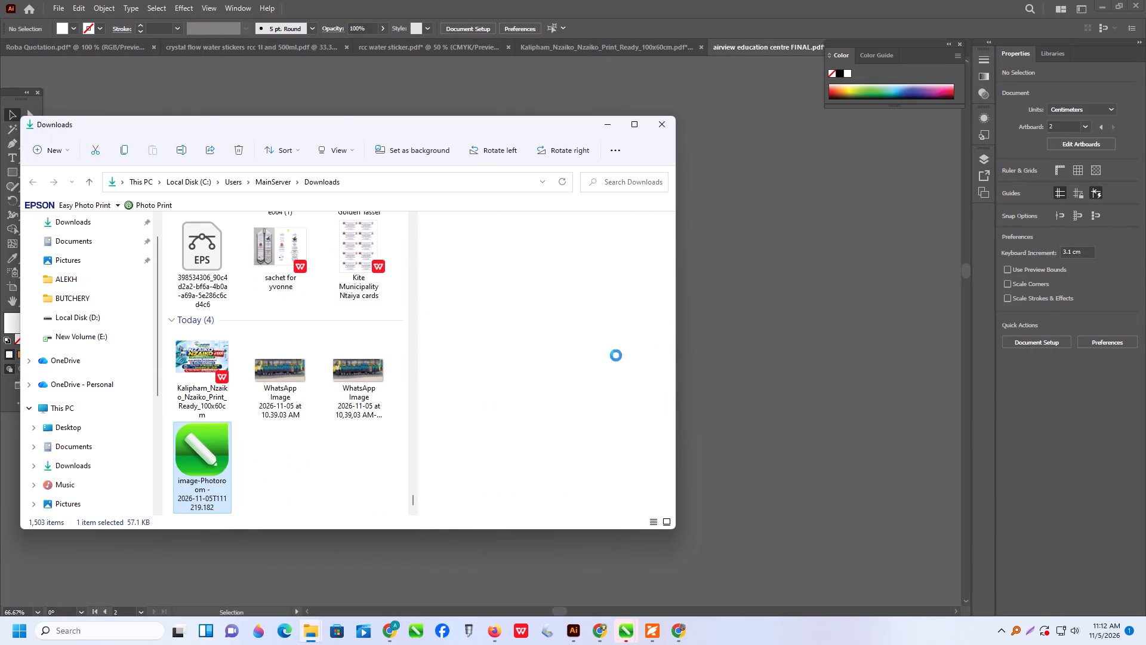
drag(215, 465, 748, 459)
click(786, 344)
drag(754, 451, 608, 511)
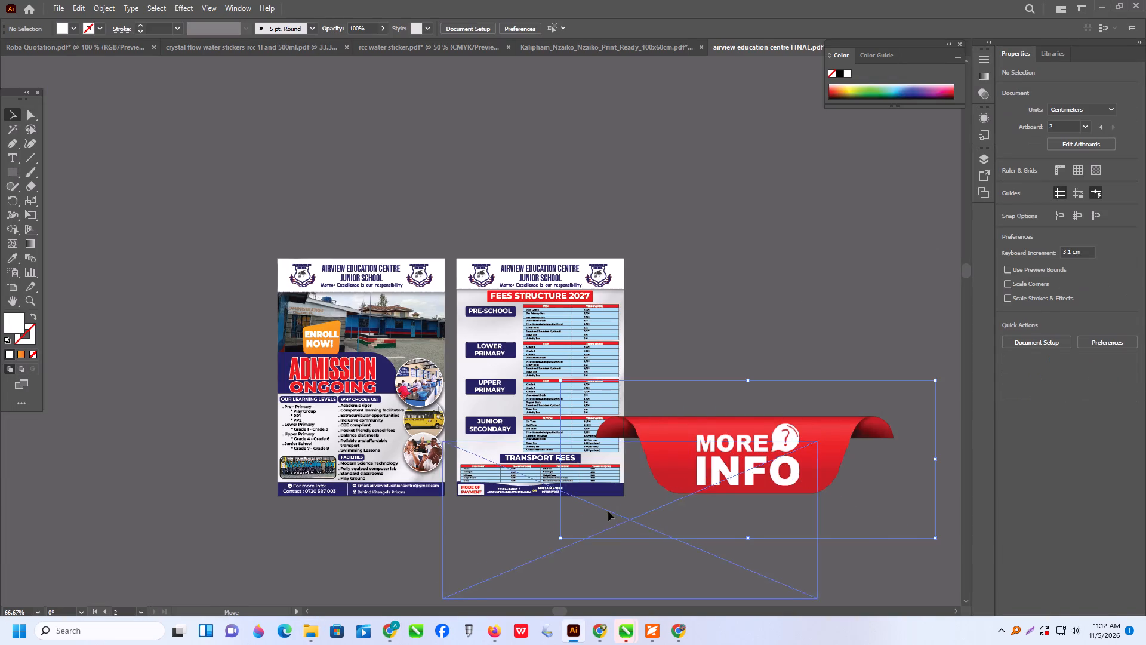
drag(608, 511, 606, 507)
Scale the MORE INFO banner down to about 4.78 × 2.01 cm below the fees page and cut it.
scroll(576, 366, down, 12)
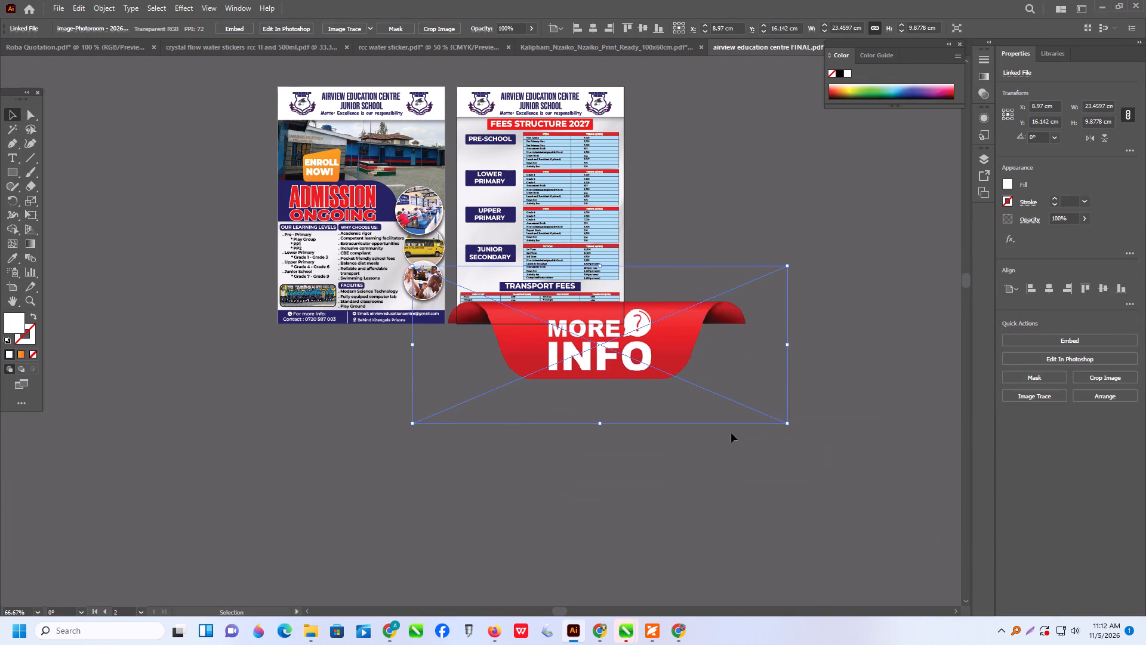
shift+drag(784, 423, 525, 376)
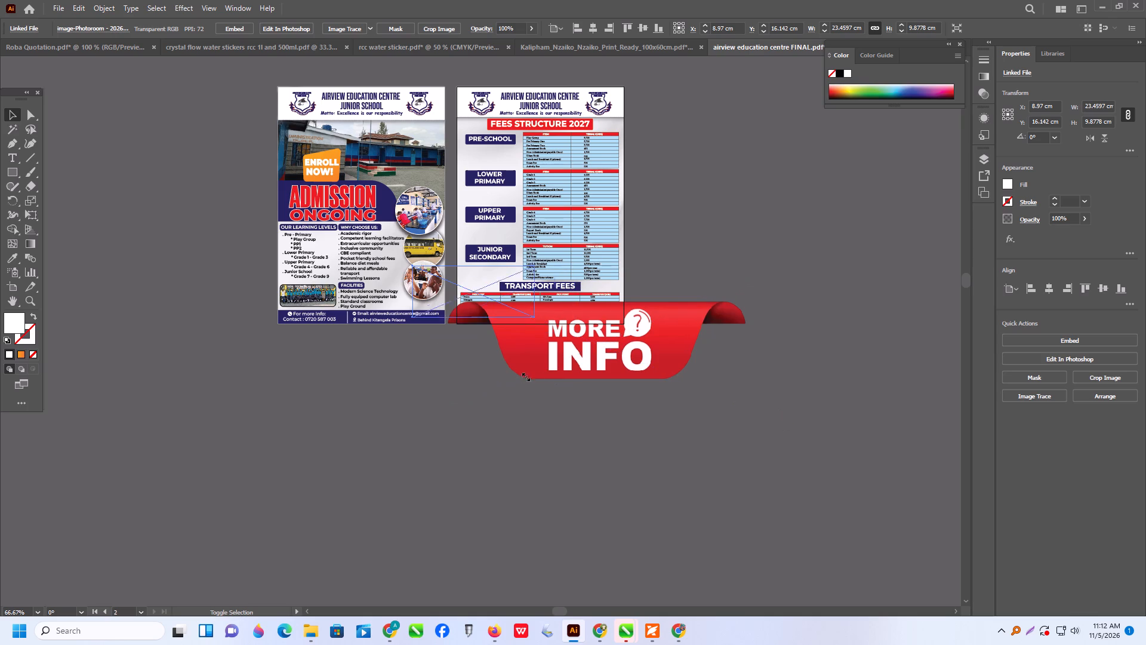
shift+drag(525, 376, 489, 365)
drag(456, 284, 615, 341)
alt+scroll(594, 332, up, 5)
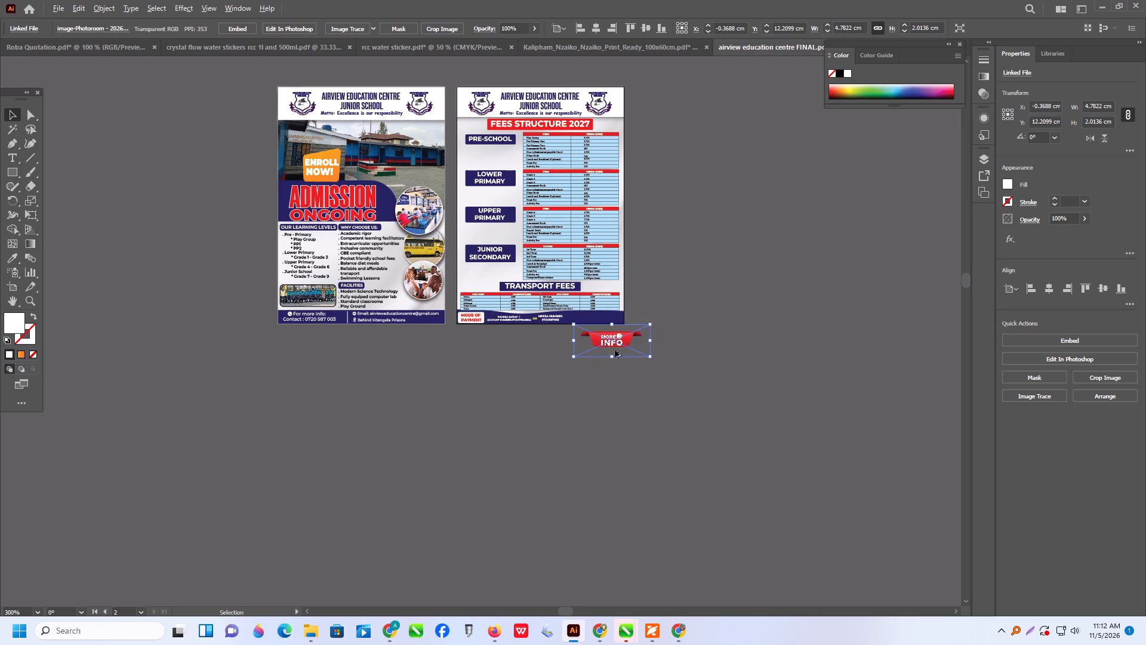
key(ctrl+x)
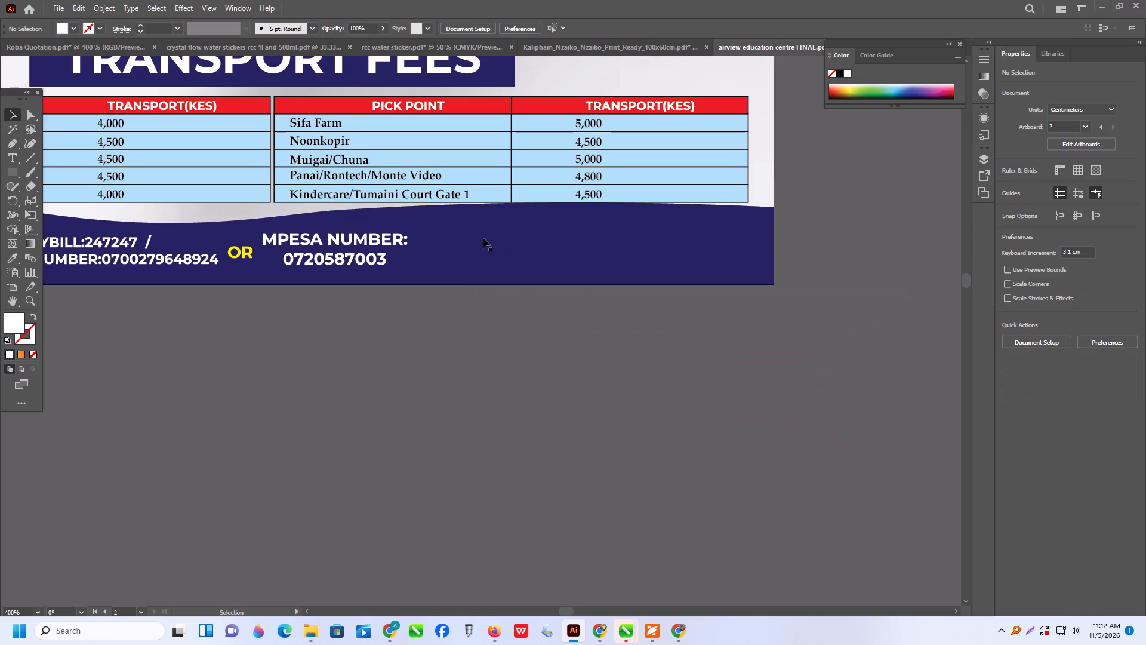
Isolate the footer group inside the fees page's clip group.
triple_click(500, 246)
double_click(500, 246)
triple_click(520, 247)
click(520, 247)
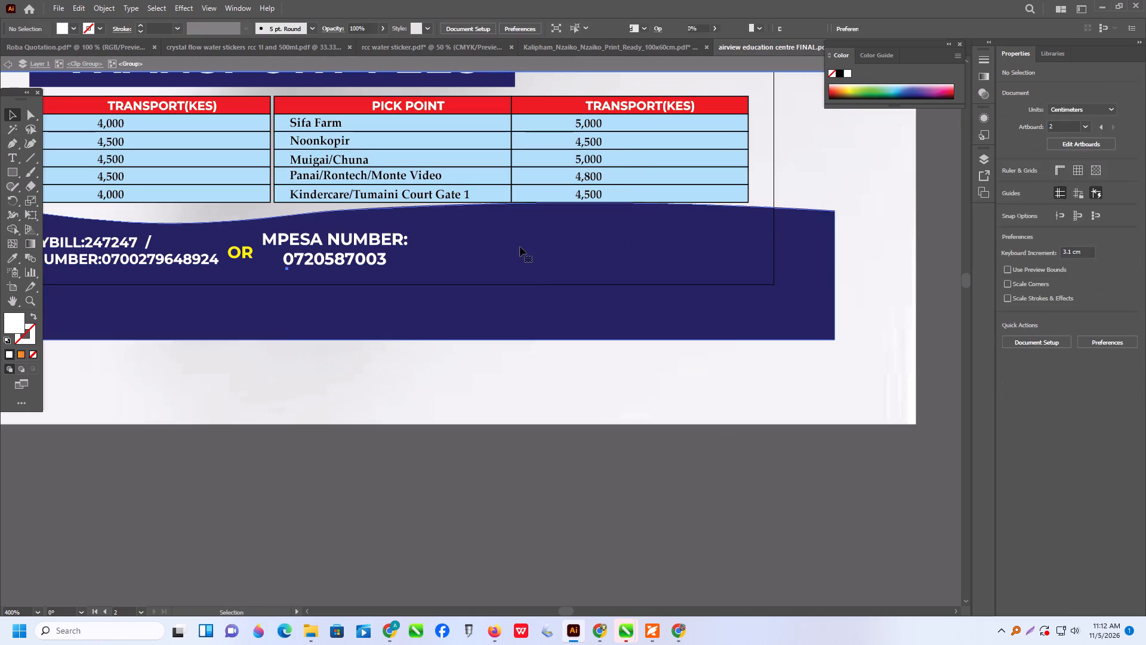
click(628, 546)
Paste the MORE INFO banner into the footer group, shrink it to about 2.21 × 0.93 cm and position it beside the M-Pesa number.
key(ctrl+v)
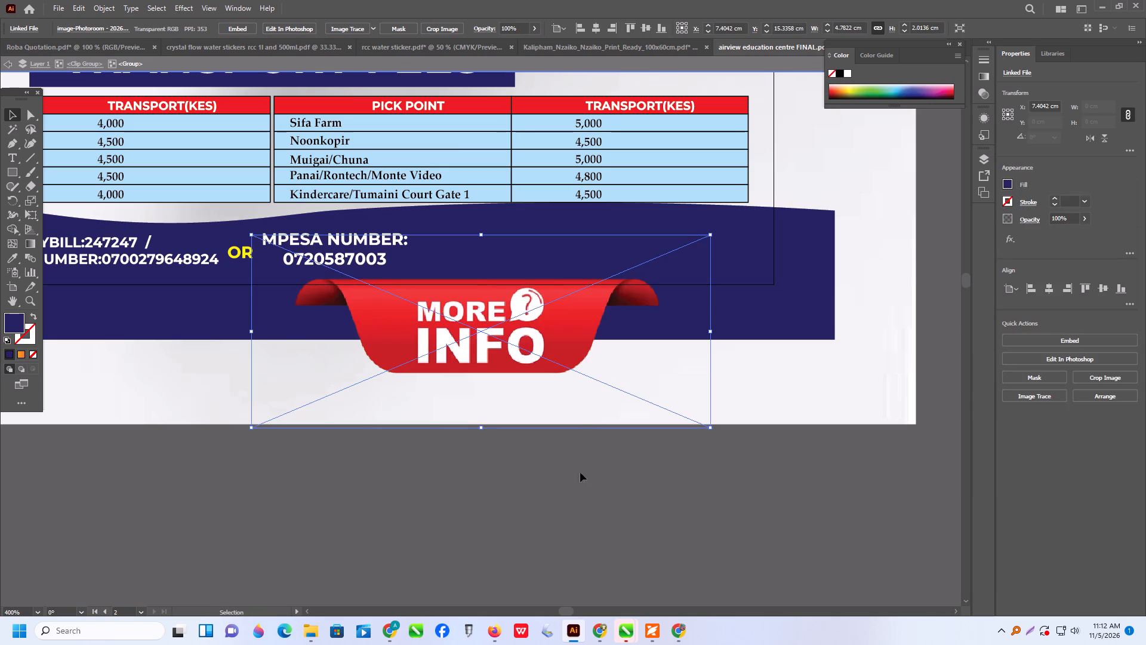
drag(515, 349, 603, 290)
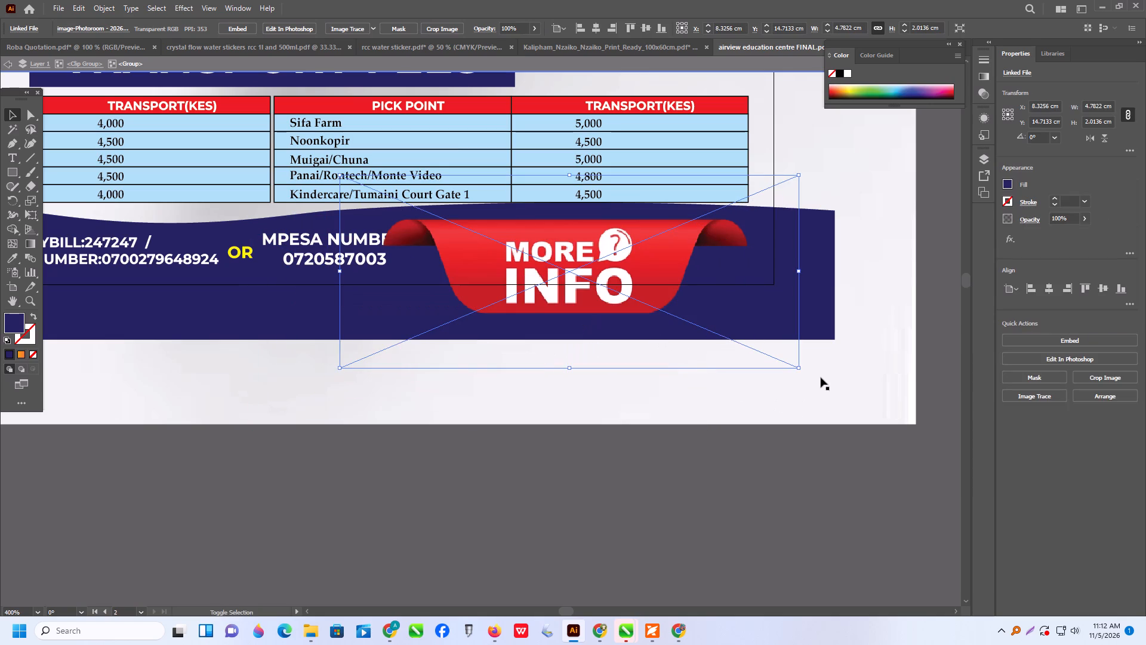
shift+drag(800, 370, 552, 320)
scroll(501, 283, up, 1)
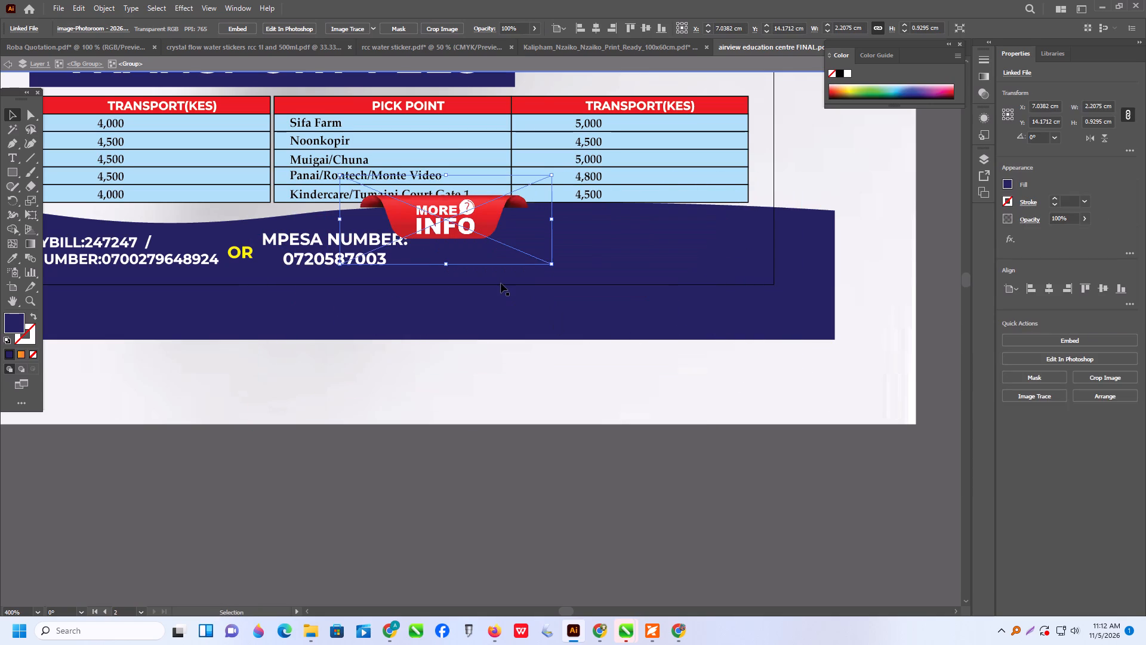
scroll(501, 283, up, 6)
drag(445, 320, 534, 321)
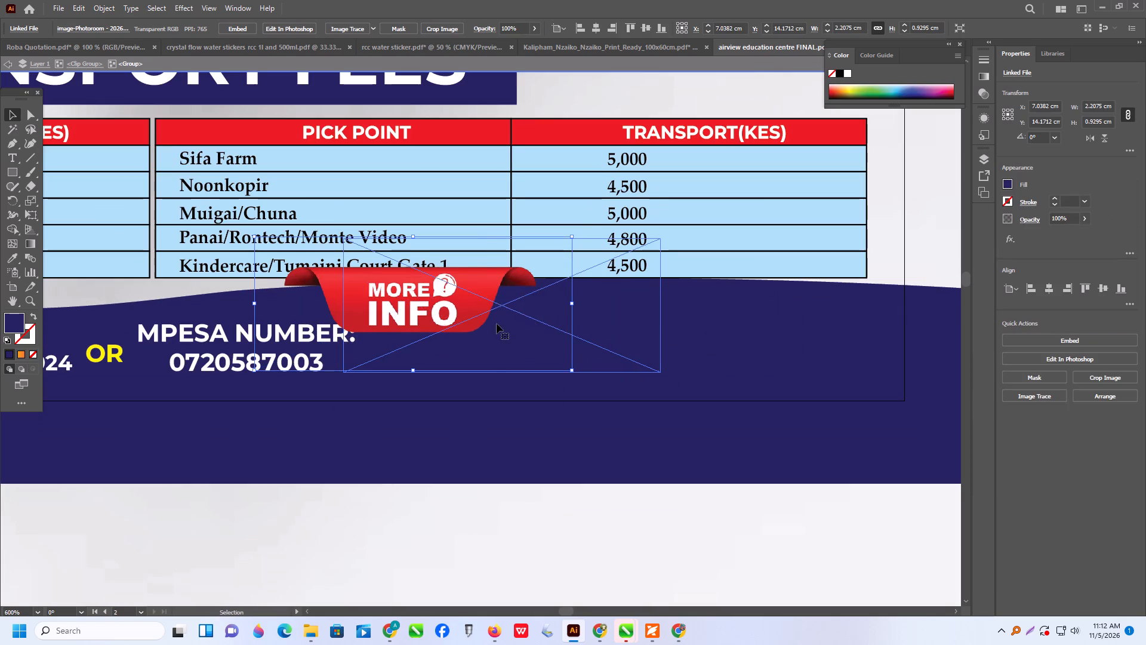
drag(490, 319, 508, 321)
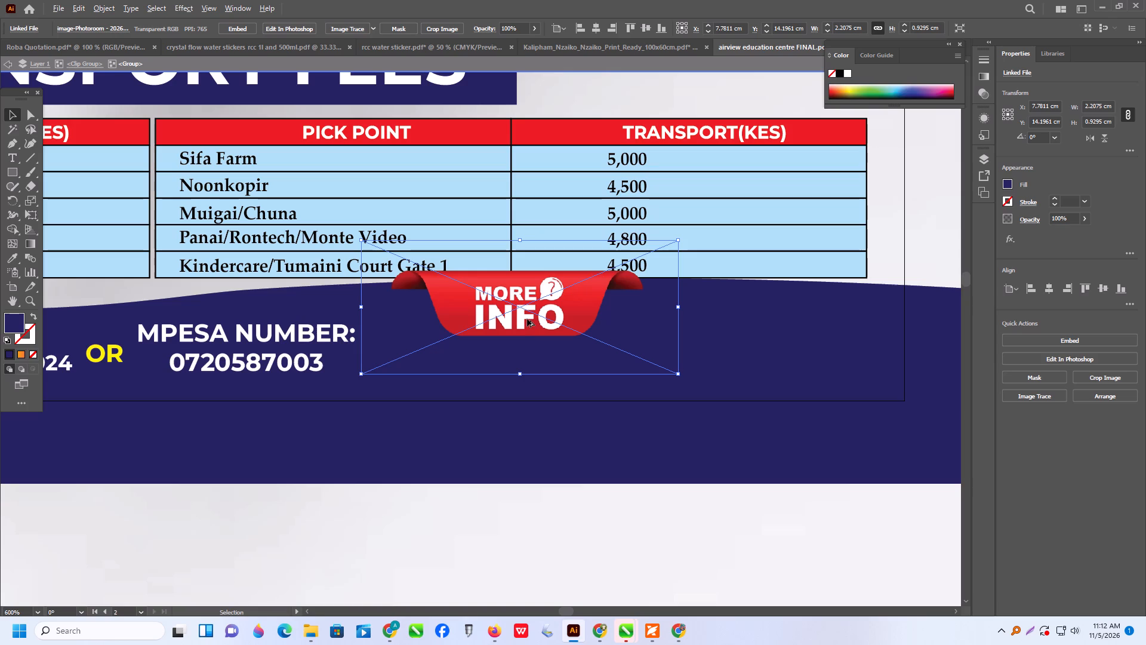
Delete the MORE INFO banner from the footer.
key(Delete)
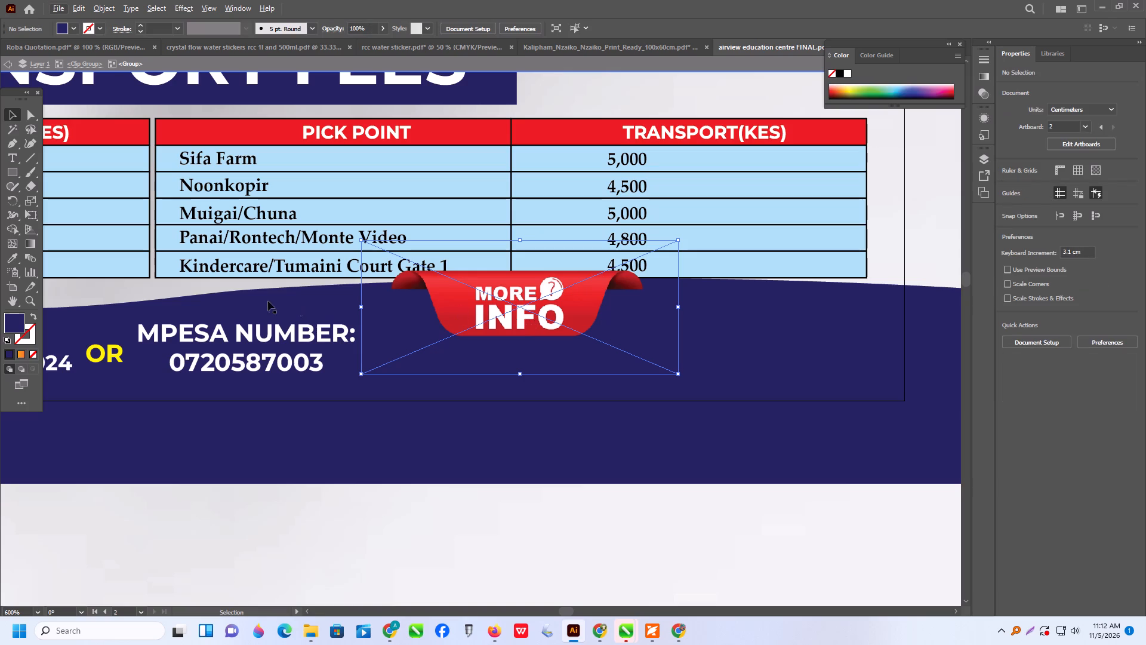
Duplicate the MODE OF PAYMENT box about 6.77 cm across the footer, just past the M-Pesa number.
alt+scroll(464, 401, down, 2)
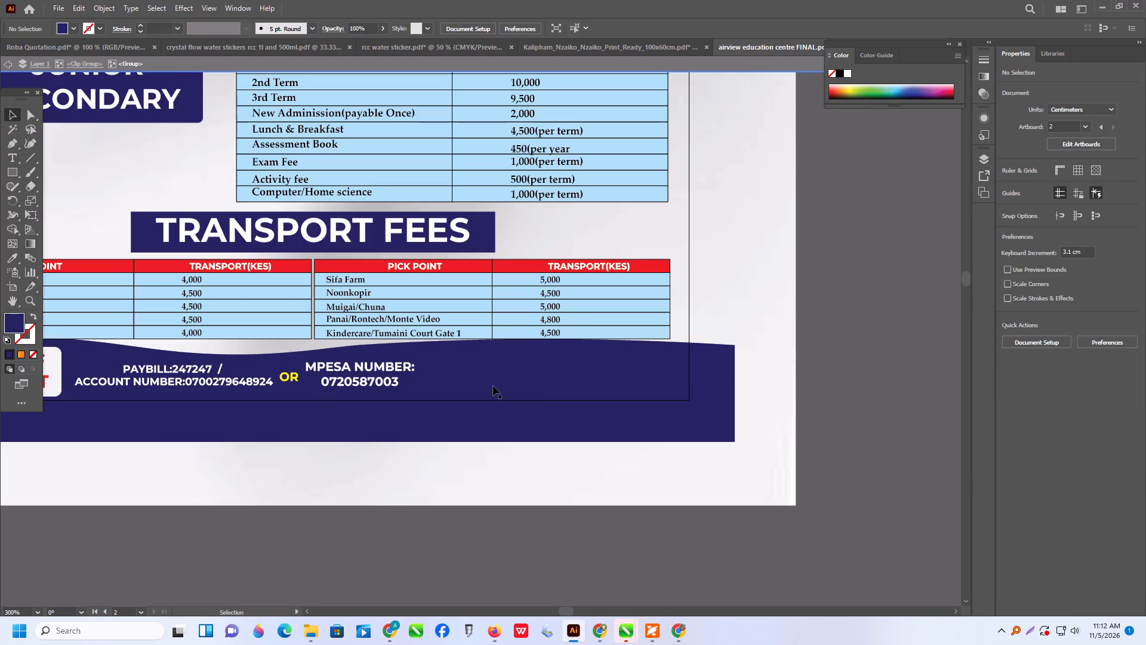
alt+scroll(248, 403, down, 2)
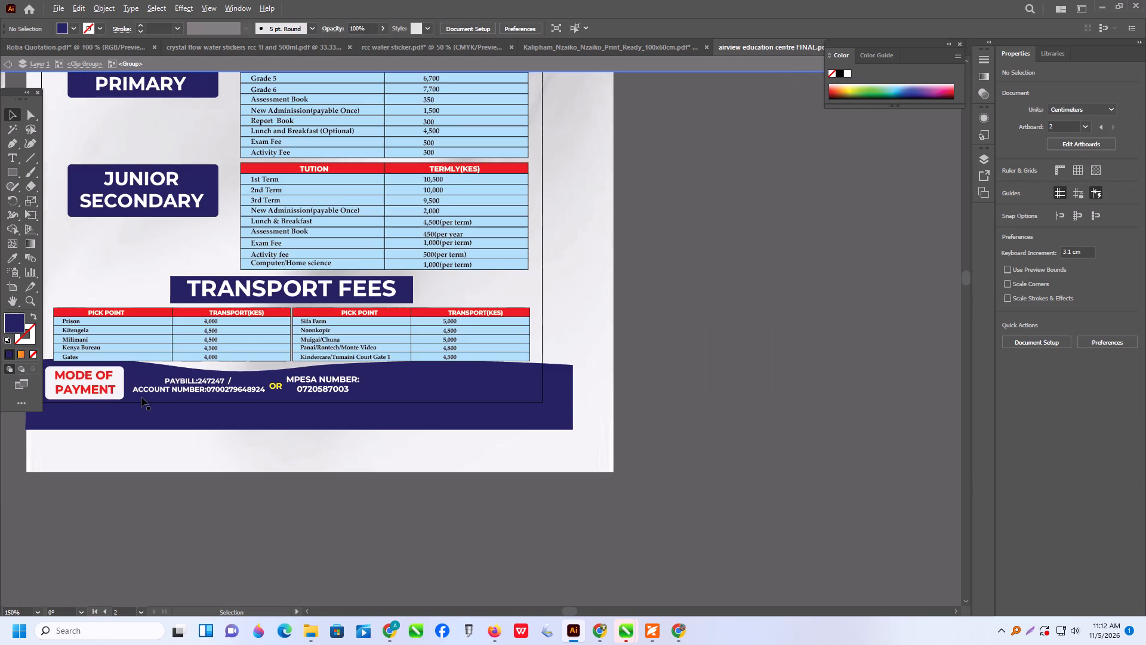
click(121, 390)
alt+scroll(124, 394, up, 3)
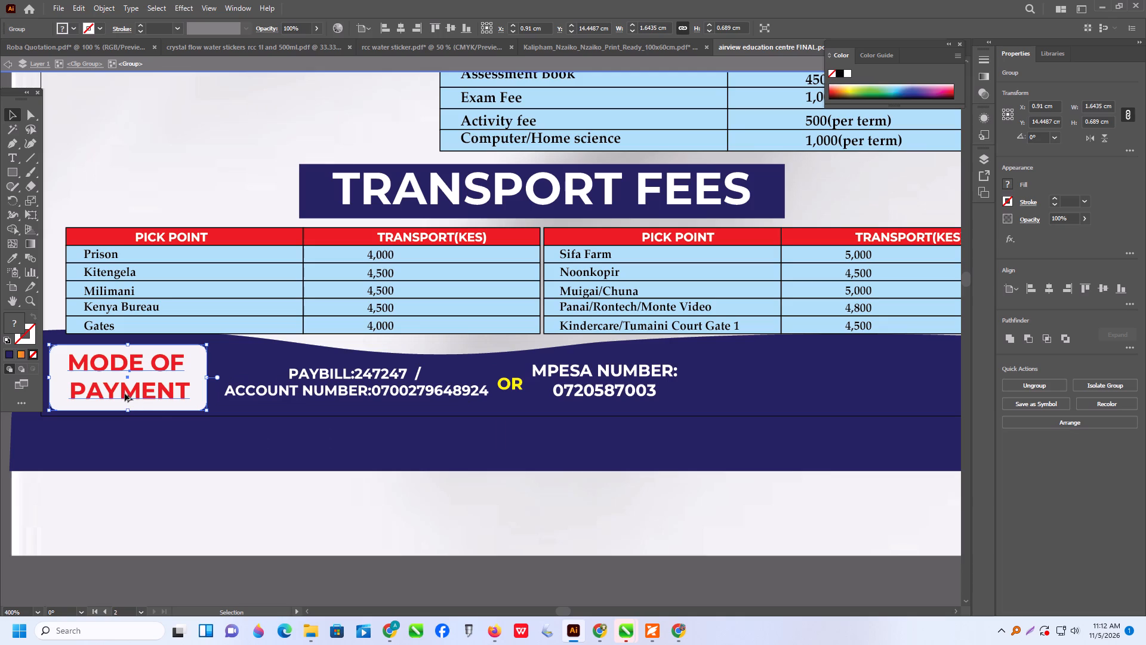
alt+drag(124, 393, 772, 397)
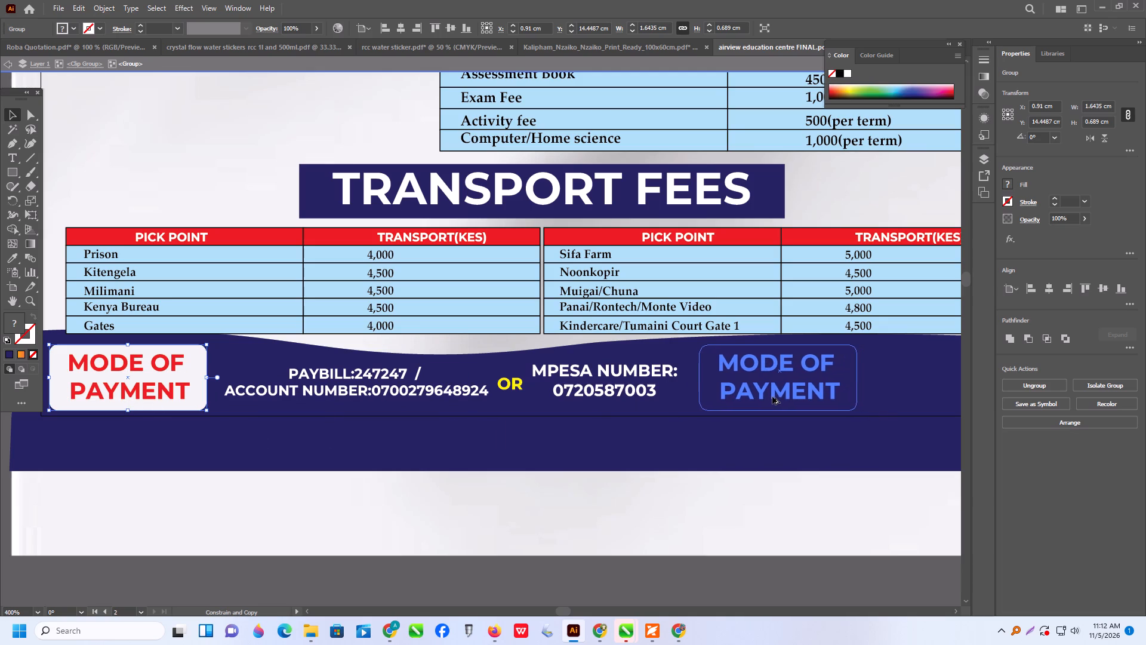
alt+drag(772, 397, 772, 396)
alt+scroll(372, 446, down, 2)
alt+scroll(735, 439, up, 1)
alt+scroll(503, 438, up, 1)
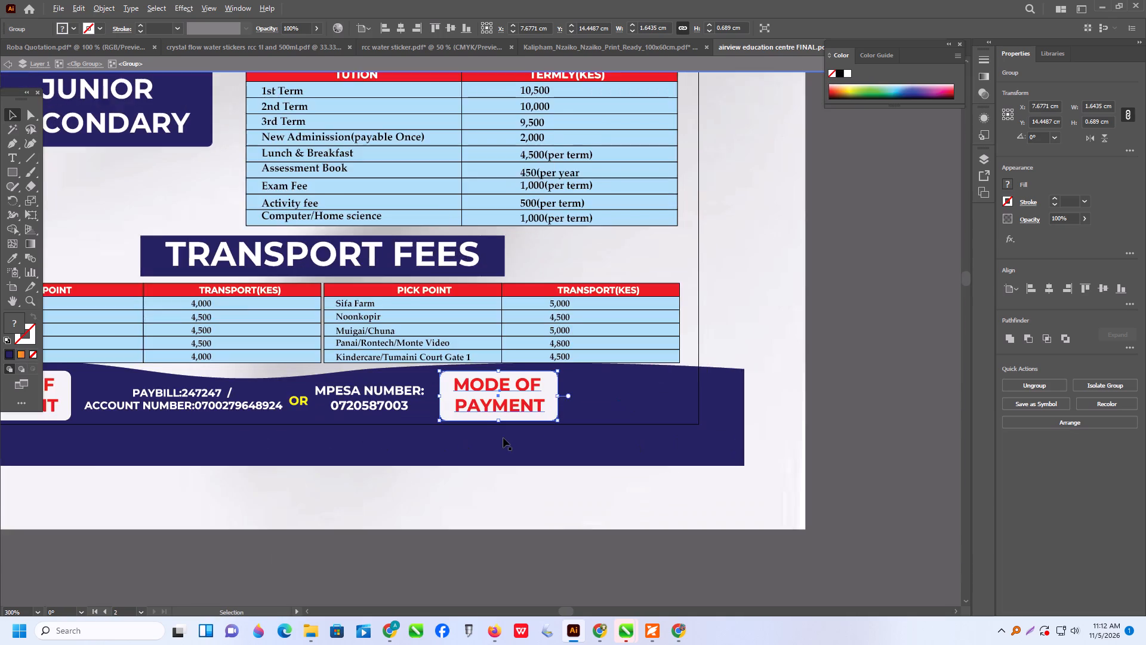
click(504, 571)
Replace the text in the duplicated MODE OF PAYMENT box with FOR MORE INFO: on two lines, and leave isolation.
triple_click(503, 374)
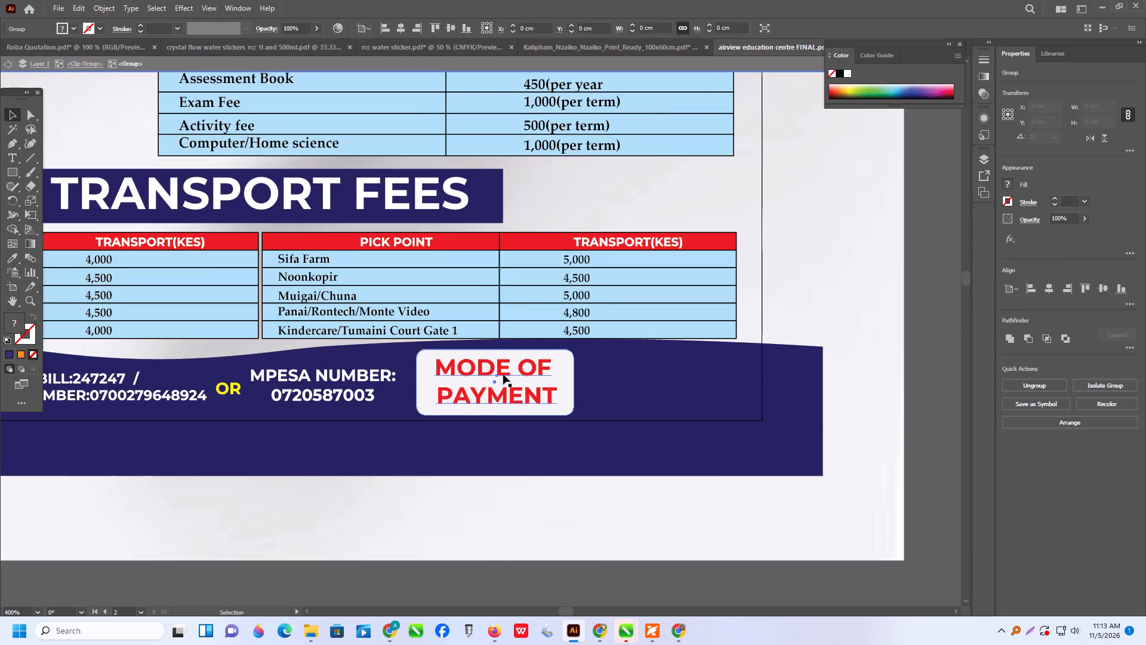
double_click(503, 374)
triple_click(499, 366)
double_click(499, 366)
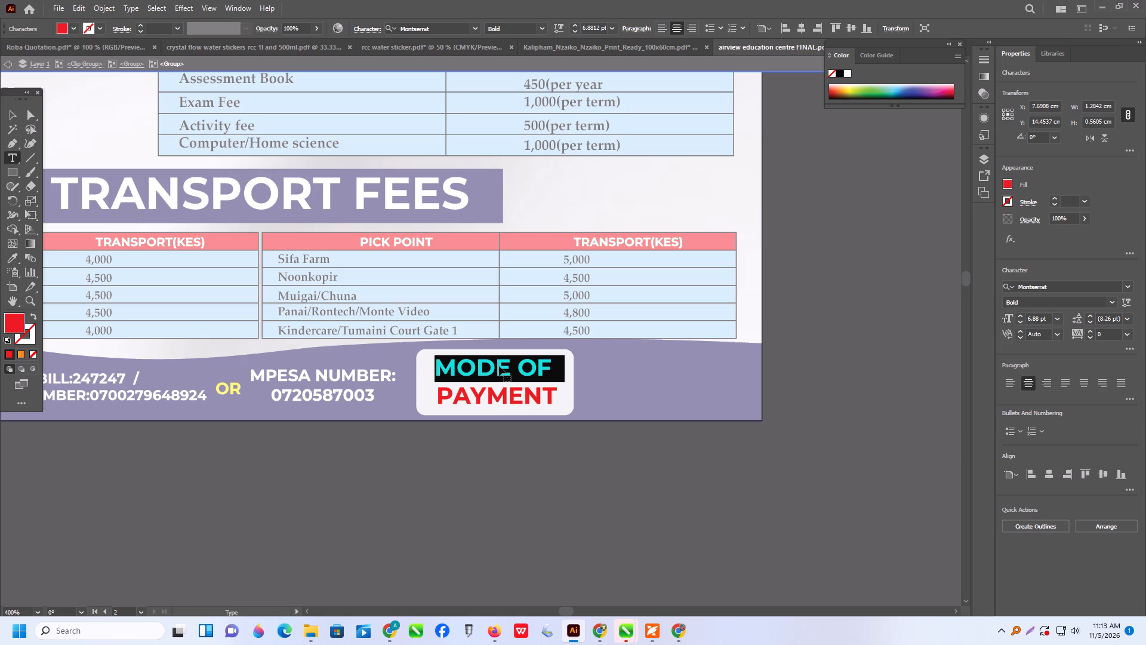
key(ctrl+a)
text(FO)
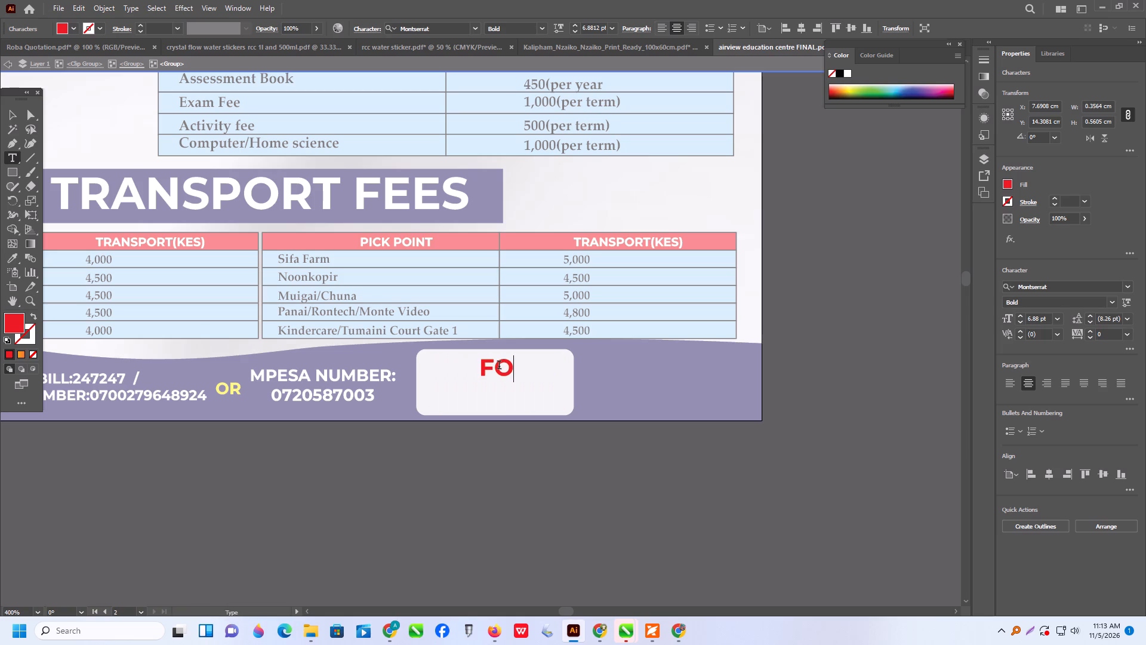
key(r)
key(space)
text(MORE)
key(Return)
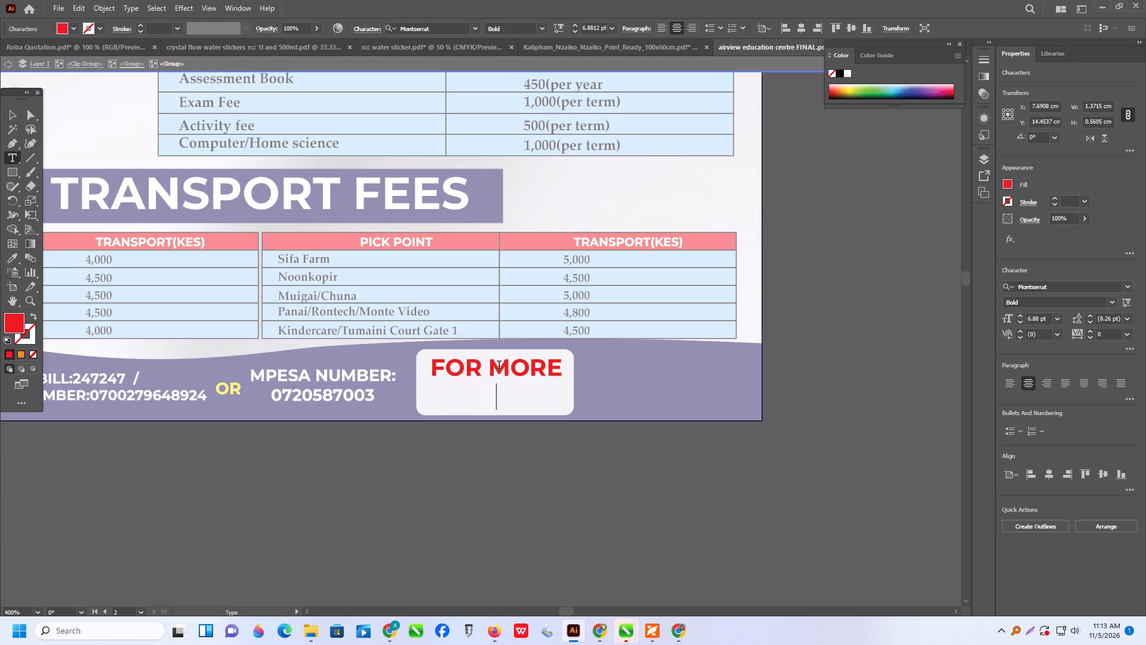
text(INF)
key(o)
key(shift+colon)
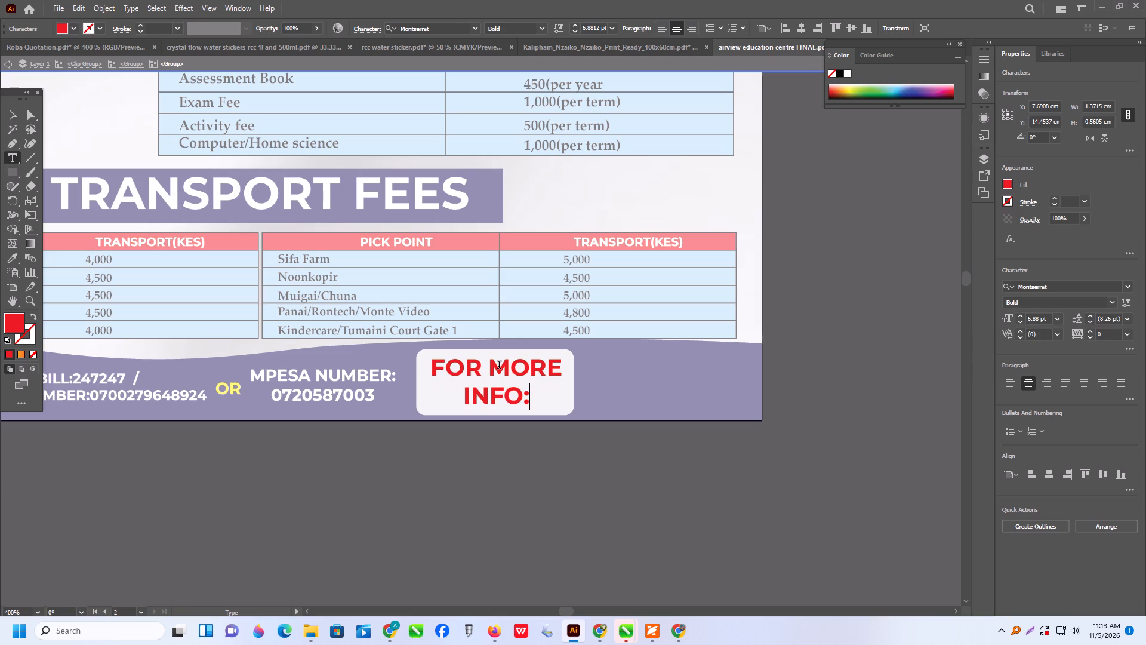
click(12, 115)
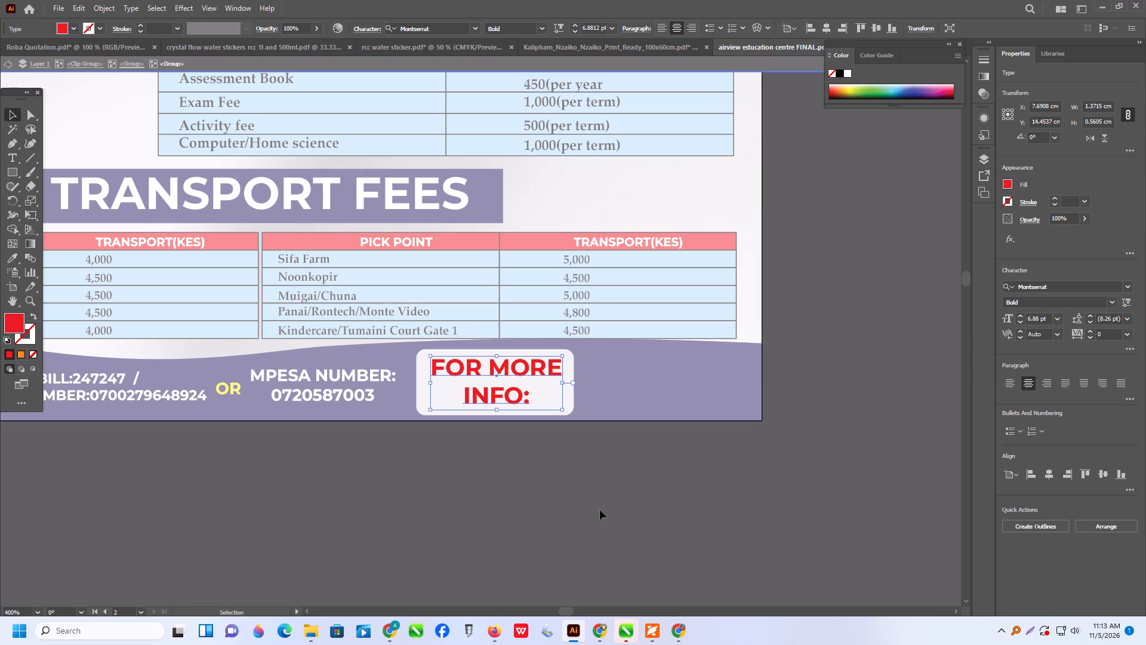
triple_click(600, 510)
click(600, 510)
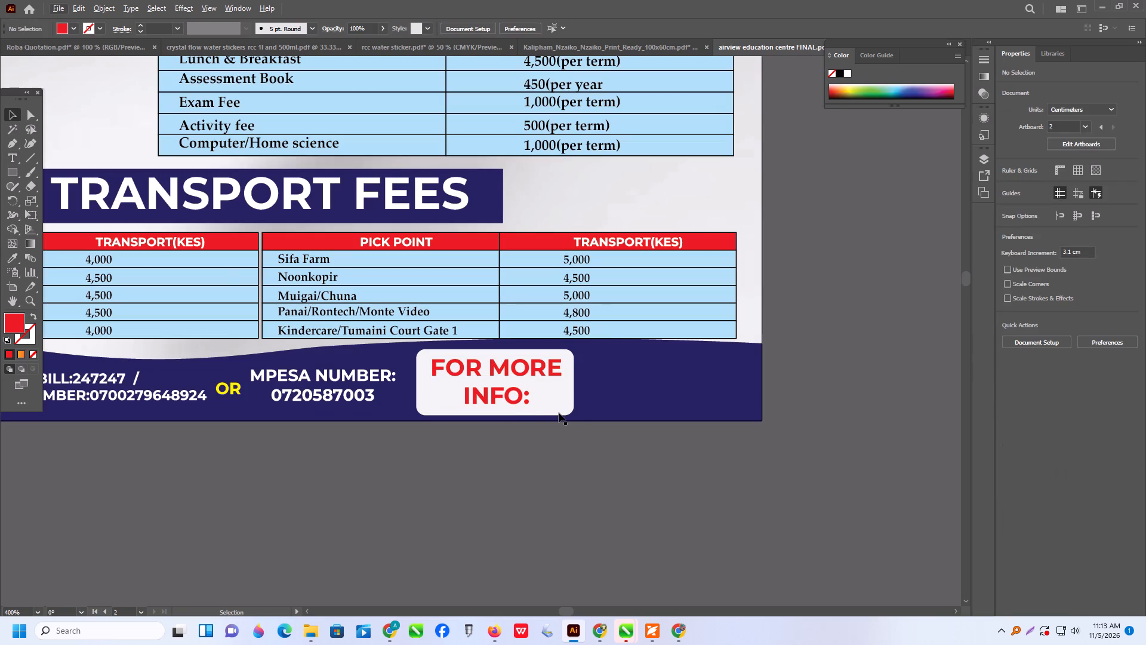
Isolate the fees page's footer group and select the digits below MPESA NUMBER.
click(592, 397)
triple_click(596, 395)
triple_click(594, 393)
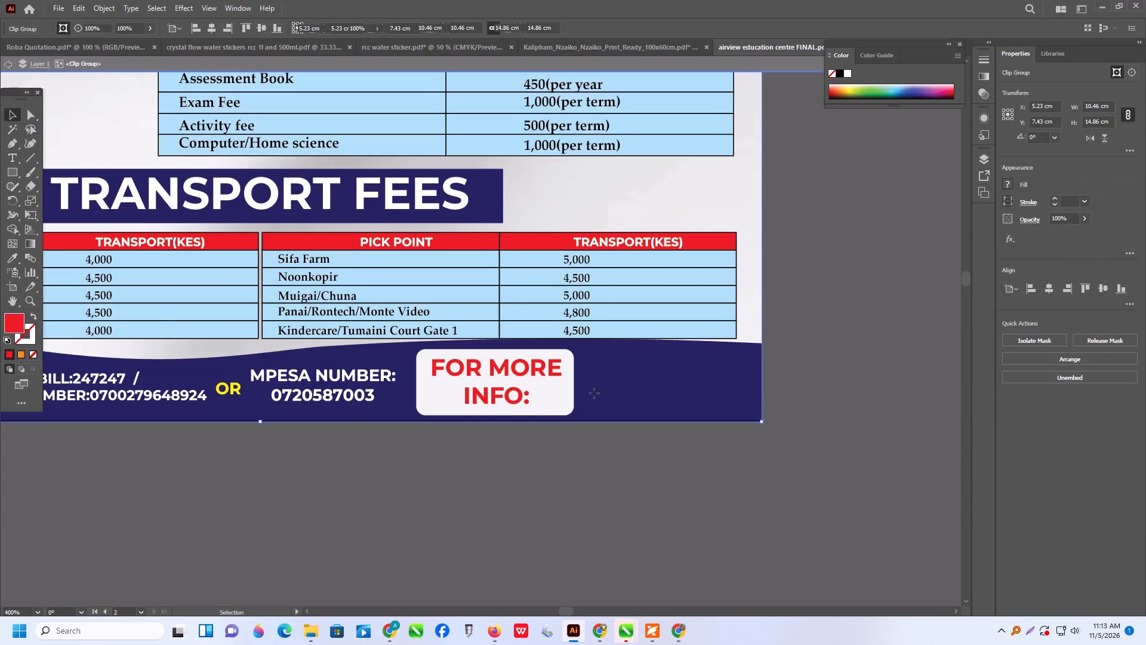
click(594, 393)
triple_click(315, 402)
click(315, 402)
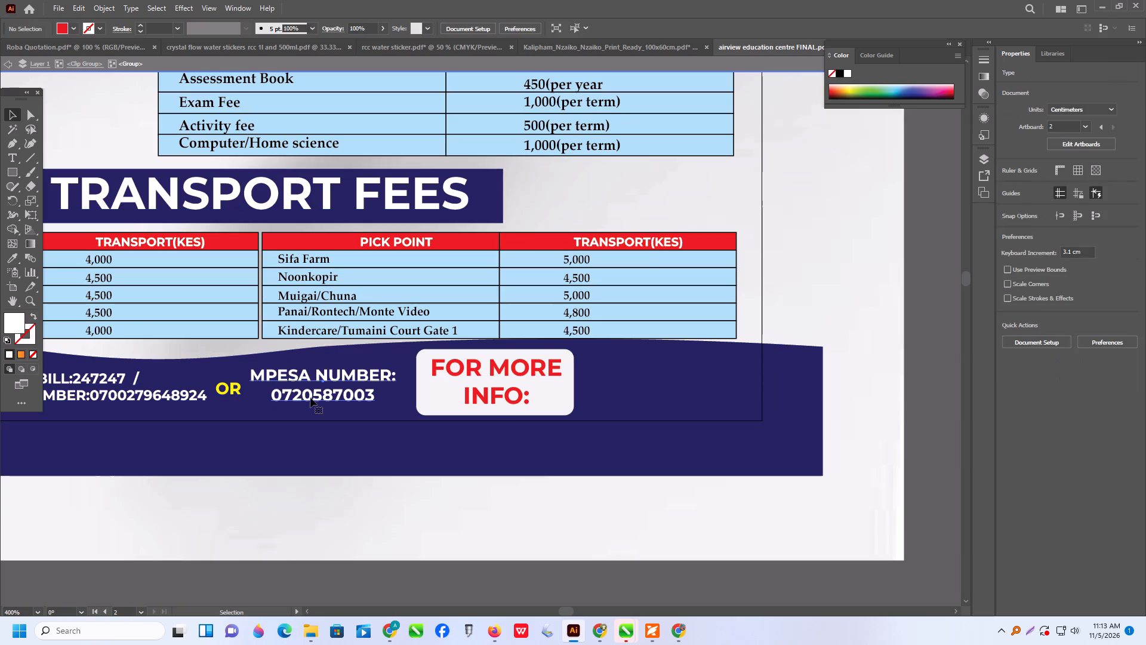
triple_click(310, 398)
click(310, 398)
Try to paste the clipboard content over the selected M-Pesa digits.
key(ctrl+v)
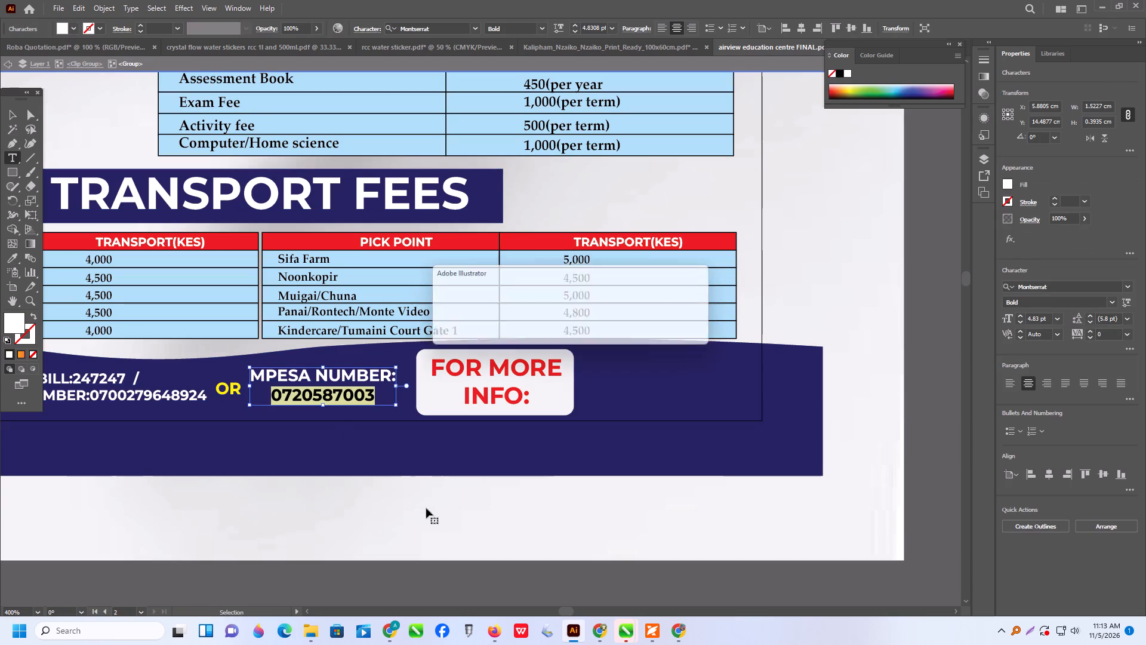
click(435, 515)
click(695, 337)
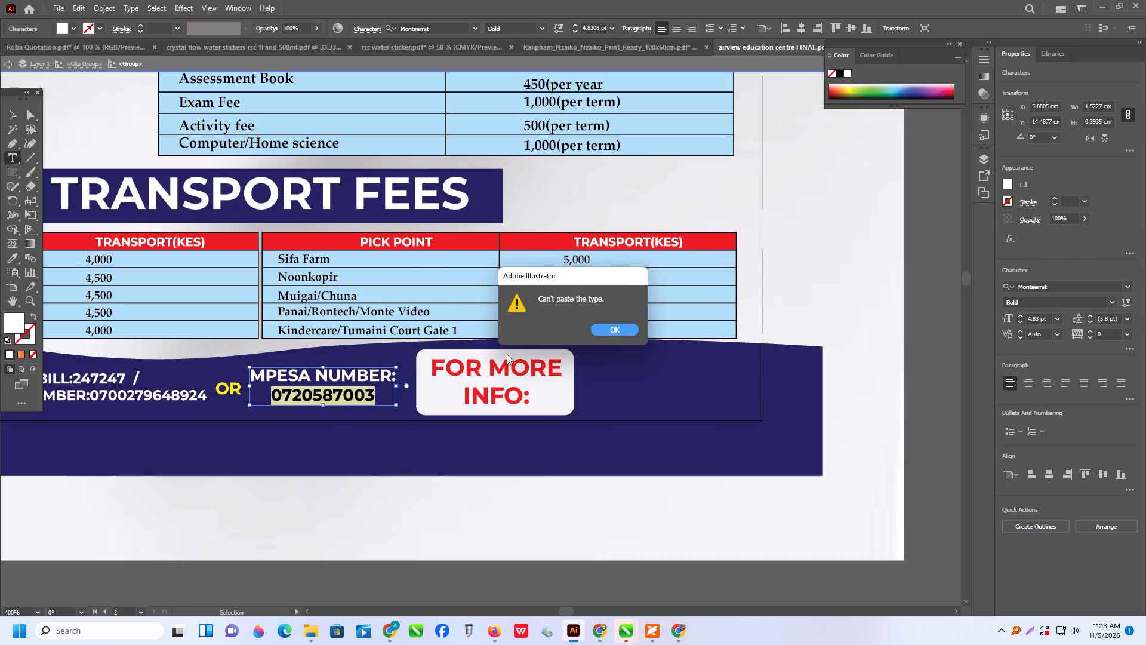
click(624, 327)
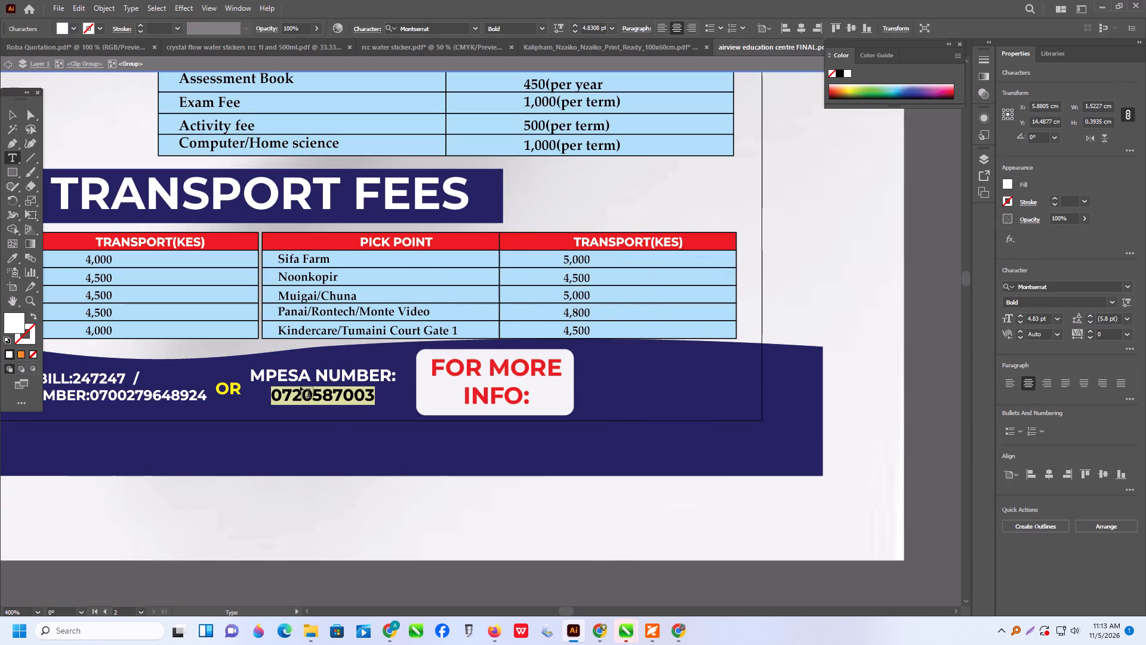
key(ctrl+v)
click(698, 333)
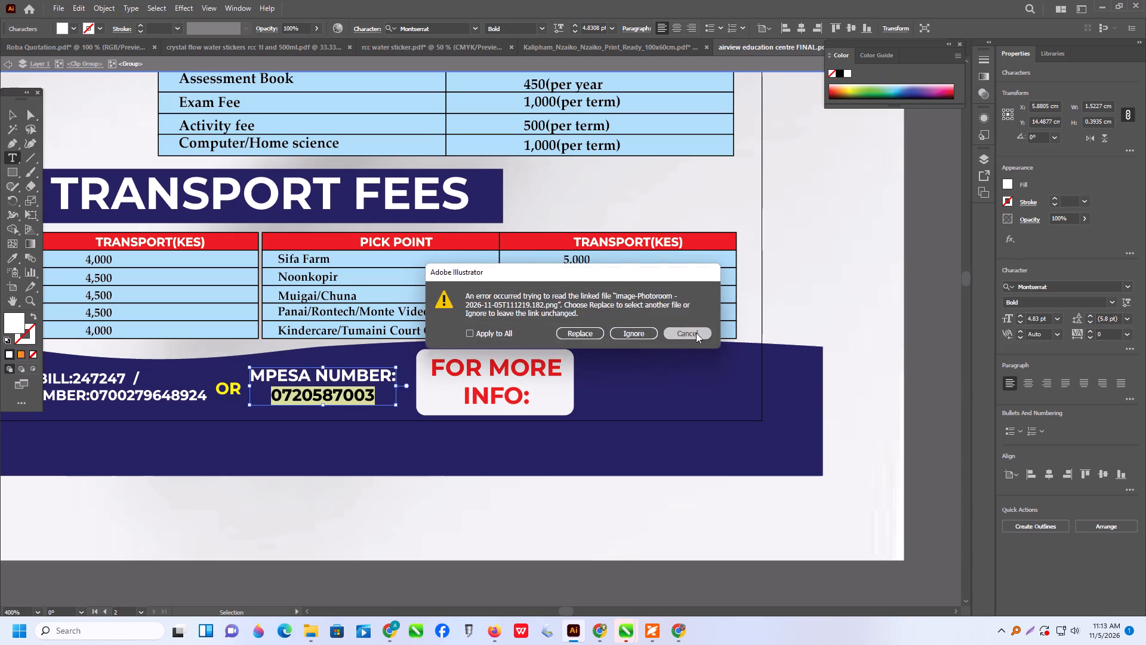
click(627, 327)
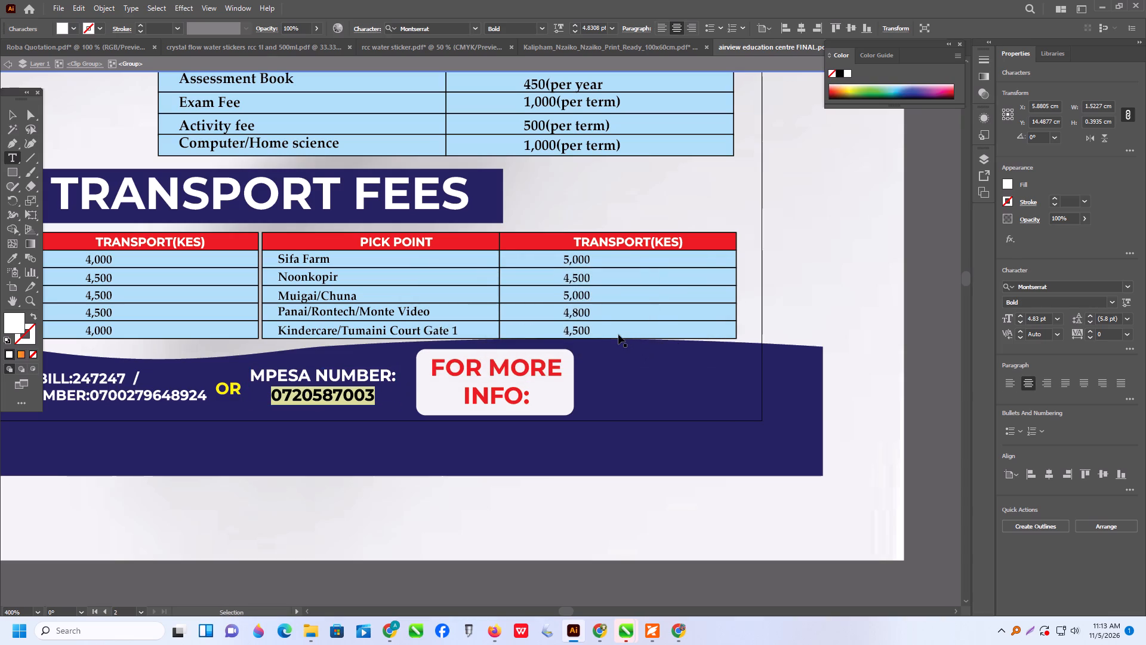
Copy the M-Pesa digits into separate text beside the FOR MORE INFO box and enlarge them to about 8.41 pt.
key(ctrl+c)
click(606, 374)
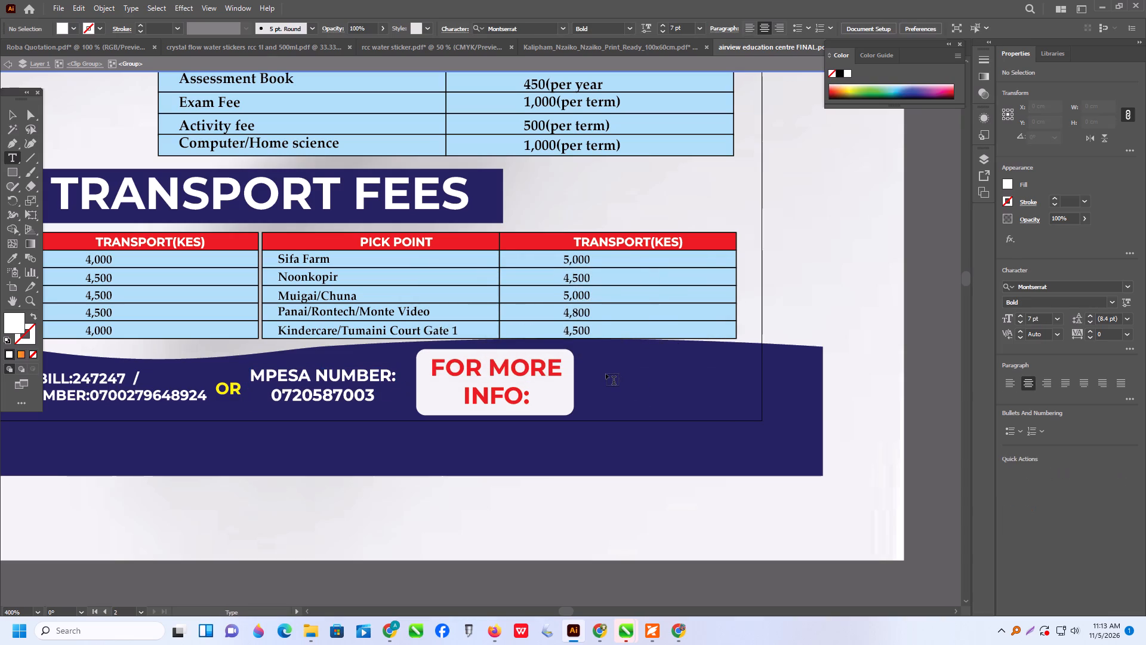
click(606, 374)
key(ctrl+v)
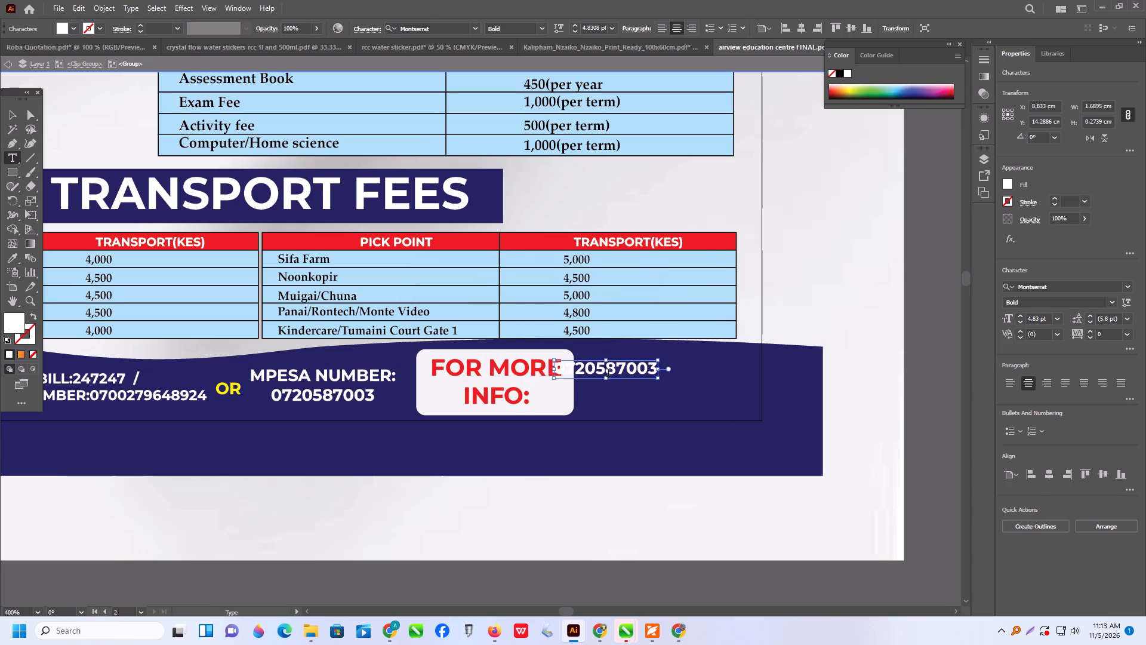
click(19, 112)
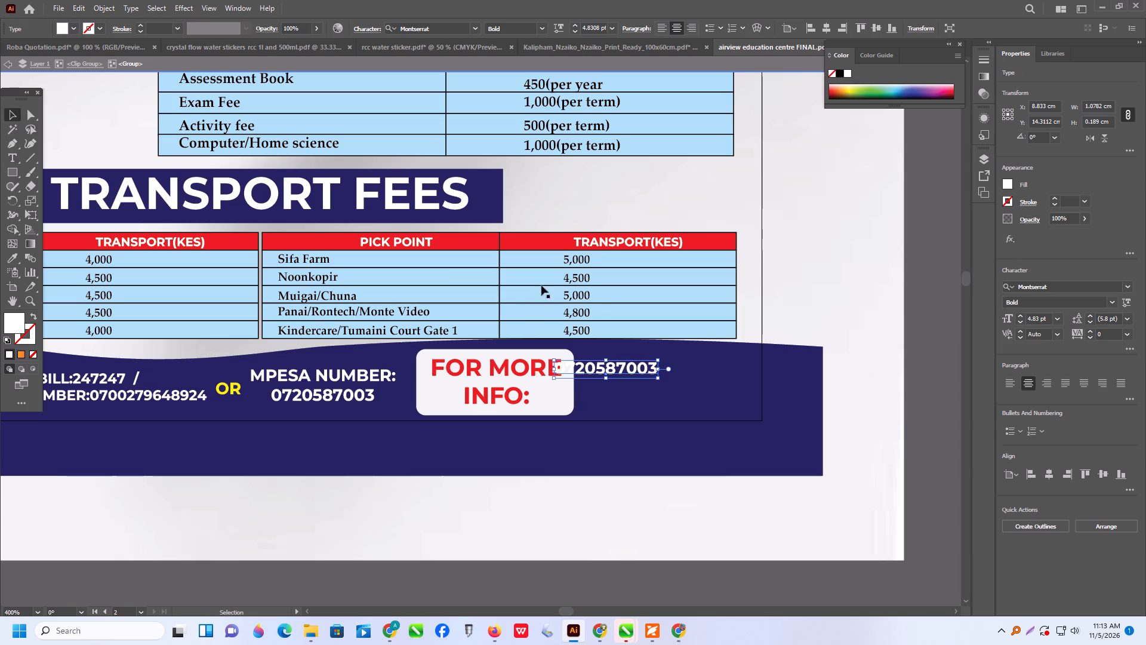
drag(626, 365, 676, 372)
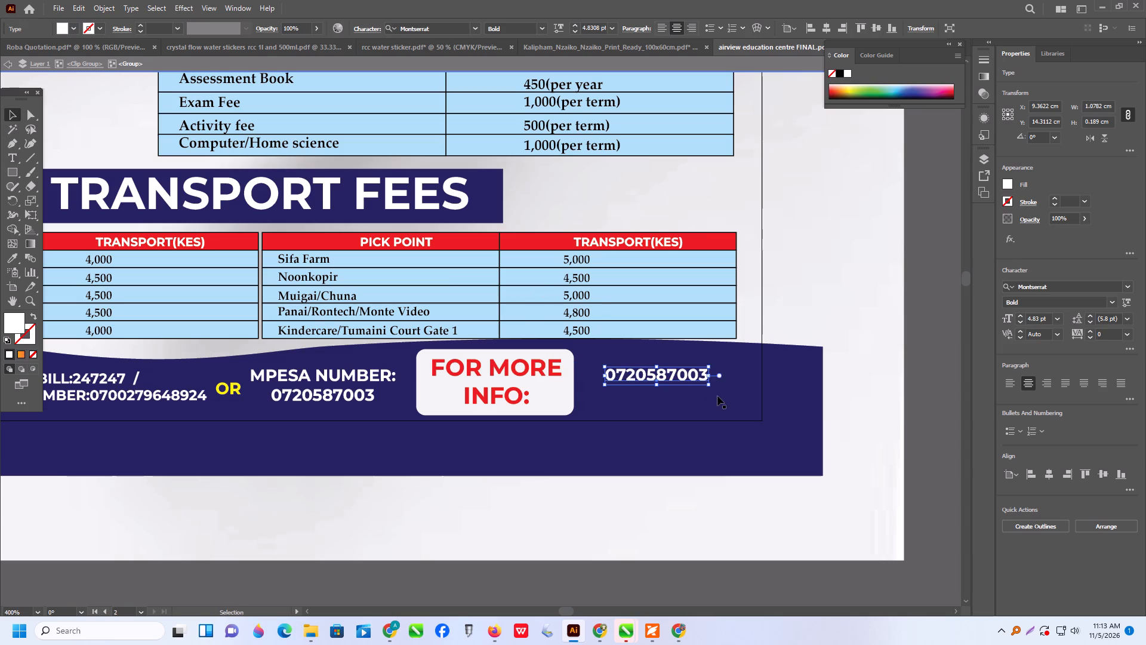
shift+drag(711, 388, 781, 425)
drag(714, 391, 711, 391)
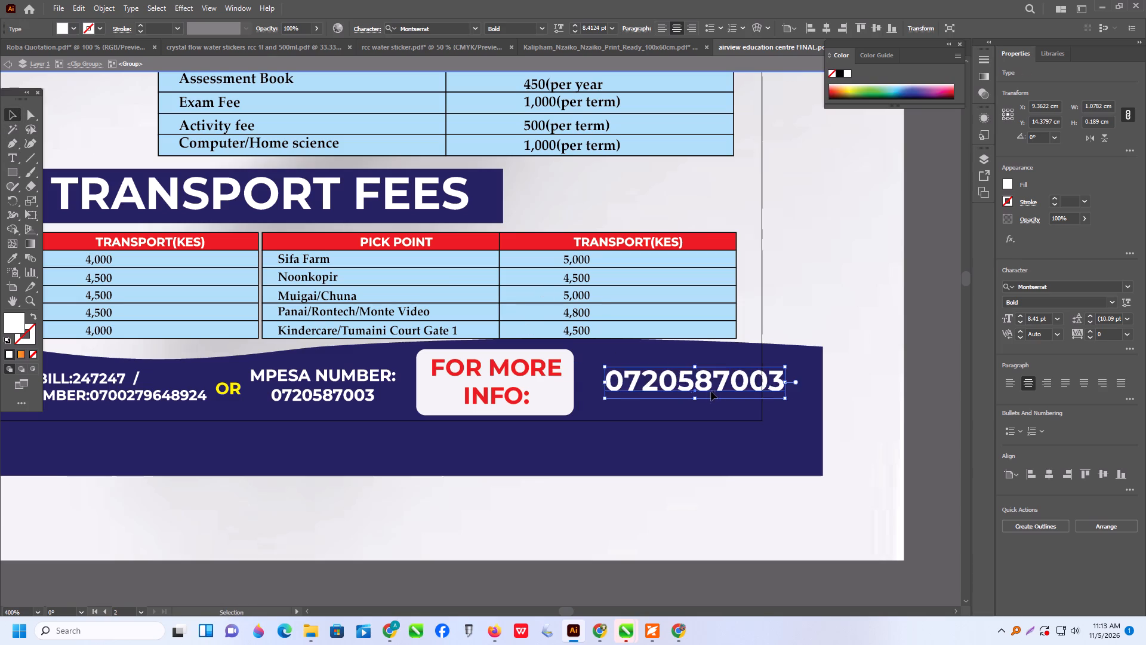
drag(711, 391, 687, 392)
Shrink the FOR MORE INFO box to about 1.43 × 0.60 cm, and shift it and the large phone number toward the M-Pesa number.
click(489, 387)
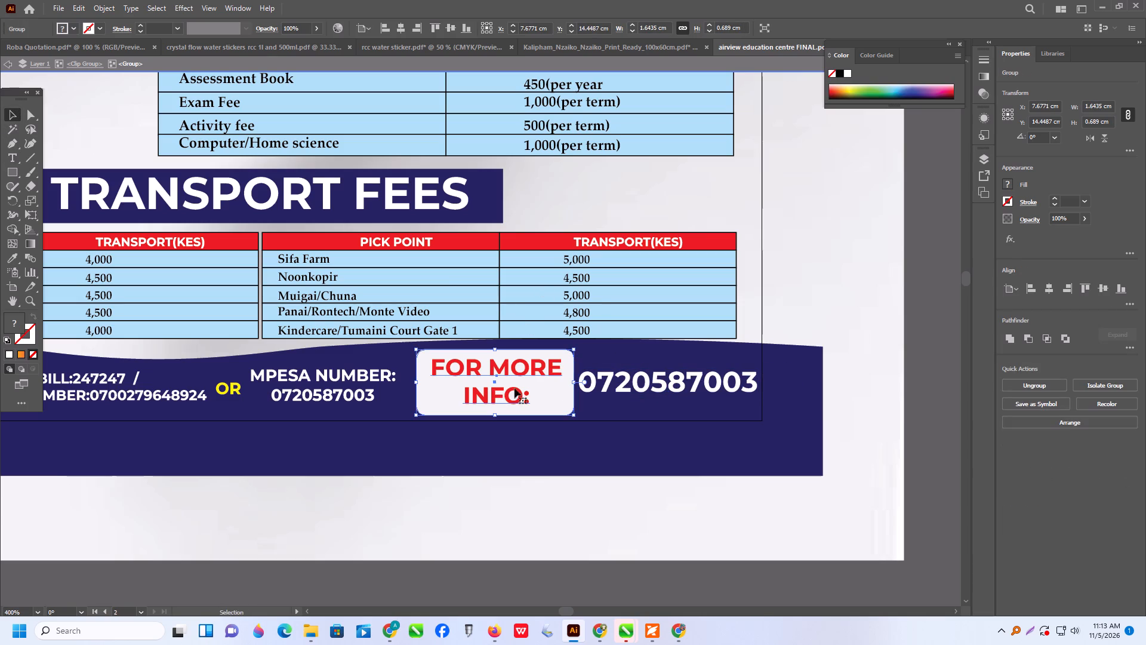
shift+drag(574, 416, 553, 412)
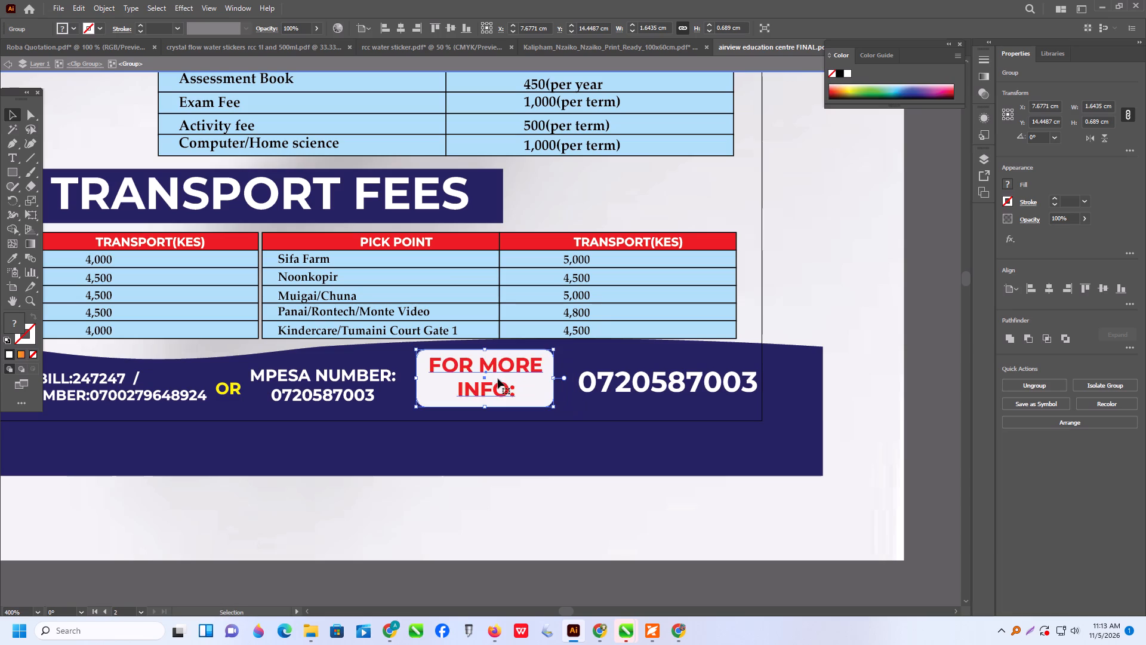
drag(498, 379, 490, 384)
drag(658, 385, 642, 388)
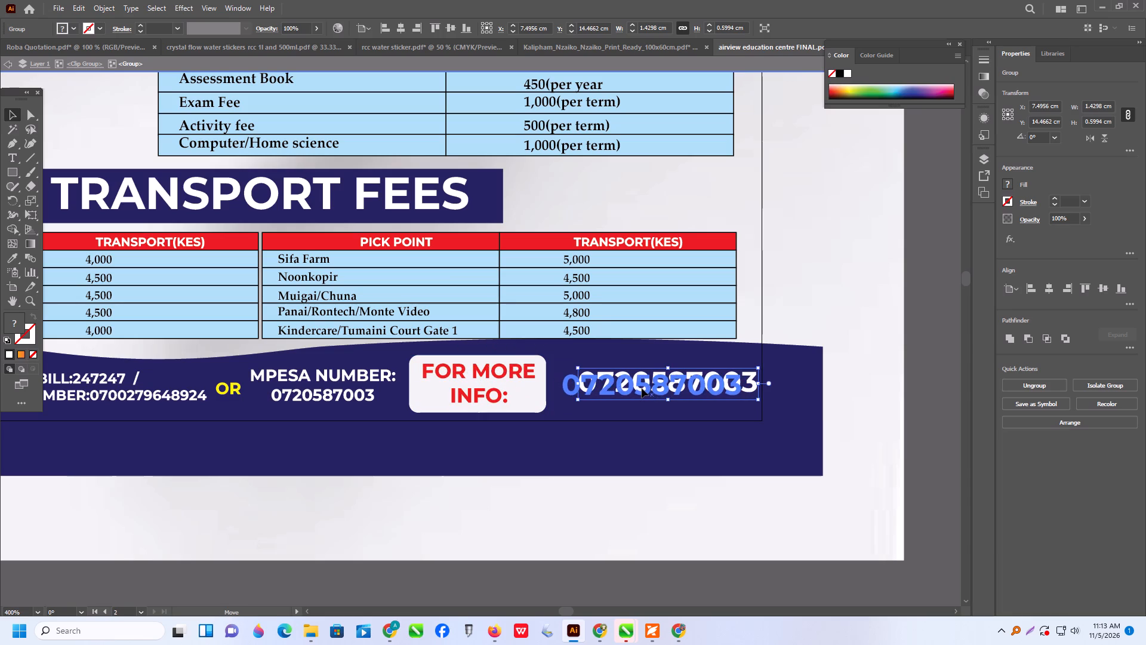
drag(642, 388, 639, 385)
Align the vertical centres of the FOR MORE INFO box and phone number to a key object, nudge both slightly up and leave isolation.
shift+click(480, 380)
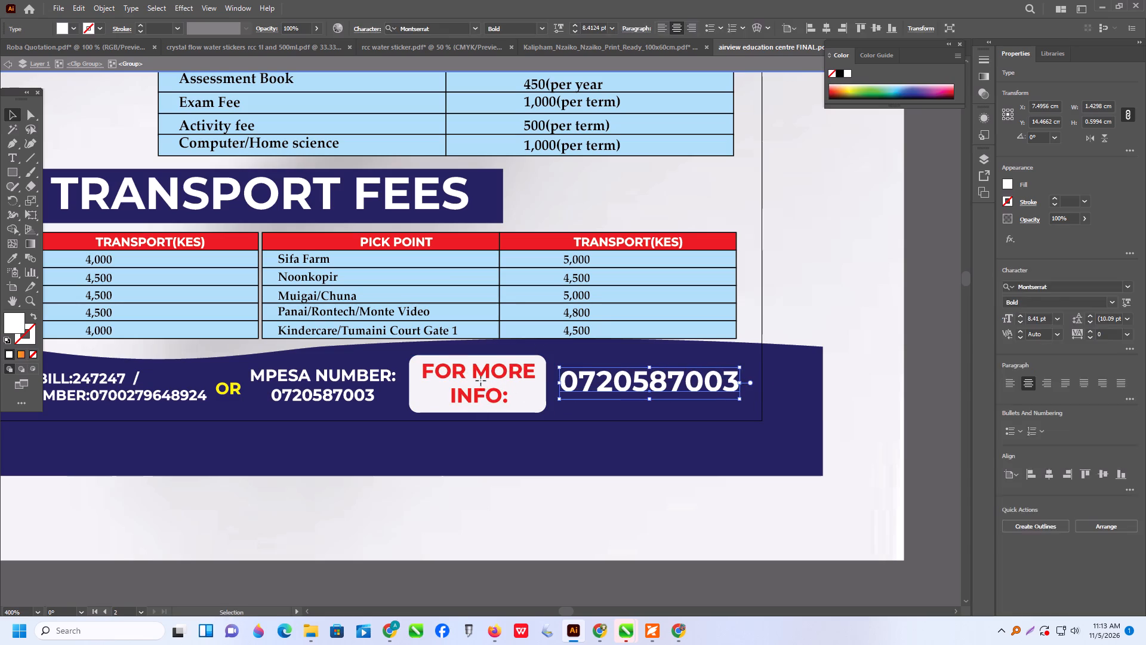
click(1015, 287)
click(1043, 316)
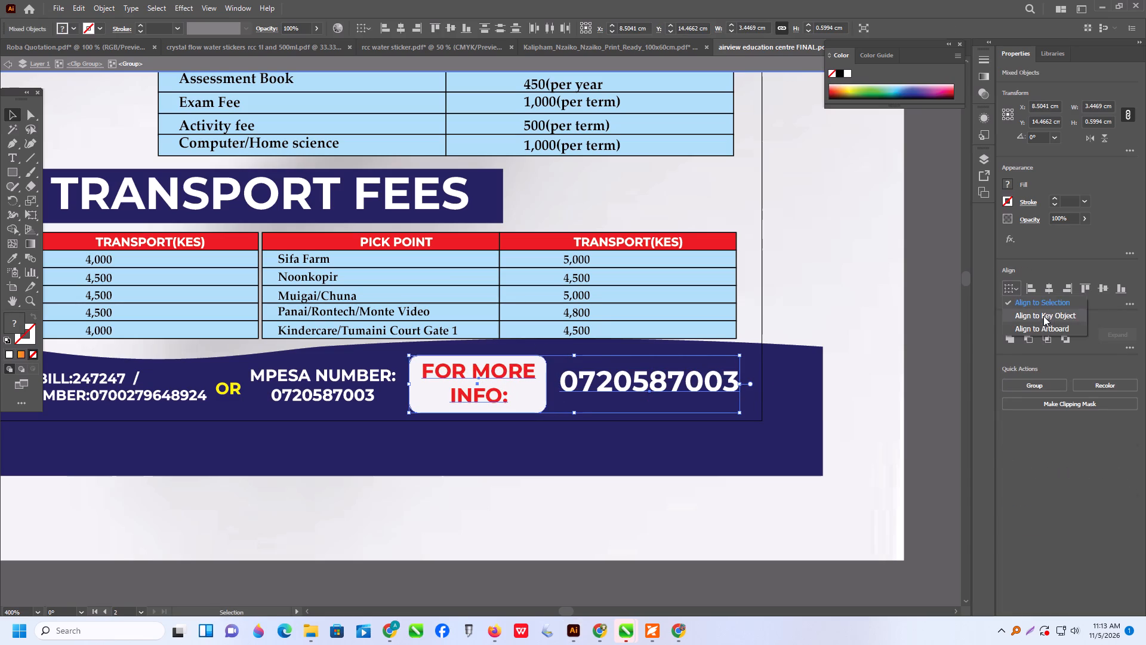
click(1101, 284)
click(677, 379)
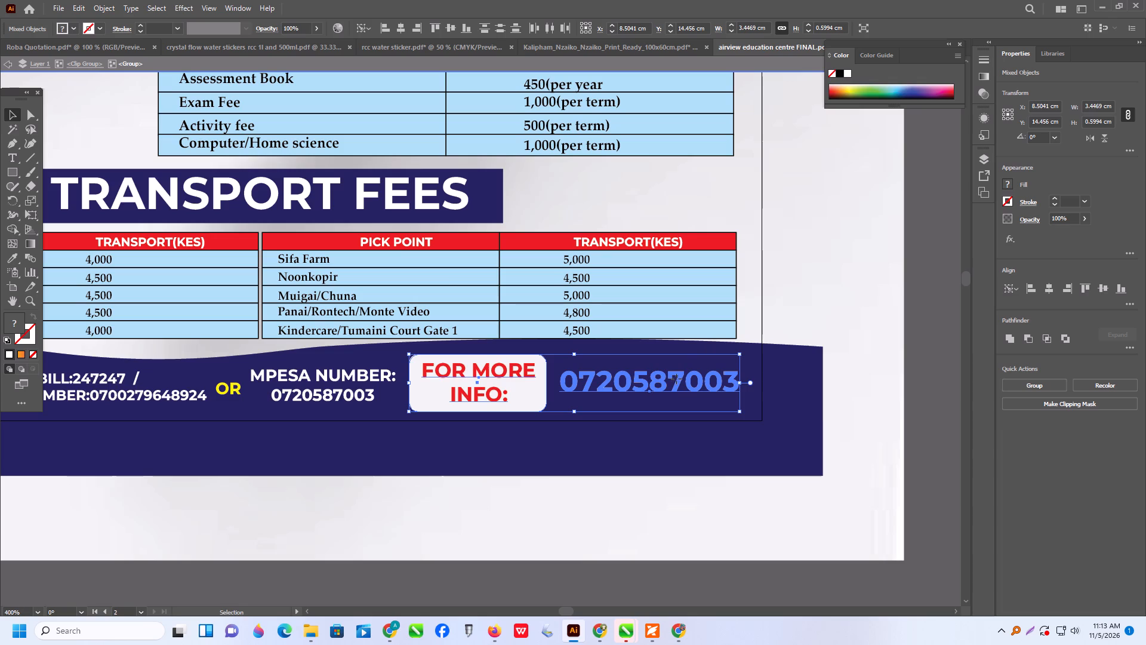
scroll(602, 439, down, 2)
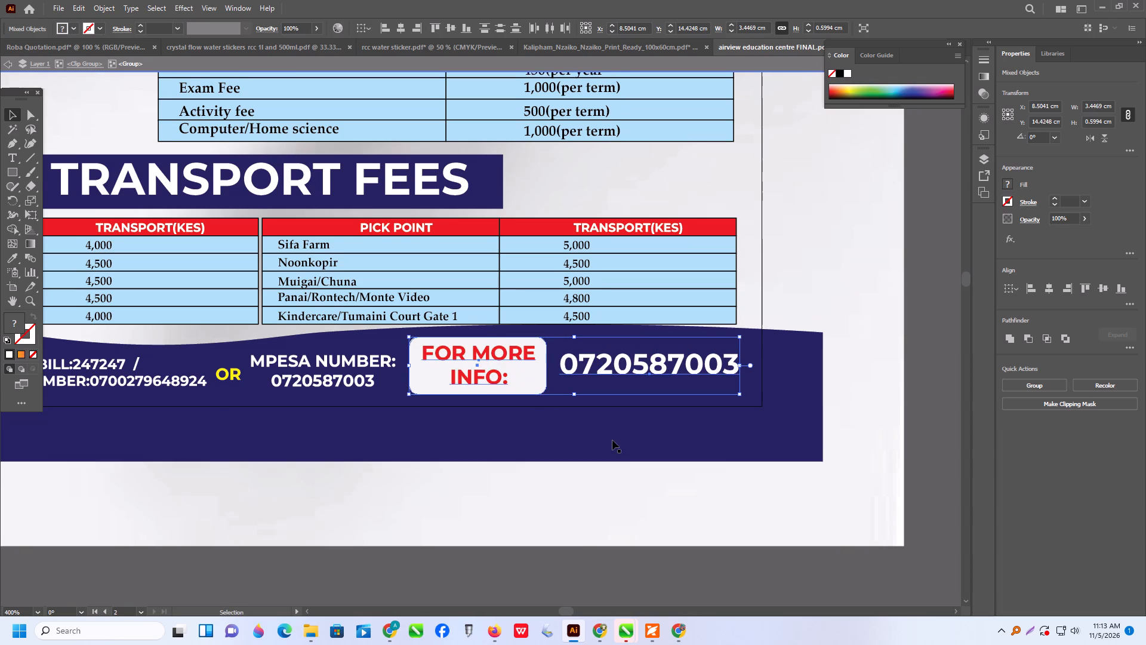
scroll(612, 440, down, 1)
triple_click(519, 537)
double_click(526, 537)
Review the footer and the overall layout of both flyer pages.
alt+scroll(723, 536, down, 1)
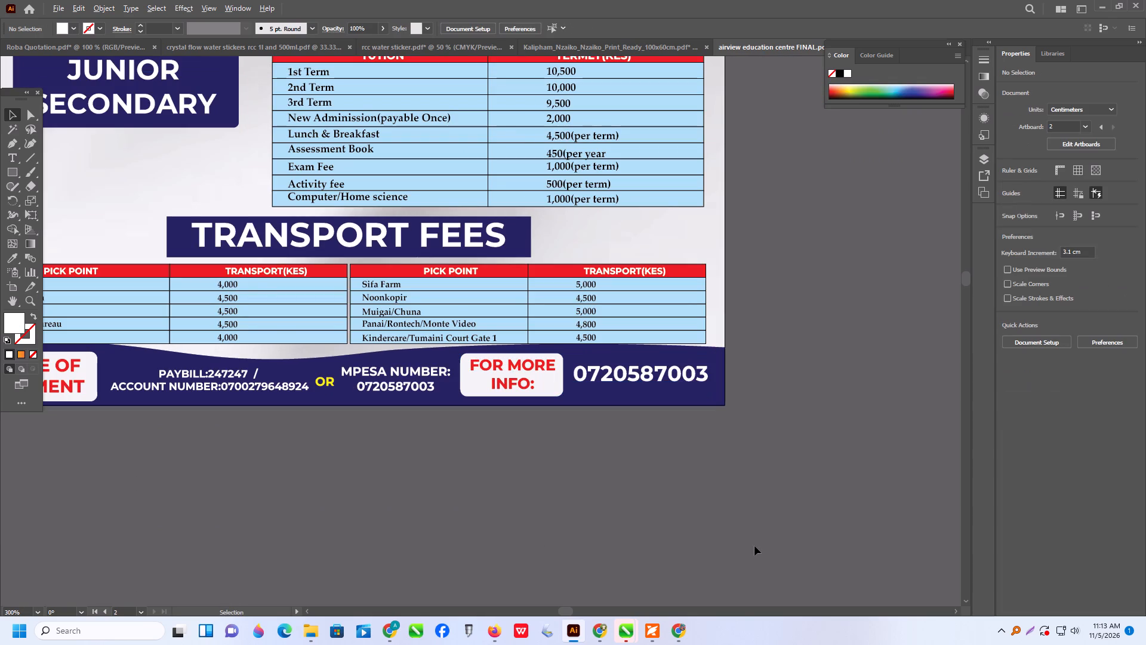
alt+scroll(754, 546, down, 2)
scroll(576, 507, up, 2)
scroll(583, 506, down, 3)
scroll(586, 503, up, 1)
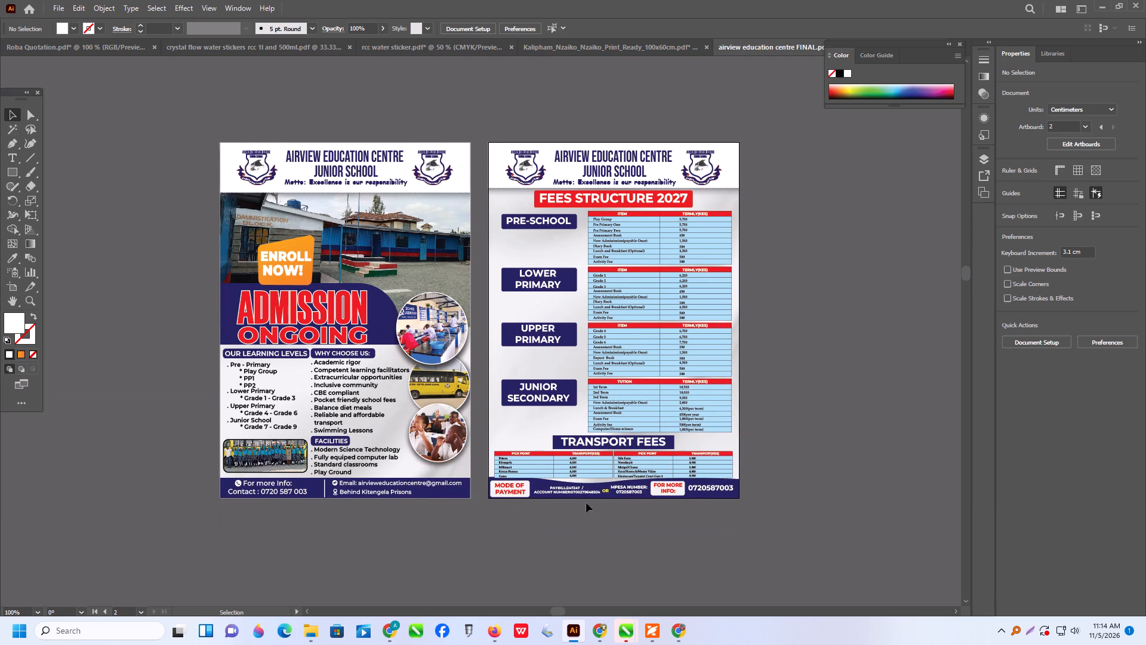
scroll(586, 489, up, 1)
scroll(493, 463, down, 1)
Save all artboards as the Adobe PDF airview education centre FINAL in the ALEKH folder, replacing the existing file.
click(57, 11)
click(103, 128)
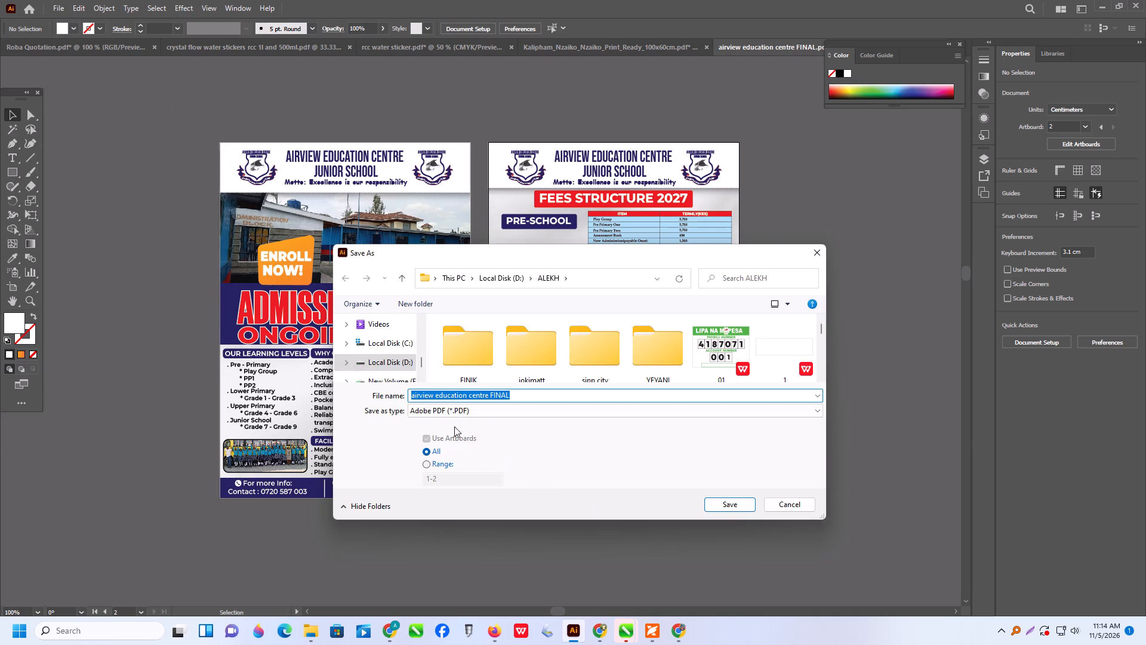
click(720, 502)
click(618, 357)
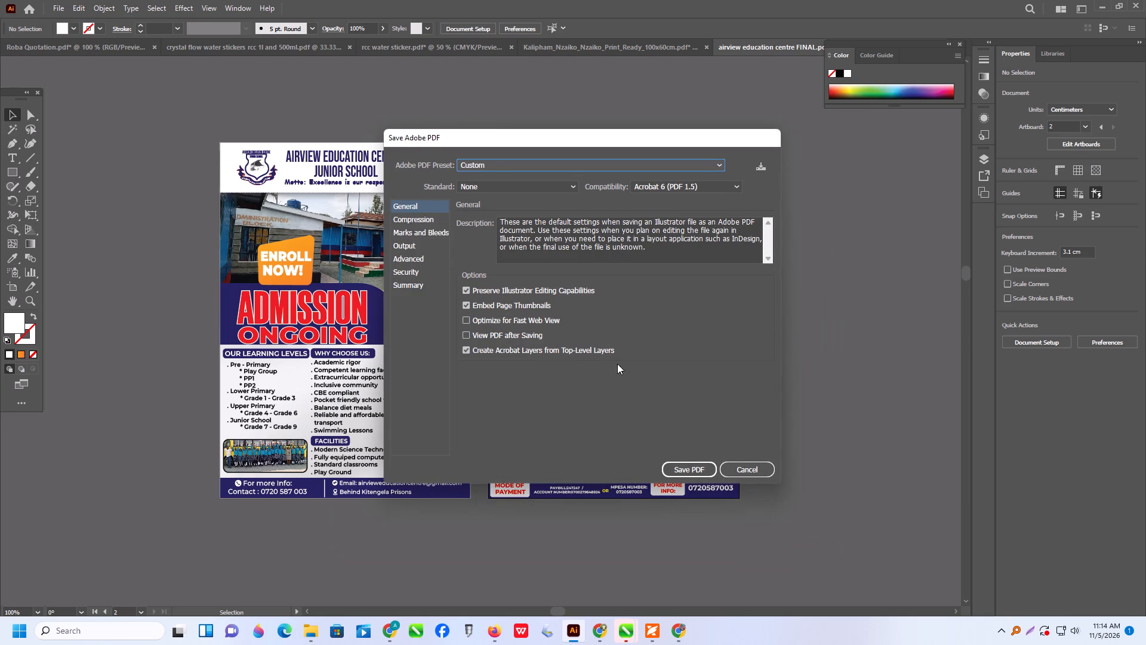
click(678, 466)
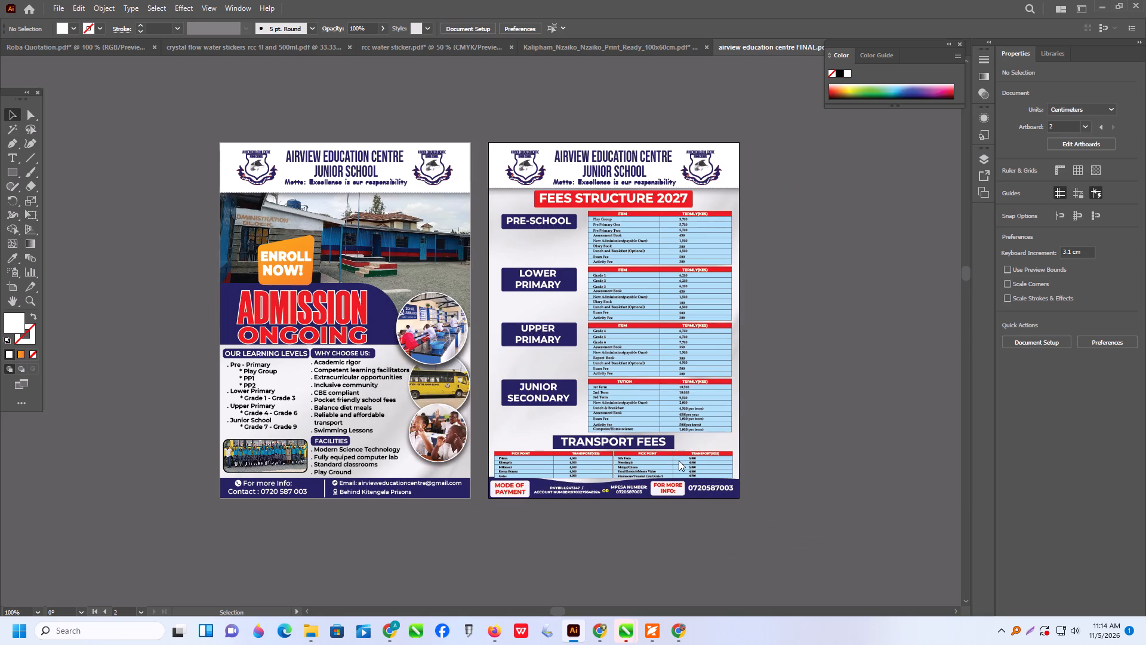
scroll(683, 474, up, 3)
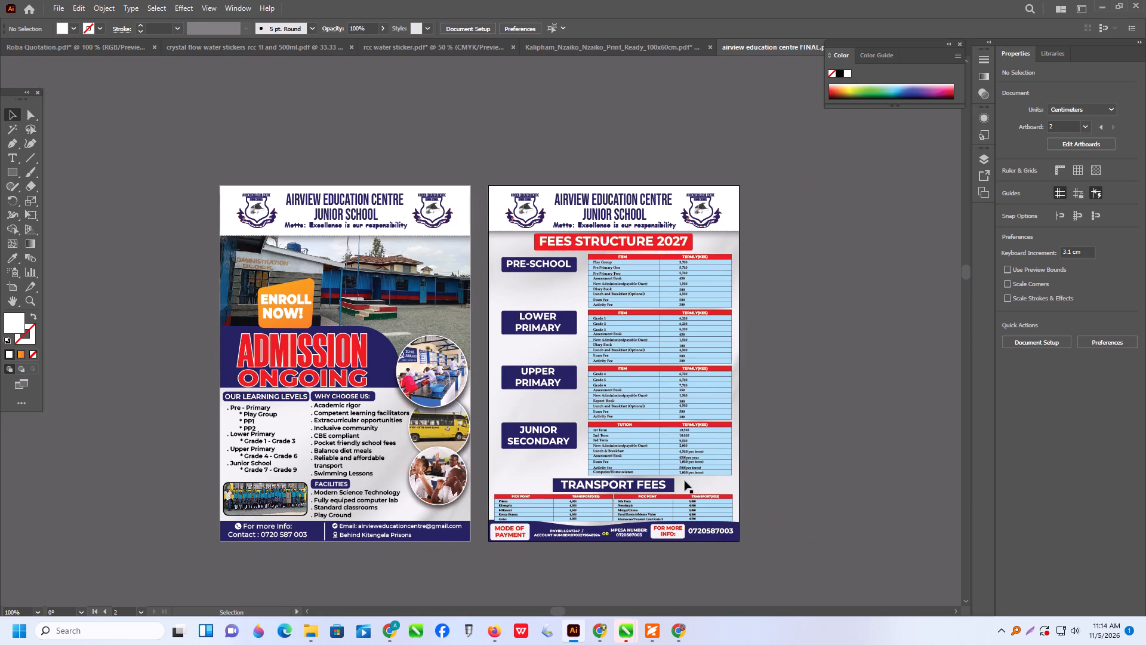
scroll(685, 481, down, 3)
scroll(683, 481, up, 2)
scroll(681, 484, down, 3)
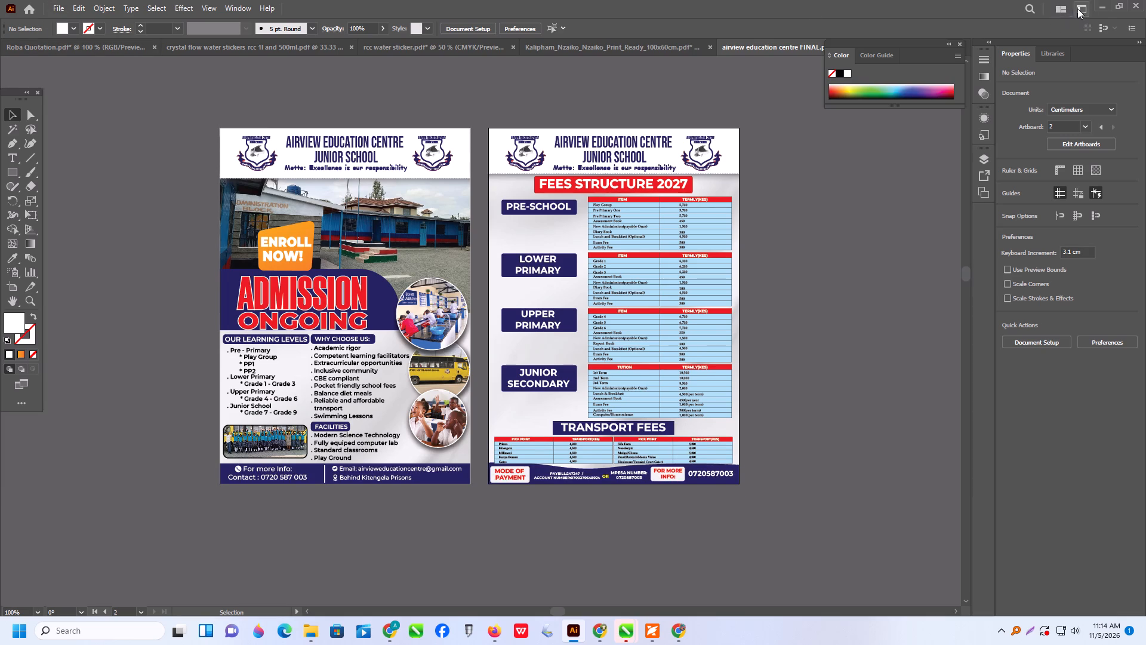
In File Explorer, preview the airview education centre FINAL PDF and open it with CorelDRAW 2021, importing both pages.
click(1104, 6)
scroll(170, 330, up, 5)
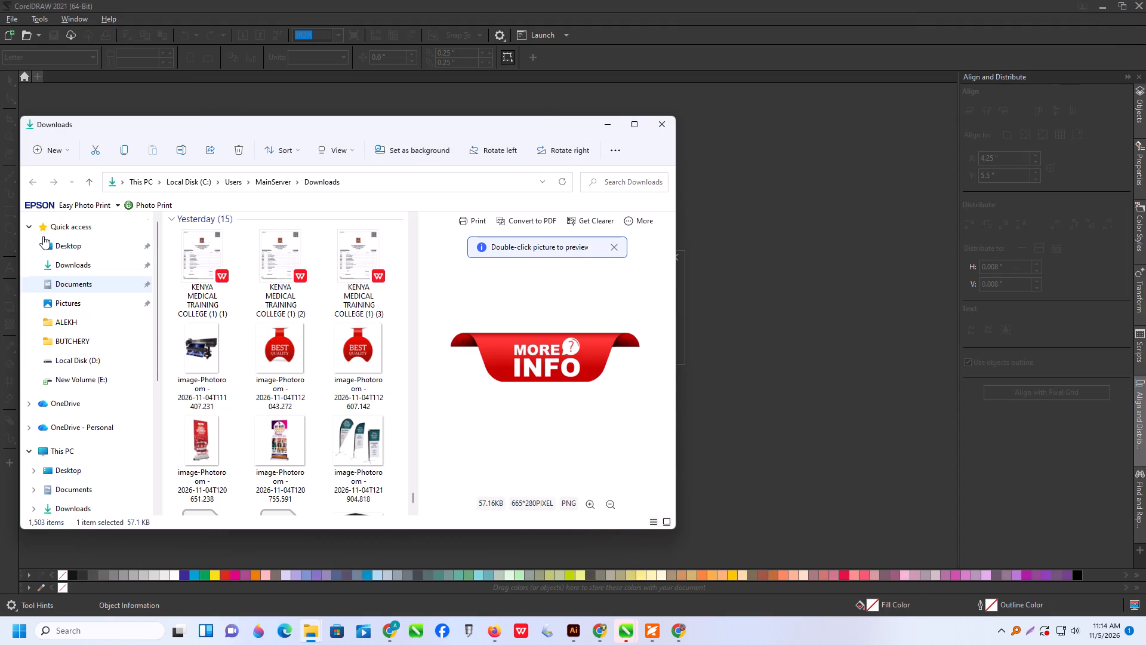
scroll(43, 236, up, 7)
click(78, 222)
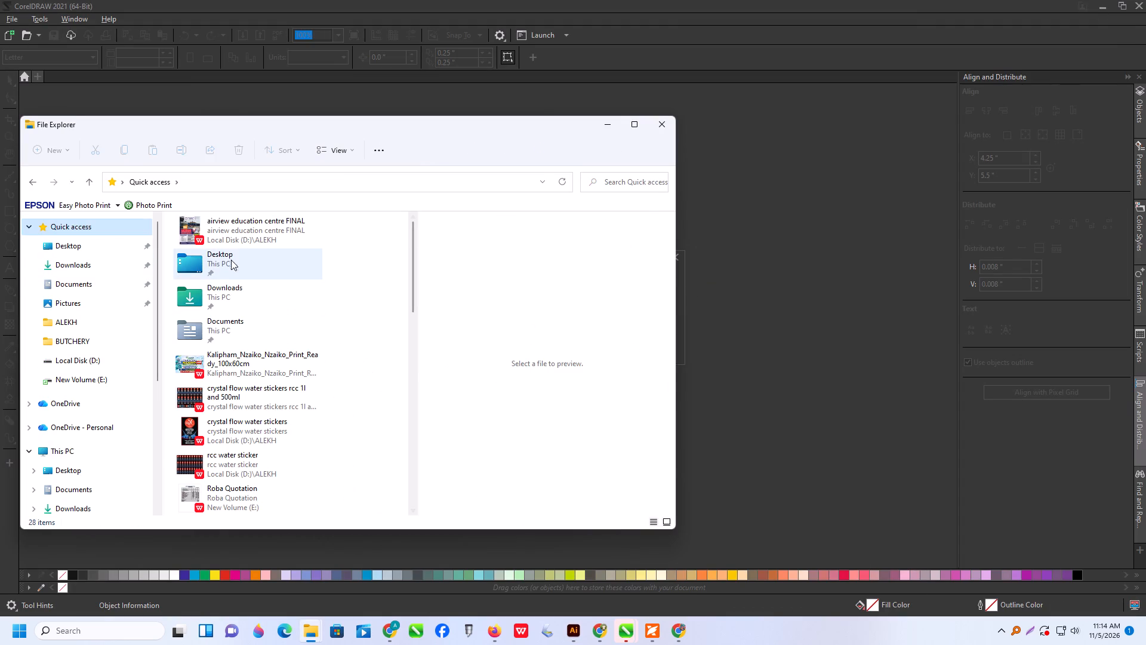
click(249, 230)
scroll(684, 376, down, 4)
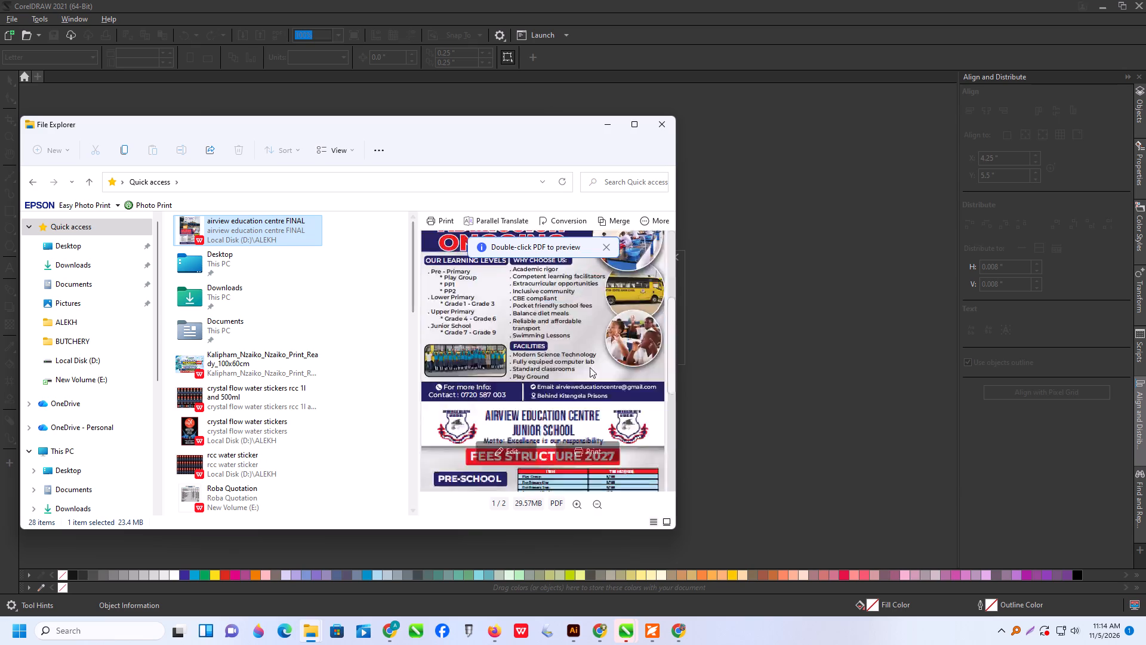
scroll(590, 367, down, 4)
right_click(214, 225)
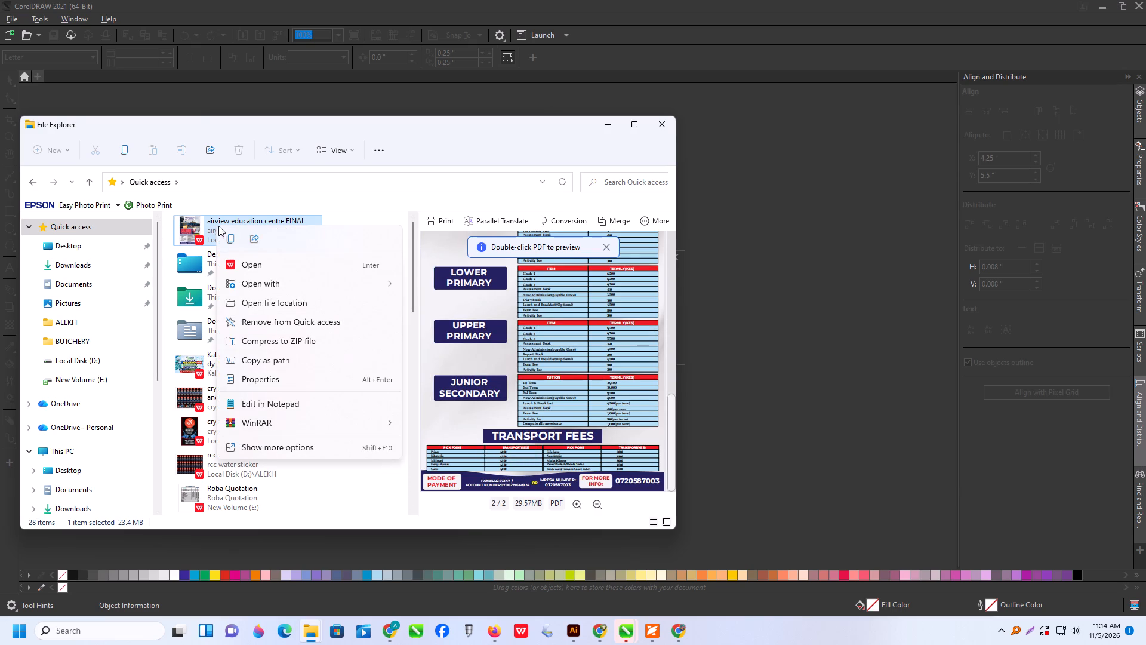
click(295, 285)
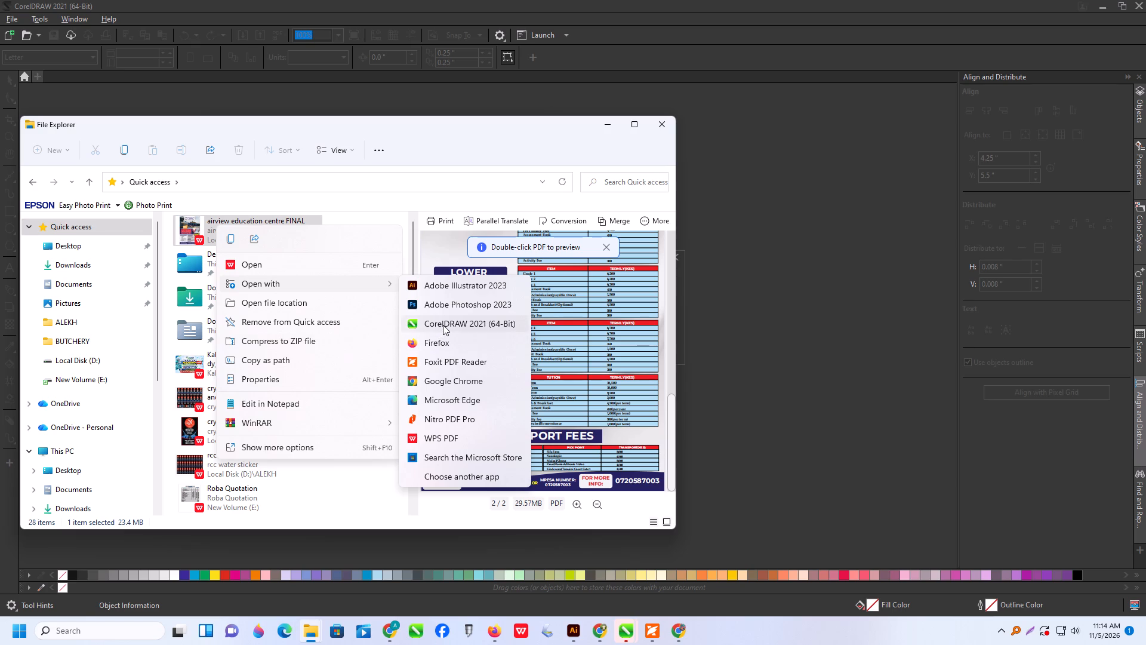
click(443, 325)
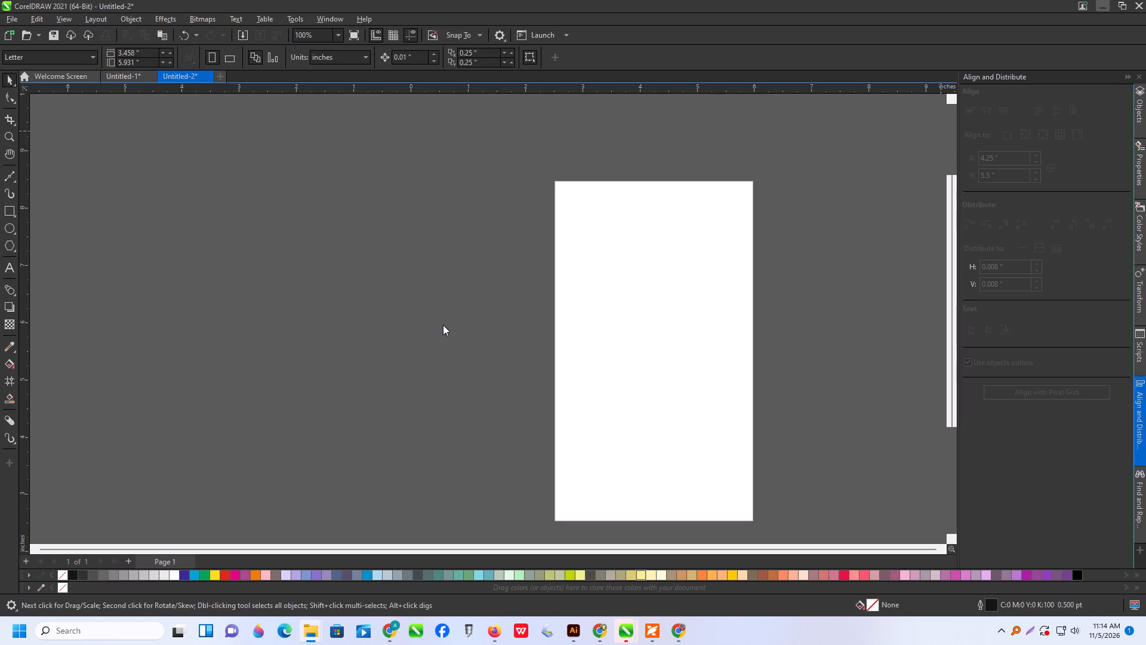
click(571, 377)
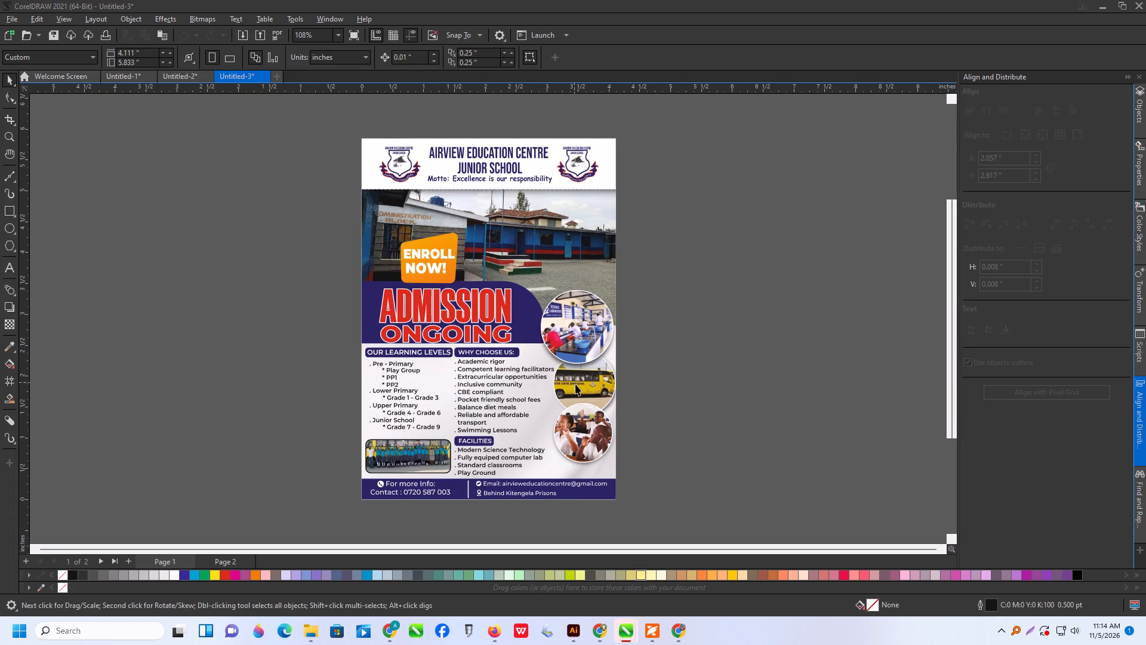
Check both imported flyer pages and set the page size to A3 in landscape orientation, 420 × 297 mm.
click(221, 560)
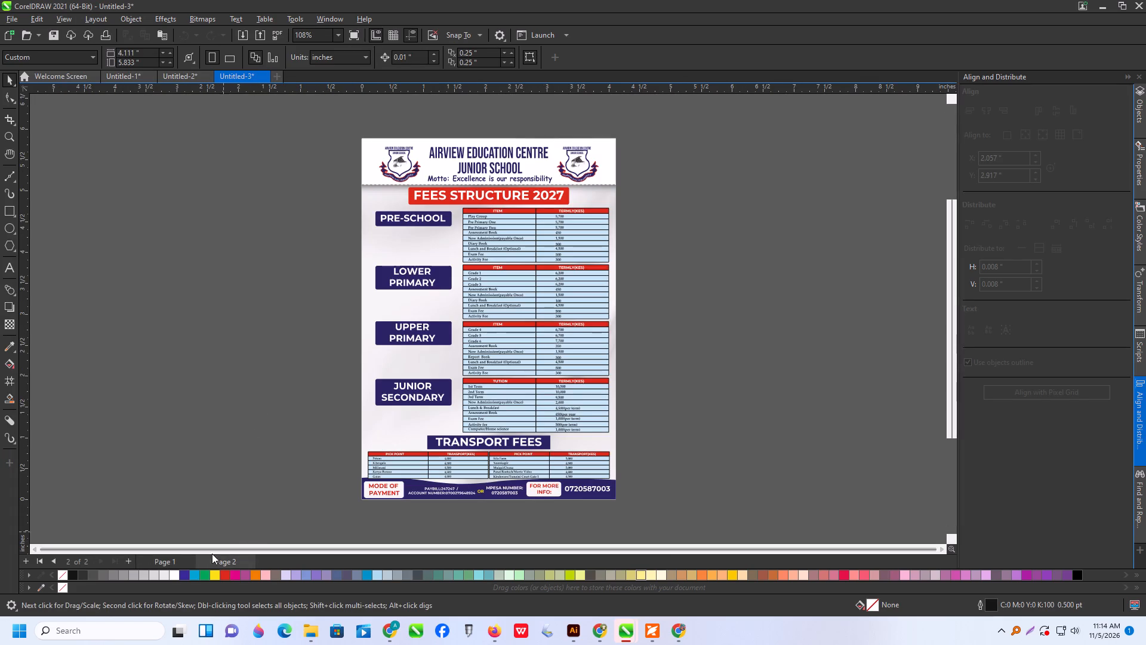
click(167, 558)
click(231, 368)
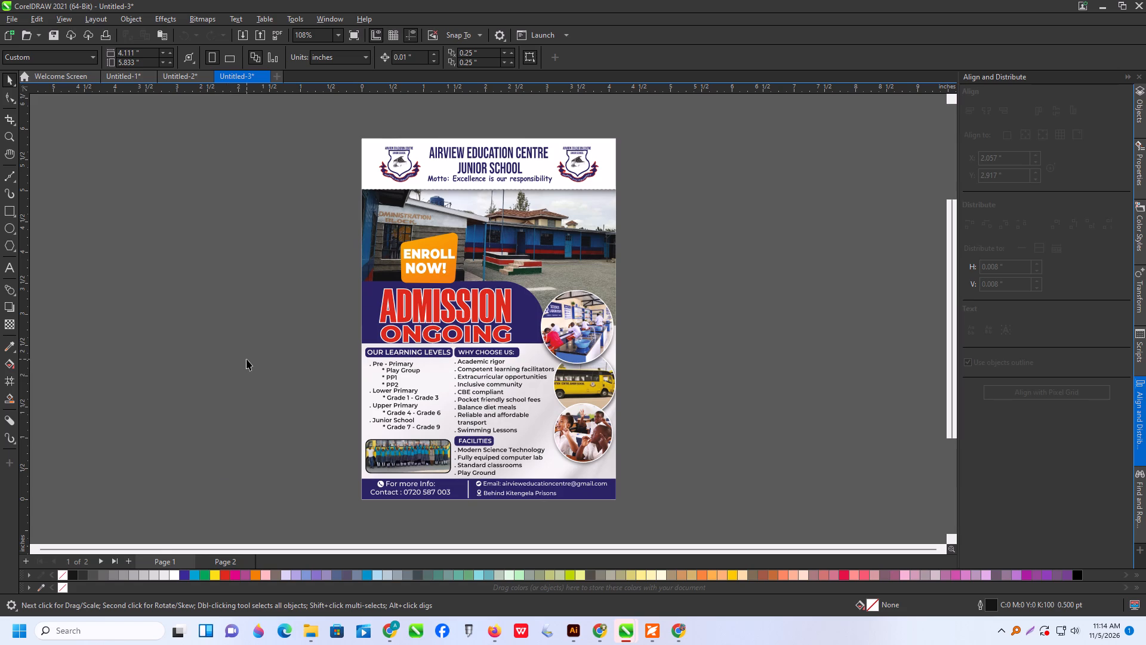
ctrl+scroll(247, 360, down, 2)
scroll(243, 352, down, 2)
click(221, 244)
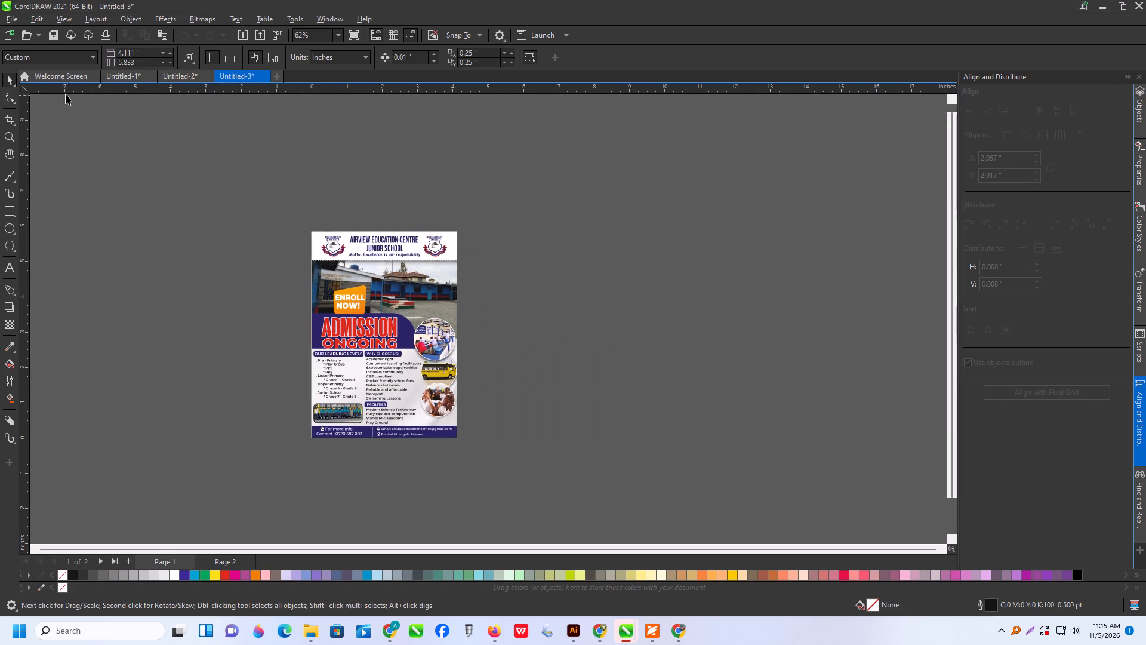
click(65, 64)
click(66, 56)
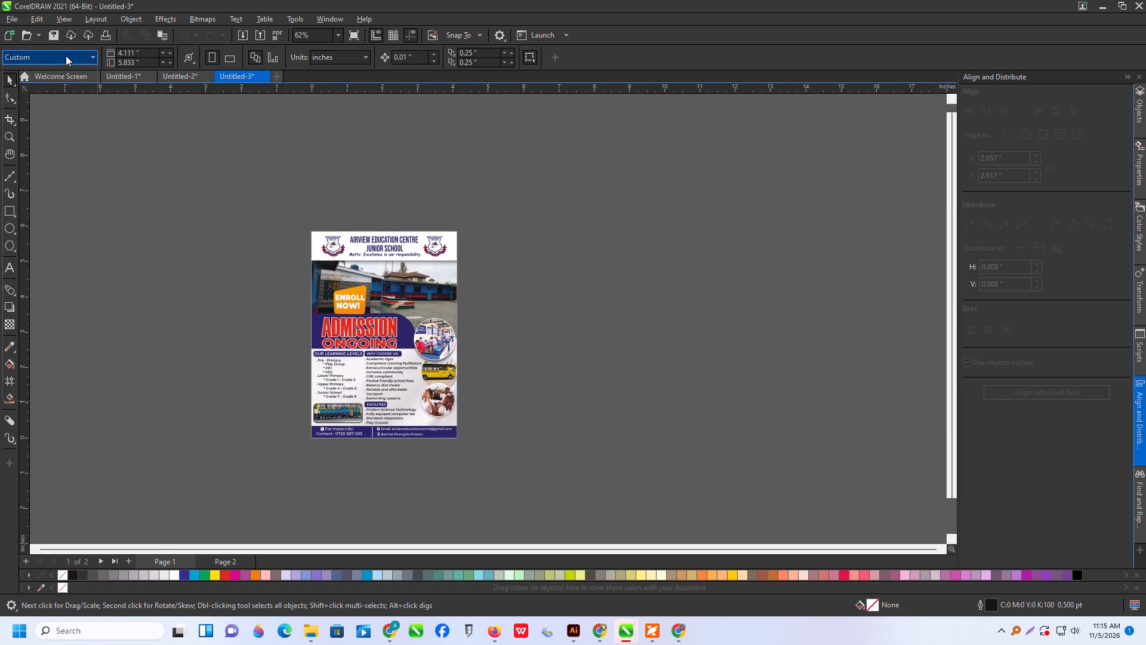
click(26, 110)
click(360, 173)
scroll(611, 298, down, 4)
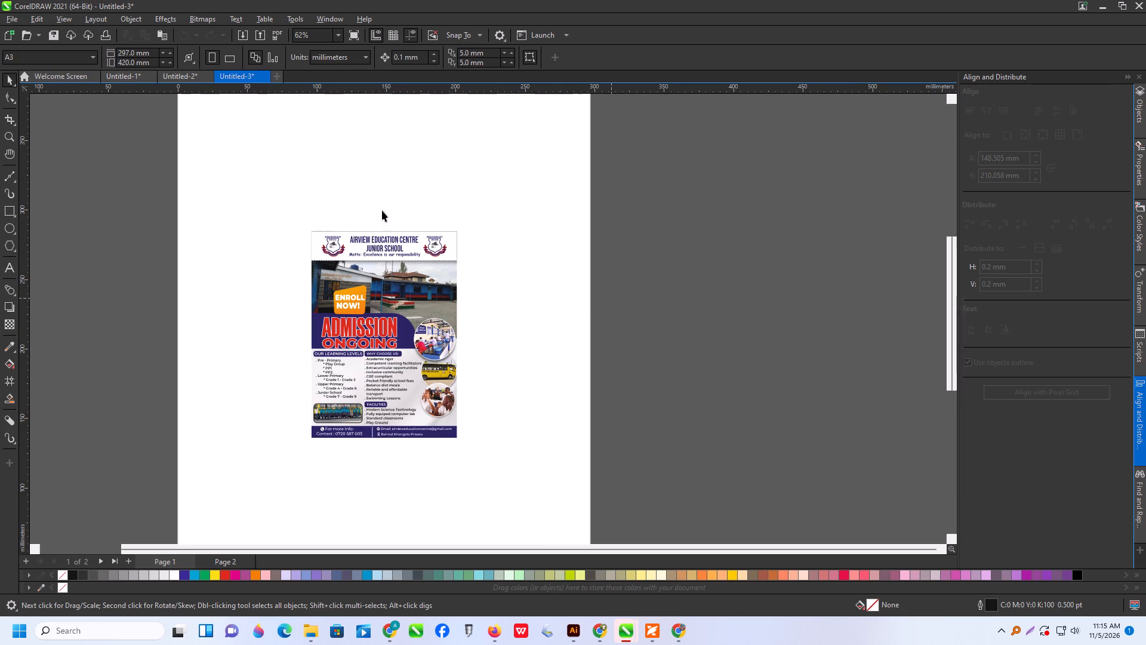
click(227, 62)
scroll(361, 312, down, 5)
Group all the admission flyer artwork on page 1 and align it to the sheet's top-left corner.
drag(211, 201, 245, 245)
drag(438, 383, 578, 425)
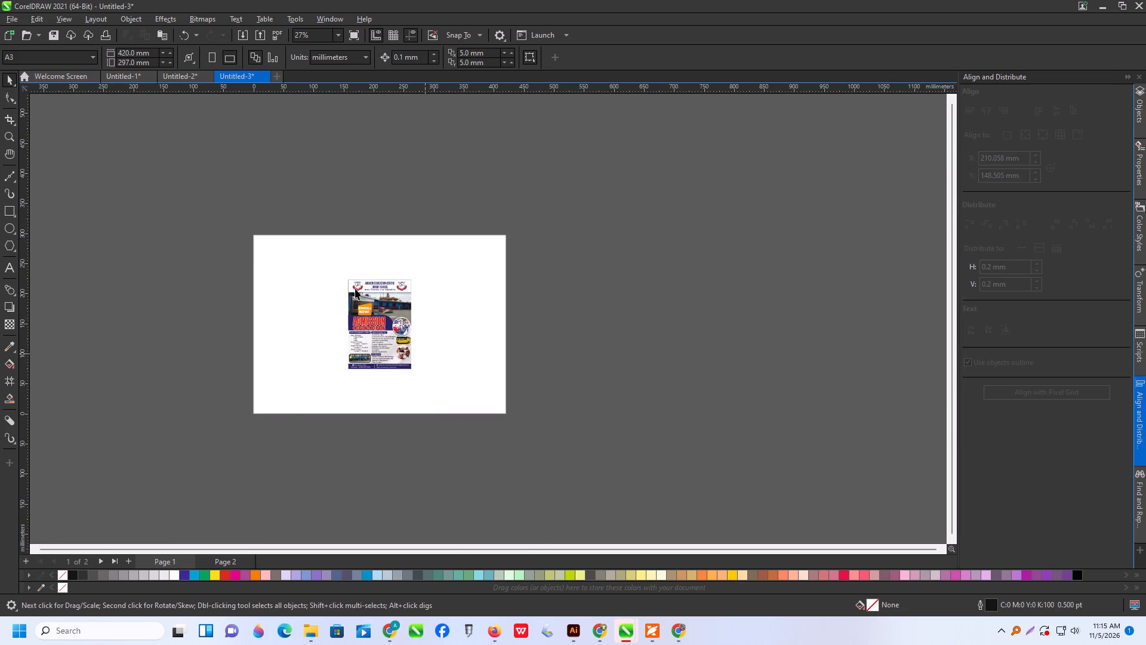
drag(295, 262, 469, 426)
key(ctrl+g)
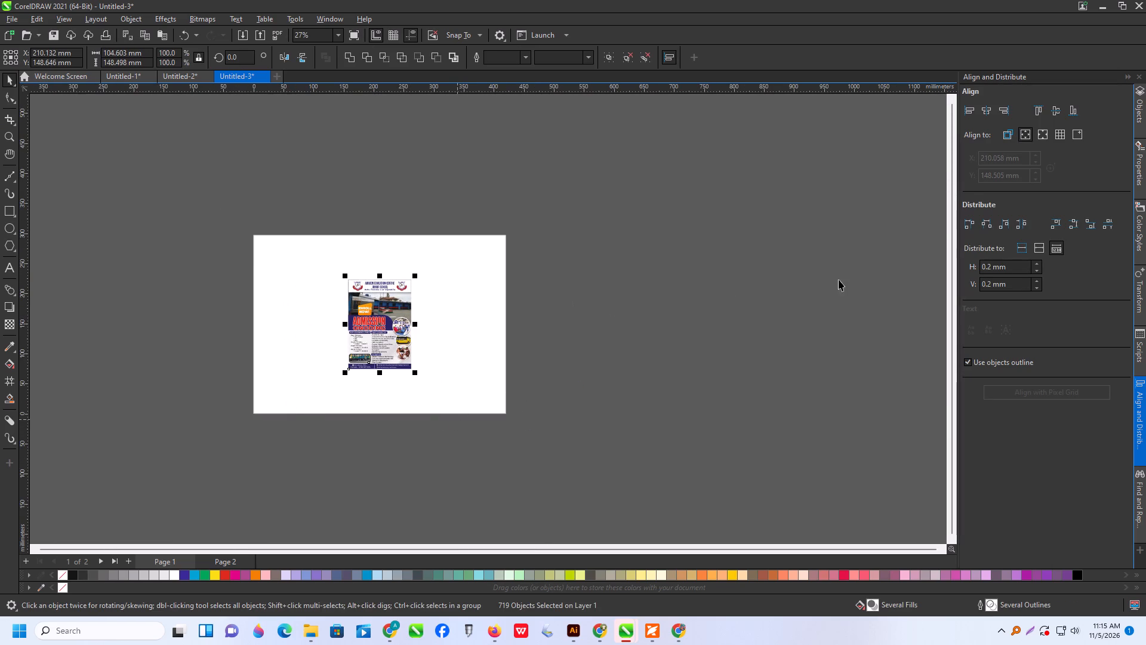
click(976, 110)
click(1045, 105)
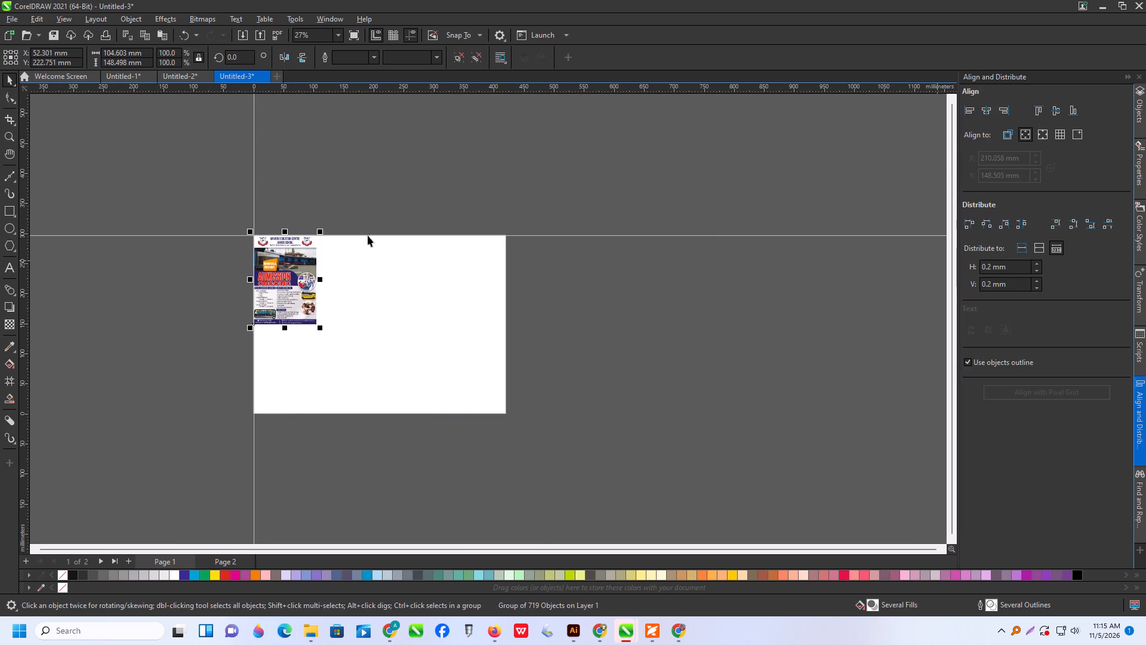
Duplicate the grouped admission flyer three times side by side to form a row of four across the sheet.
scroll(364, 250, up, 9)
drag(275, 278, 286, 281)
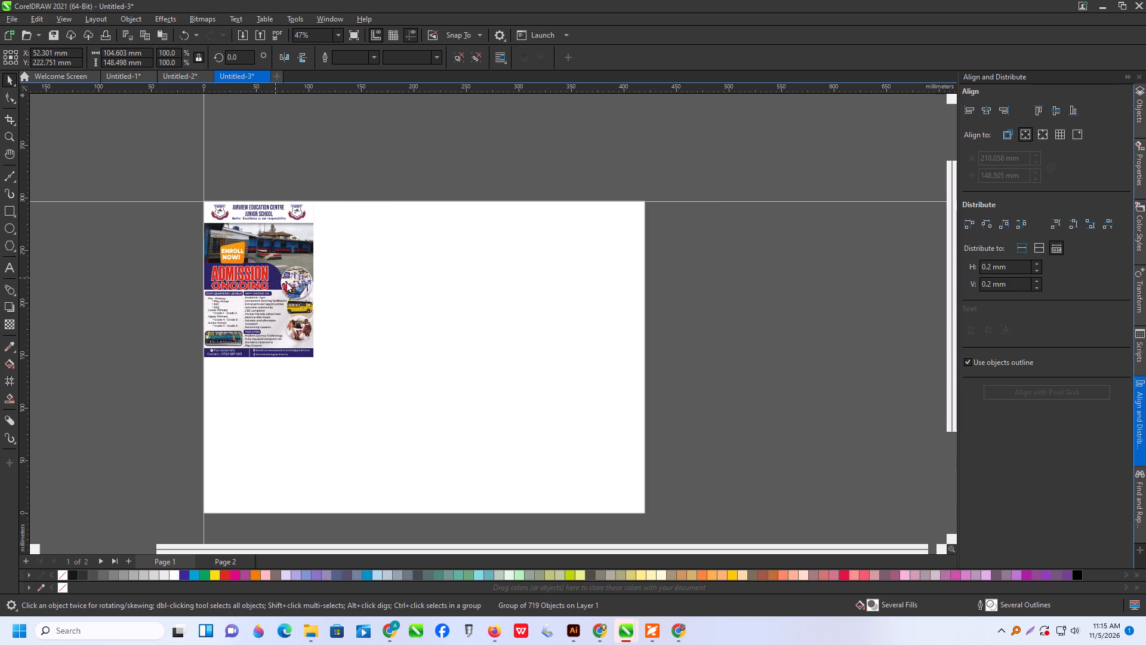
drag(286, 281, 386, 280)
right_click(386, 280)
click(514, 366)
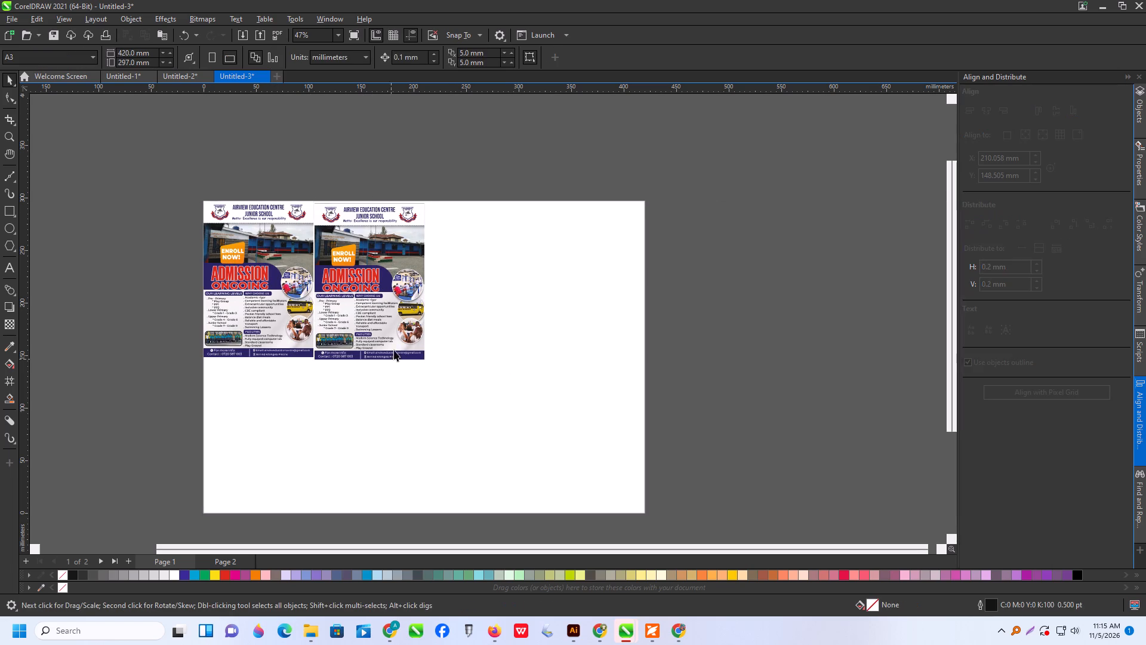
click(395, 347)
key(ctrl+d)
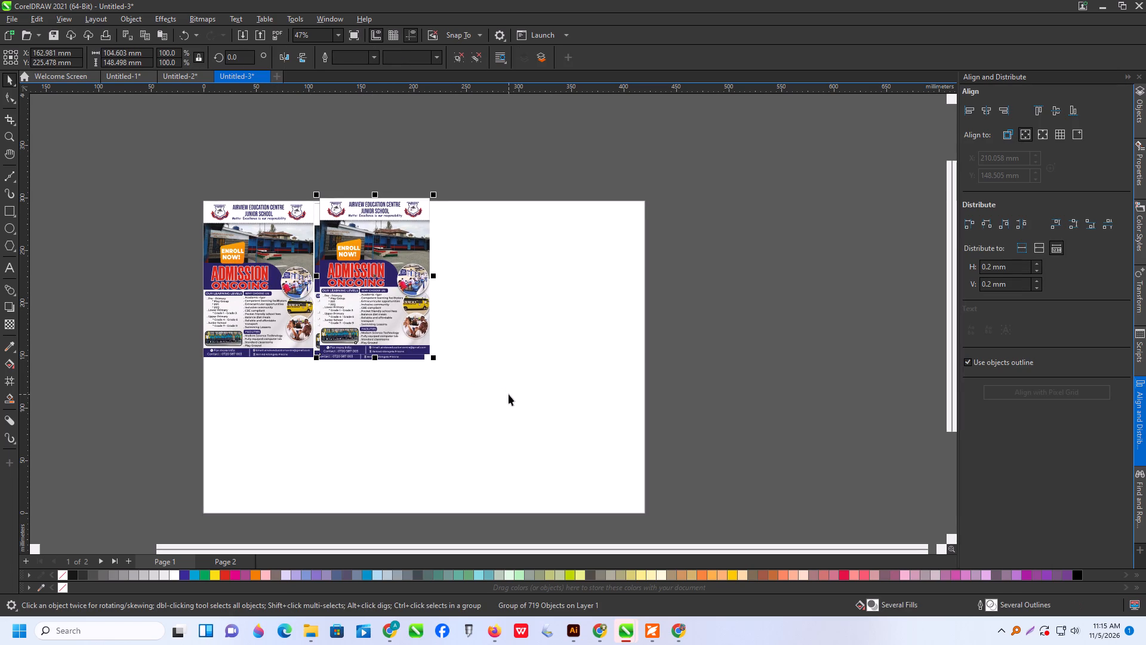
drag(382, 320, 488, 322)
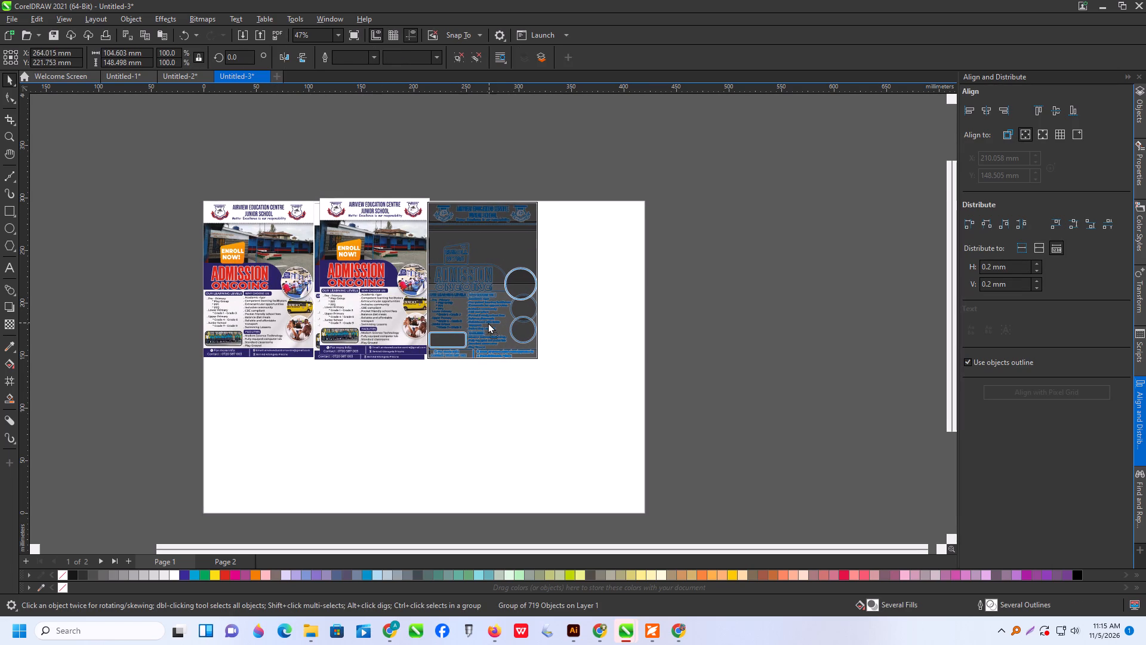
drag(488, 322, 486, 324)
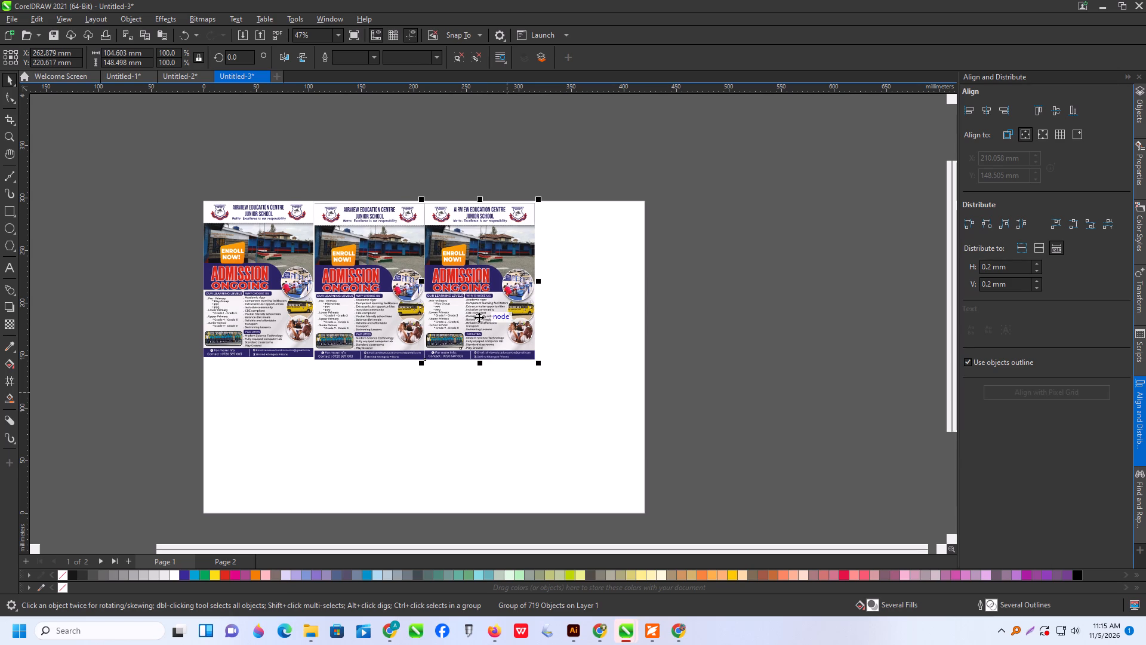
drag(481, 317, 593, 317)
right_click(593, 317)
click(156, 186)
Align the tops of the four flyers and scale the row down to about 403 × 142 mm.
drag(157, 173, 794, 420)
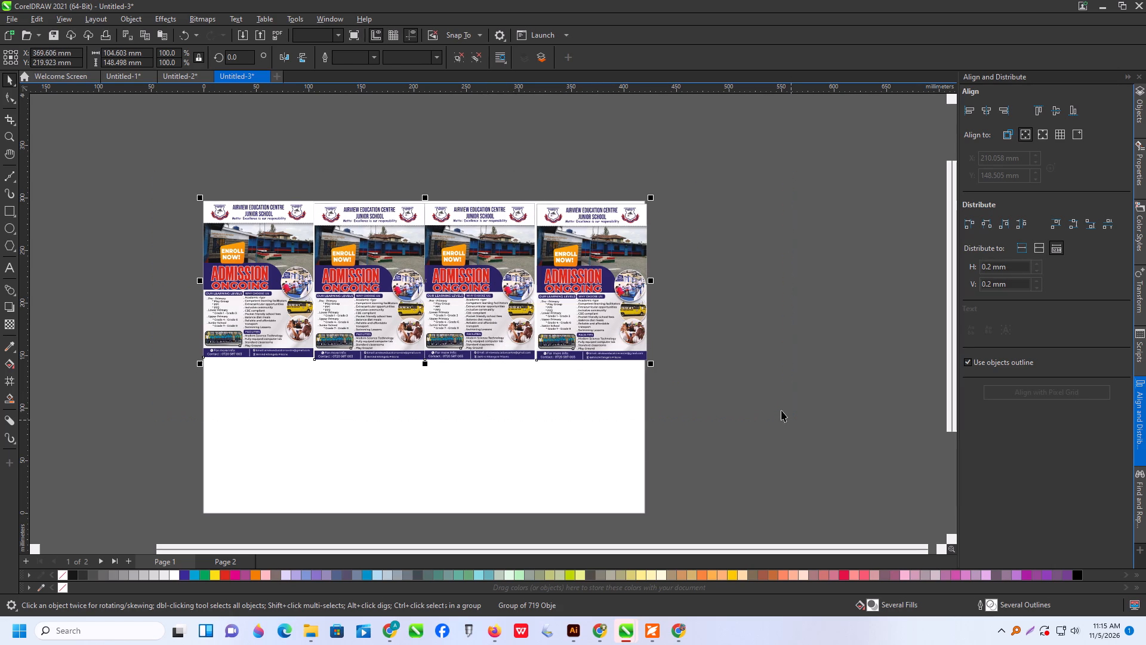
key(t)
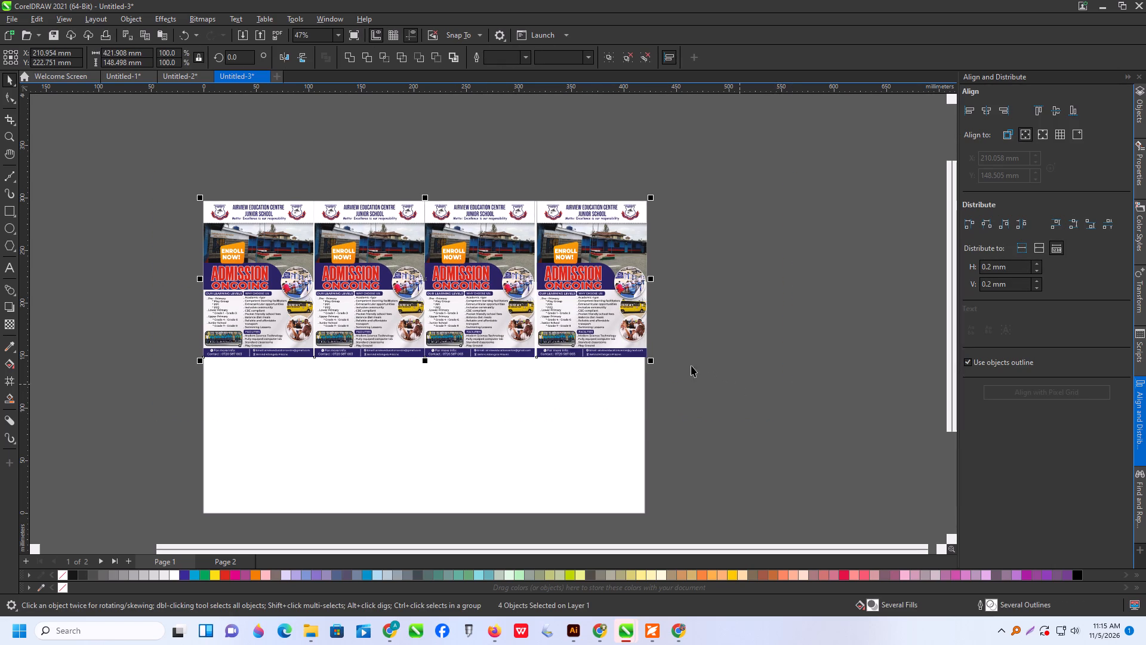
drag(651, 360, 631, 363)
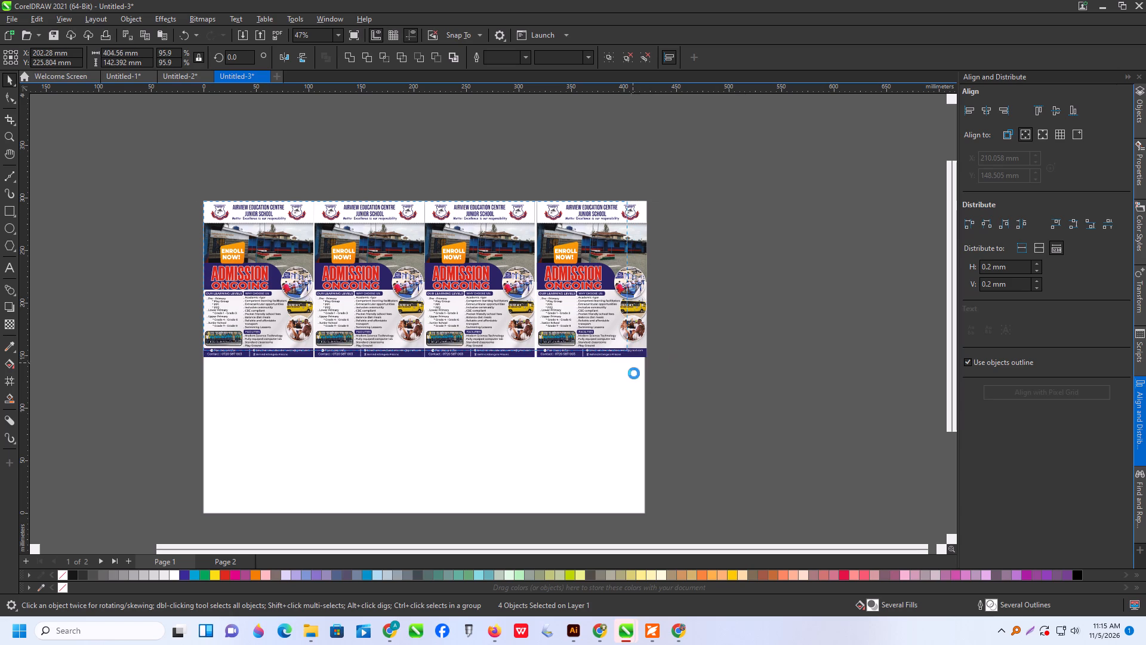
Group the four flyers, centre the group on the page and move it up into the sheet's upper half.
key(ctrl+g)
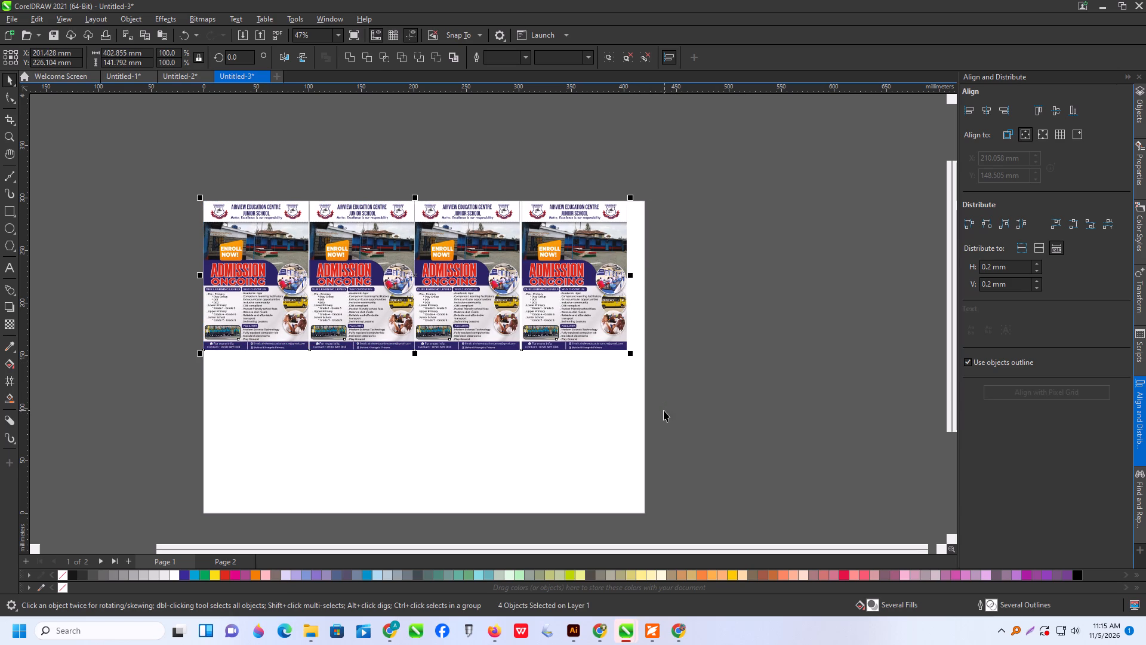
key(p)
drag(516, 391, 513, 314)
Copy the row of four flyers directly below the first to fill the sheet's lower half.
drag(452, 296, 465, 455)
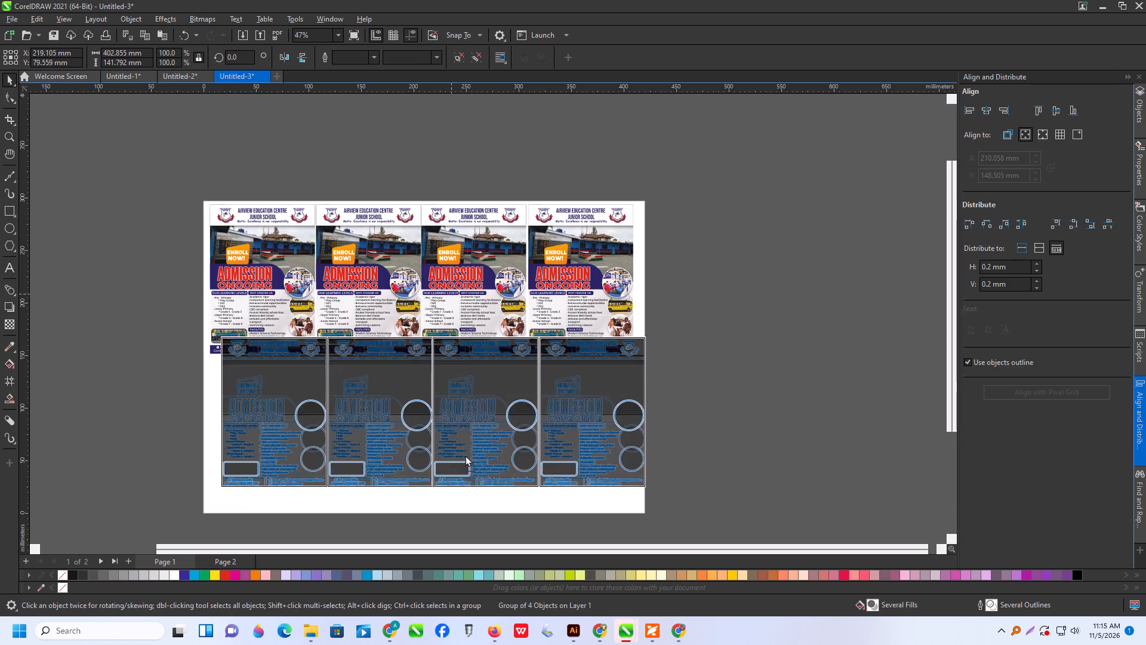
drag(465, 455, 454, 446)
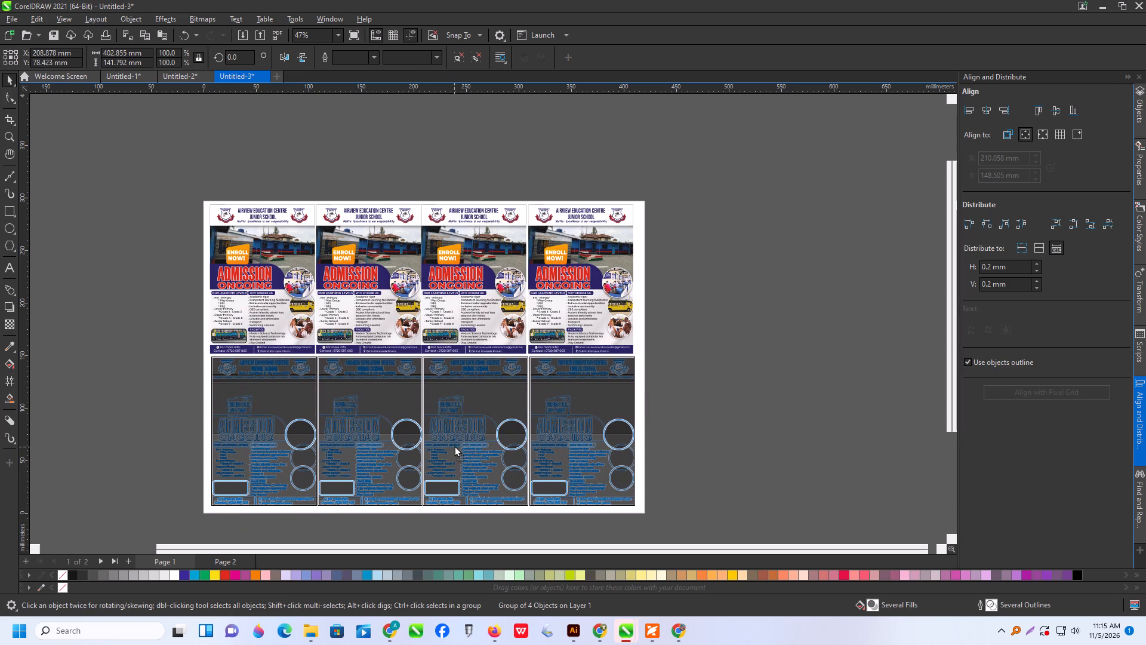
drag(454, 446, 454, 444)
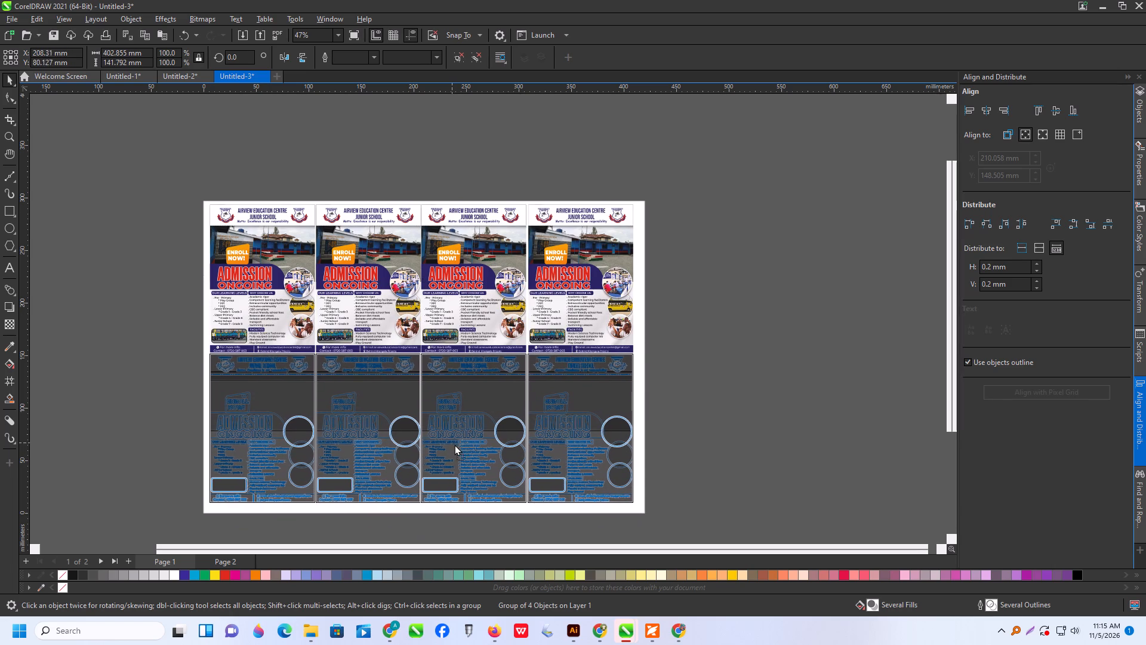
drag(454, 444, 455, 446)
right_click(455, 446)
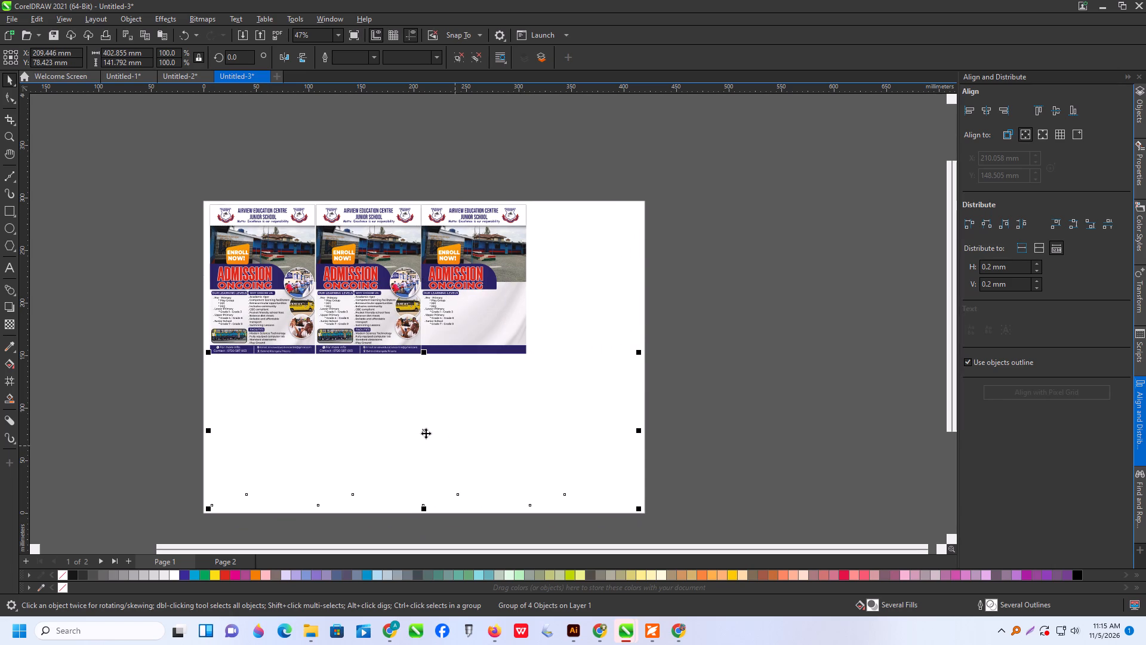
scroll(248, 386, up, 2)
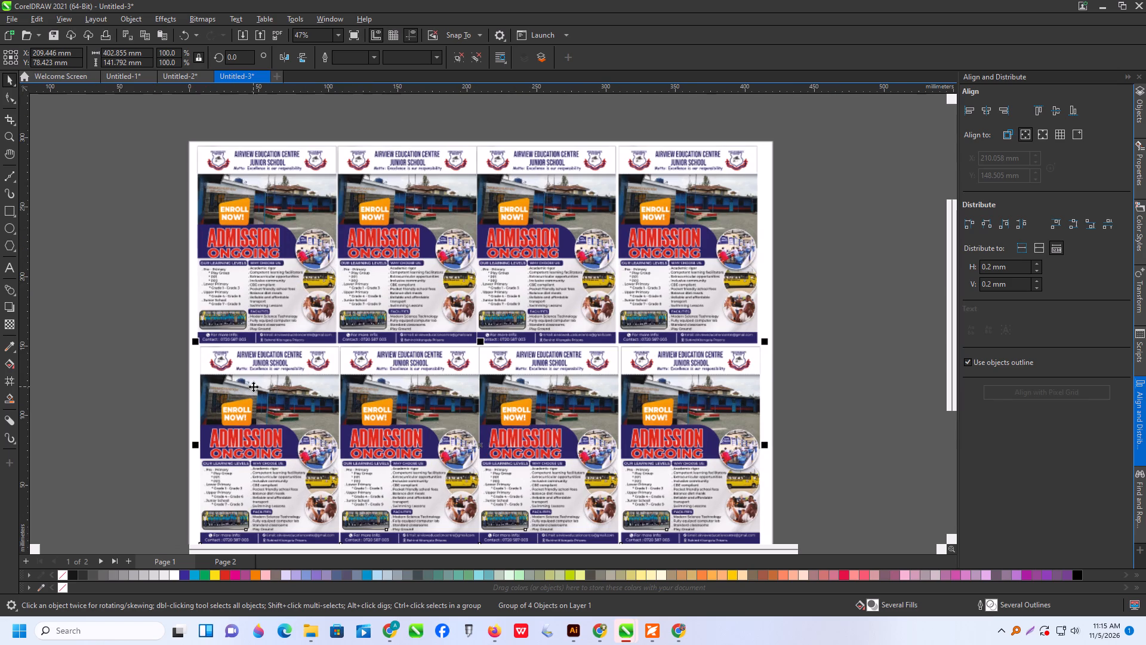
click(133, 367)
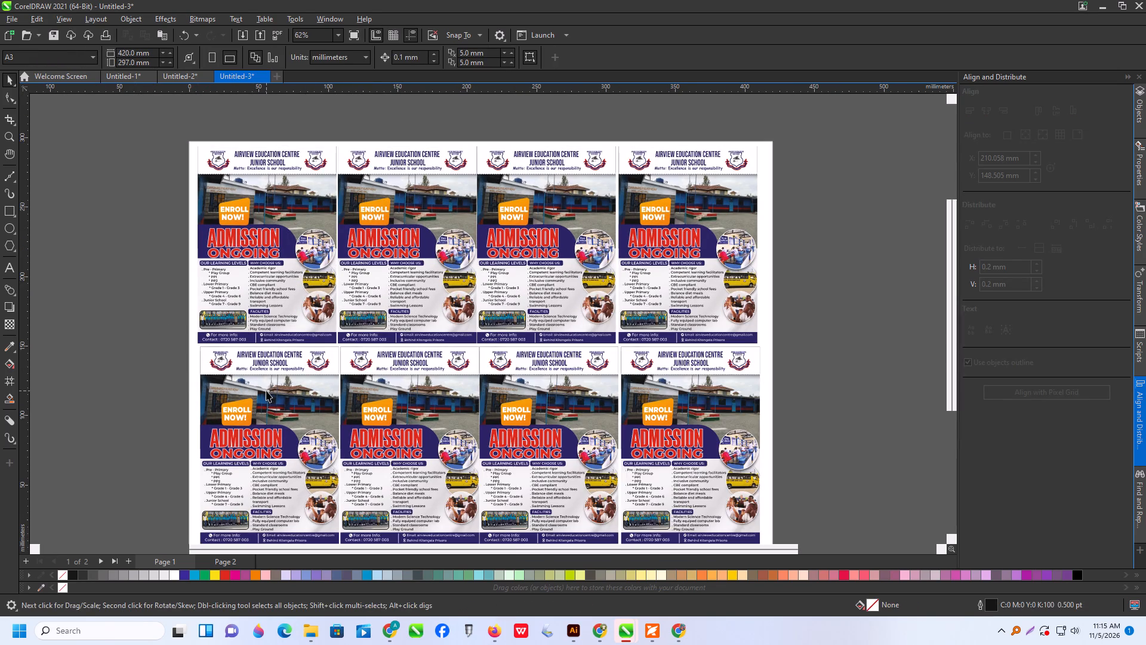
Ungroup the upper row of four flyers and clear the selection.
scroll(266, 391, down, 3)
click(284, 279)
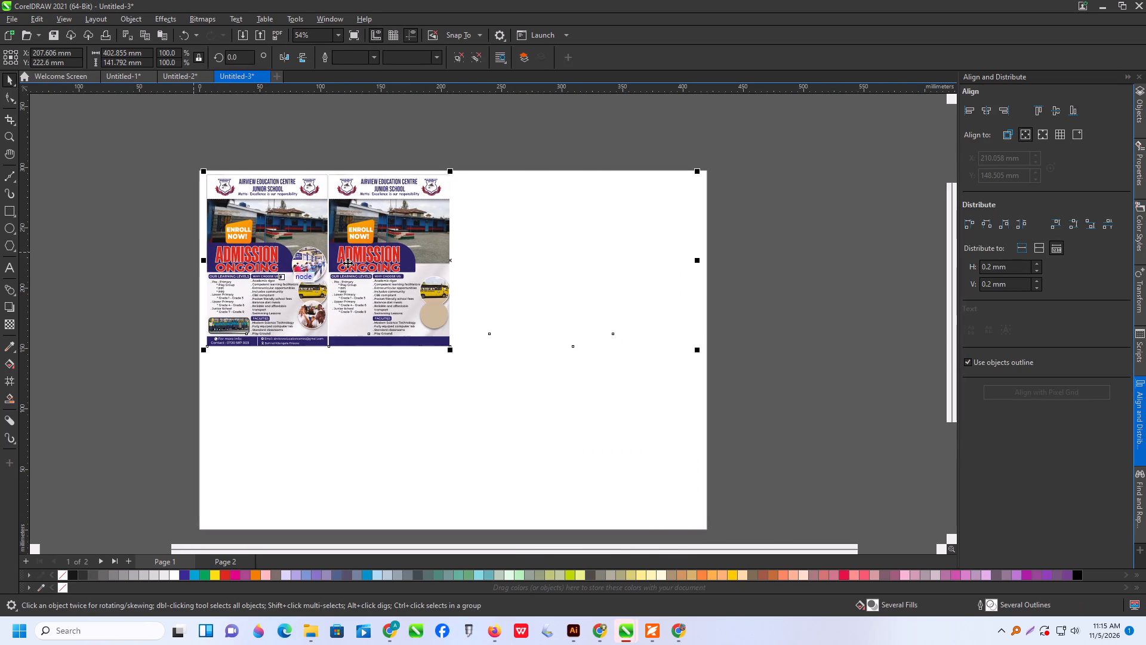
scroll(534, 277, down, 3)
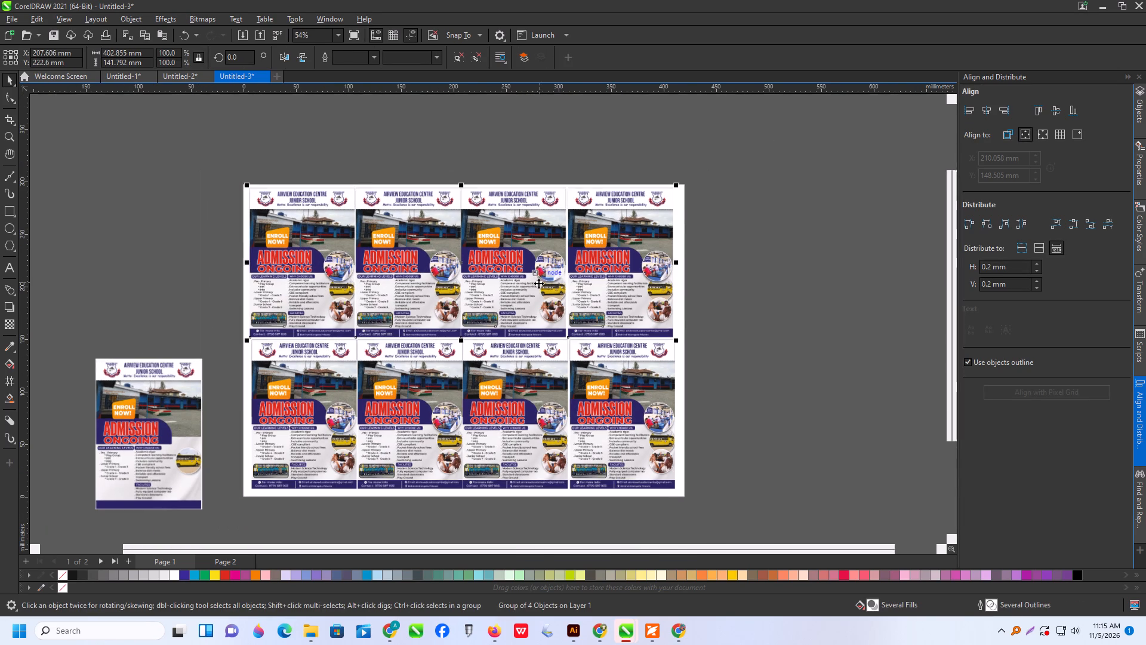
click(729, 304)
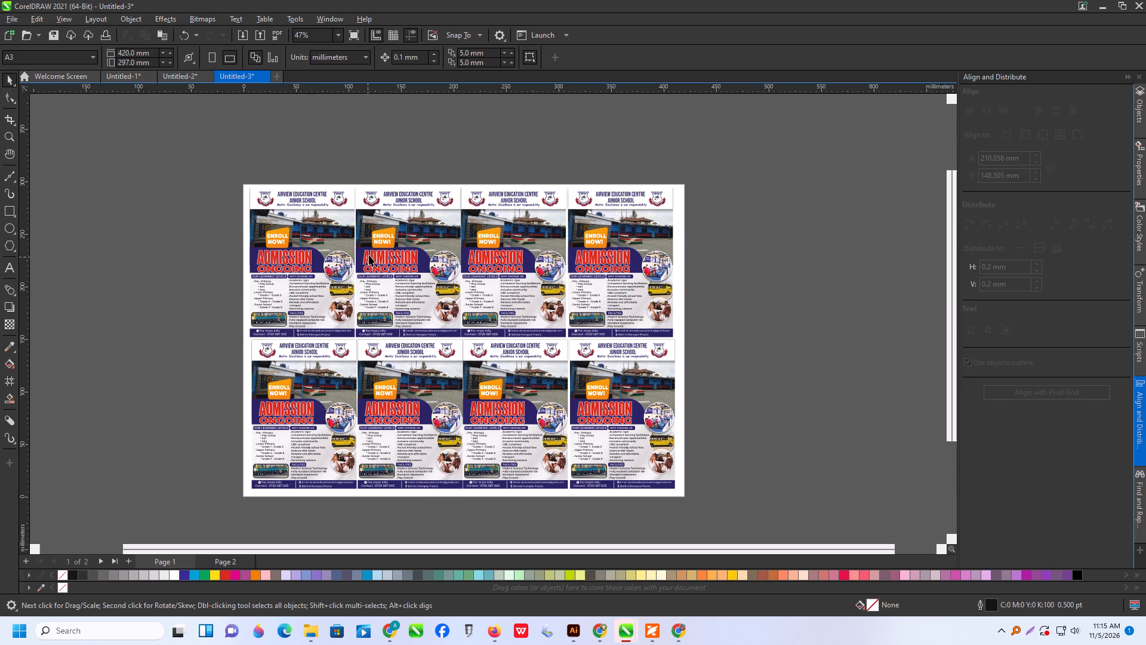
click(369, 255)
right_click(369, 255)
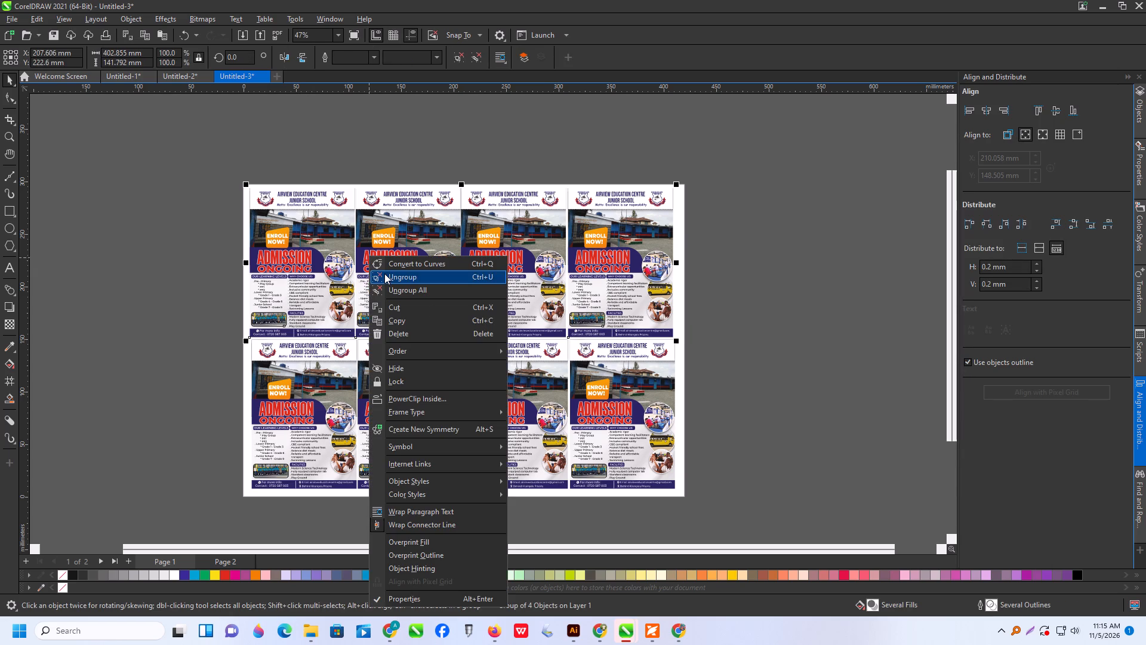
click(384, 274)
click(111, 278)
click(137, 271)
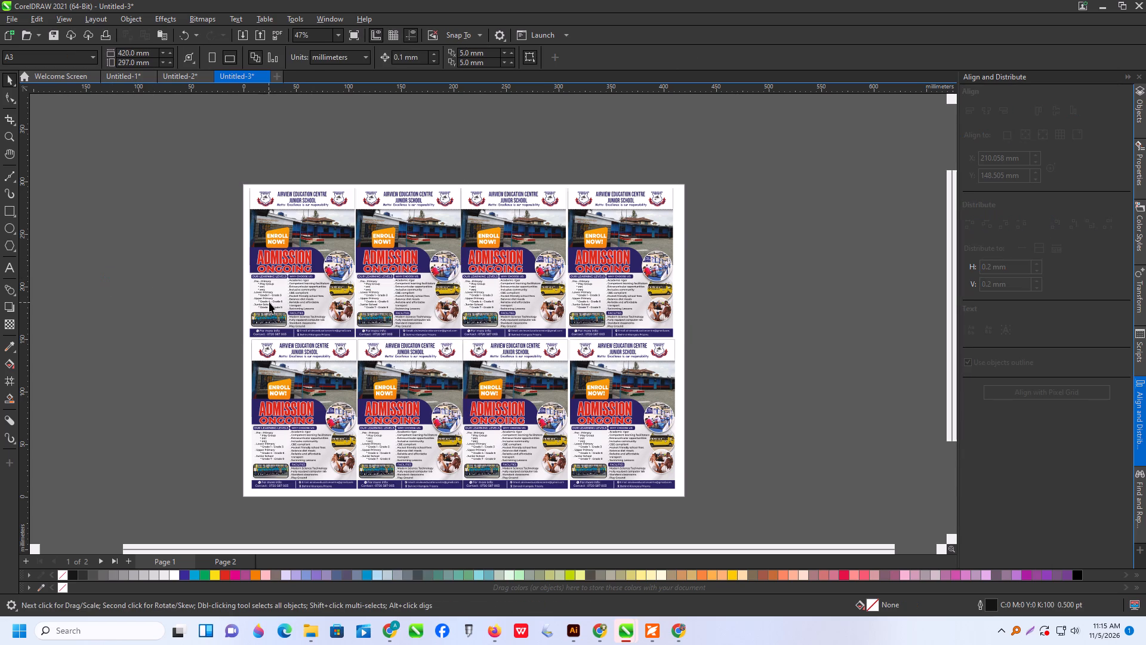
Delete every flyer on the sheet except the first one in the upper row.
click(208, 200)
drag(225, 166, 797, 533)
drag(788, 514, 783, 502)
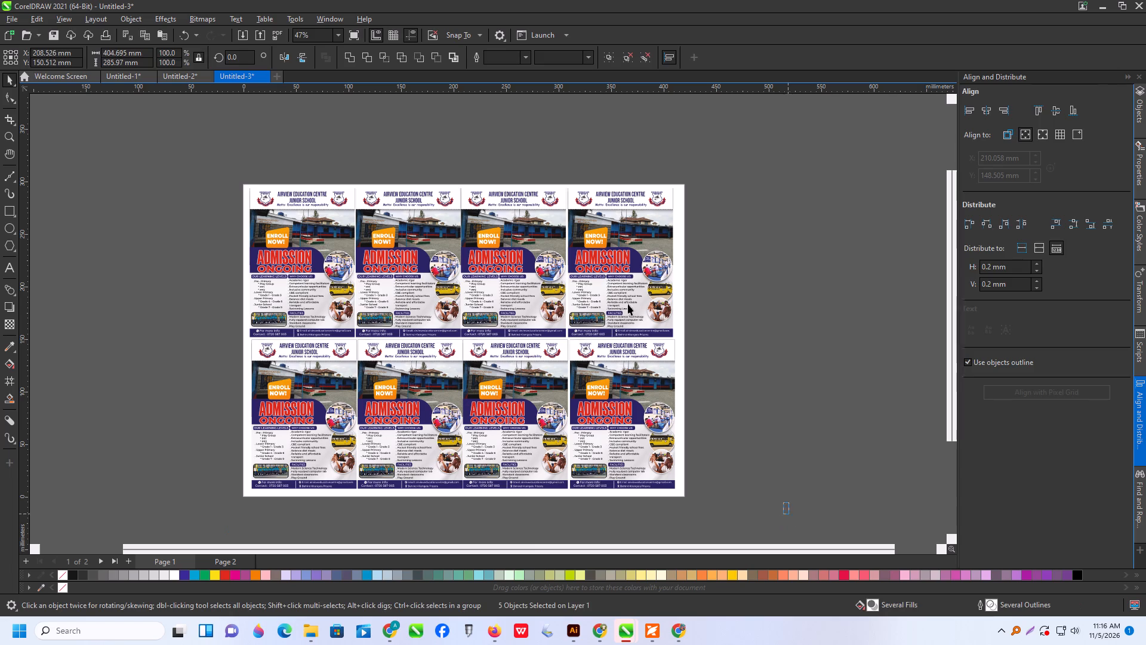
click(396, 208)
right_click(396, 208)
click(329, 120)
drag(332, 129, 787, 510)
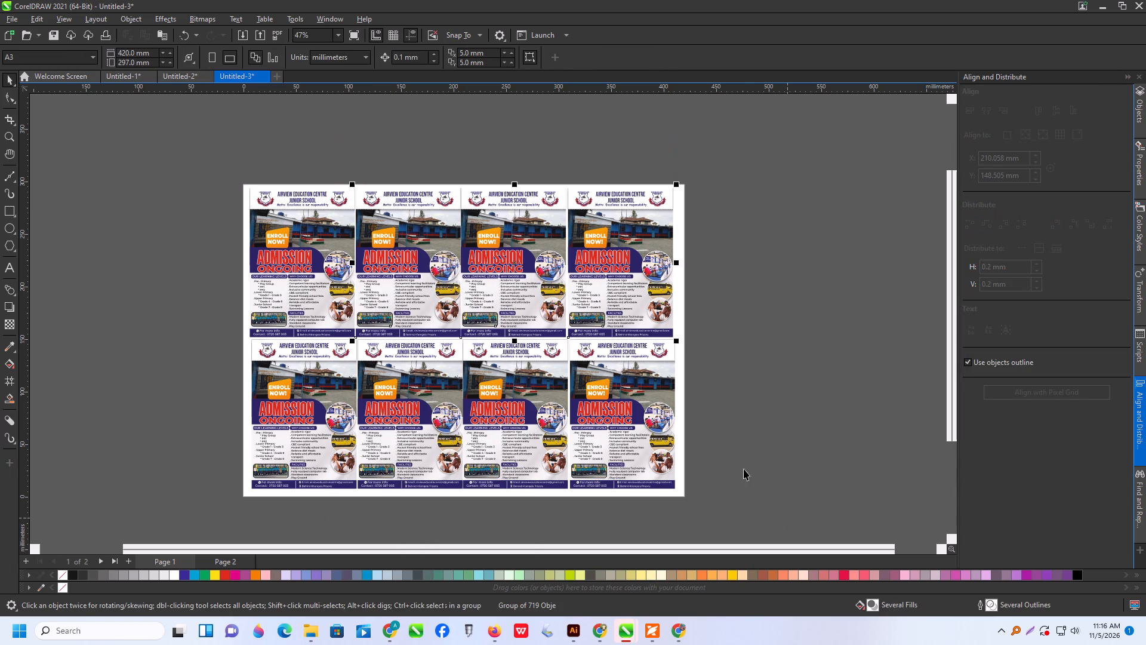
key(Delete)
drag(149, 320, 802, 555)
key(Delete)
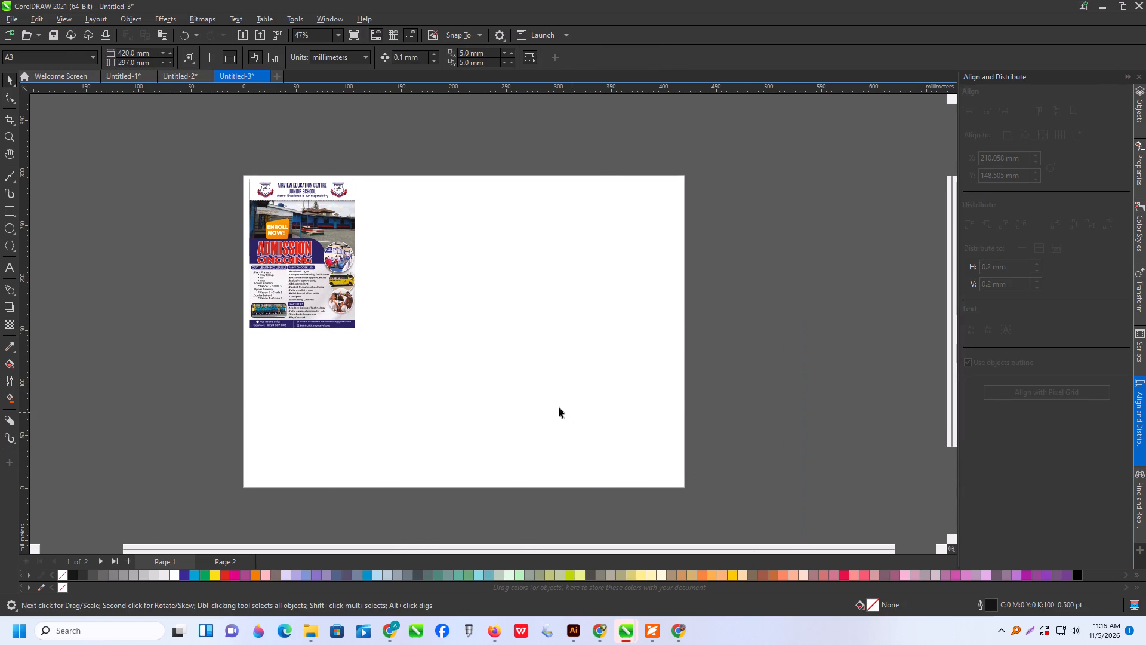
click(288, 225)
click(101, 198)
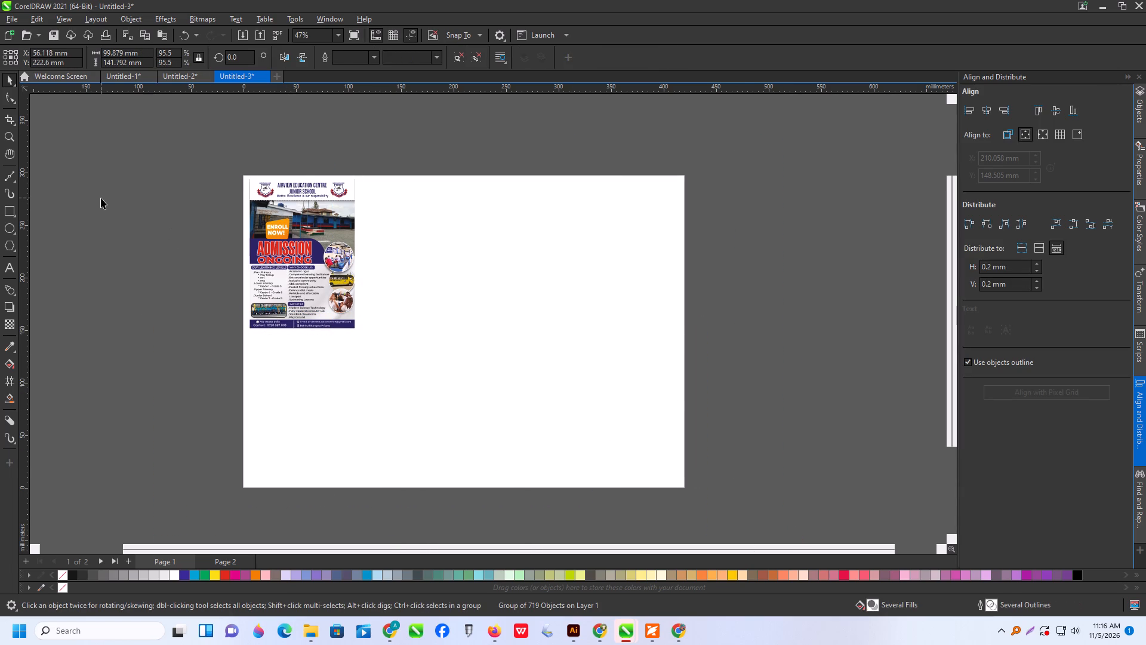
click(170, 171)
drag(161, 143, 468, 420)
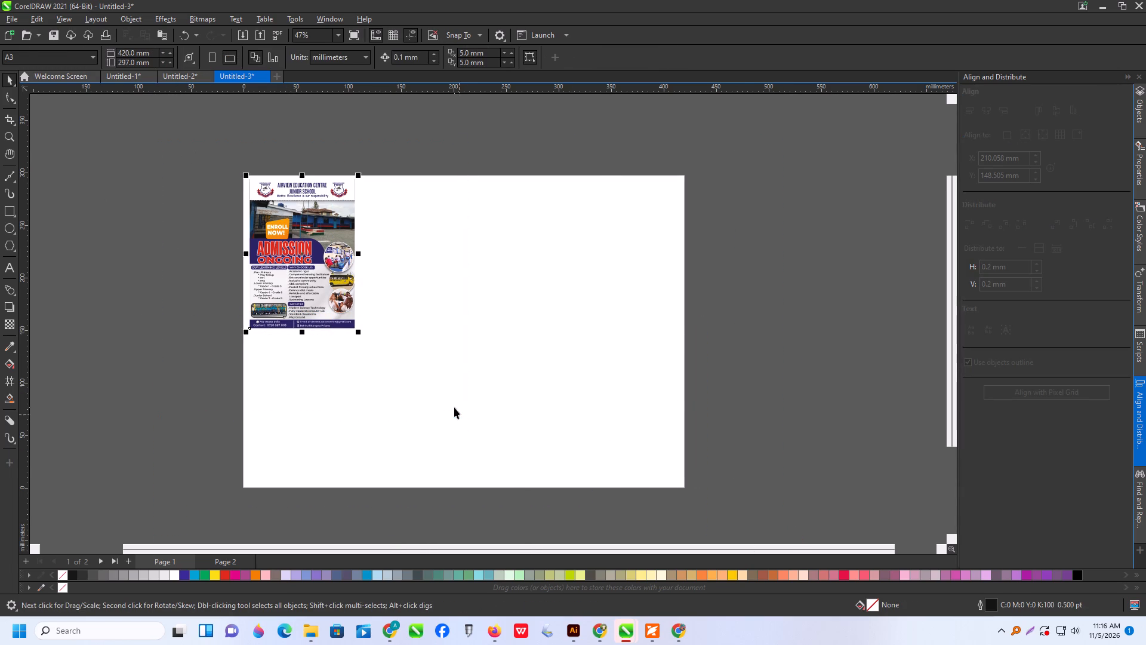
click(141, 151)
Undo the deletions and the multi-copy layout, back to the single ungrouped-from-row flyer at the page's left edge.
key(ctrl+z)
key(ctrl+z)
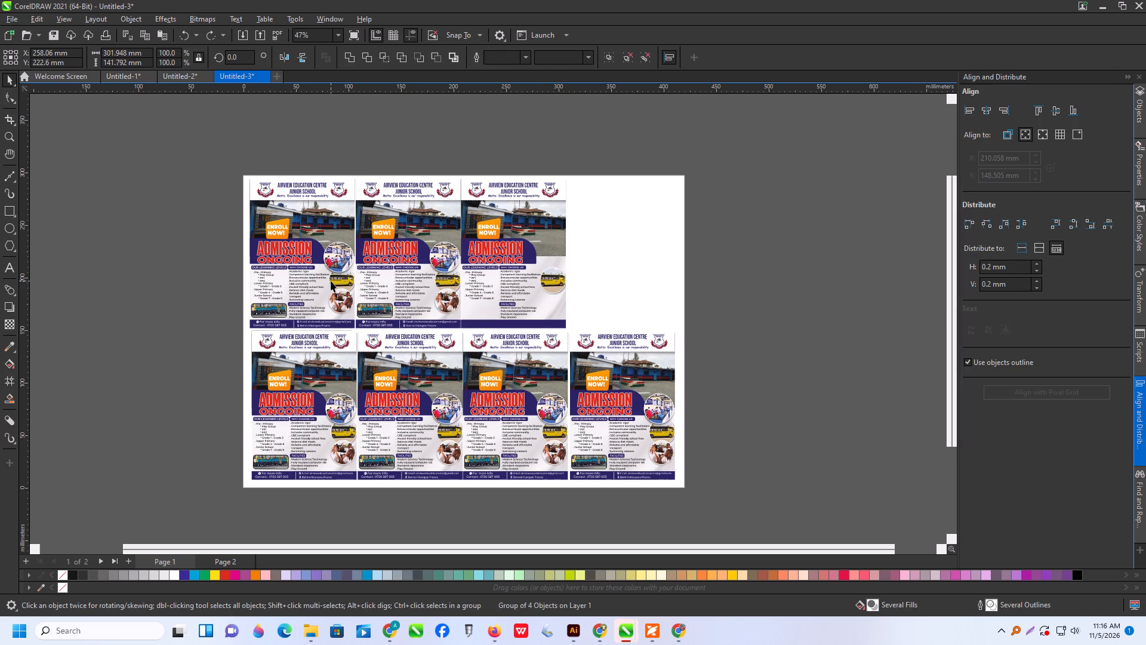
key(ctrl+z)
key(ctrl+z)
key(ctrl+z)
key(ctrl+z)
key(ctrl+z)
key(ctrl+z)
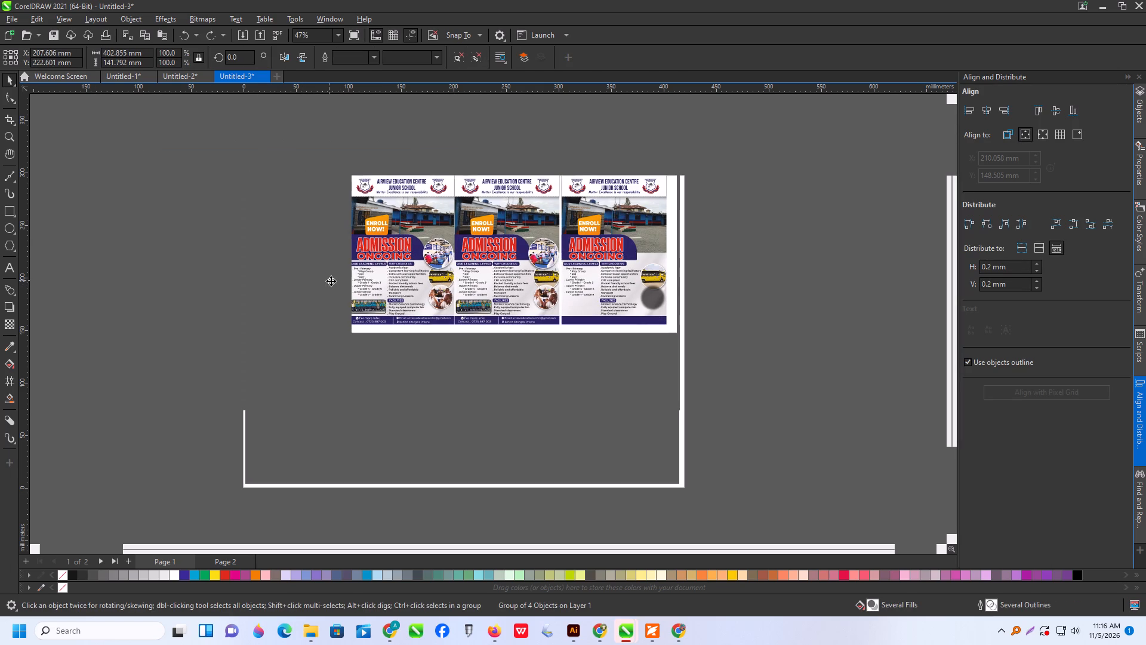
key(ctrl+z)
key(ctrl+z)
key(ctrl+z)
key(ctrl+z)
key(ctrl+z)
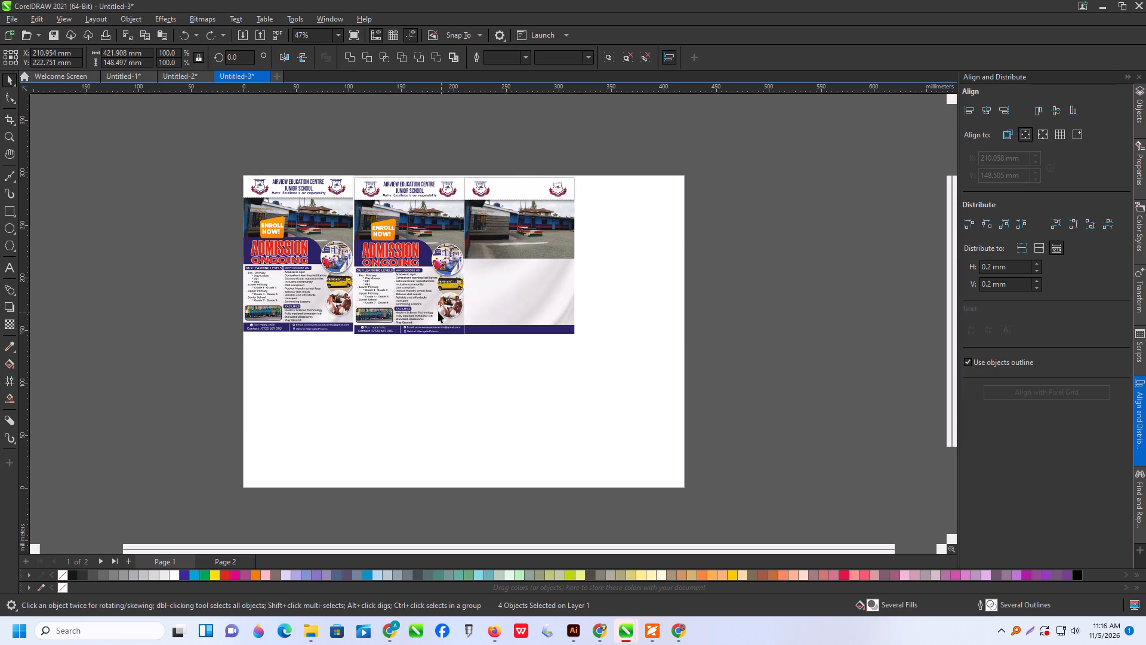
key(ctrl+z)
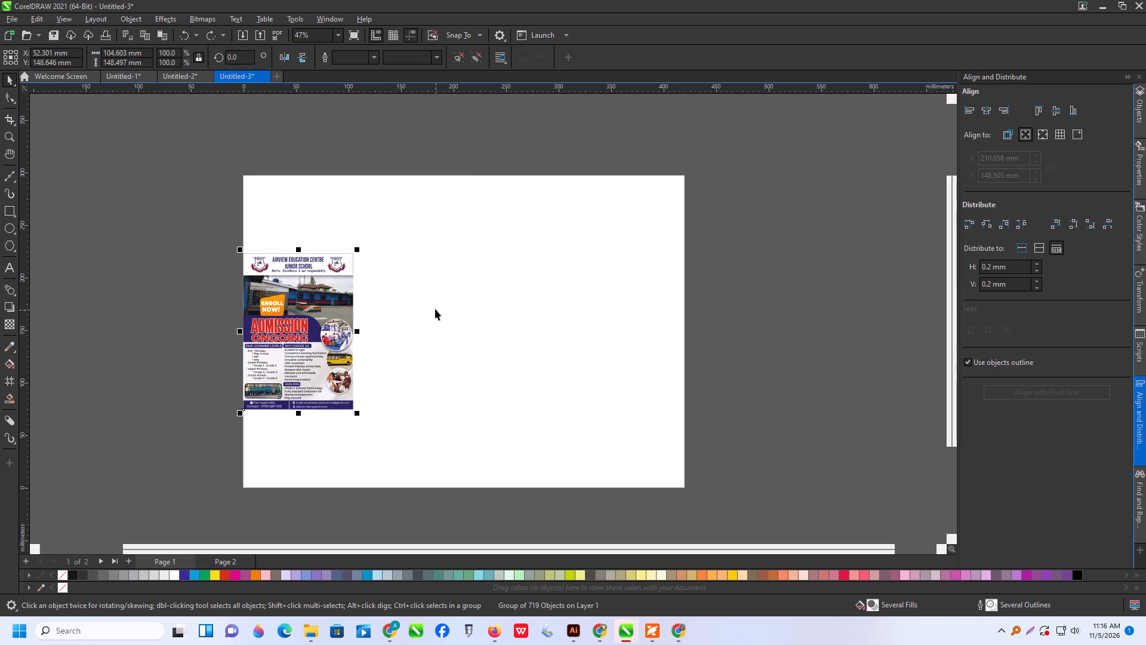
Change the page size to A4.
click(207, 204)
click(66, 57)
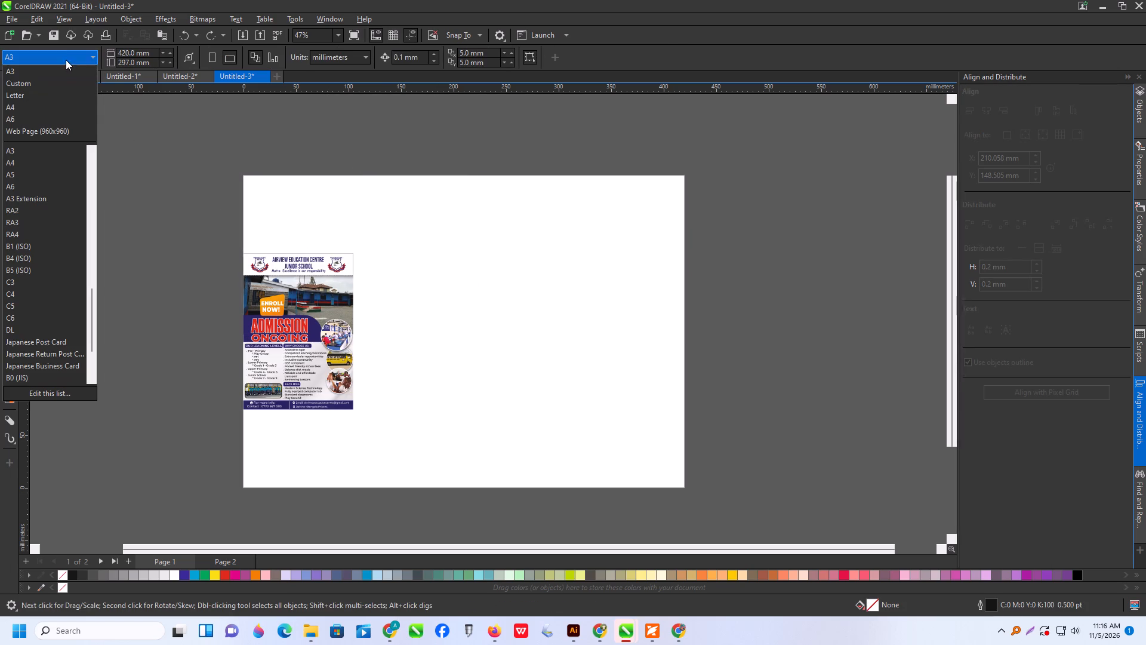
click(32, 106)
Centre the admission flyer on page 1 and scale it up to about 206 × 292 mm.
scroll(233, 235, down, 4)
drag(167, 180, 458, 453)
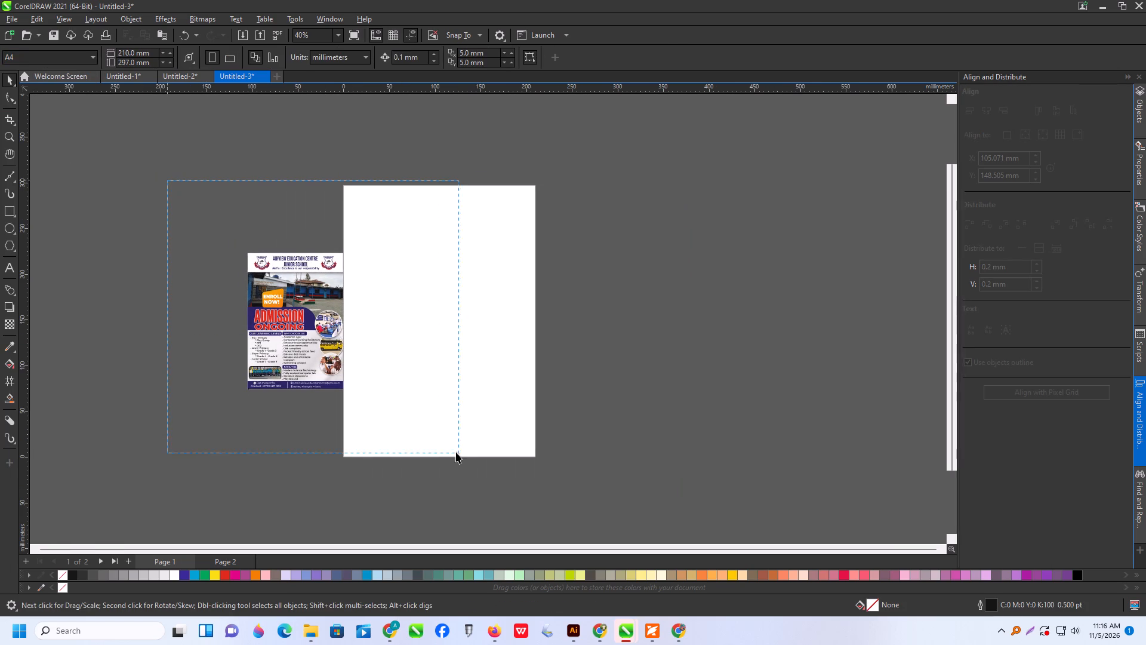
key(ctrl+g)
key(p)
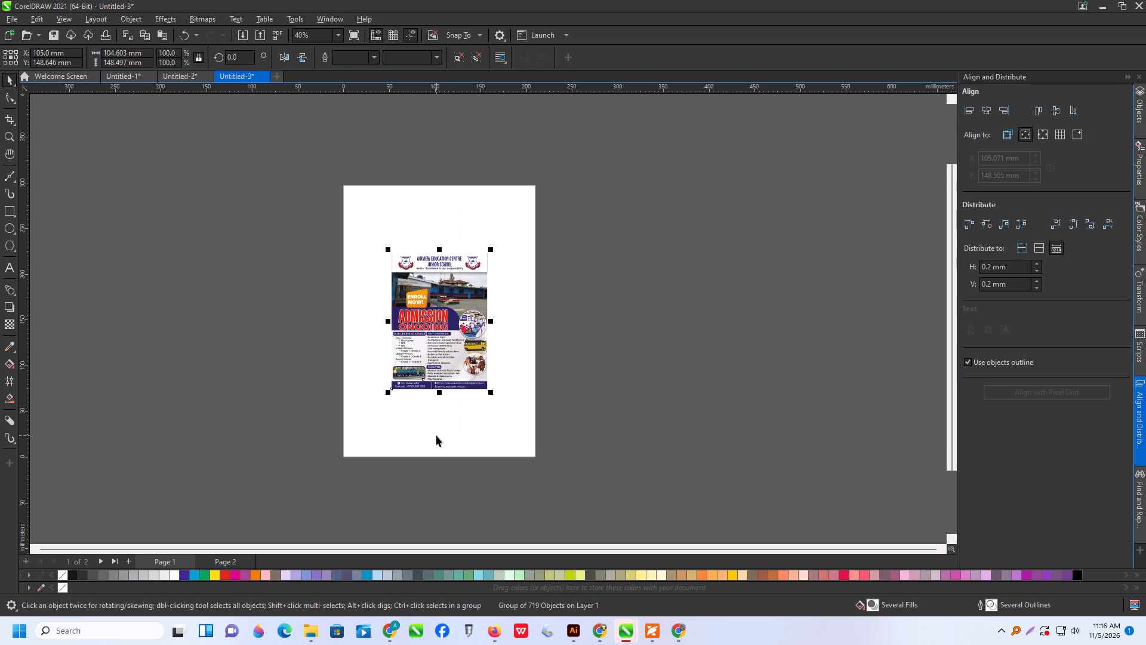
shift+drag(489, 393, 532, 453)
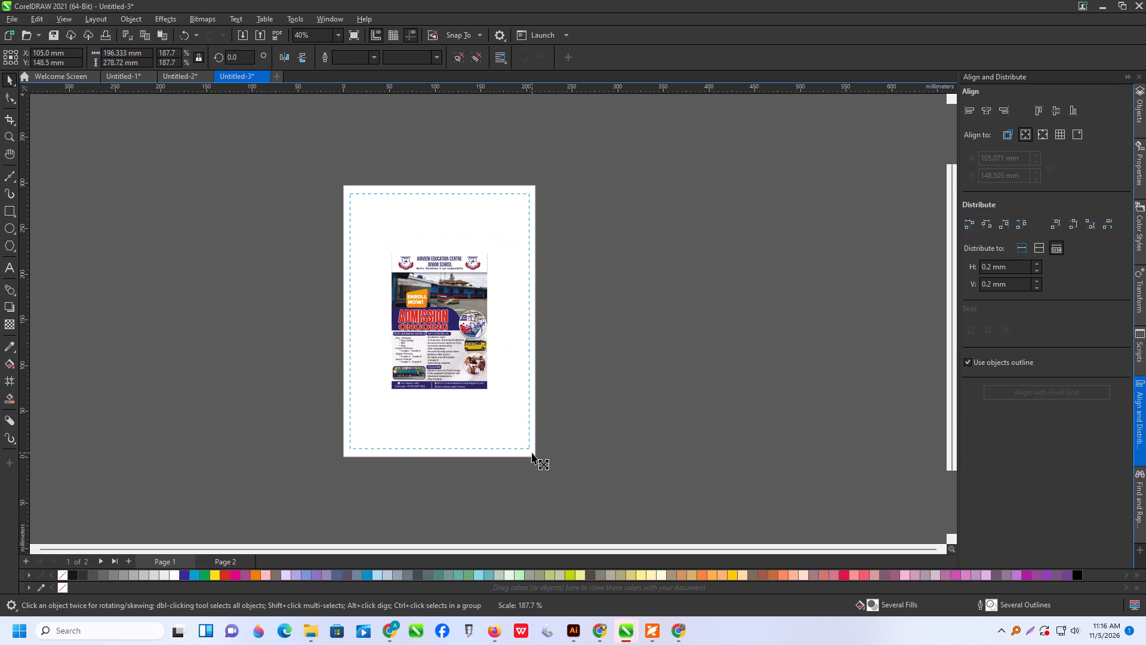
shift+drag(532, 453, 537, 459)
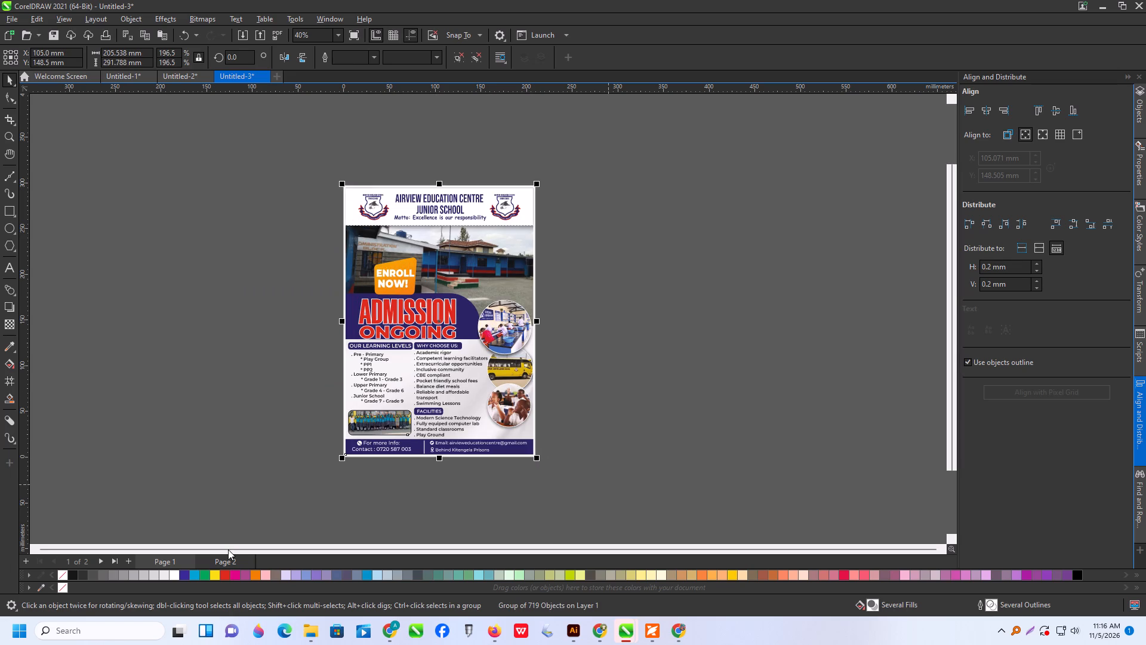
Scale the fees structure flyer on page 2 up to about 209 × 297 mm and centre it on the page.
click(219, 557)
drag(348, 232, 455, 353)
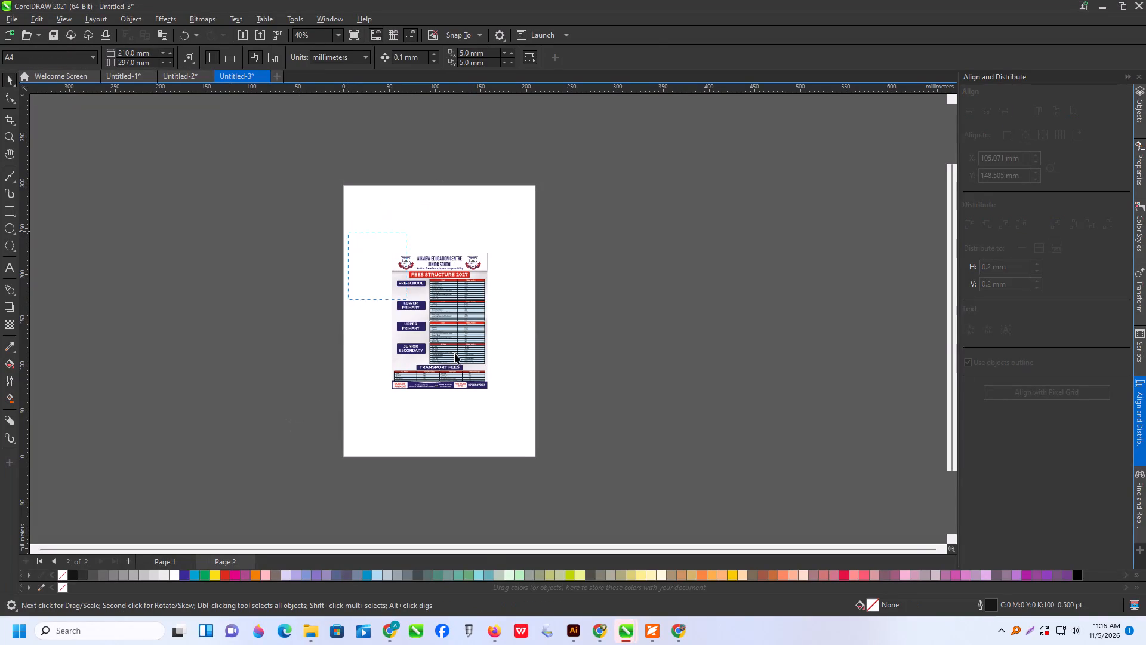
drag(455, 353, 553, 490)
key(ctrl+g)
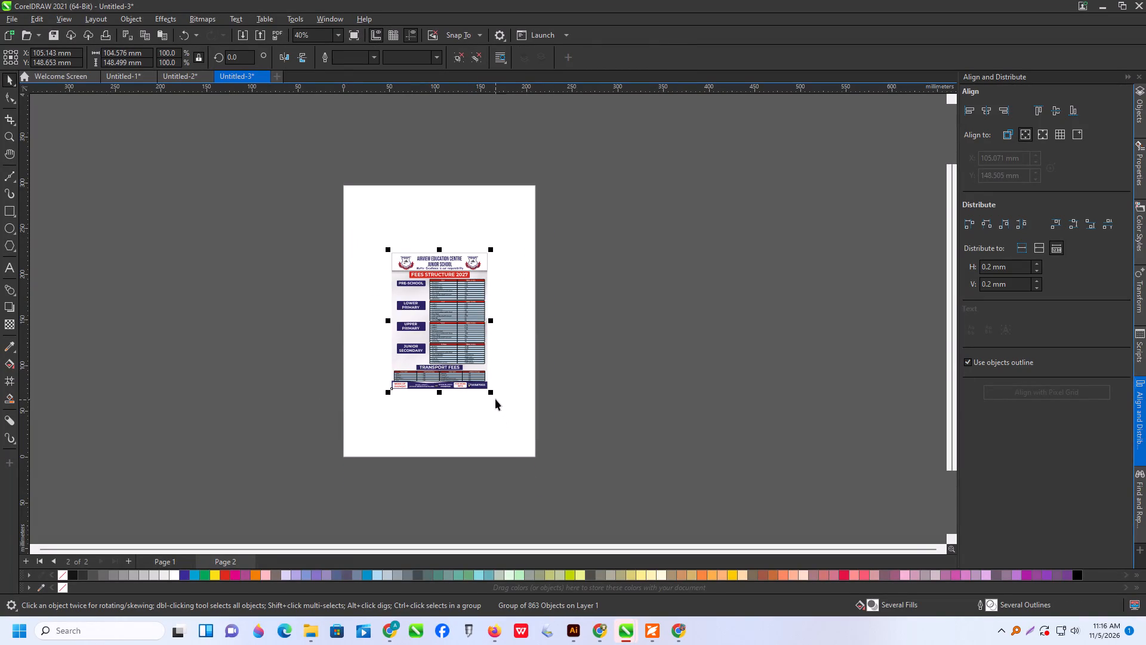
shift+drag(494, 397, 544, 465)
key(p)
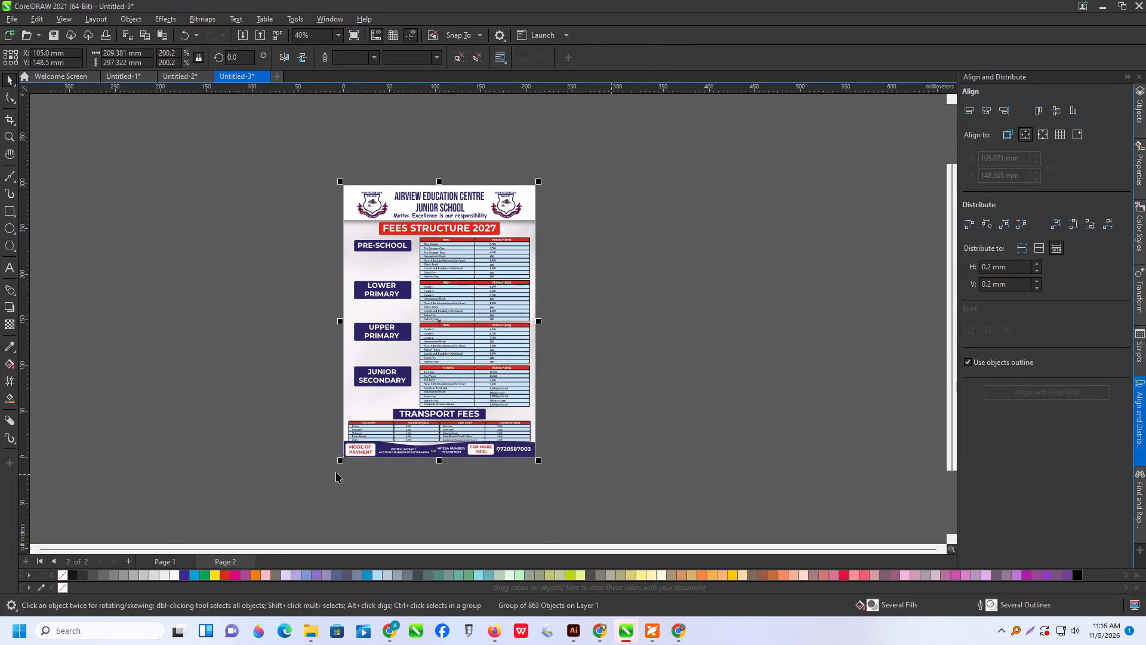
Enlarge the page 1 admission flyer slightly to about 208 × 296 mm and centre it on the page.
click(171, 560)
click(421, 359)
scroll(472, 282, up, 3)
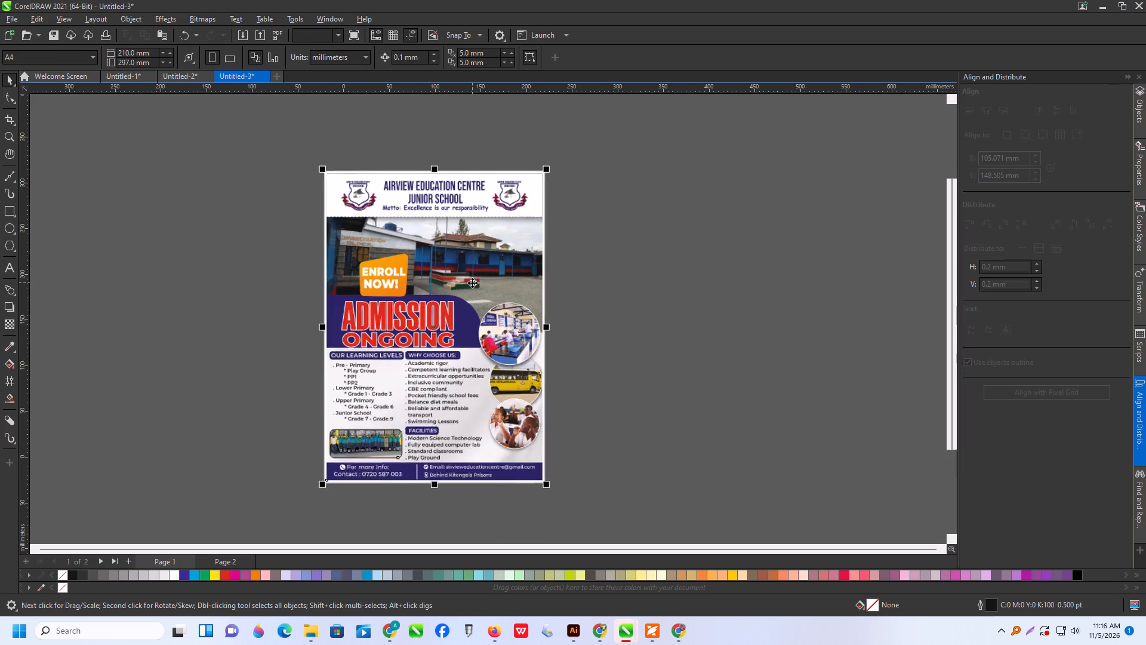
scroll(472, 282, up, 1)
scroll(539, 464, down, 5)
scroll(564, 520, up, 4)
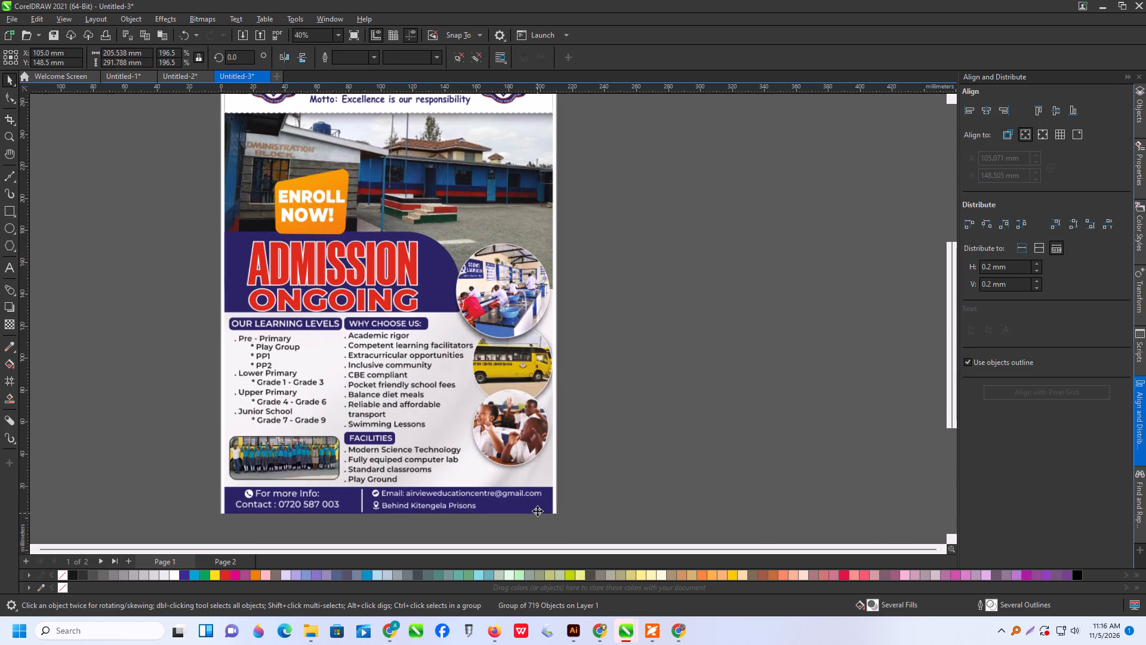
scroll(557, 523, up, 5)
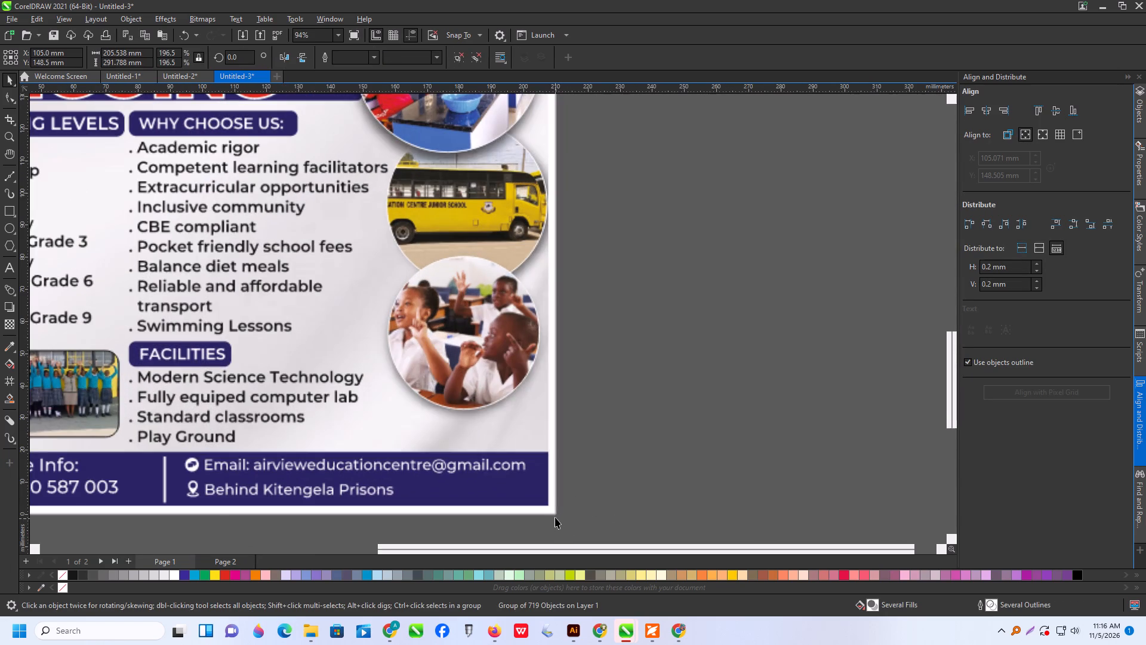
shift+drag(556, 510, 562, 517)
scroll(608, 520, down, 4)
key(p)
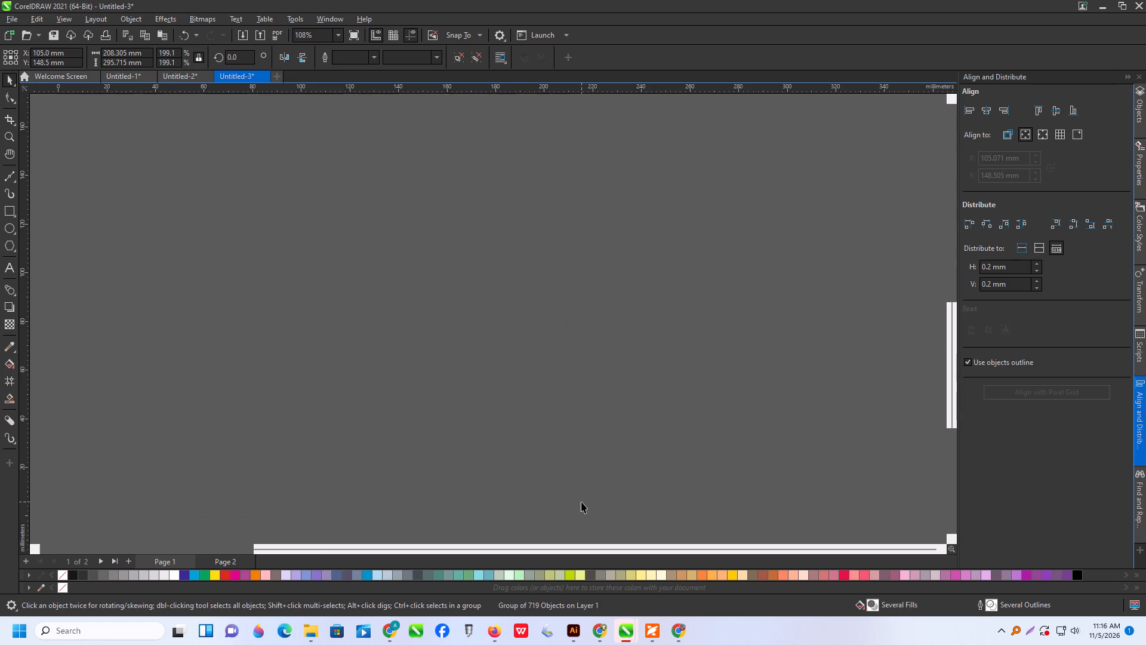
scroll(581, 503, down, 10)
Start printing the document and set the original size and paper size to A4 in the KONICA MINOLTA printer properties.
key(ctrl+p)
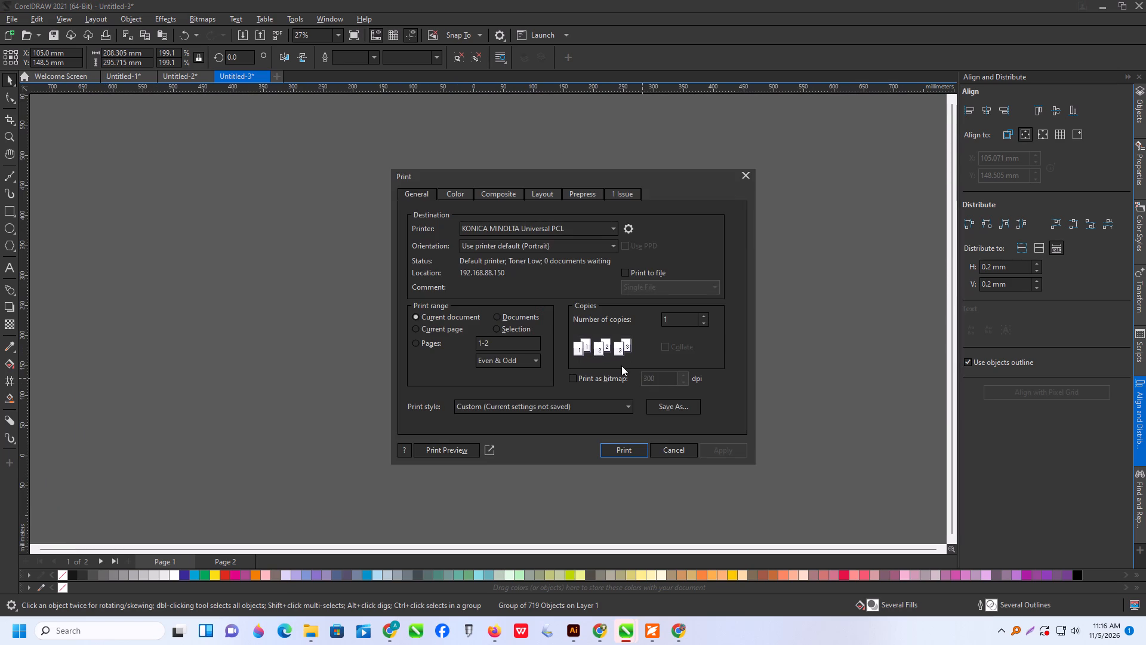
click(624, 232)
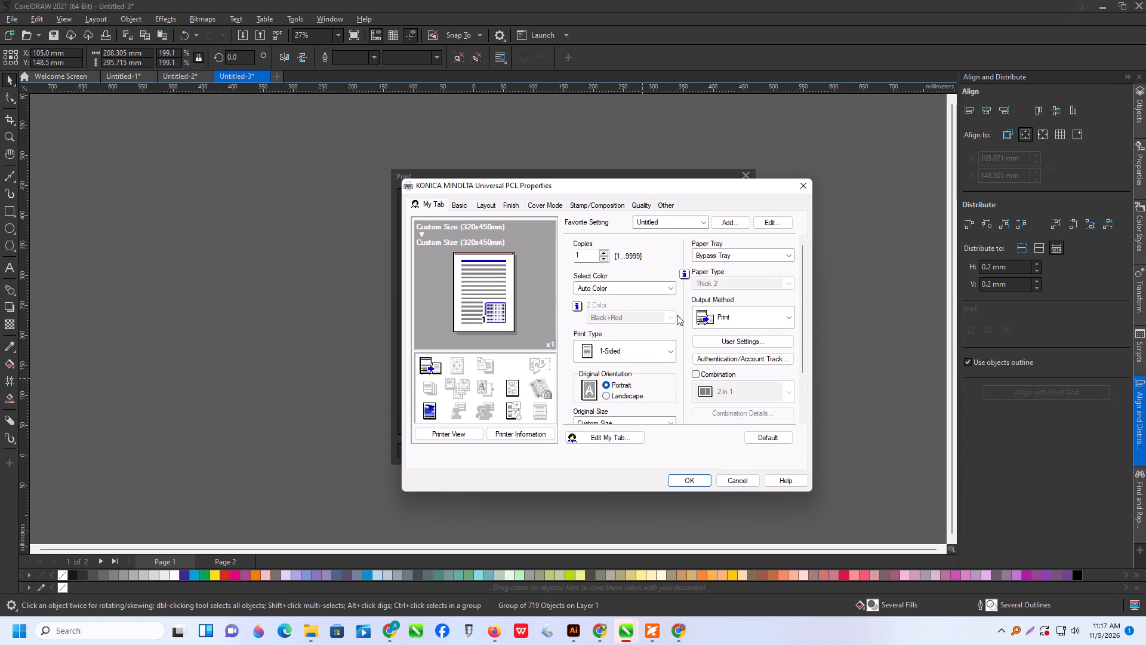
drag(806, 285, 806, 299)
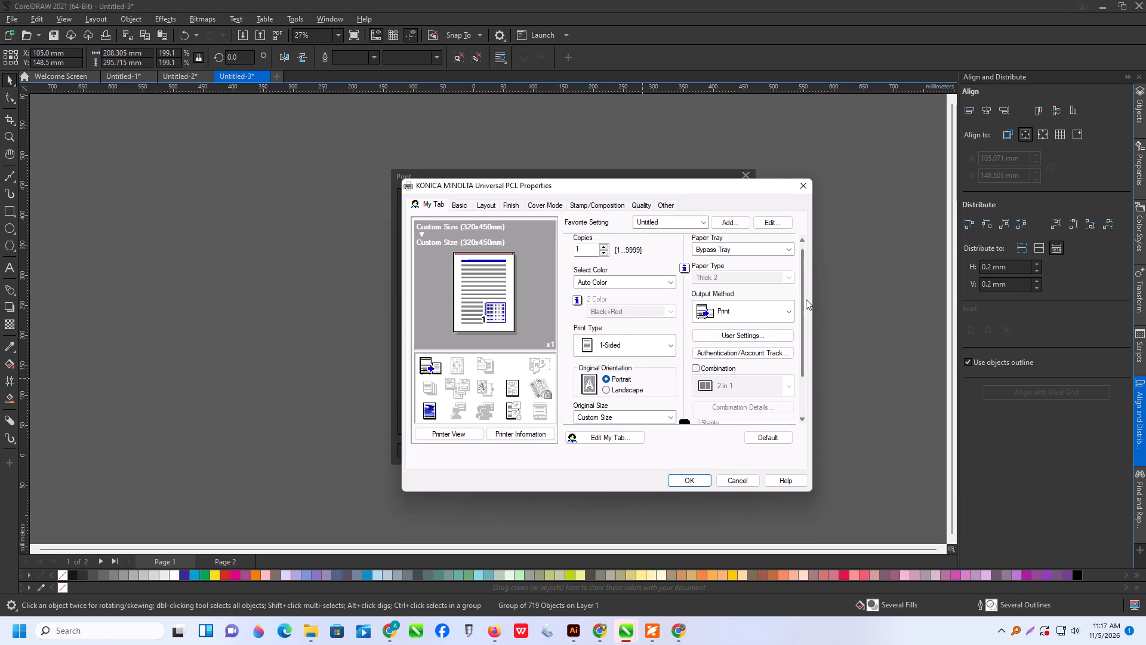
drag(806, 299, 806, 331)
click(642, 364)
scroll(600, 210, up, 4)
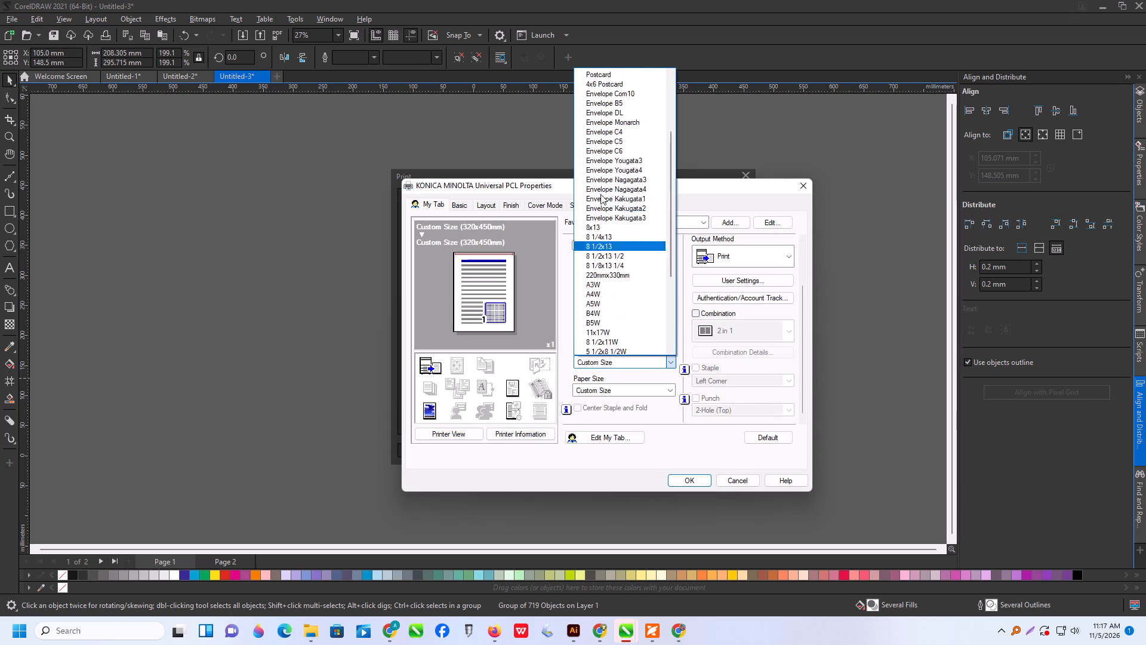
click(594, 114)
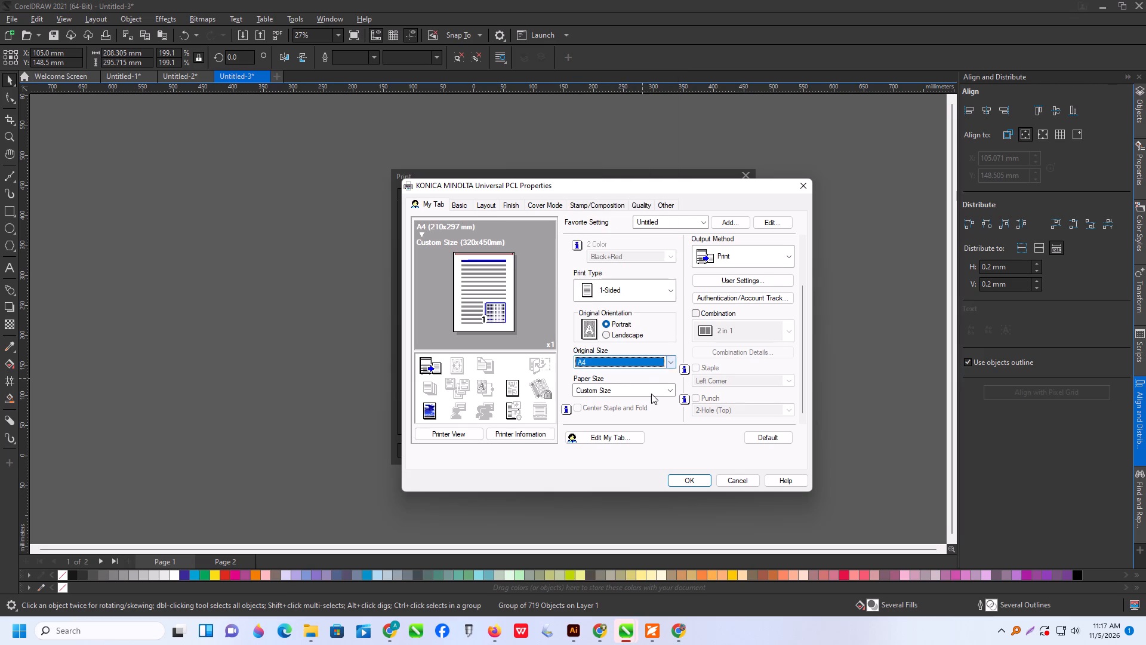
click(651, 394)
scroll(627, 121, up, 4)
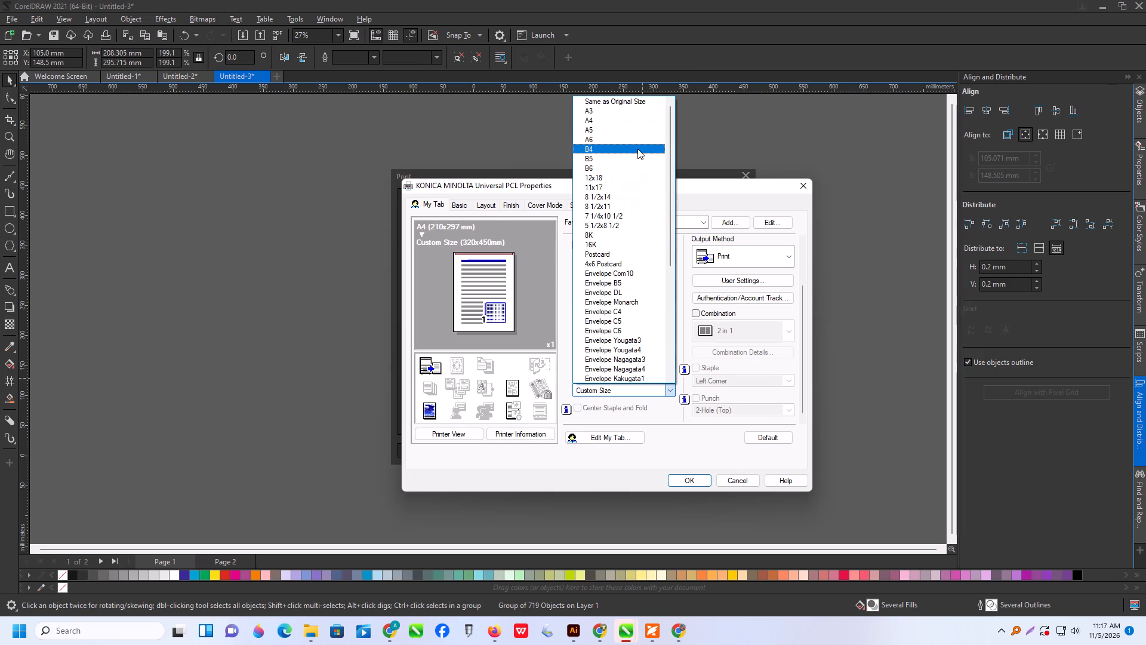
scroll(637, 149, up, 2)
click(589, 119)
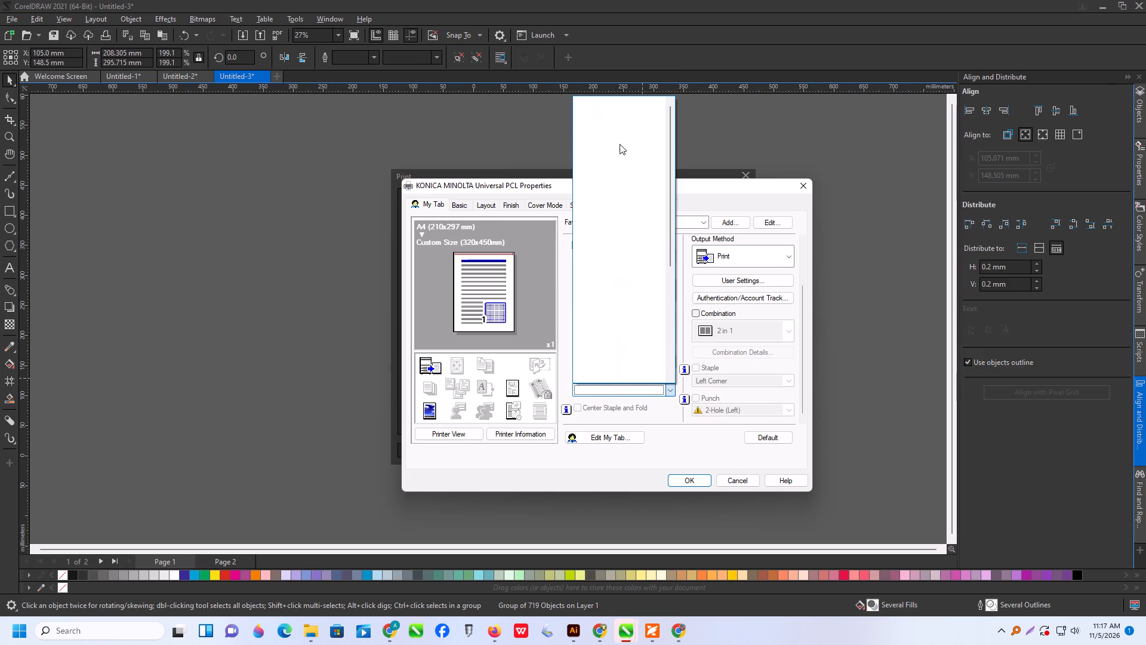
Set the paper tray to Tray1 and its paper type to Thick 1.
click(462, 202)
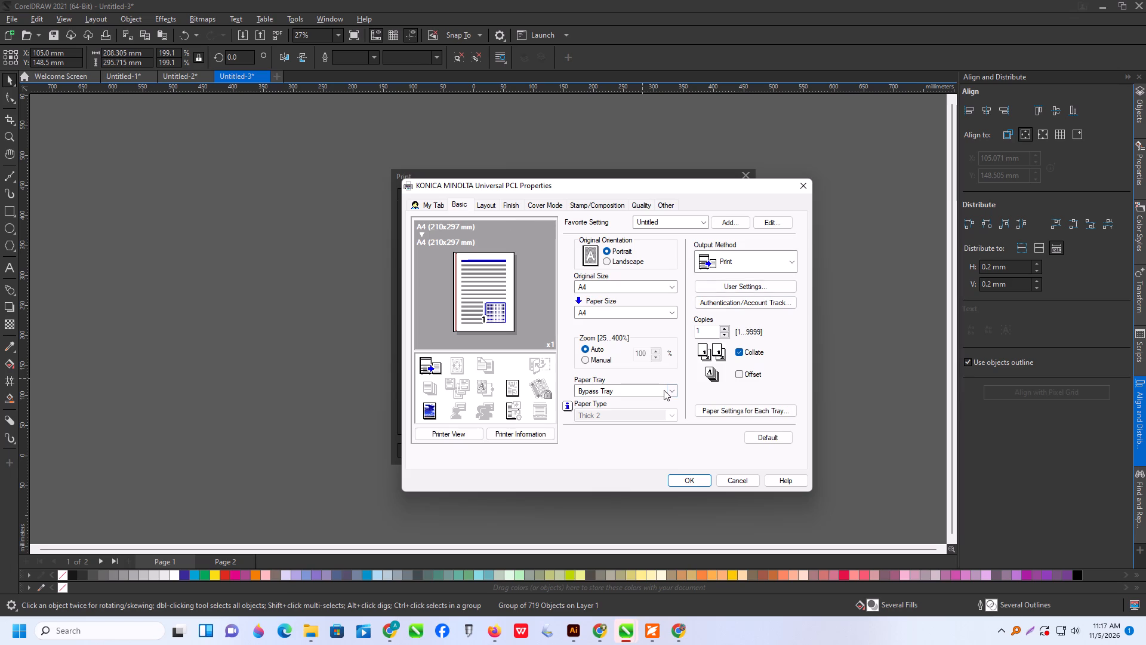
click(664, 390)
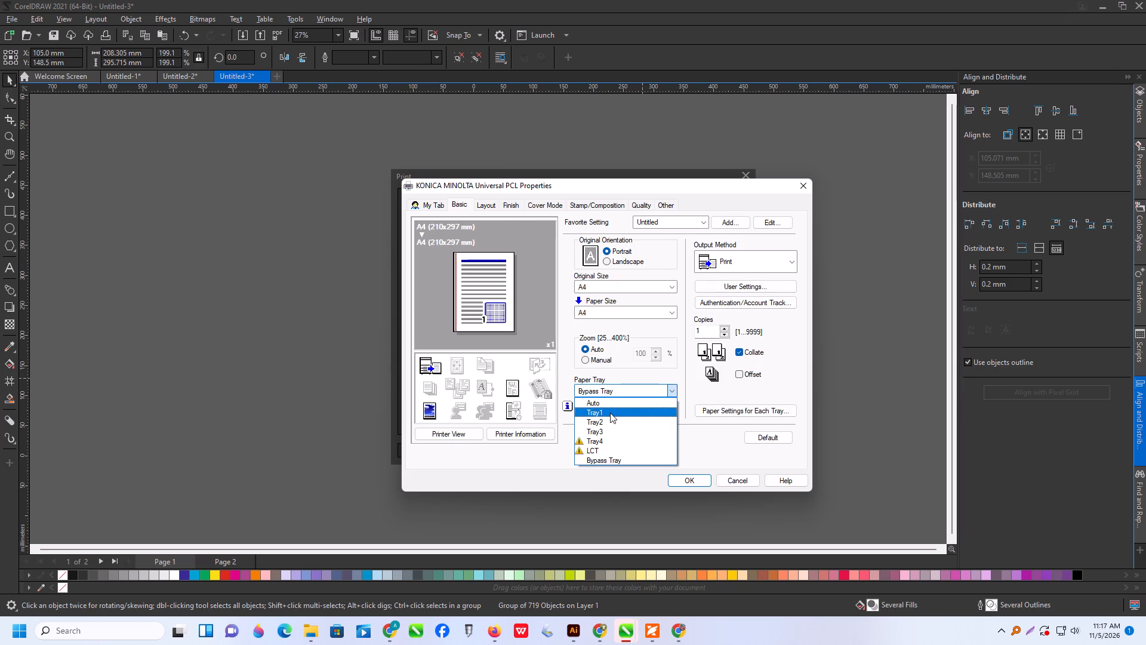
click(610, 413)
click(766, 411)
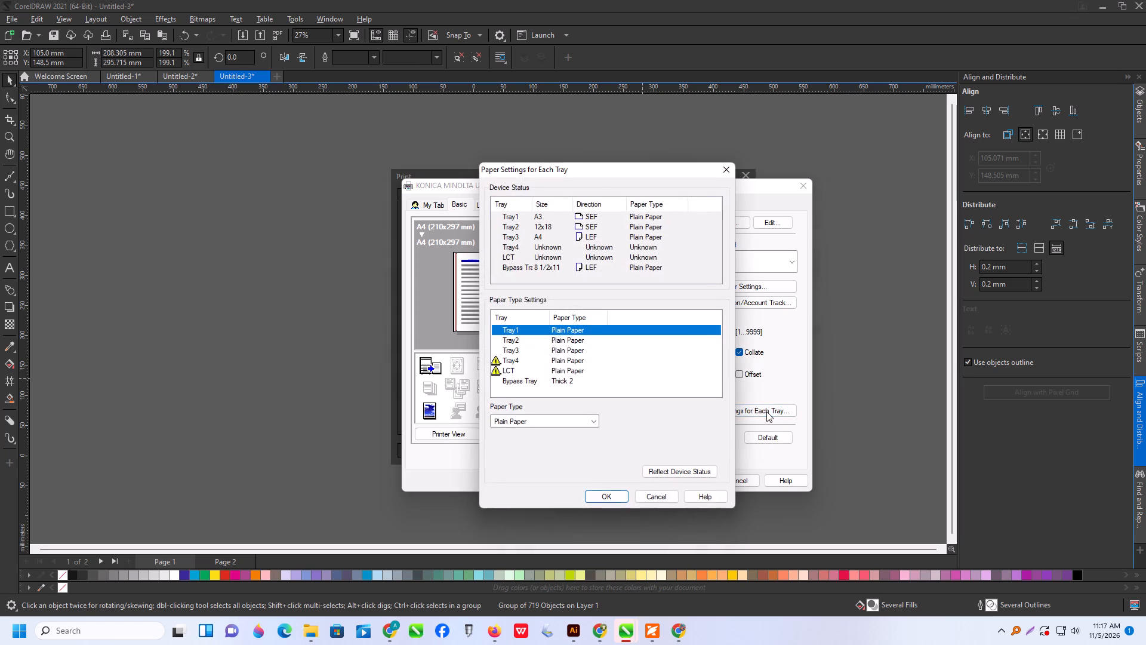
click(553, 415)
click(529, 189)
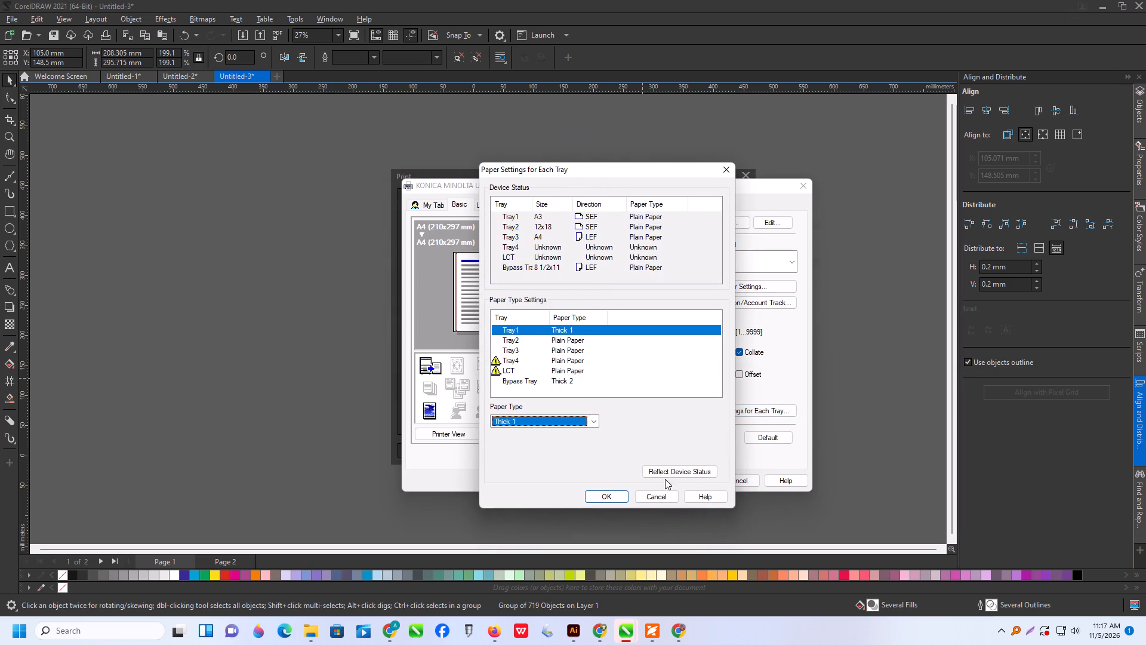
click(620, 494)
Set the print type to 2-Sided with the binding position Left Bind and accept the printer properties.
click(482, 208)
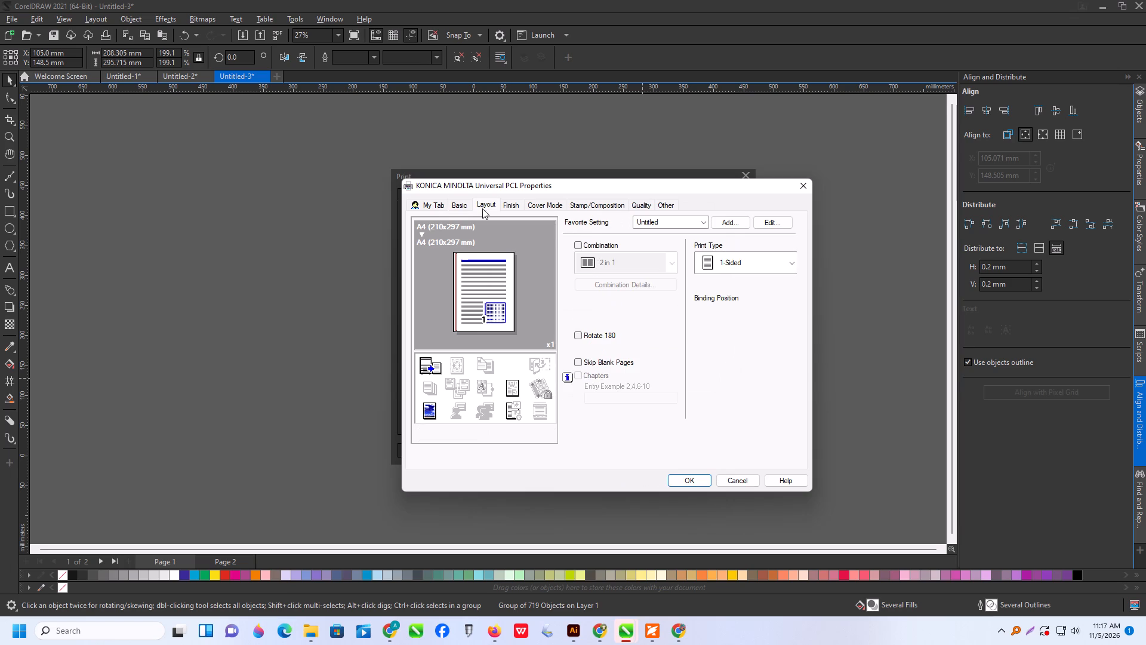
click(758, 268)
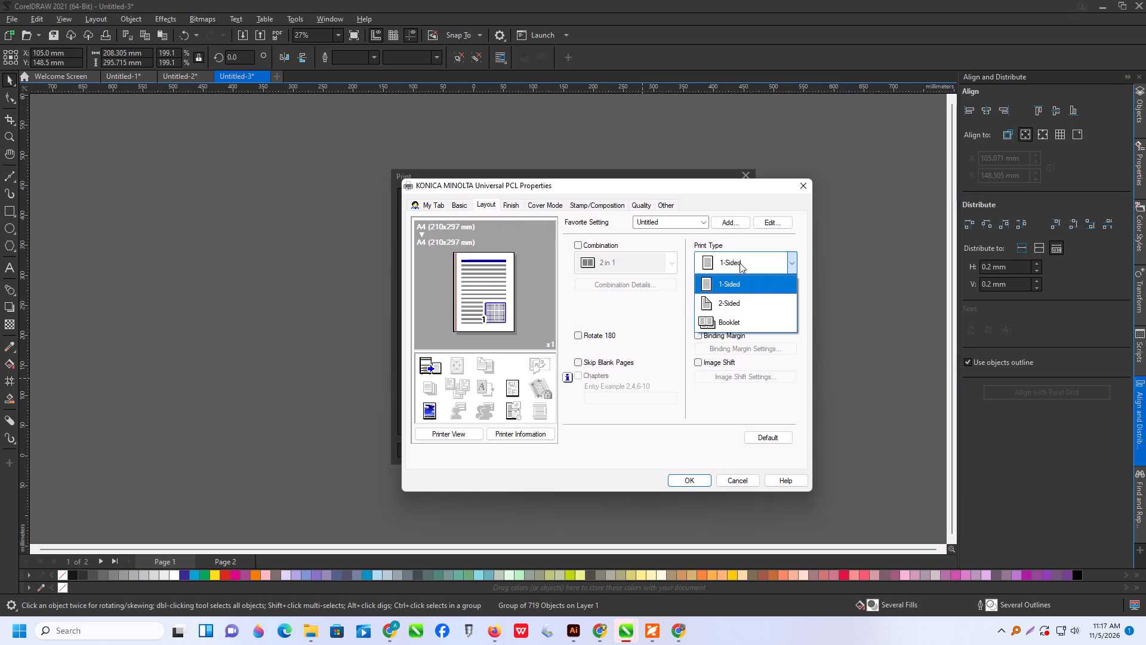
click(740, 263)
click(760, 265)
click(743, 296)
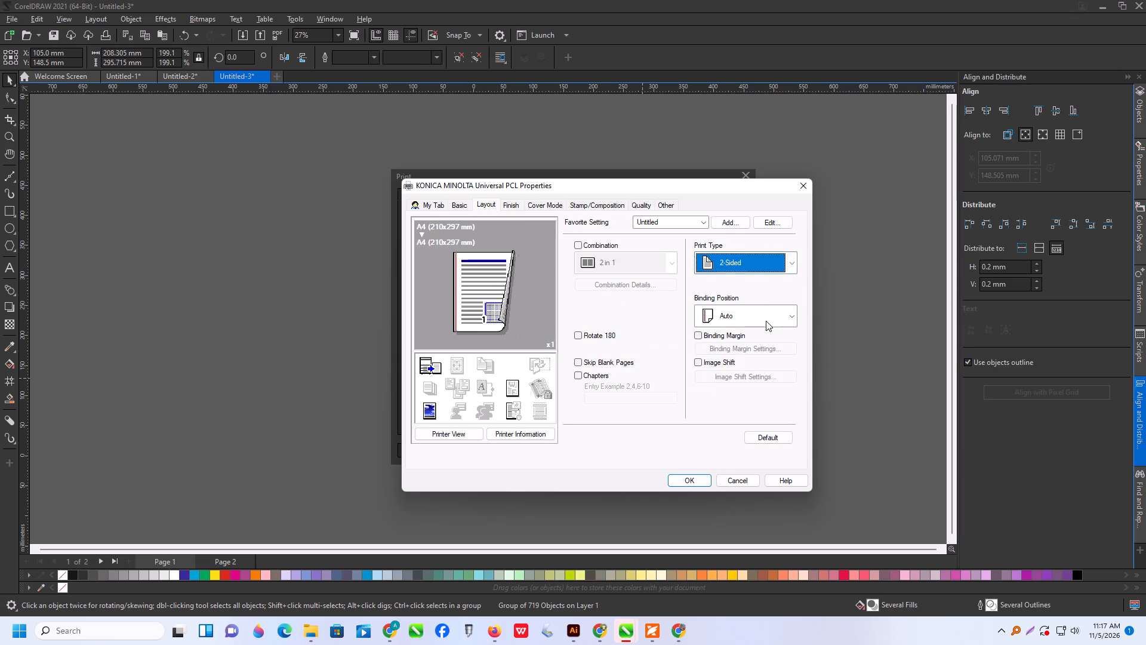
click(766, 321)
click(739, 349)
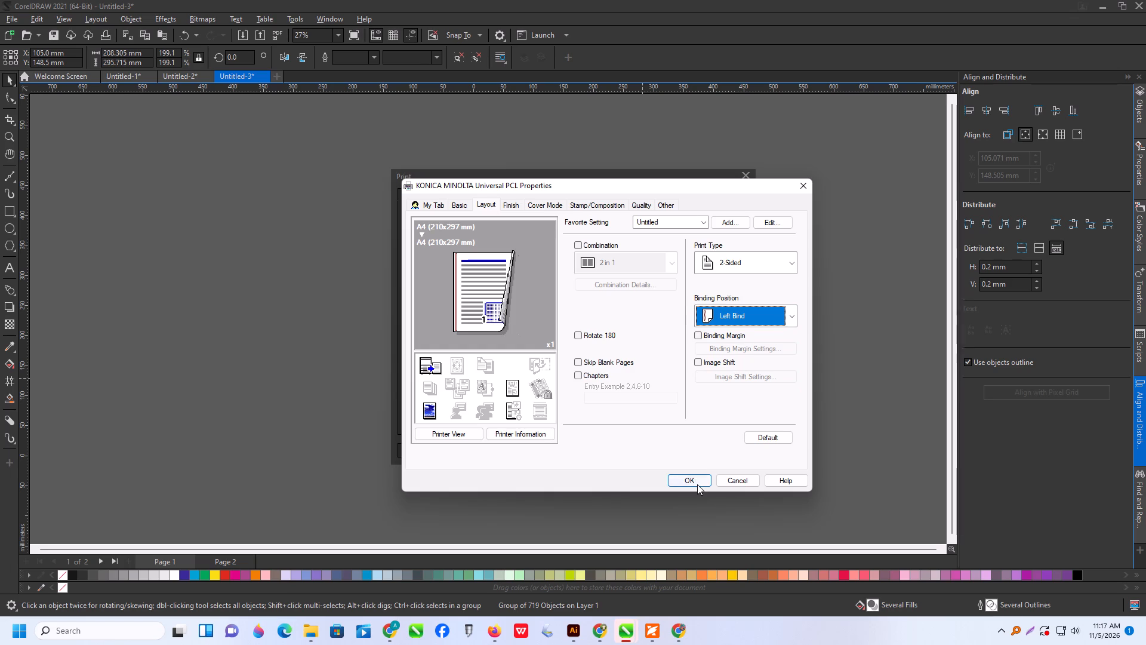
click(697, 484)
Preview the print job, set the artwork placement to Fit to page, and send the flyer to the printer.
click(464, 449)
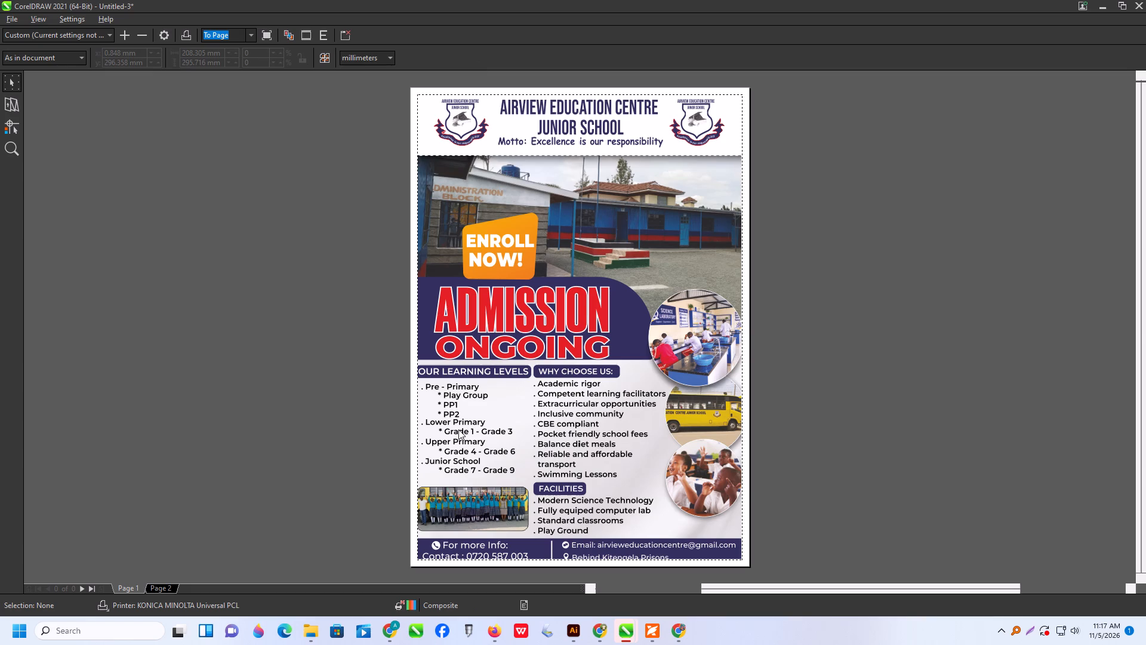
click(19, 56)
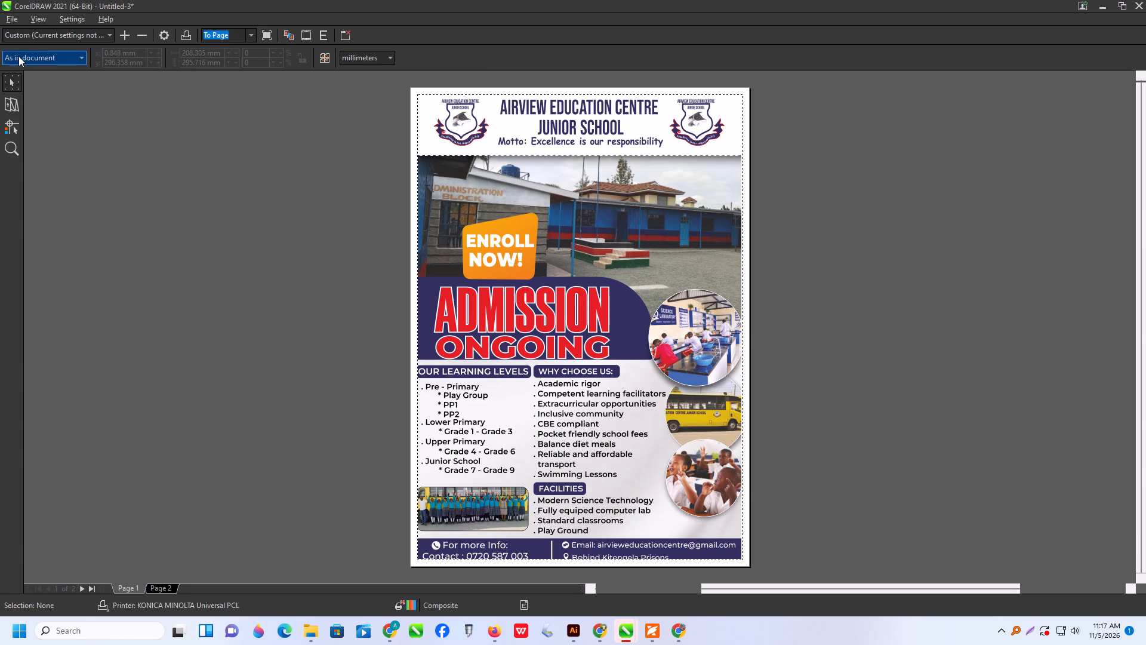
click(23, 78)
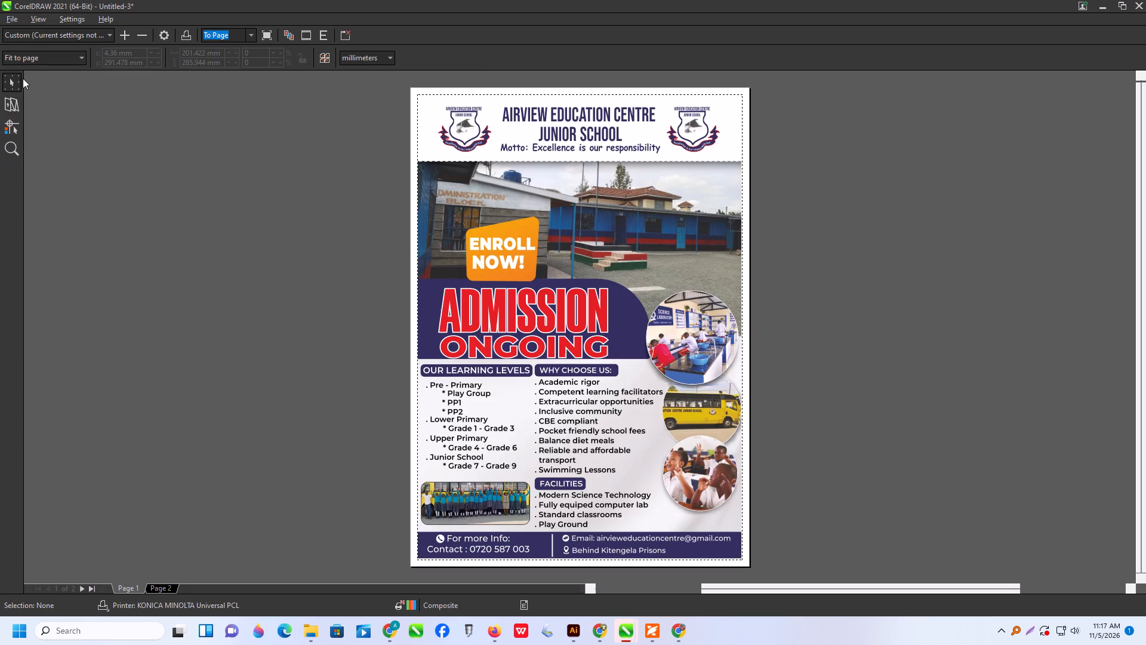
click(190, 33)
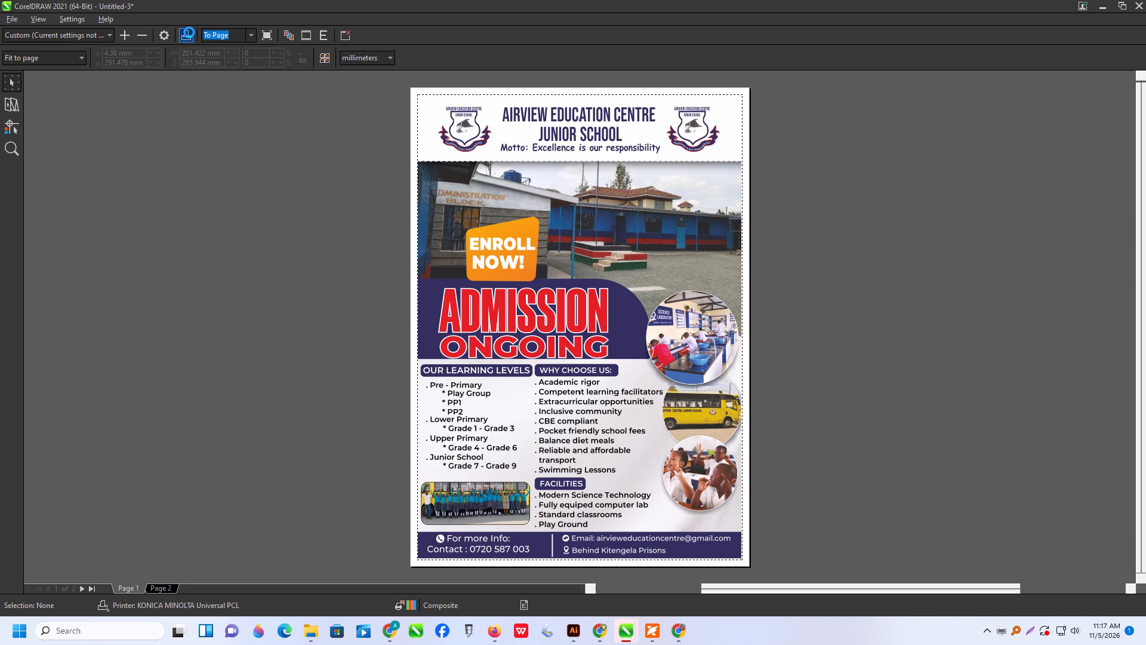
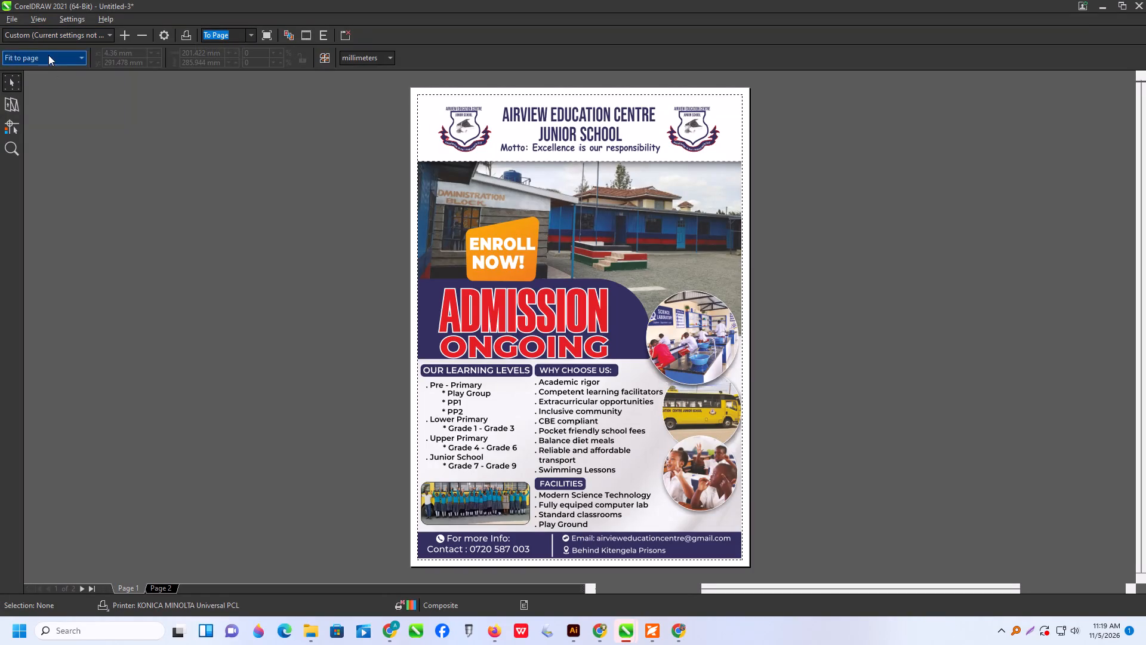
Set the KONICA MINOLTA Universal PCL printer's paper tray to Tray3 and apply the print options.
click(167, 37)
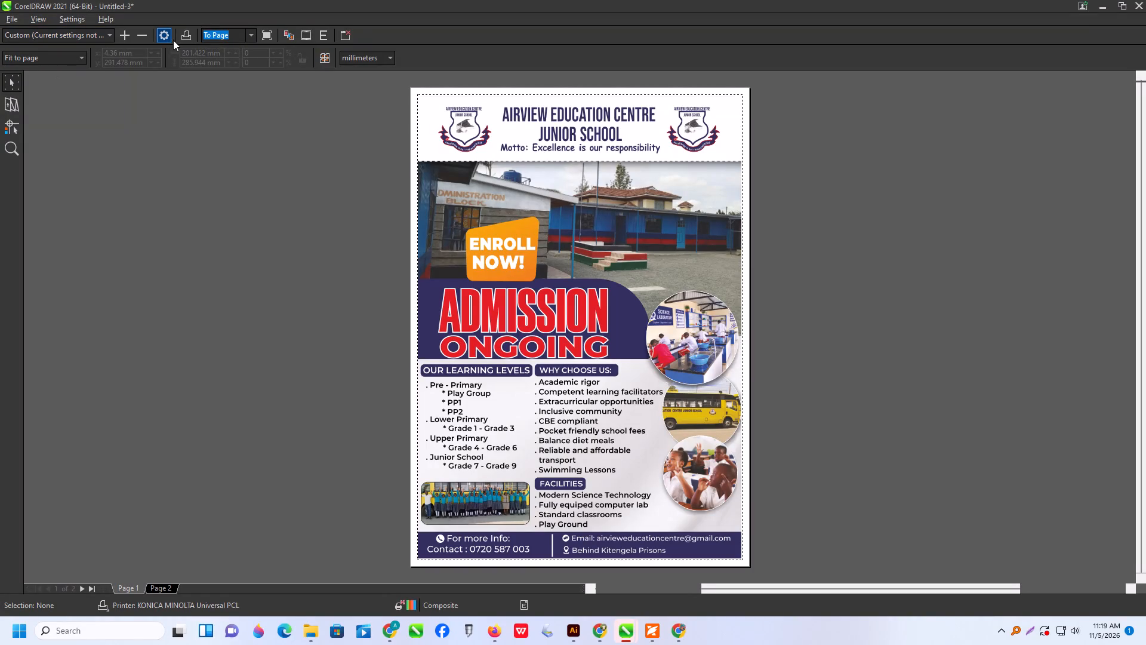
click(635, 227)
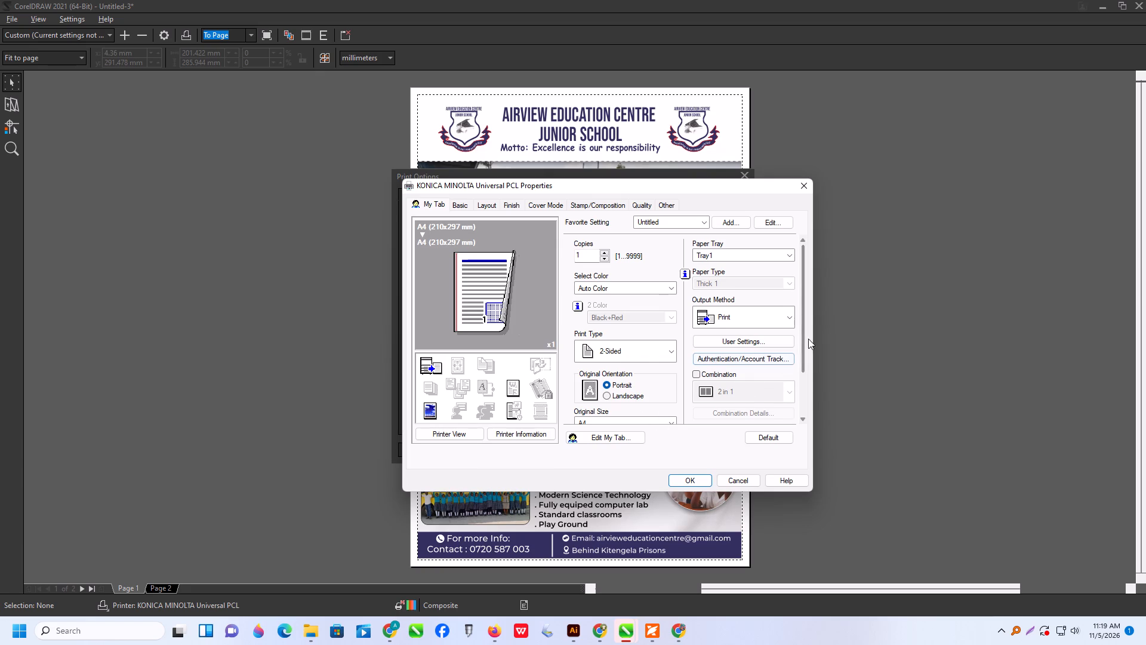
drag(805, 349, 810, 400)
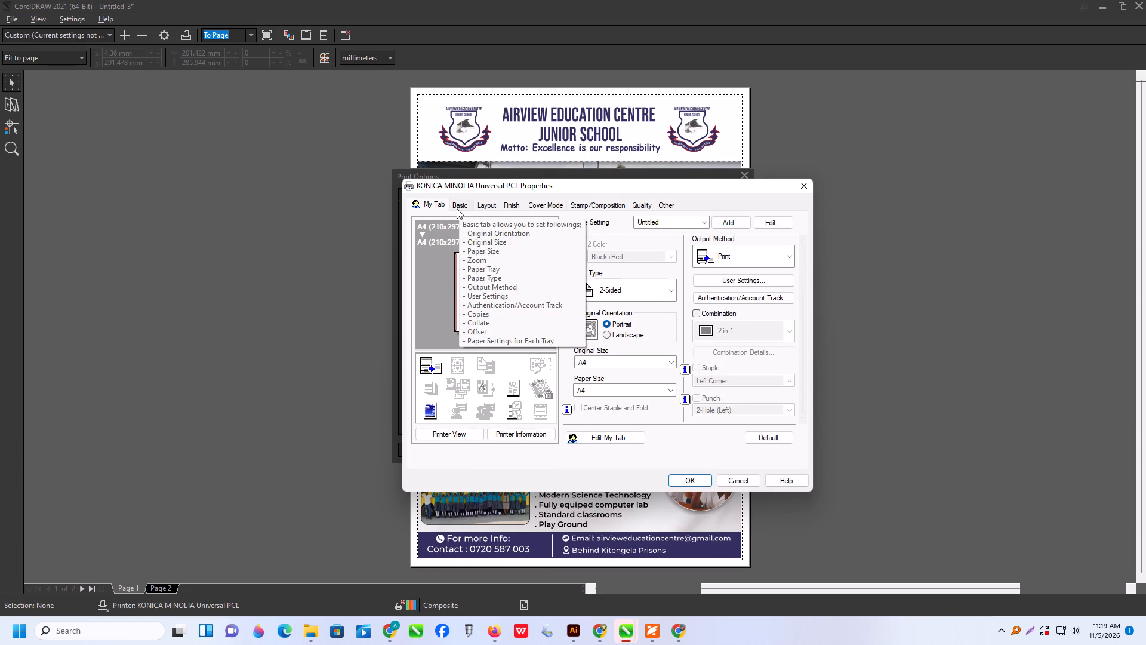
click(457, 208)
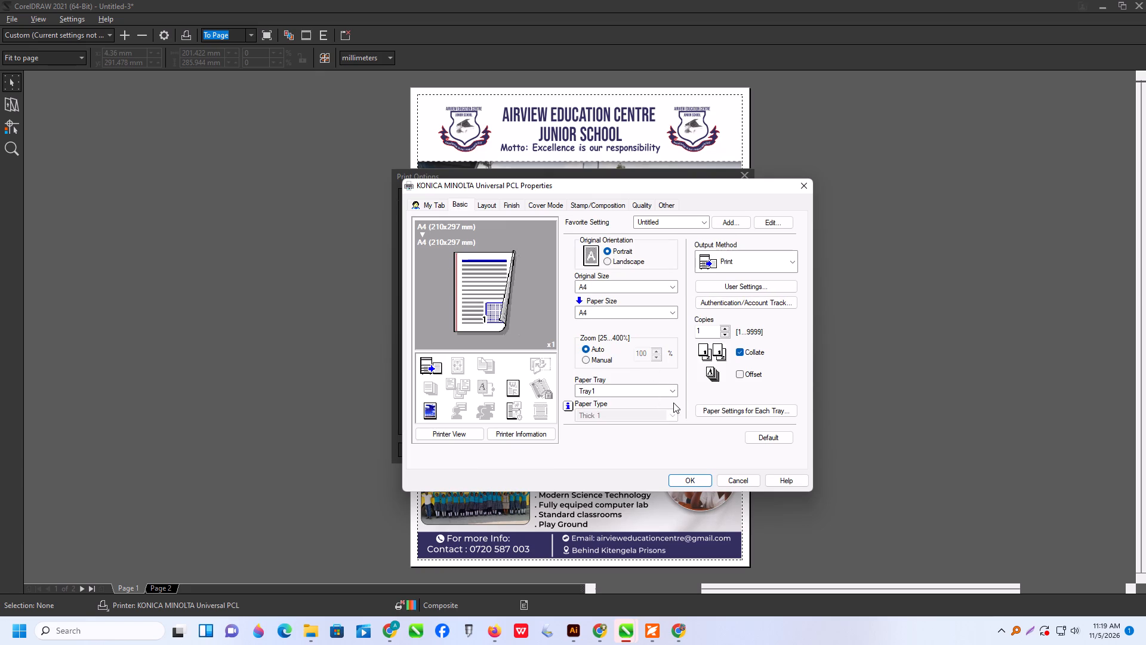
click(671, 387)
click(619, 429)
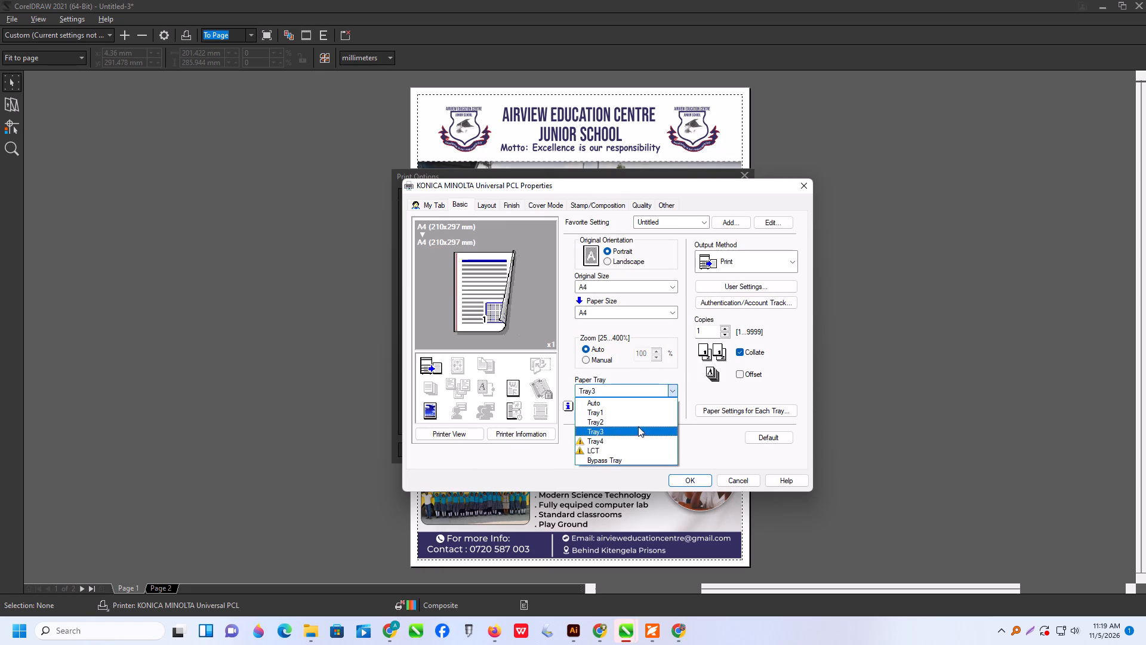
click(705, 480)
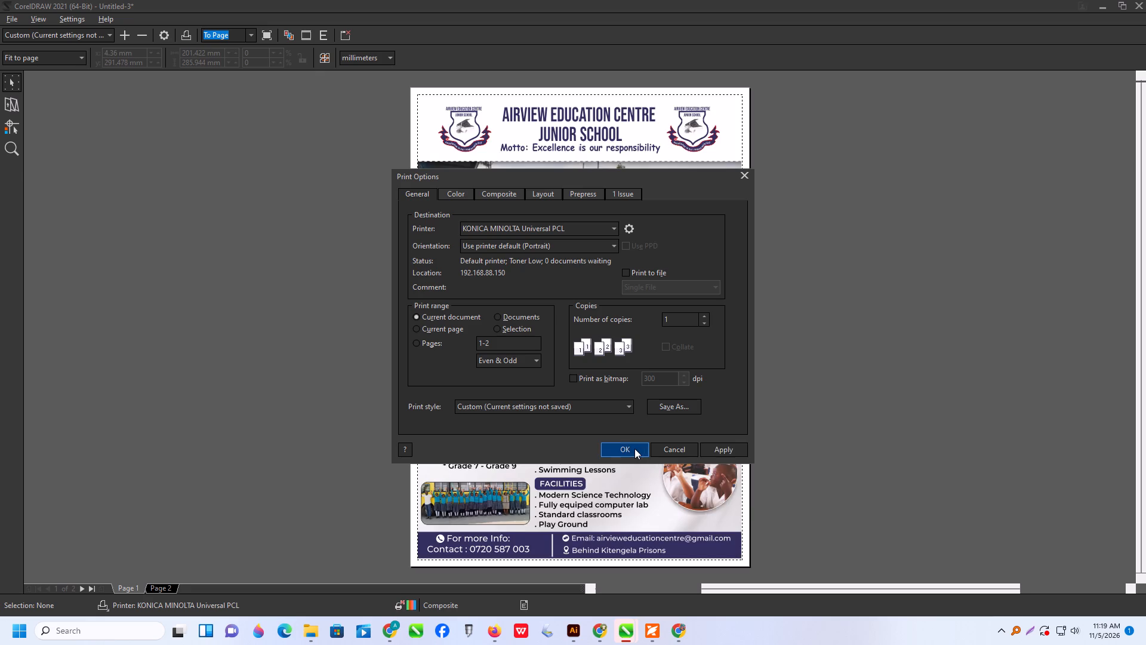
click(634, 449)
Print the two-page school admission flyer.
click(185, 32)
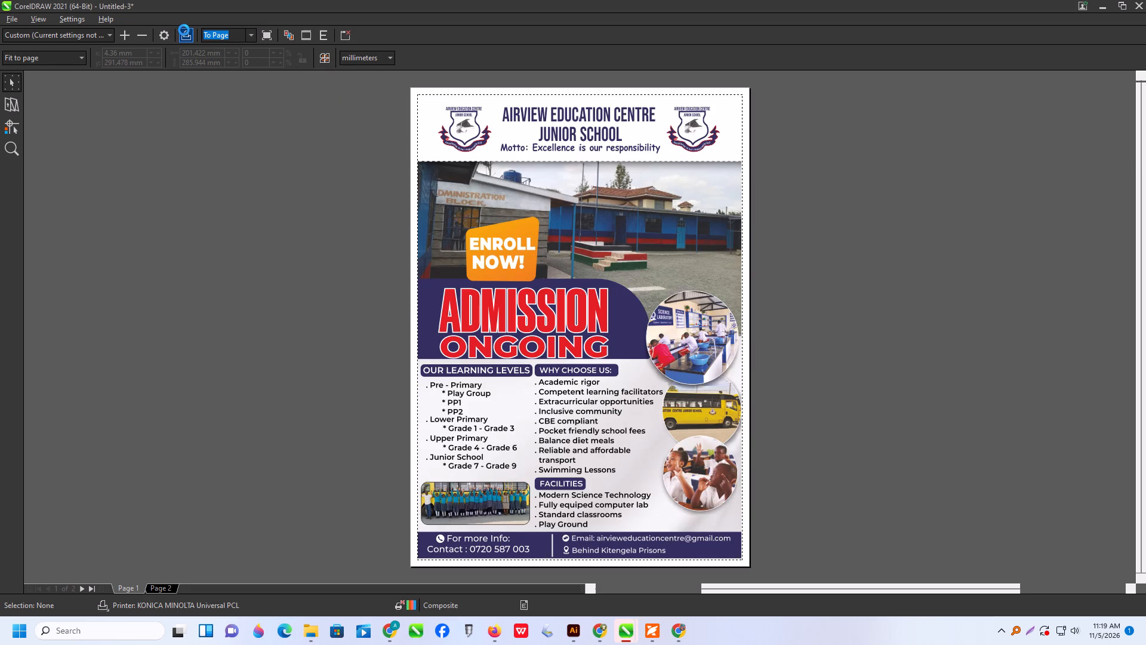